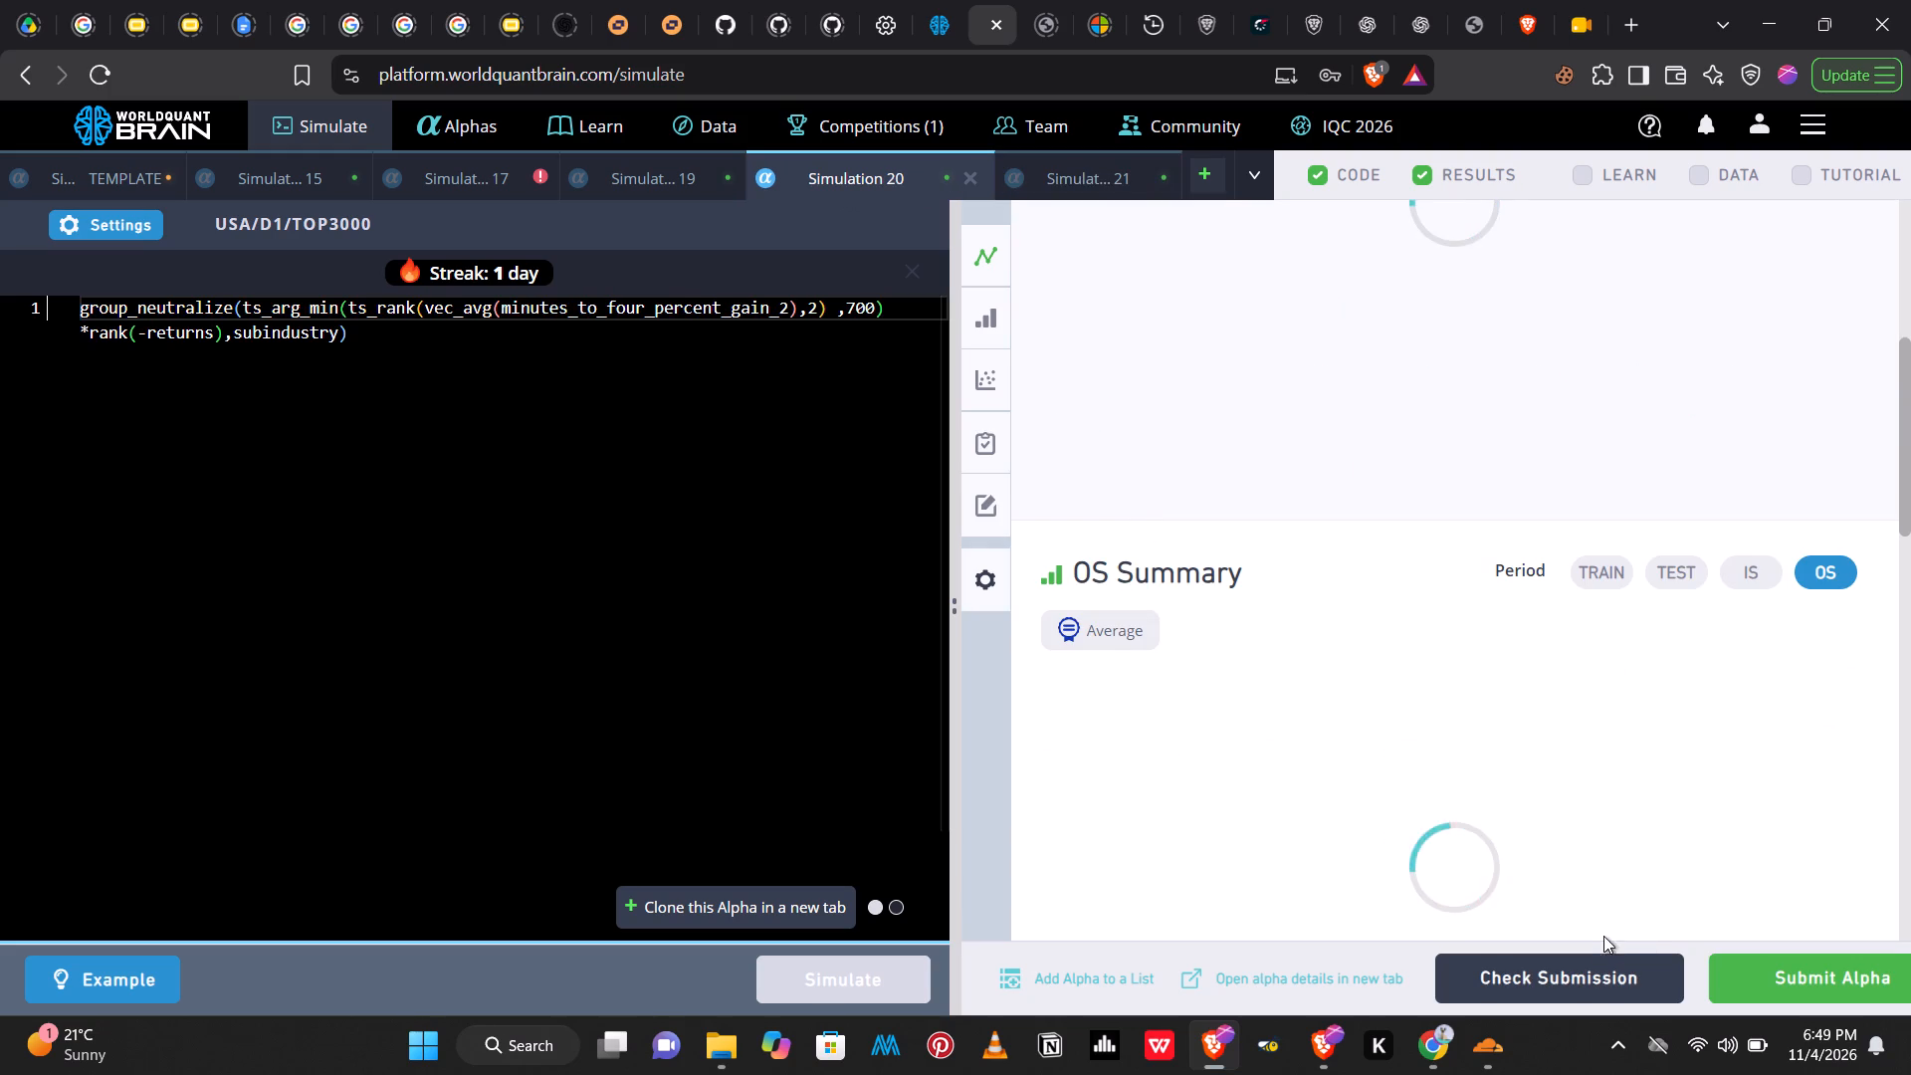
Run the self correlation calculation for the Simulation 20 alpha.
{"action": "left_click_drag", "start_coordinate": [1906, 450], "coordinate": [1910, 688]}
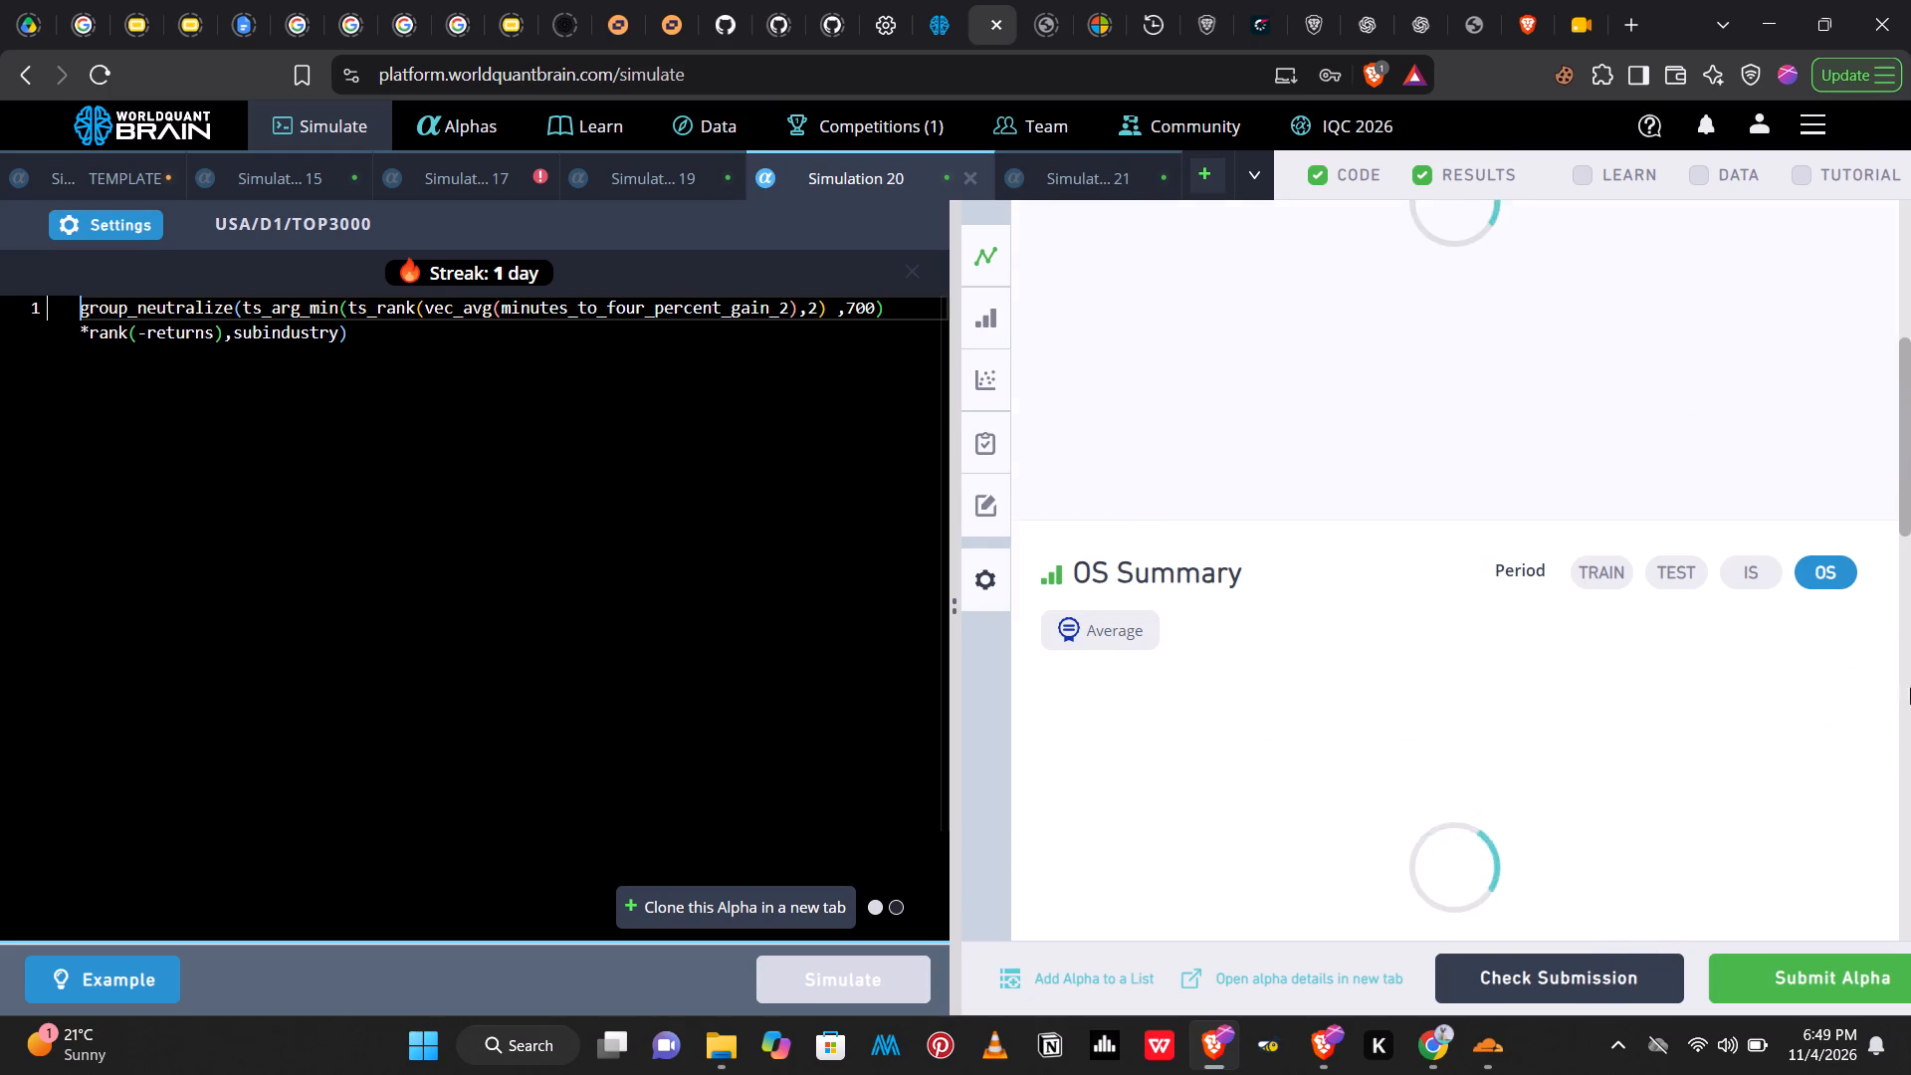
{"action": "left_click_drag", "start_coordinate": [1910, 688], "coordinate": [1906, 555]}
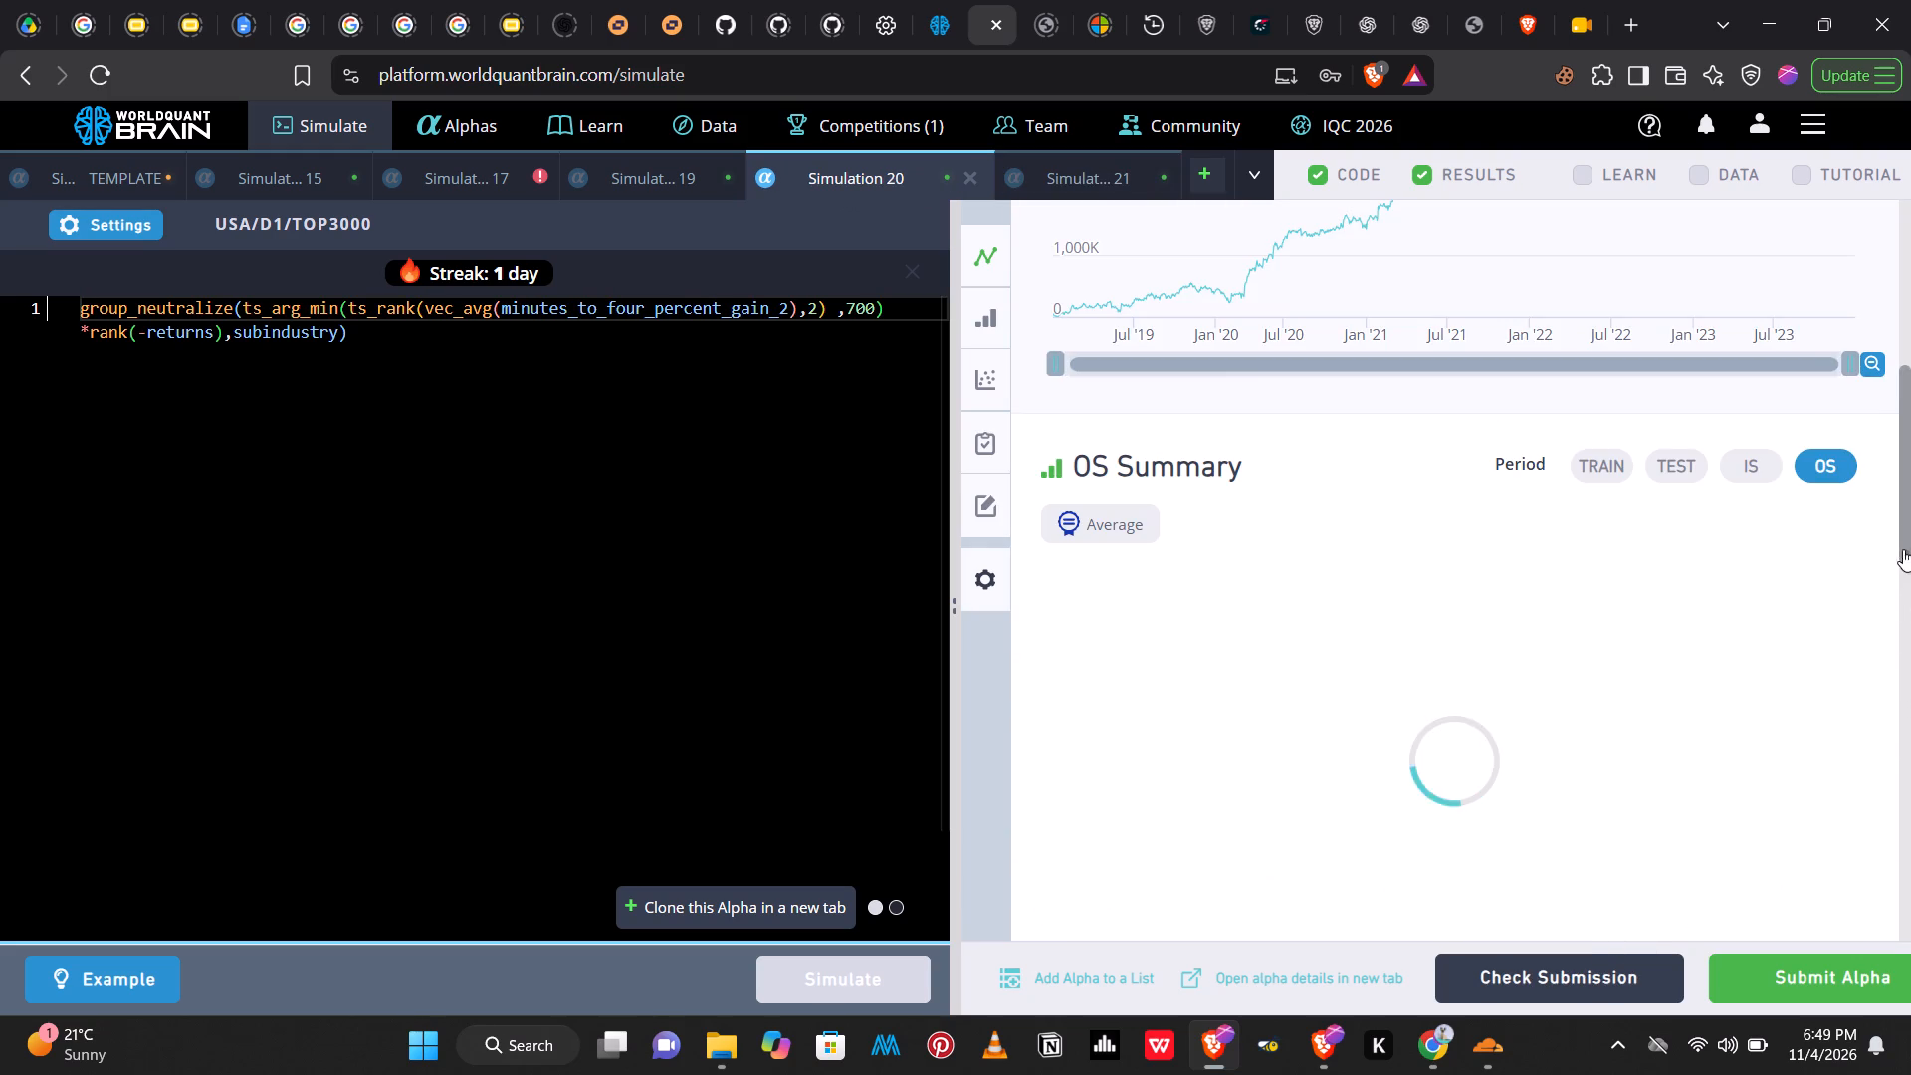
{"action": "left_click_drag", "start_coordinate": [1906, 468], "coordinate": [1910, 621]}
{"action": "left_click", "coordinate": [1793, 564]}
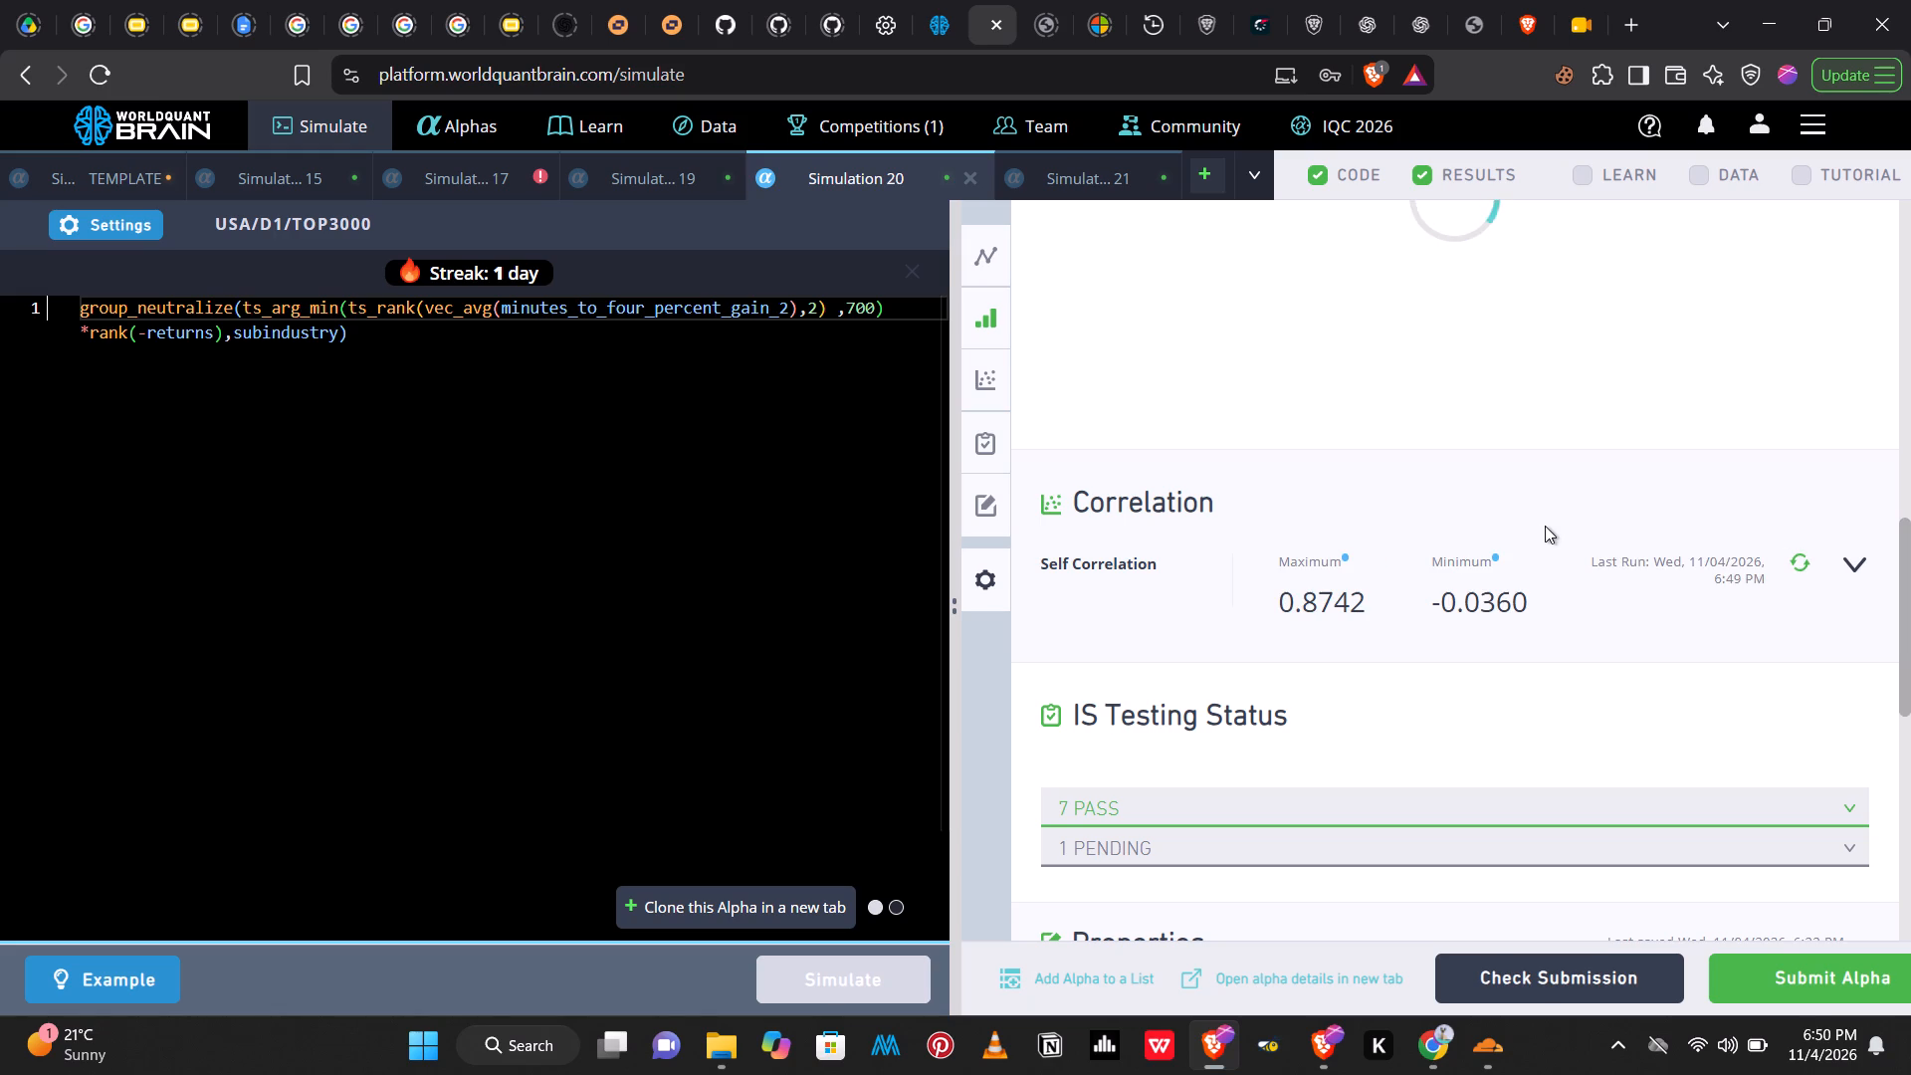
Copy the data field name anl4_ads1detailqfv110_bk from the expression in the TEMPLATE simulation.
{"action": "left_click", "coordinate": [128, 175]}
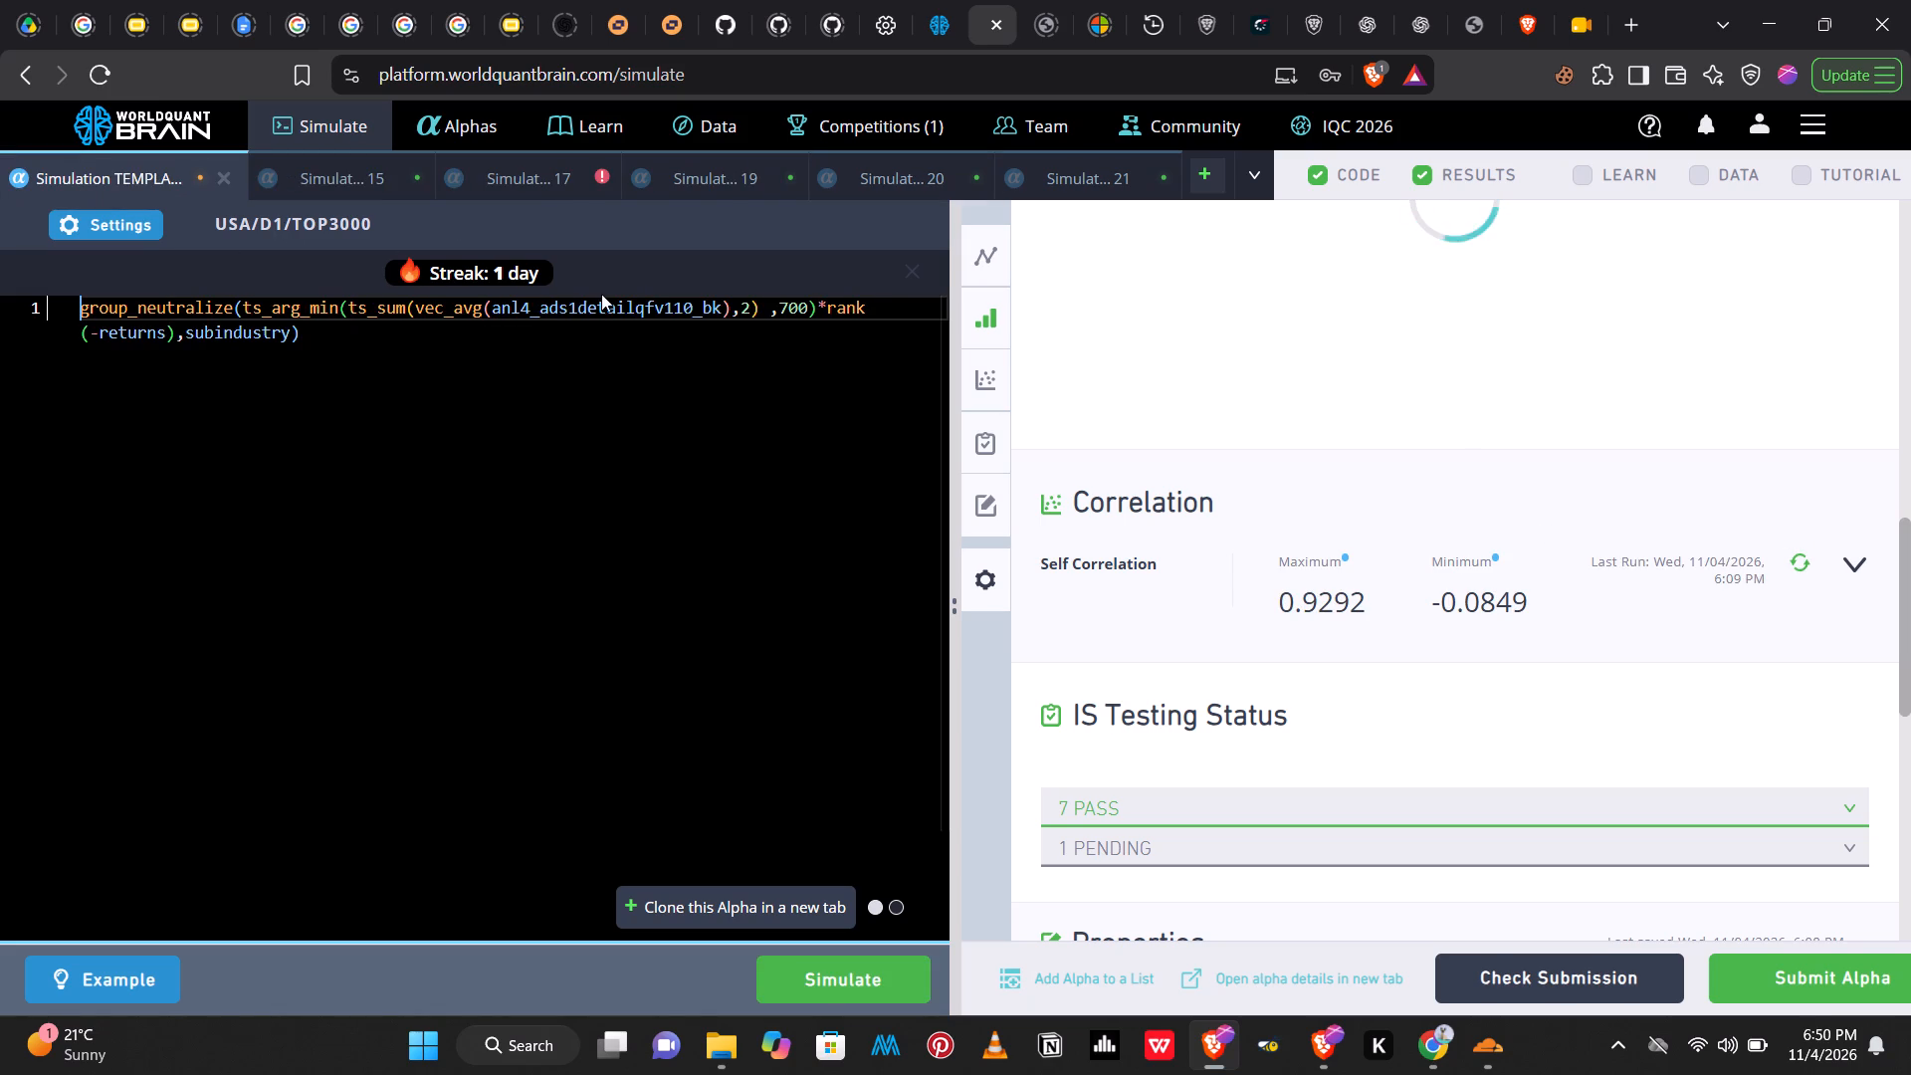
{"action": "left_click_drag", "start_coordinate": [718, 303], "coordinate": [514, 312]}
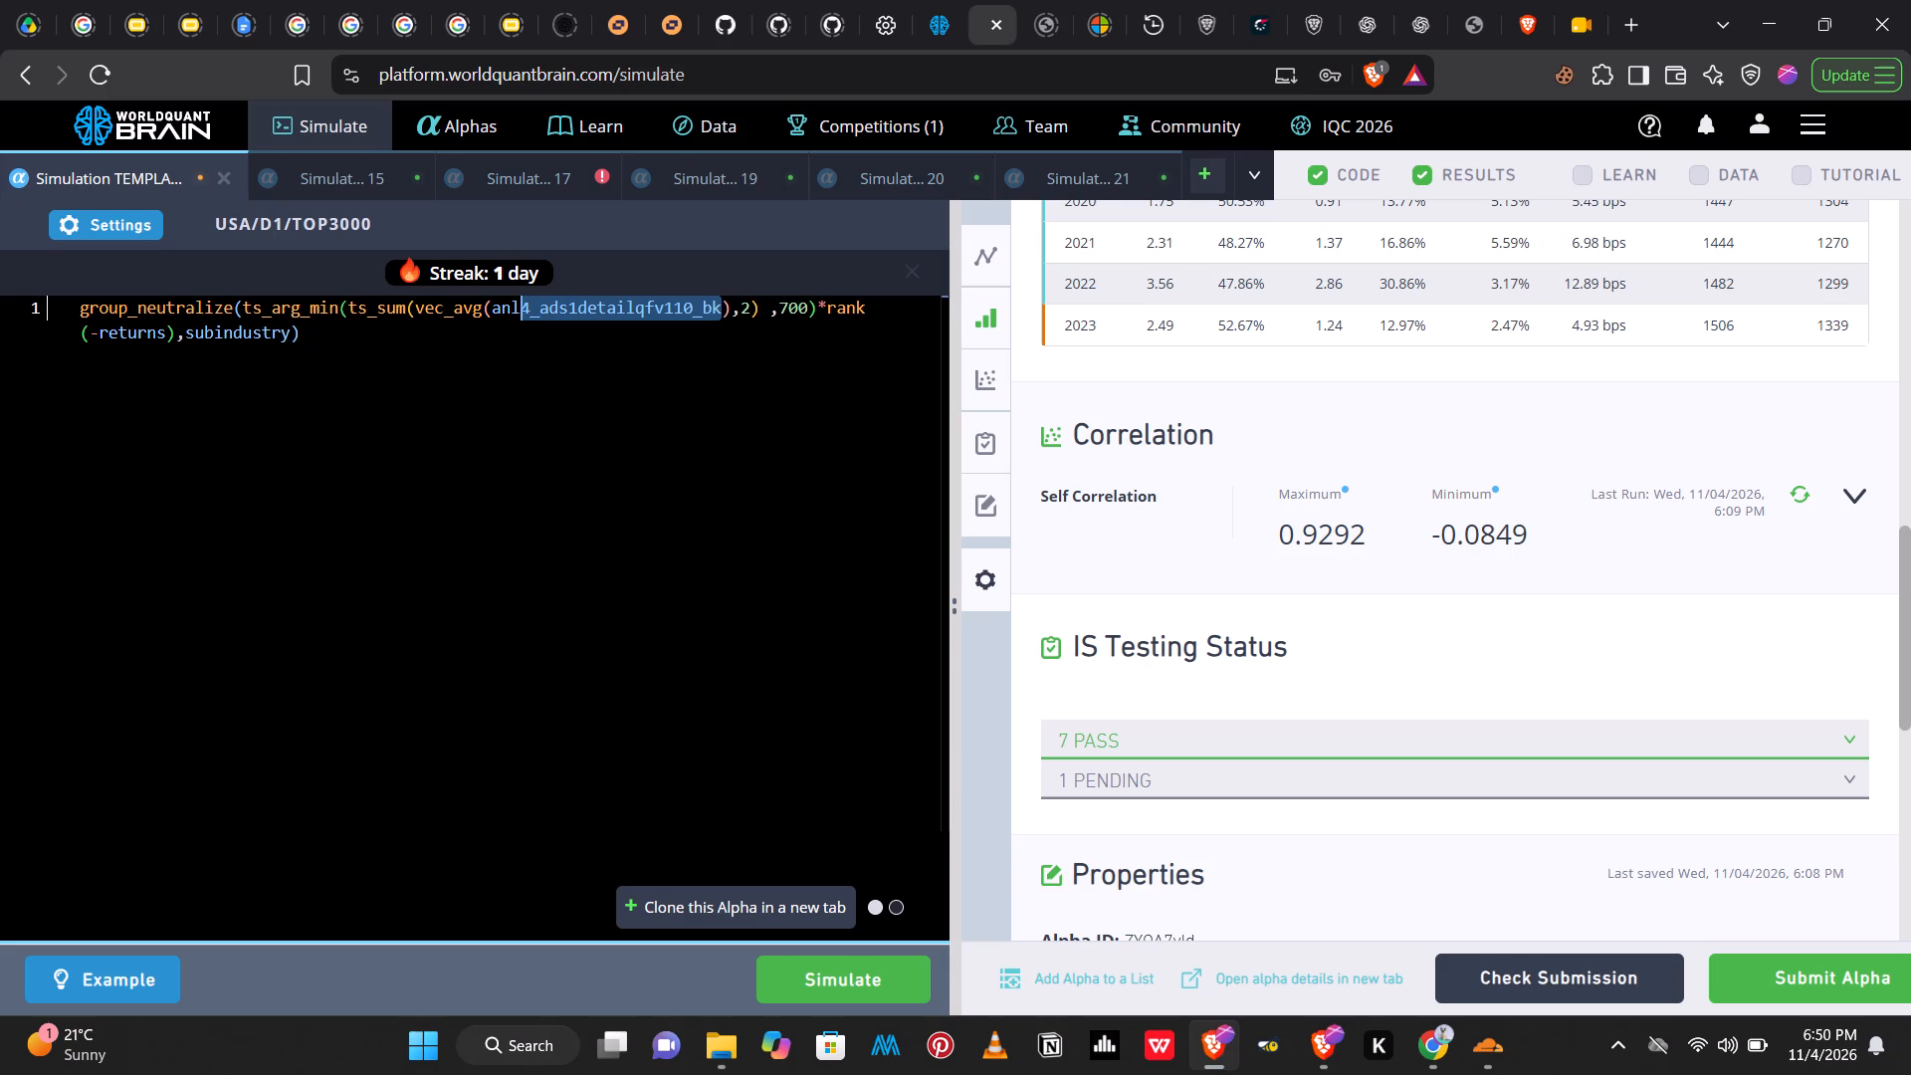
{"action": "left_click_drag", "start_coordinate": [514, 312], "coordinate": [493, 312]}
{"action": "key", "text": "ctrl+c"}
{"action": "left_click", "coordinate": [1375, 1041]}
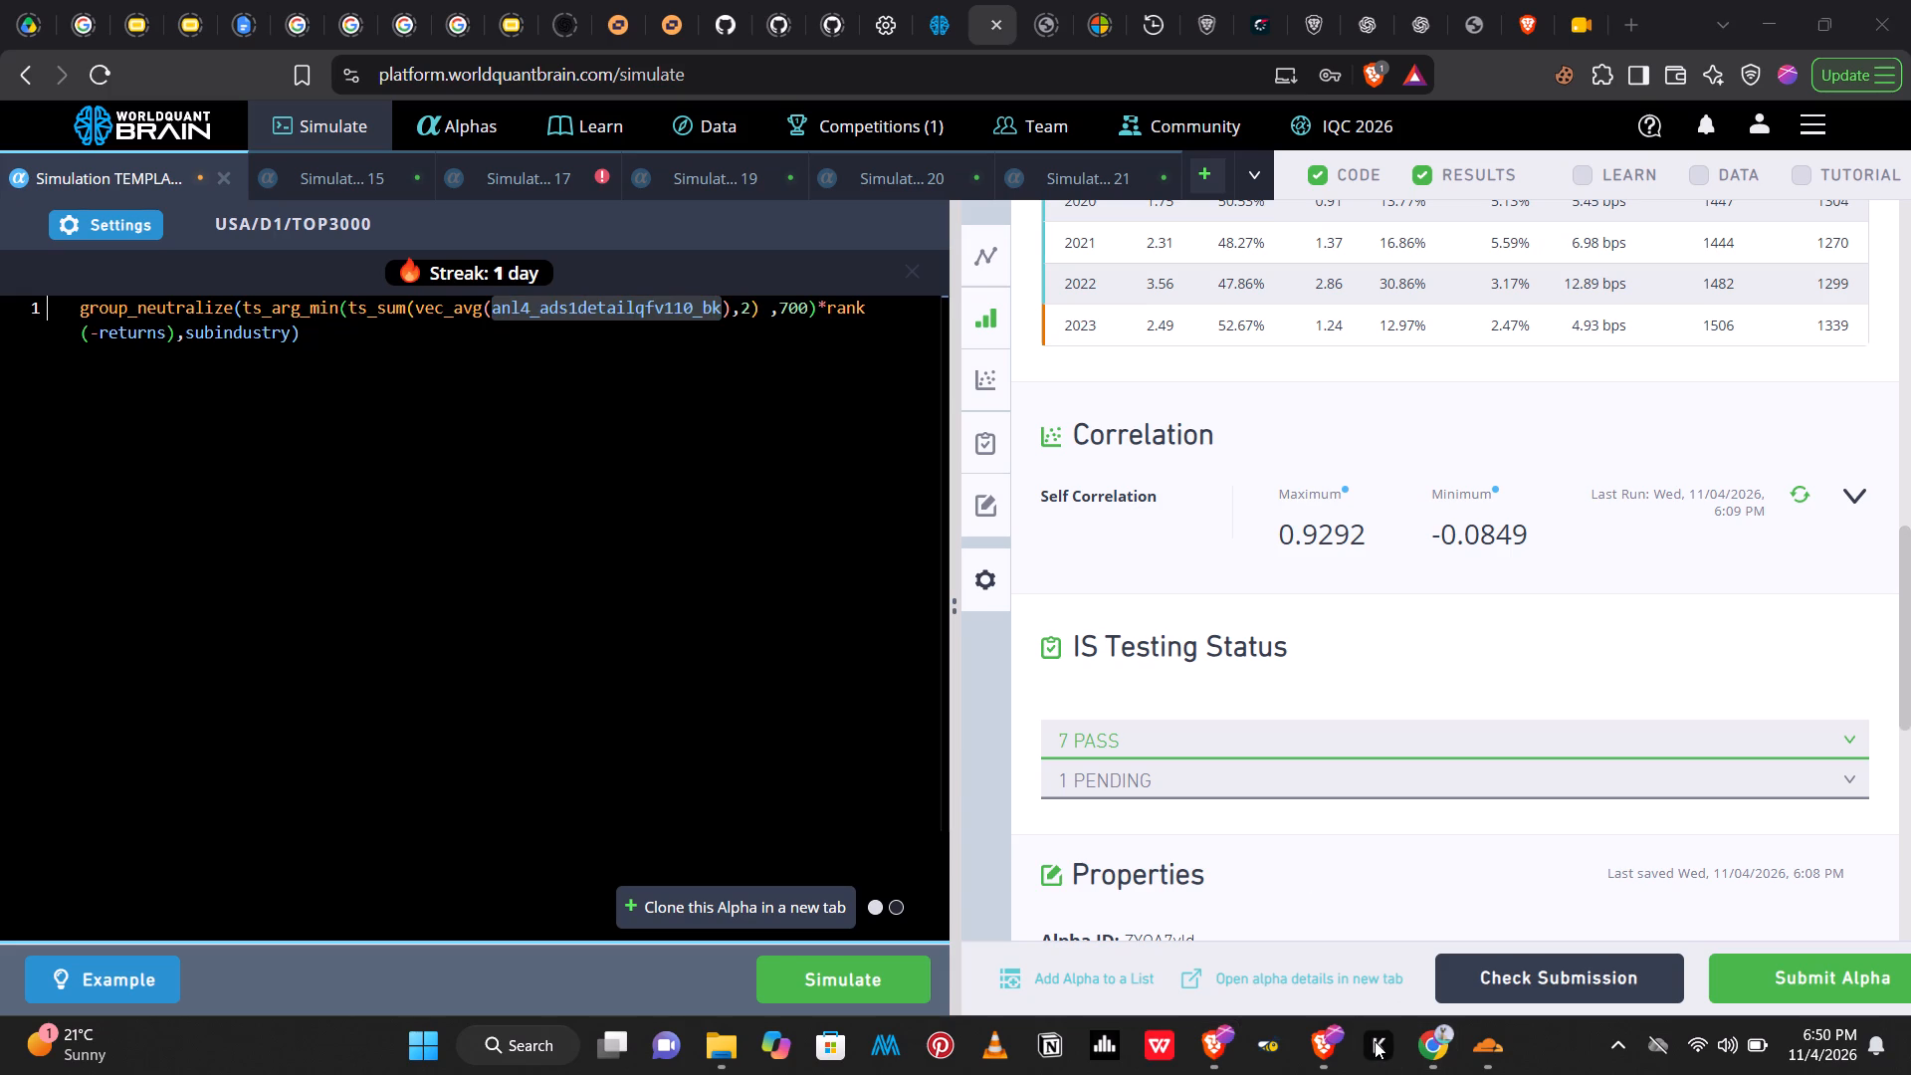
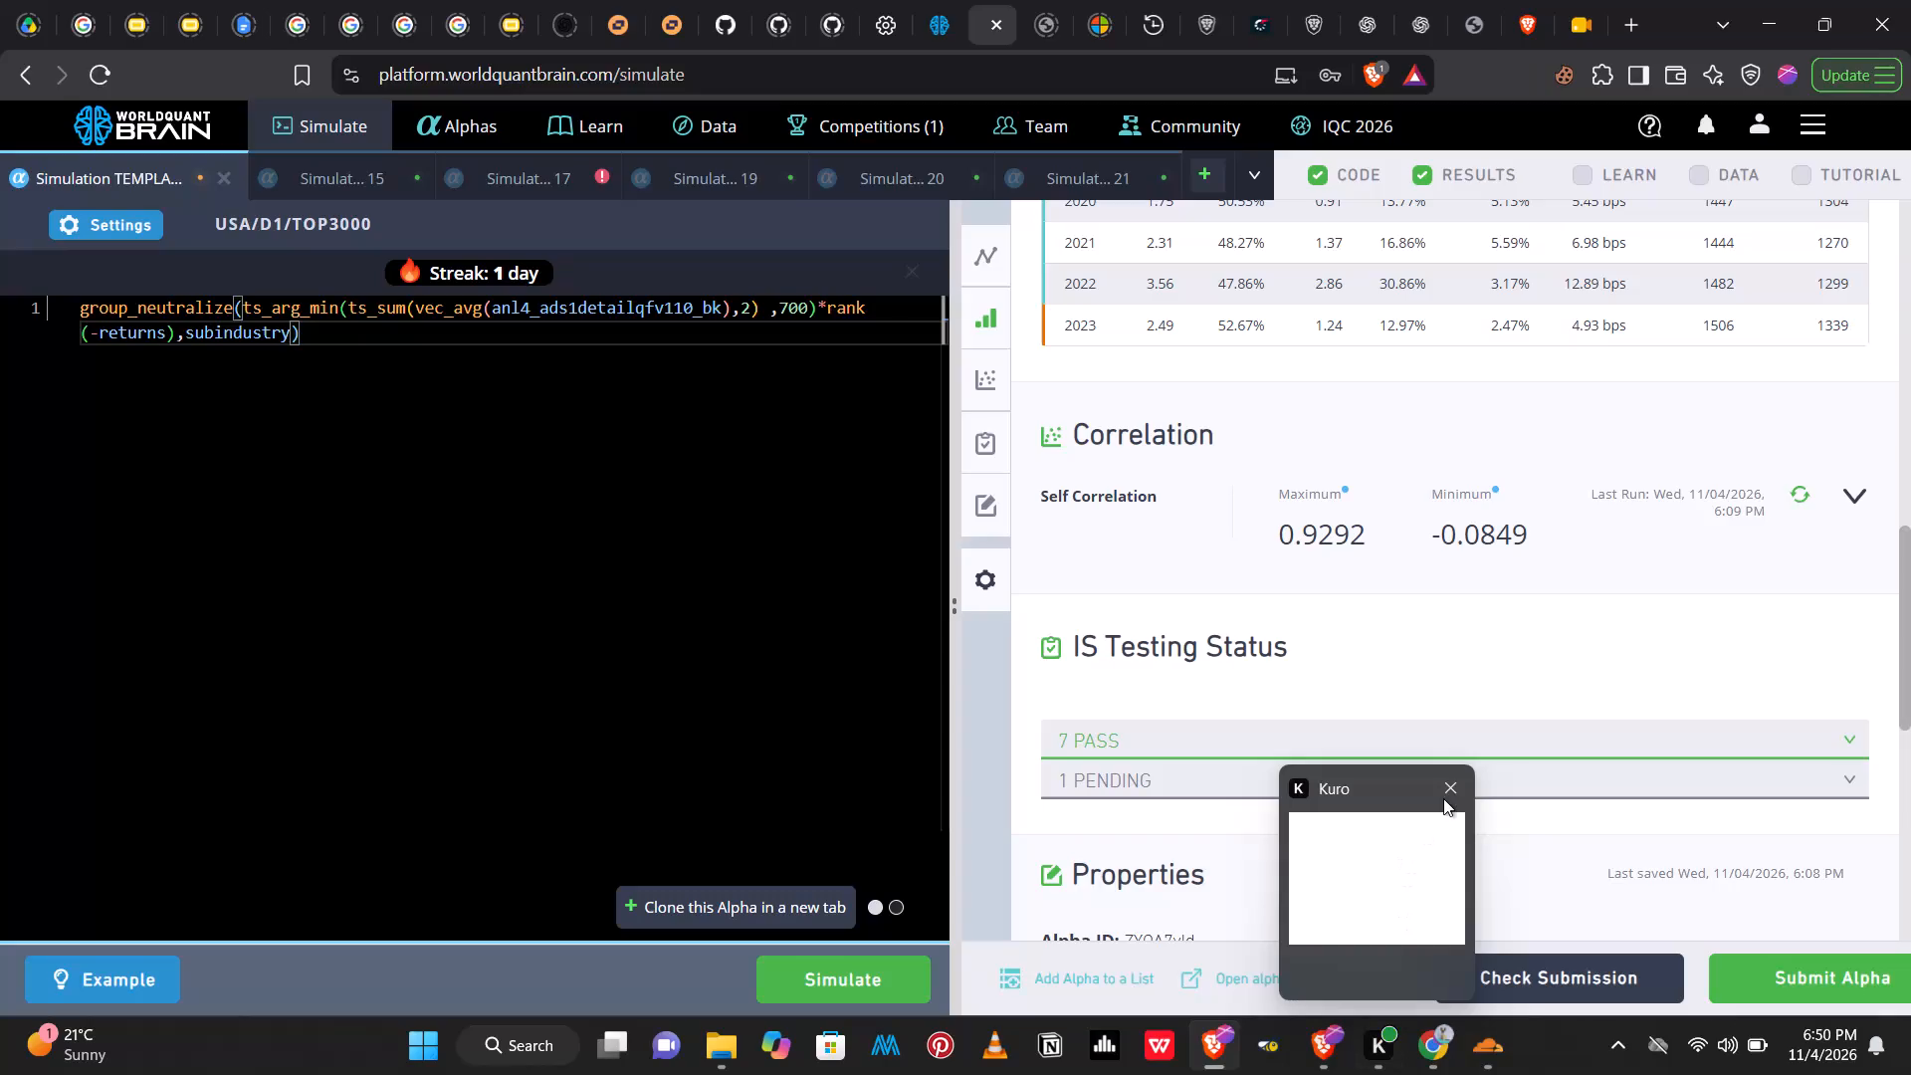
Close the Kuro app window.
{"action": "left_click", "coordinate": [1447, 798]}
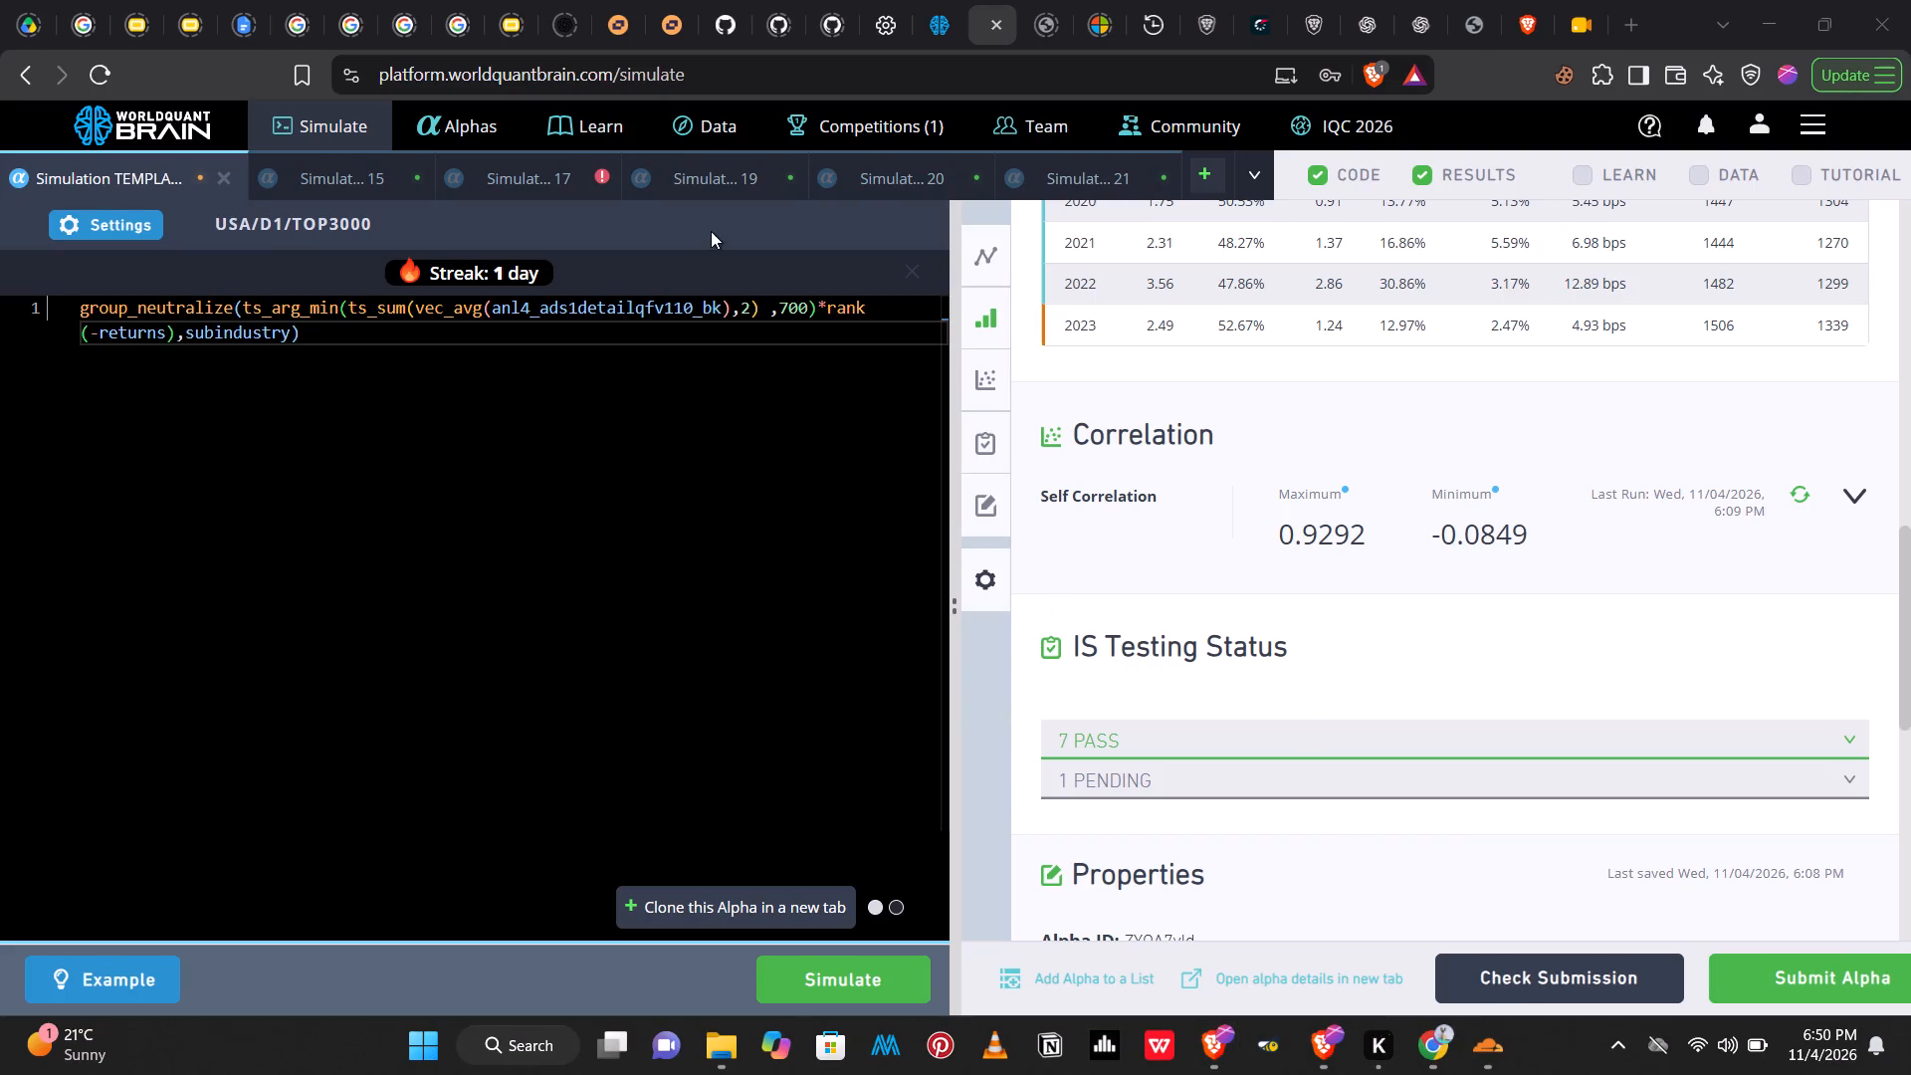
Search the data catalogue for anl4_ads1detailqfv110_bk and copy the field name fnd6_newqeventv110_aqpl1q from the results.
{"action": "left_click", "coordinate": [709, 121]}
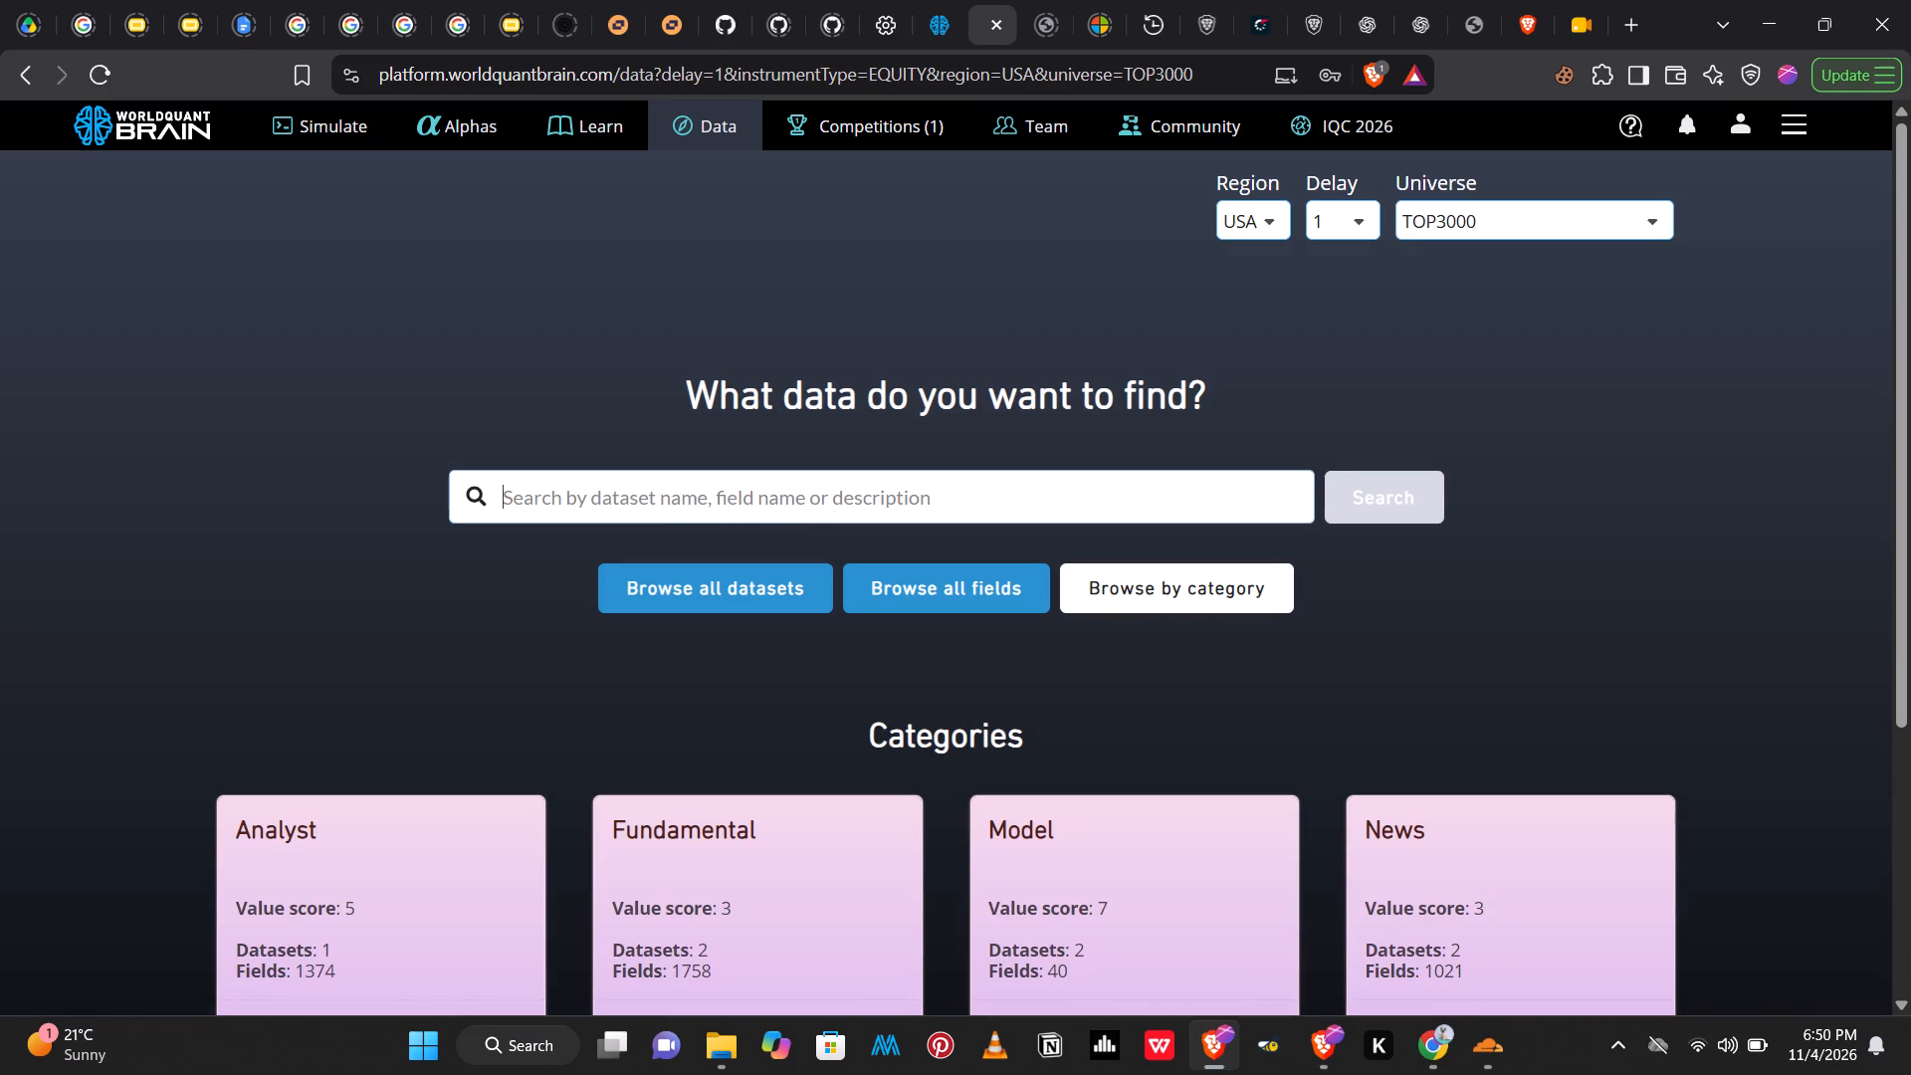
{"action": "key", "text": "ctrl+v"}
{"action": "left_click", "coordinate": [1375, 514]}
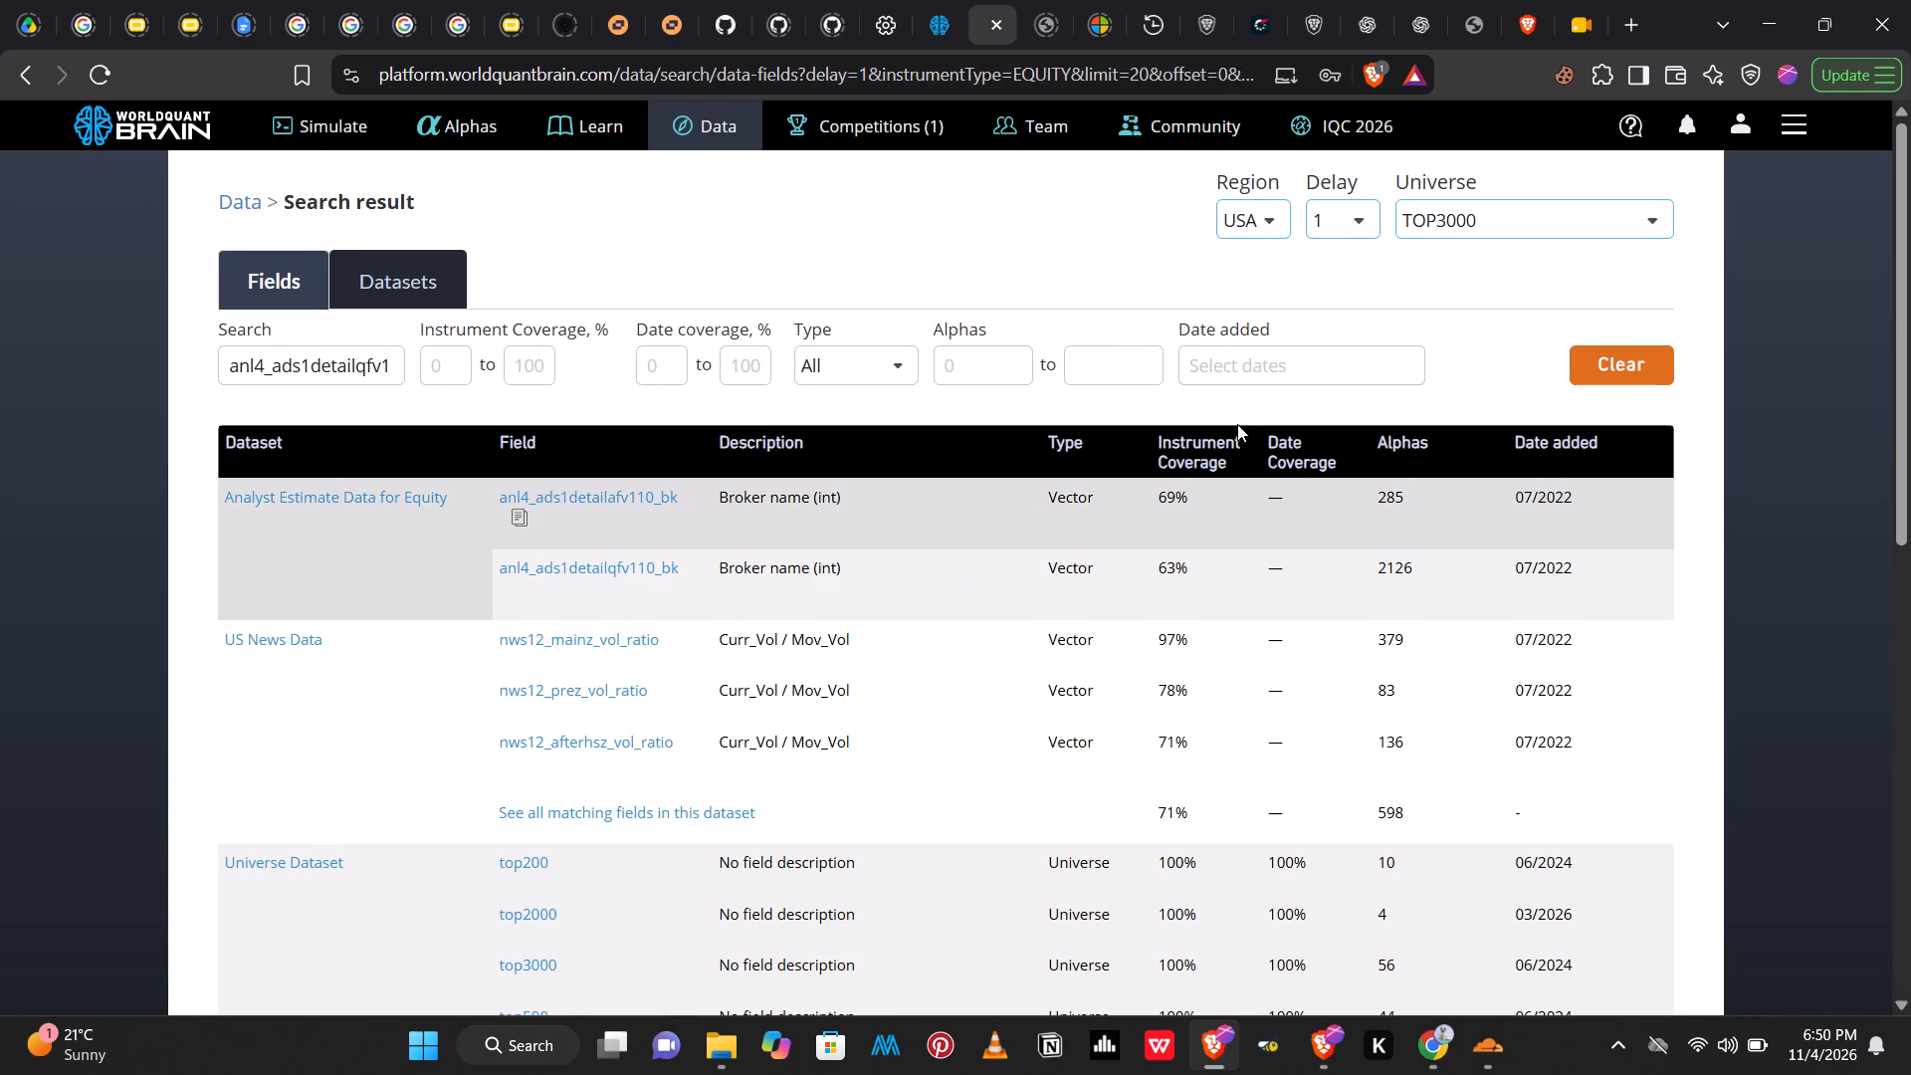
{"action": "left_click_drag", "start_coordinate": [1898, 310], "coordinate": [1910, 460]}
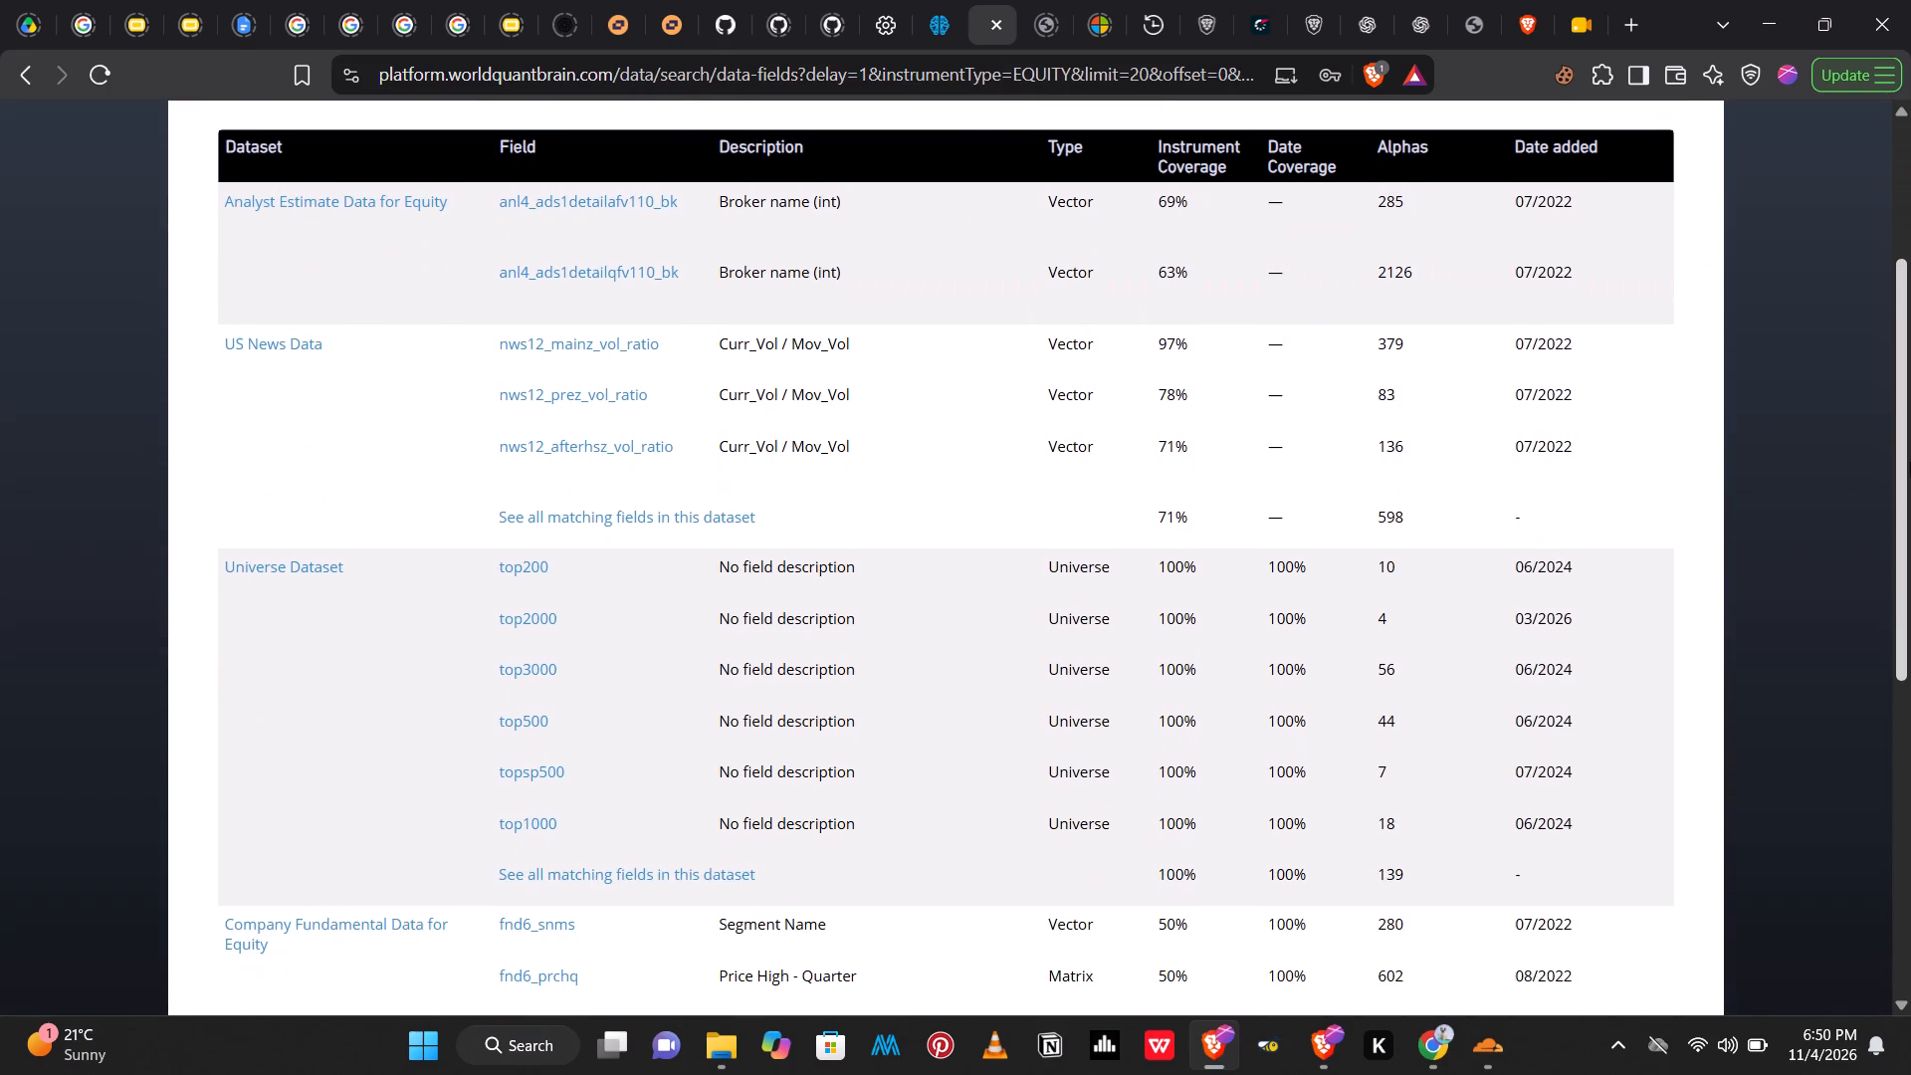
{"action": "left_click_drag", "start_coordinate": [1910, 460], "coordinate": [1910, 662]}
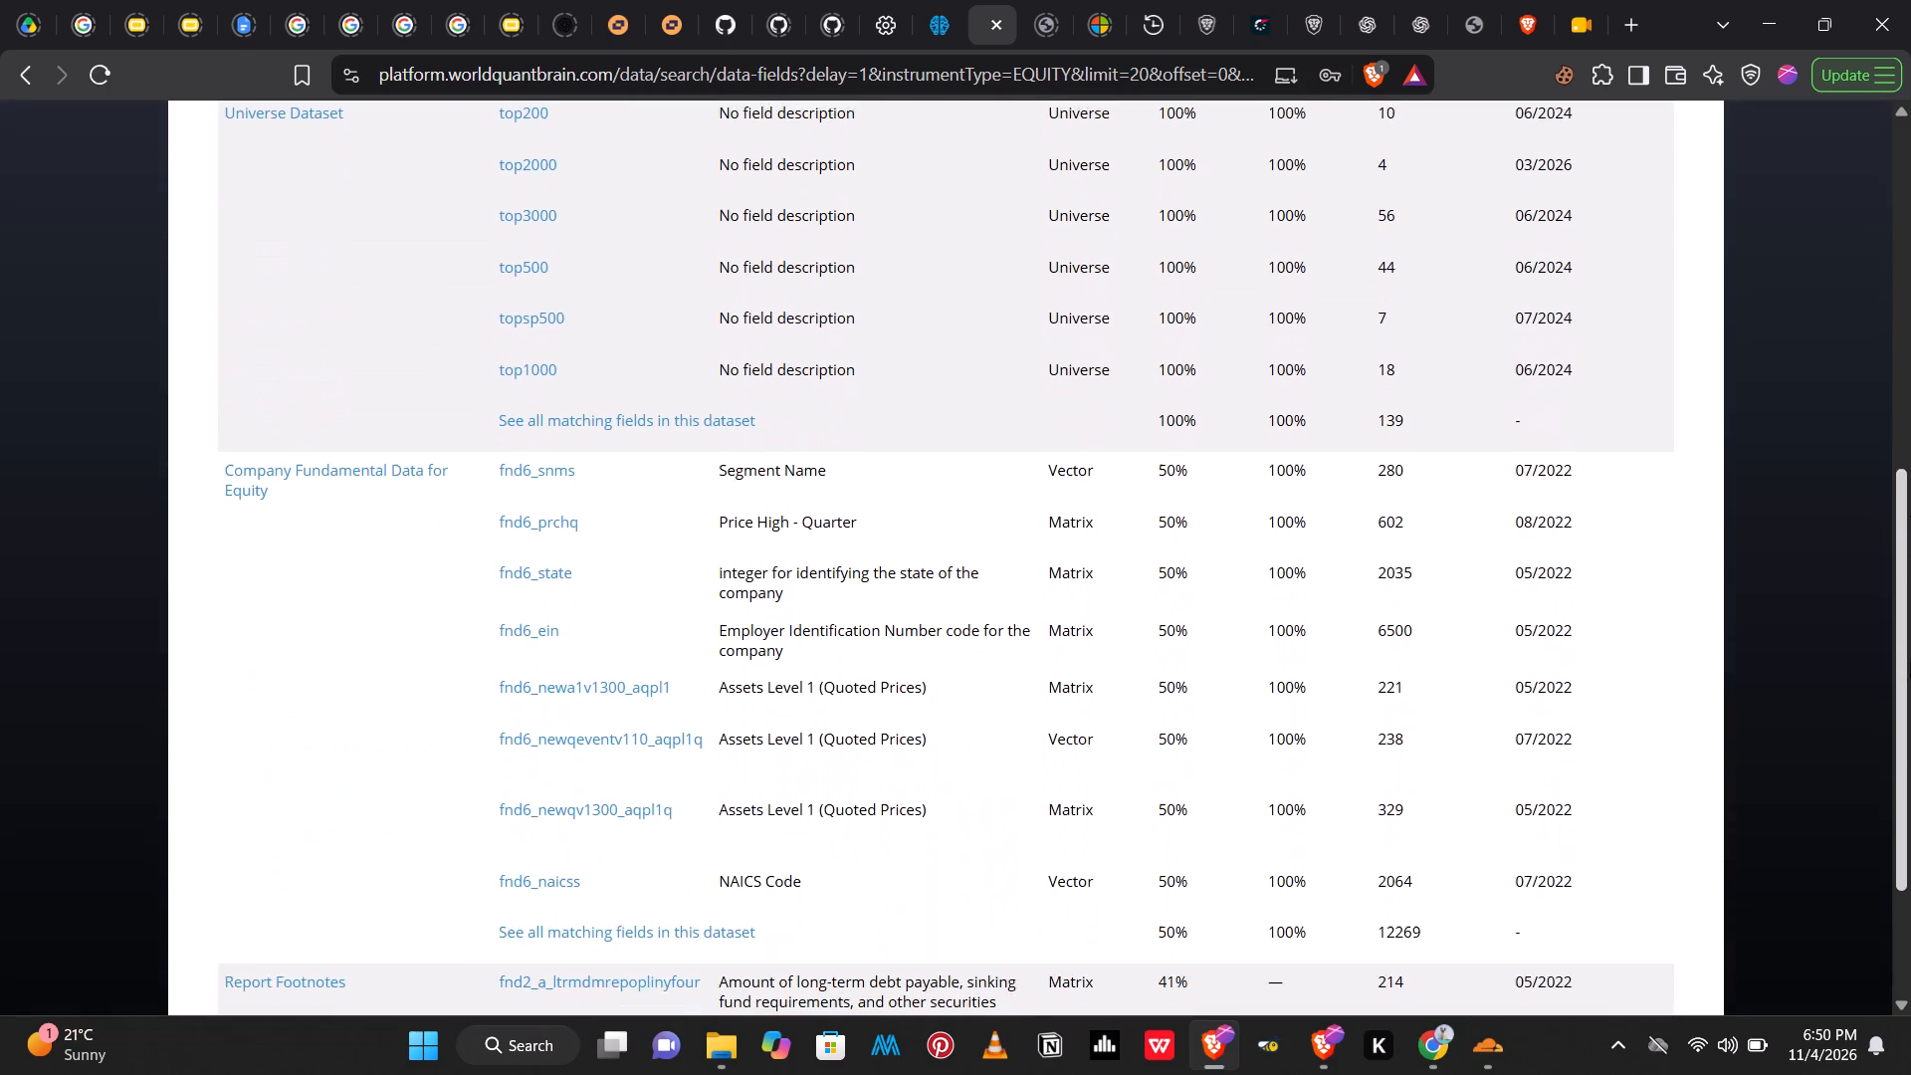
{"action": "left_click_drag", "start_coordinate": [1910, 662], "coordinate": [1910, 686]}
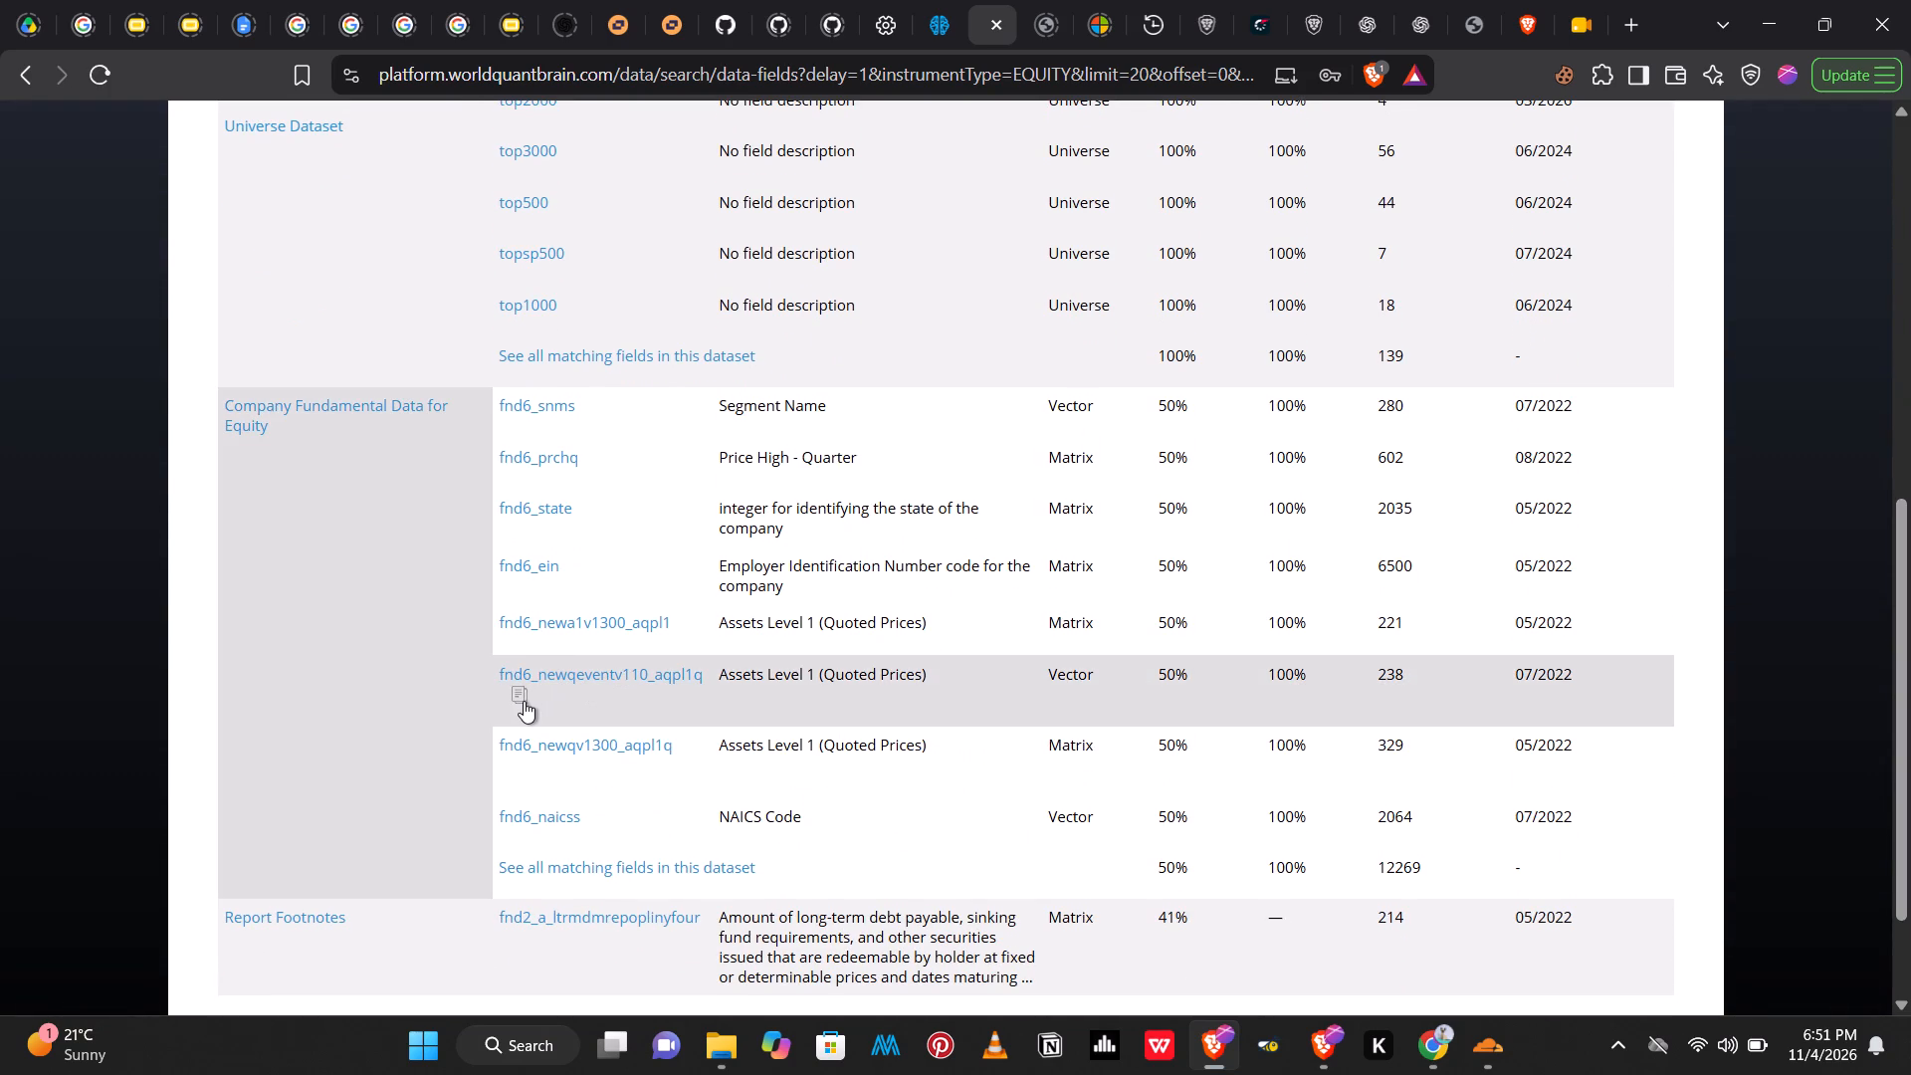
{"action": "left_click", "coordinate": [522, 701]}
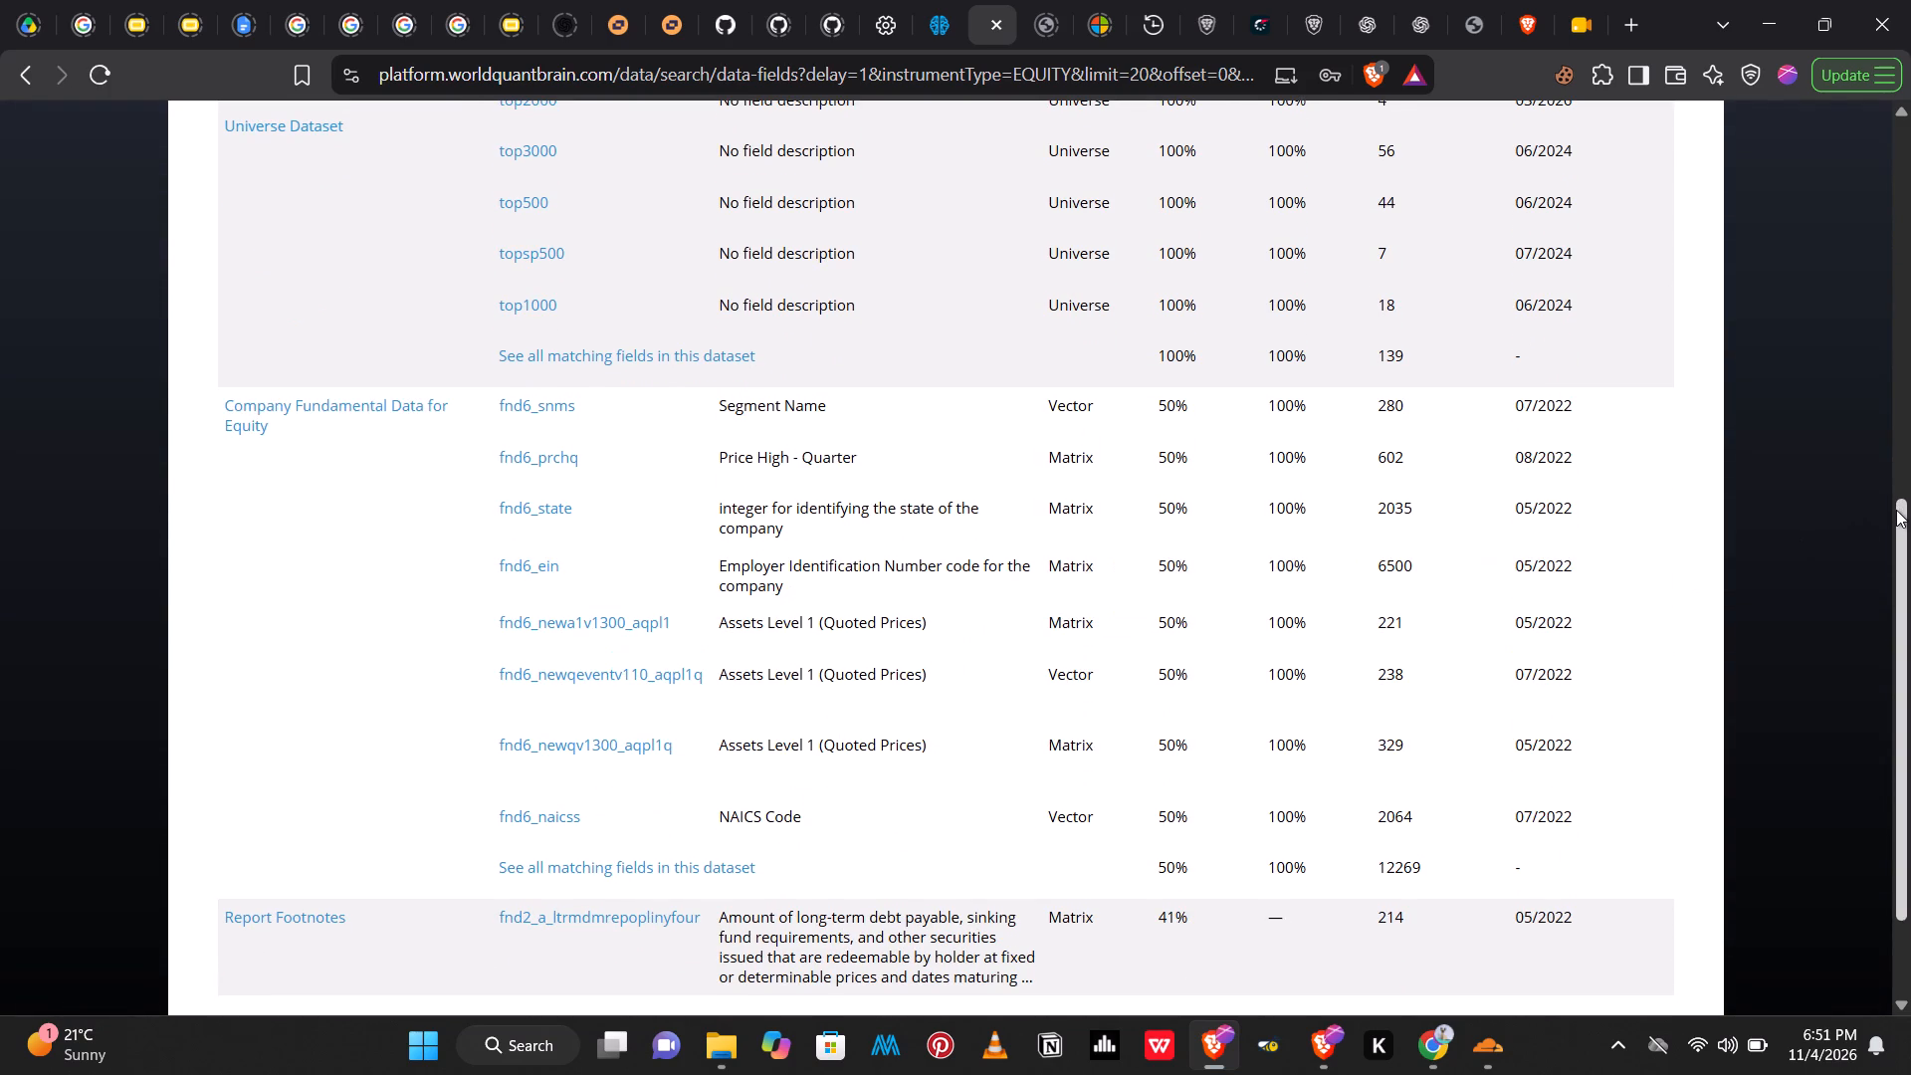
Replace anl4_ads1detailqfv110_bk with fnd6_newqeventv110_aqpl1q in the TEMPLATE simulation's expression and simulate the alpha.
{"action": "left_click_drag", "start_coordinate": [1896, 509], "coordinate": [1904, 94]}
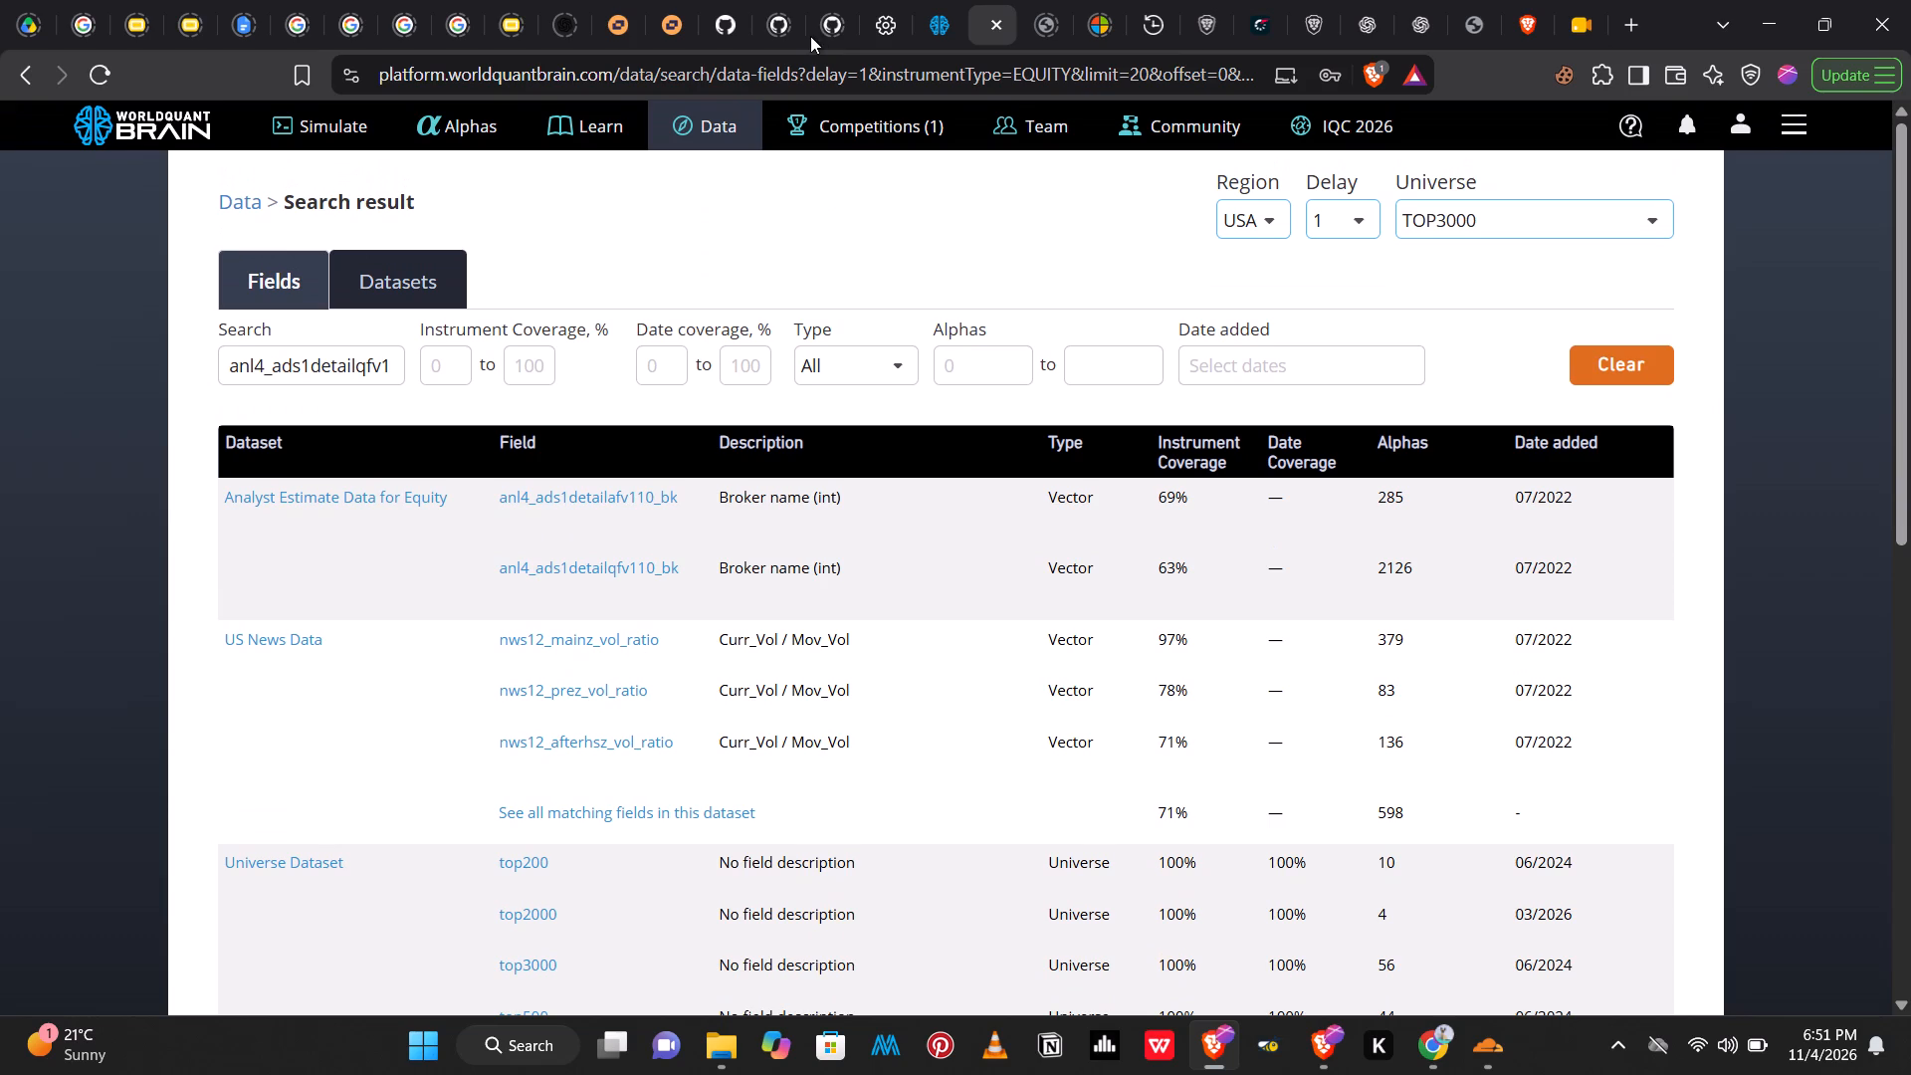
{"action": "left_click", "coordinate": [461, 129]}
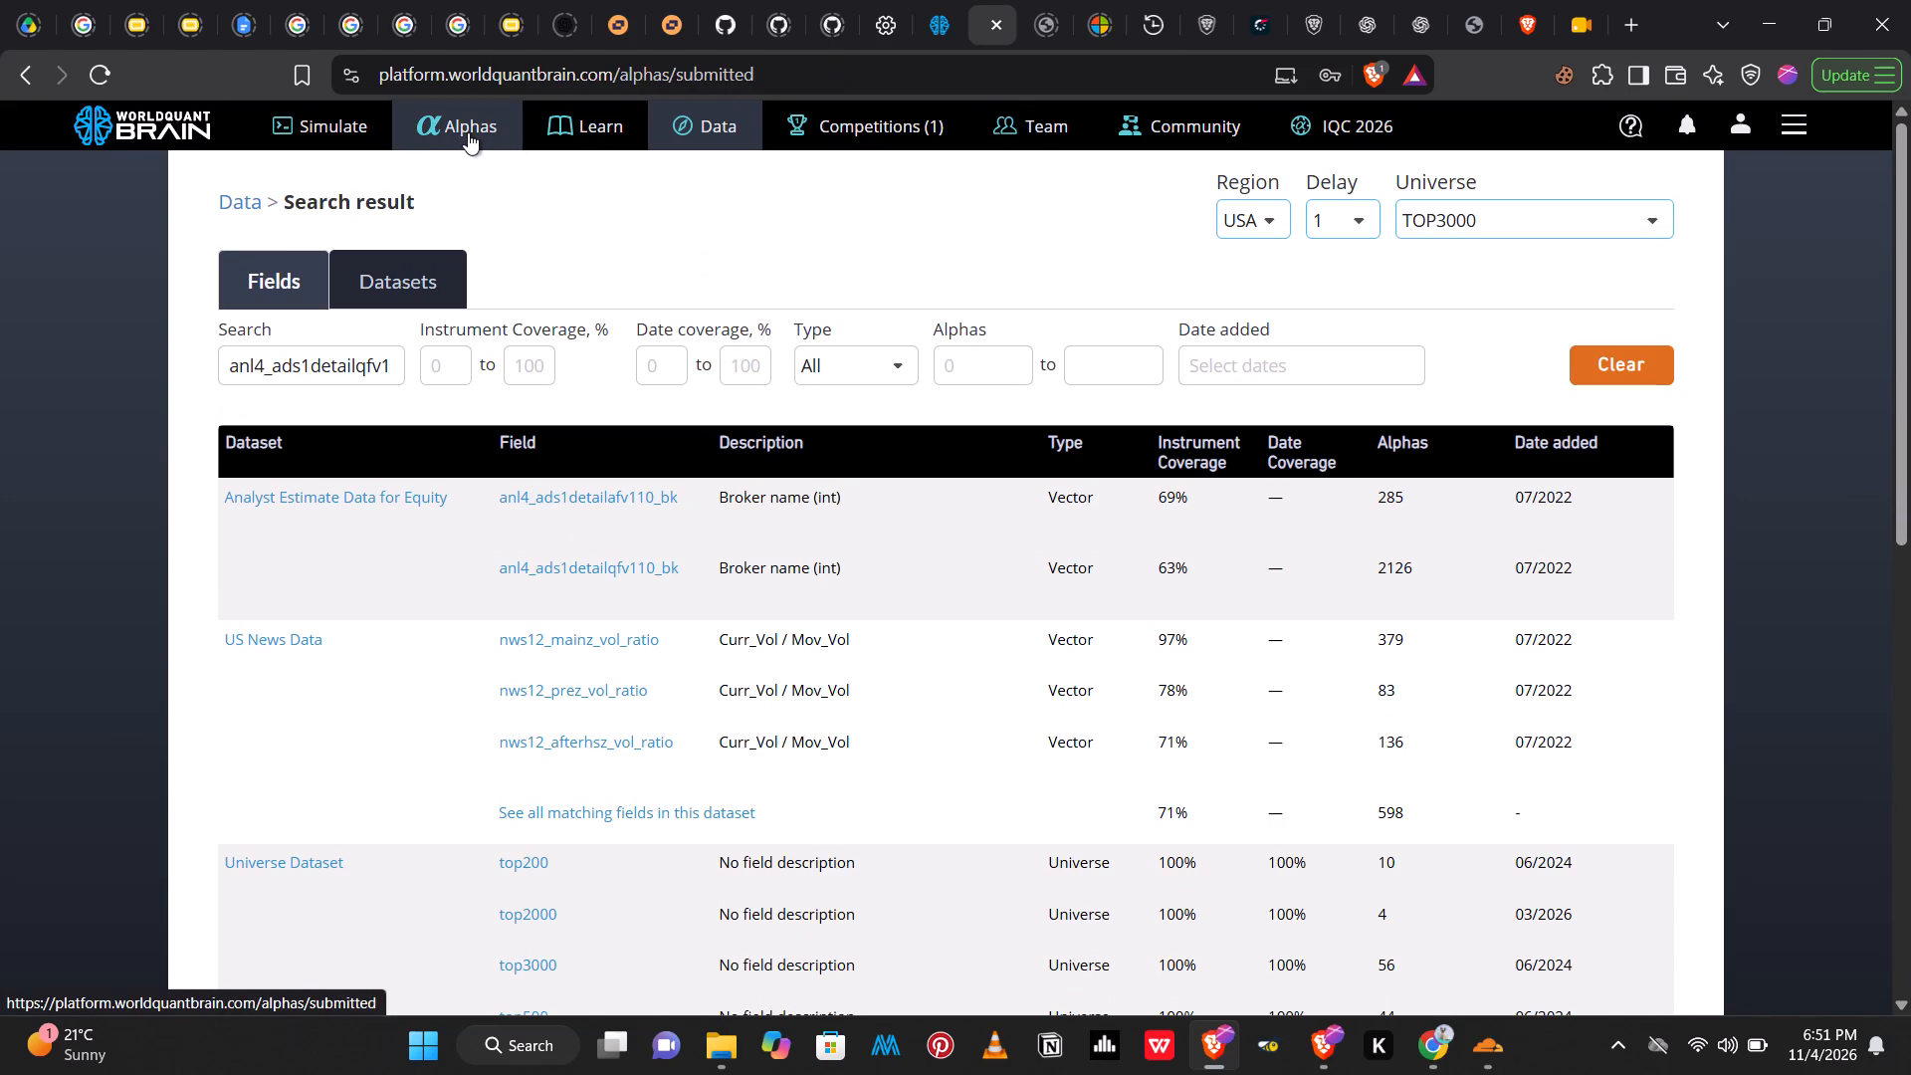
{"action": "left_click", "coordinate": [346, 128]}
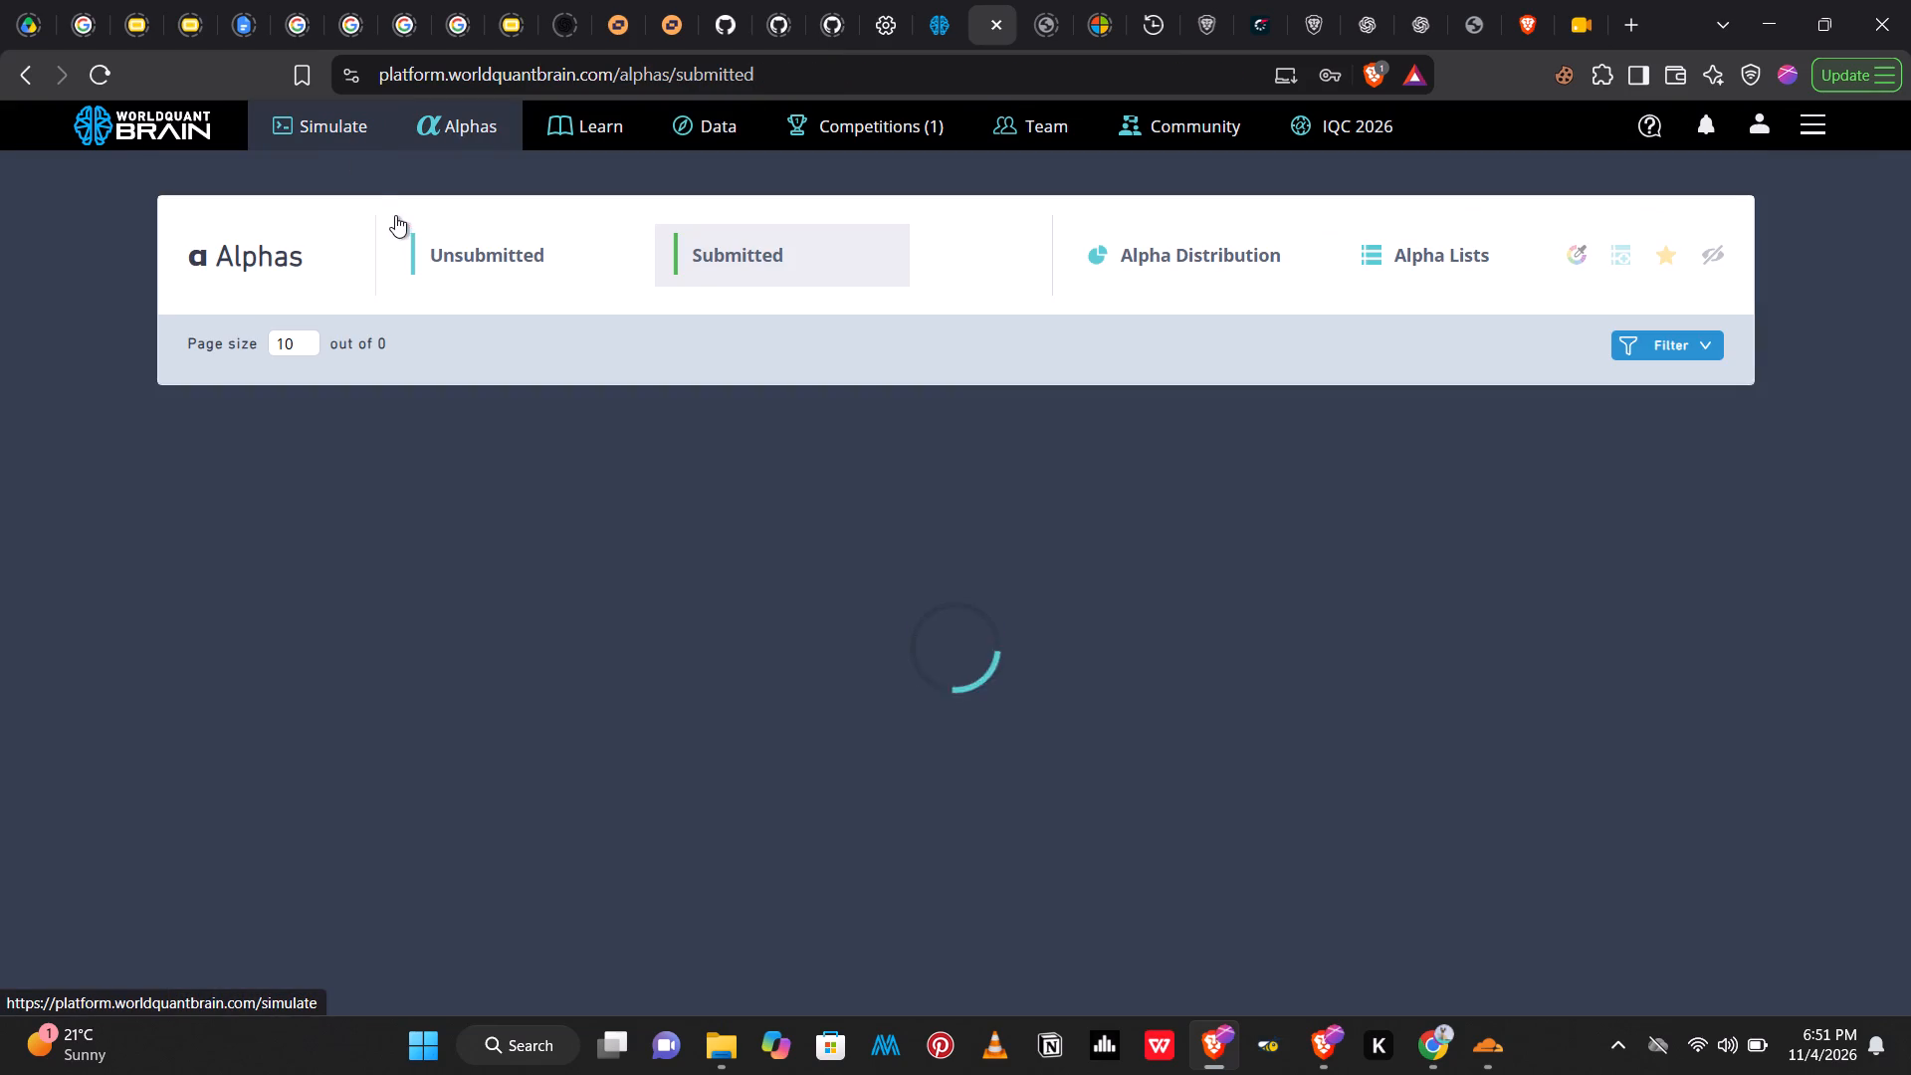
{"action": "left_click", "coordinate": [341, 137]}
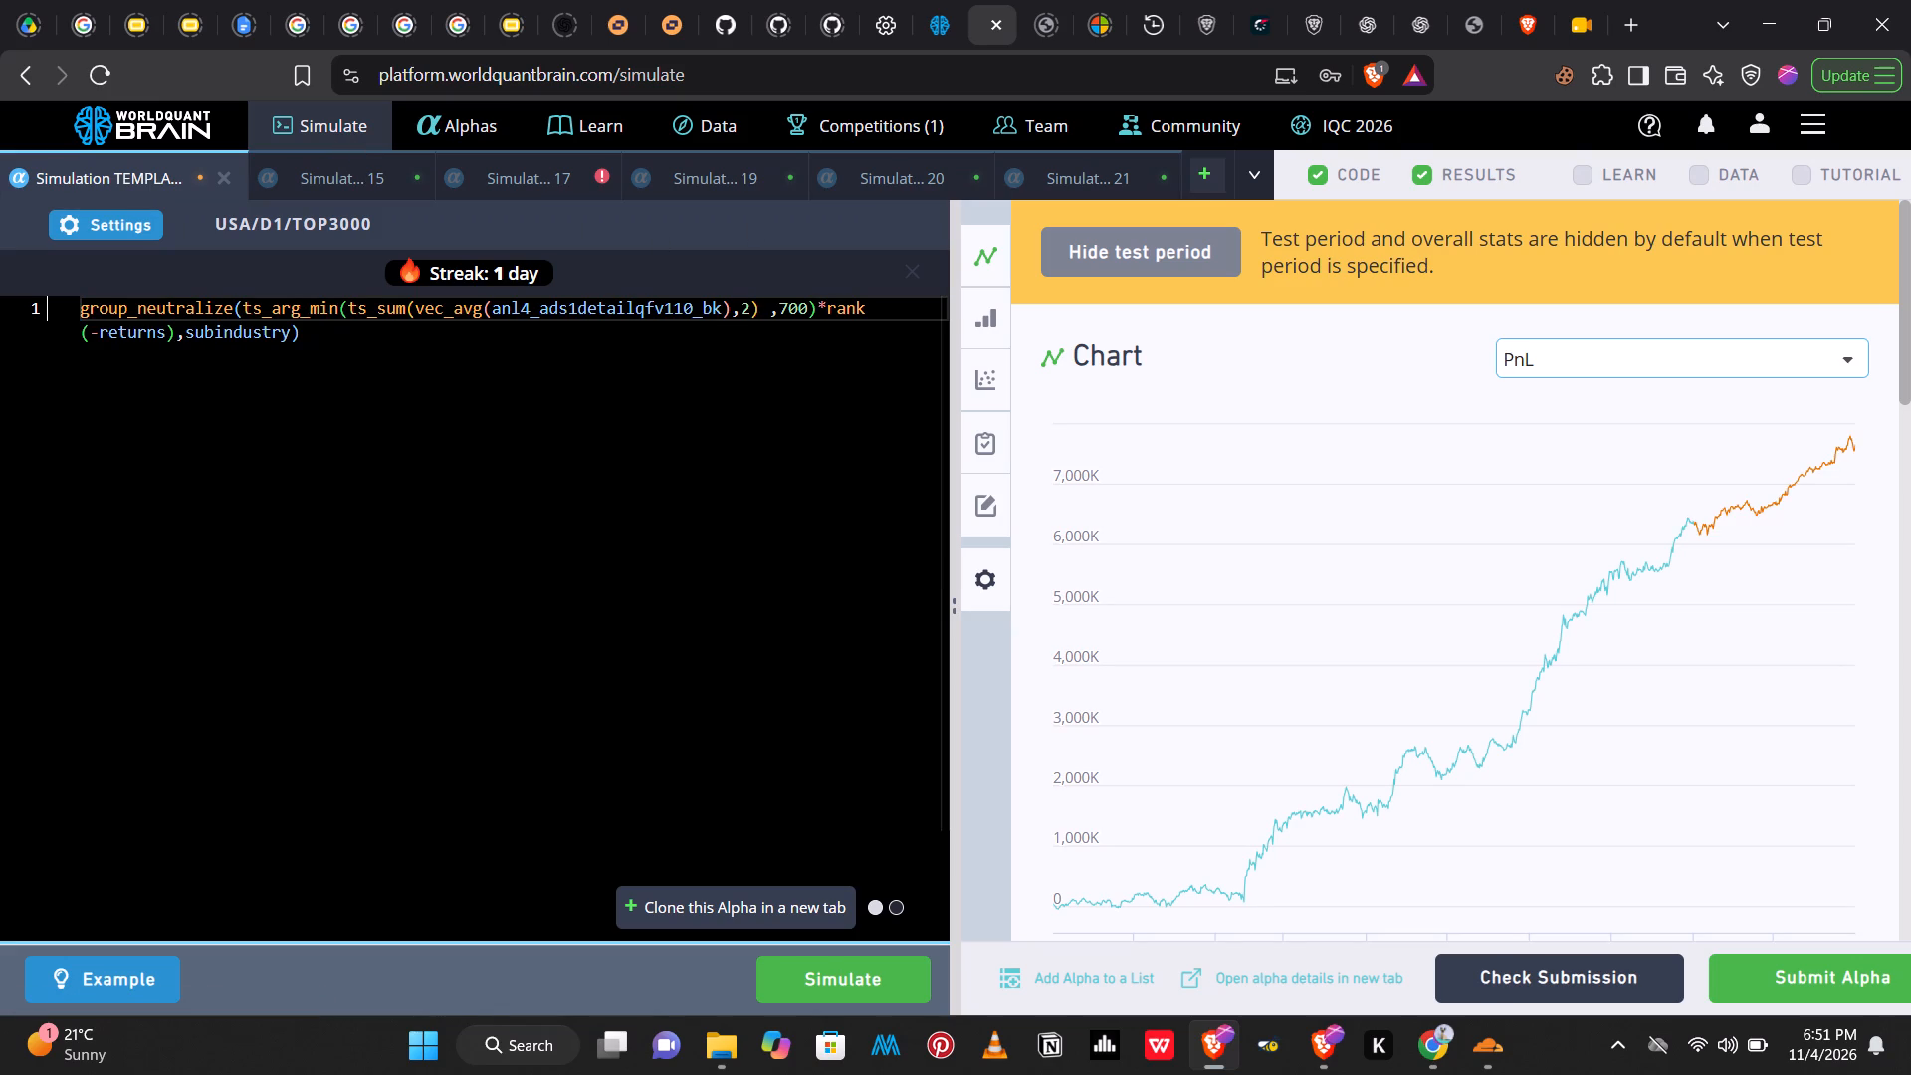
{"action": "left_click_drag", "start_coordinate": [721, 307], "coordinate": [501, 314]}
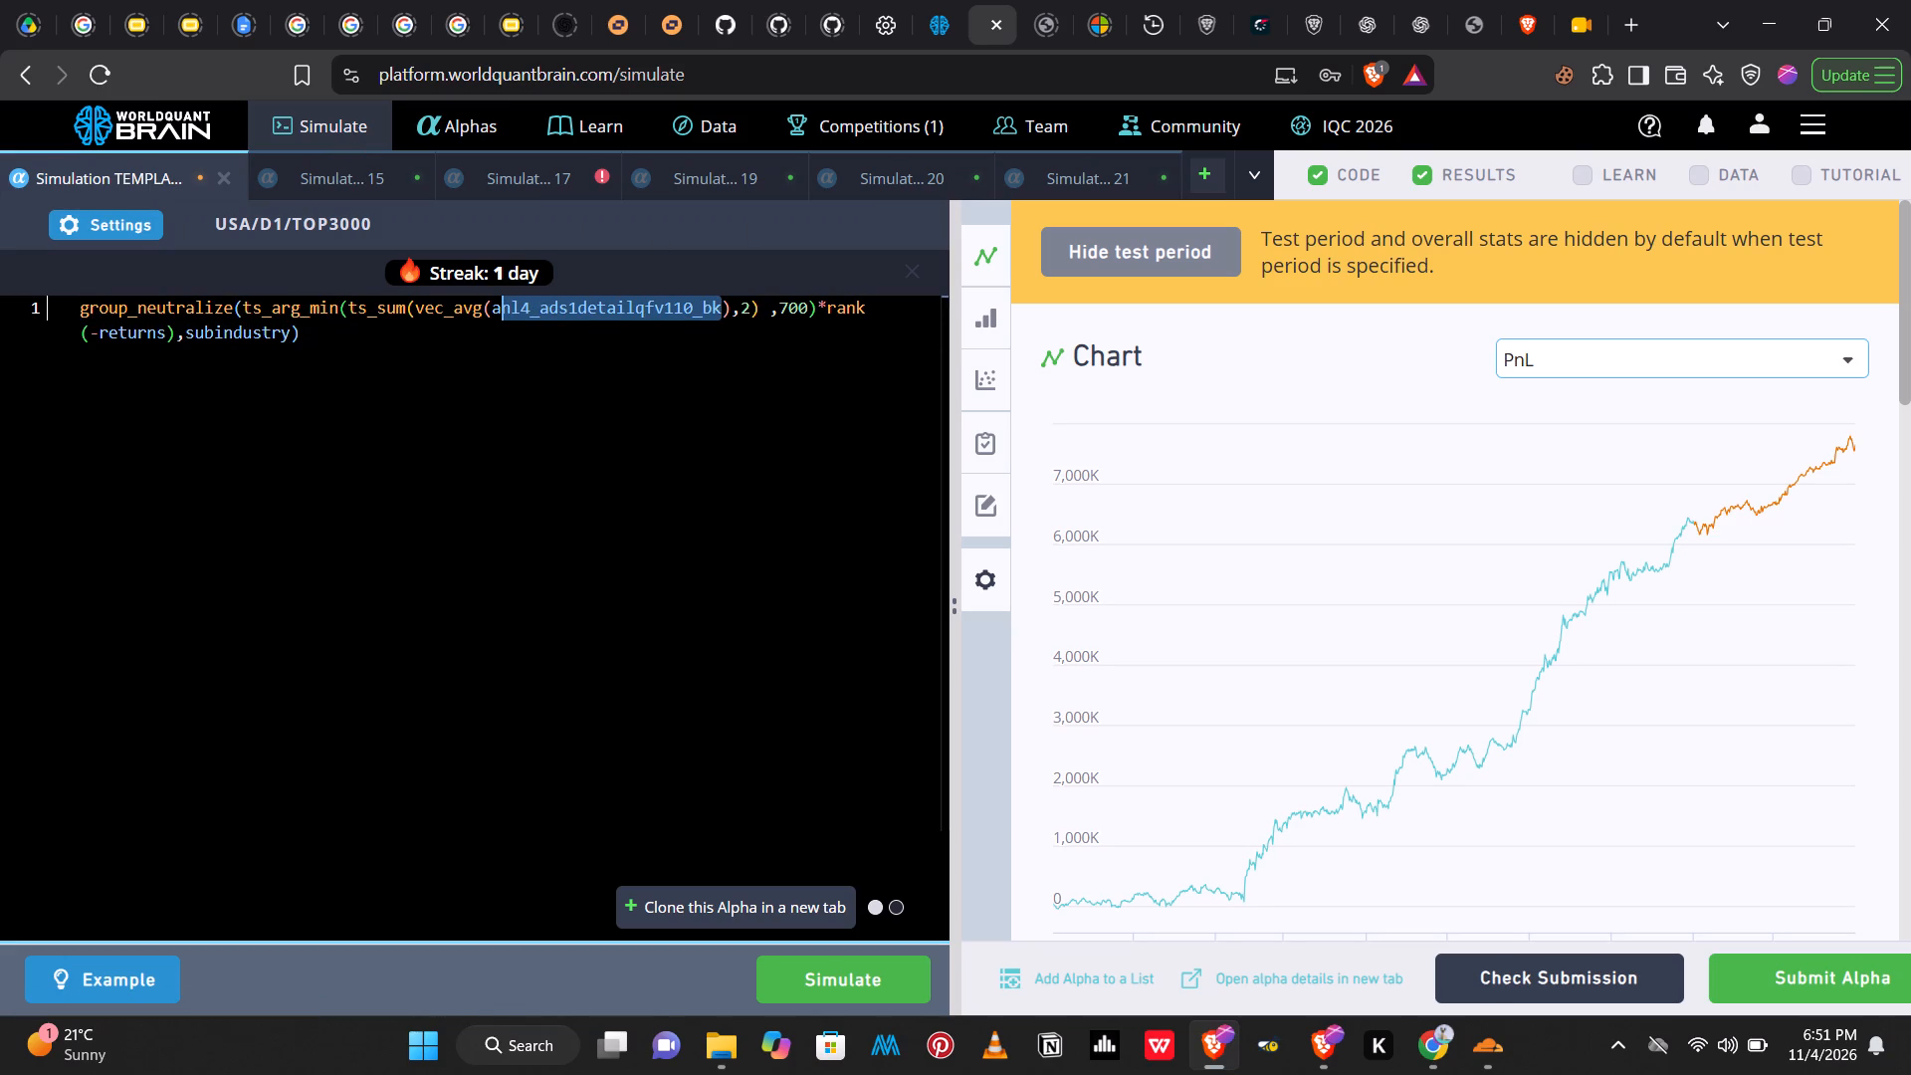
{"action": "left_click_drag", "start_coordinate": [501, 314], "coordinate": [495, 313]}
{"action": "key", "text": "ctrl+v"}
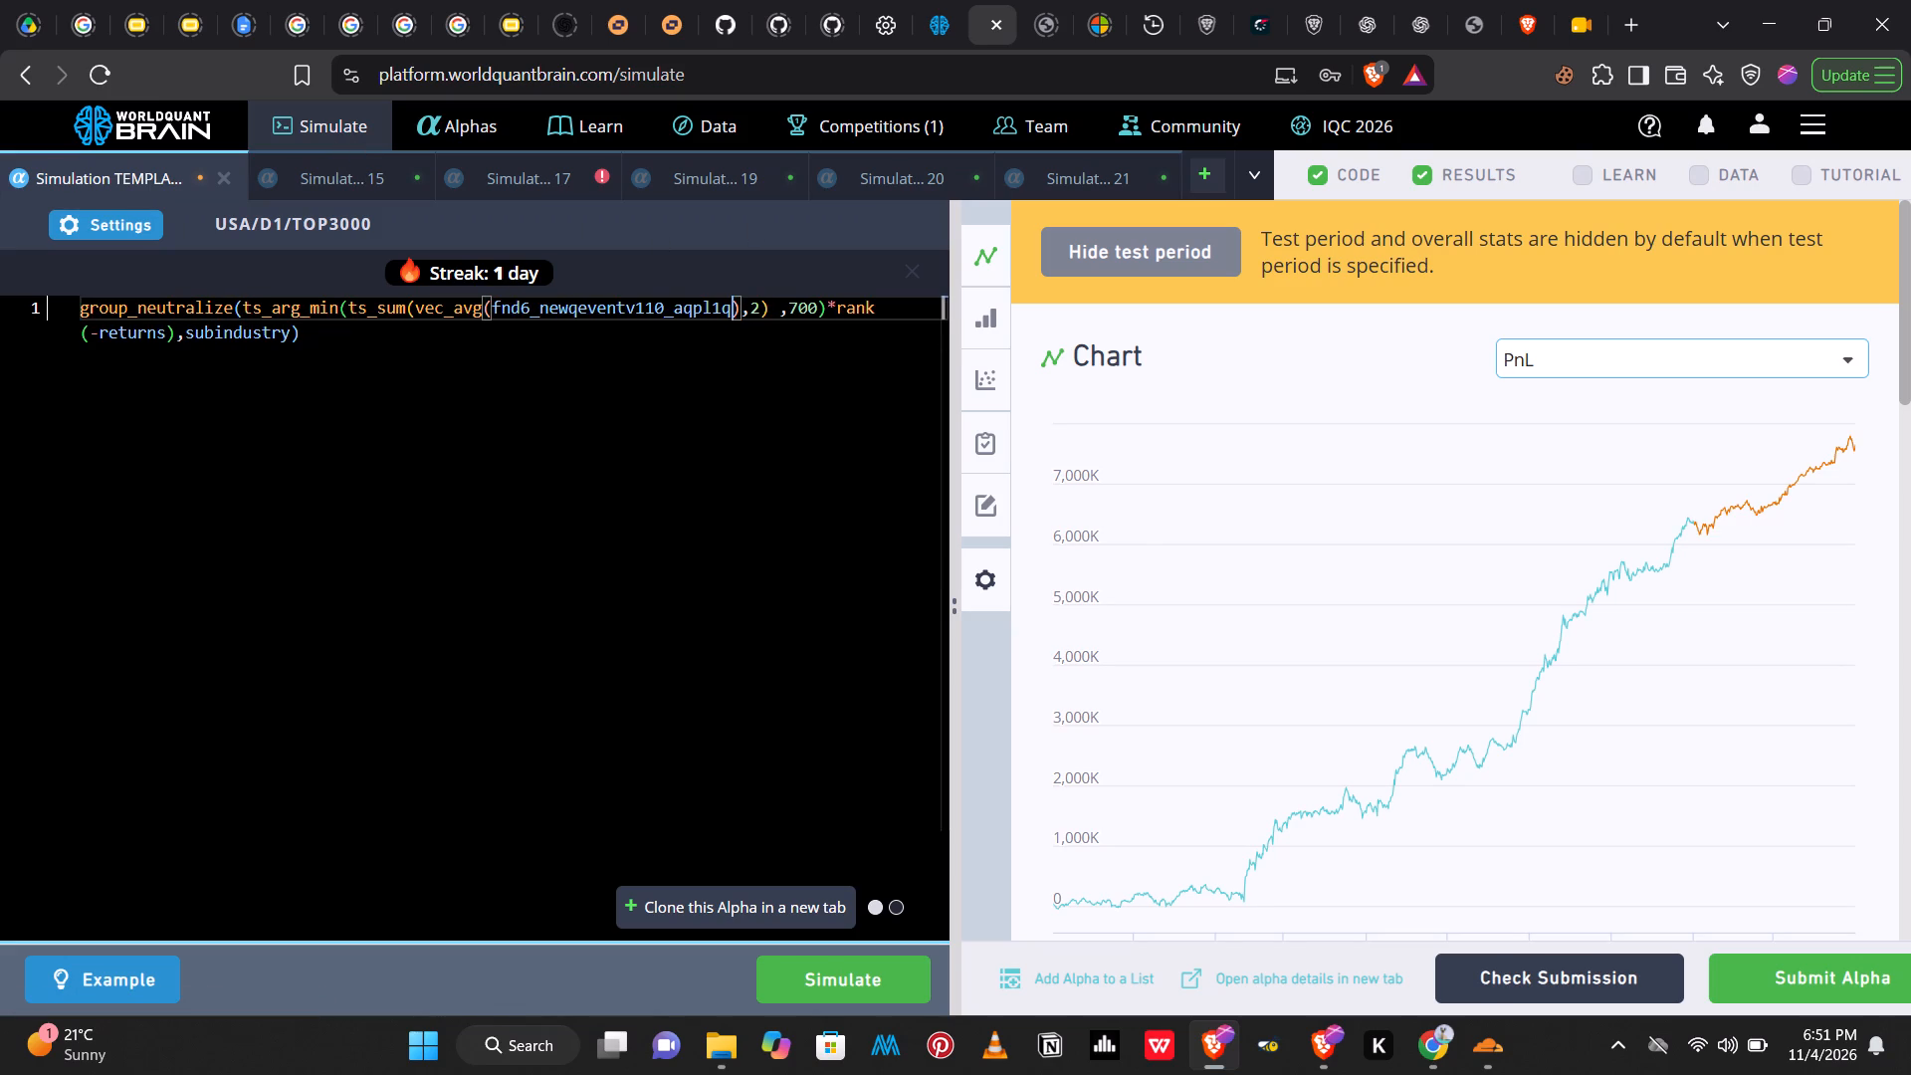
{"action": "left_click", "coordinate": [874, 987]}
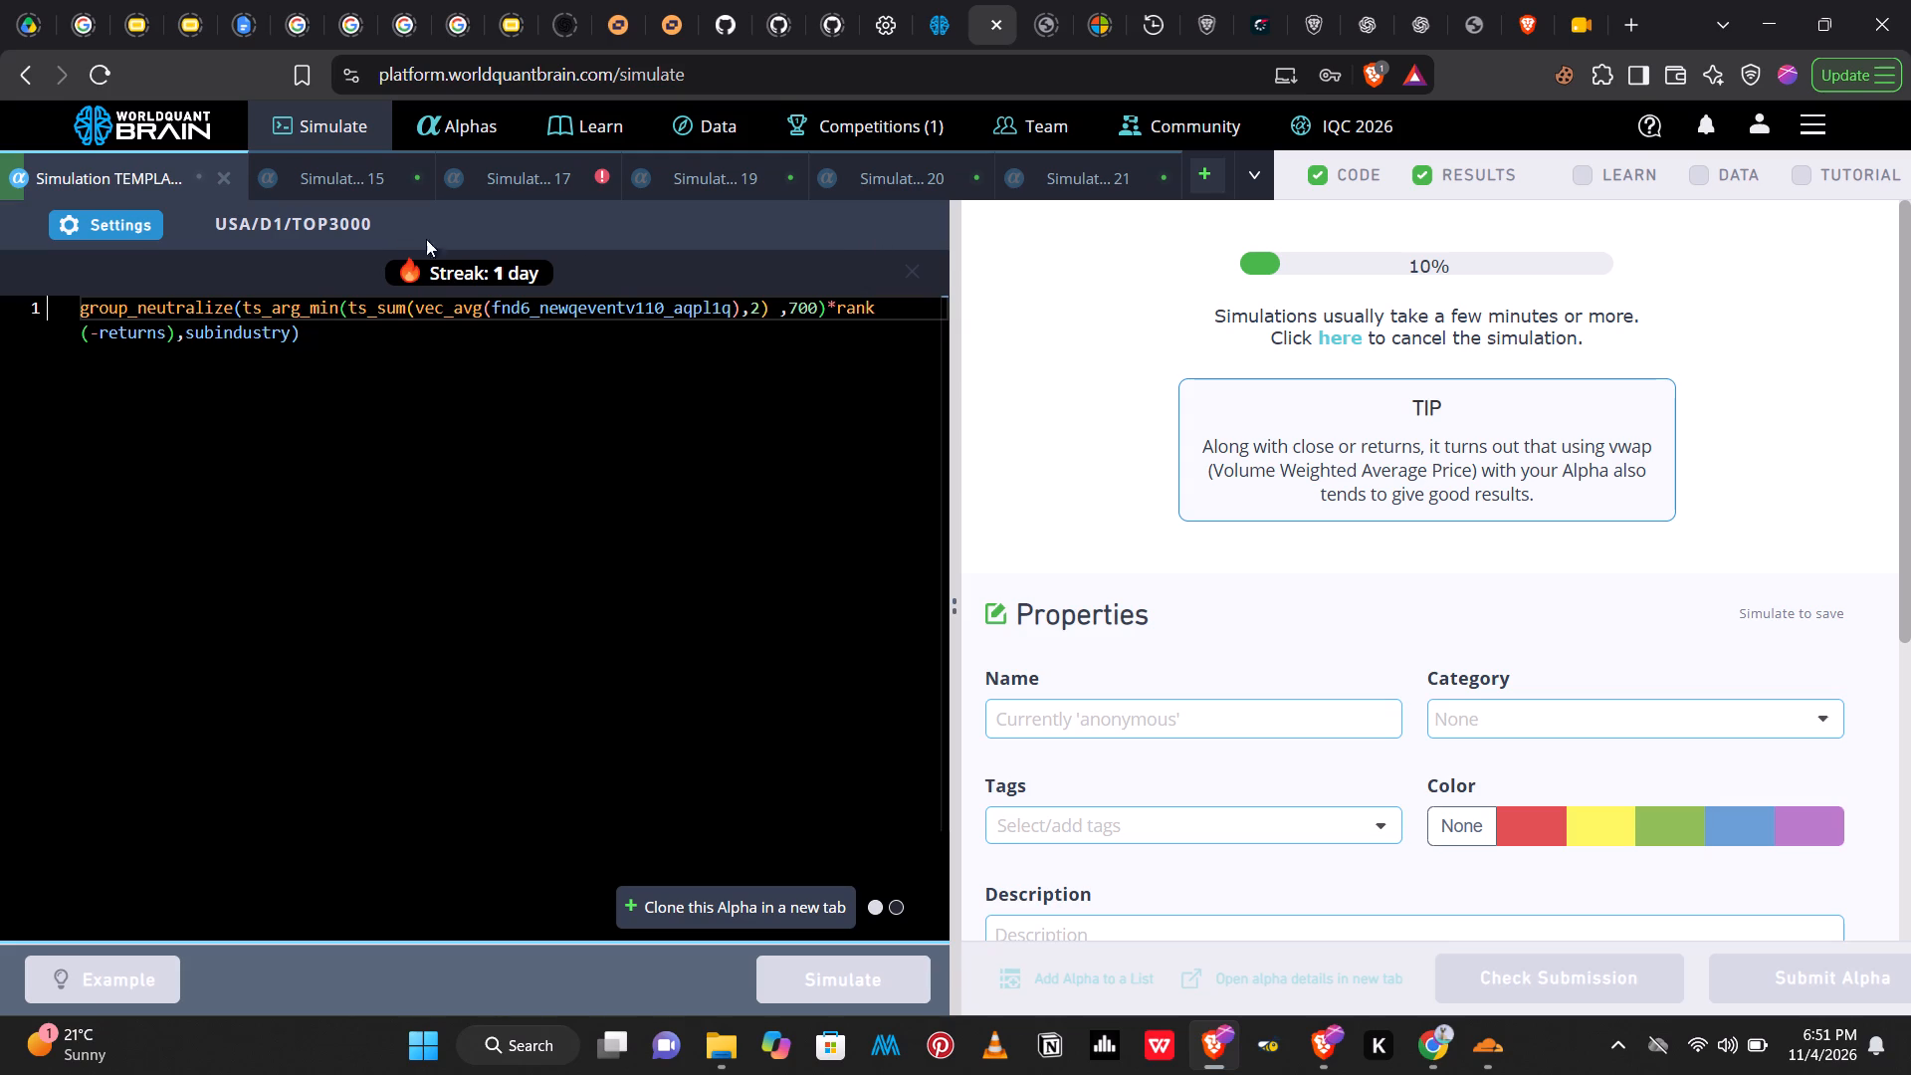
Clone the TEMPLATE simulation's alpha into a new simulation tab.
{"action": "left_click", "coordinate": [723, 896]}
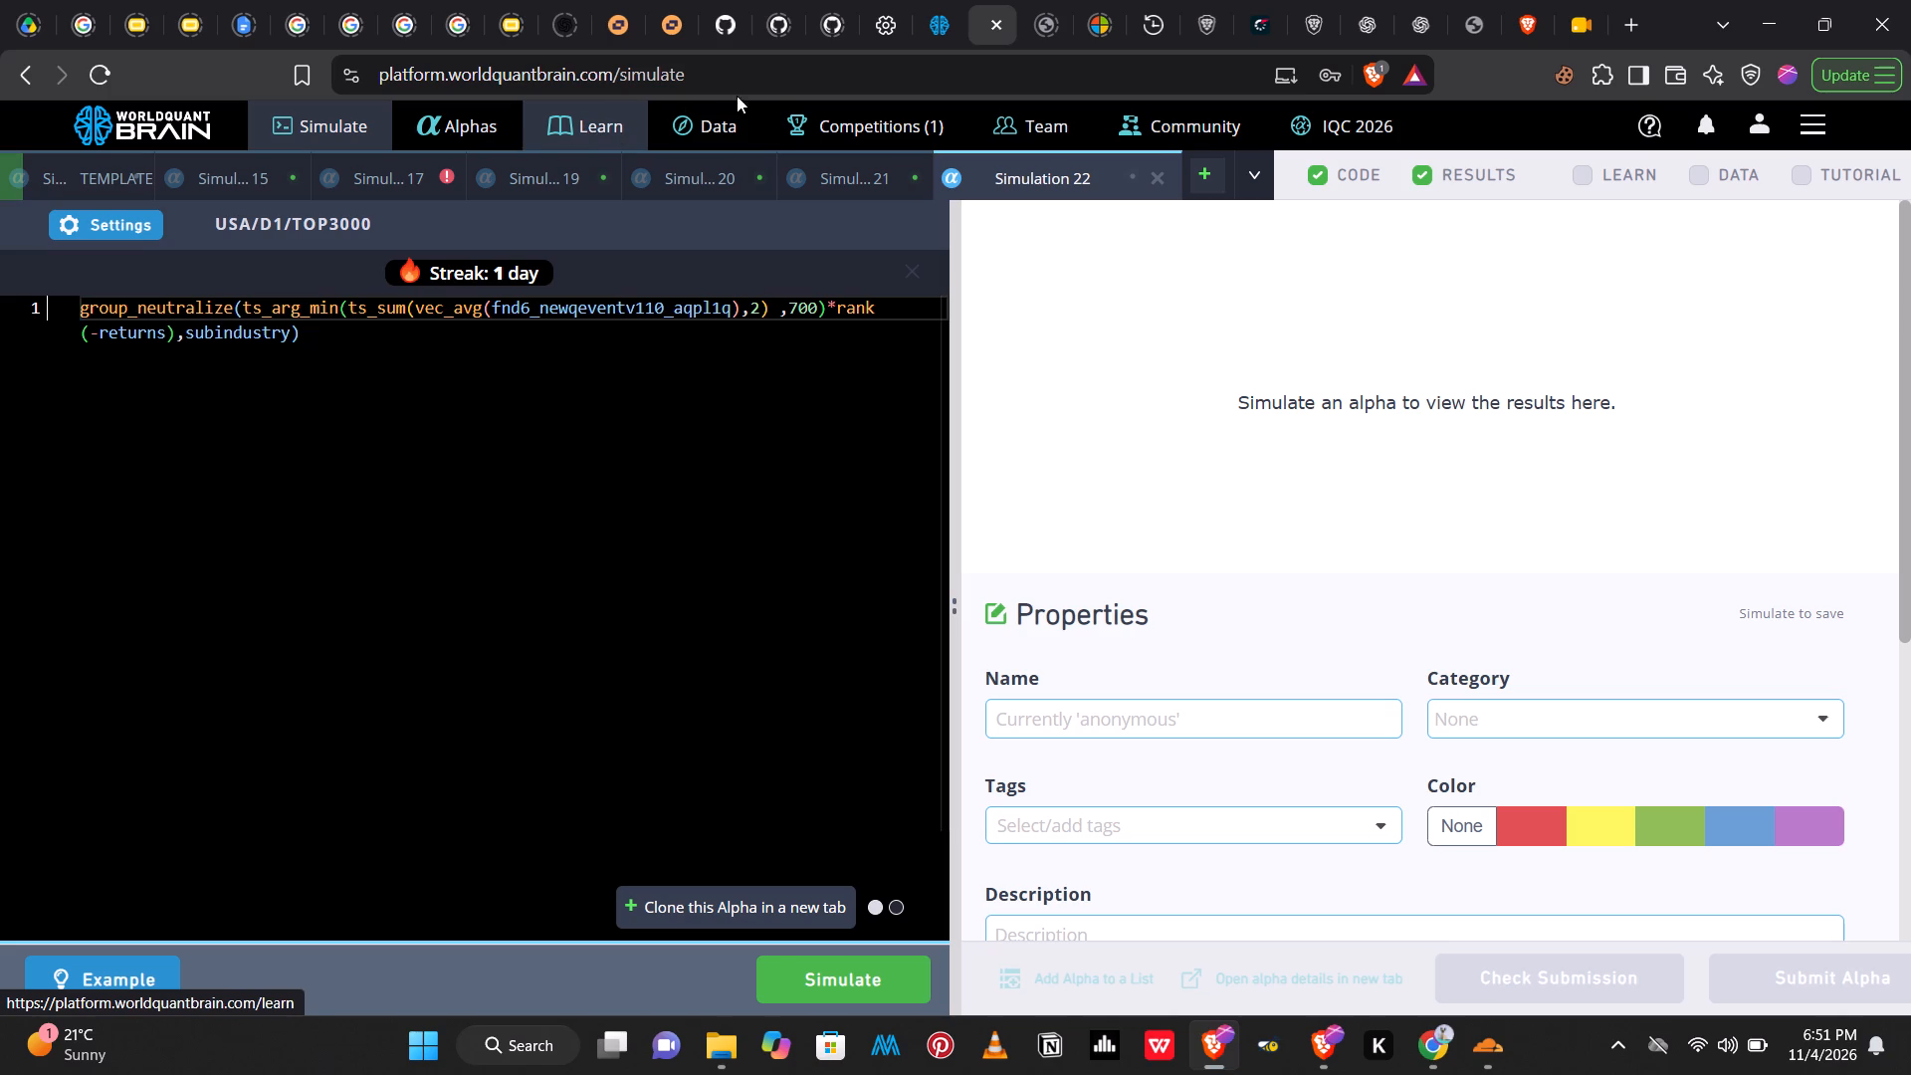
Open the submitted alpha that uses anl4_ads1detailqfv110_bk from the submitted alphas list in a new simulation tab.
{"action": "left_click", "coordinate": [729, 123]}
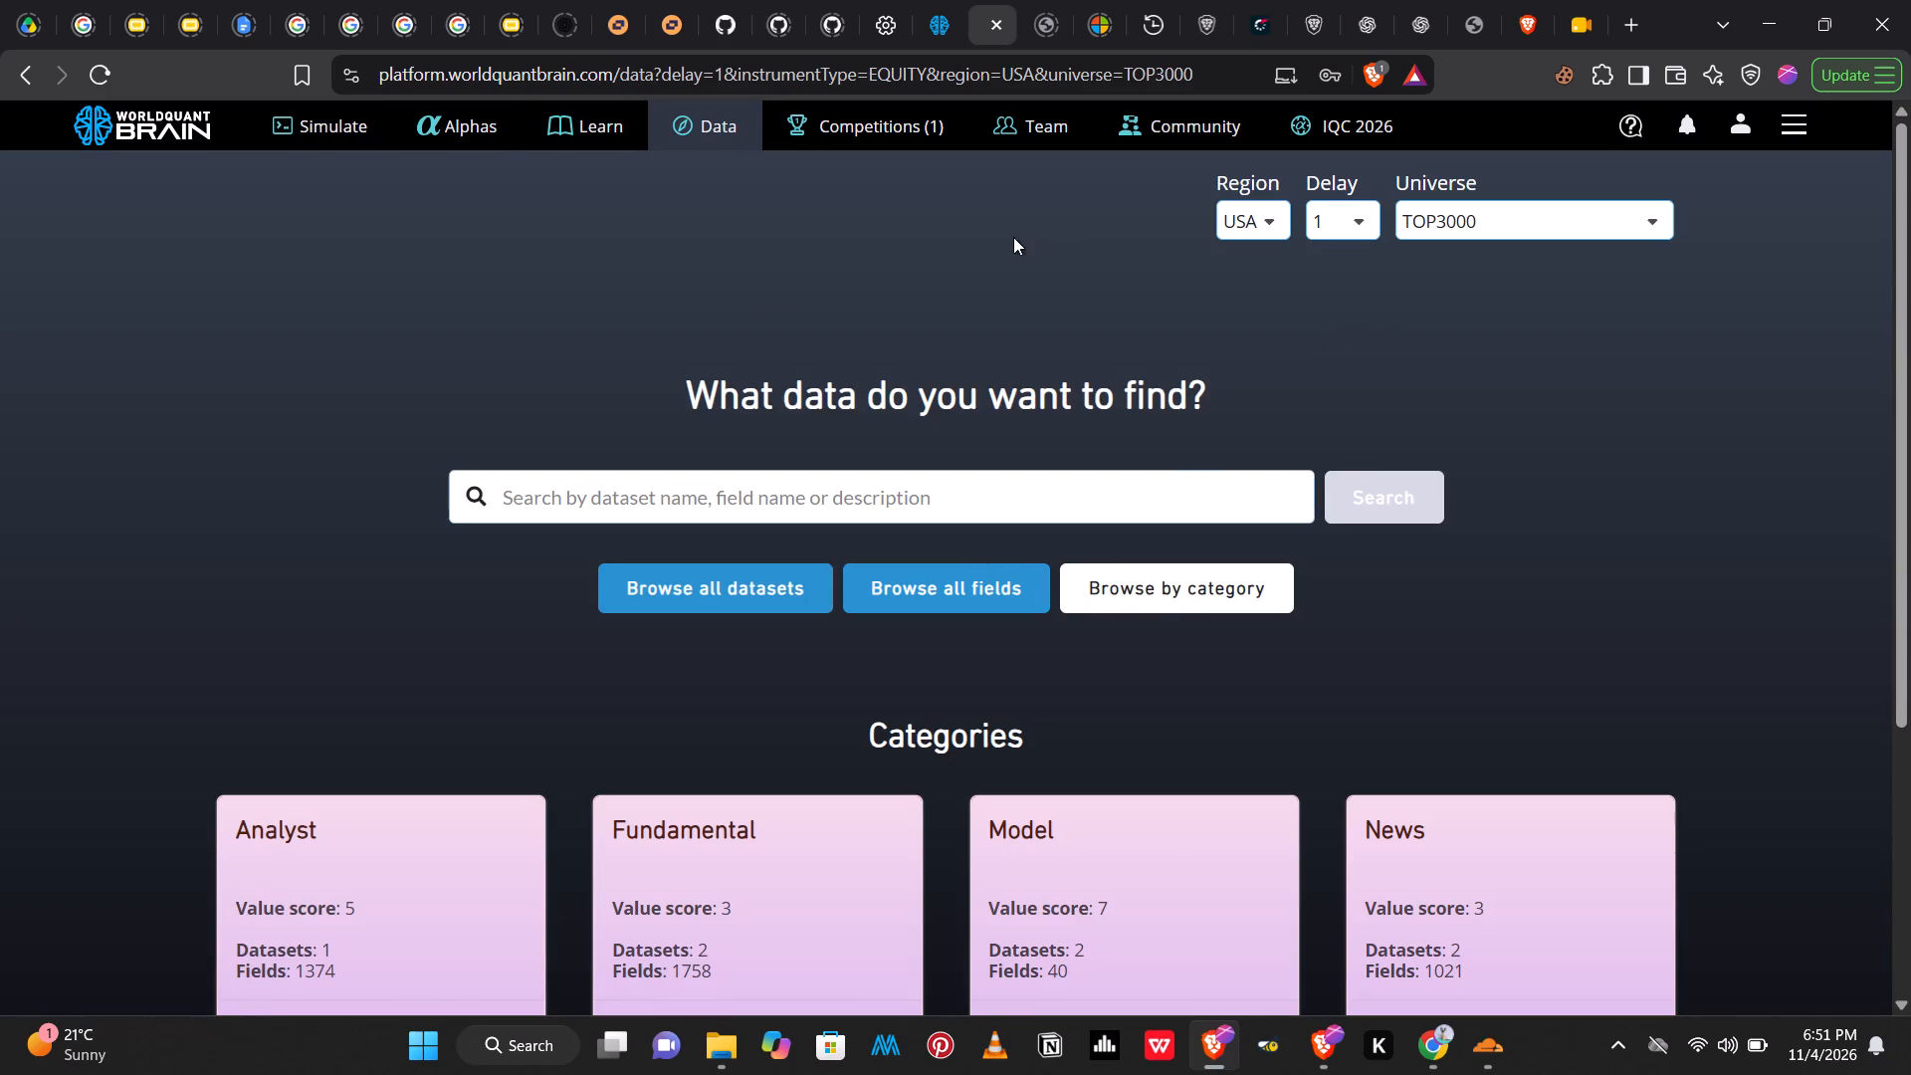
{"action": "left_click", "coordinate": [460, 126]}
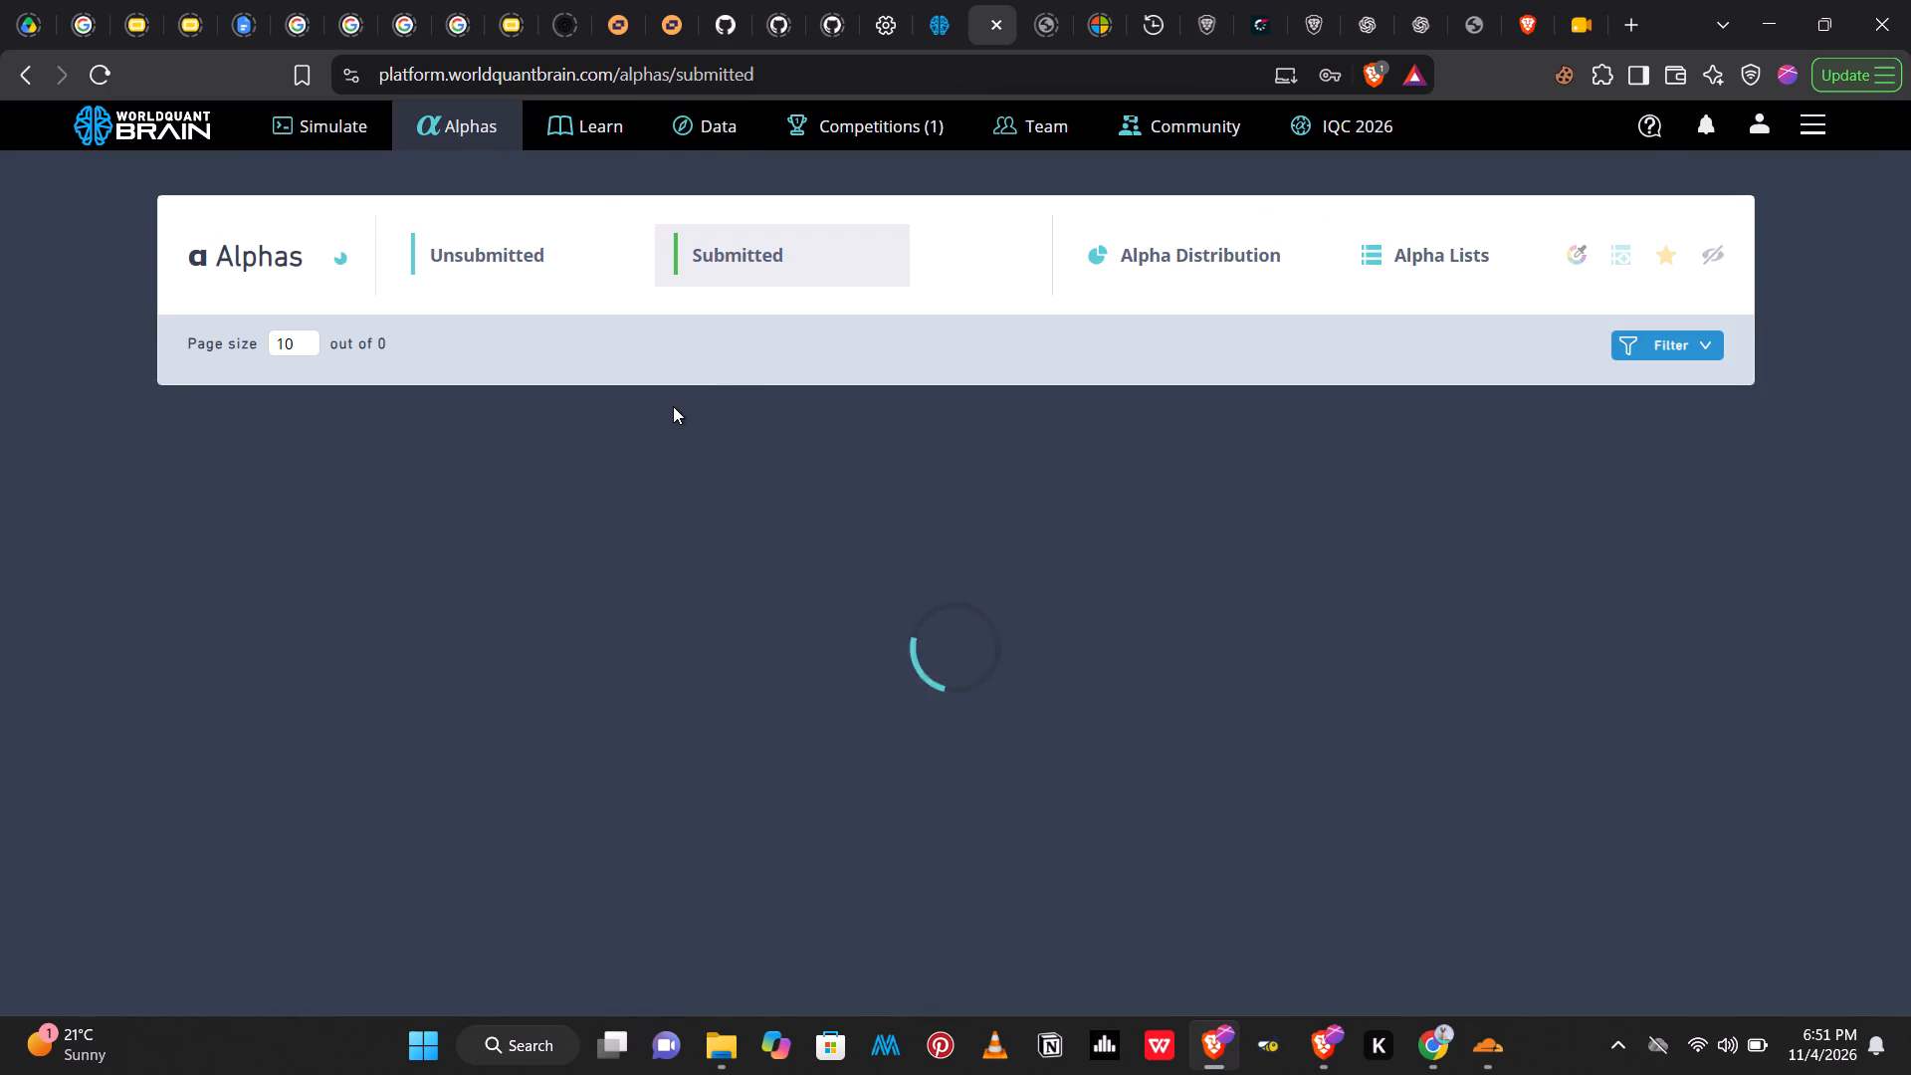
{"action": "left_click", "coordinate": [616, 751]}
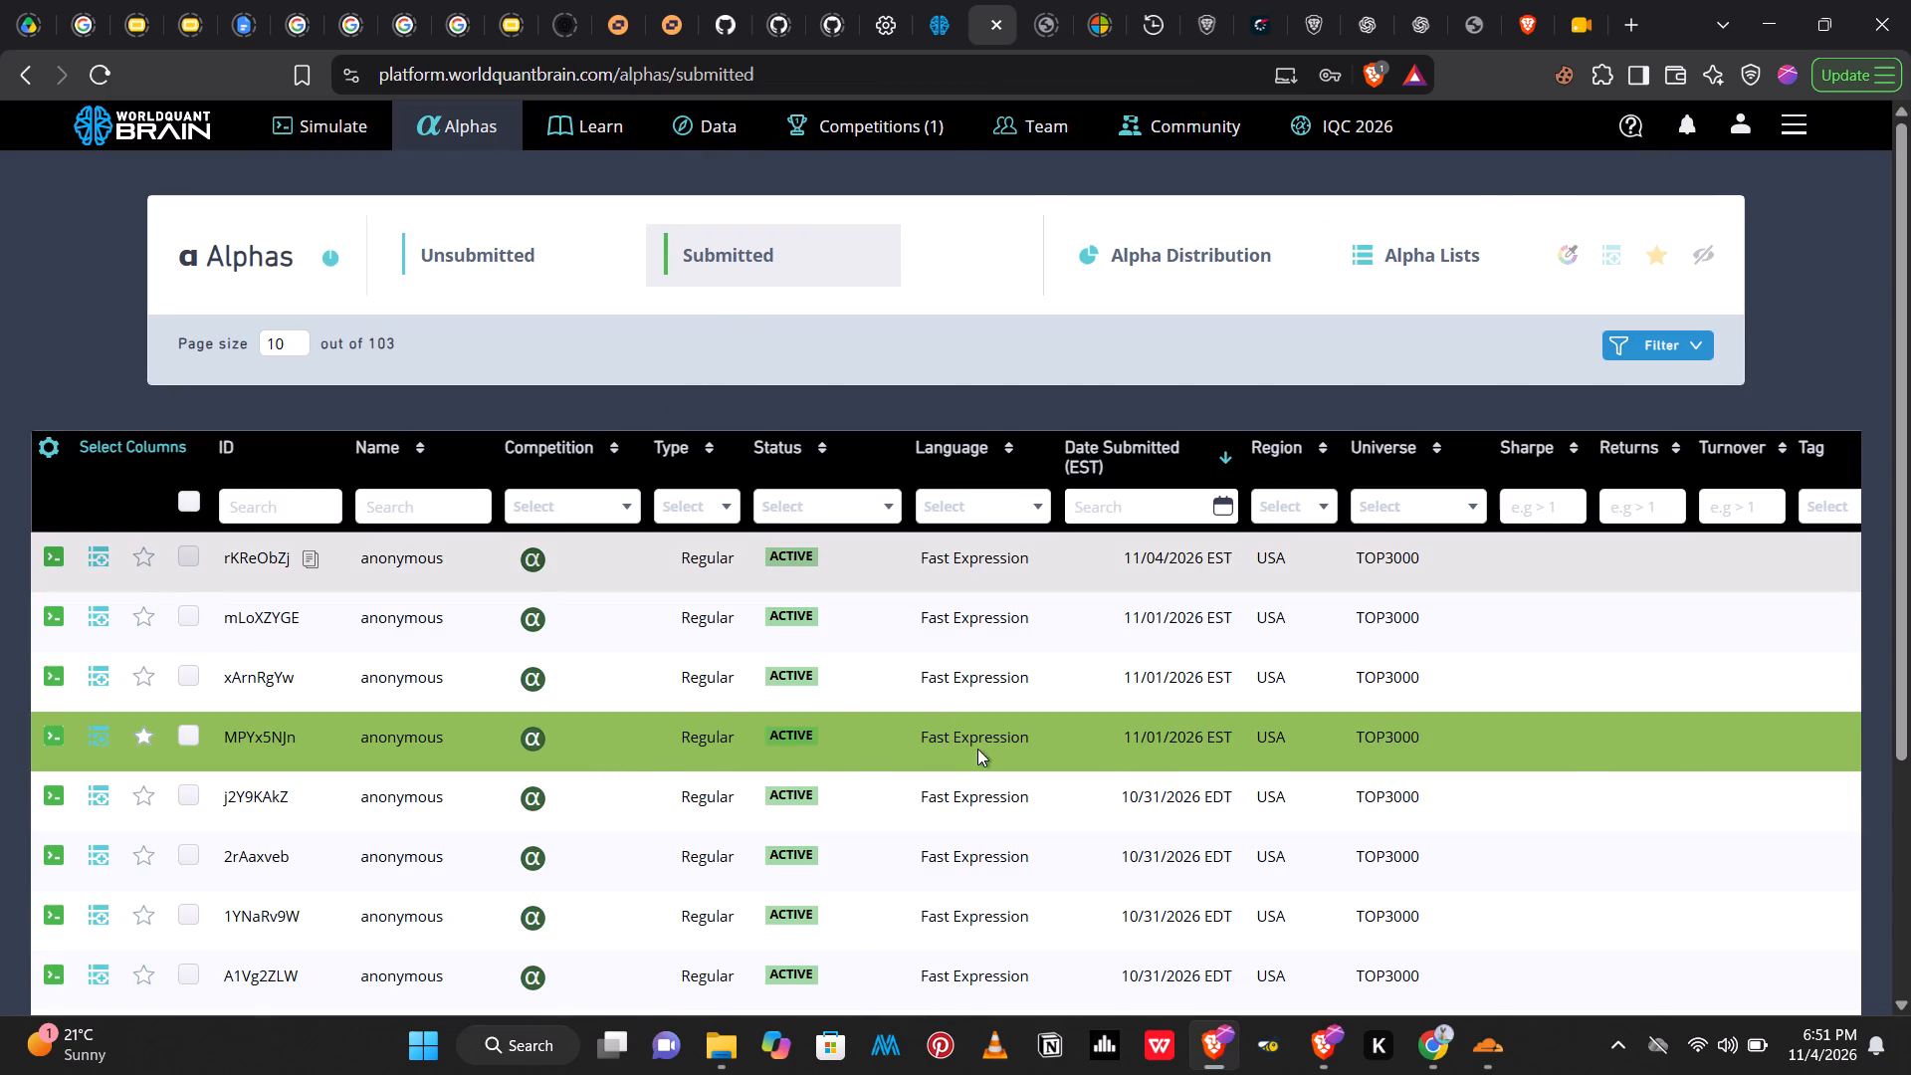
{"action": "left_click", "coordinate": [1727, 679]}
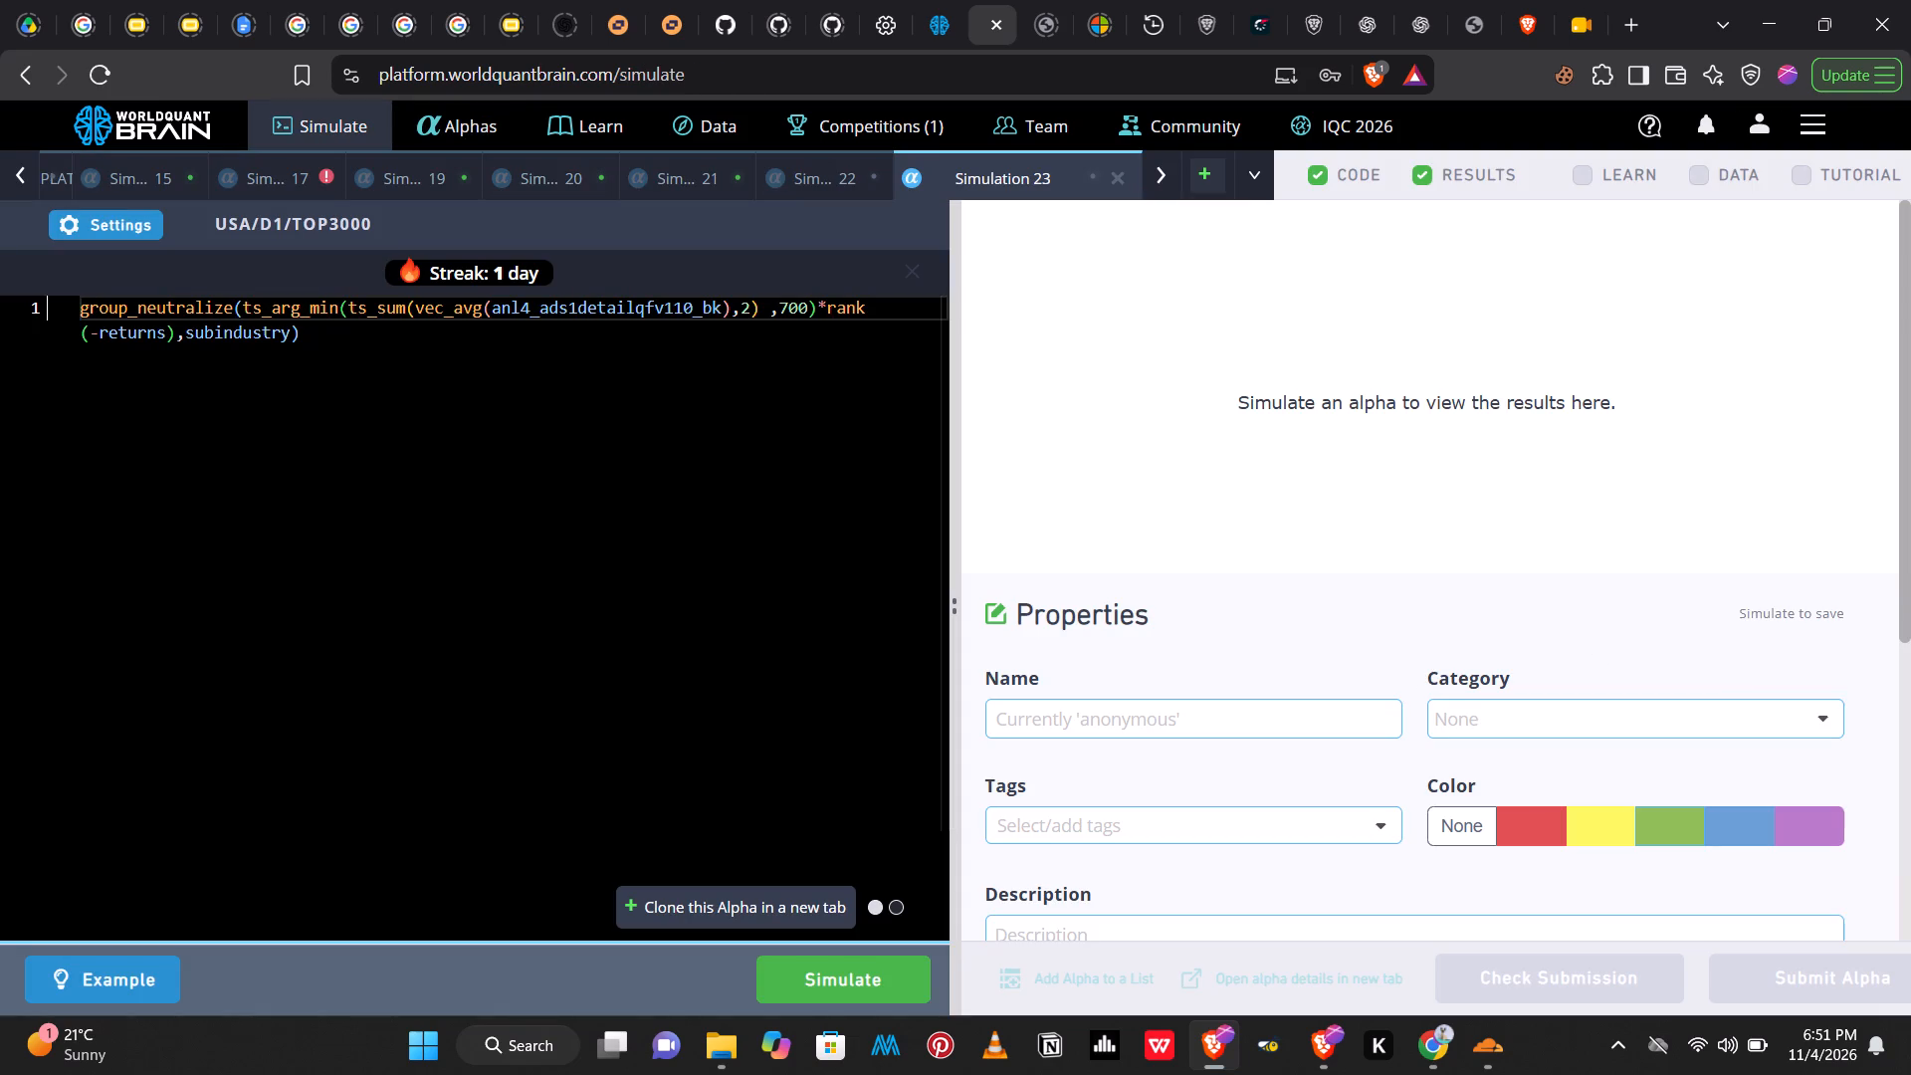
Copy the field name anl4_ads1detailqfv110_bk from the Simulation 23 expression and clone that alpha into a new tab.
{"action": "left_click_drag", "start_coordinate": [720, 310], "coordinate": [495, 302]}
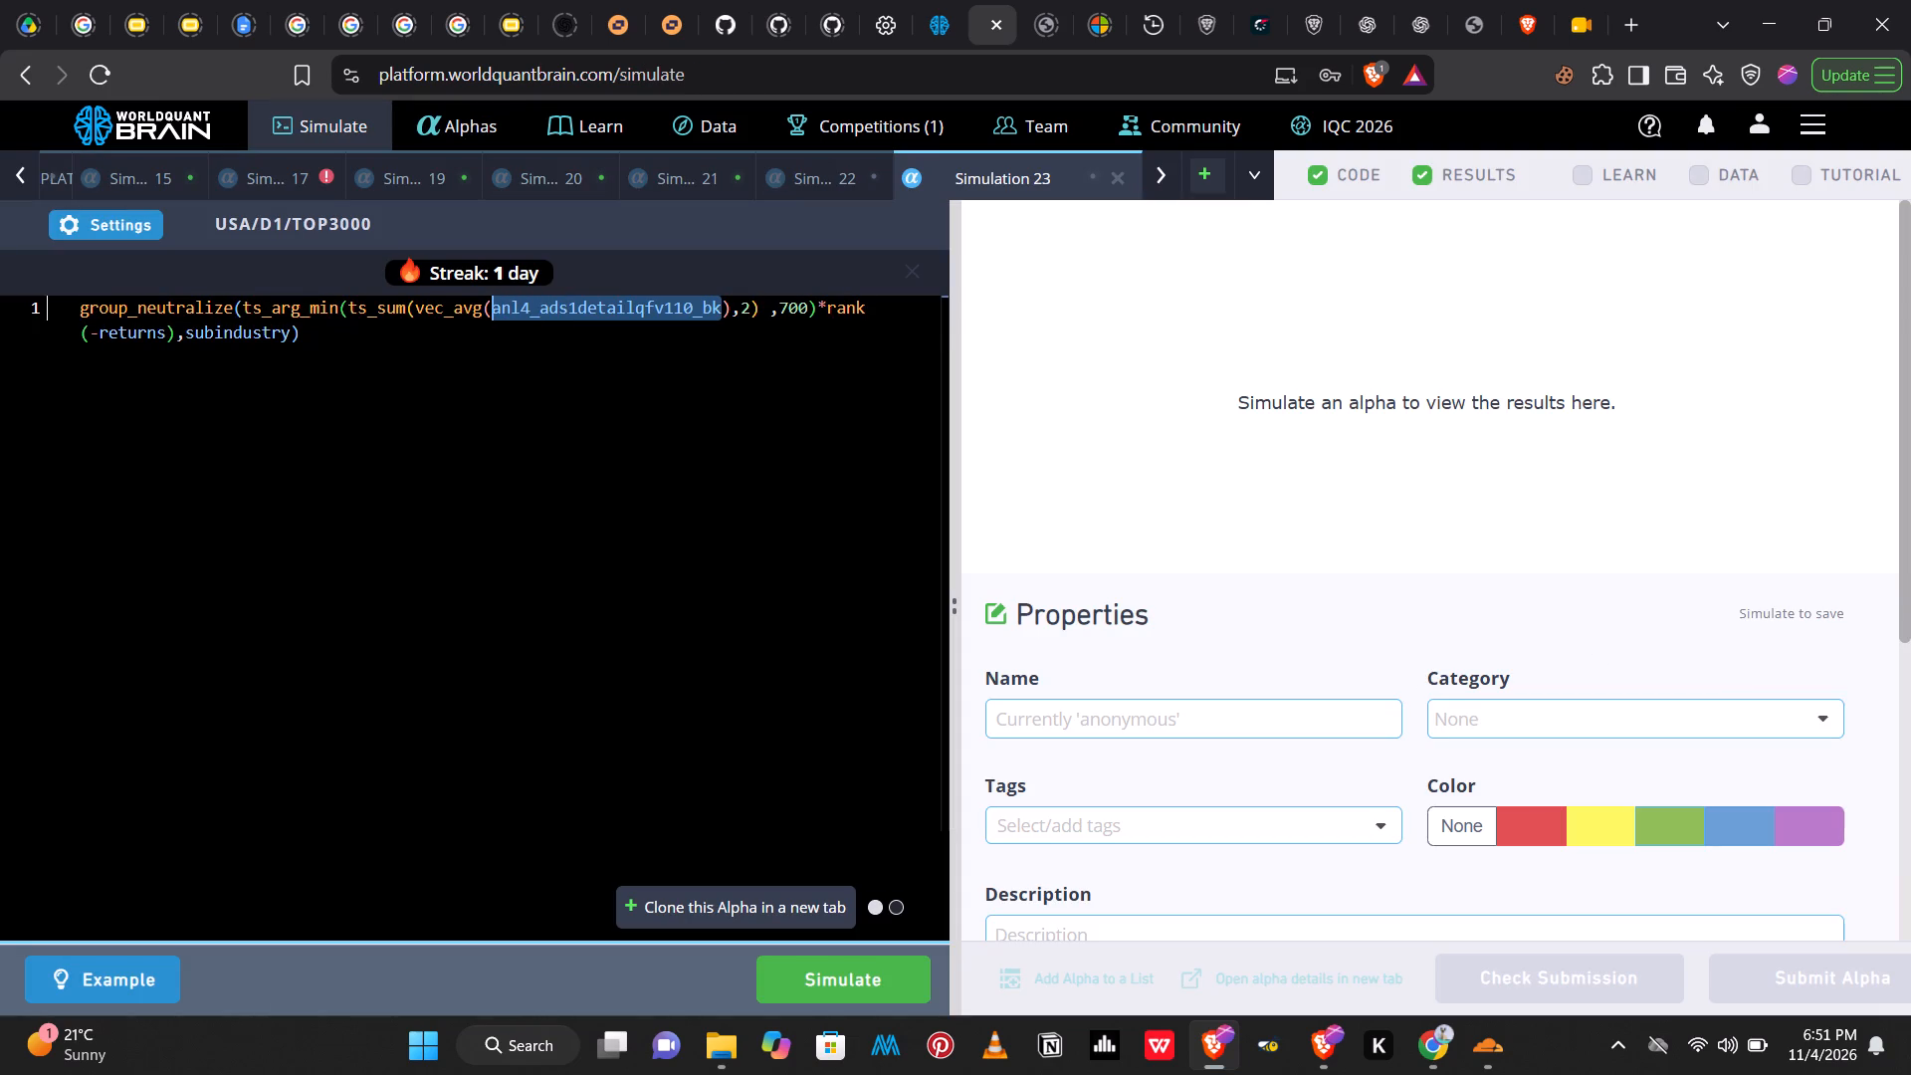
{"action": "key", "text": "ctrl+c"}
{"action": "key", "text": "ctrl+c"}
{"action": "left_click", "coordinate": [727, 904]}
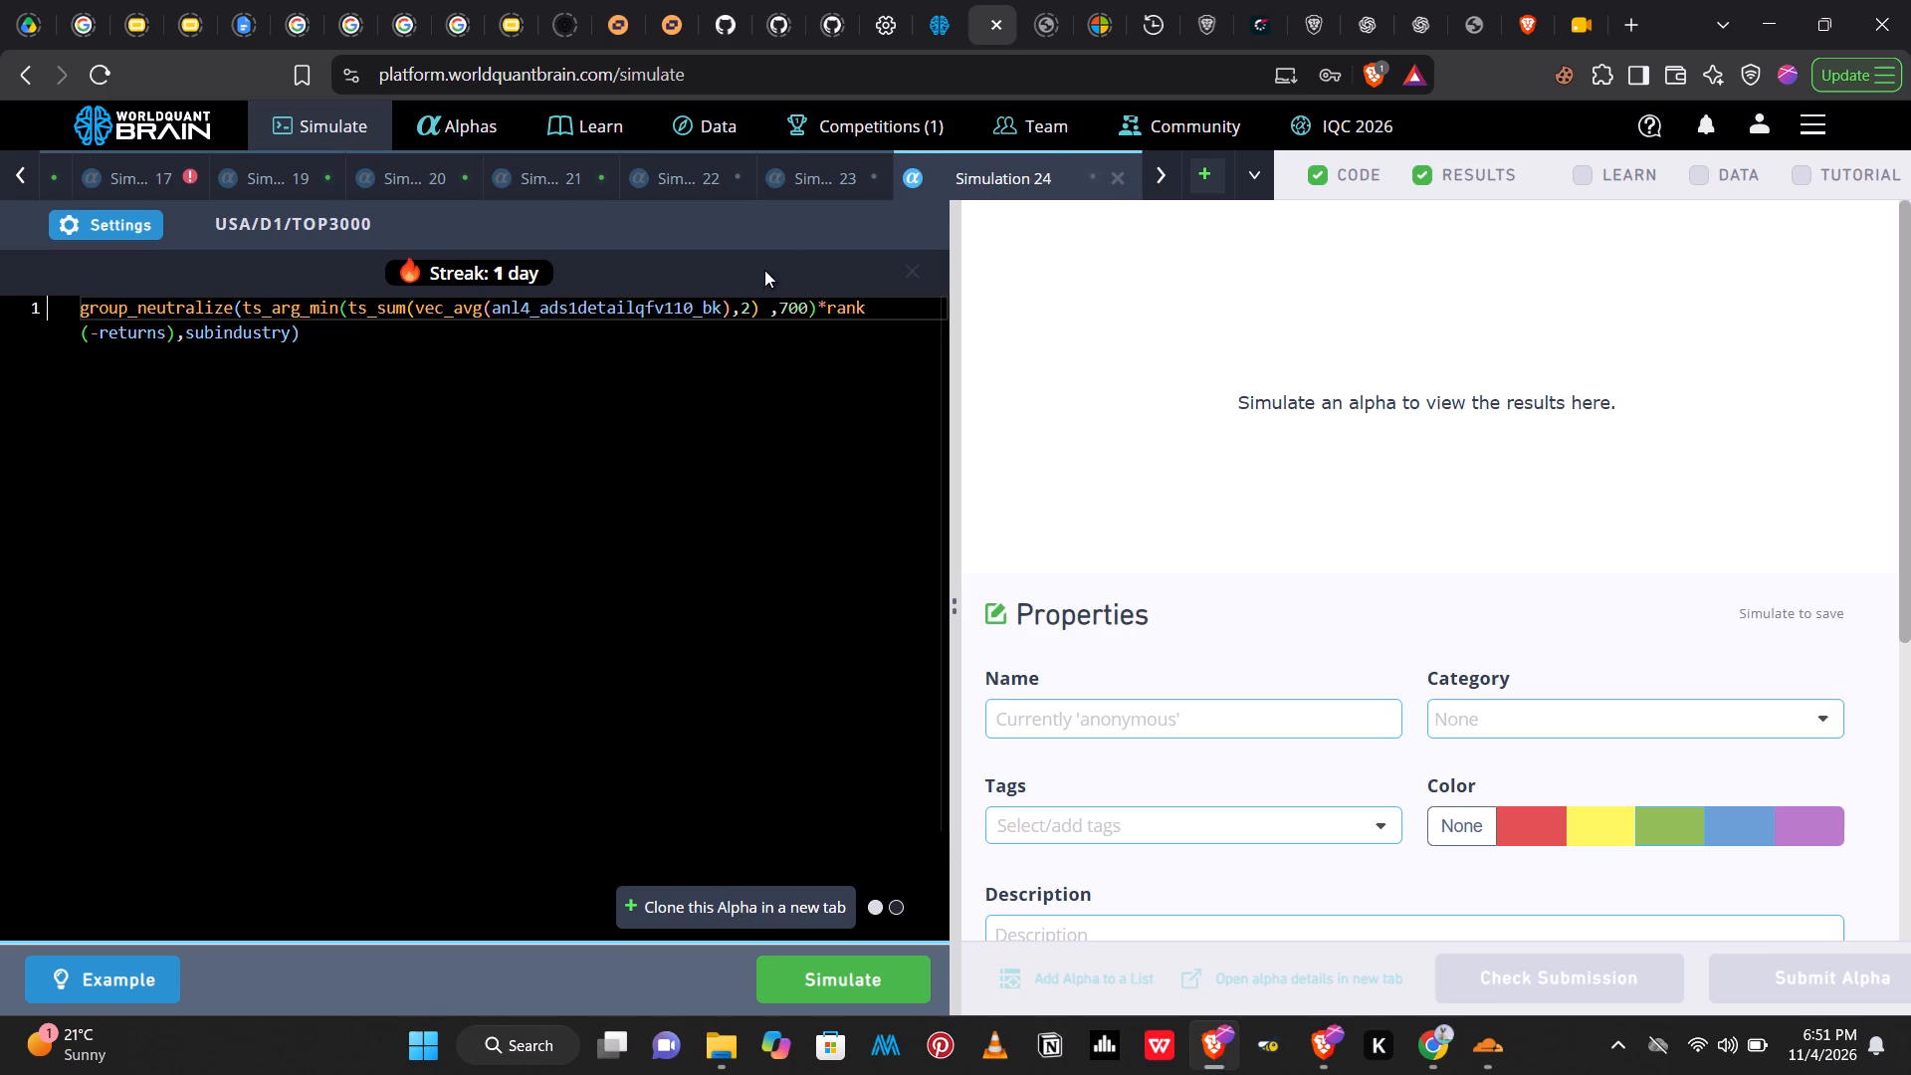
Search the data catalogue for the copied field name anl4_ads1detailqfv110_bk.
{"action": "left_click", "coordinate": [463, 137]}
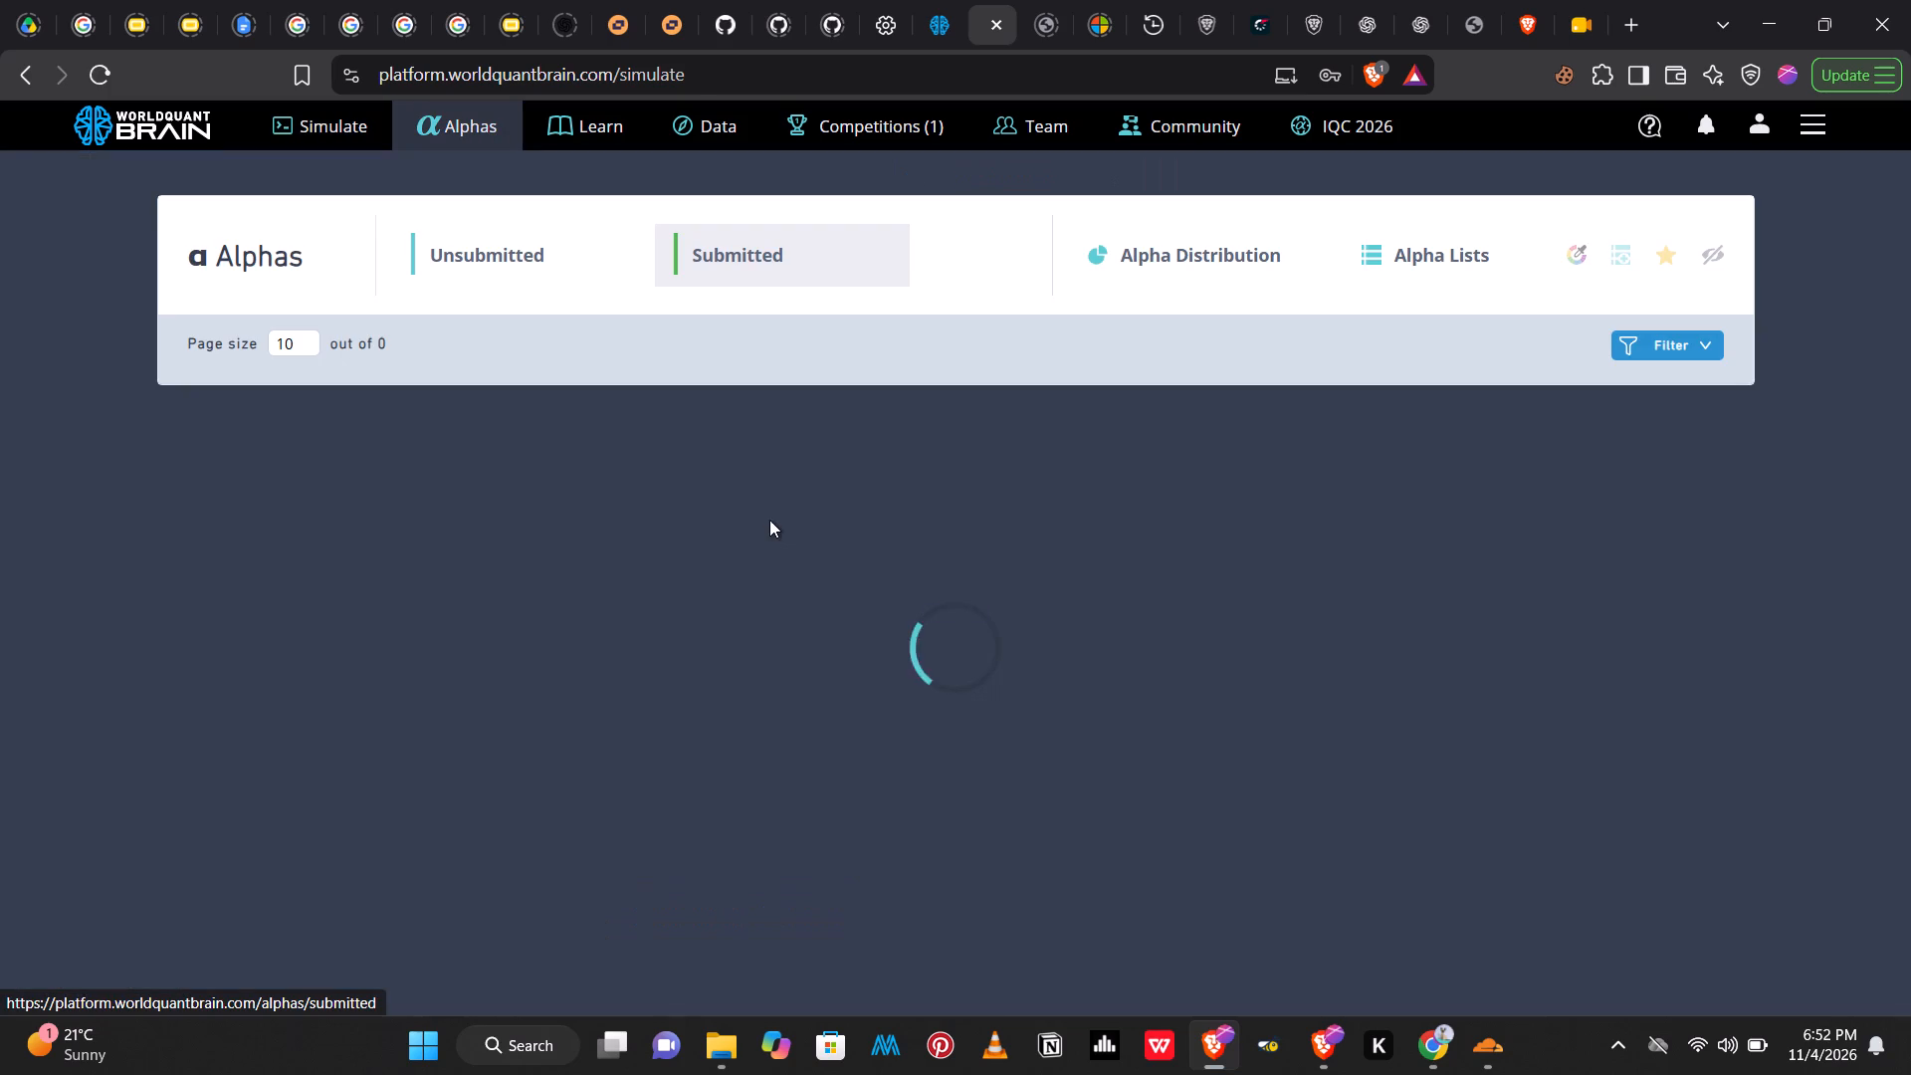
{"action": "left_click", "coordinate": [726, 122]}
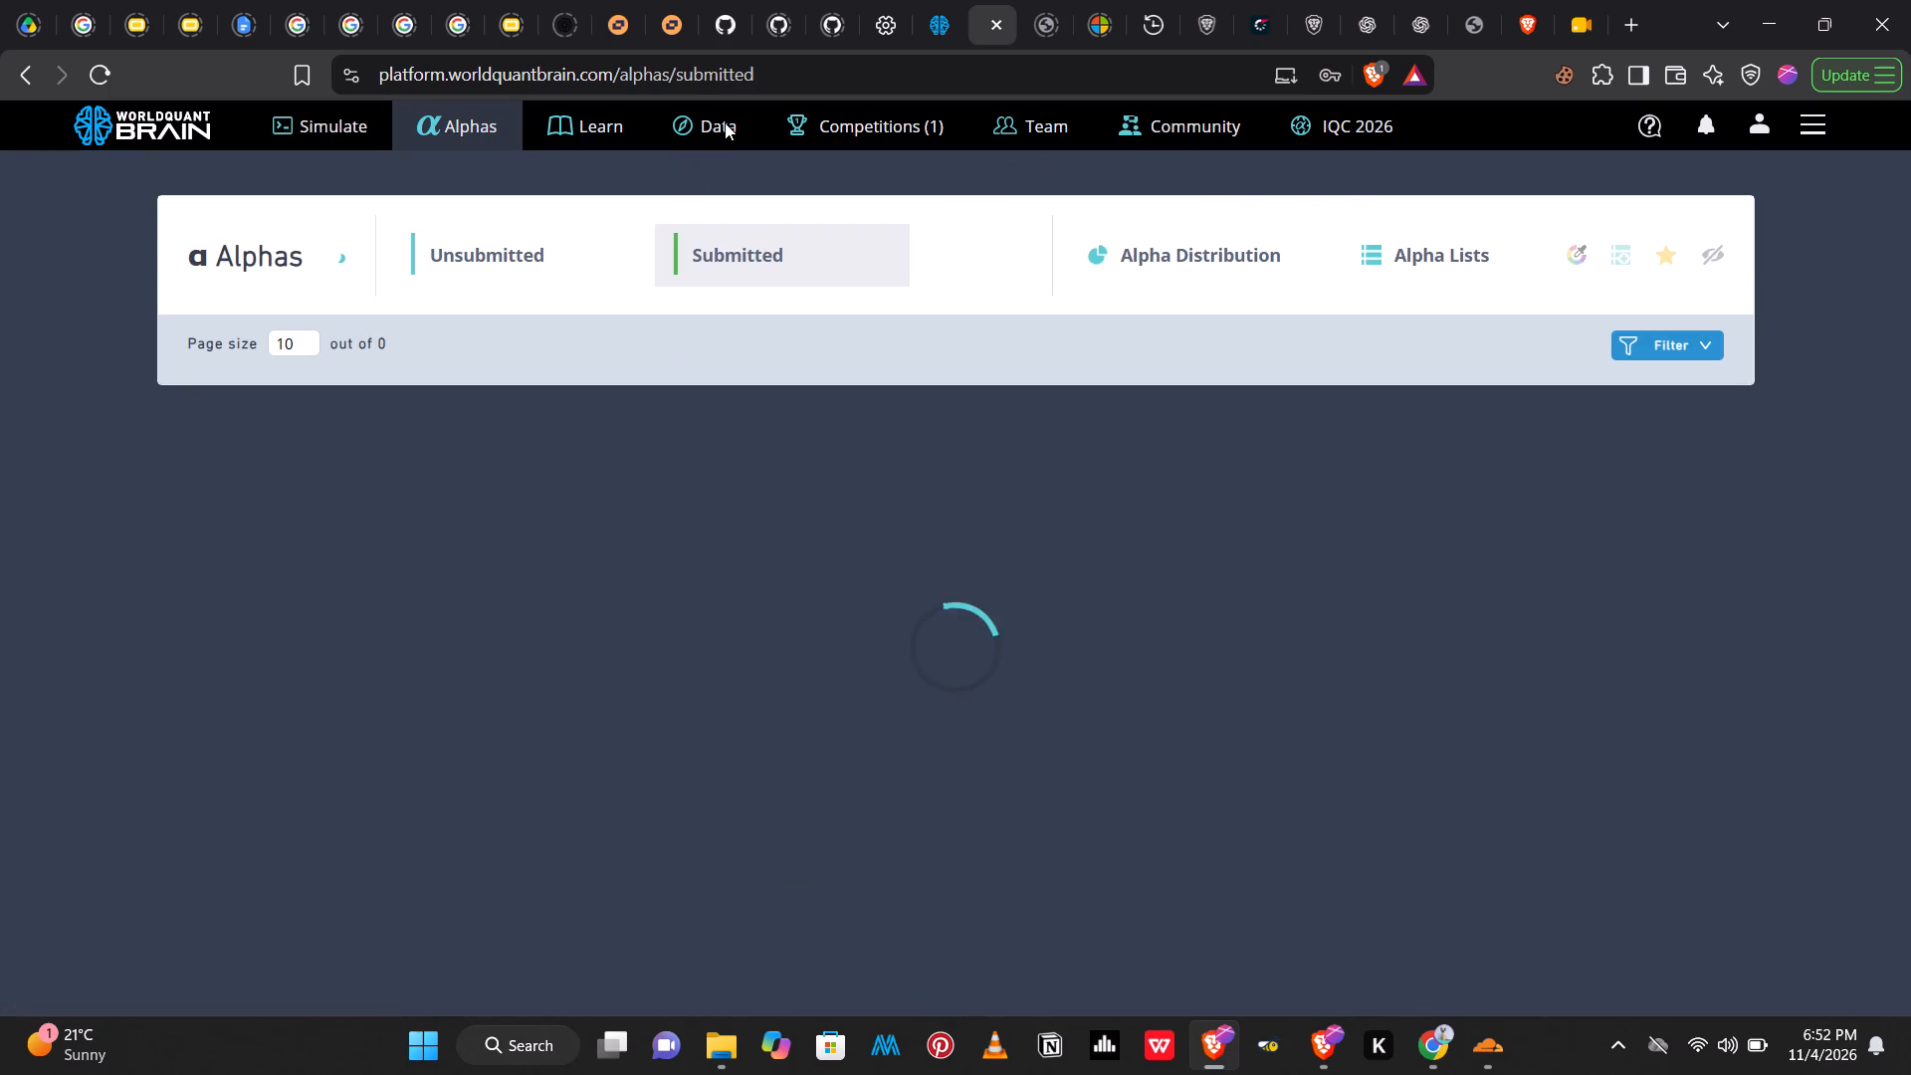
{"action": "left_click", "coordinate": [817, 490]}
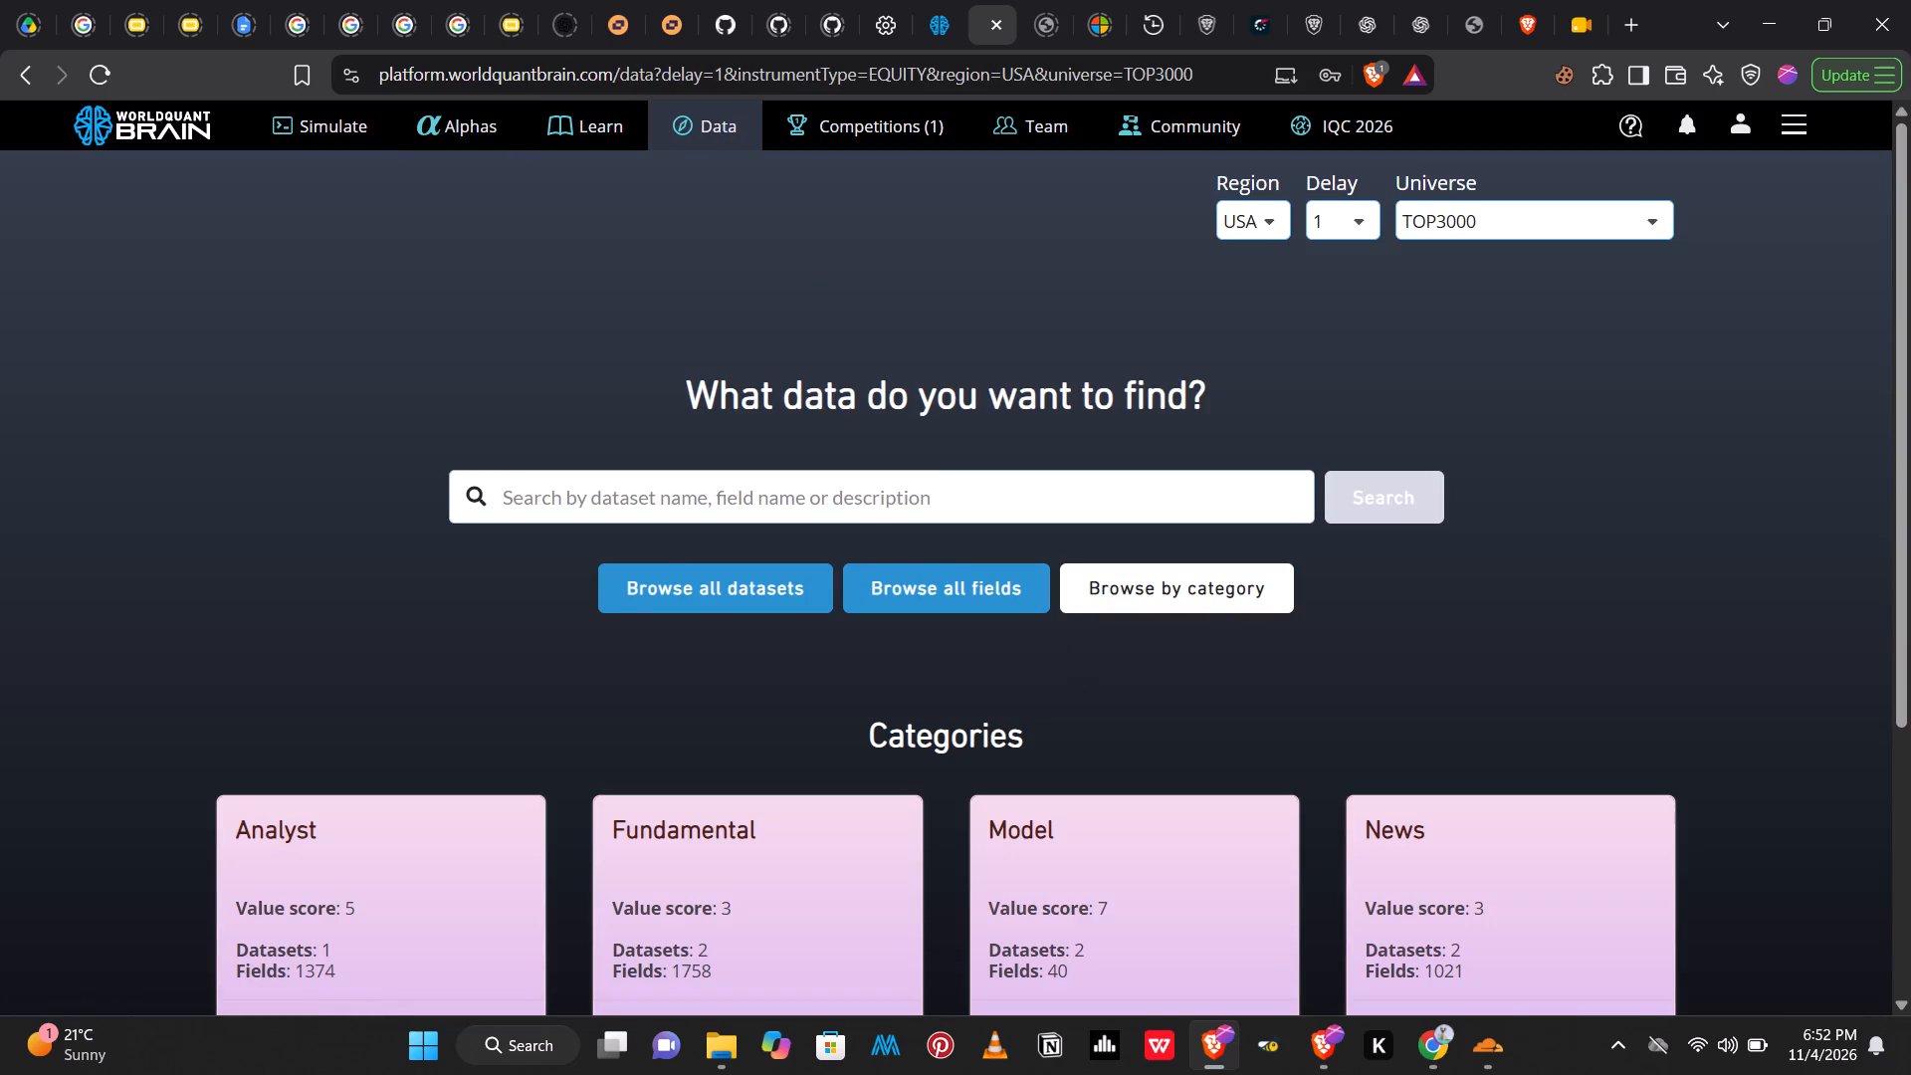
{"action": "key", "text": "ctrl+v"}
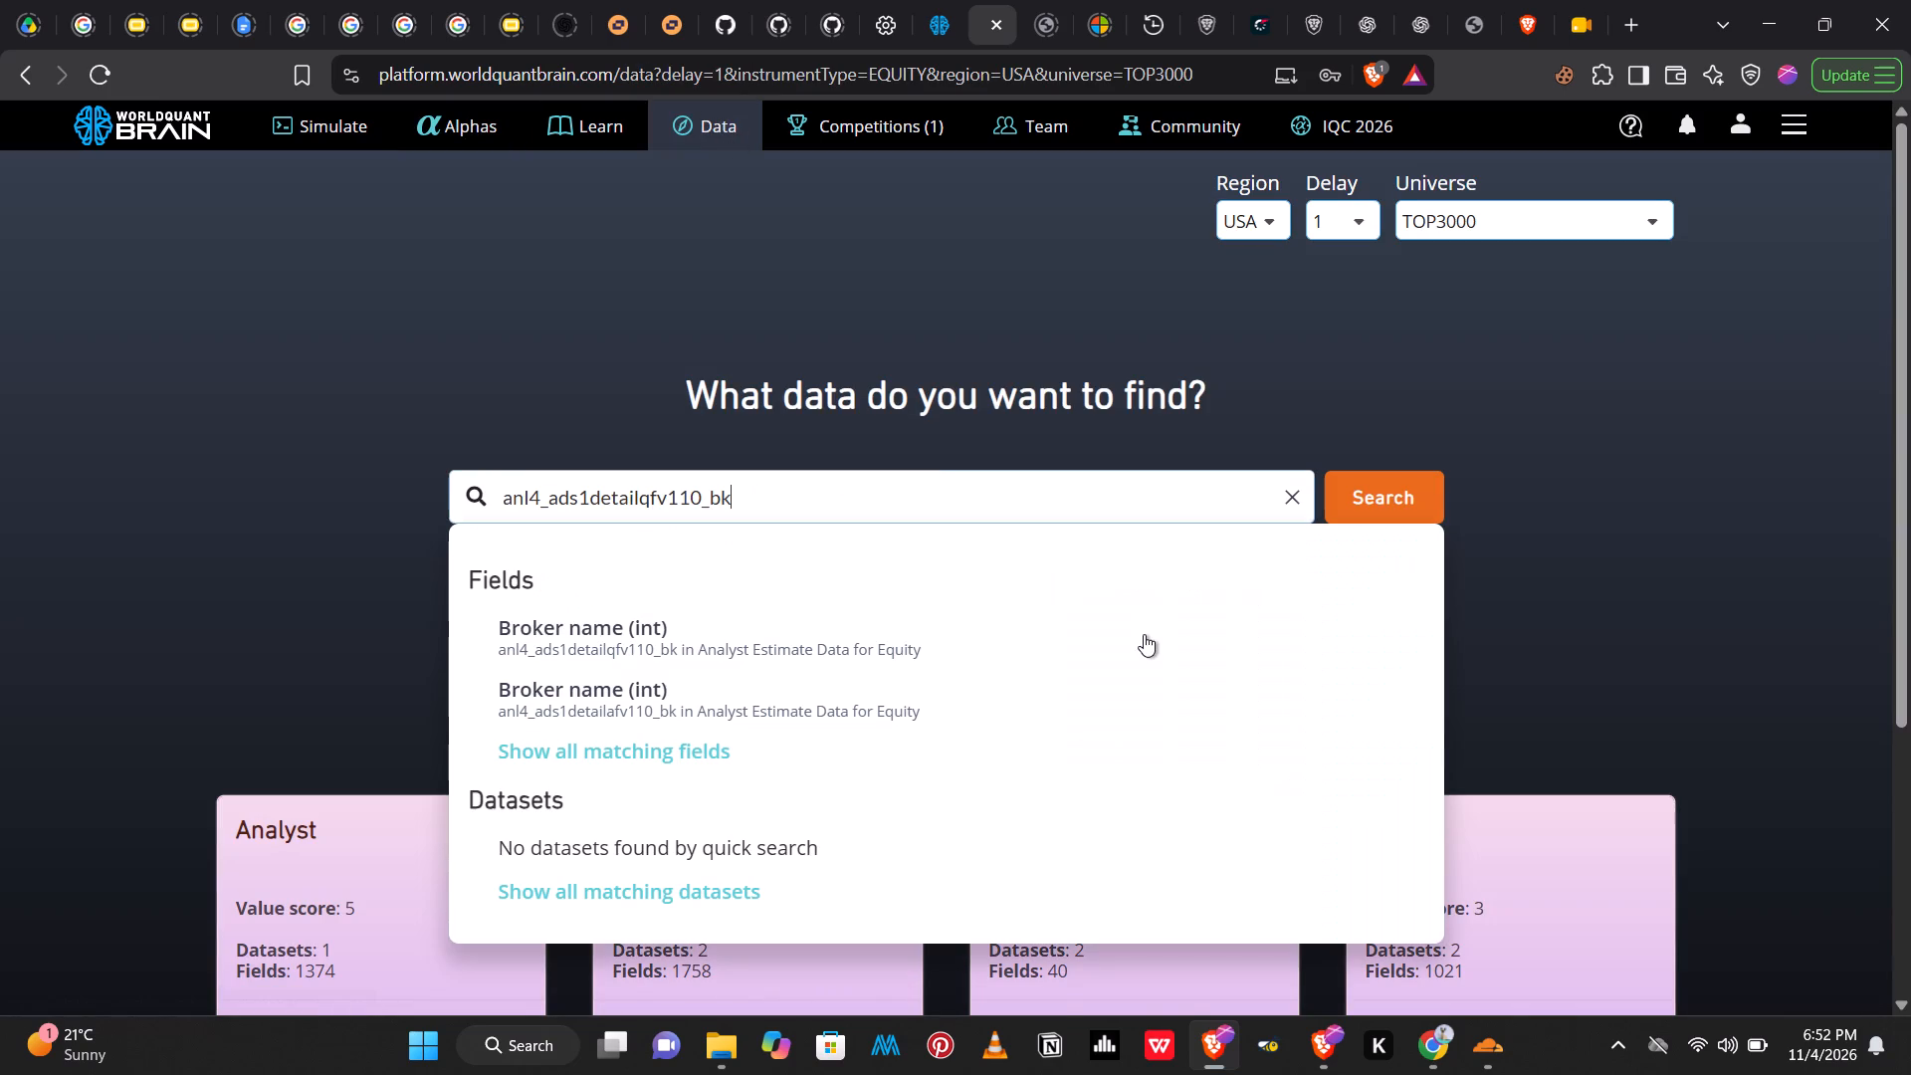
{"action": "left_click", "coordinate": [1363, 497]}
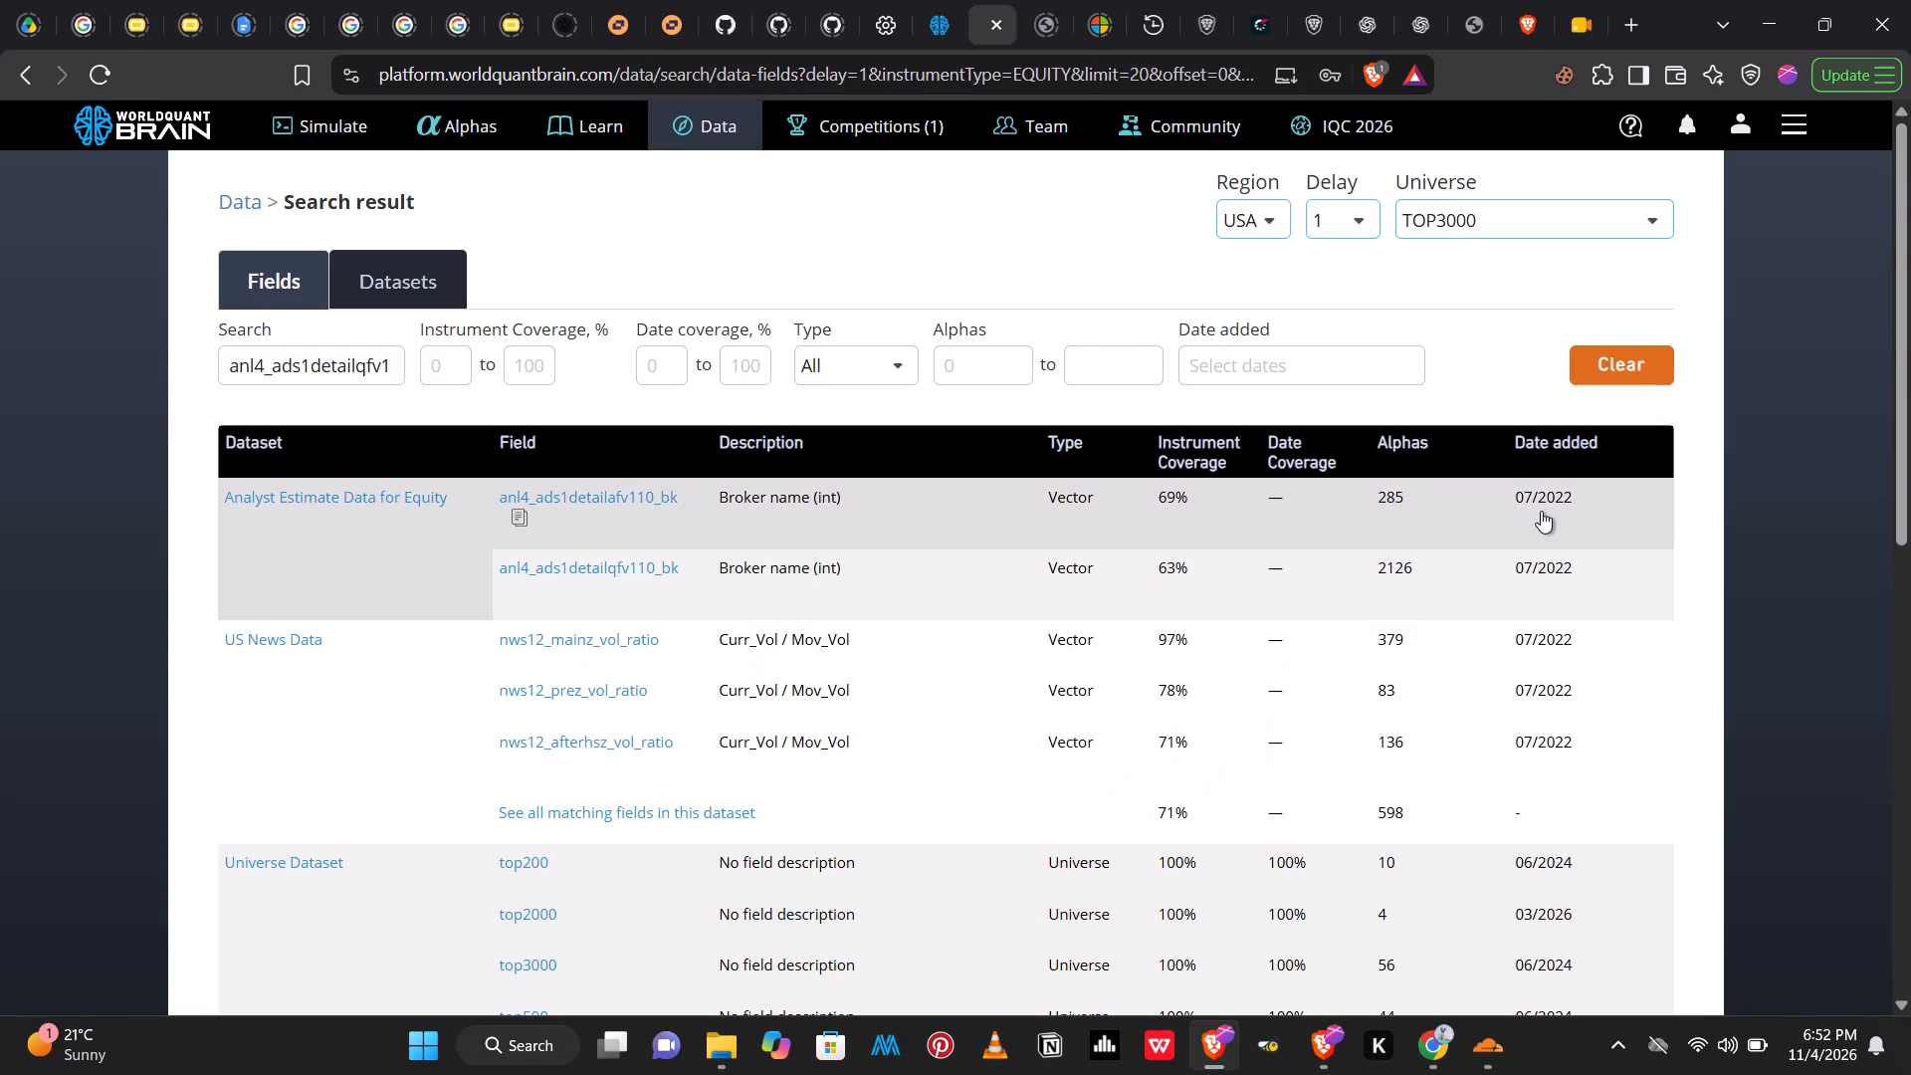
Open the full list of matching fields in the Company Fundamental Data for Equity dataset.
{"action": "left_click_drag", "start_coordinate": [1901, 354], "coordinate": [1910, 482]}
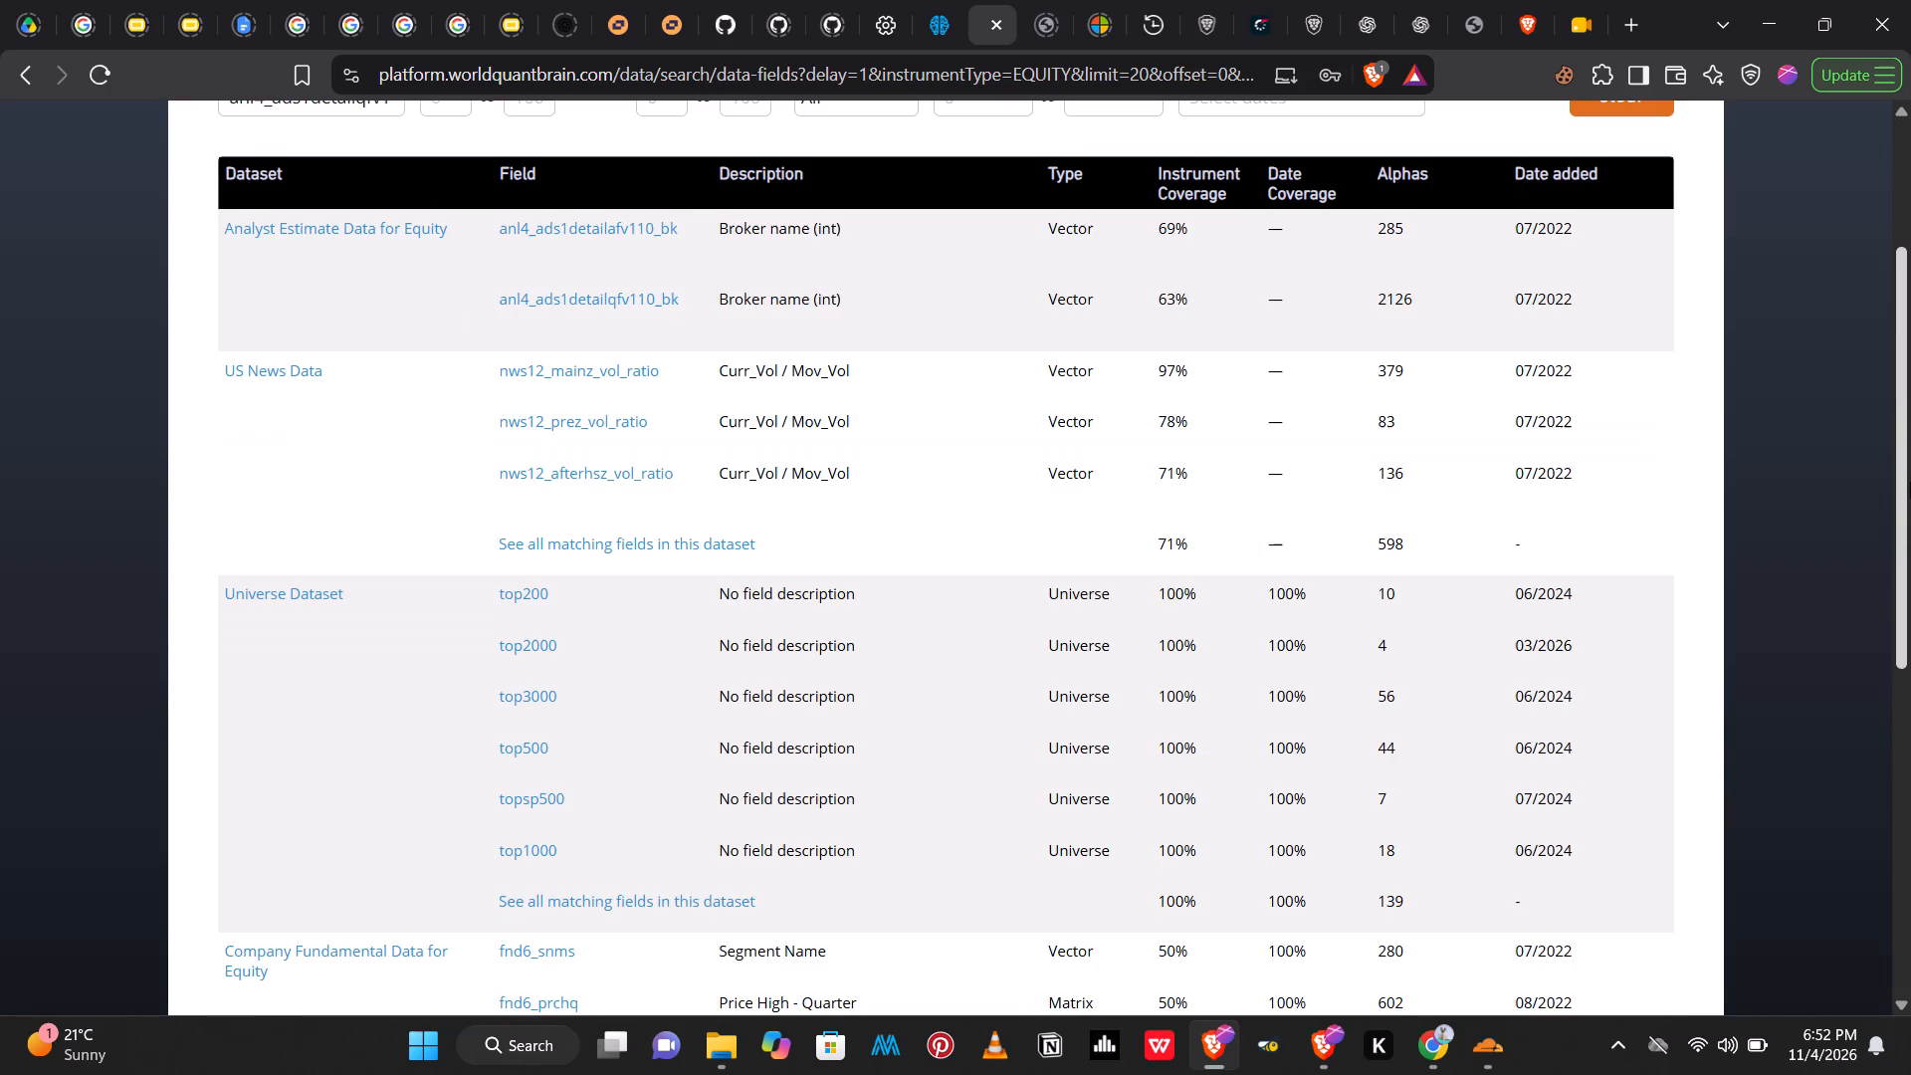
{"action": "left_click_drag", "start_coordinate": [1910, 482], "coordinate": [1910, 632]}
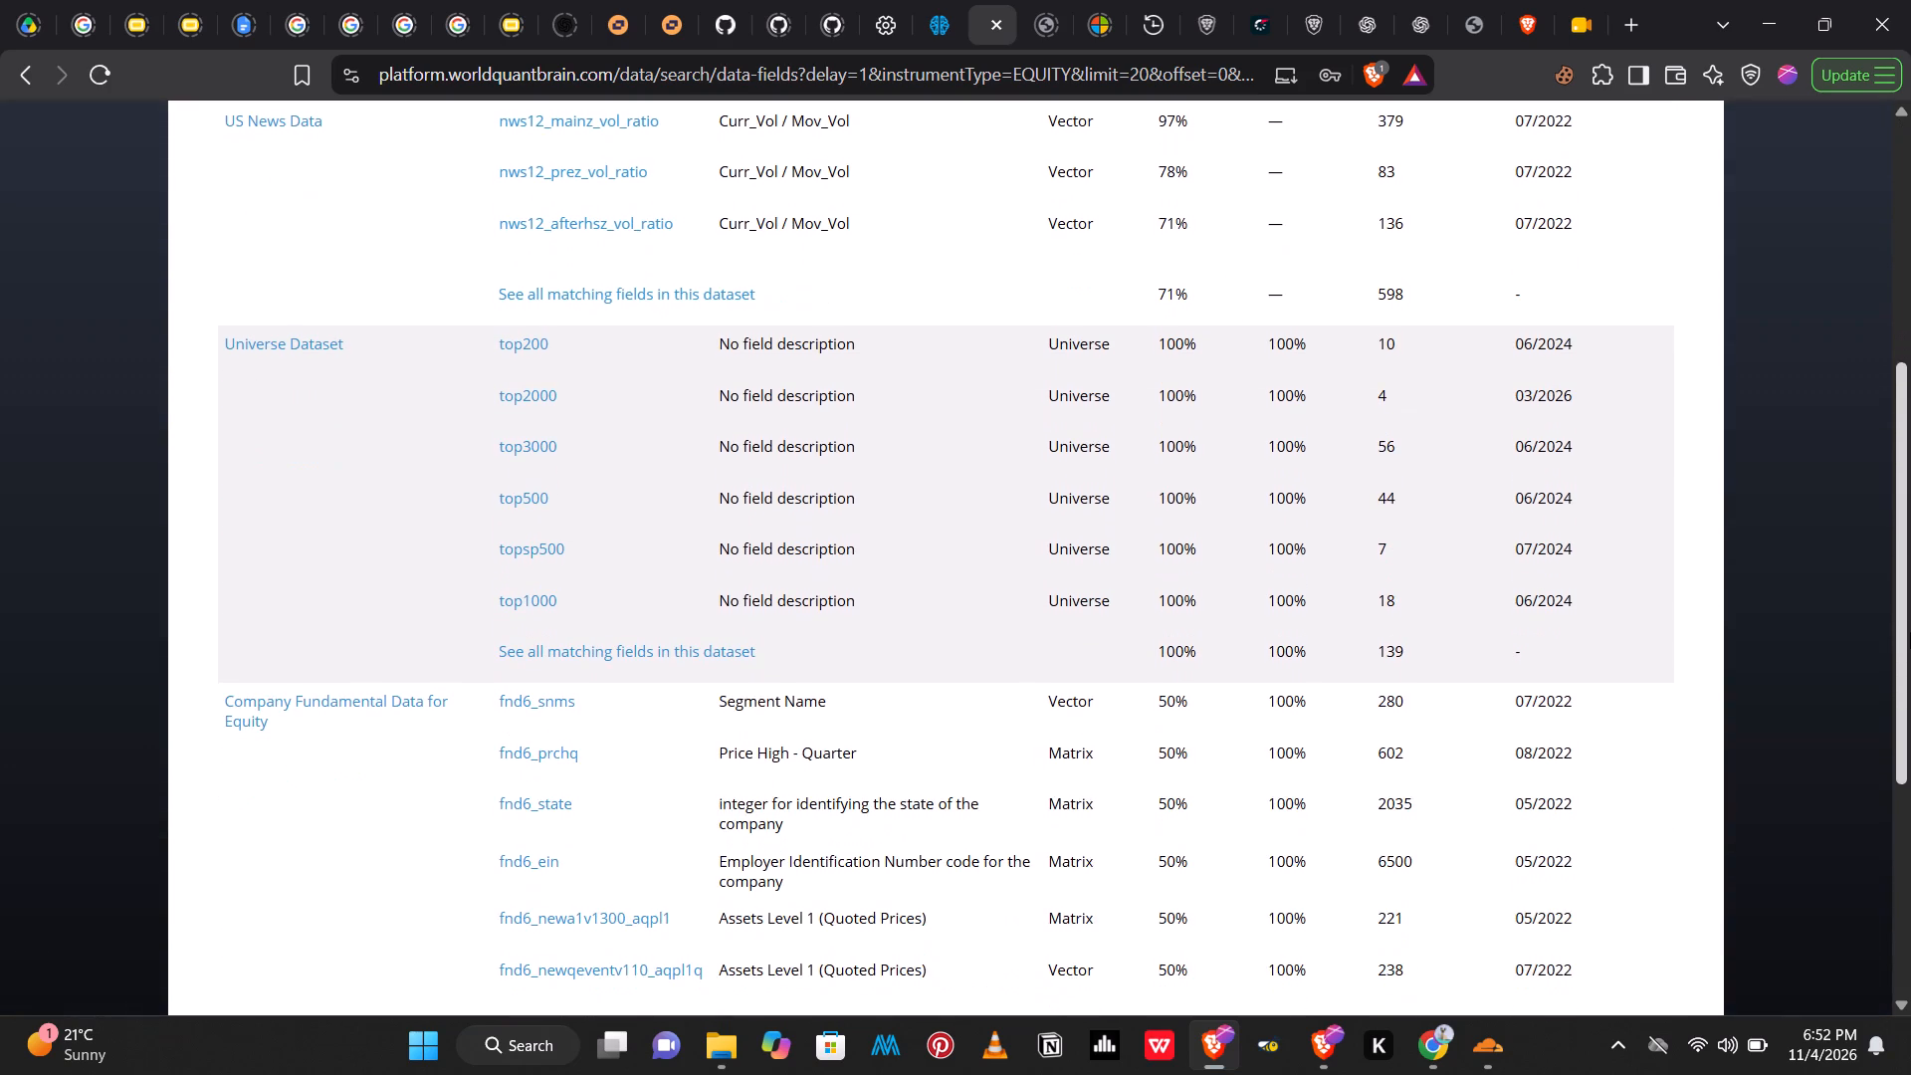
{"action": "left_click_drag", "start_coordinate": [1910, 632], "coordinate": [1910, 752]}
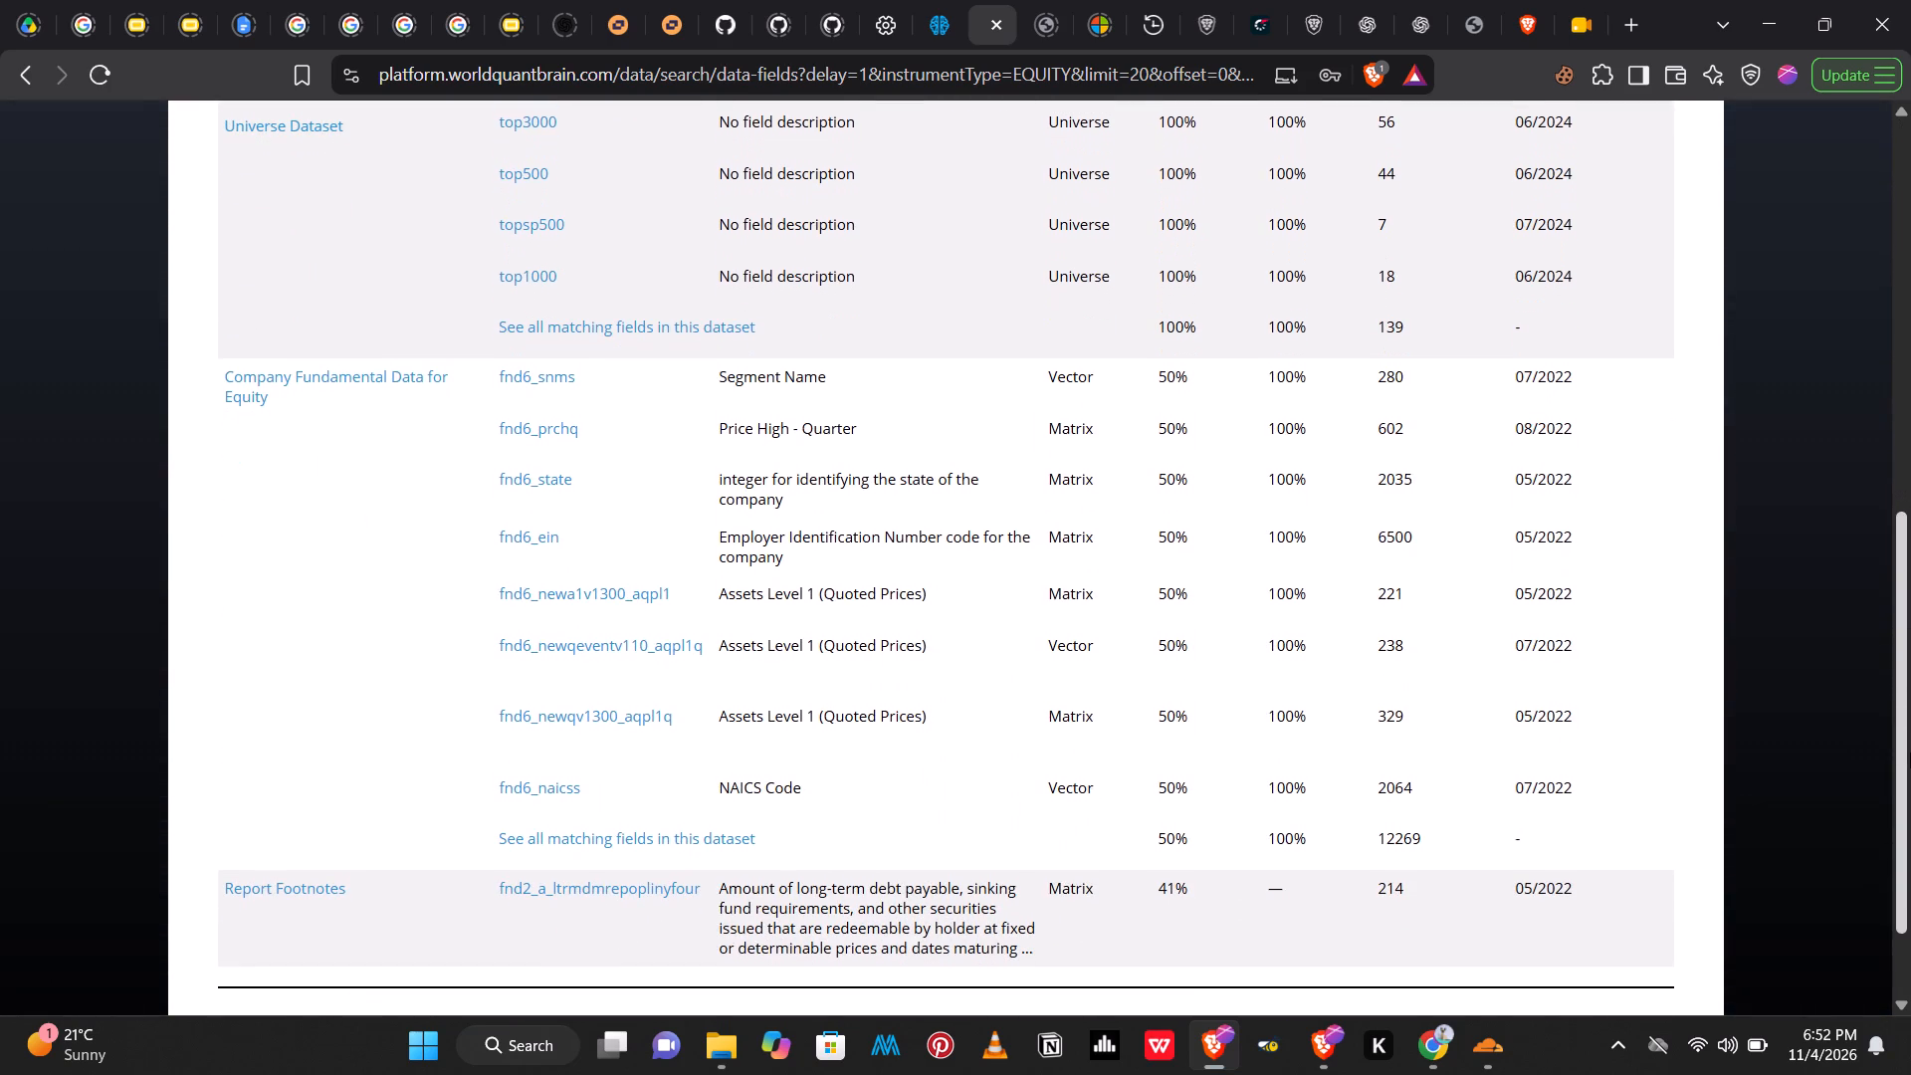
{"action": "left_click_drag", "start_coordinate": [1910, 752], "coordinate": [1910, 766]}
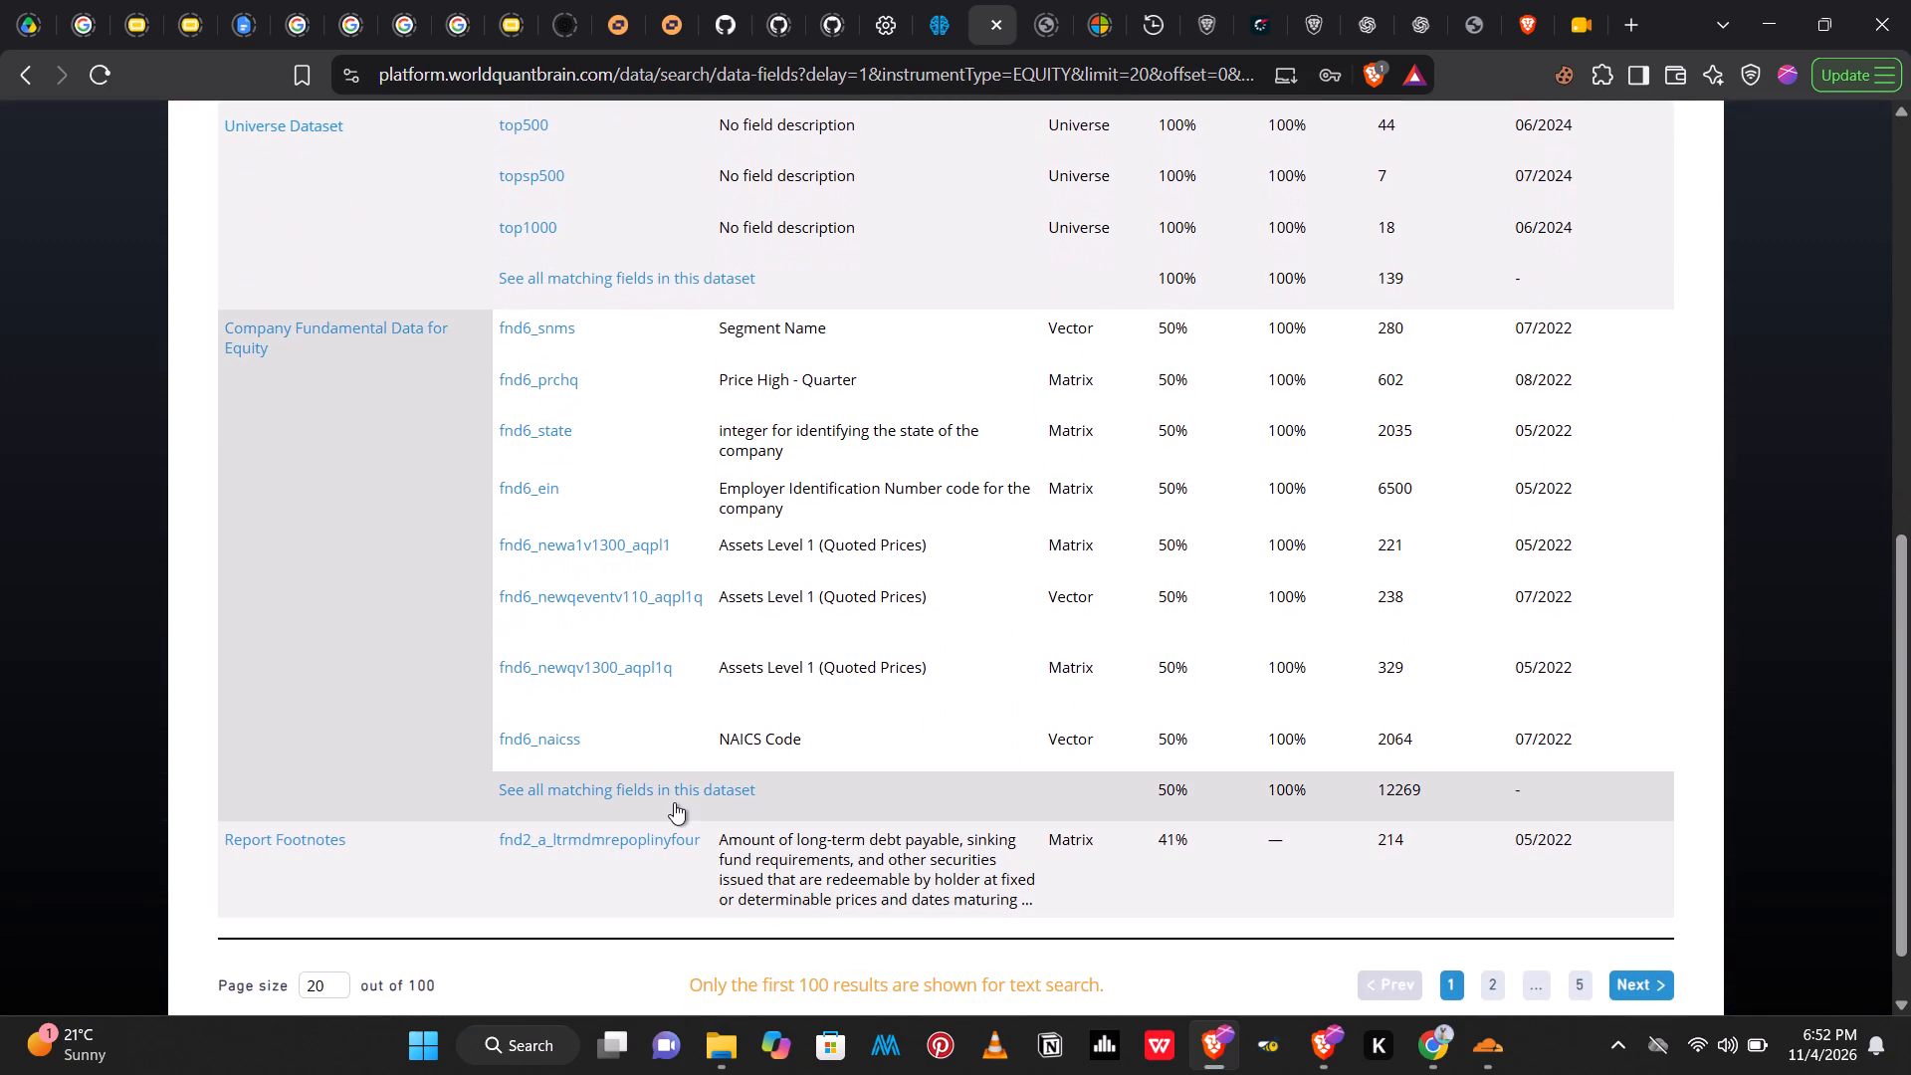
{"action": "left_click", "coordinate": [674, 802]}
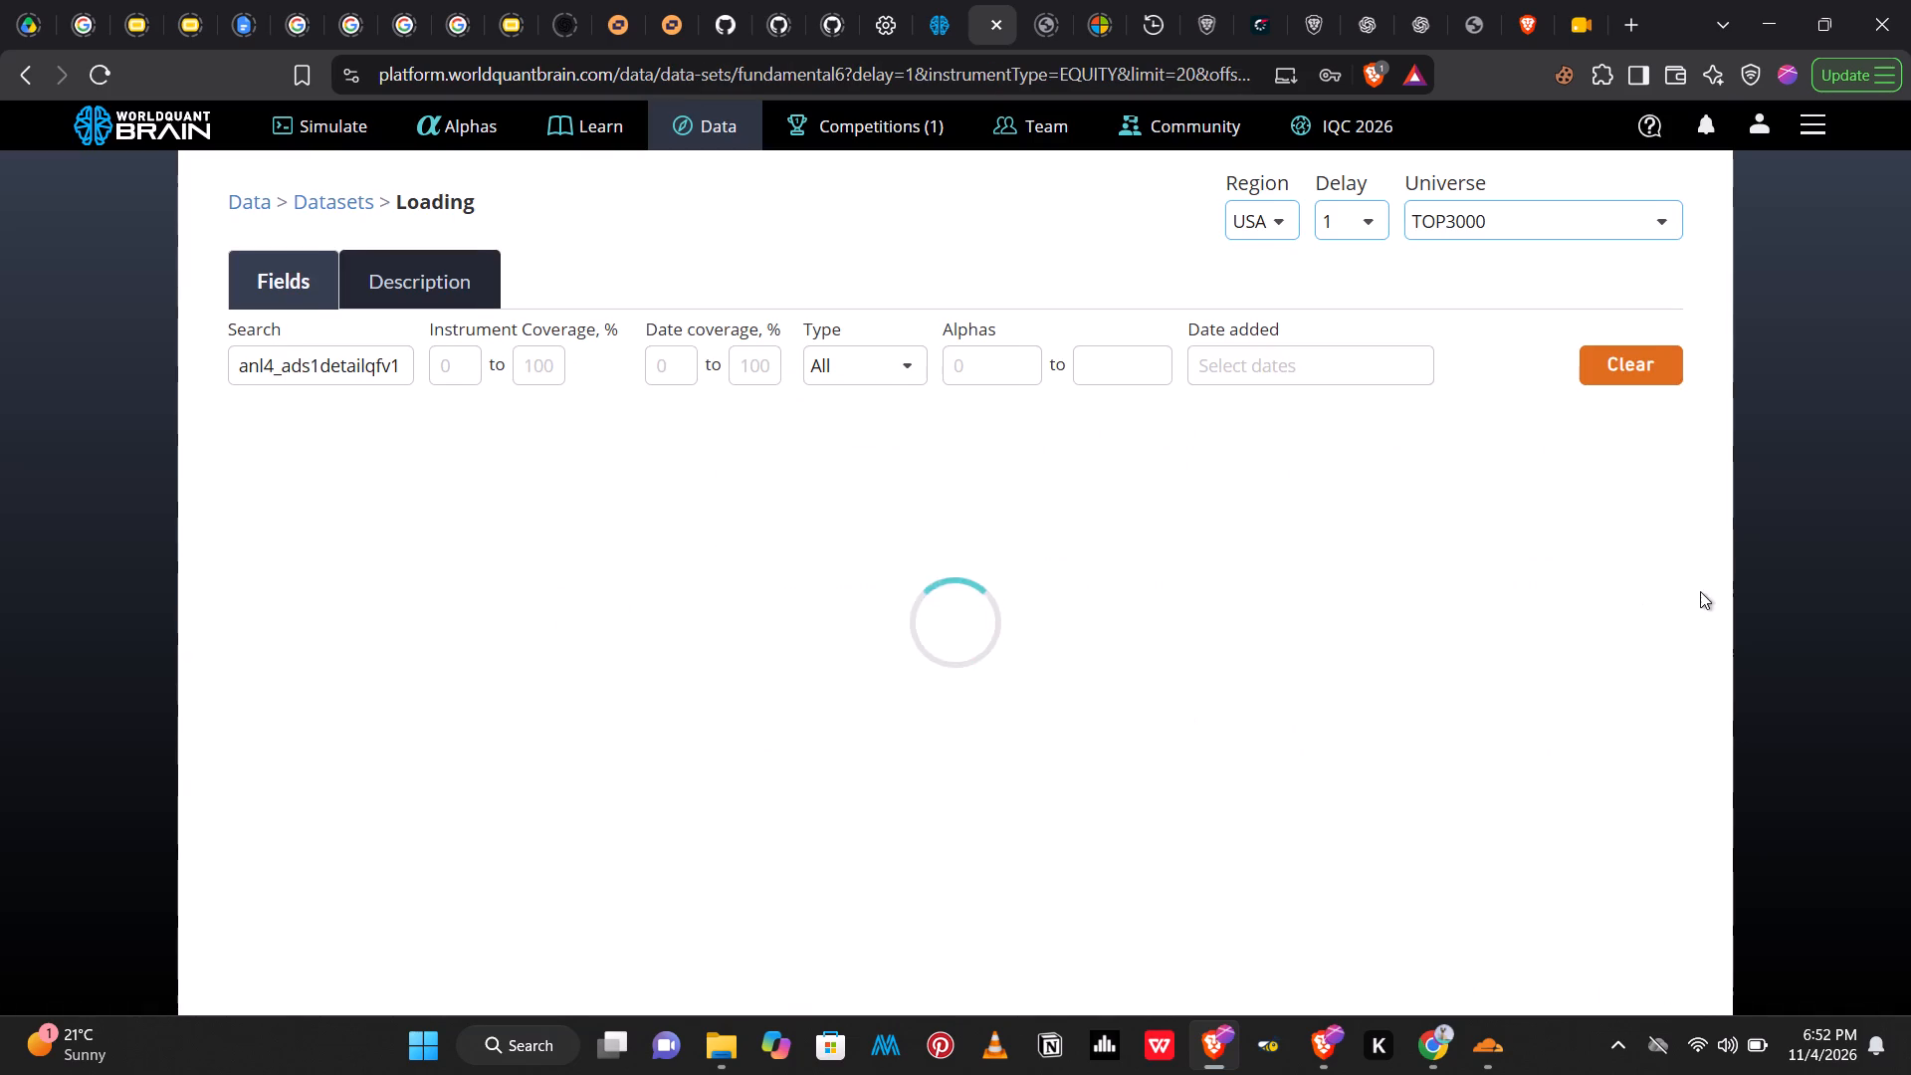
Copy the field name fnd6_ciother from the Company Fundamental Data for Equity field list.
{"action": "left_click_drag", "start_coordinate": [1903, 415], "coordinate": [1909, 522]}
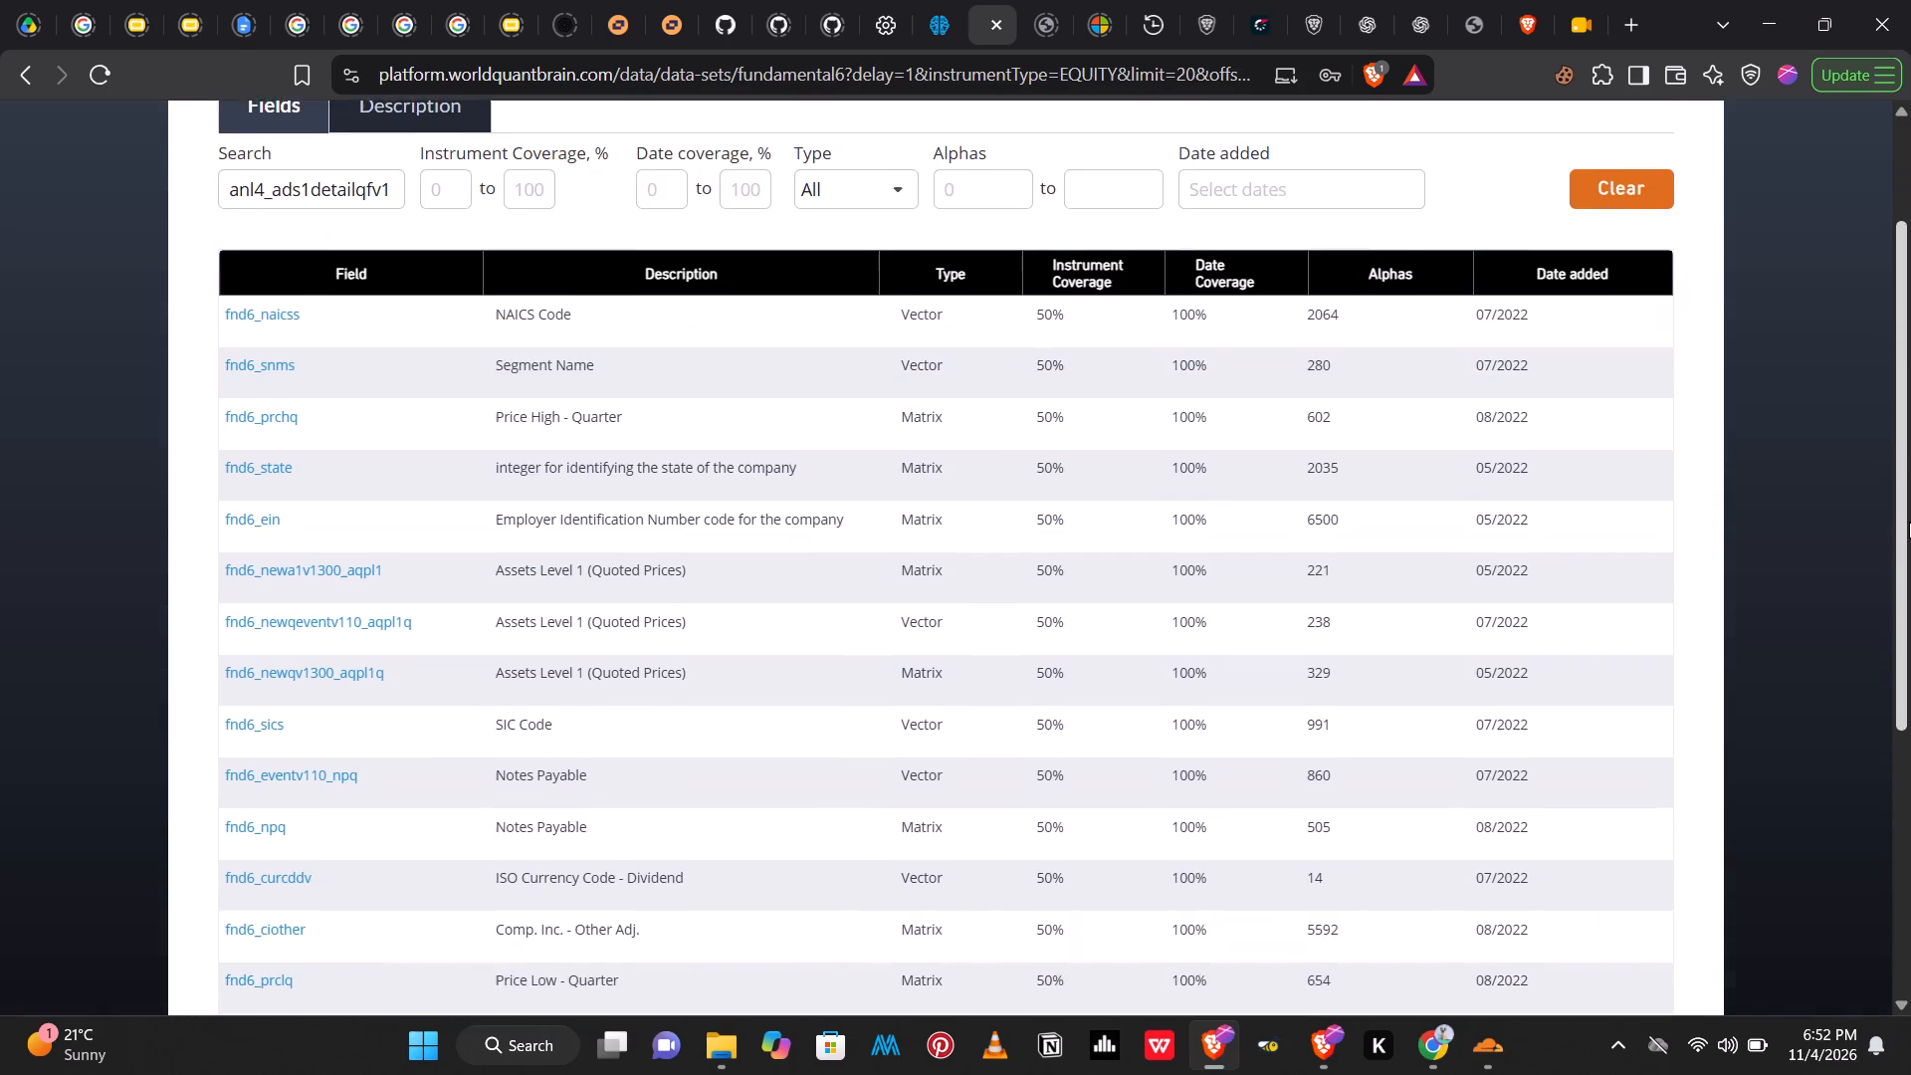
{"action": "left_click_drag", "start_coordinate": [1909, 522], "coordinate": [1910, 594]}
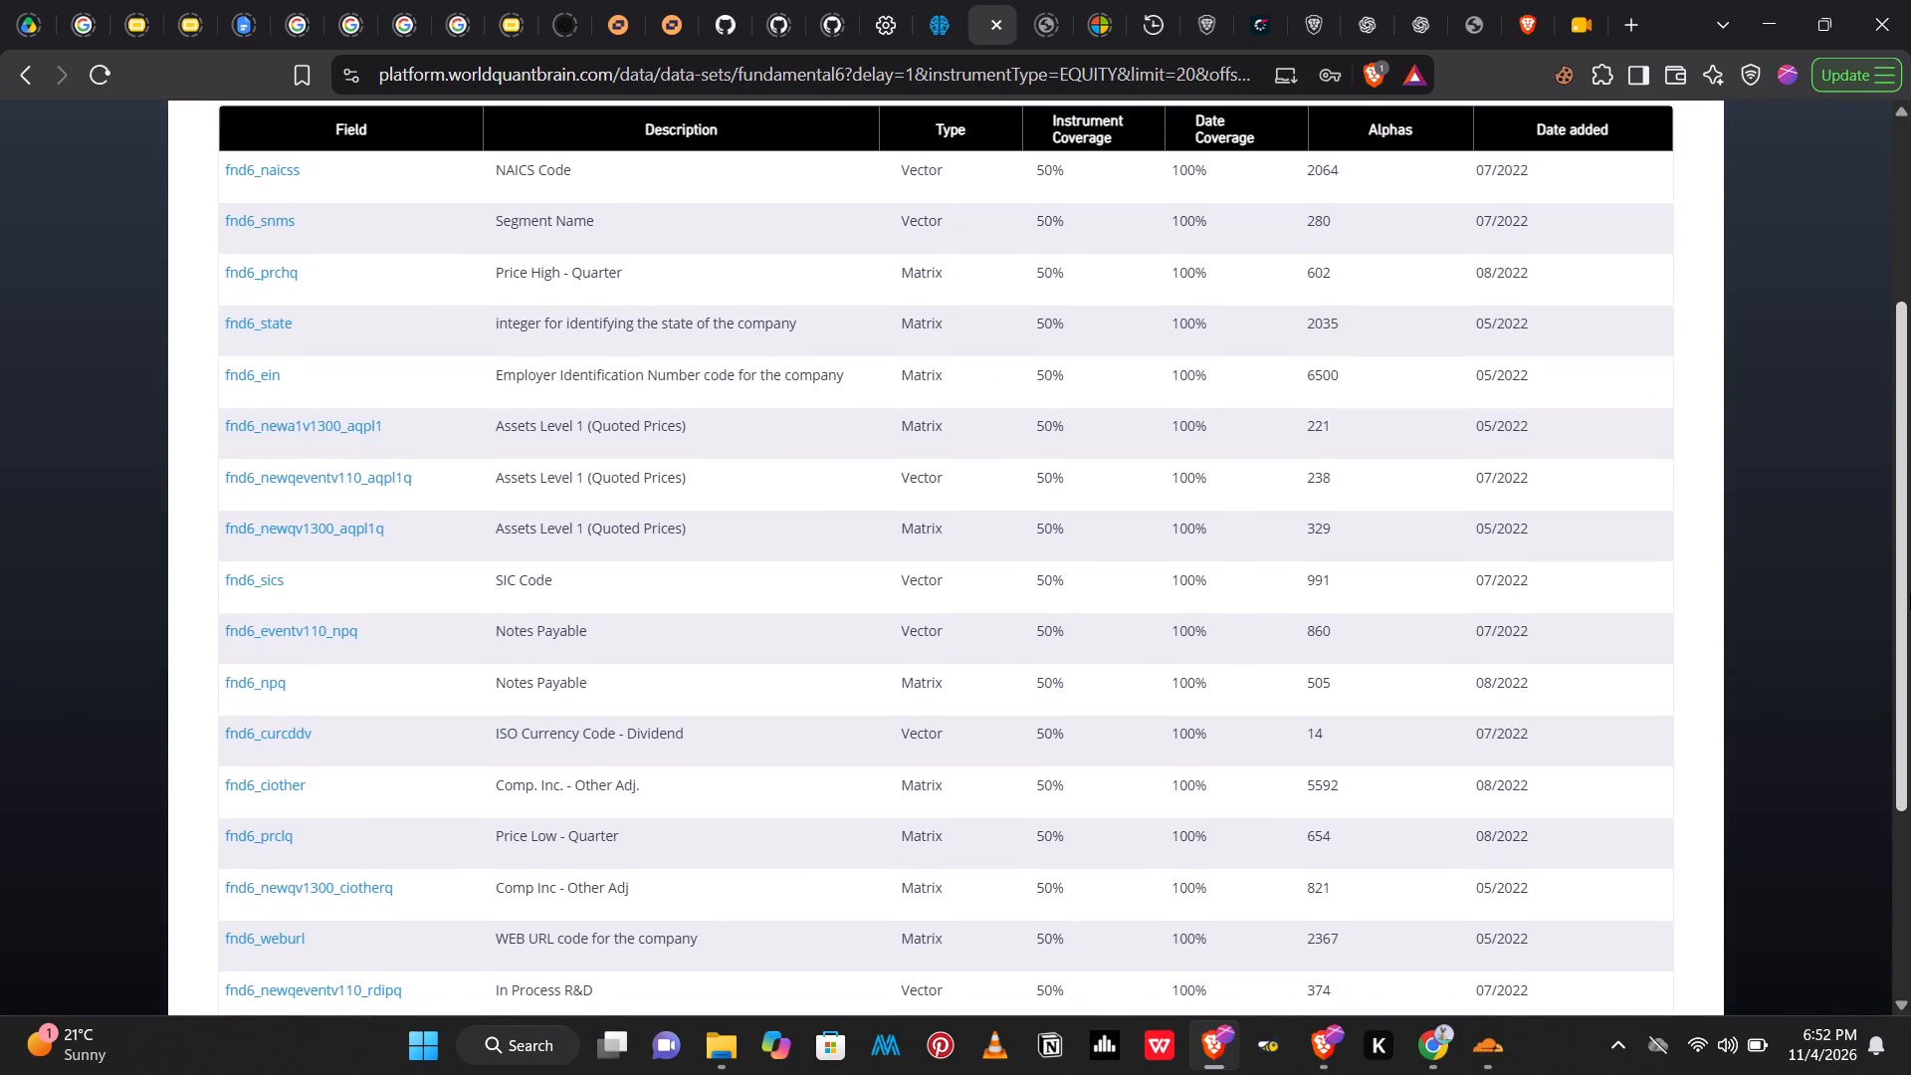
{"action": "left_click_drag", "start_coordinate": [1910, 594], "coordinate": [1910, 600]}
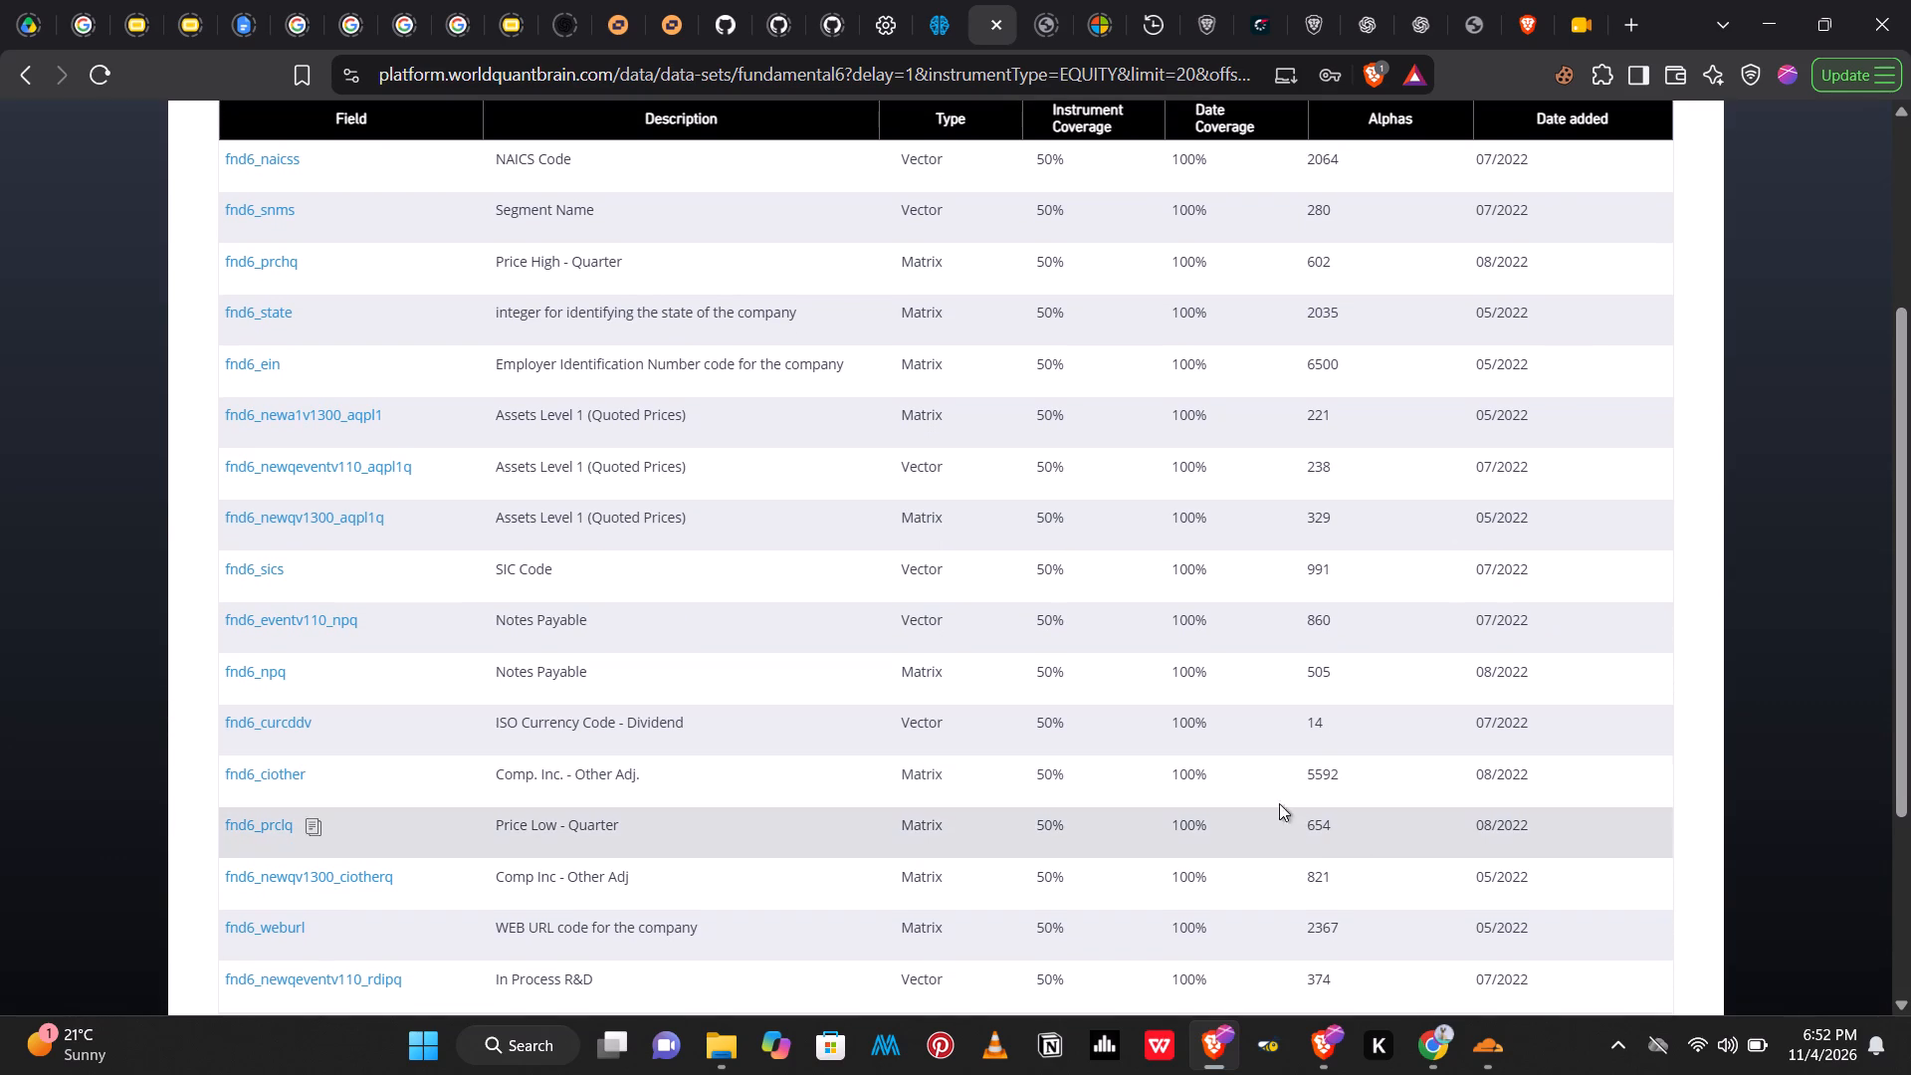
{"action": "left_click", "coordinate": [320, 777]}
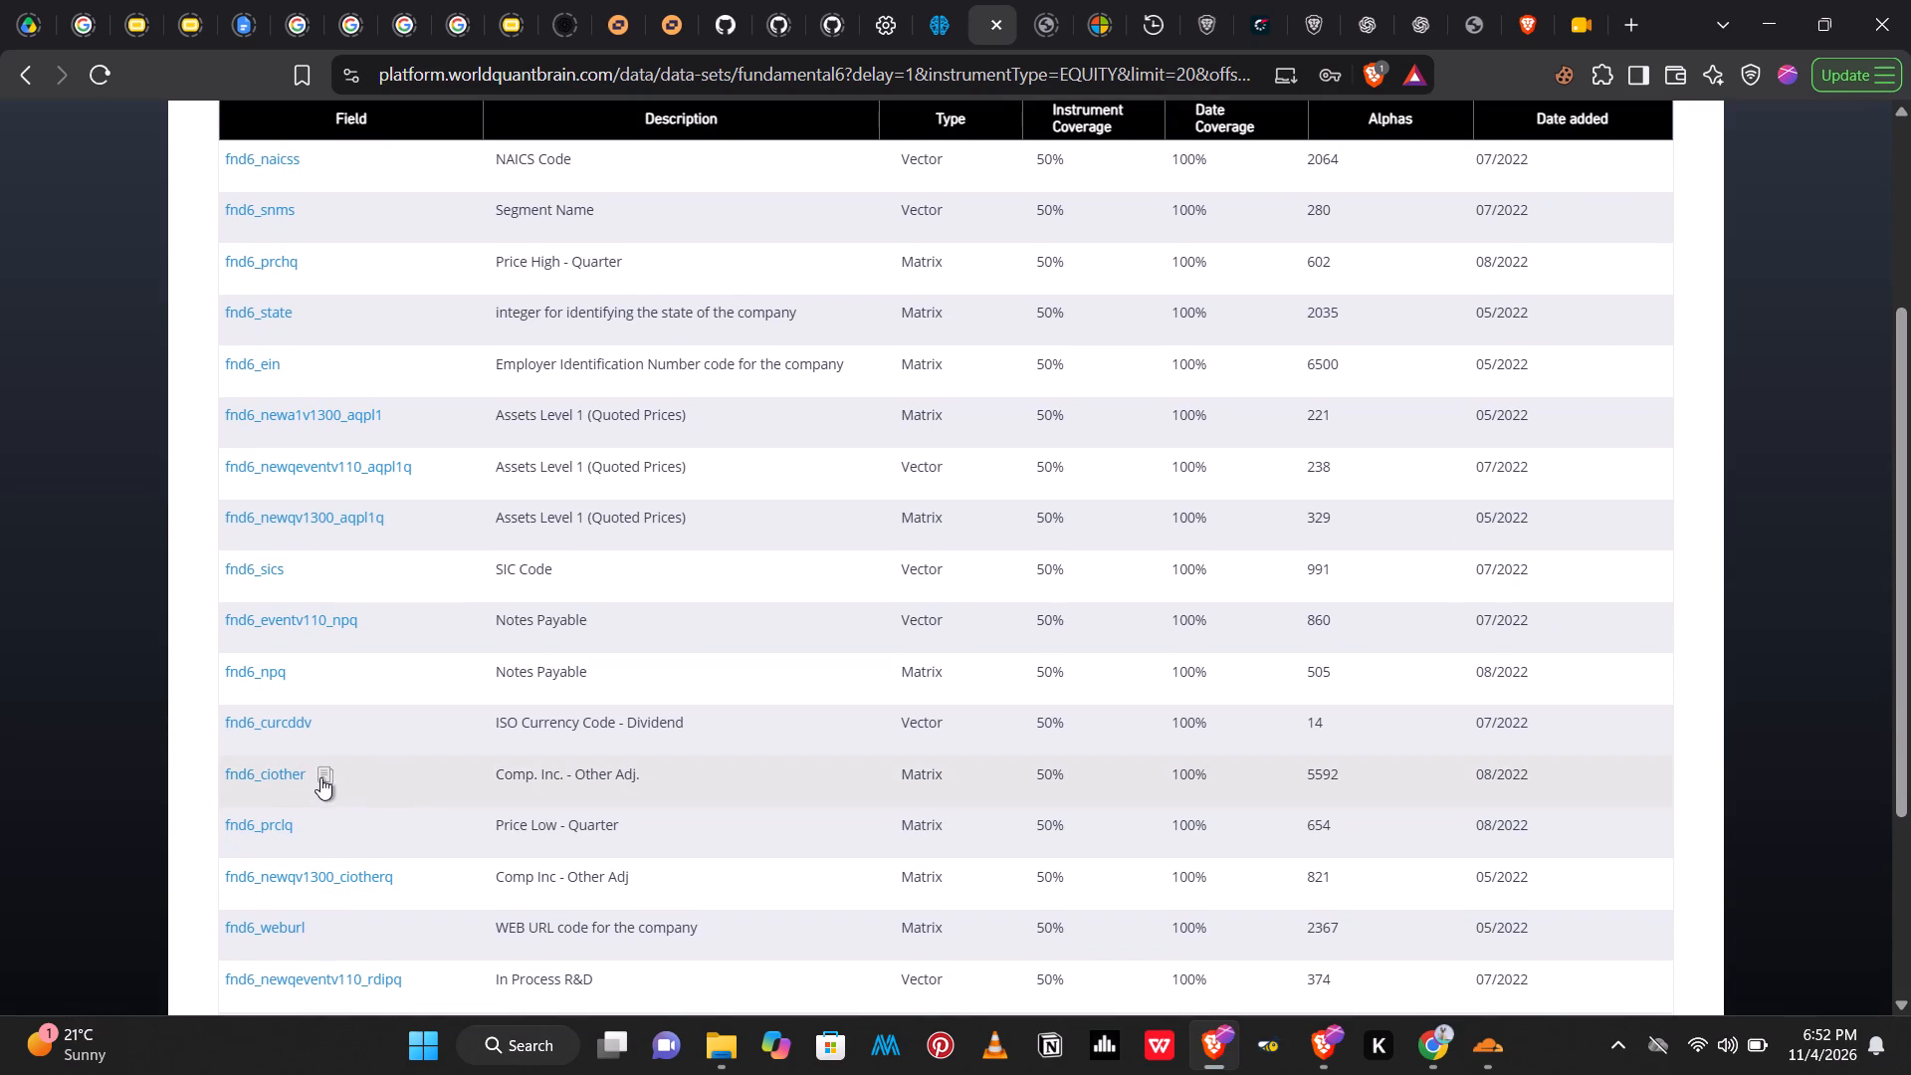
In the Simulation 24 expression, replace anl4_ads1detailqfv110_bk with fnd6_ciother and simulate the alpha.
{"action": "left_click_drag", "start_coordinate": [1908, 372], "coordinate": [1909, 283]}
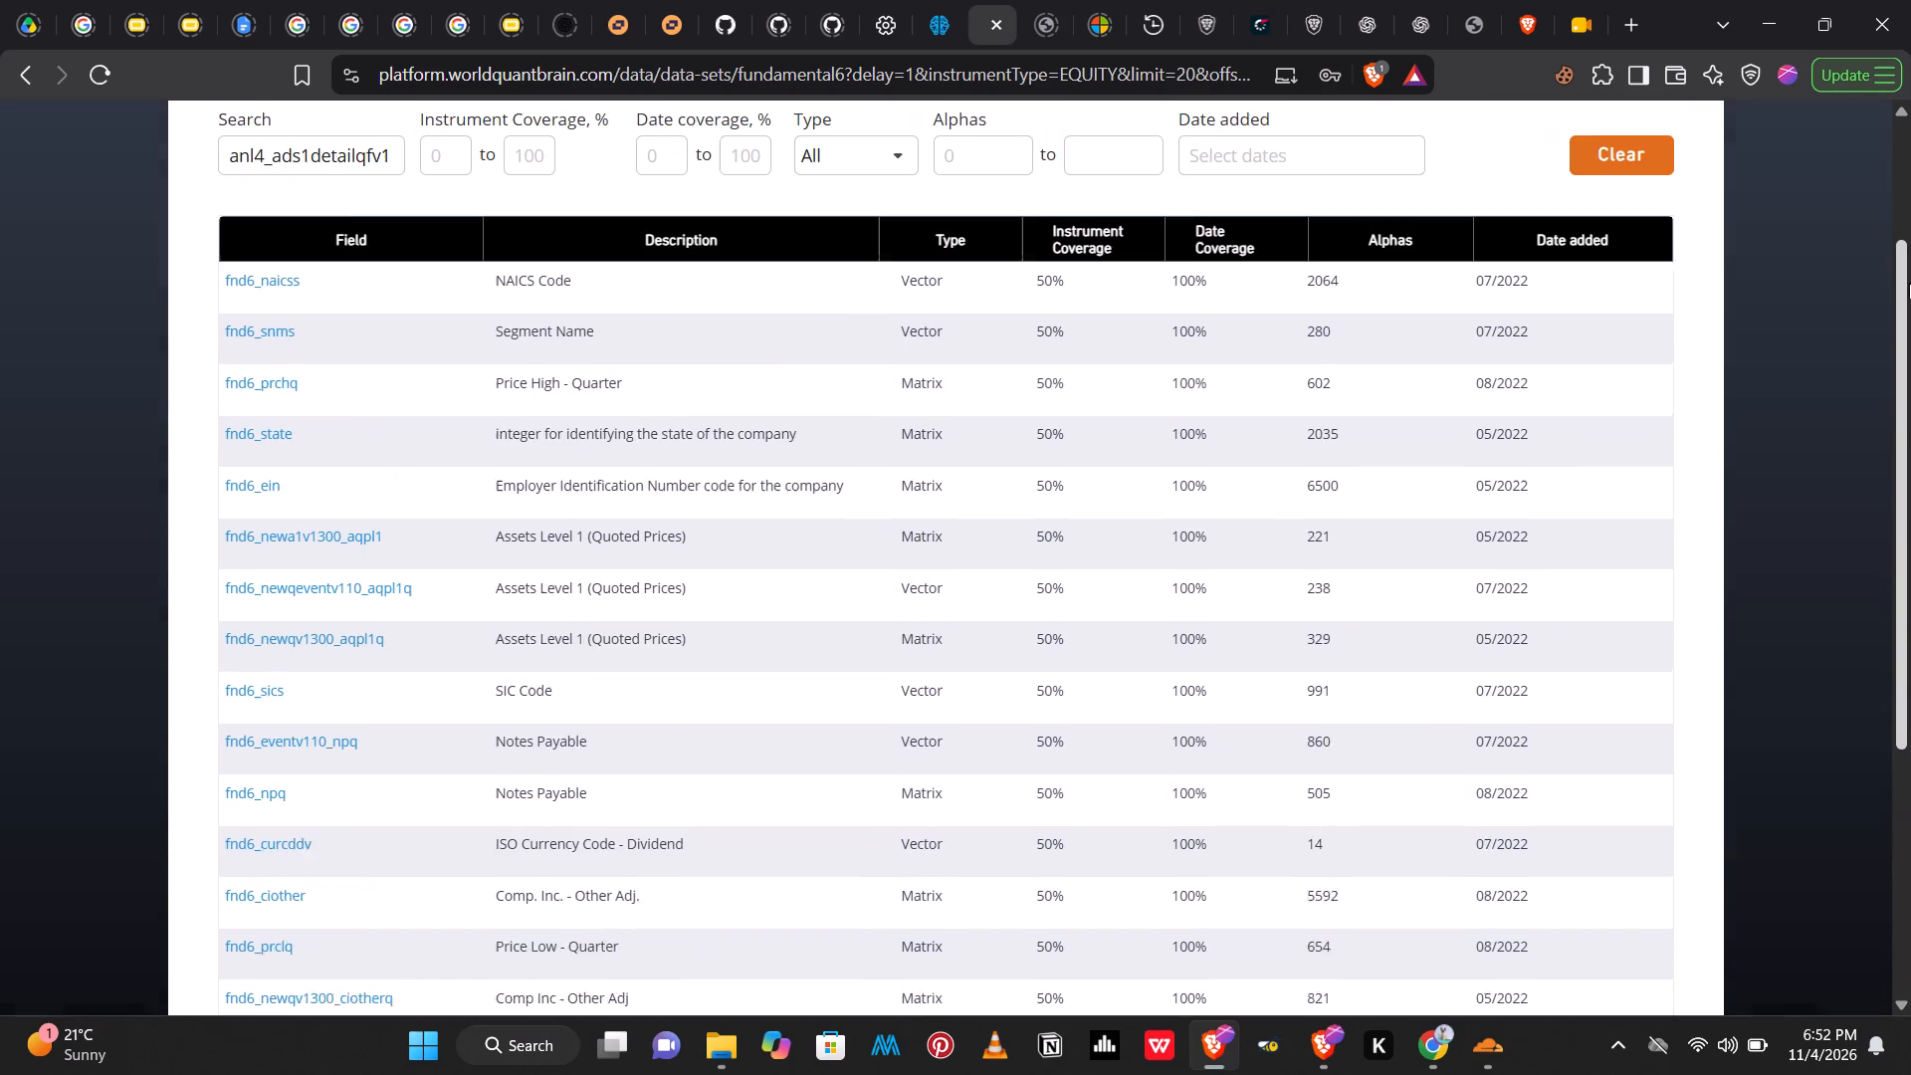
{"action": "left_click_drag", "start_coordinate": [1909, 283], "coordinate": [1906, 155]}
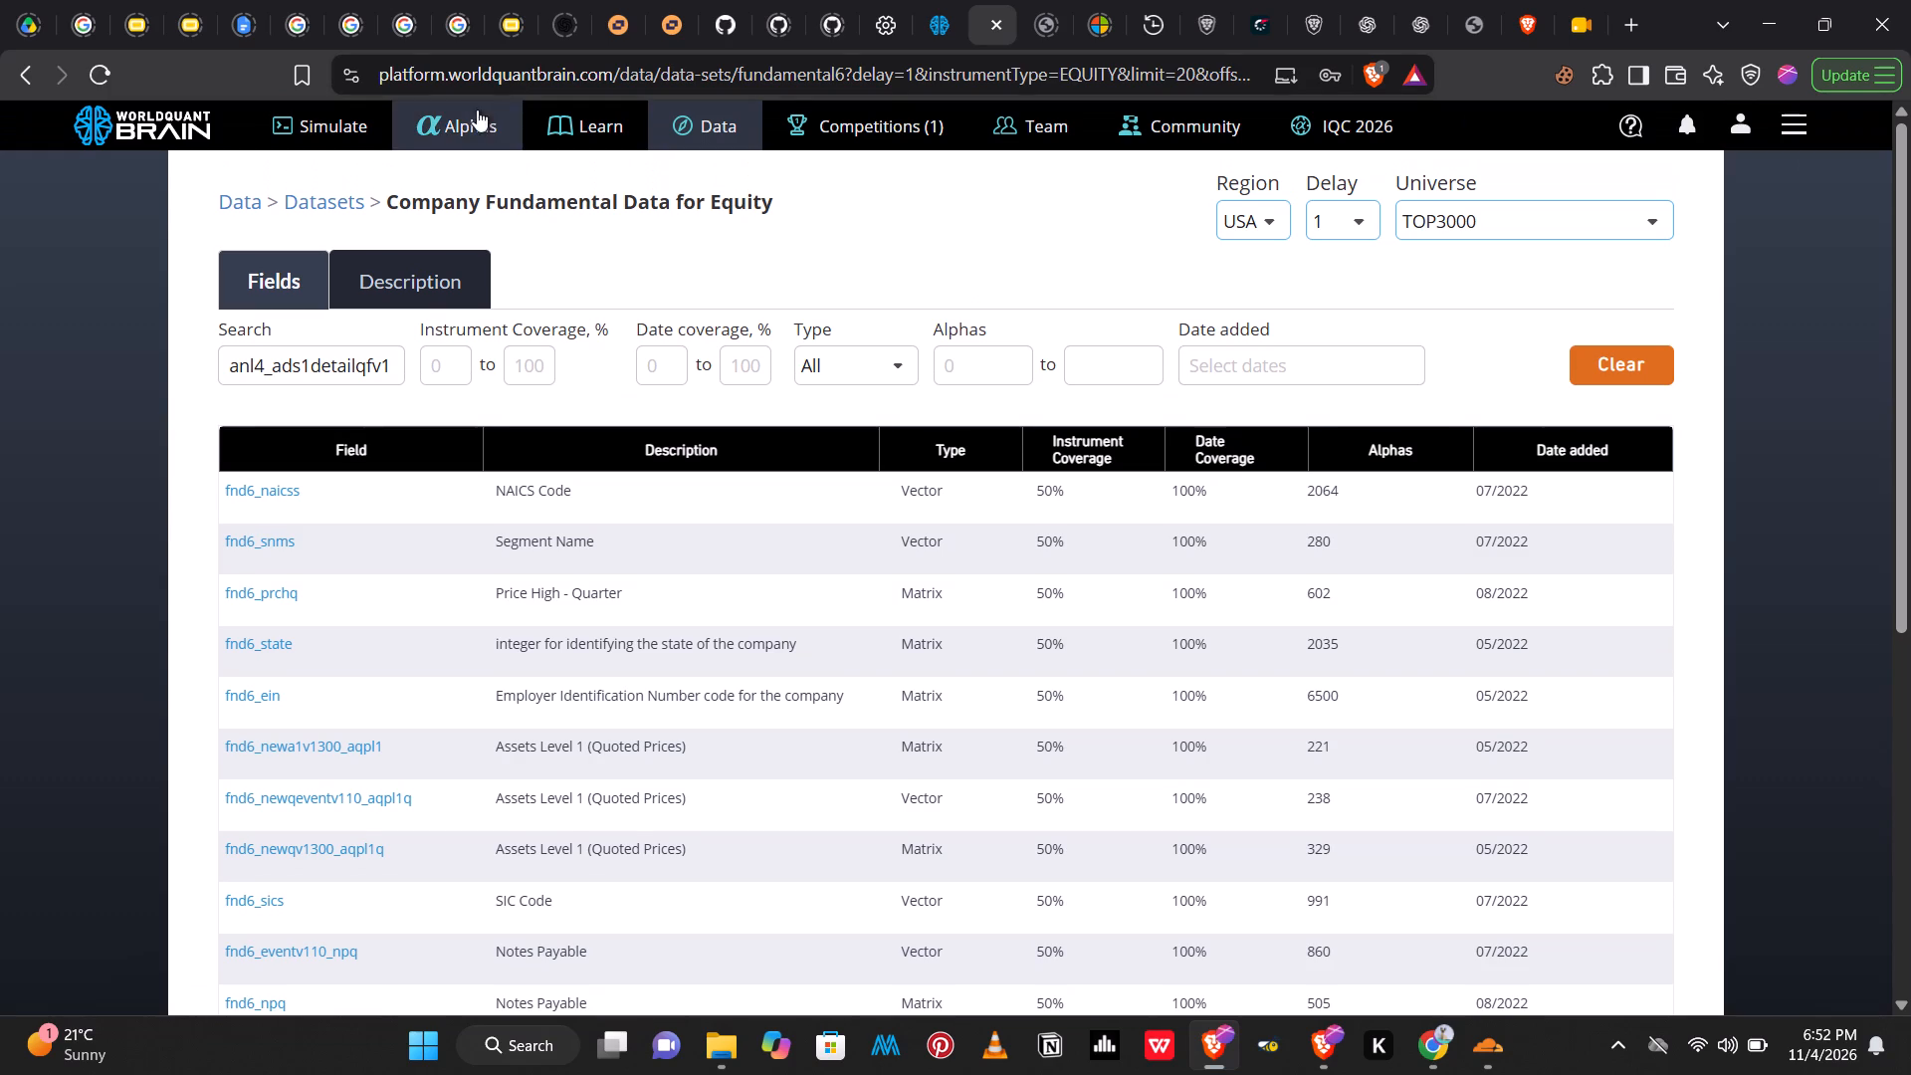
{"action": "left_click", "coordinate": [355, 125]}
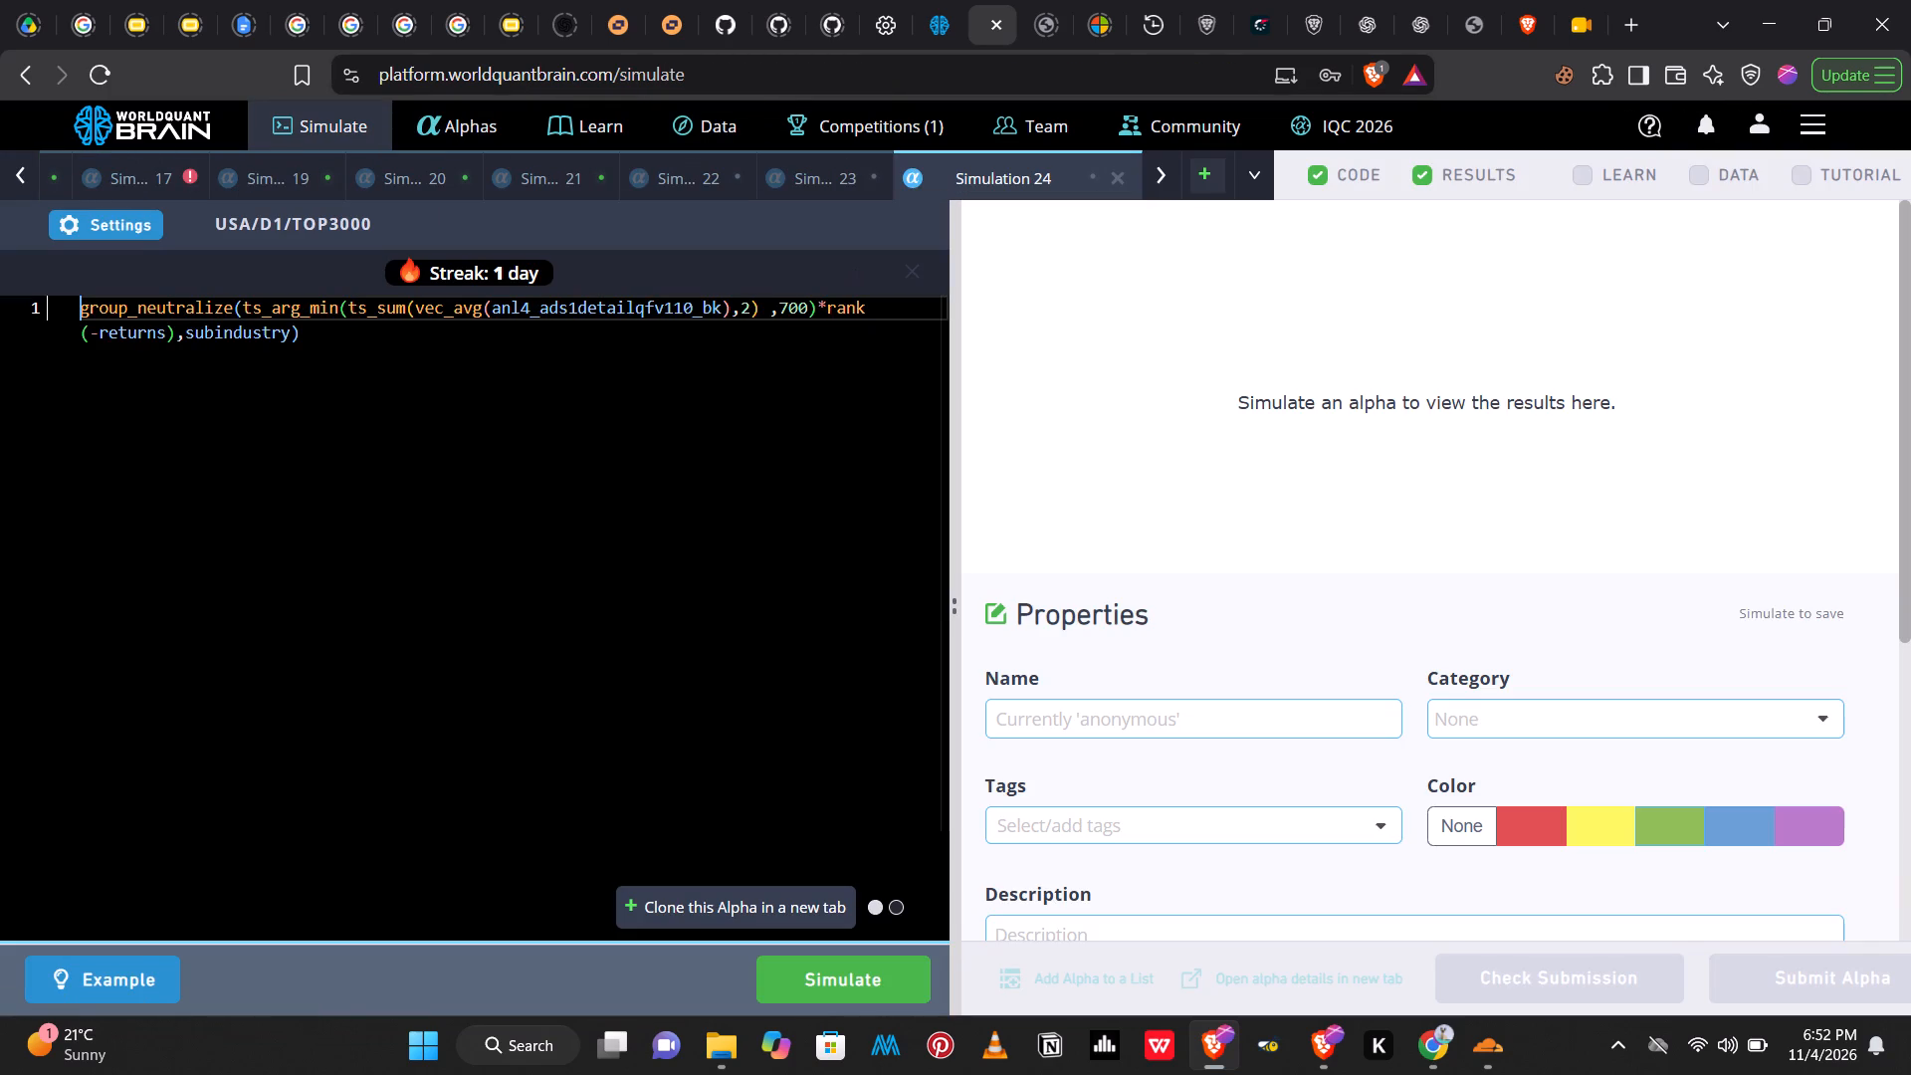
{"action": "left_click_drag", "start_coordinate": [718, 314], "coordinate": [509, 309]}
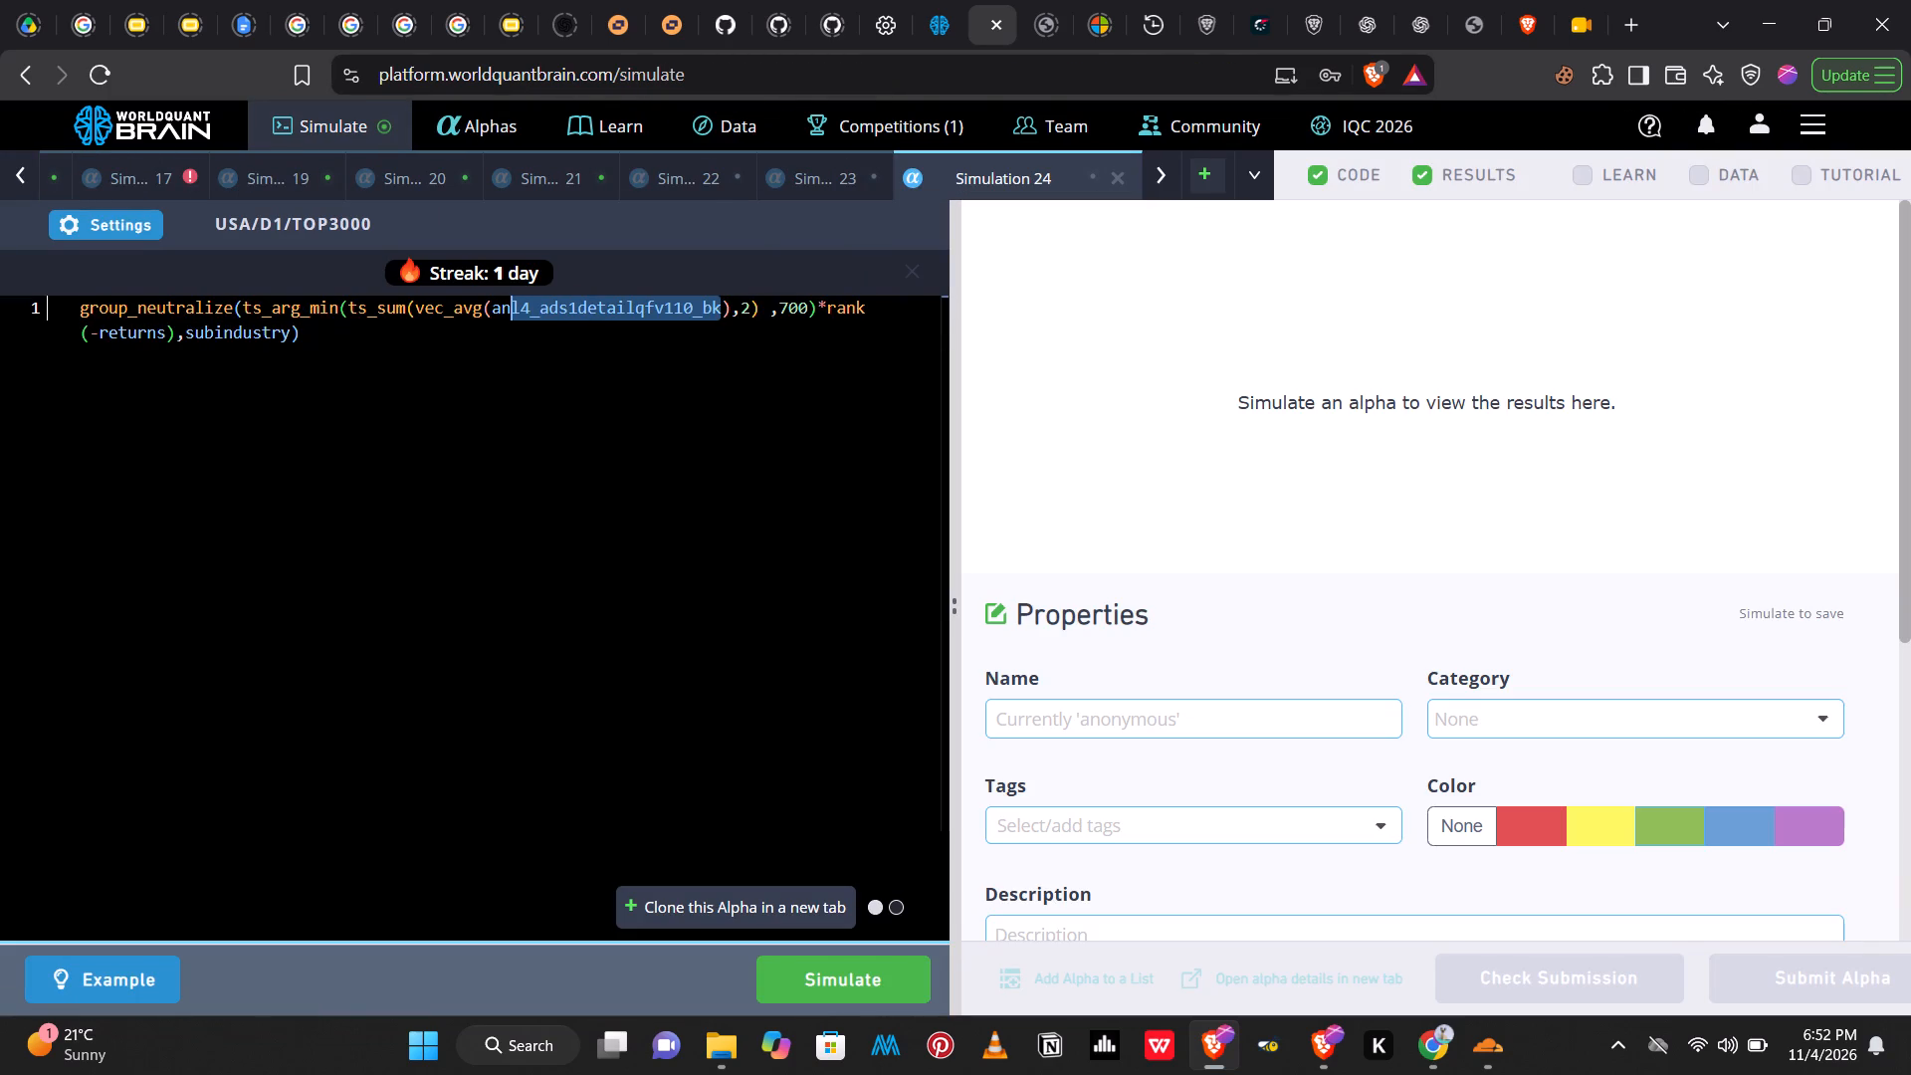
{"action": "left_click_drag", "start_coordinate": [509, 309], "coordinate": [498, 312]}
{"action": "left_click_drag", "start_coordinate": [498, 312], "coordinate": [493, 312]}
{"action": "key", "text": "ctrl+v"}
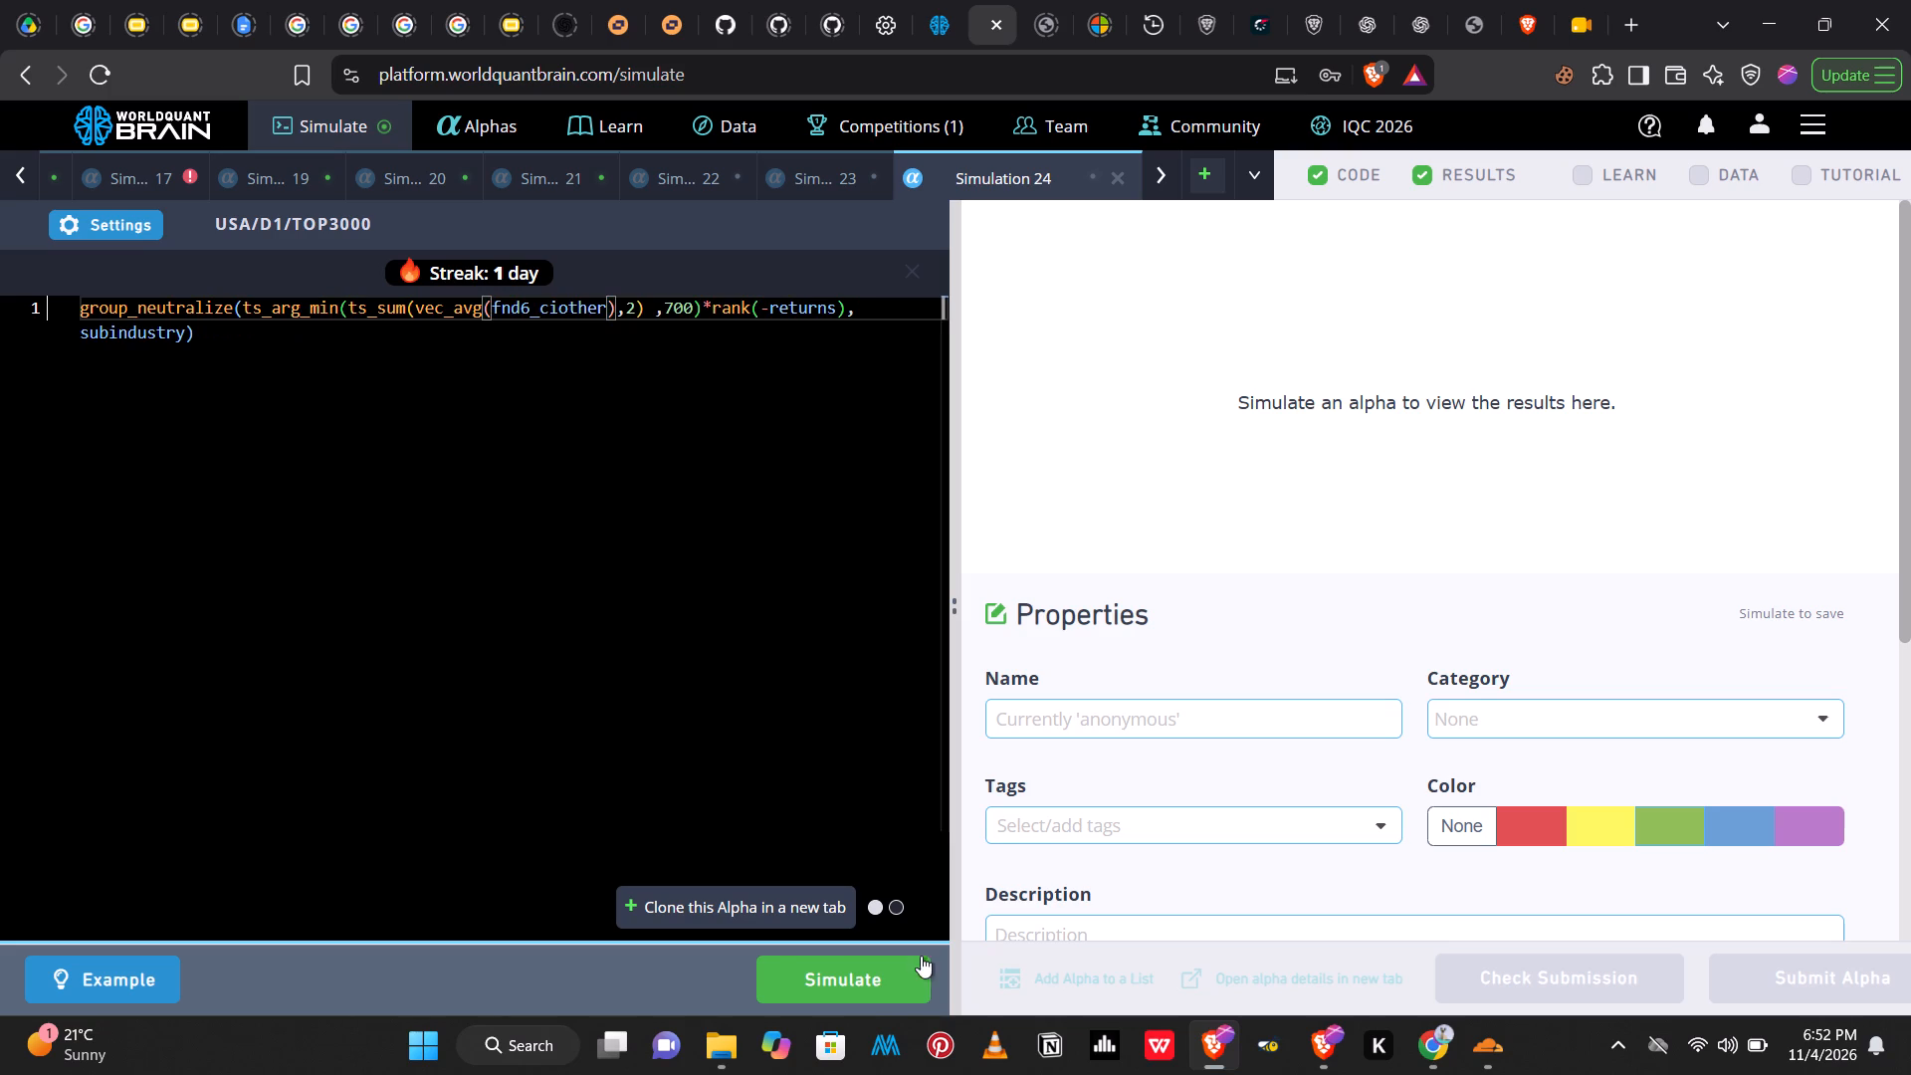
{"action": "left_click", "coordinate": [833, 995]}
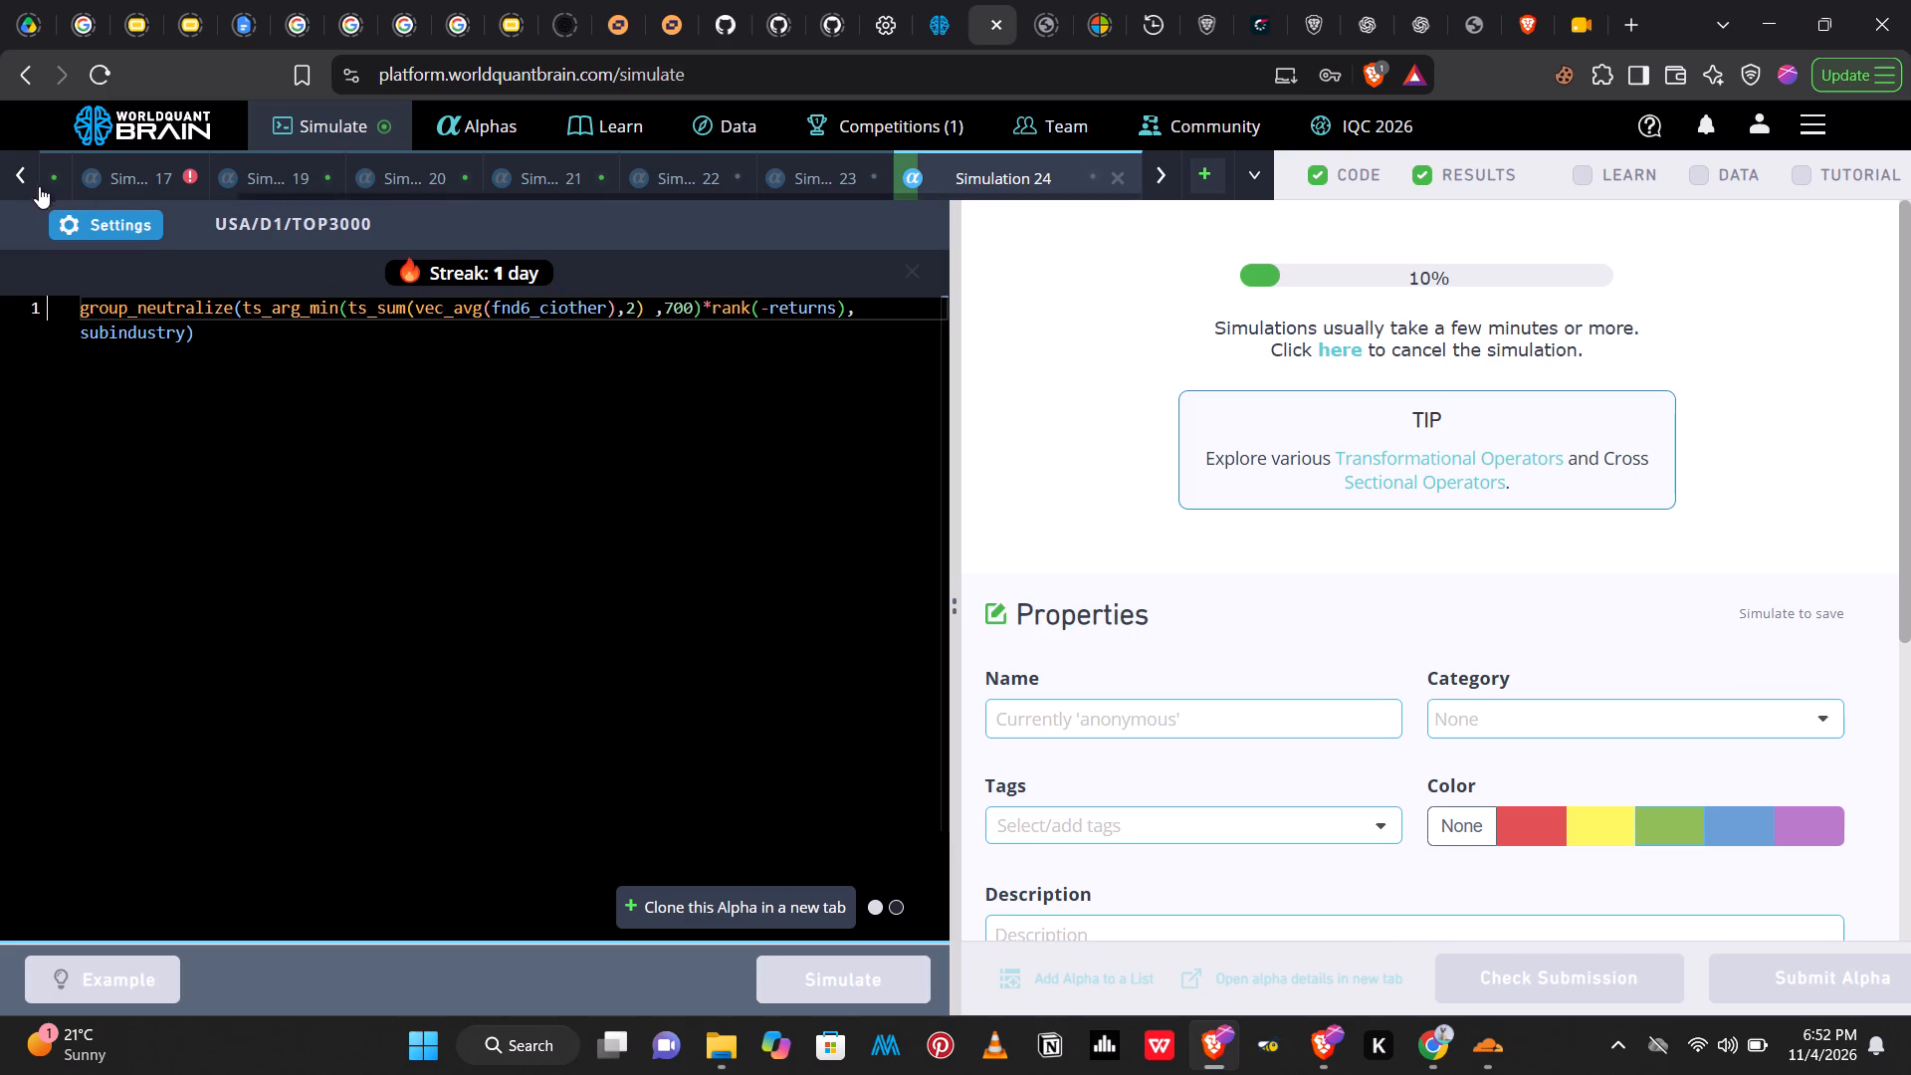
Open the TEMPLATE simulation, show its test period and run the self-correlation check.
{"action": "double_click", "coordinate": [21, 179]}
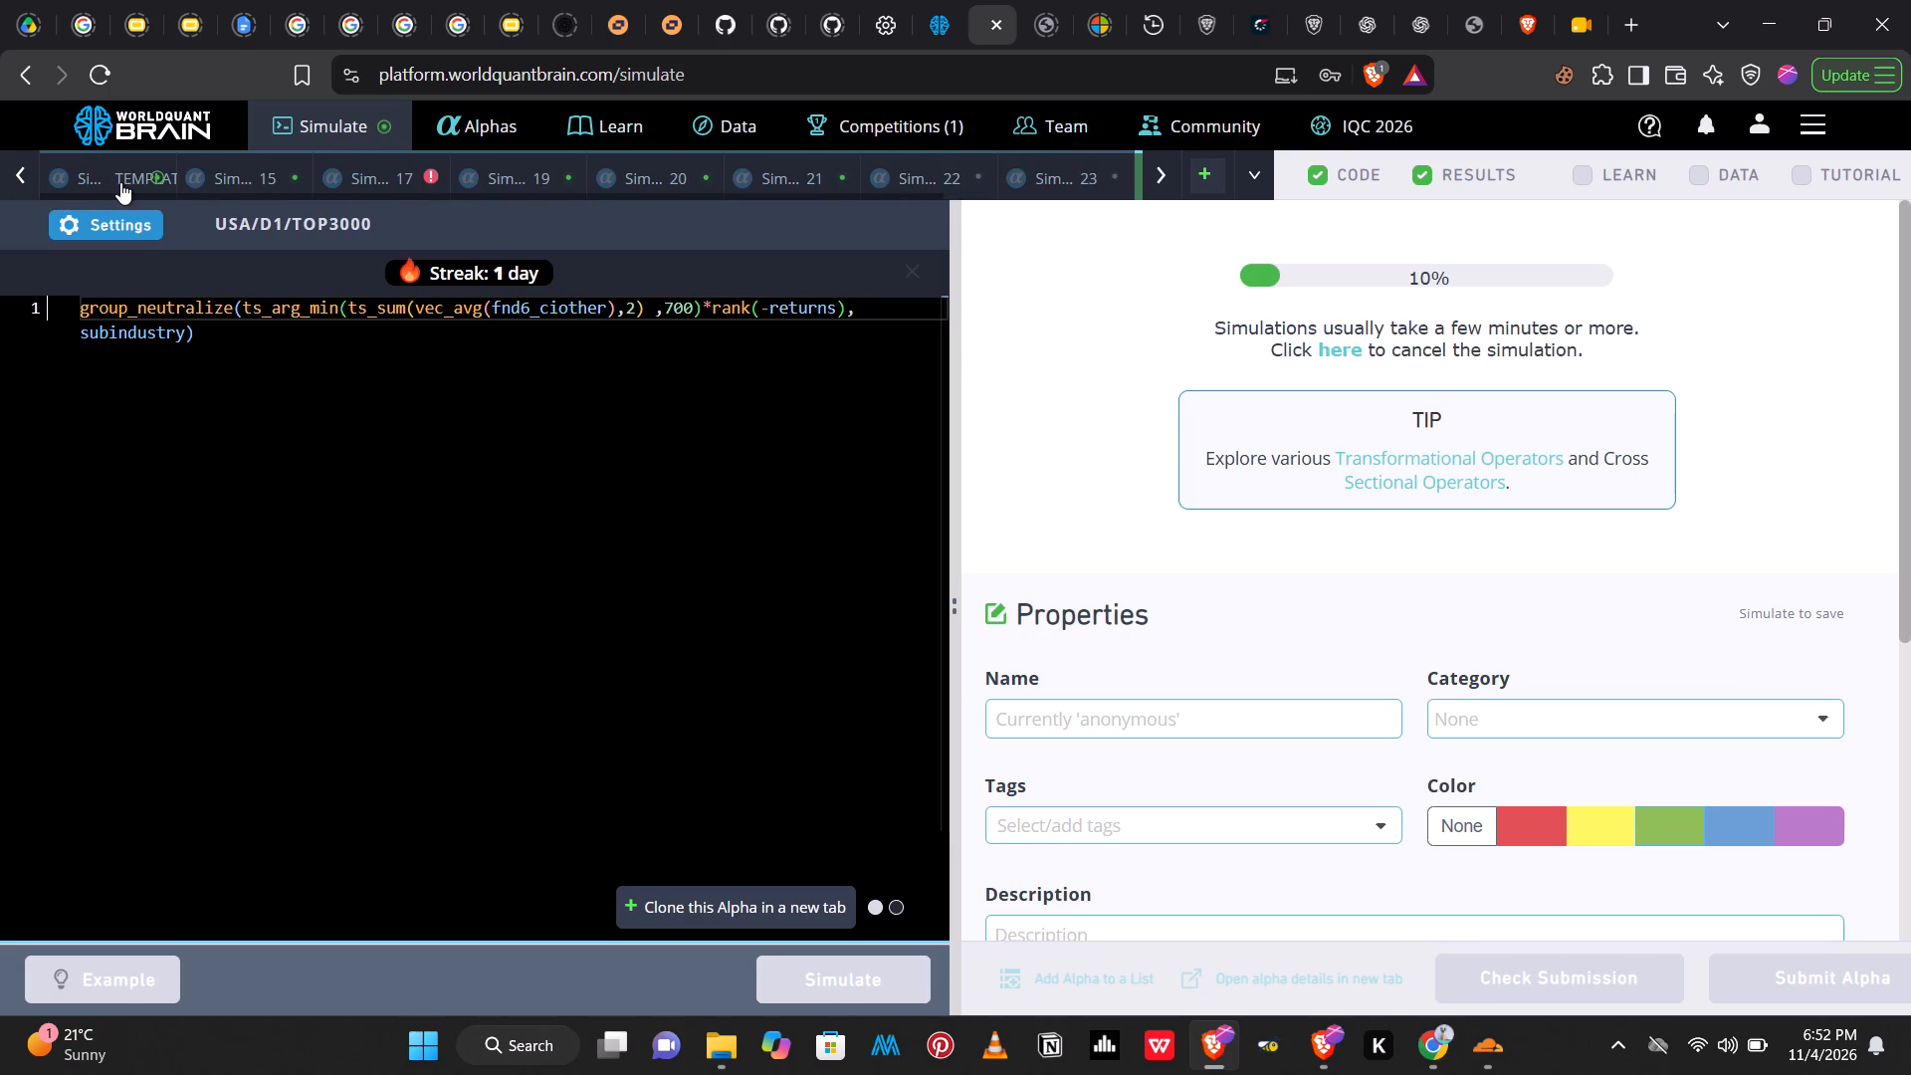
{"action": "left_click", "coordinate": [120, 182]}
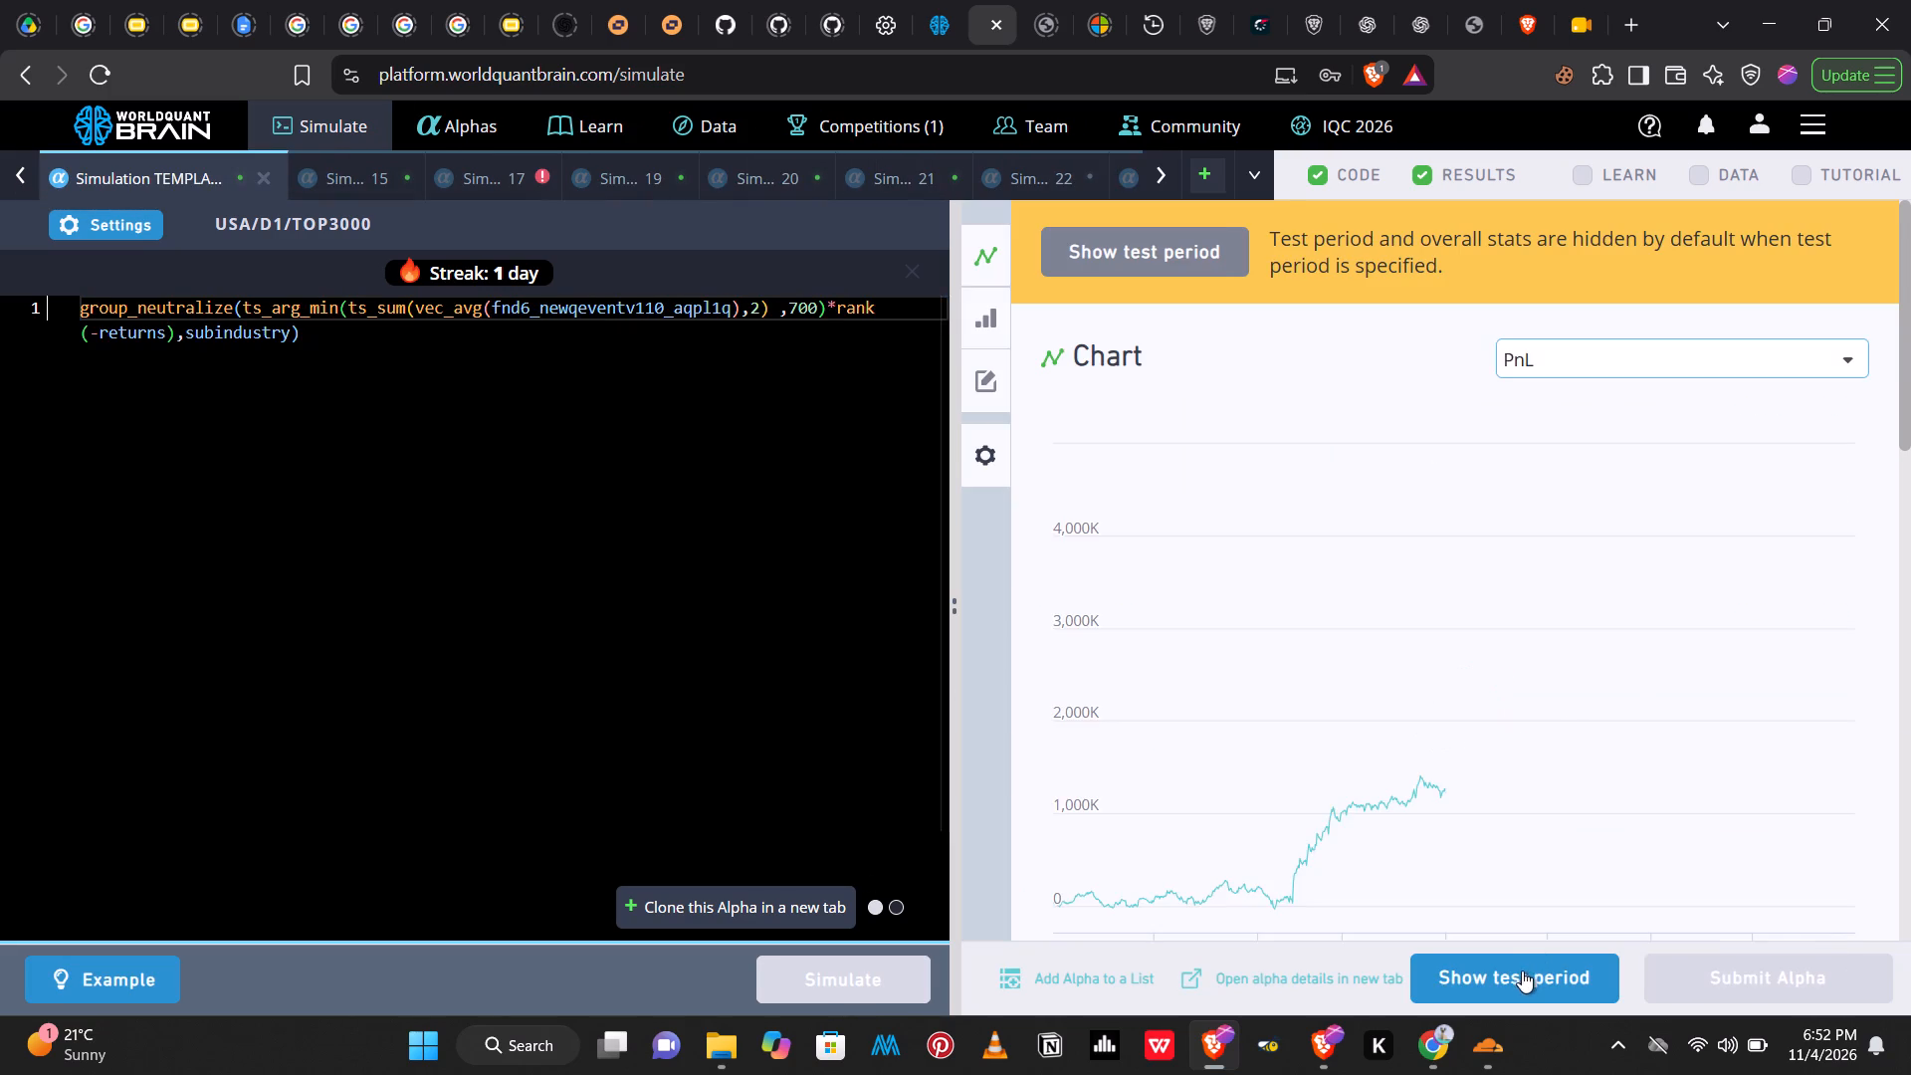
{"action": "left_click", "coordinate": [1521, 969]}
{"action": "left_click_drag", "start_coordinate": [1903, 347], "coordinate": [1909, 585]}
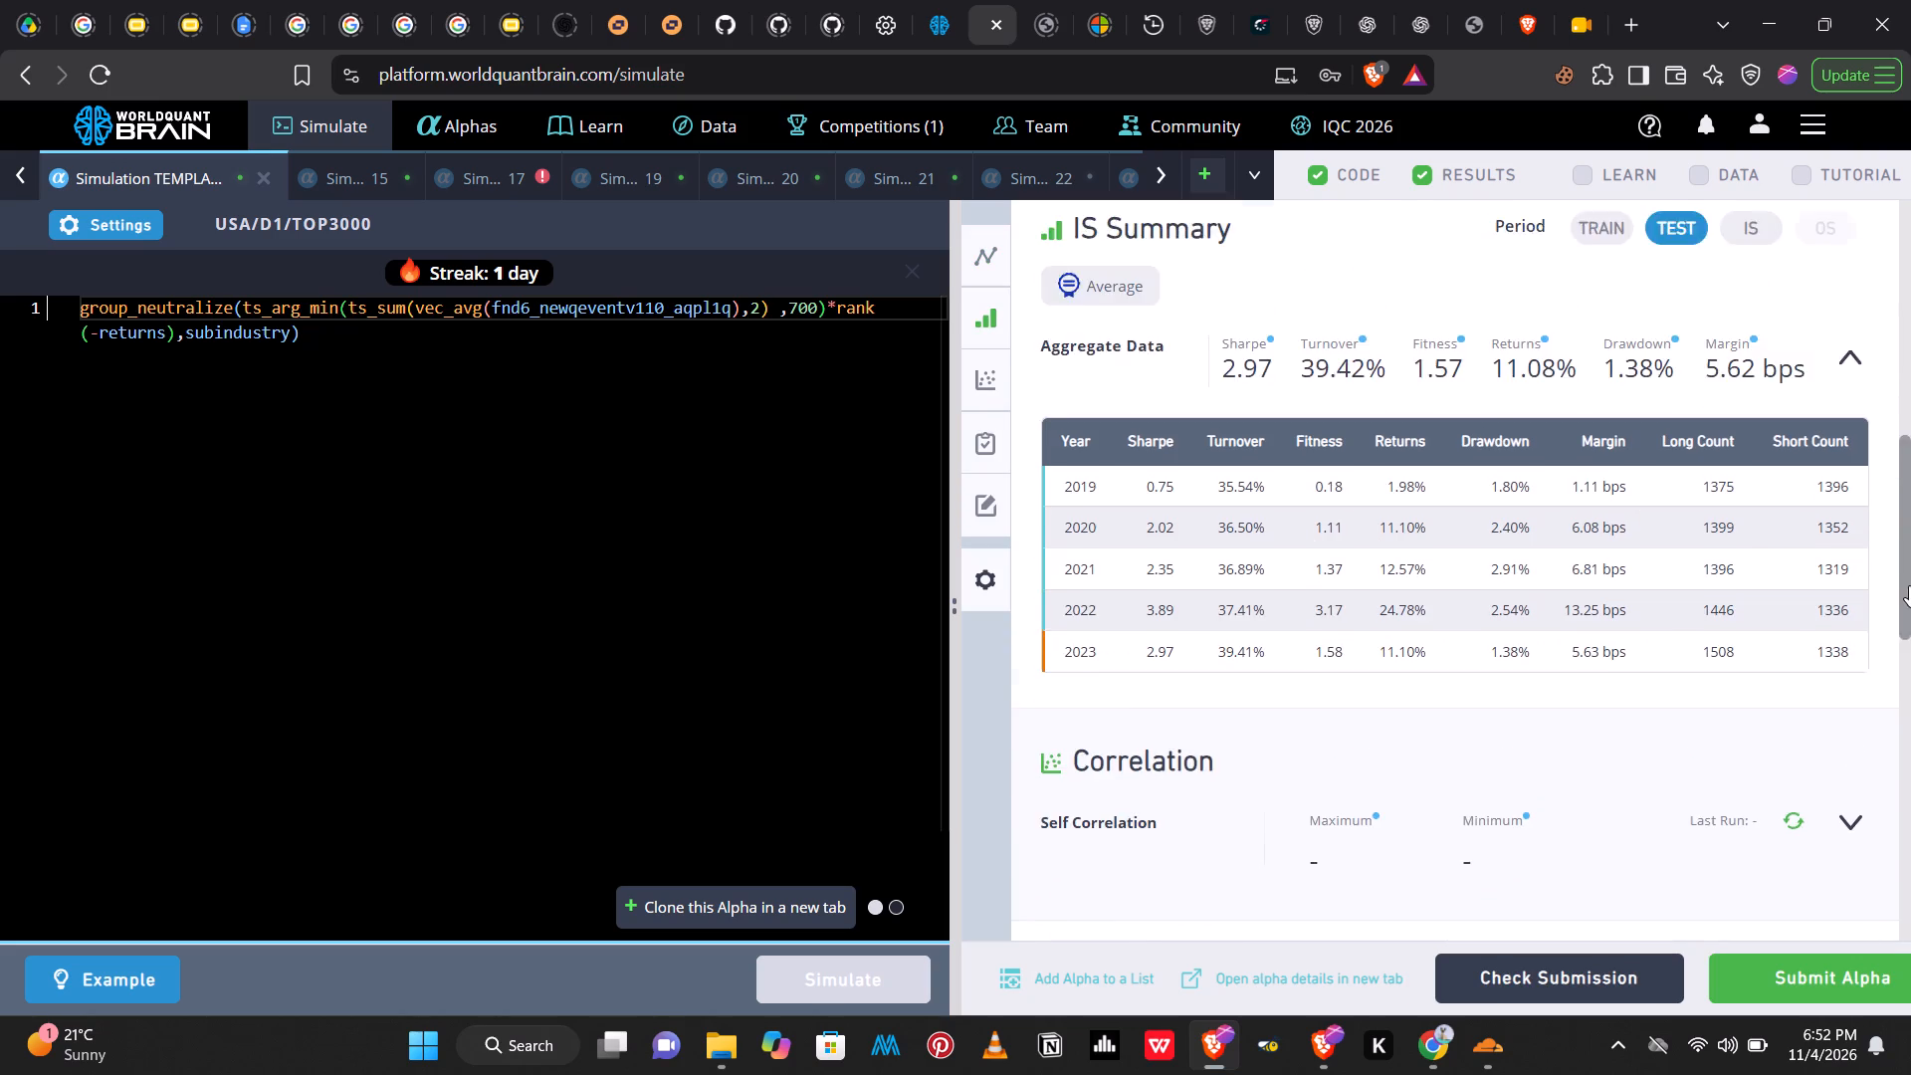
{"action": "left_click_drag", "start_coordinate": [1909, 585], "coordinate": [1910, 632]}
{"action": "left_click", "coordinate": [1787, 653]}
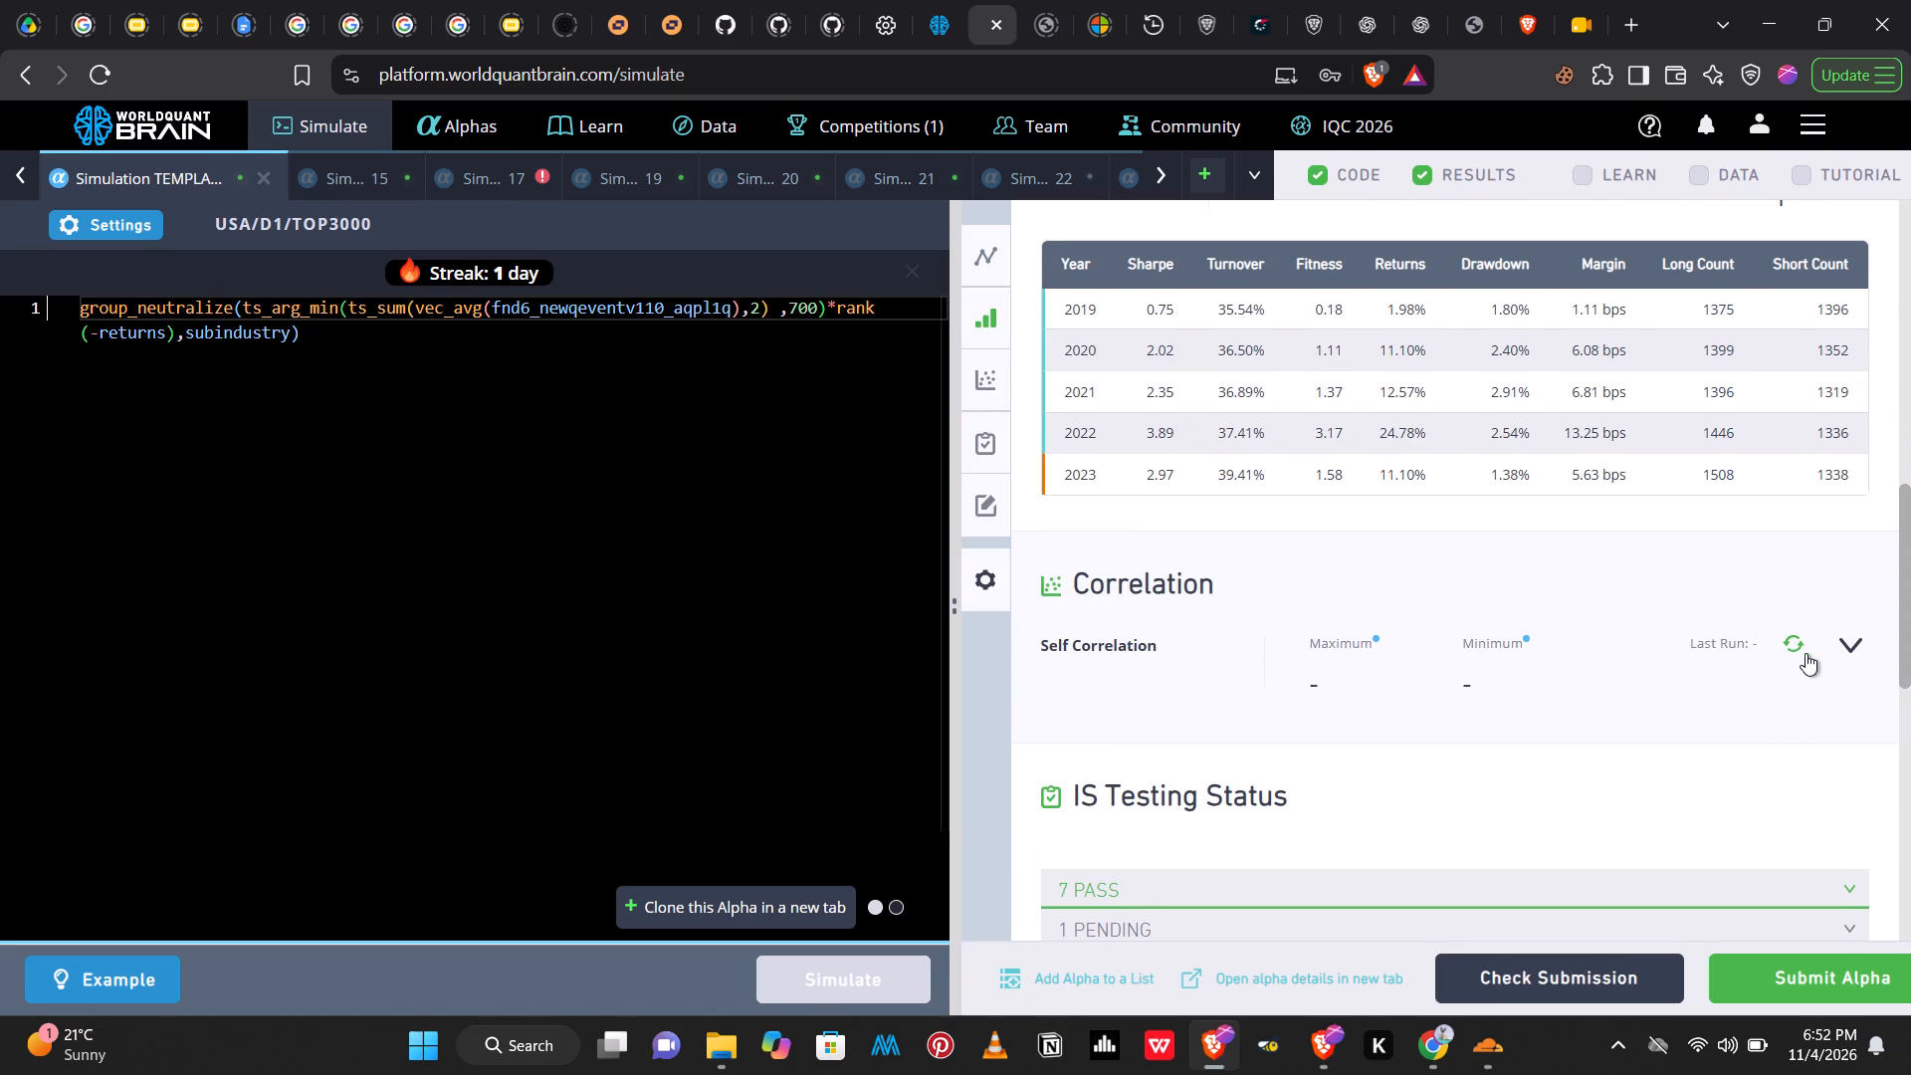
{"action": "left_click", "coordinate": [1799, 644]}
{"action": "left_click_drag", "start_coordinate": [1910, 598], "coordinate": [1907, 597]}
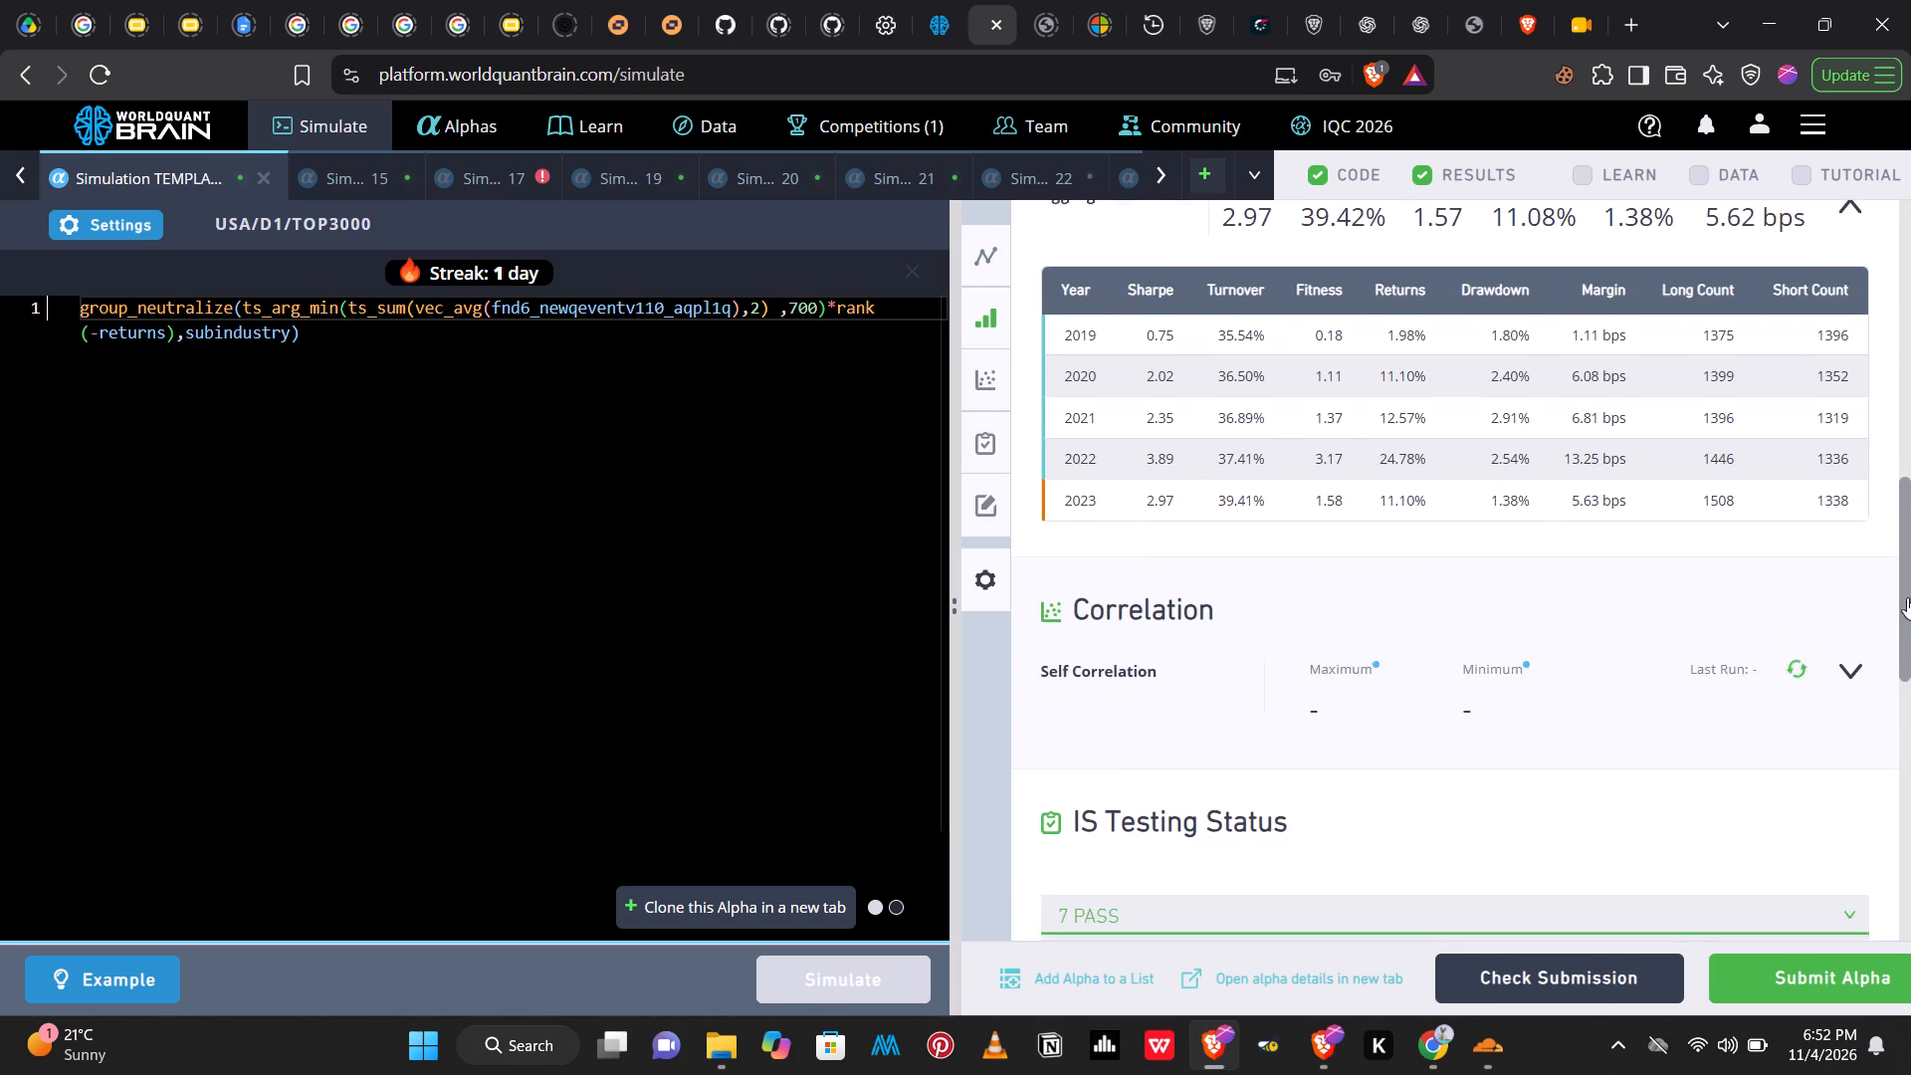
{"action": "left_click_drag", "start_coordinate": [1907, 597], "coordinate": [1908, 630]}
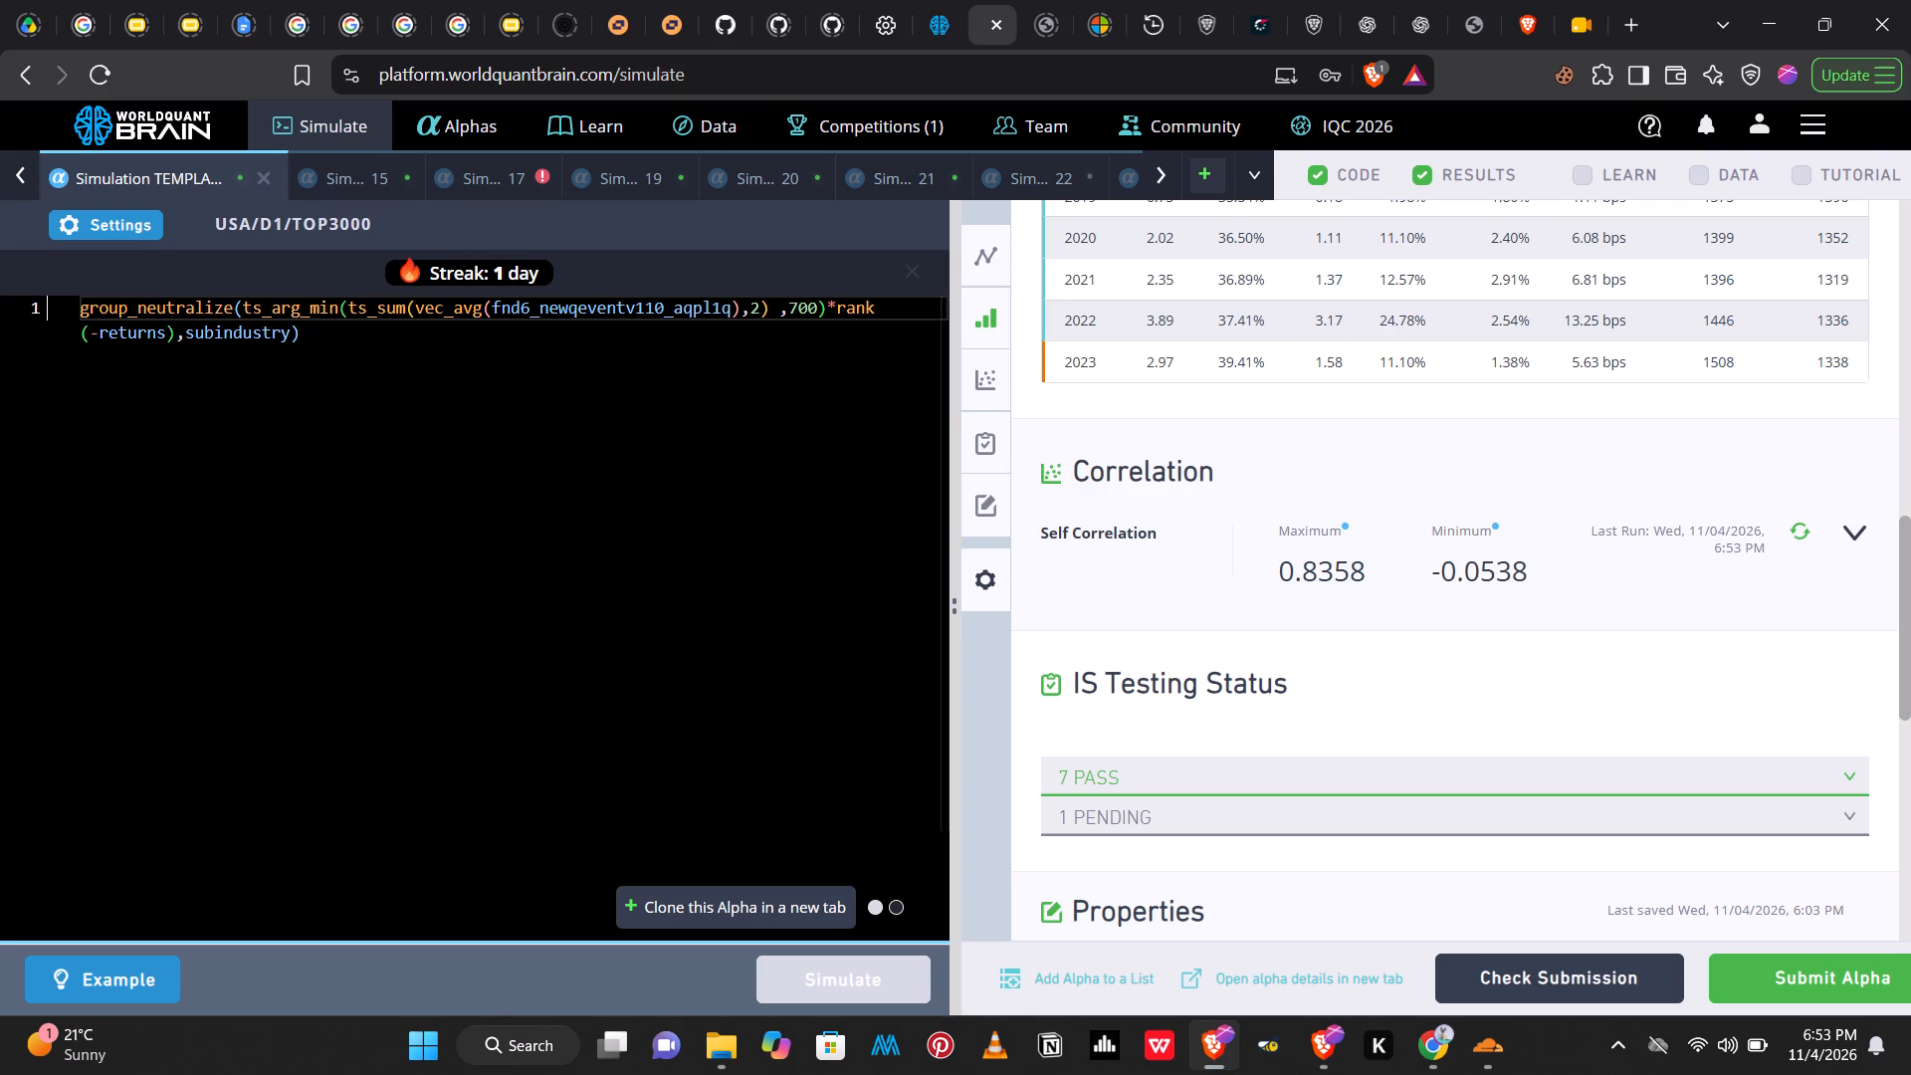
Change the ts_sum operator to ts_mean in the TEMPLATE simulation's expression and simulate it.
{"action": "left_click", "coordinate": [402, 316]}
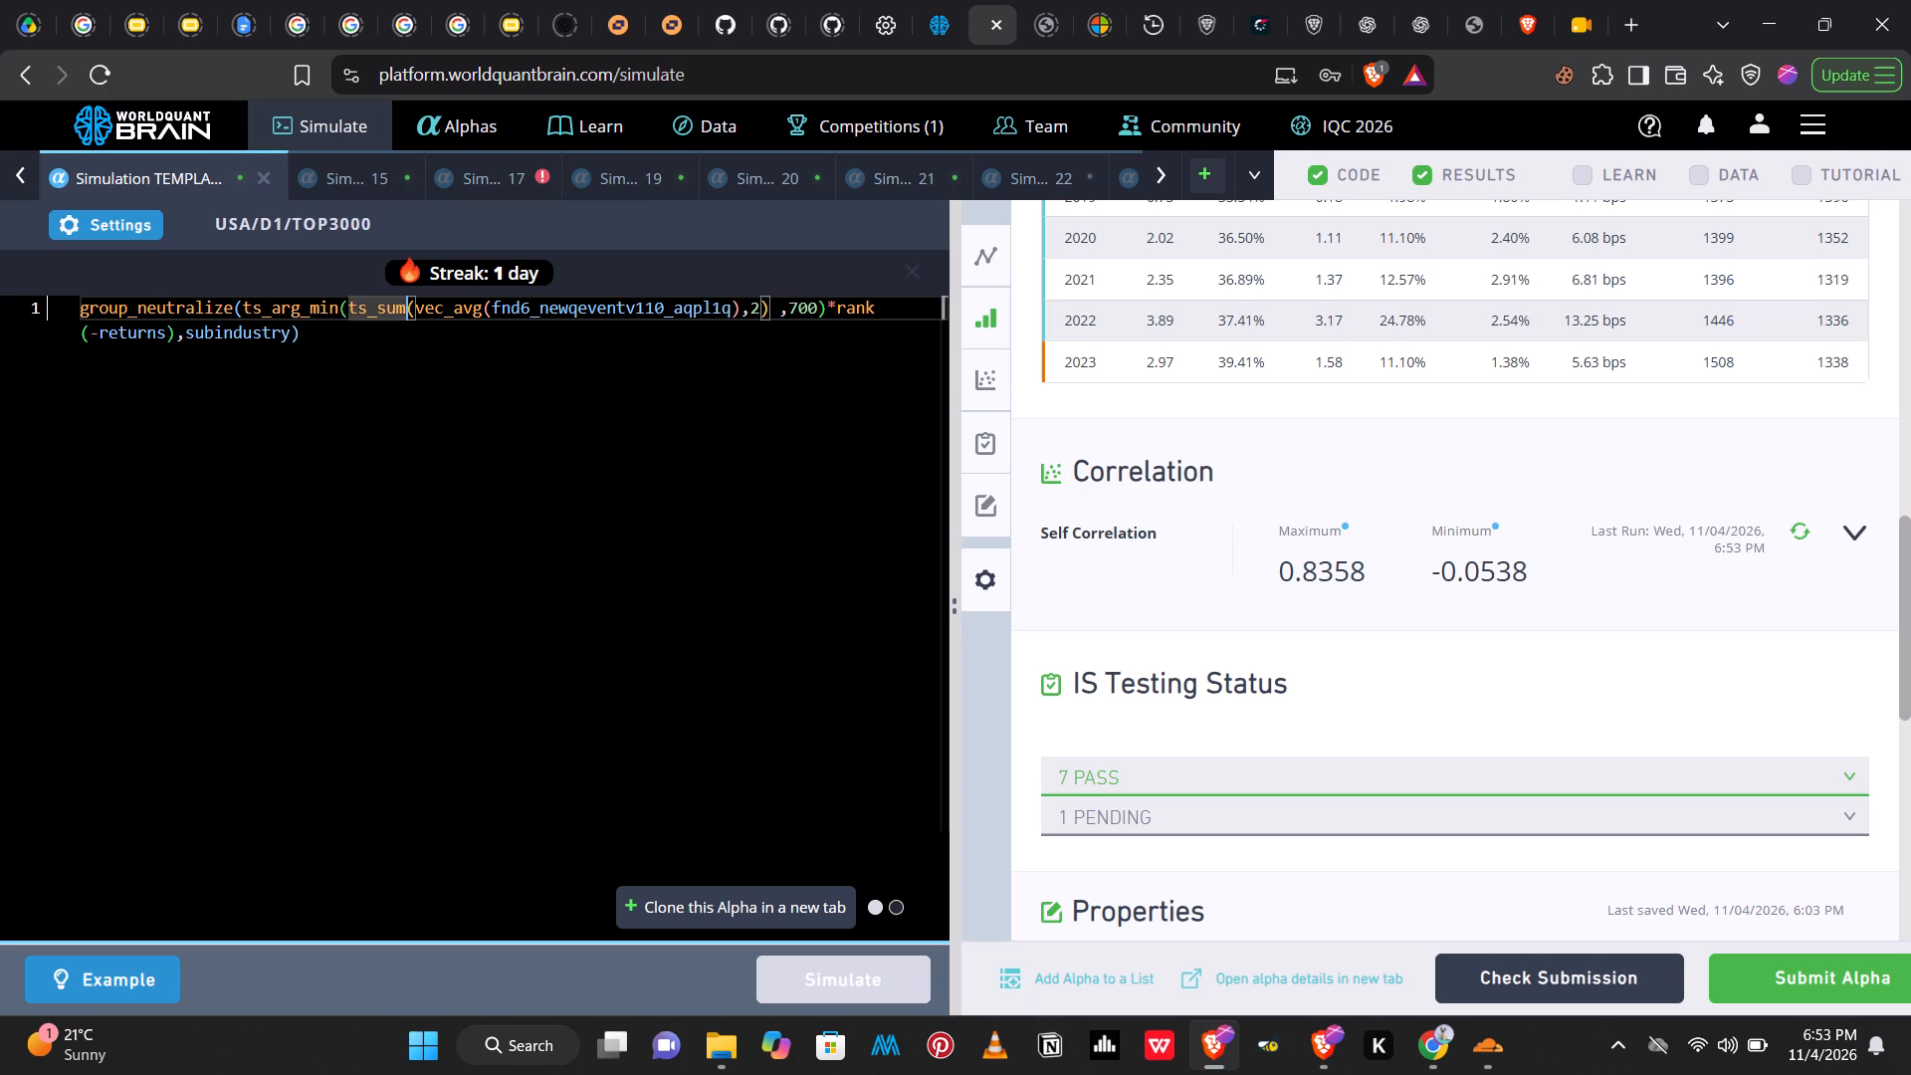
{"action": "key", "text": "BackSpace"}
{"action": "key", "text": "BackSpace"}
{"action": "key", "text": "BackSpace"}
{"action": "type", "text": "mean"}
{"action": "key", "text": "Return"}
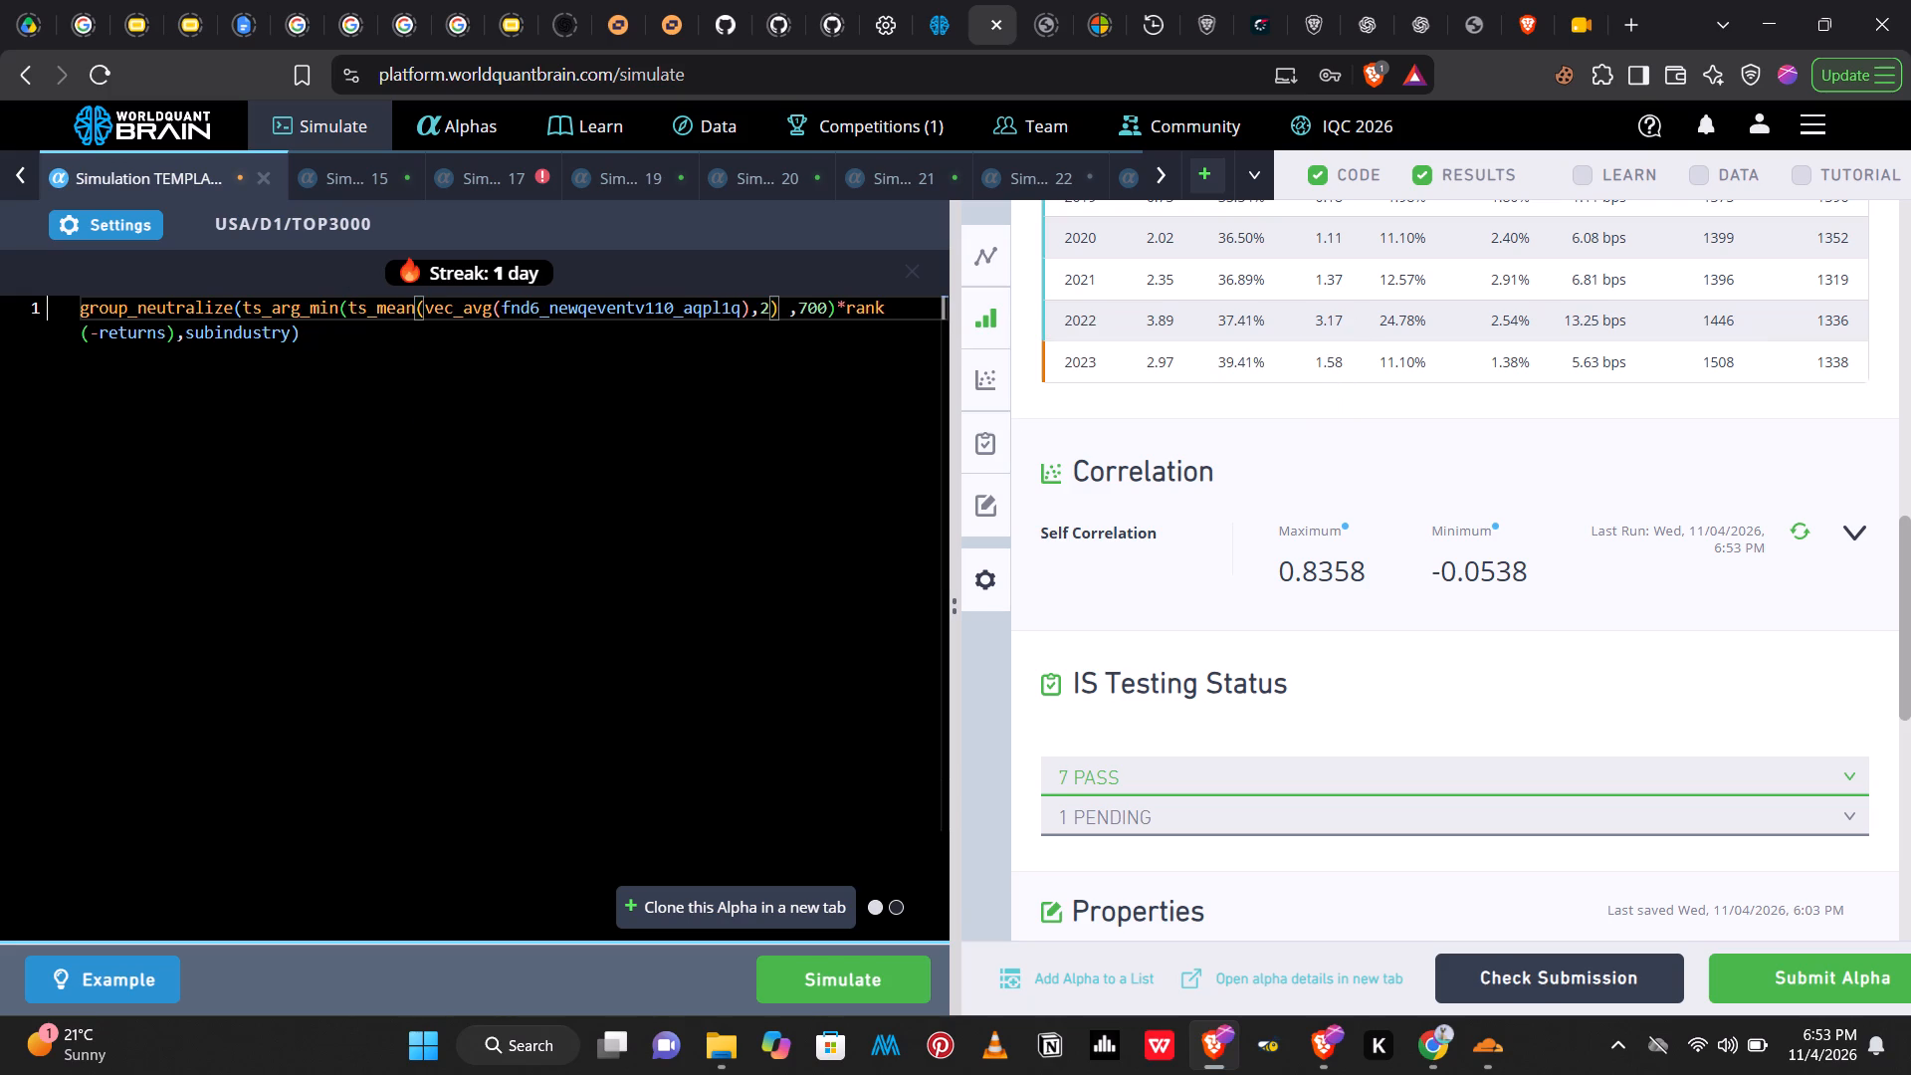
{"action": "left_click", "coordinate": [867, 990]}
Review the yearly summary and self-correlation of Simulation 15, and close that simulation.
{"action": "left_click", "coordinate": [374, 181]}
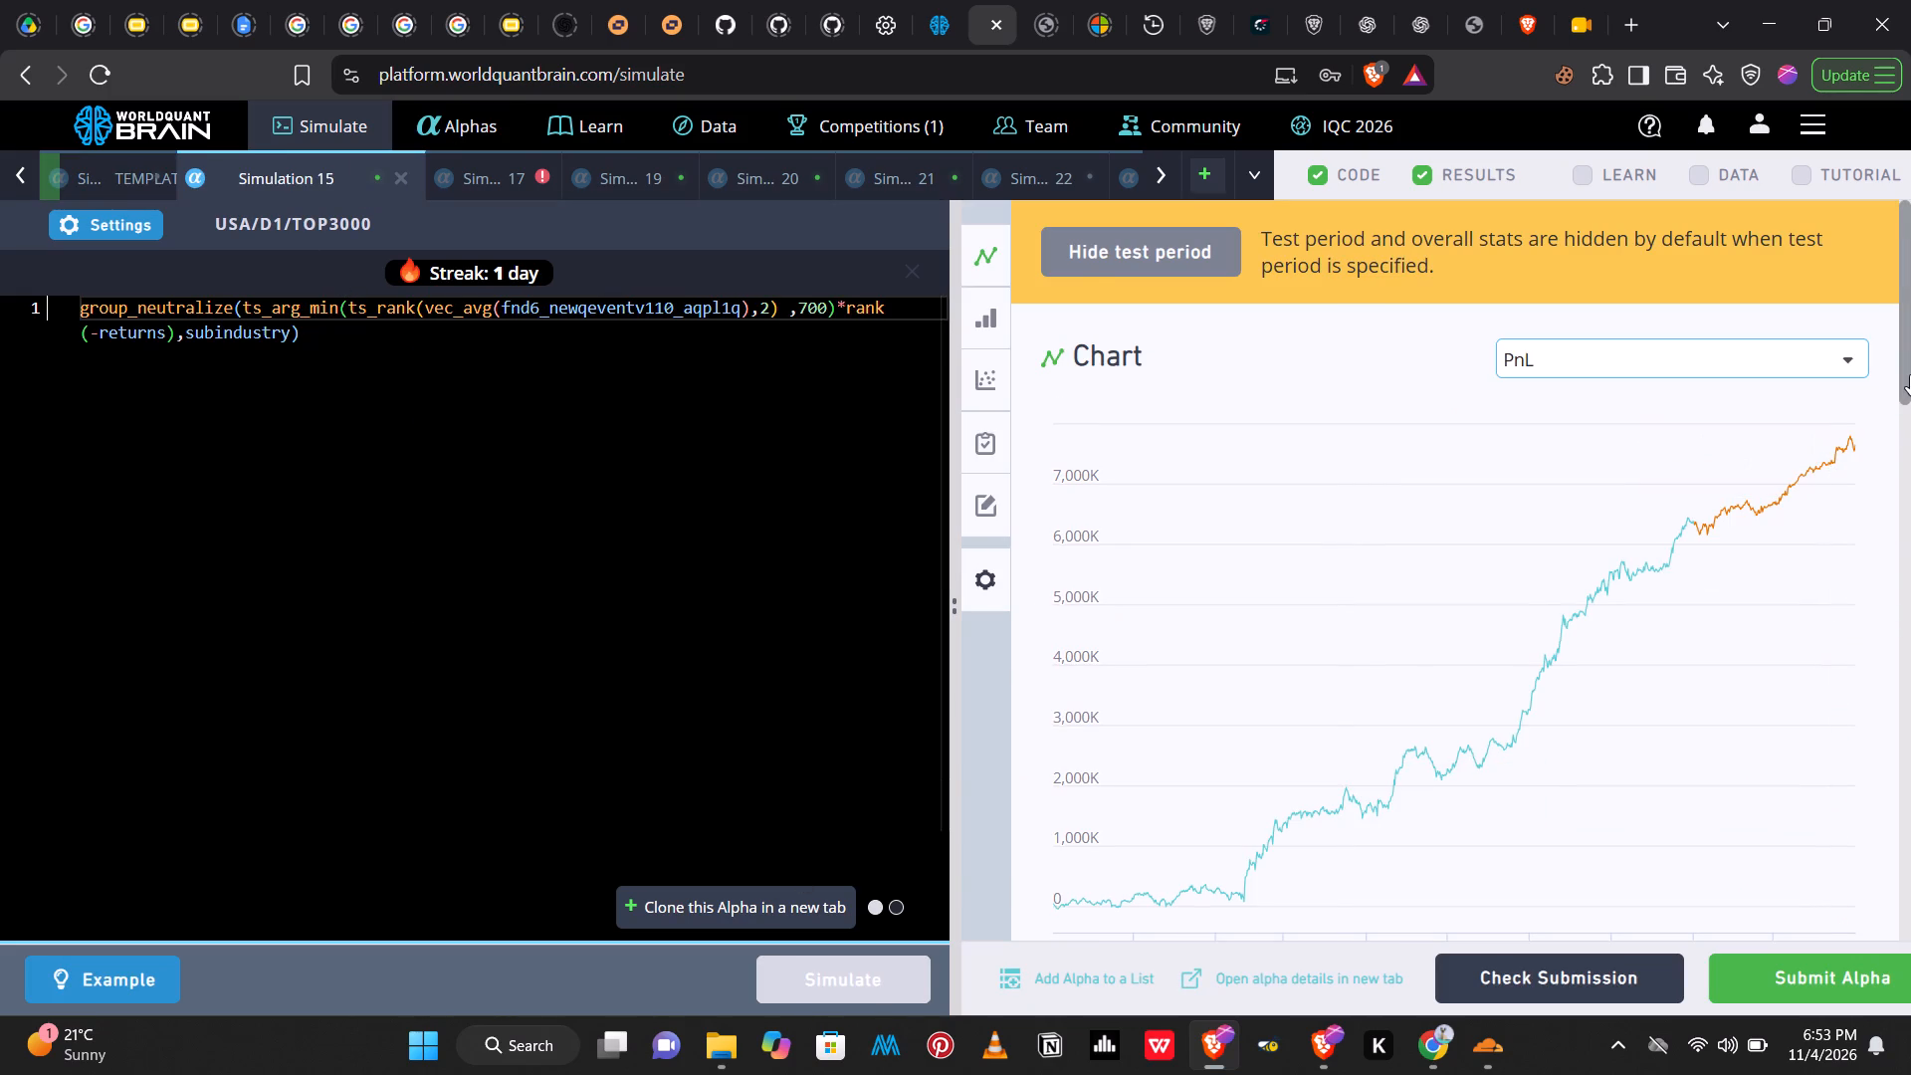
{"action": "left_click_drag", "start_coordinate": [1910, 357], "coordinate": [1910, 702]}
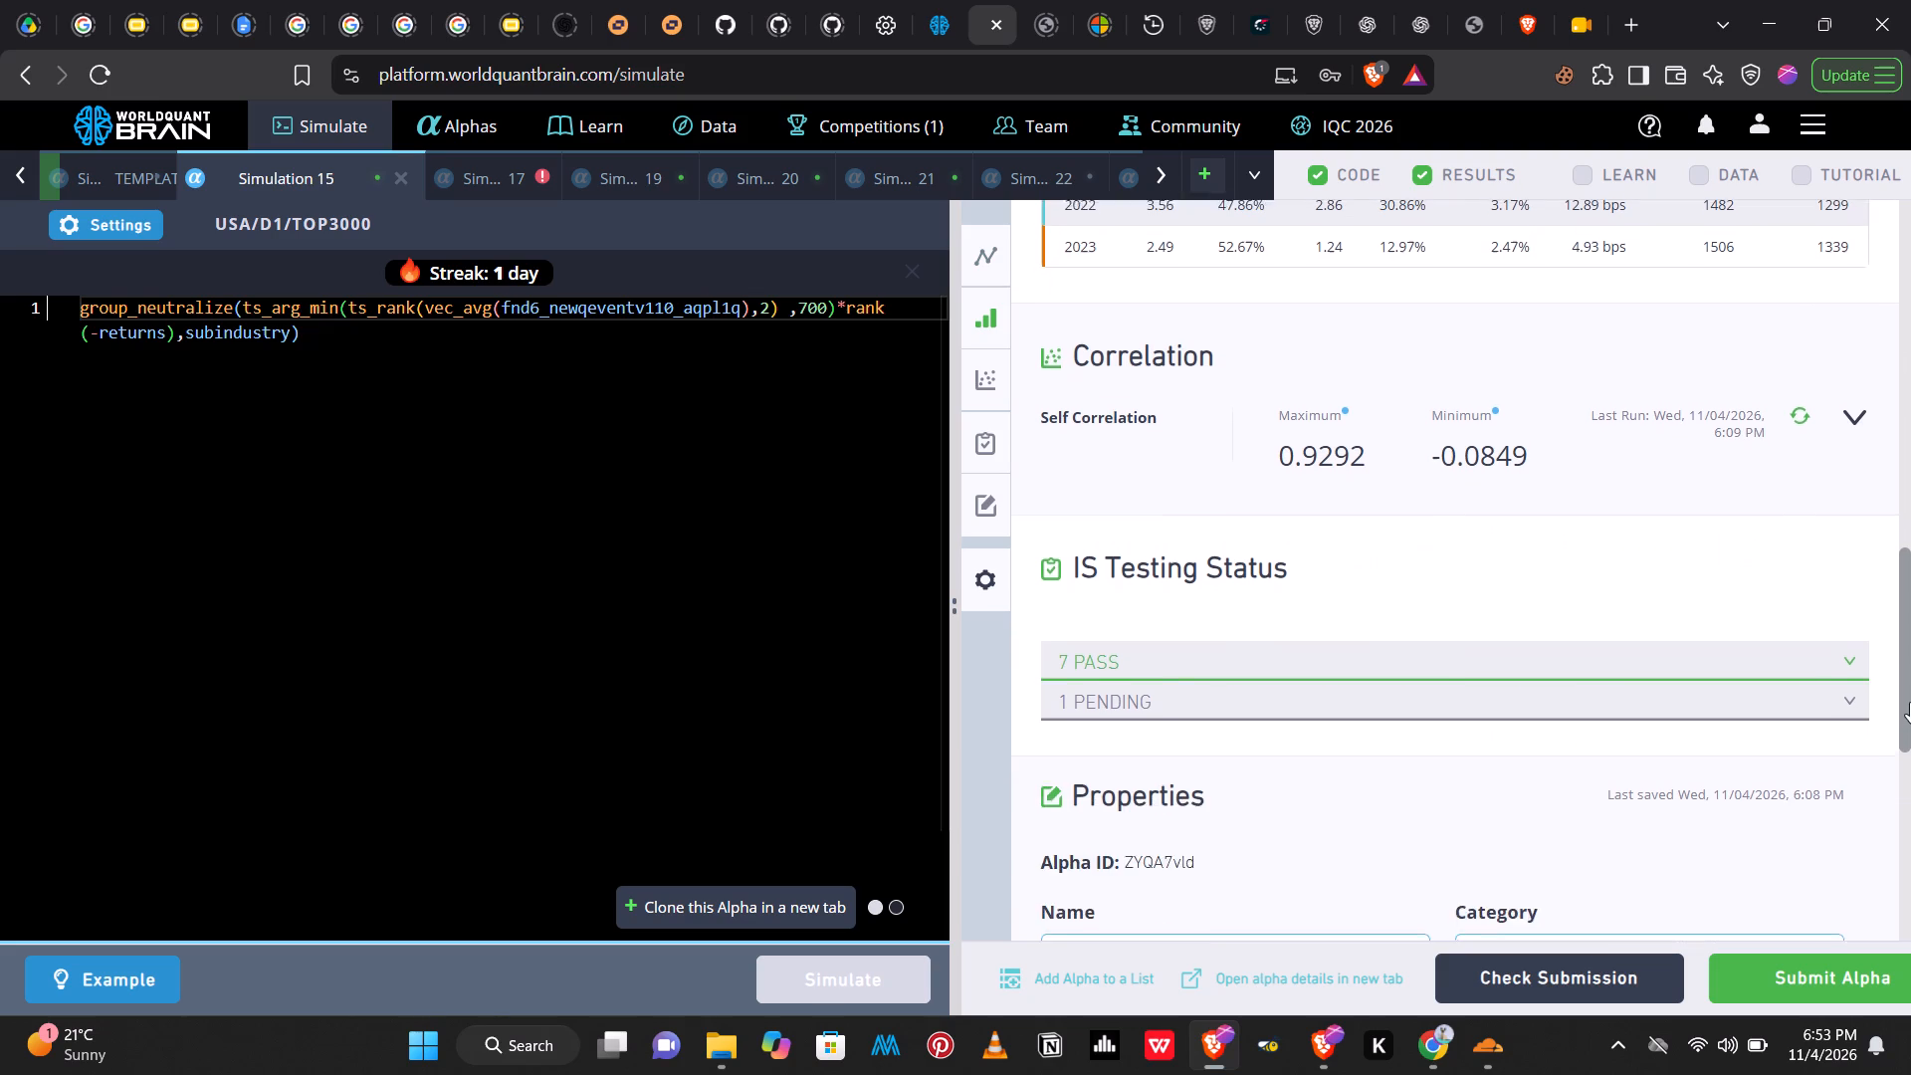
{"action": "left_click_drag", "start_coordinate": [1910, 702], "coordinate": [1910, 667]}
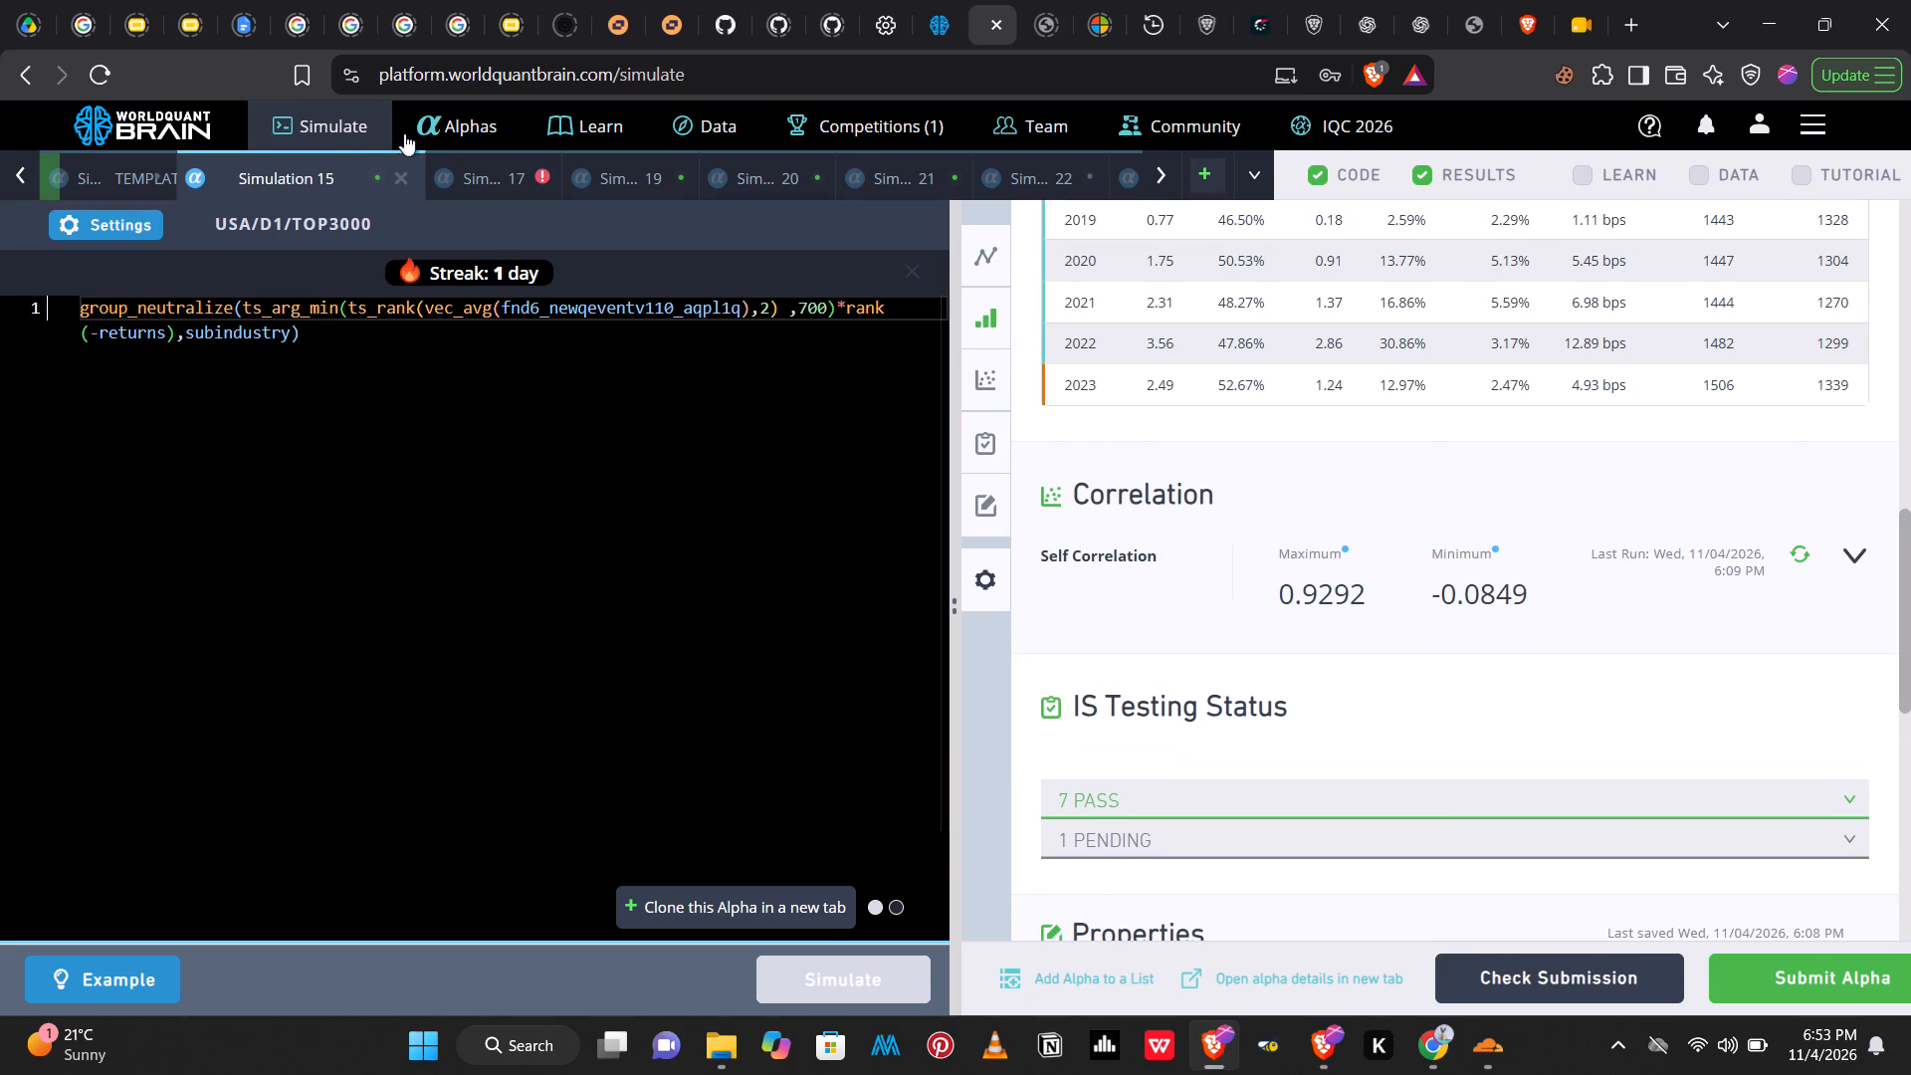
{"action": "left_click", "coordinate": [406, 185]}
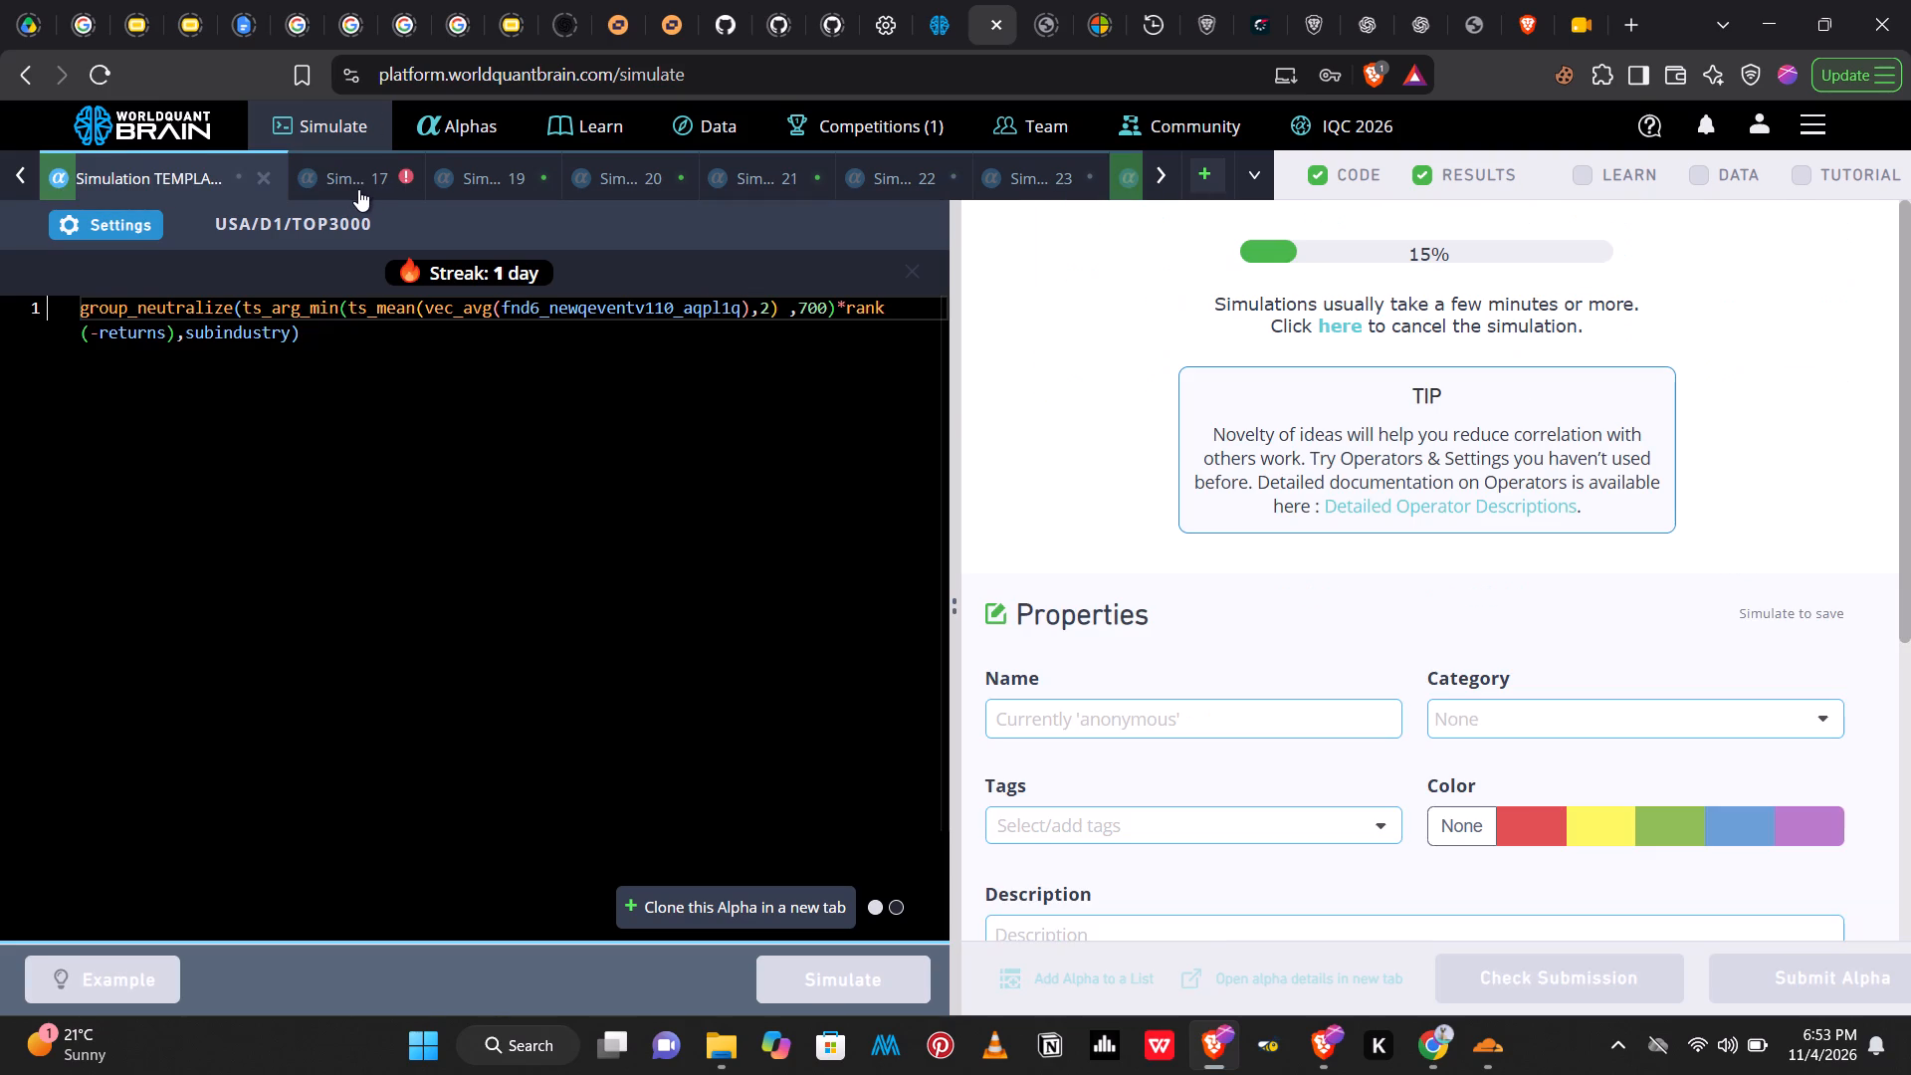
Open Simulation 17, keep it open instead of closing it, and rerun its fnd6_ciother alpha.
{"action": "left_click", "coordinate": [351, 189]}
{"action": "left_click", "coordinate": [407, 185]}
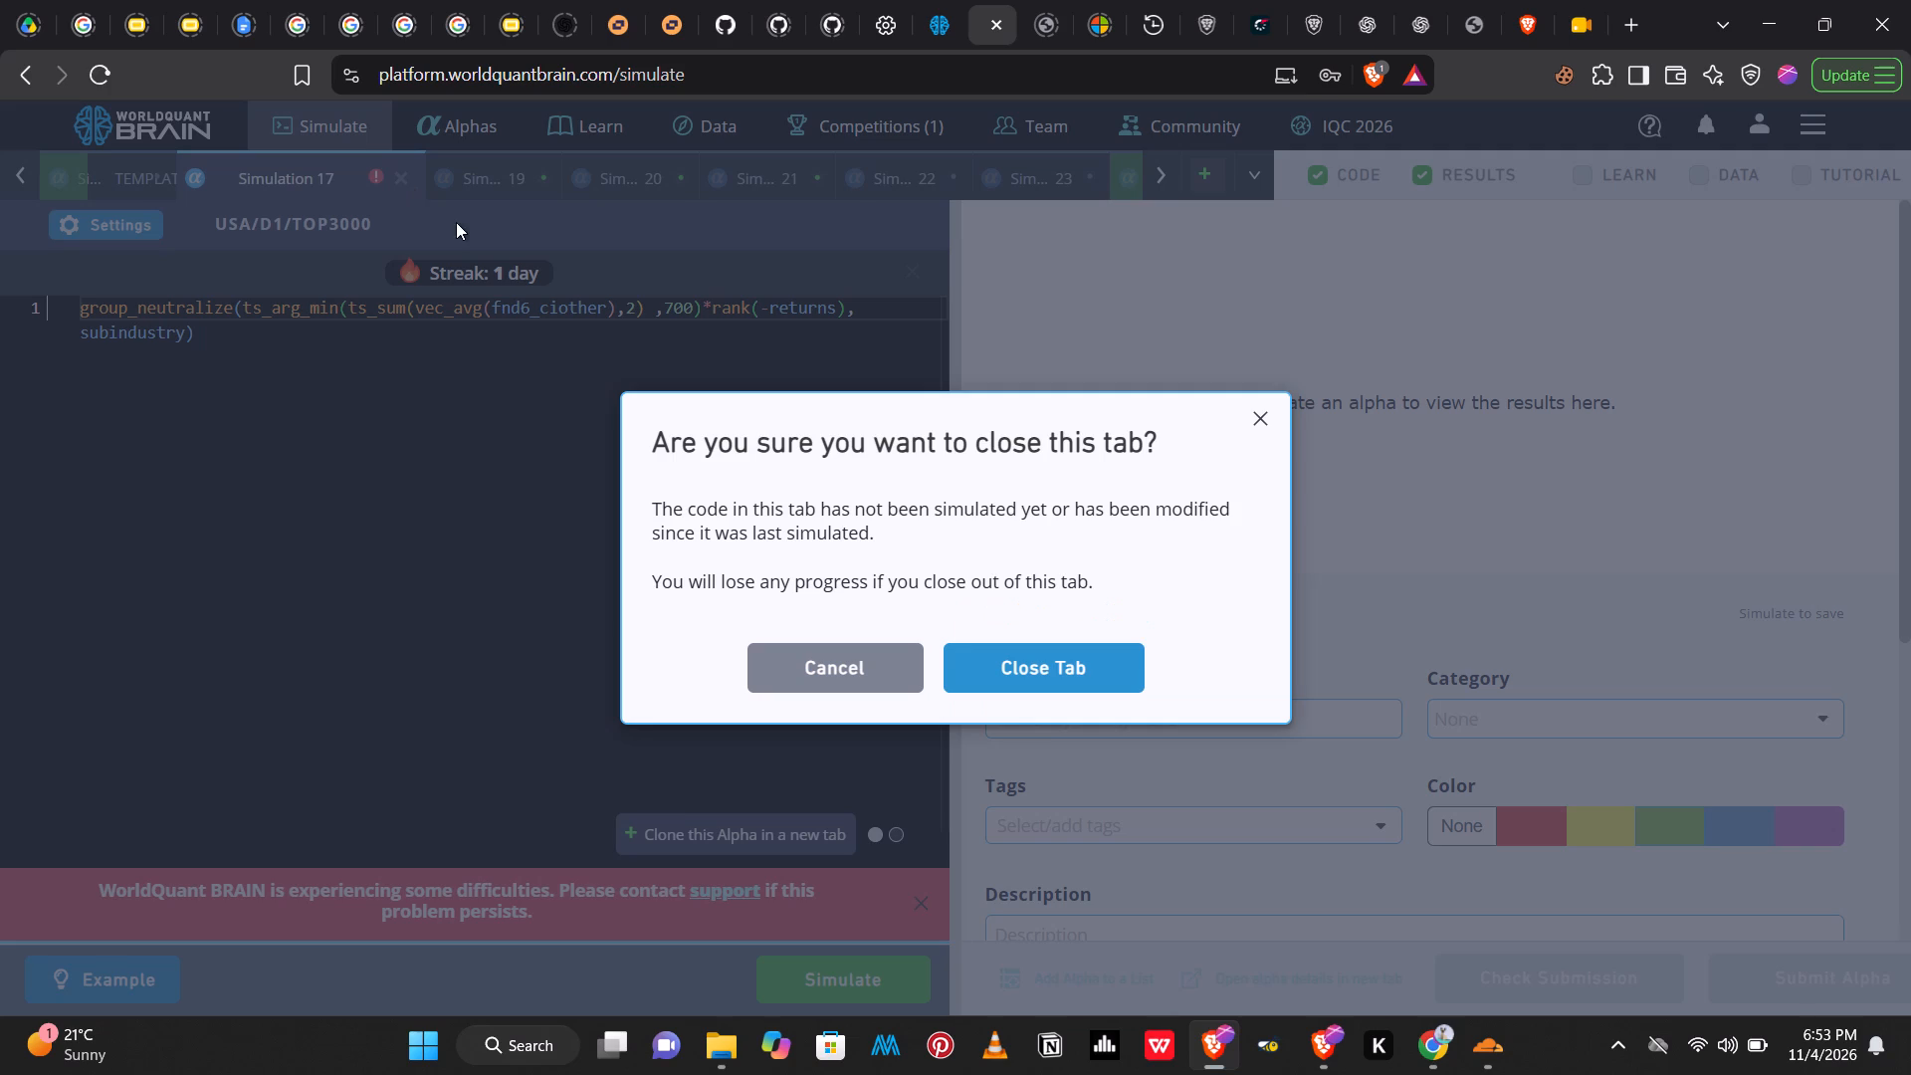
{"action": "left_click", "coordinate": [846, 666]}
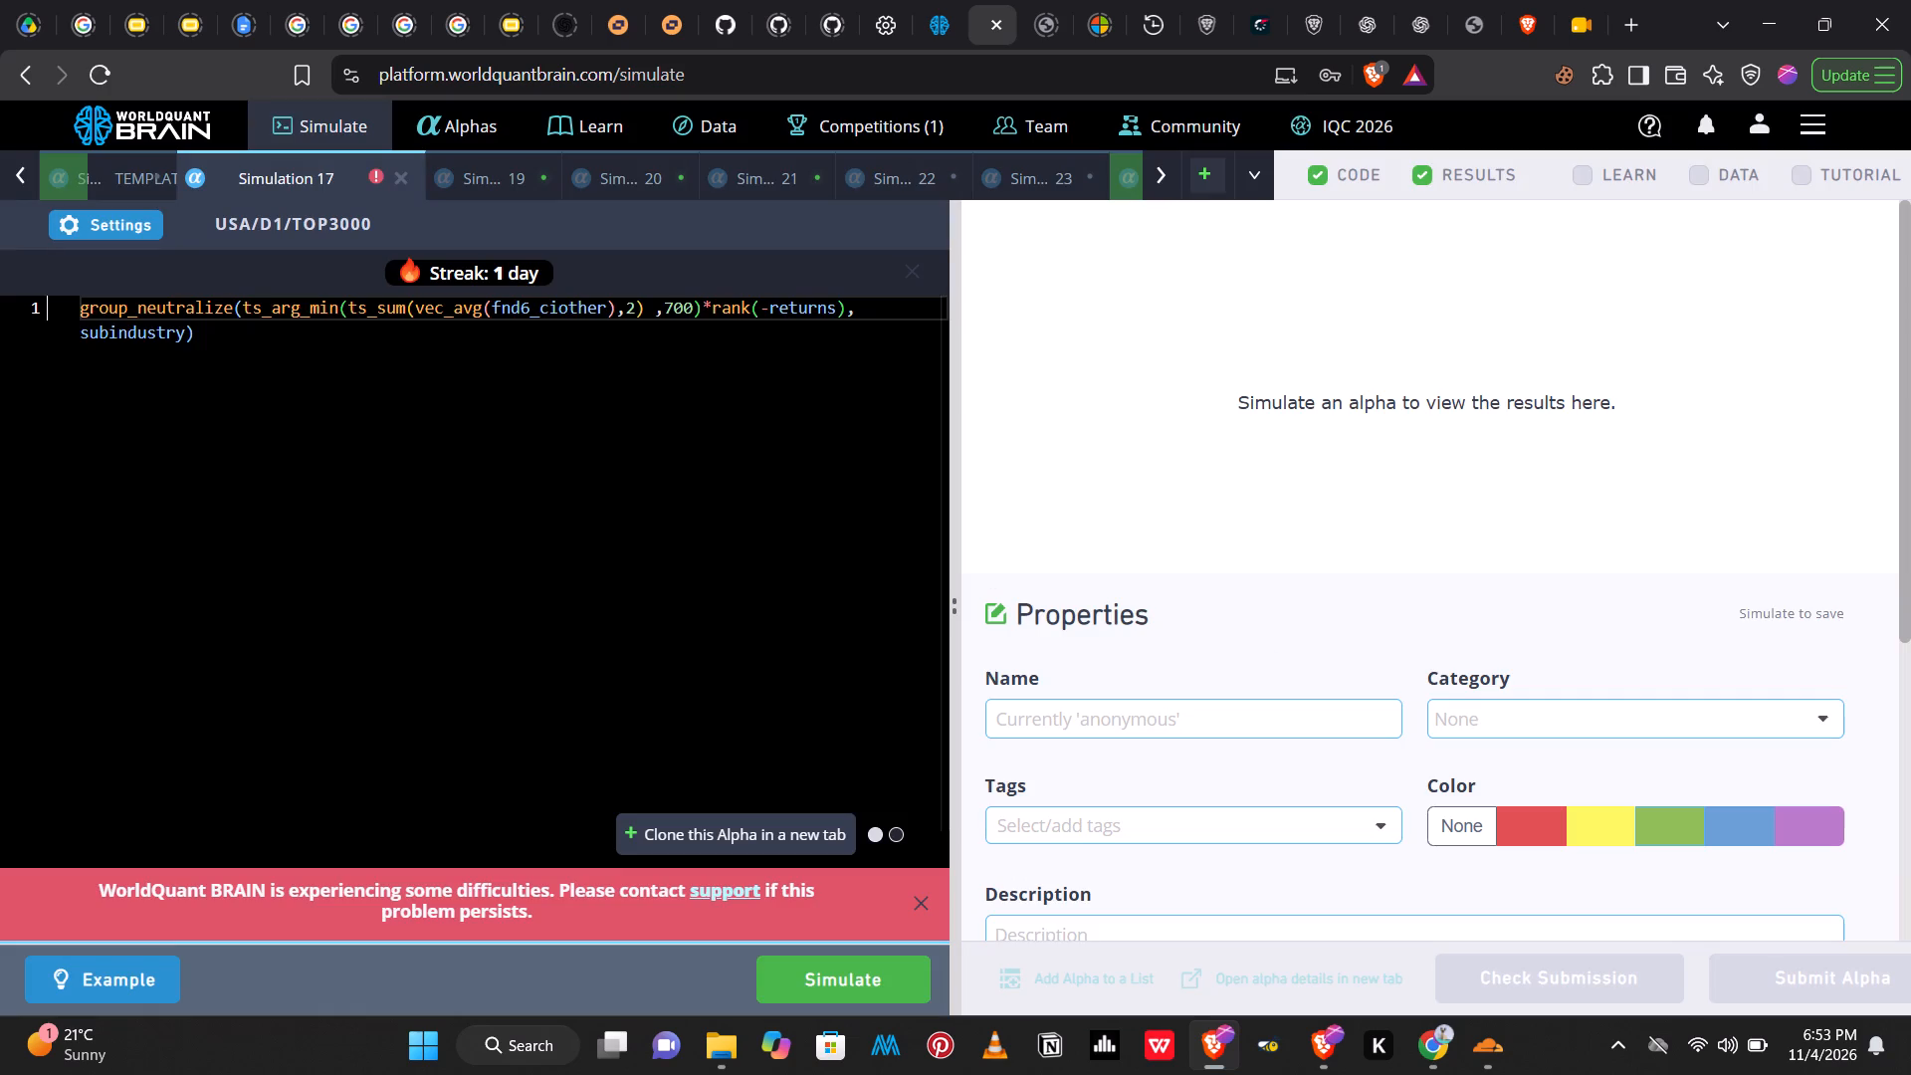
{"action": "left_click", "coordinate": [827, 1003]}
{"action": "left_click", "coordinate": [822, 977]}
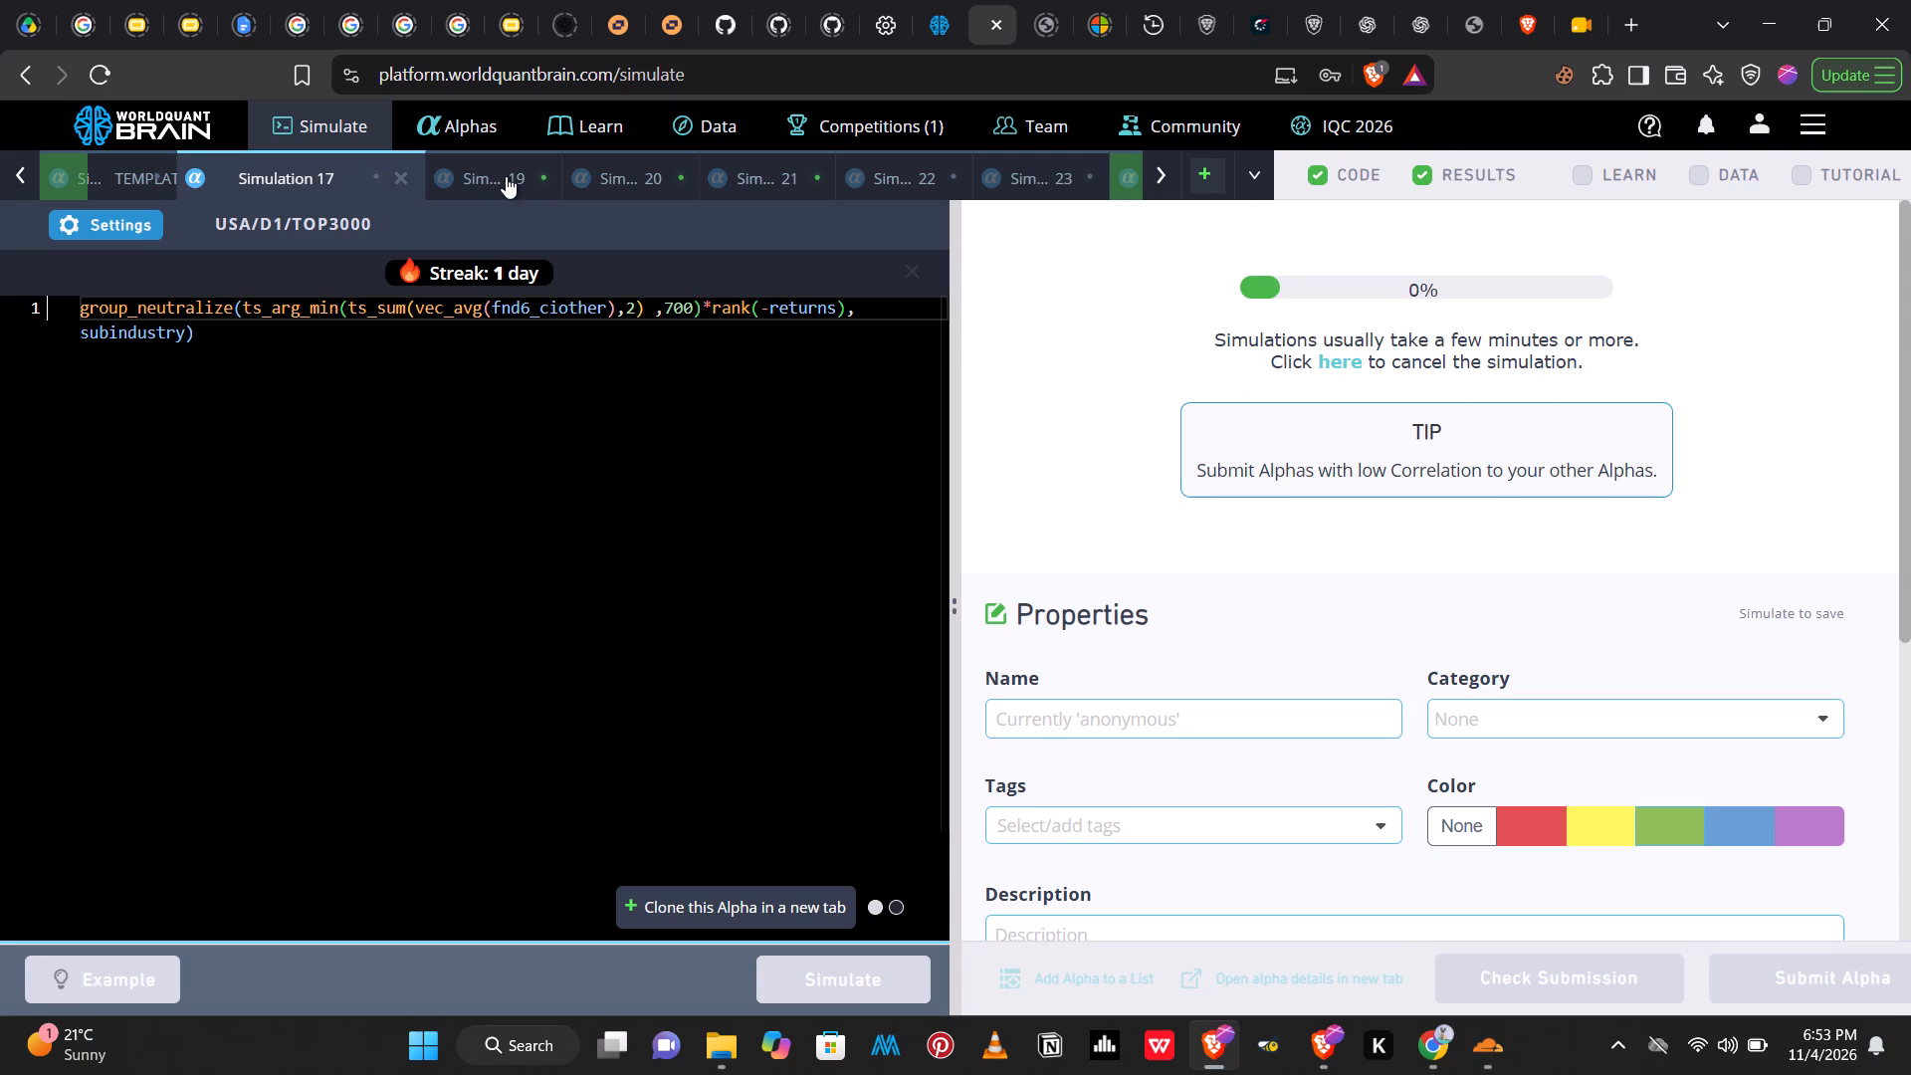
Run the self-correlation check on Simulation 19 and close that simulation, discarding its code.
{"action": "left_click", "coordinate": [506, 176]}
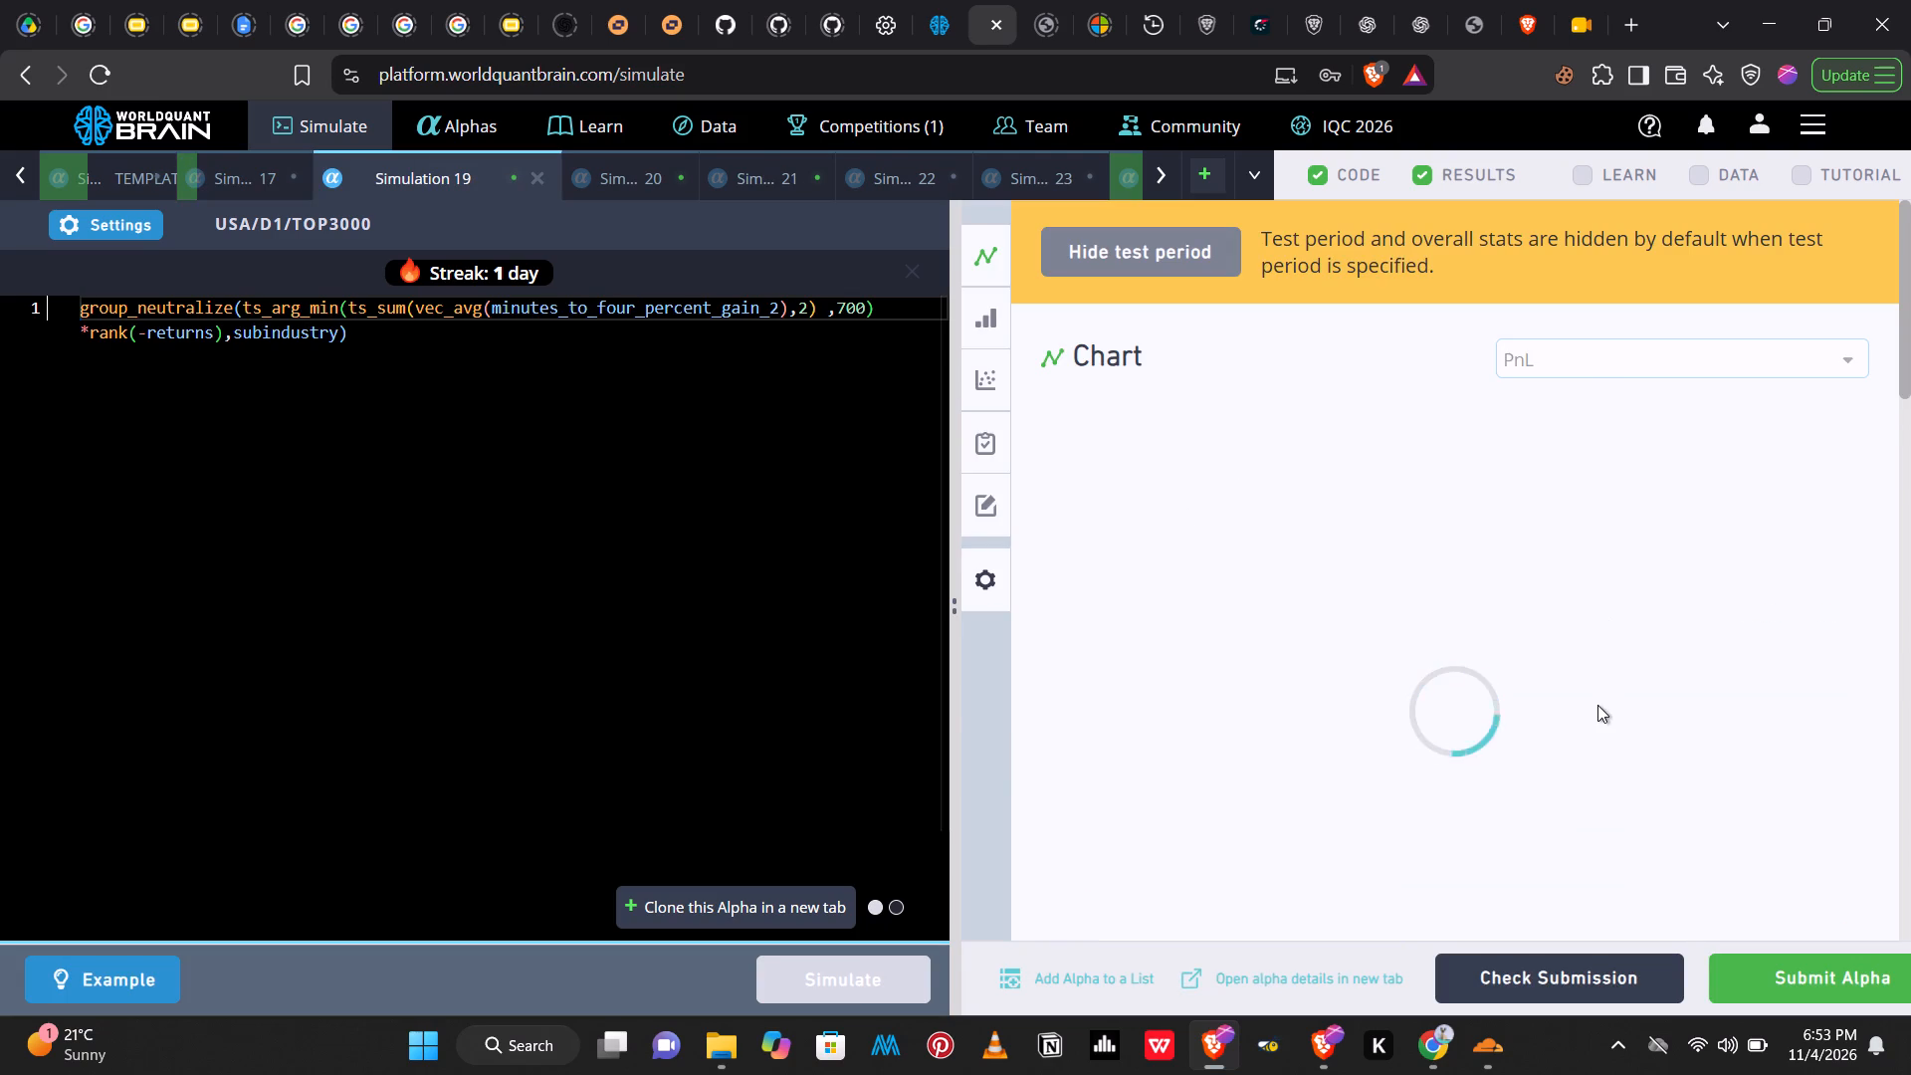
{"action": "left_click_drag", "start_coordinate": [1909, 330], "coordinate": [1910, 485]}
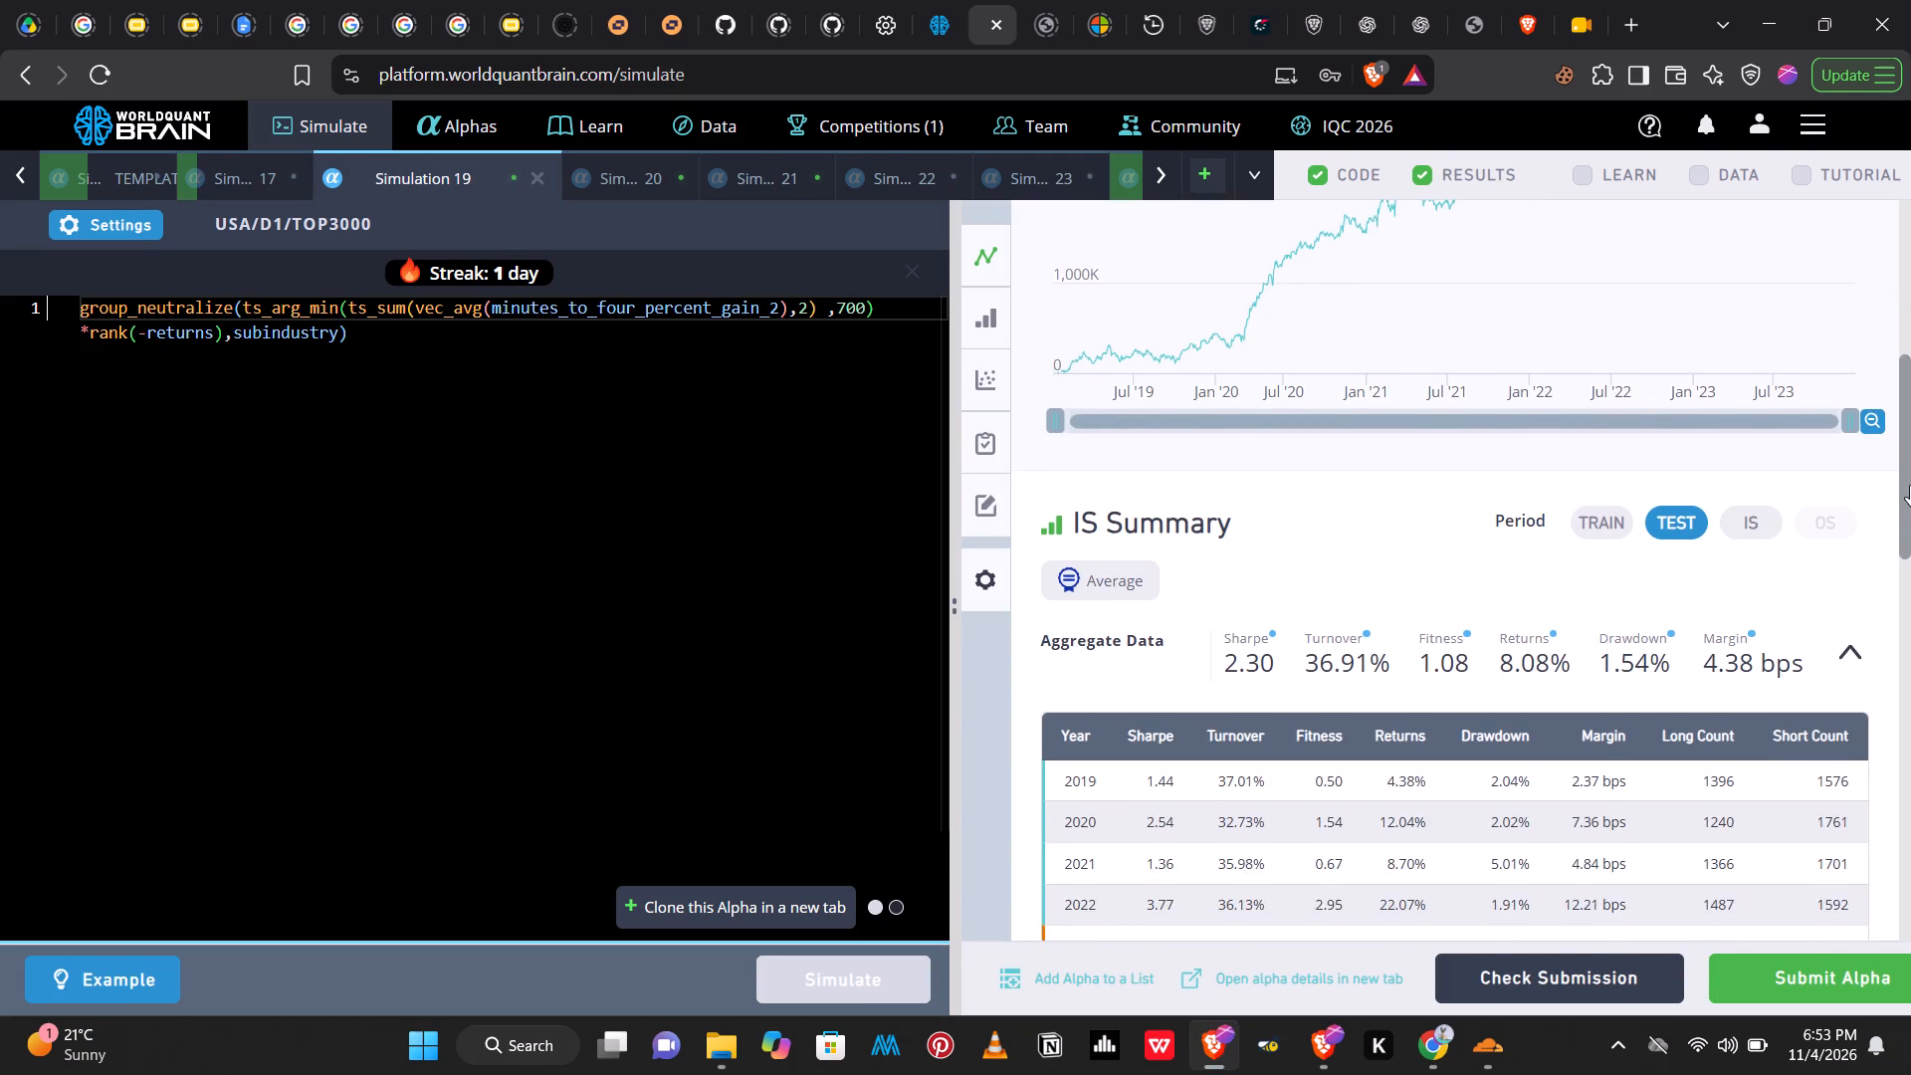
{"action": "left_click_drag", "start_coordinate": [1910, 485], "coordinate": [1910, 635]}
{"action": "left_click", "coordinate": [1809, 574]}
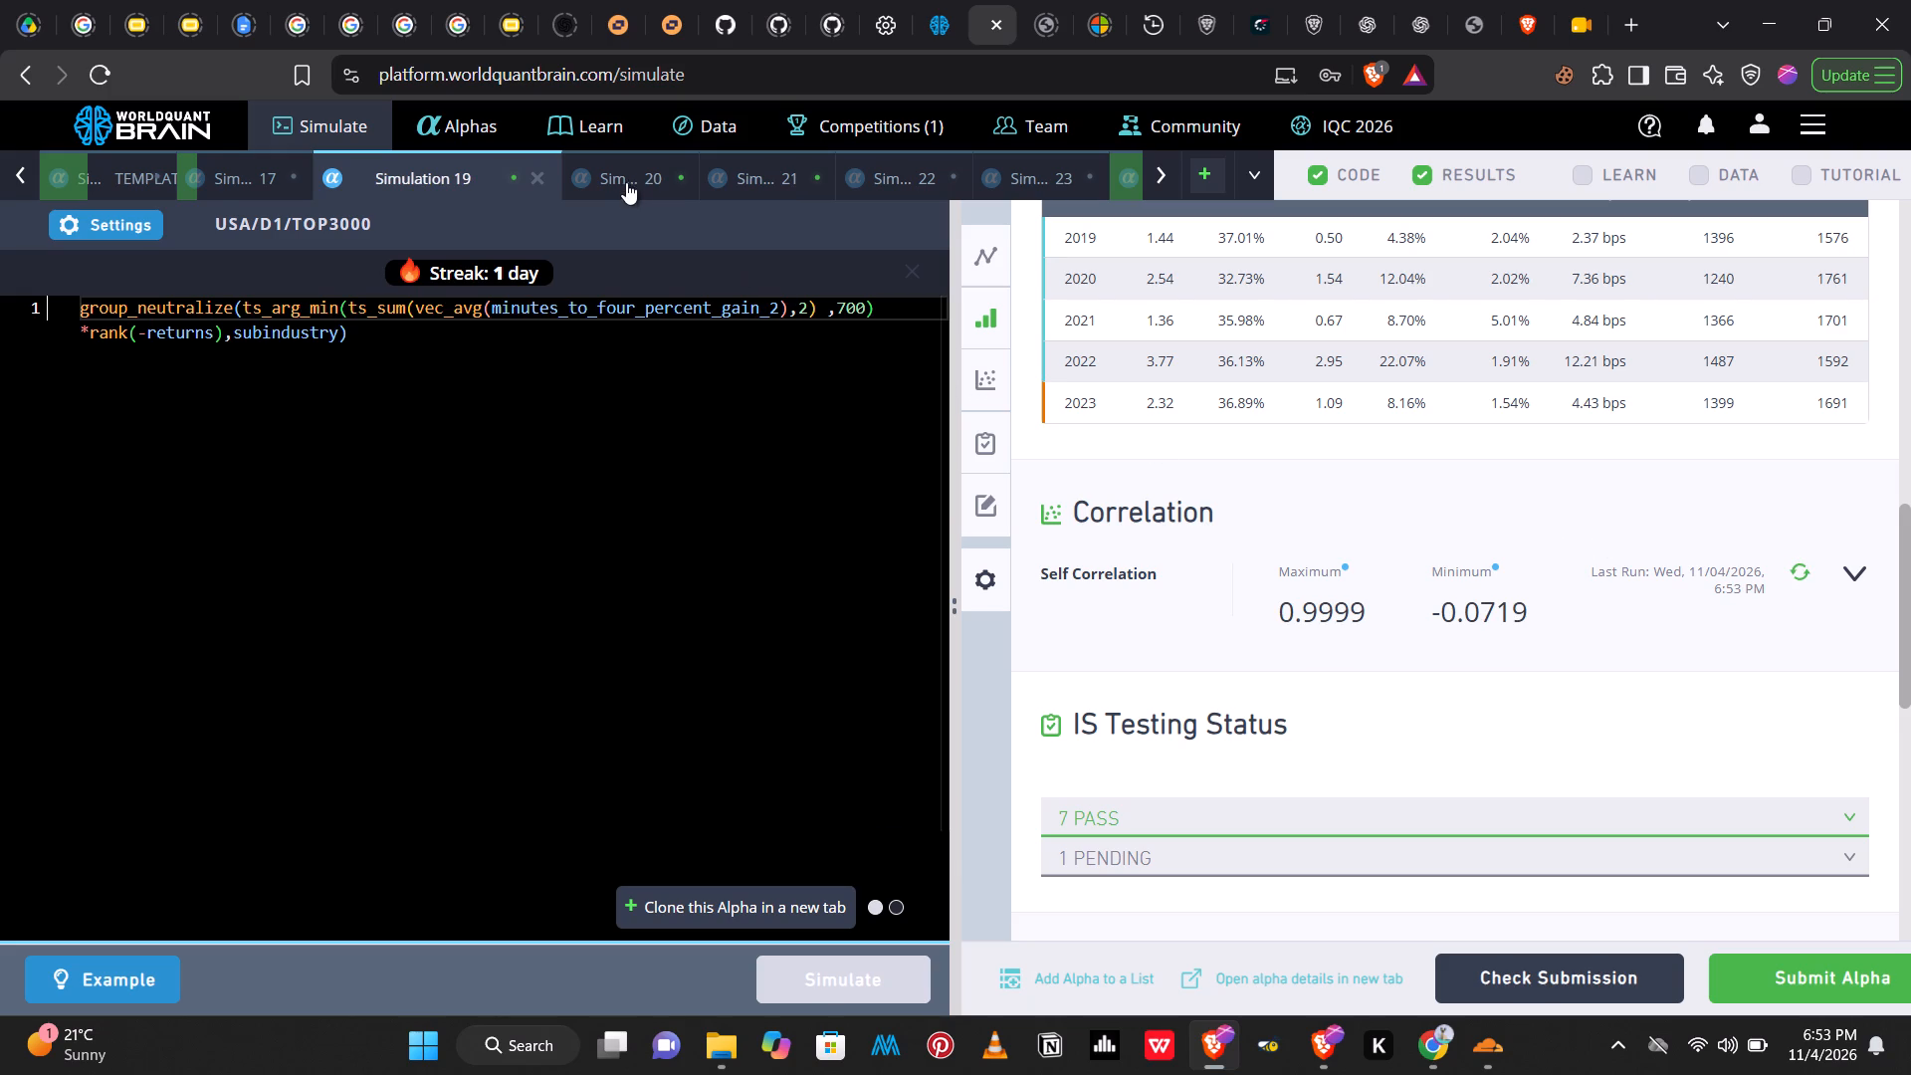
{"action": "left_click", "coordinate": [540, 179]}
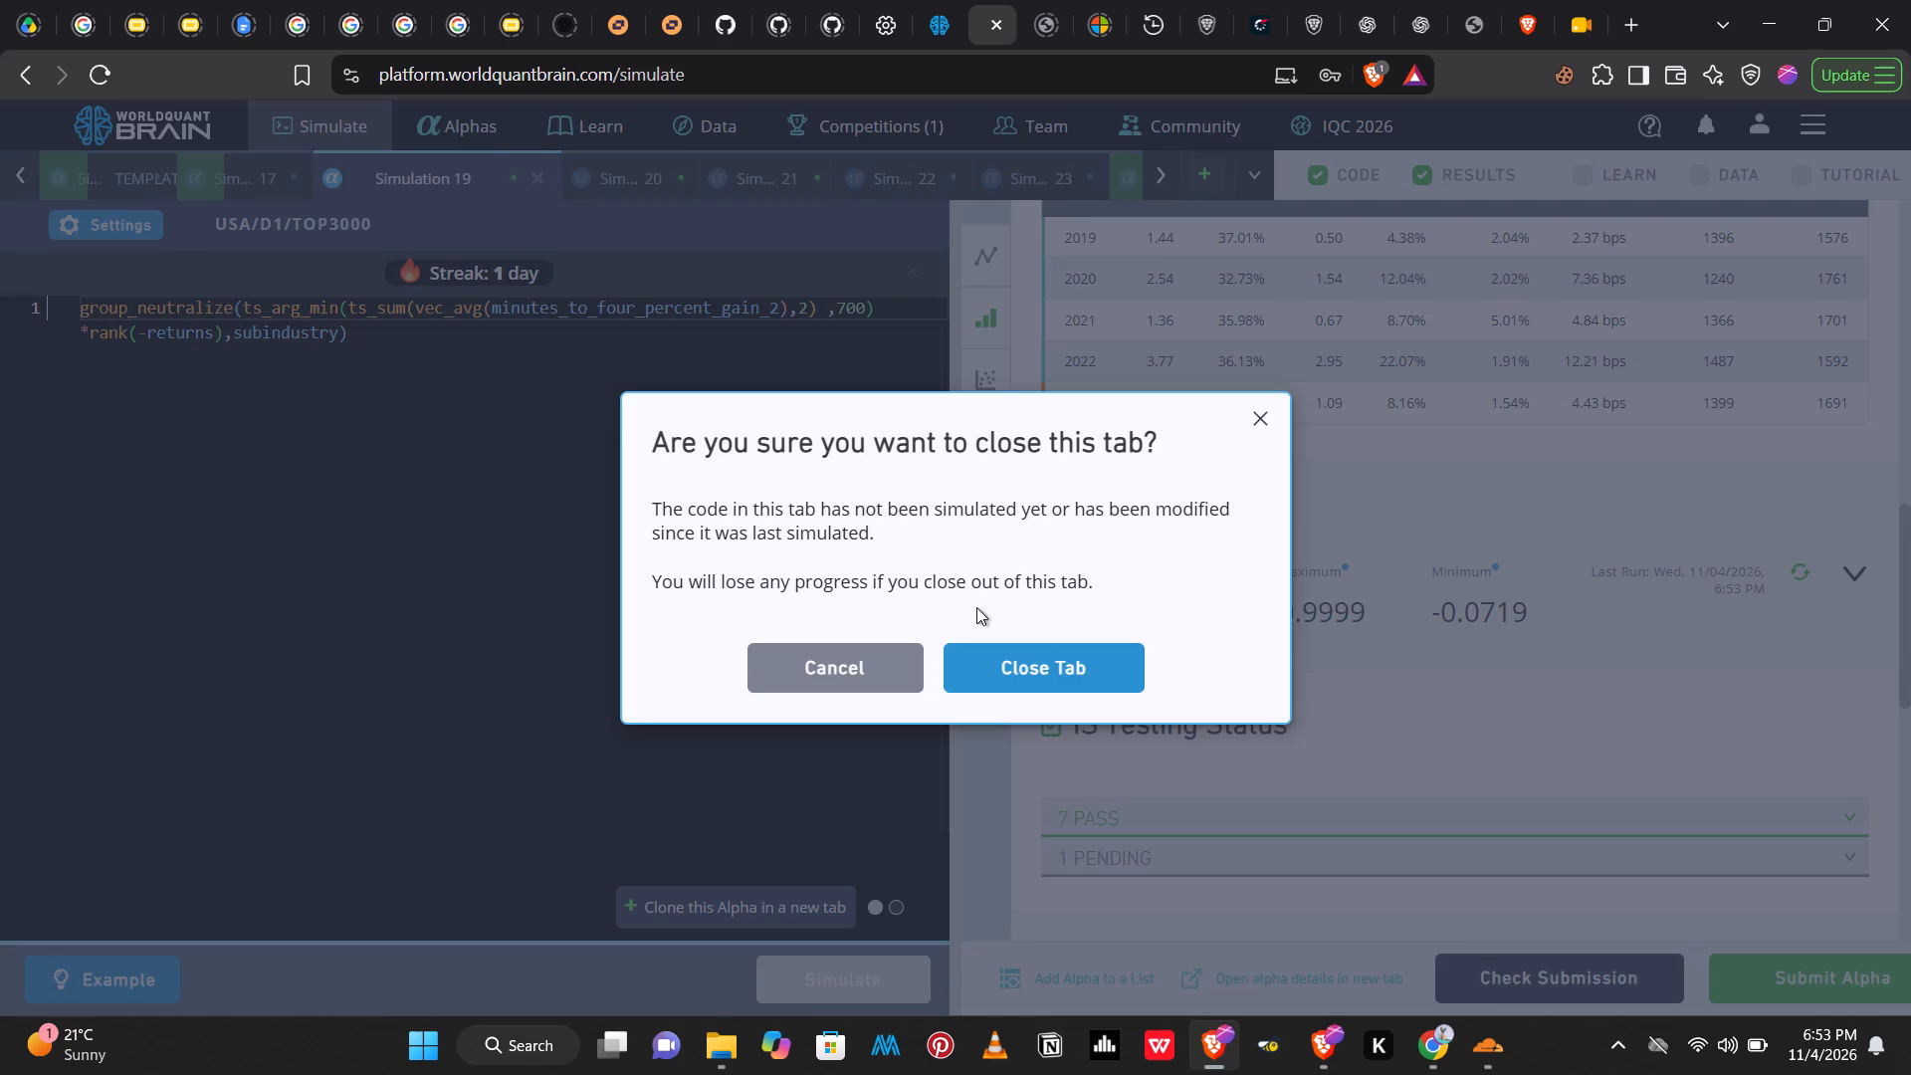
{"action": "left_click", "coordinate": [1048, 676]}
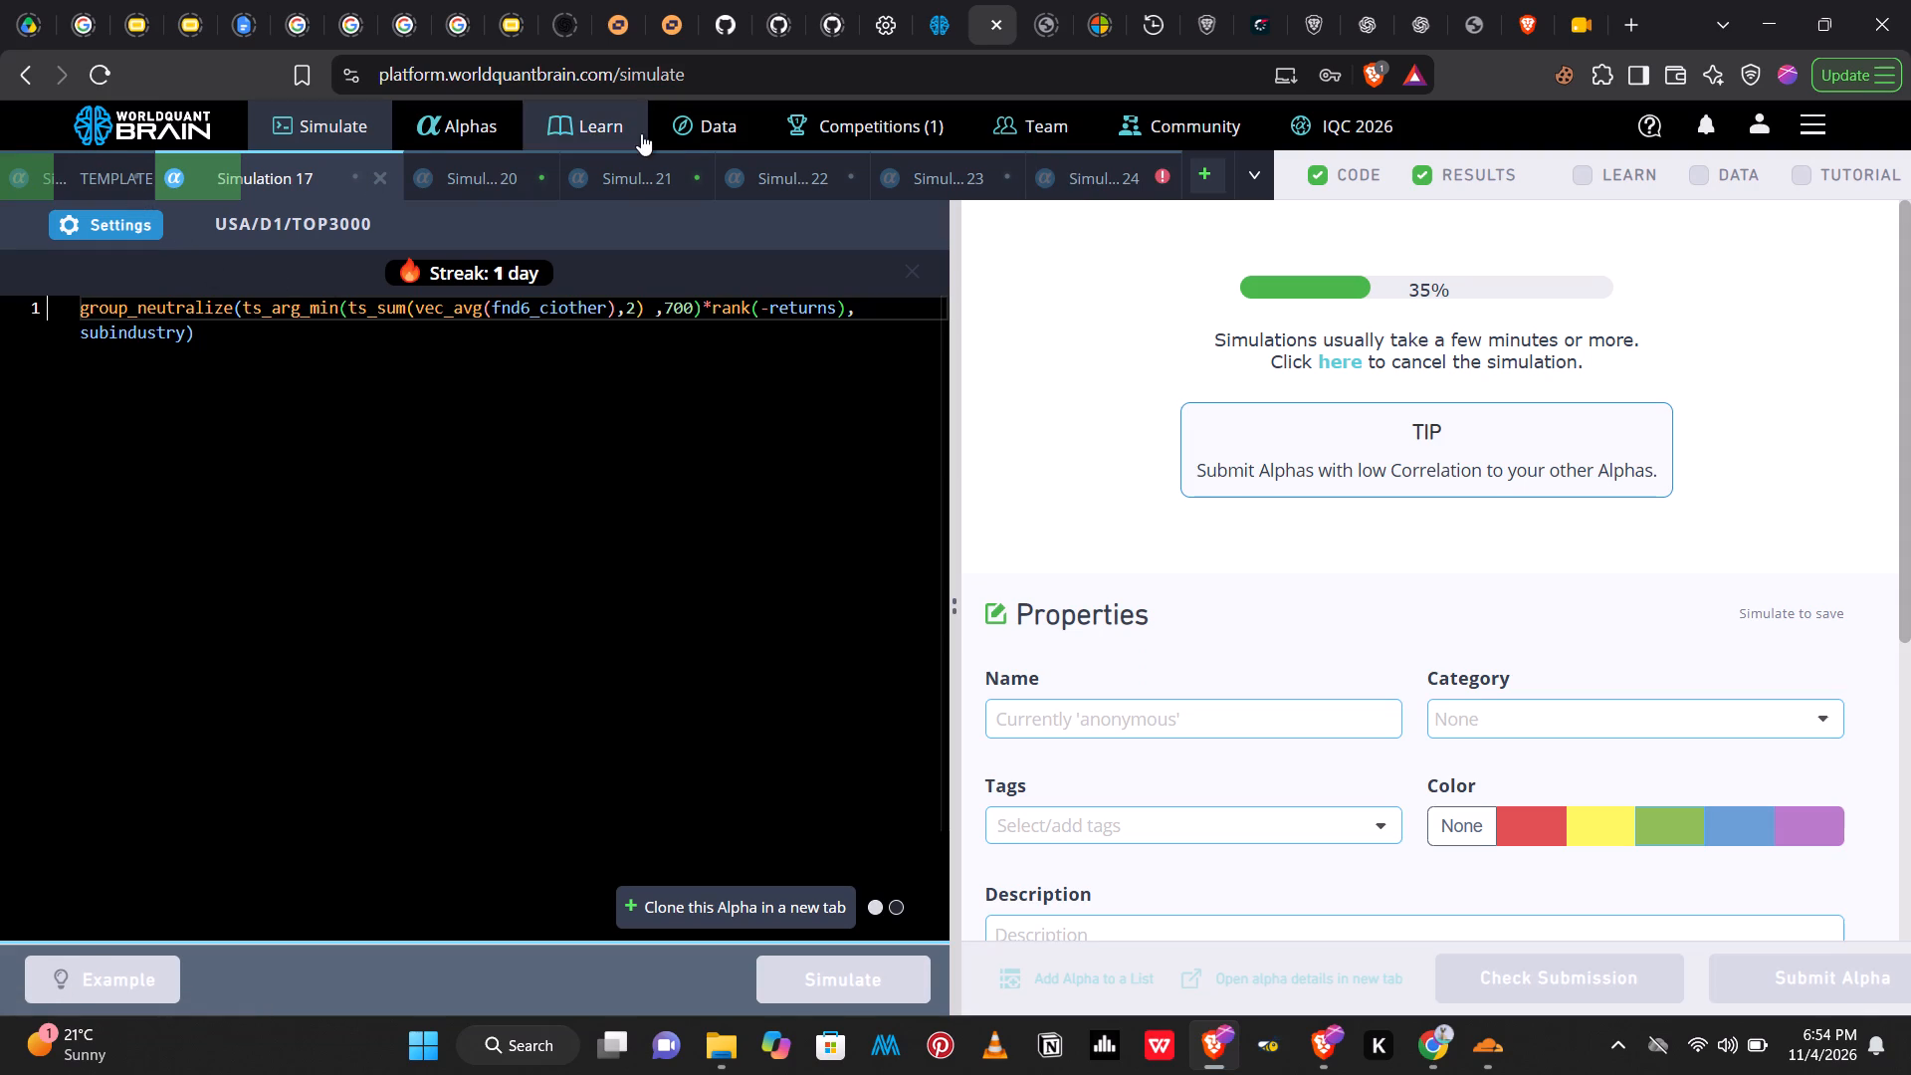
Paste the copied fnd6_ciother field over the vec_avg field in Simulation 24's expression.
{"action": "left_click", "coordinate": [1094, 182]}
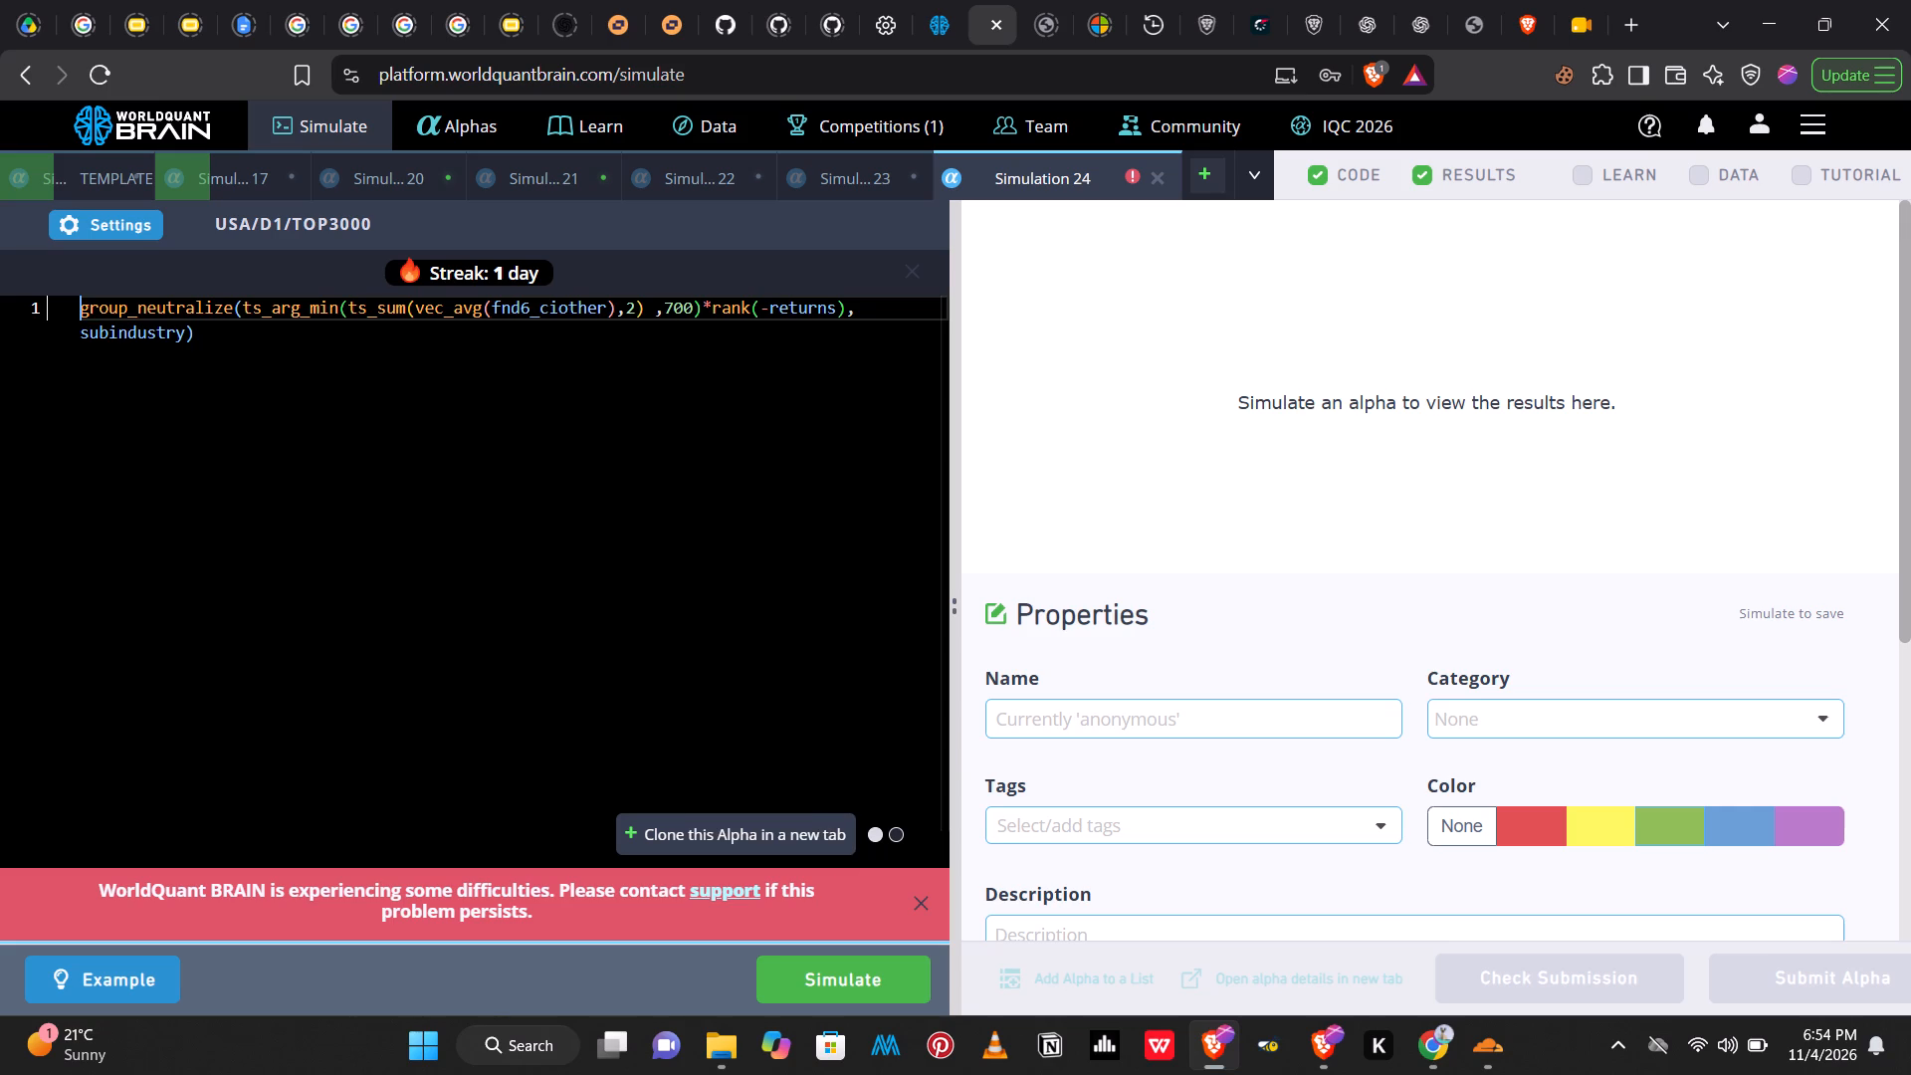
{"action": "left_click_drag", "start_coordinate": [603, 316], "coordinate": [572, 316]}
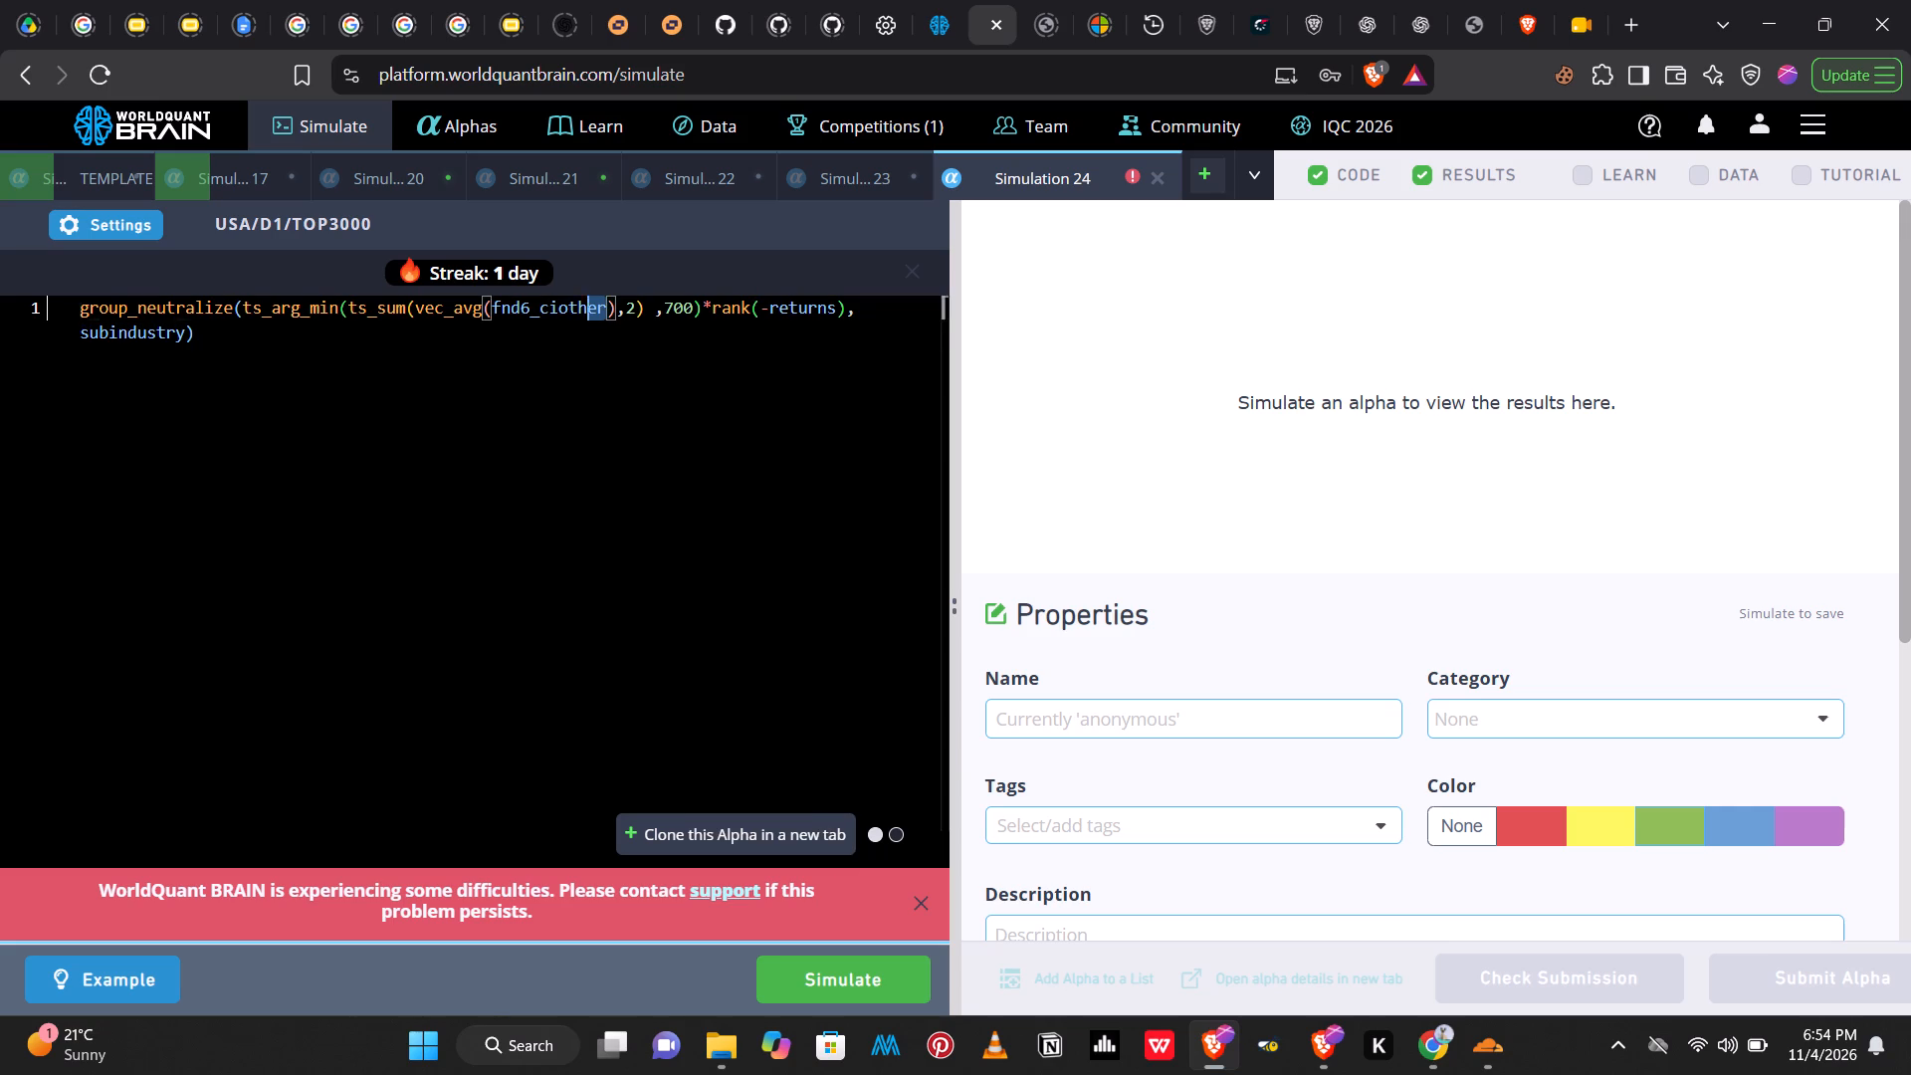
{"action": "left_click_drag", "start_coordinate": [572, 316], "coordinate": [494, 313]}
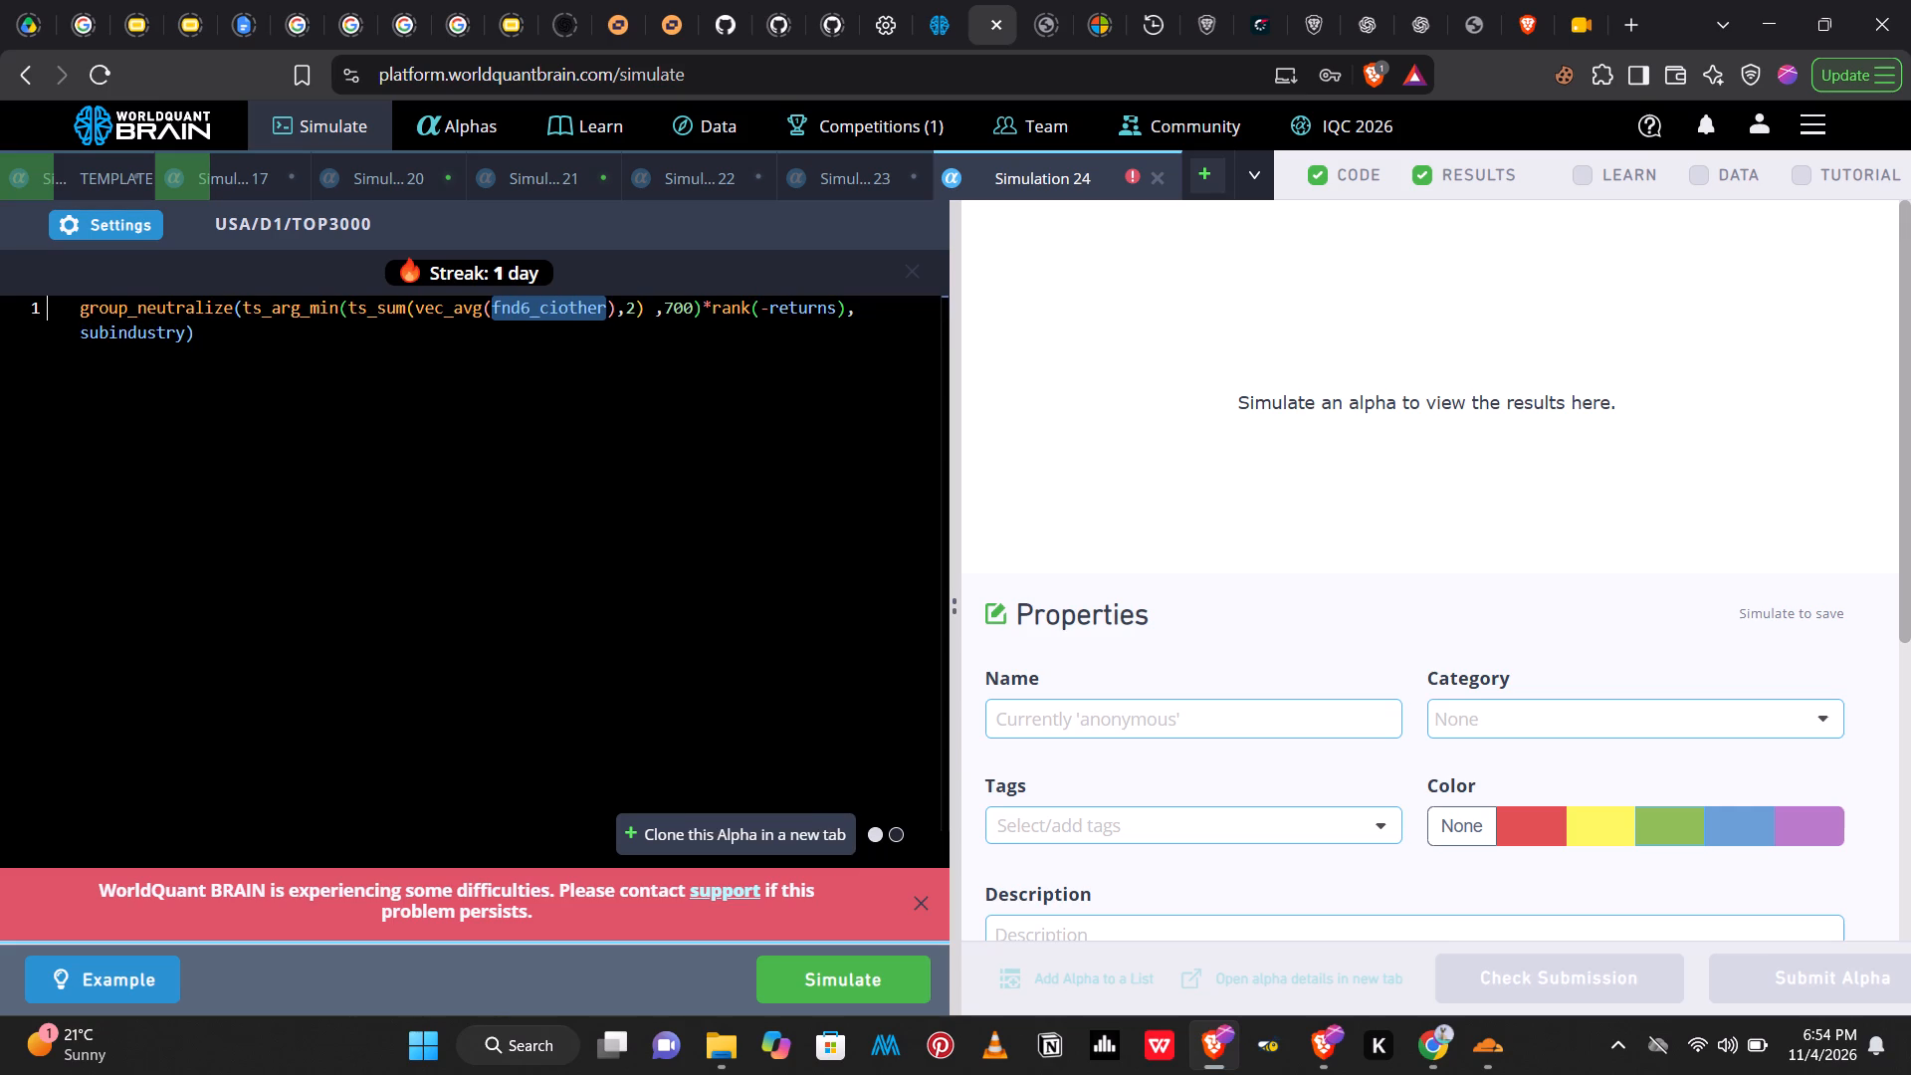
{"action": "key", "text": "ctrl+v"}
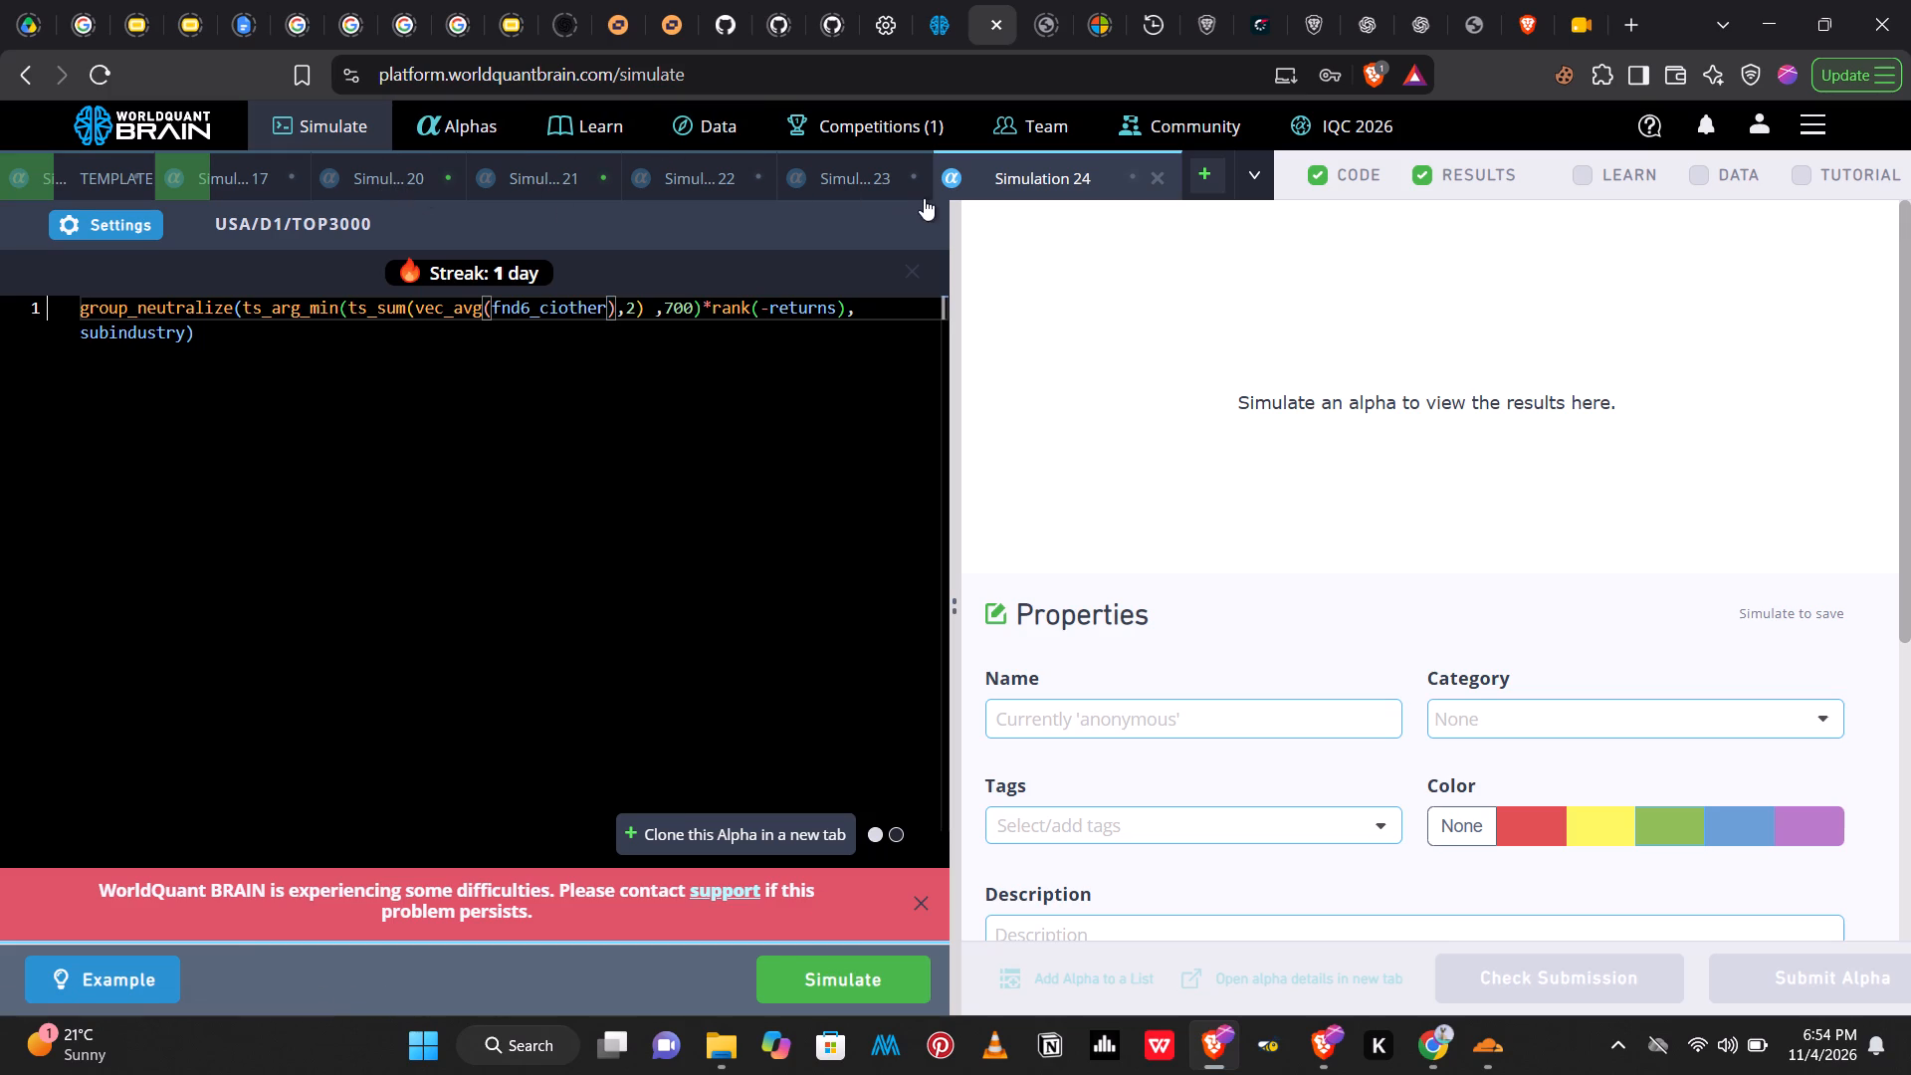
Copy the field name anl4_ads1detailqfv110_bk from Simulation 23's expression.
{"action": "left_click", "coordinate": [867, 181]}
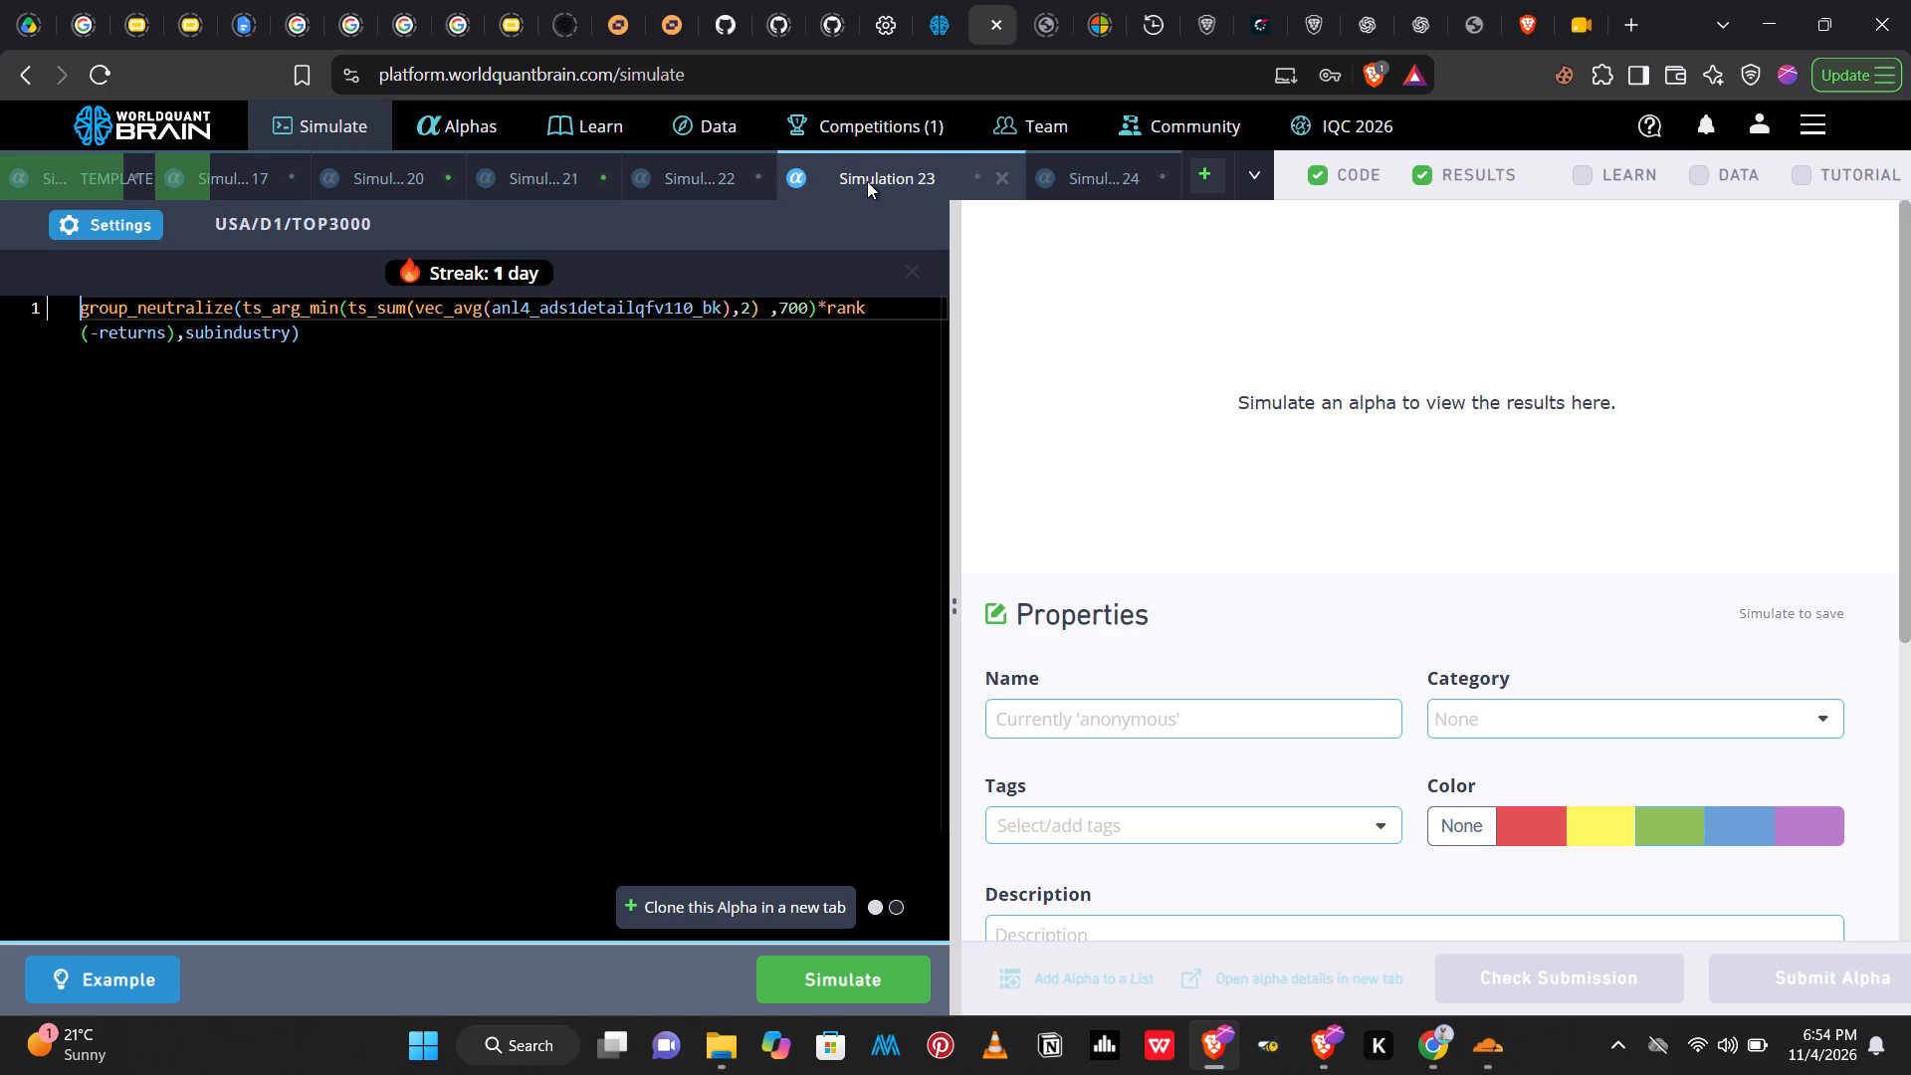
{"action": "left_click_drag", "start_coordinate": [720, 307], "coordinate": [505, 309]}
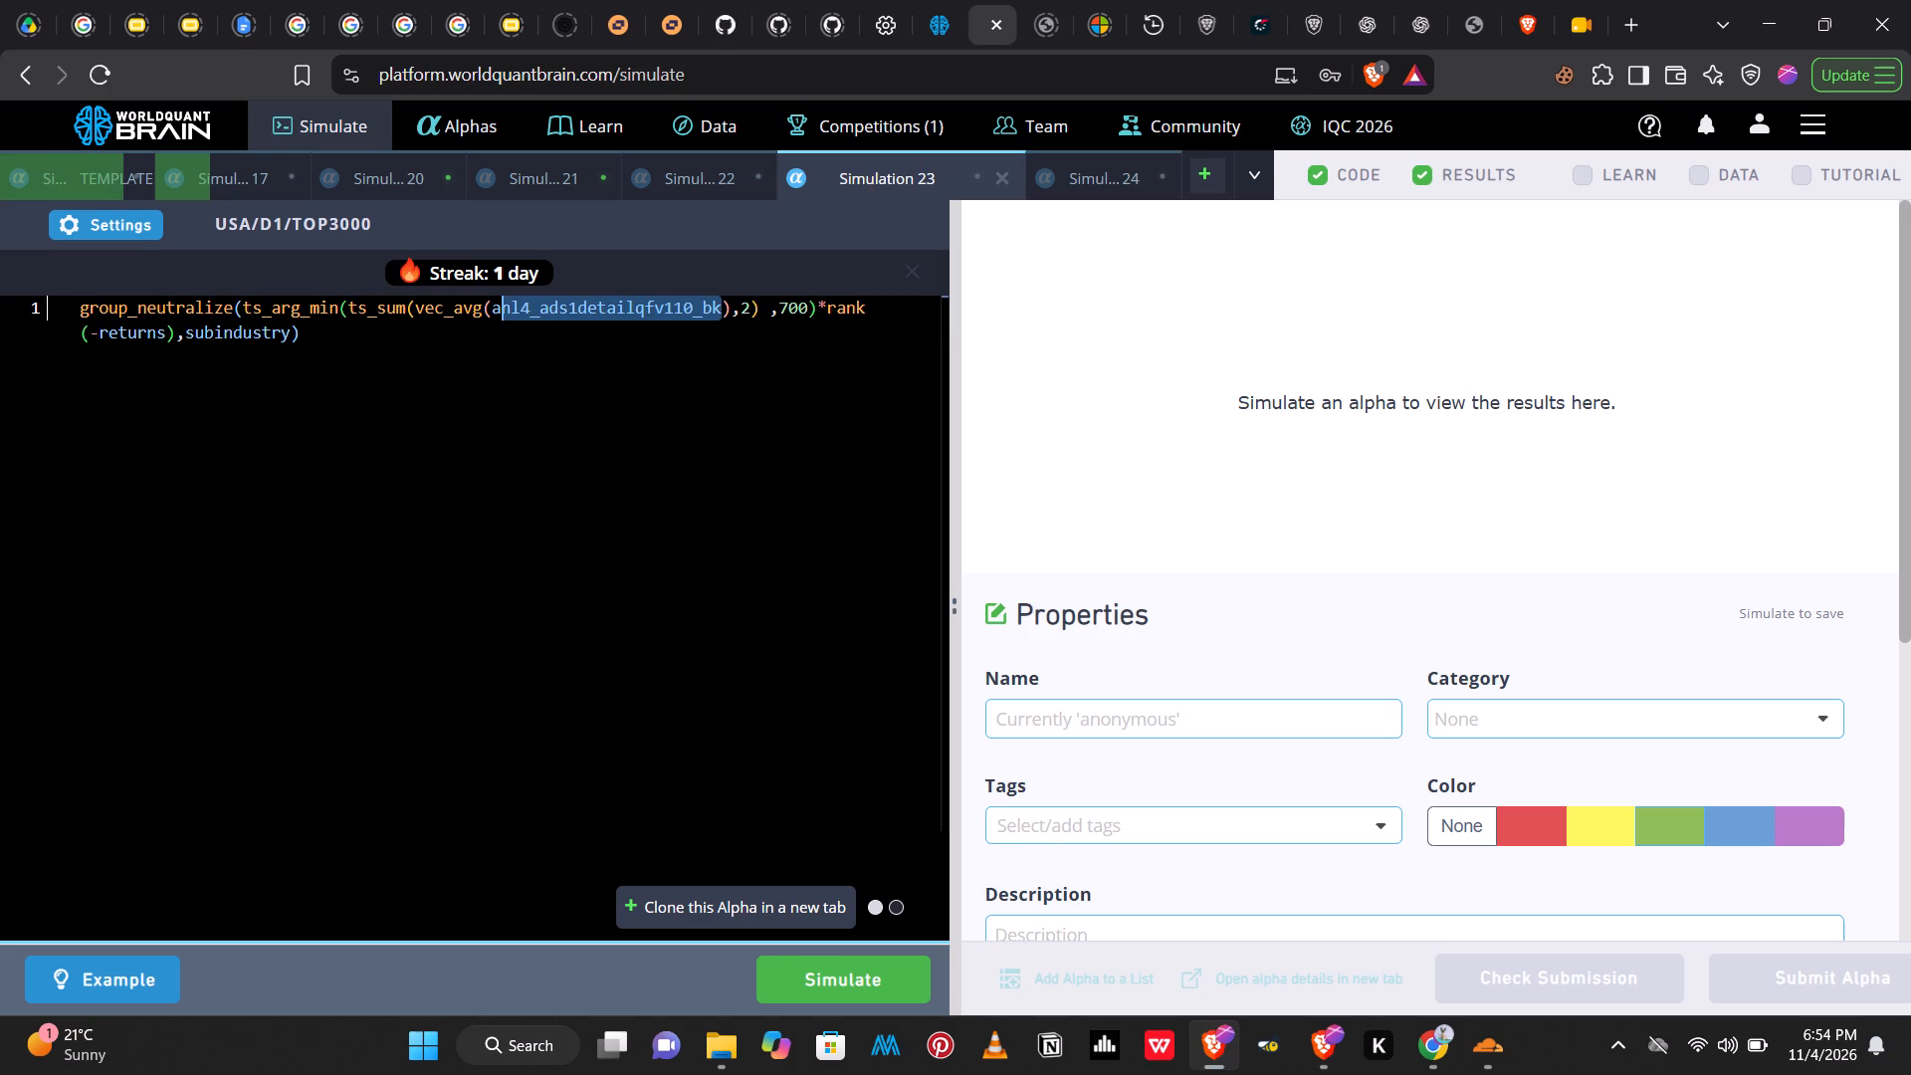
{"action": "left_click_drag", "start_coordinate": [505, 309], "coordinate": [496, 309]}
{"action": "key", "text": "ctrl+c"}
Show the test period of the TEMPLATE simulation, review its yearly summary and run its self-correlation check.
{"action": "left_click", "coordinate": [110, 170]}
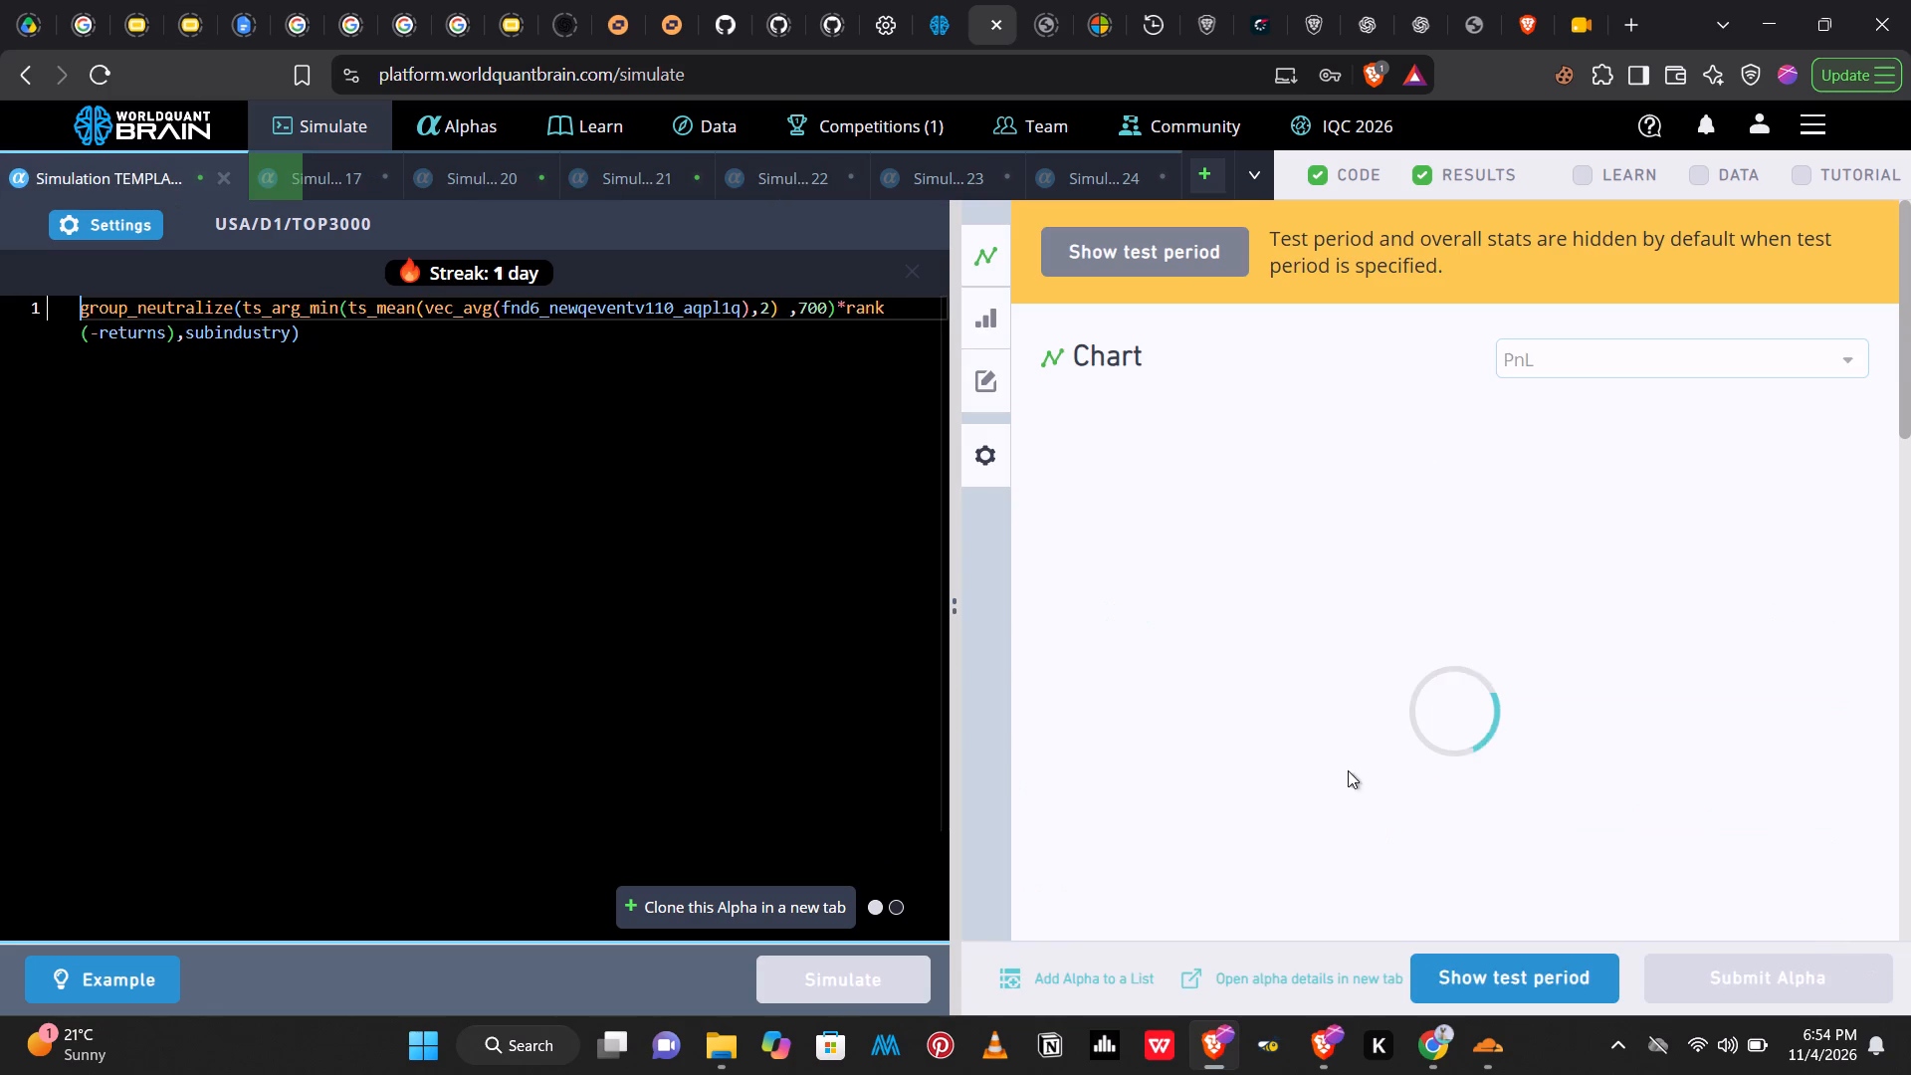
{"action": "left_click", "coordinate": [1476, 968]}
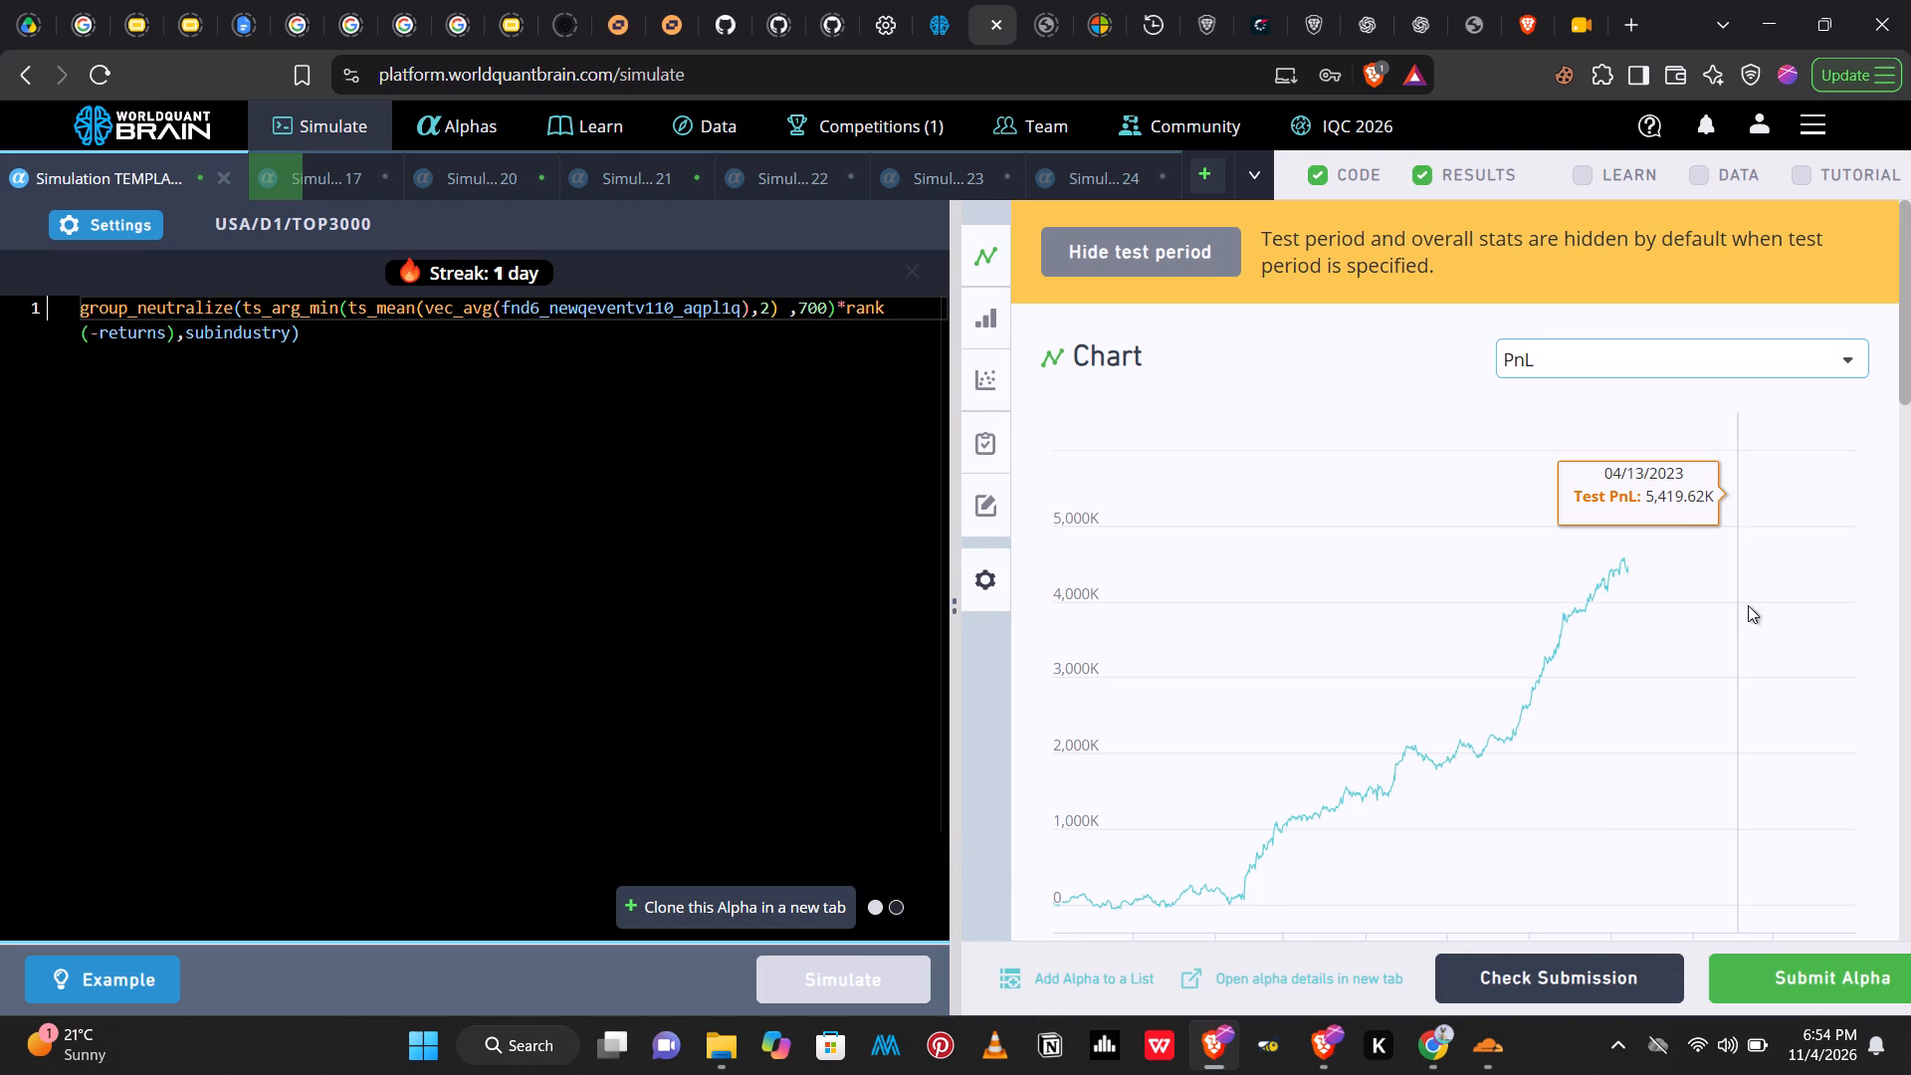
{"action": "left_click_drag", "start_coordinate": [1905, 333], "coordinate": [1910, 634]}
{"action": "left_click", "coordinate": [1792, 584]}
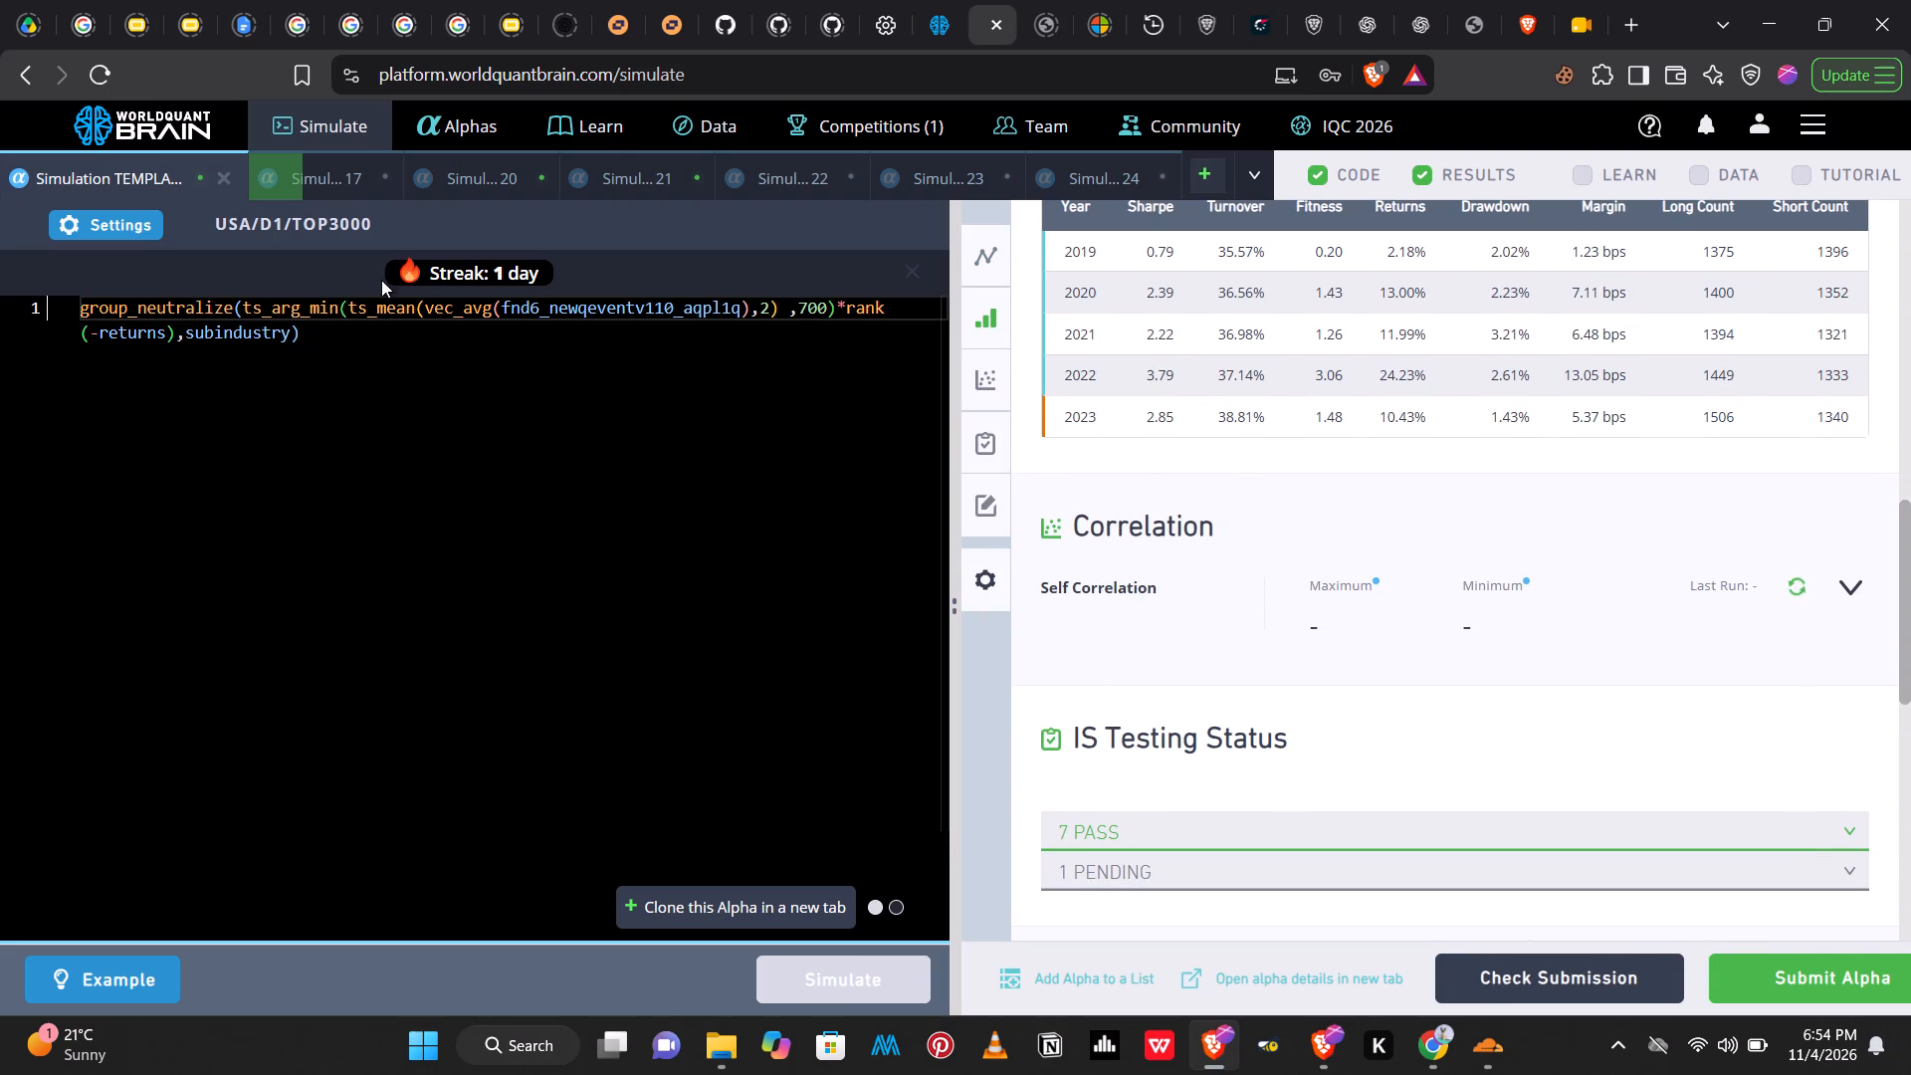
Search the USA TOP3000 data for the copied field anl4_ads1detailqfv110_bk.
{"action": "left_click", "coordinate": [323, 169]}
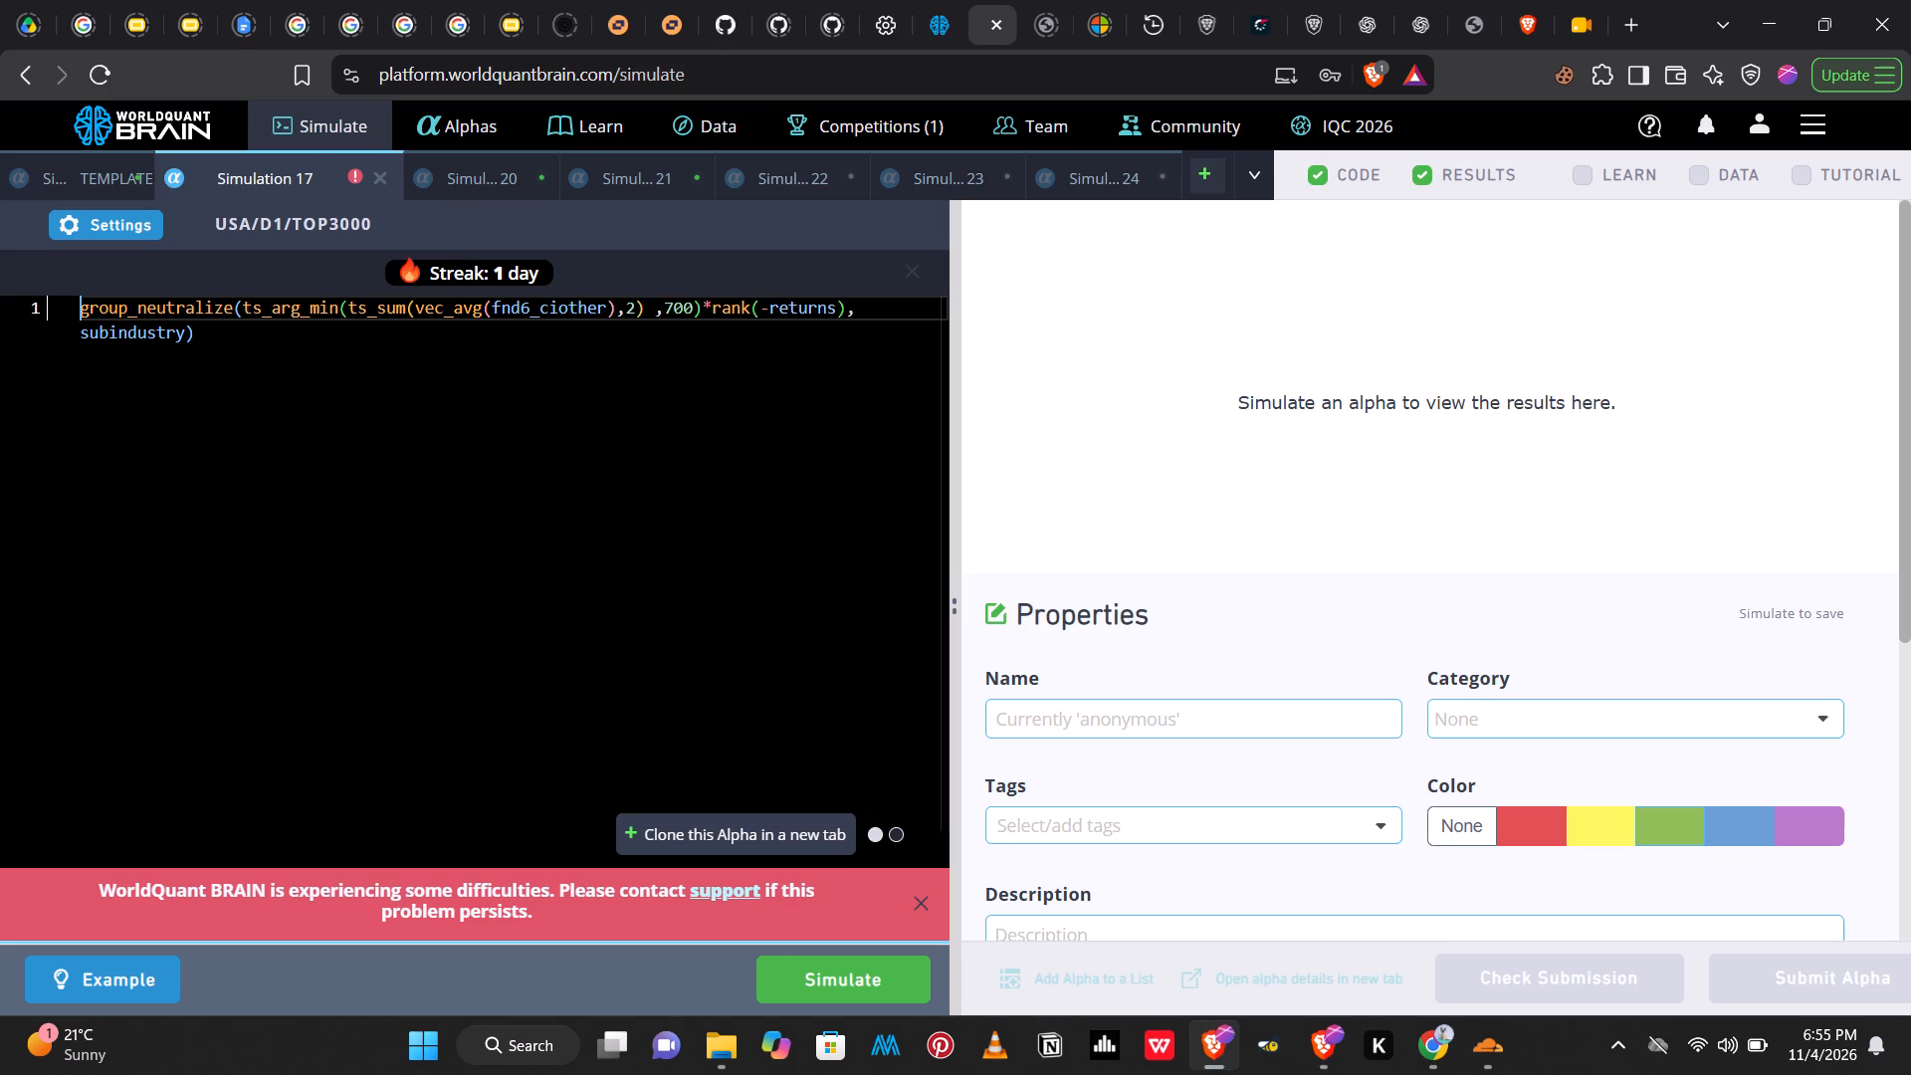
{"action": "left_click", "coordinate": [484, 135]}
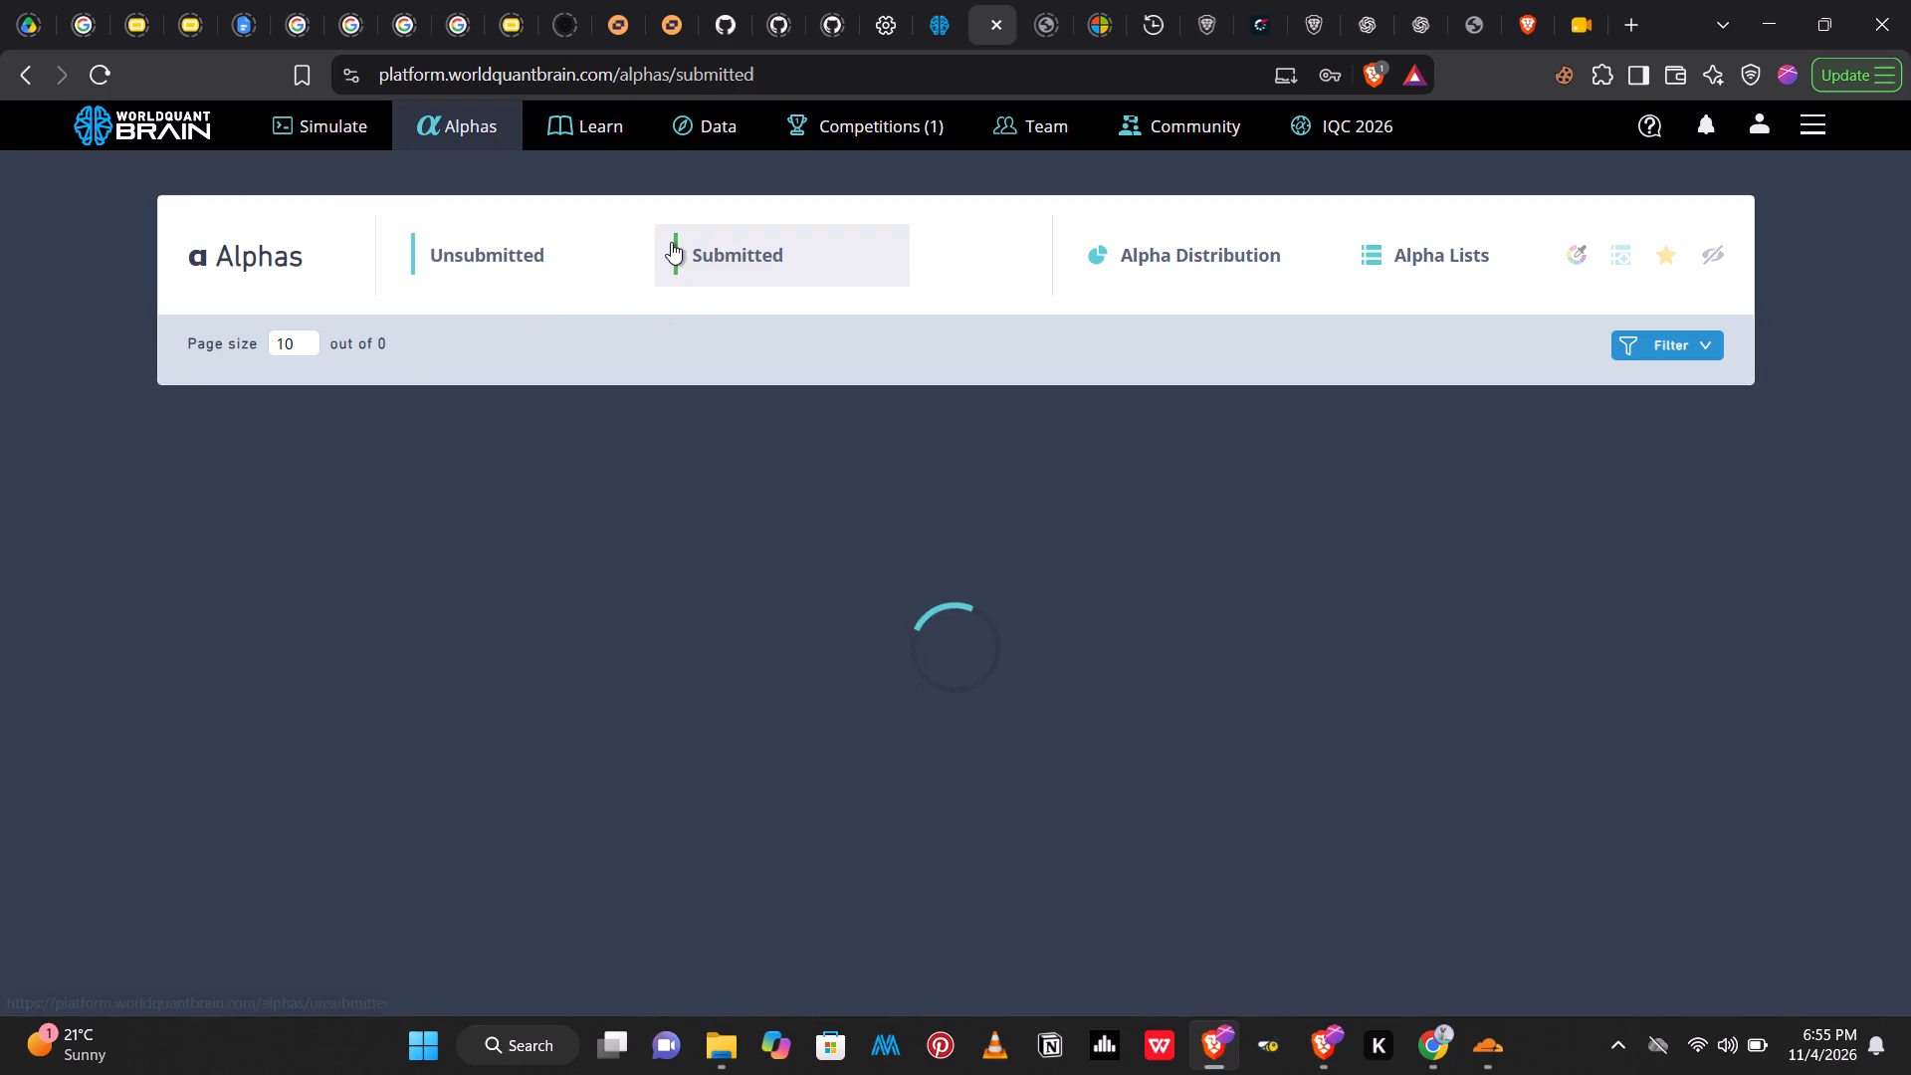
{"action": "left_click", "coordinate": [701, 131]}
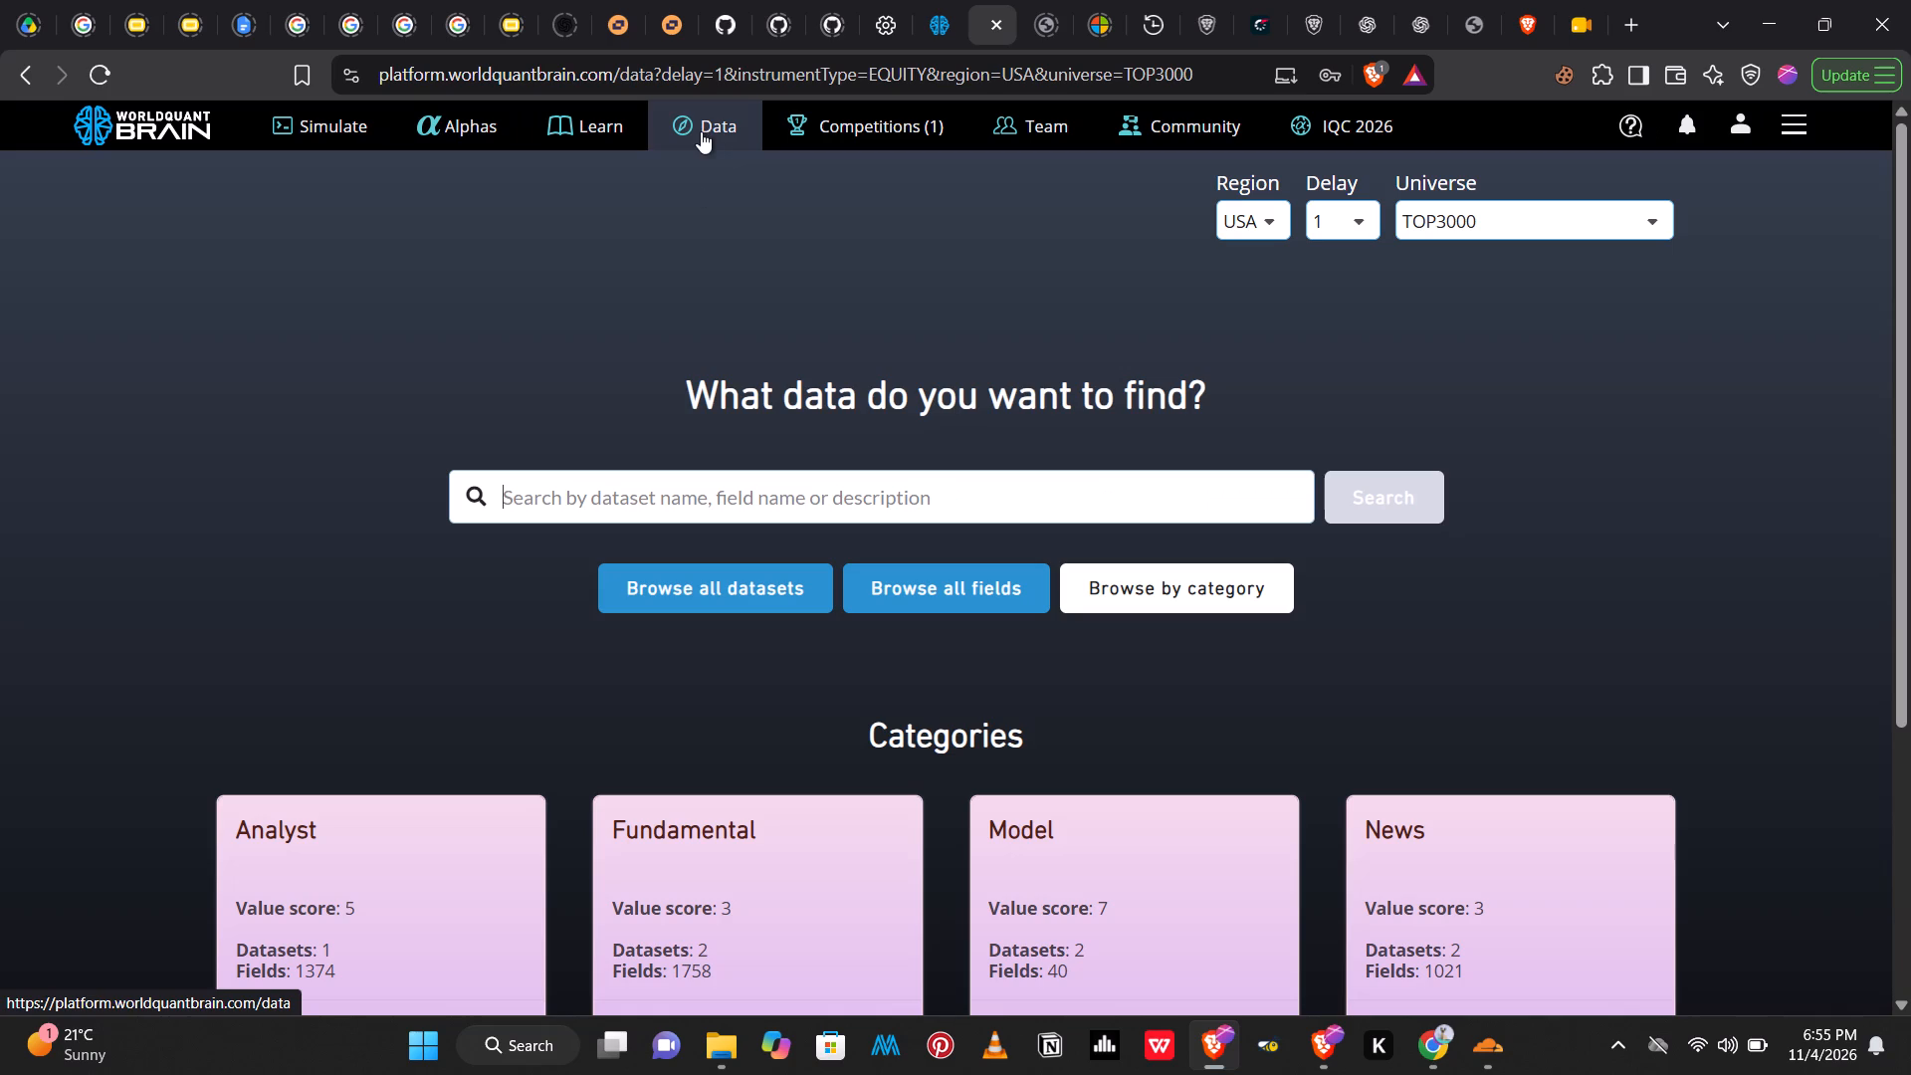
{"action": "left_click", "coordinate": [576, 497]}
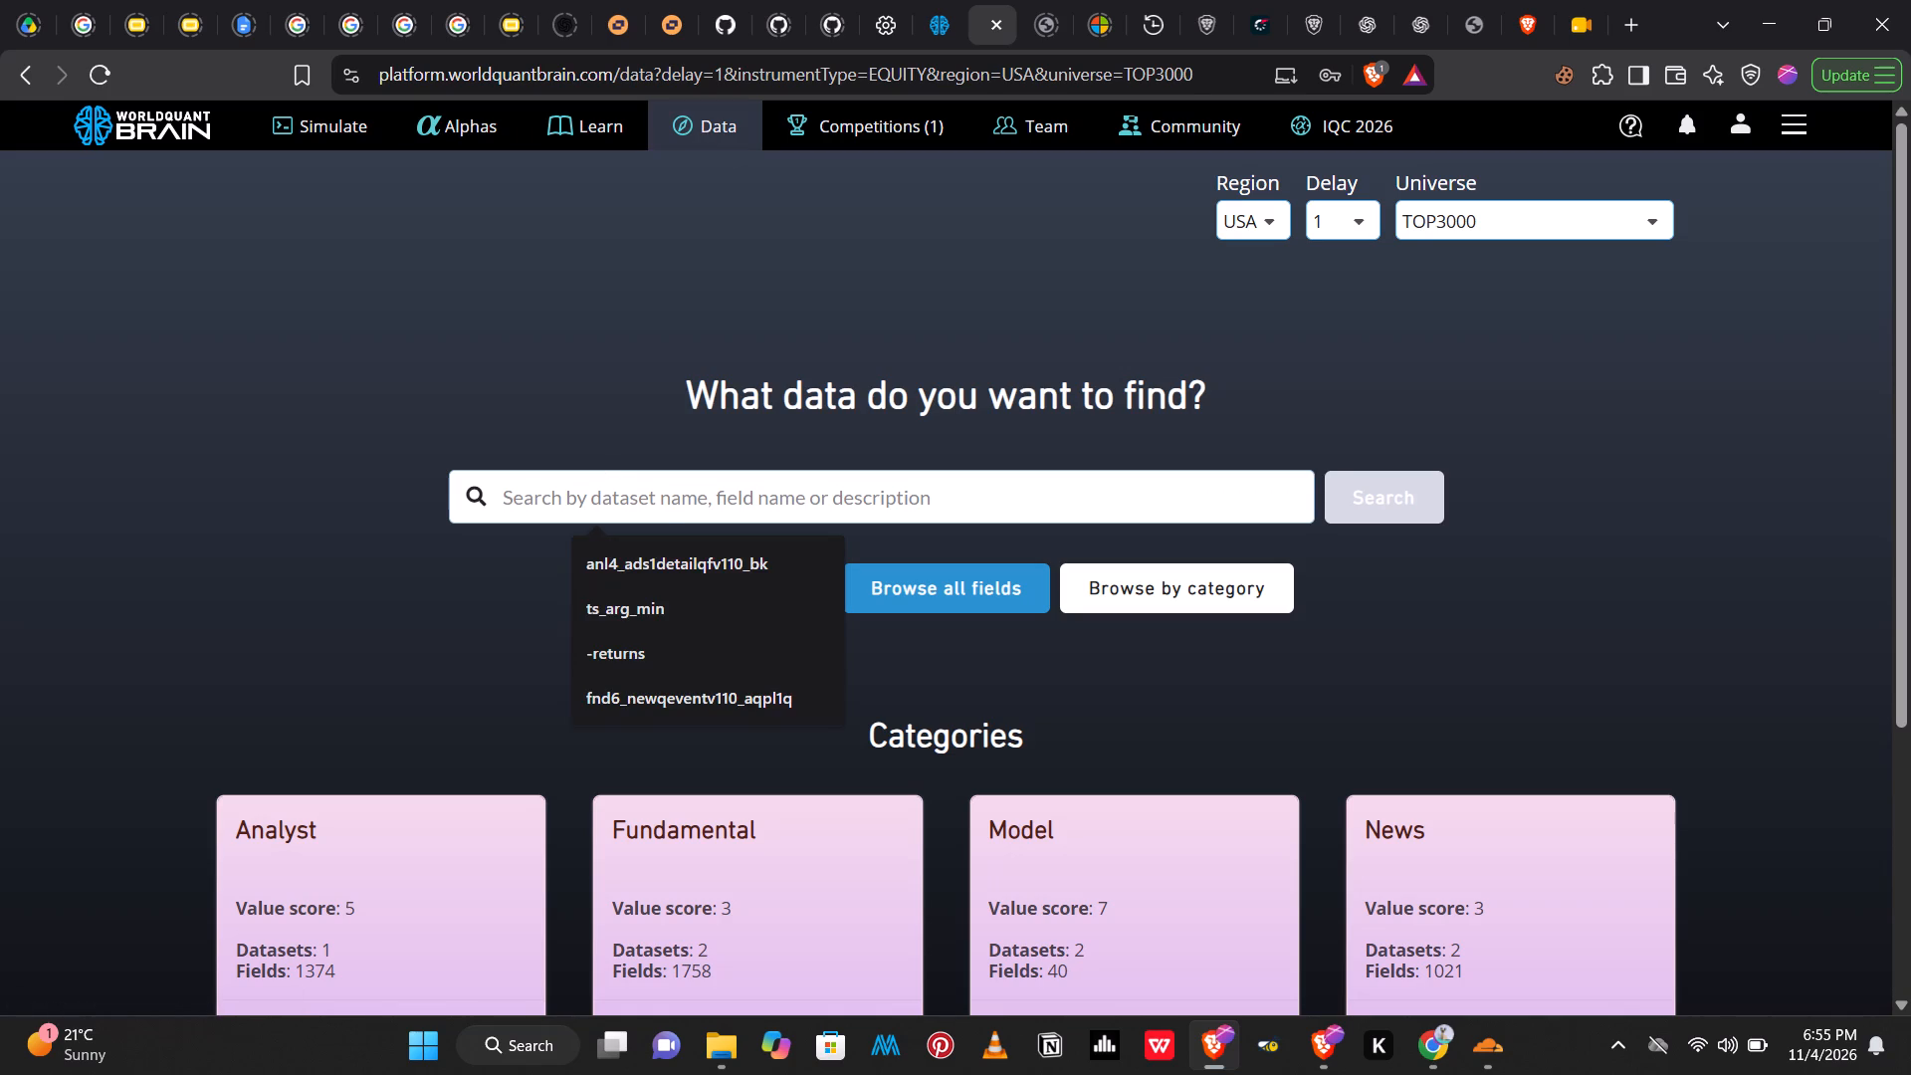
{"action": "key", "text": "ctrl+v"}
{"action": "left_click", "coordinate": [1392, 501]}
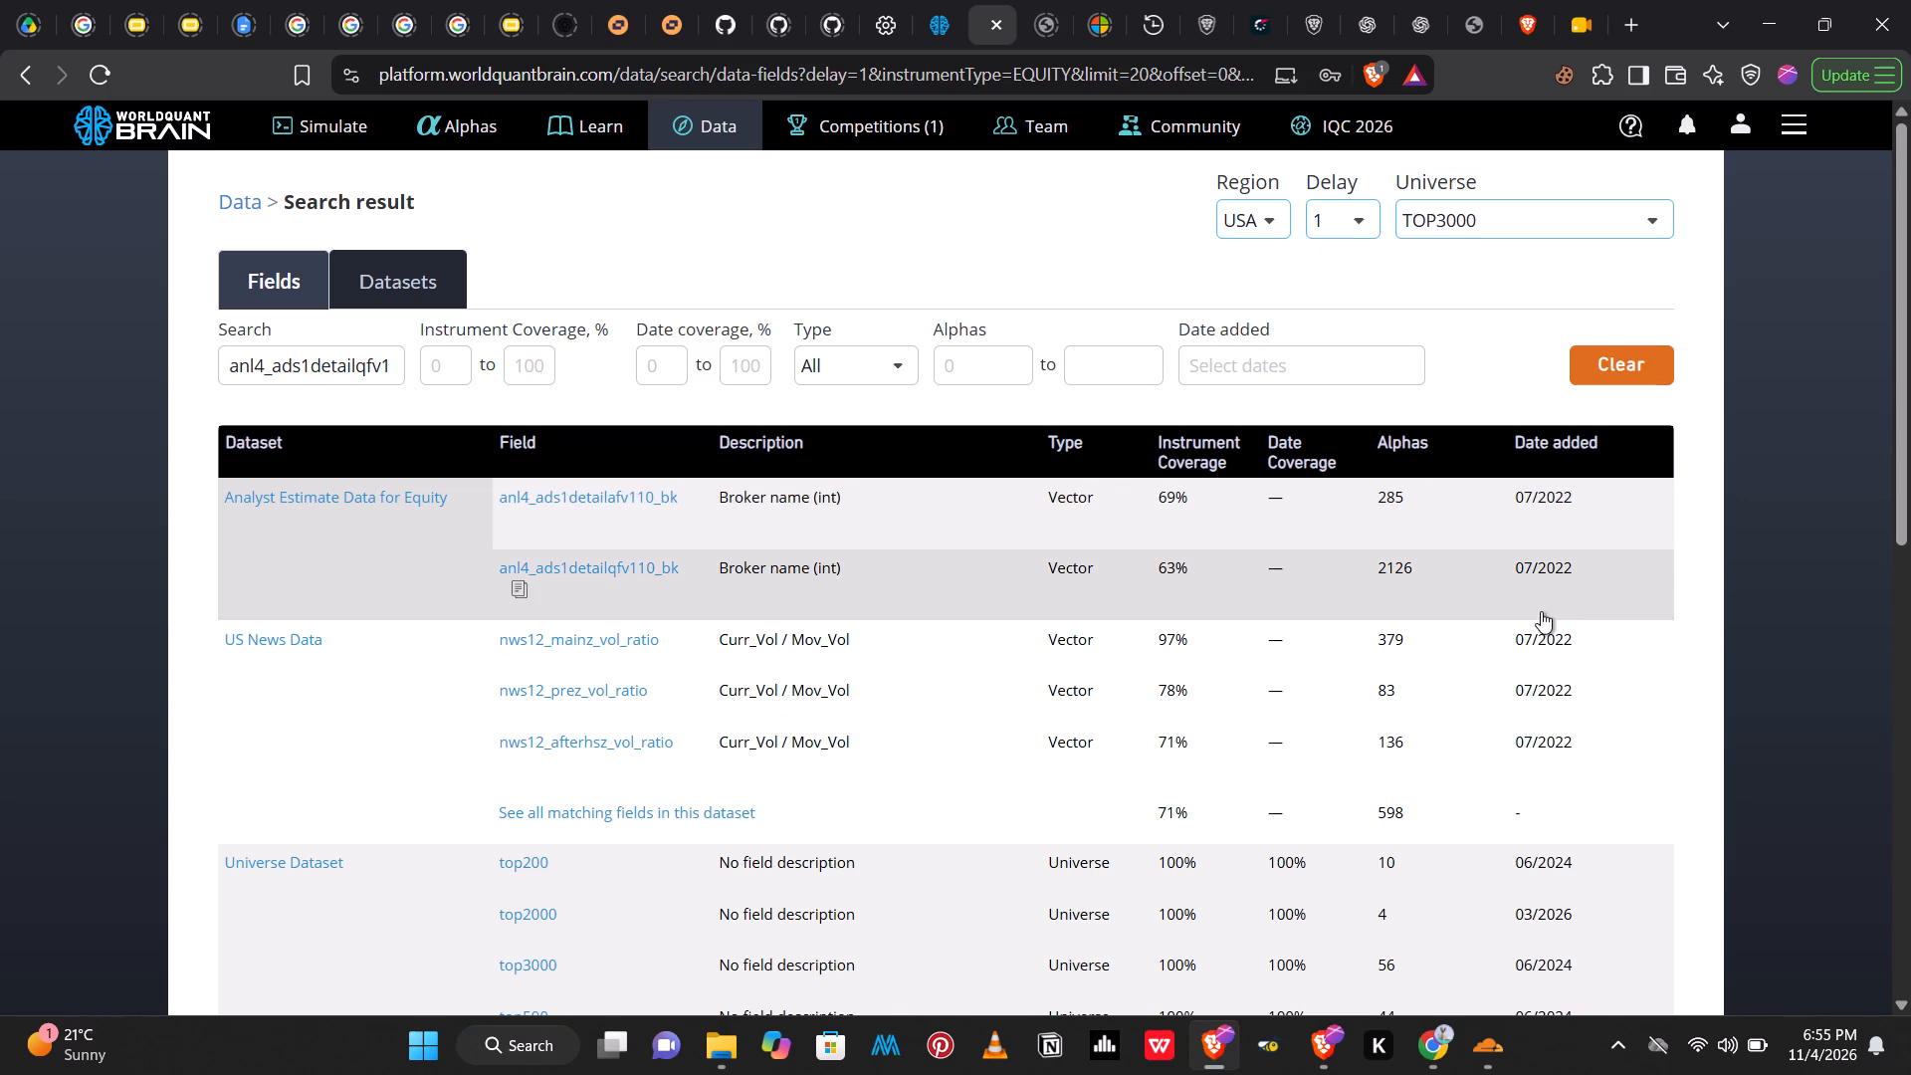
Browse the matching fields and copy the field name fnd6_prchq from Company Fundamental Data for Equity.
{"action": "left_click_drag", "start_coordinate": [1908, 372], "coordinate": [1910, 698]}
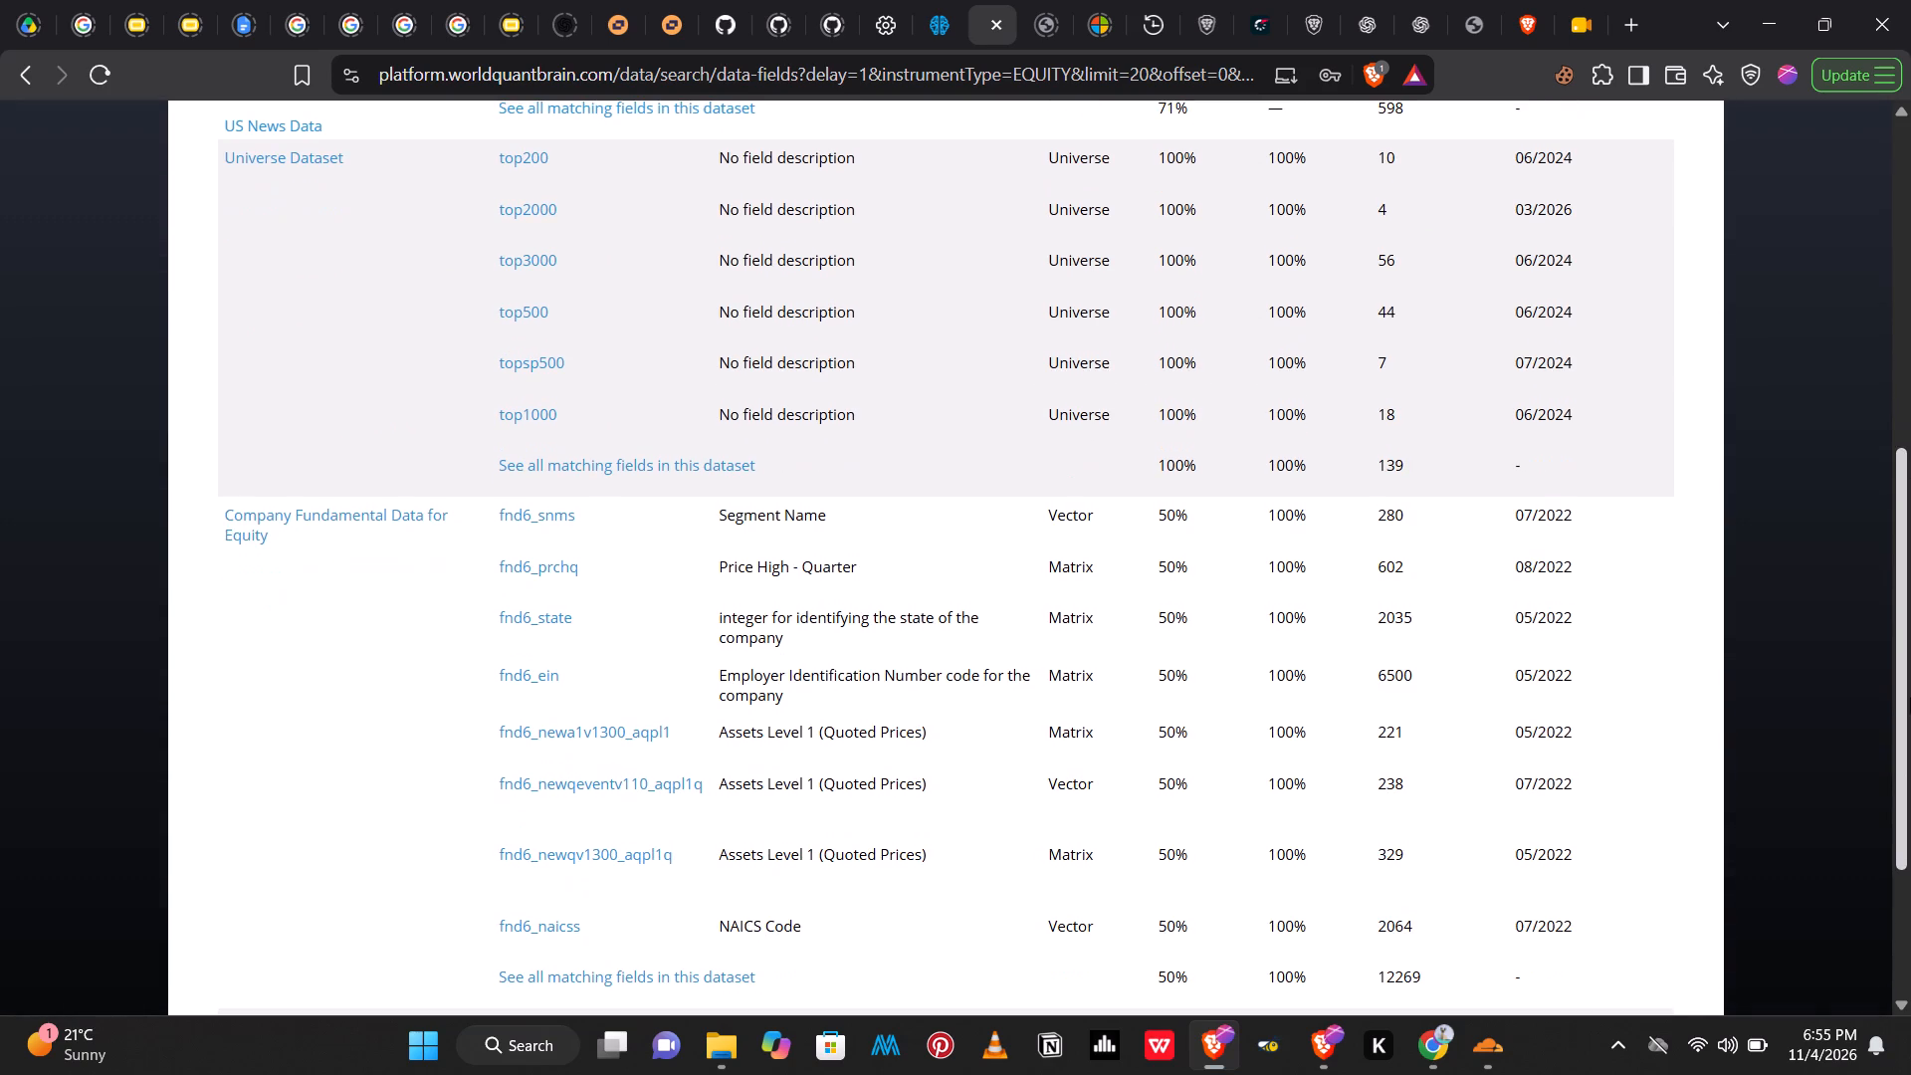
{"action": "left_click_drag", "start_coordinate": [1910, 698], "coordinate": [1909, 702]}
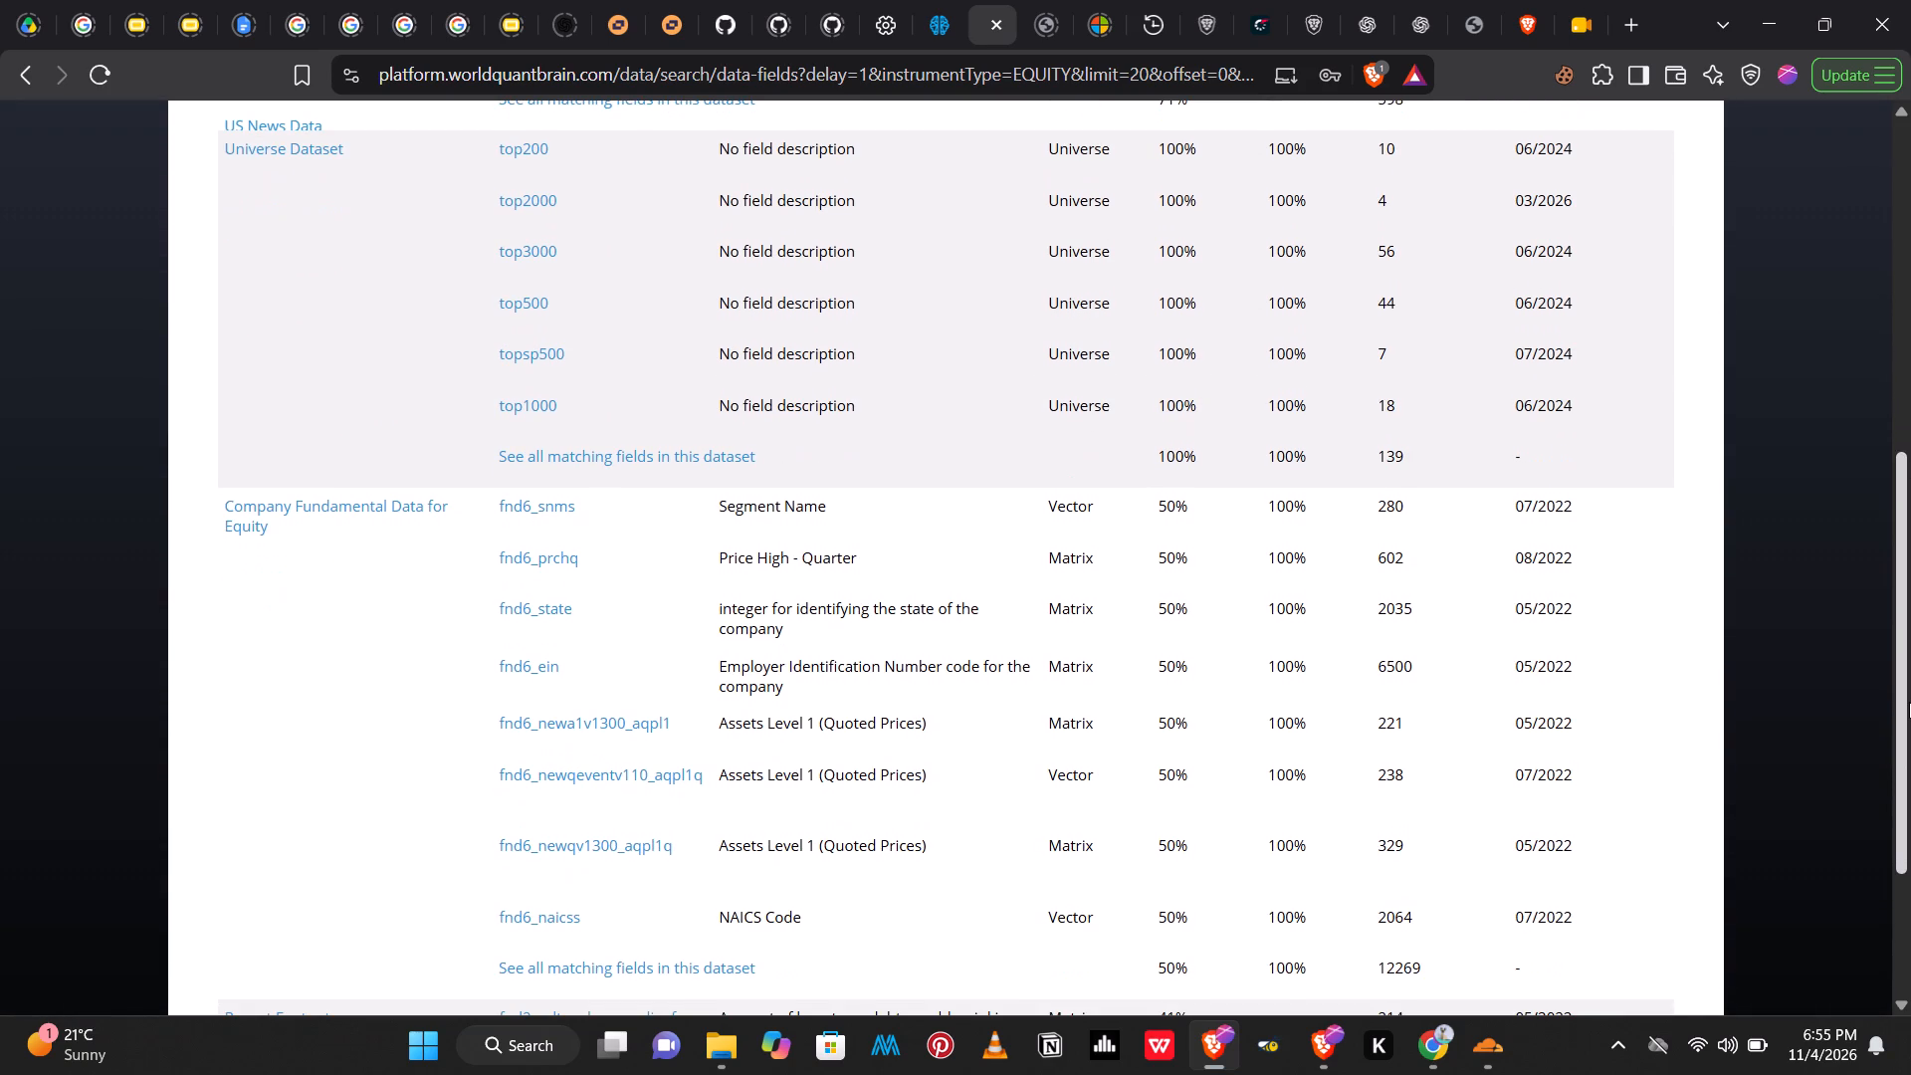
{"action": "left_click_drag", "start_coordinate": [1909, 702], "coordinate": [1906, 735]}
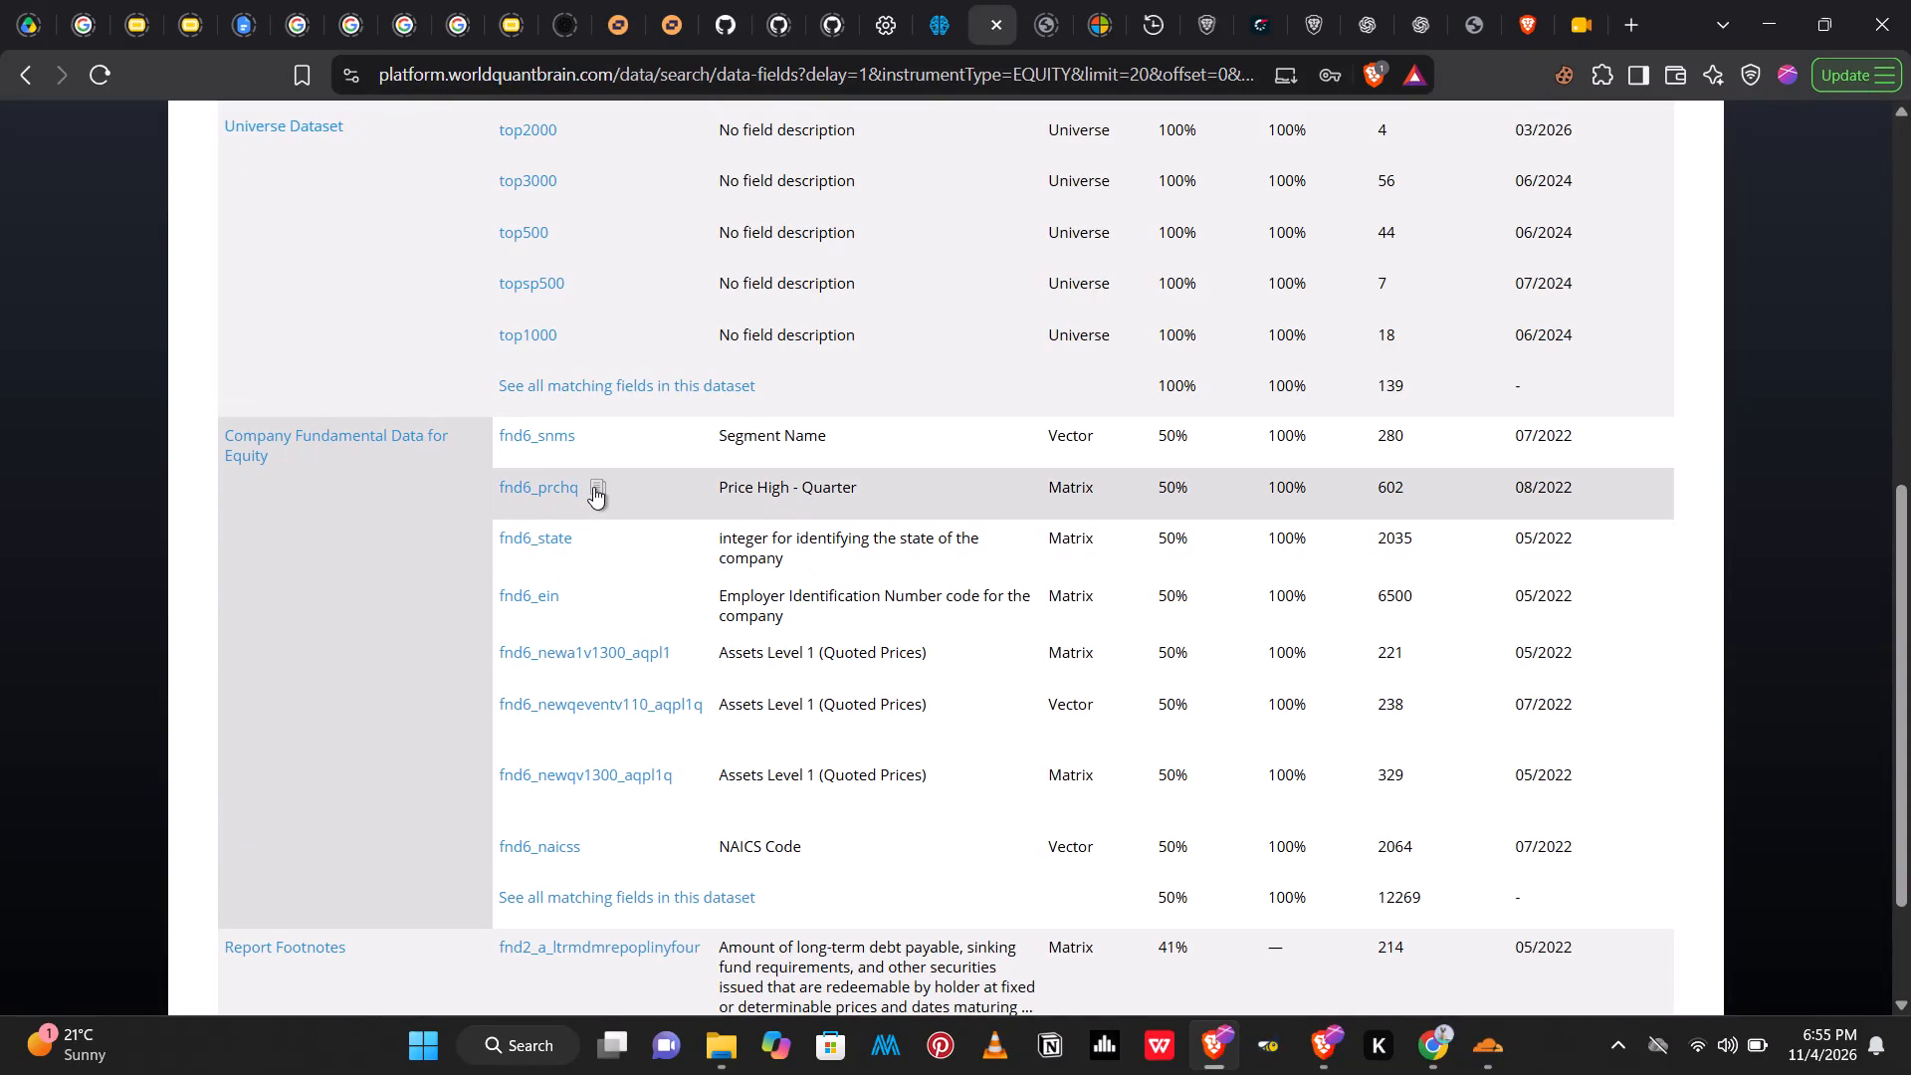
{"action": "left_click", "coordinate": [593, 487]}
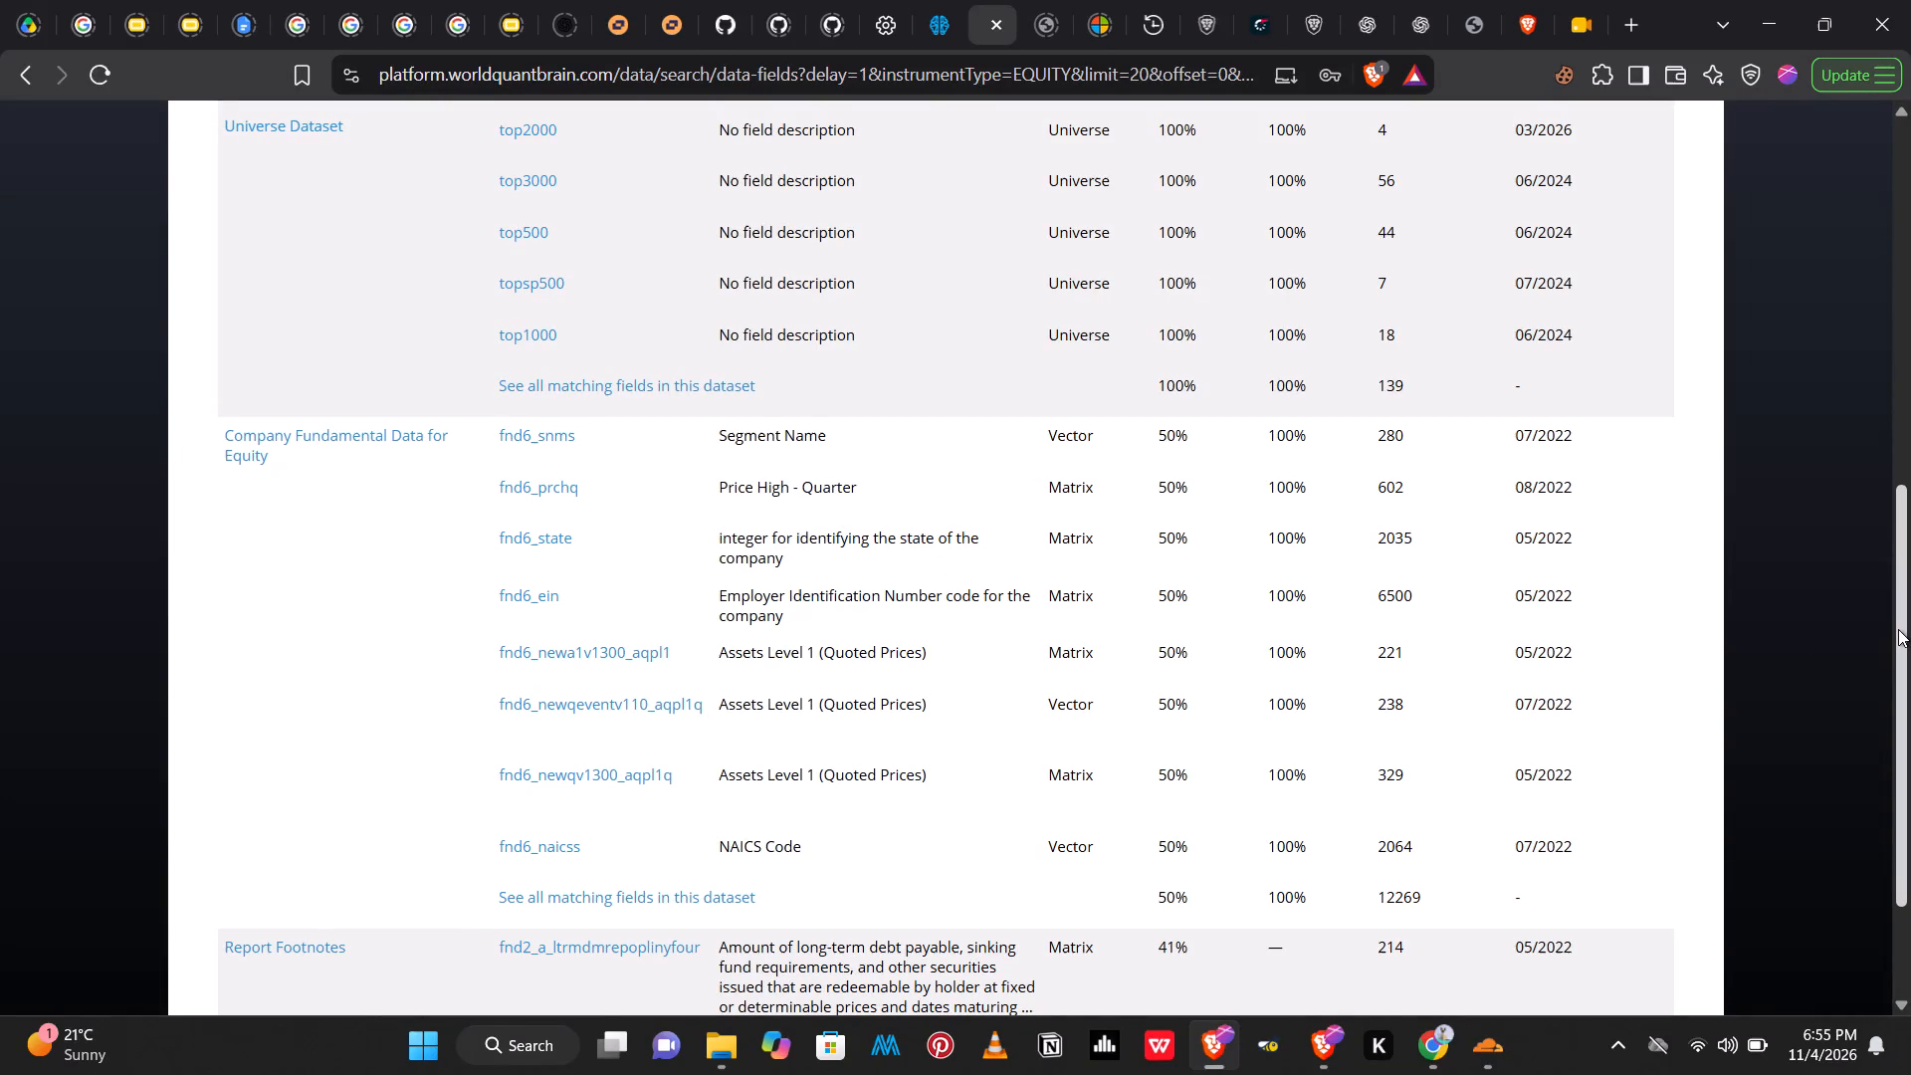
{"action": "left_click_drag", "start_coordinate": [1898, 629], "coordinate": [1905, 237]}
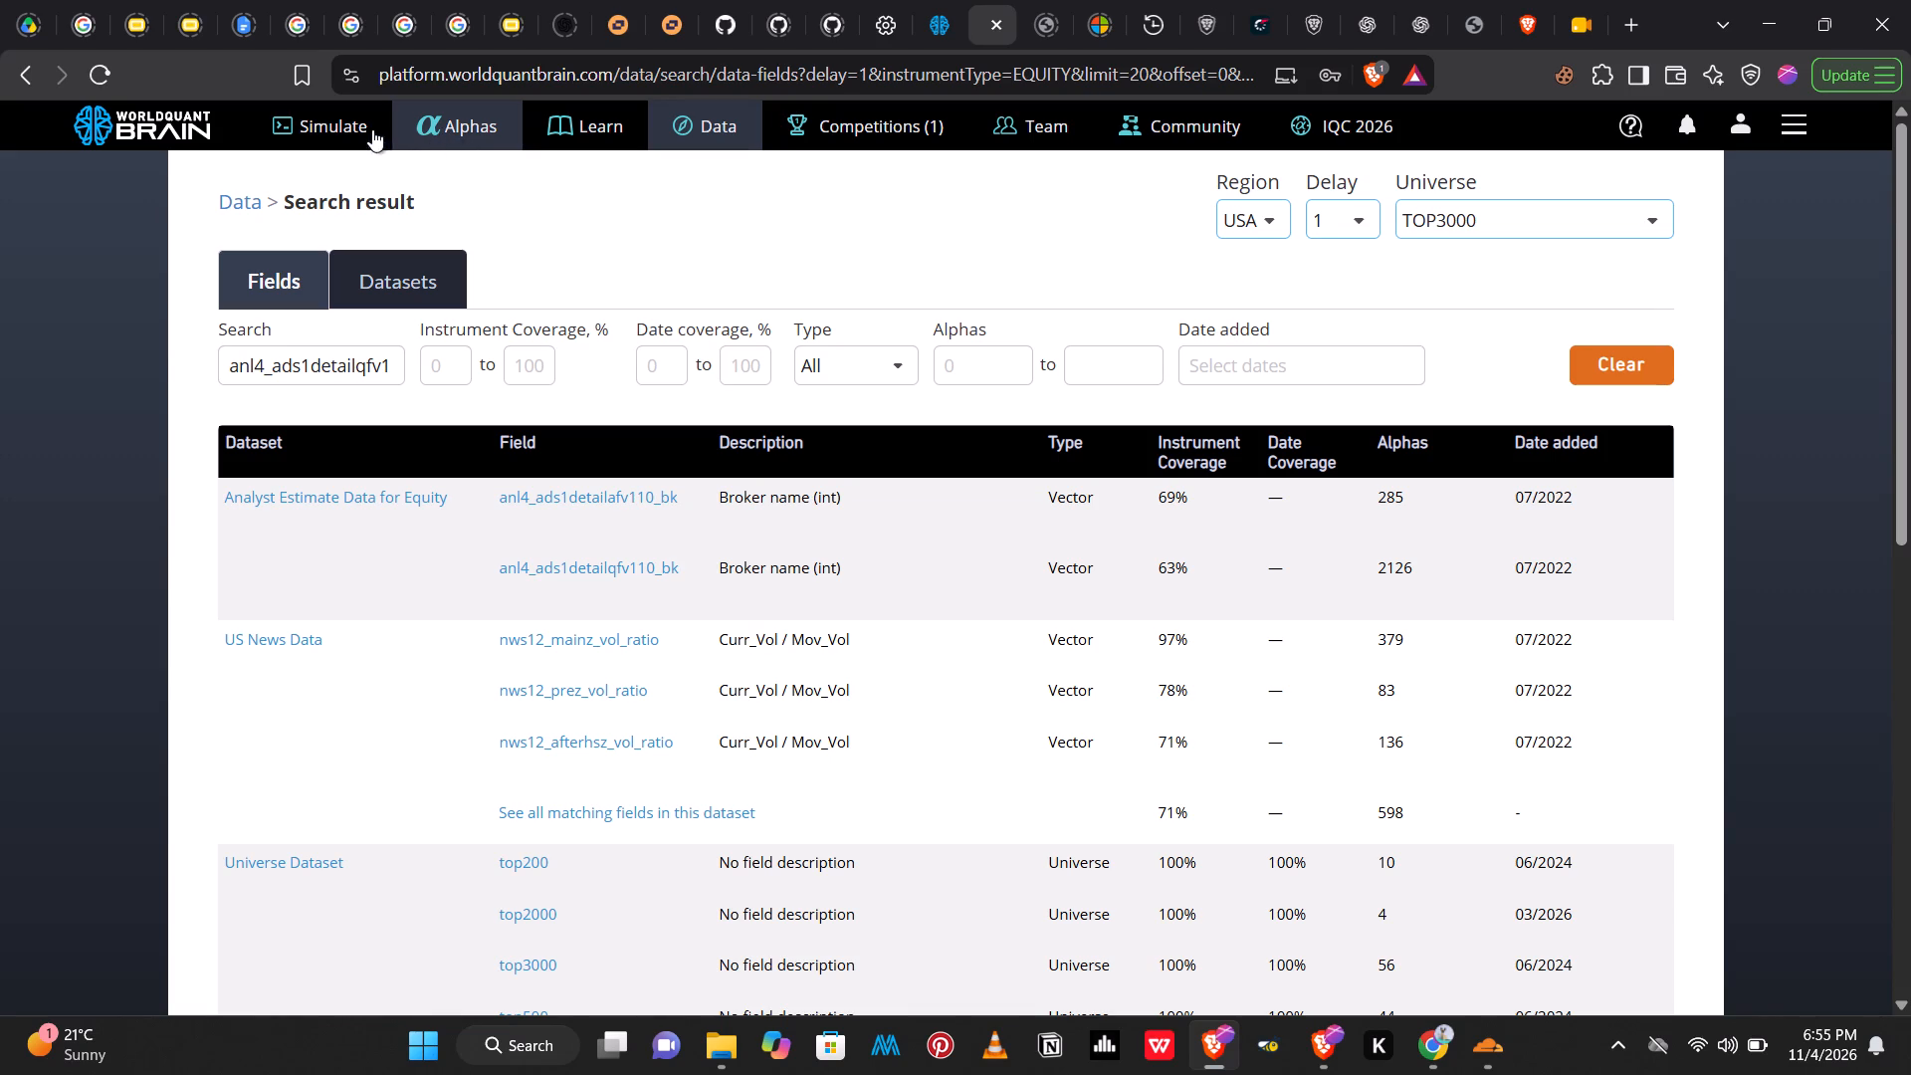
Try to replace fnd6_ciother with the copied fnd6_prchq field in Simulation 17's expression and simulate it.
{"action": "left_click", "coordinate": [341, 120]}
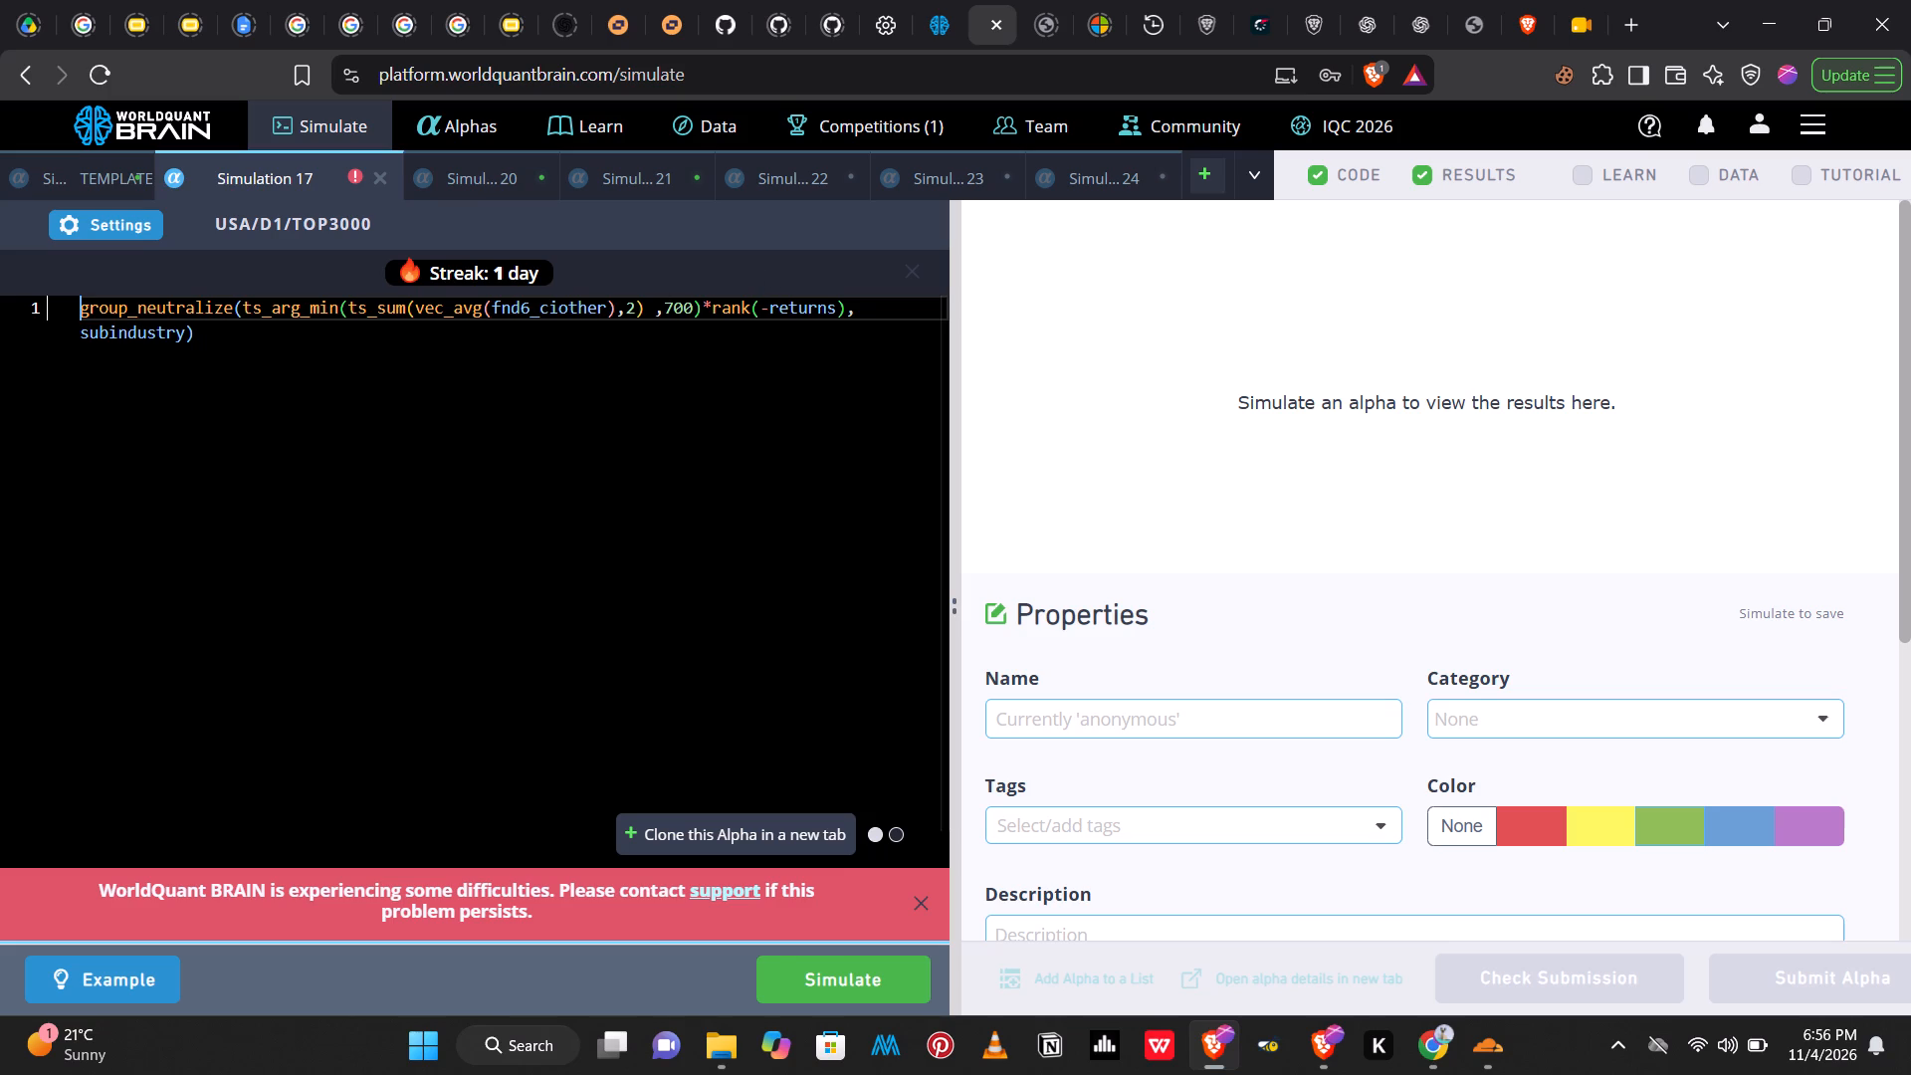
{"action": "left_click_drag", "start_coordinate": [601, 311], "coordinate": [577, 311]}
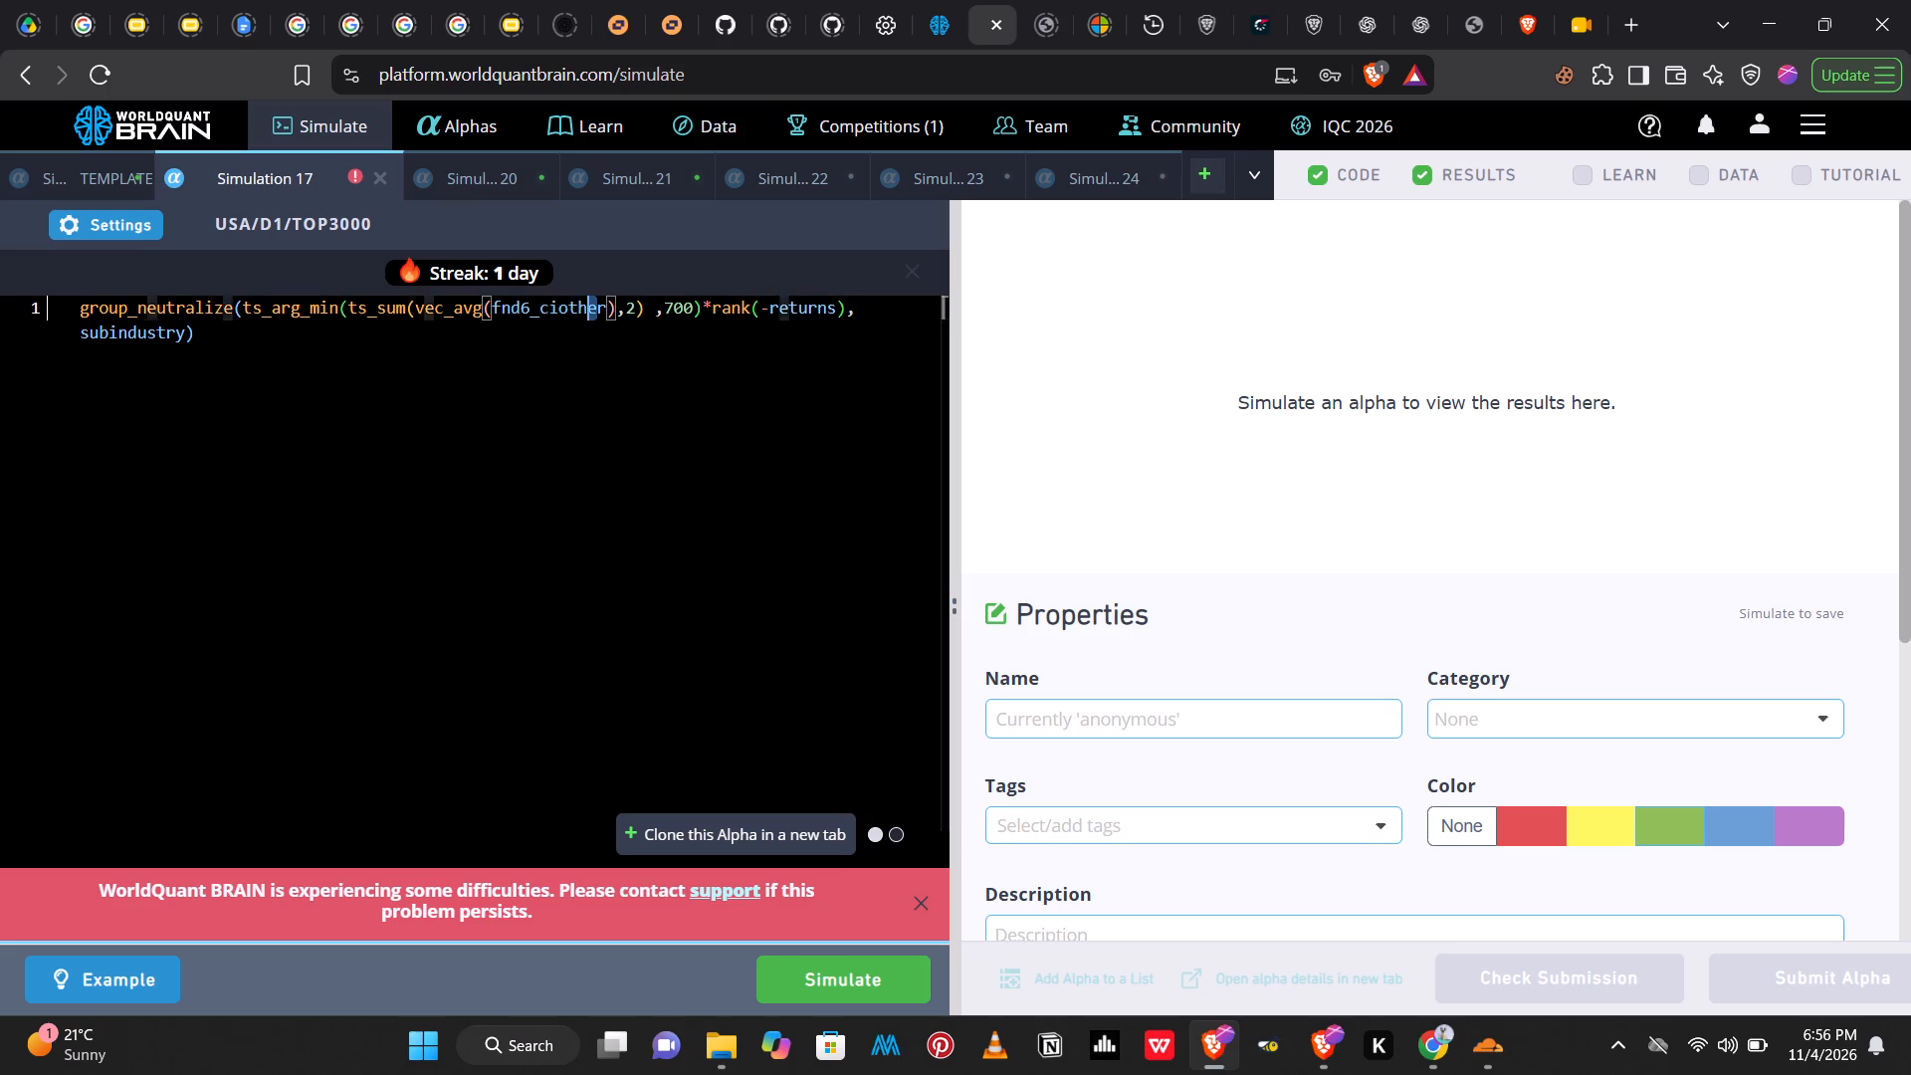
{"action": "left_click_drag", "start_coordinate": [577, 311], "coordinate": [490, 308]}
{"action": "key", "text": "ctrl+v"}
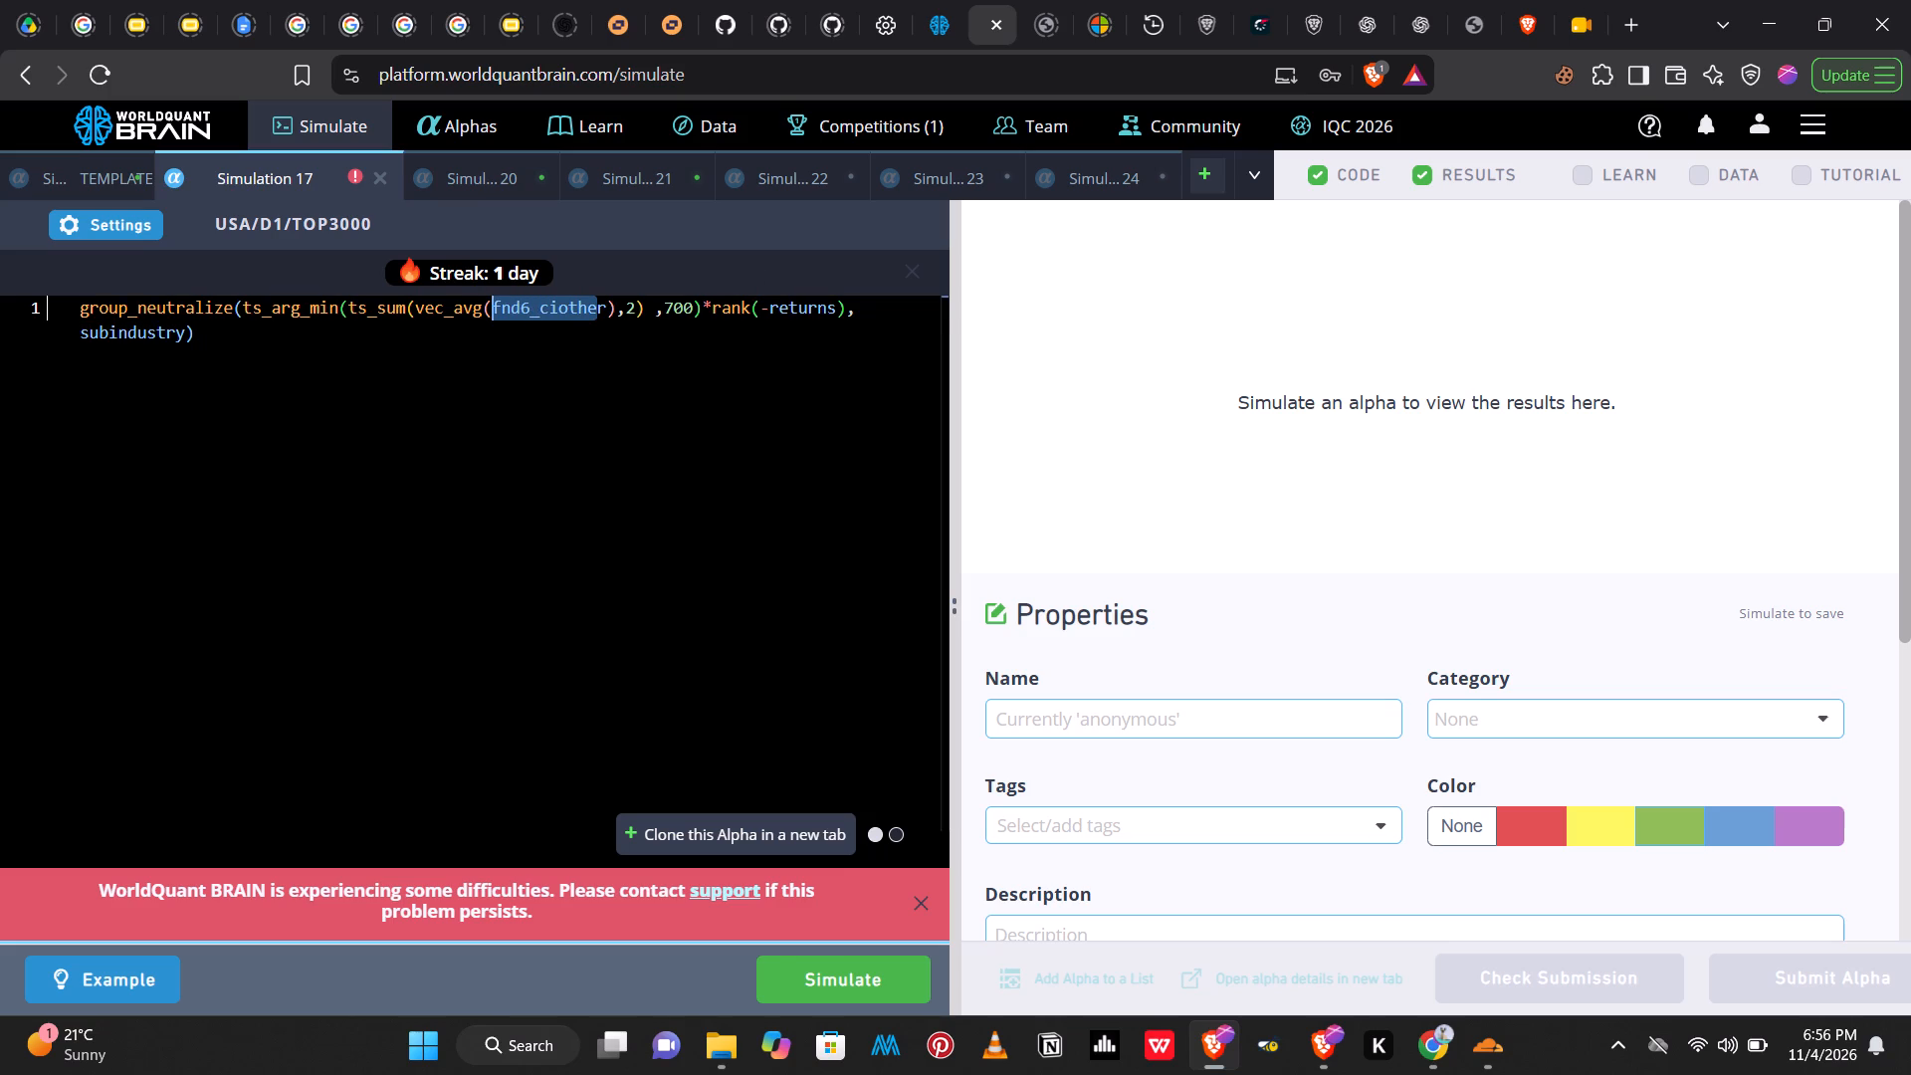
{"action": "left_click", "coordinate": [844, 970]}
Simulate the fnd6_ciother alpha in Simulation 24.
{"action": "left_click", "coordinate": [1092, 181]}
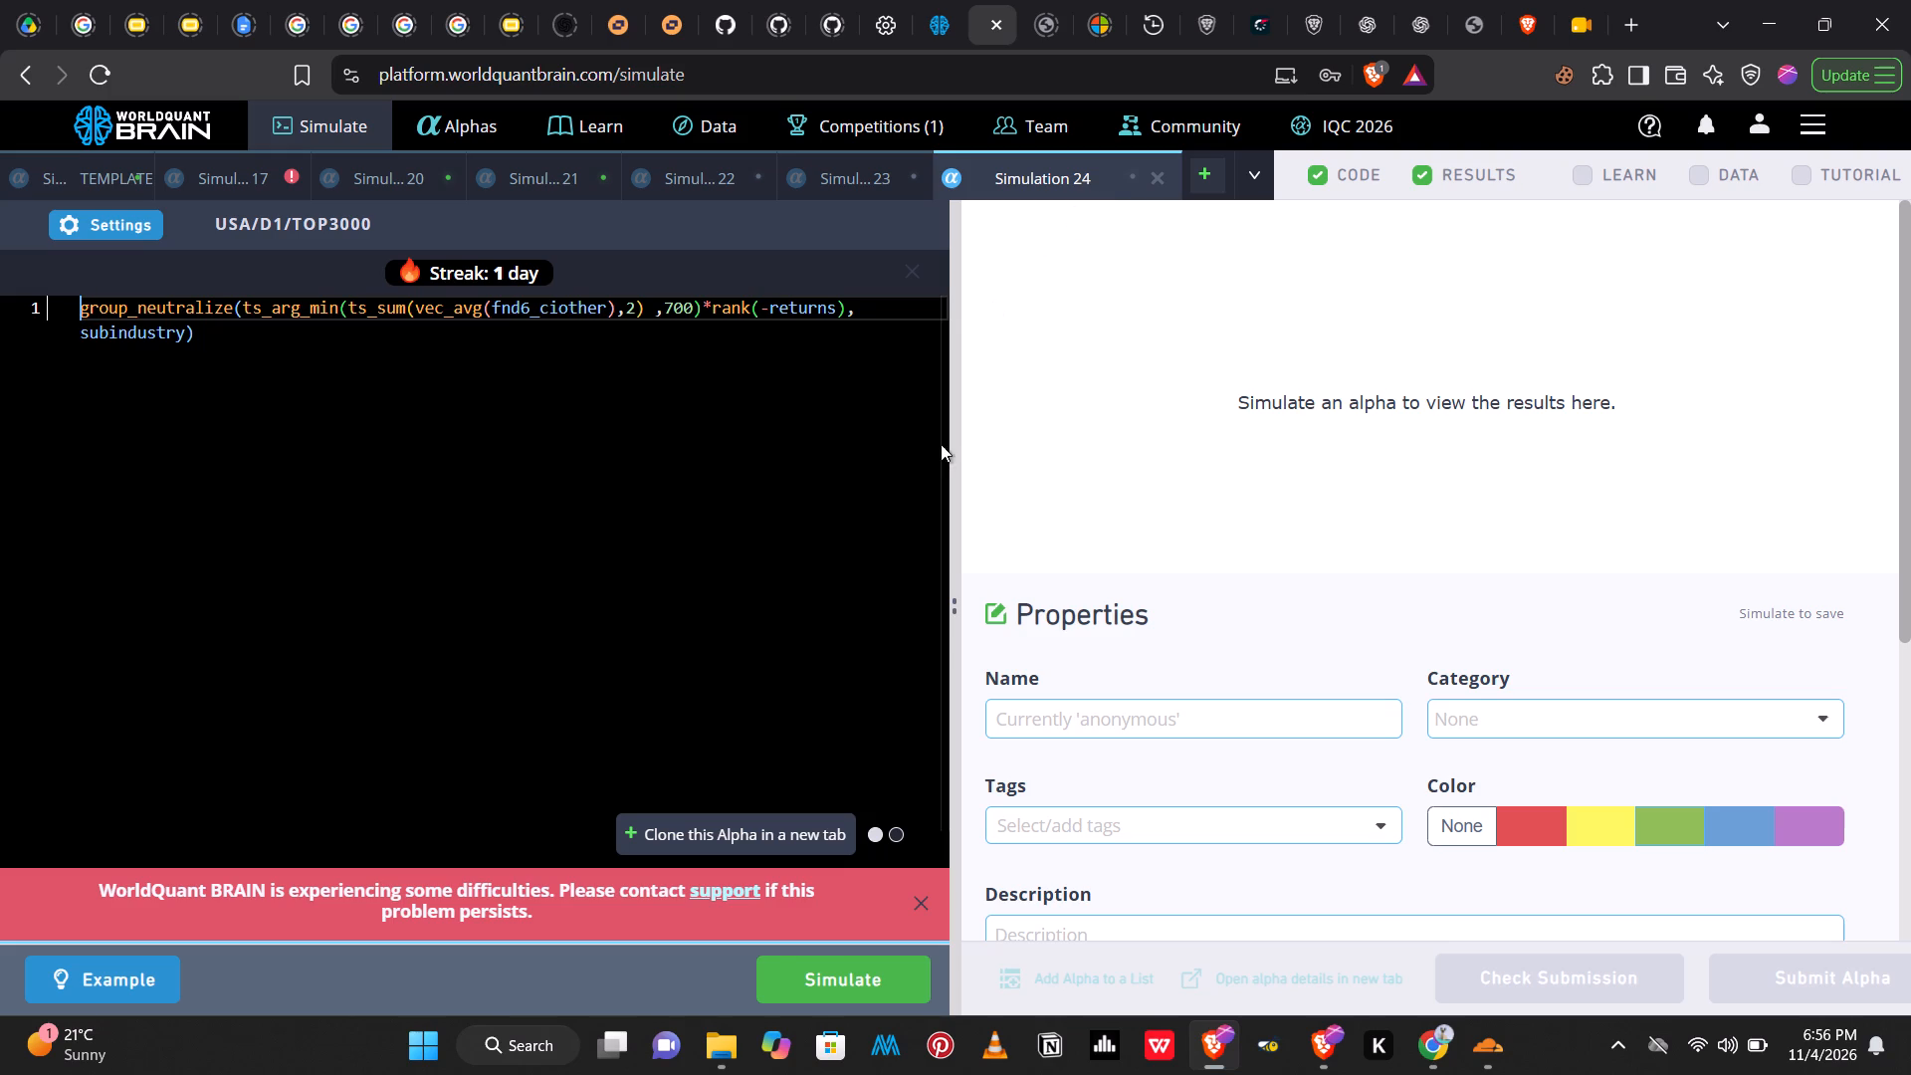
{"action": "left_click", "coordinate": [821, 980]}
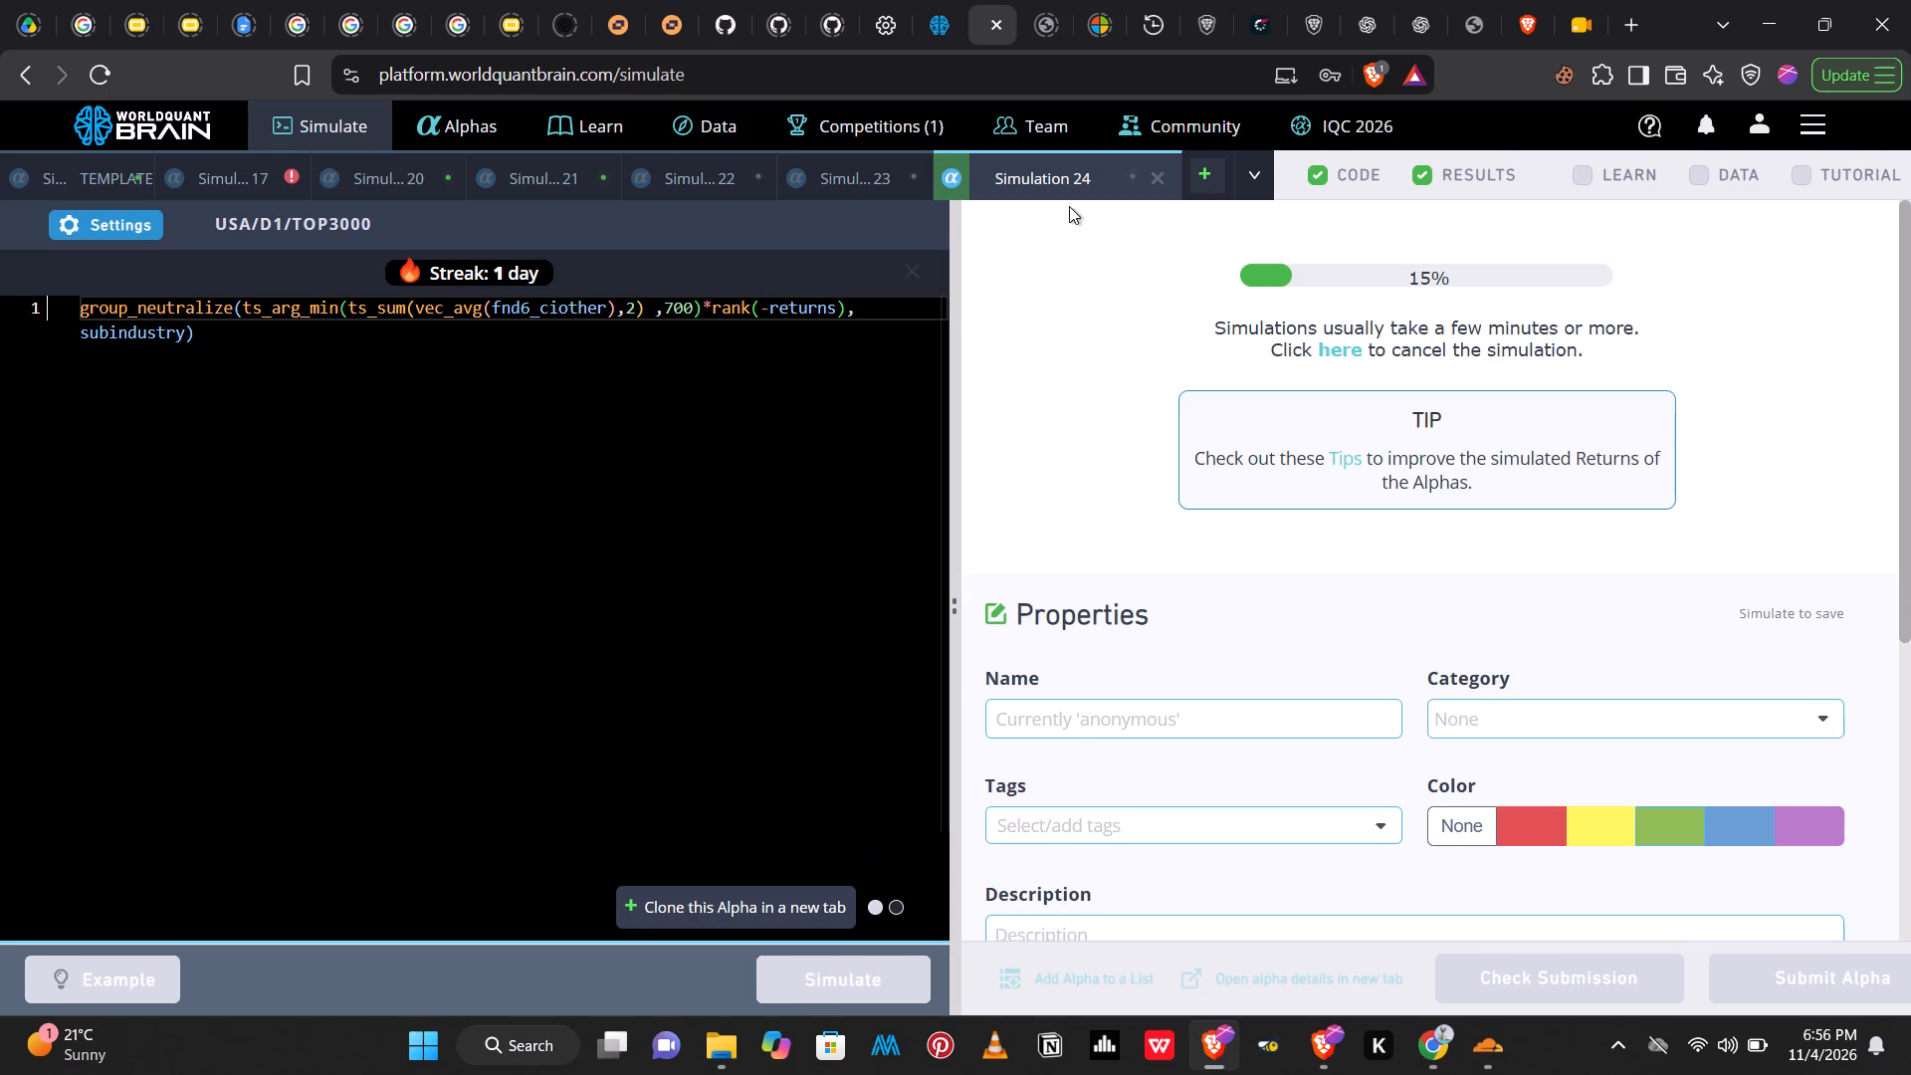
Replace fnd6_ciother with fnd6_prchq in Simulation 24's expression and clone the alpha into a new simulation.
{"action": "left_click", "coordinate": [599, 312]}
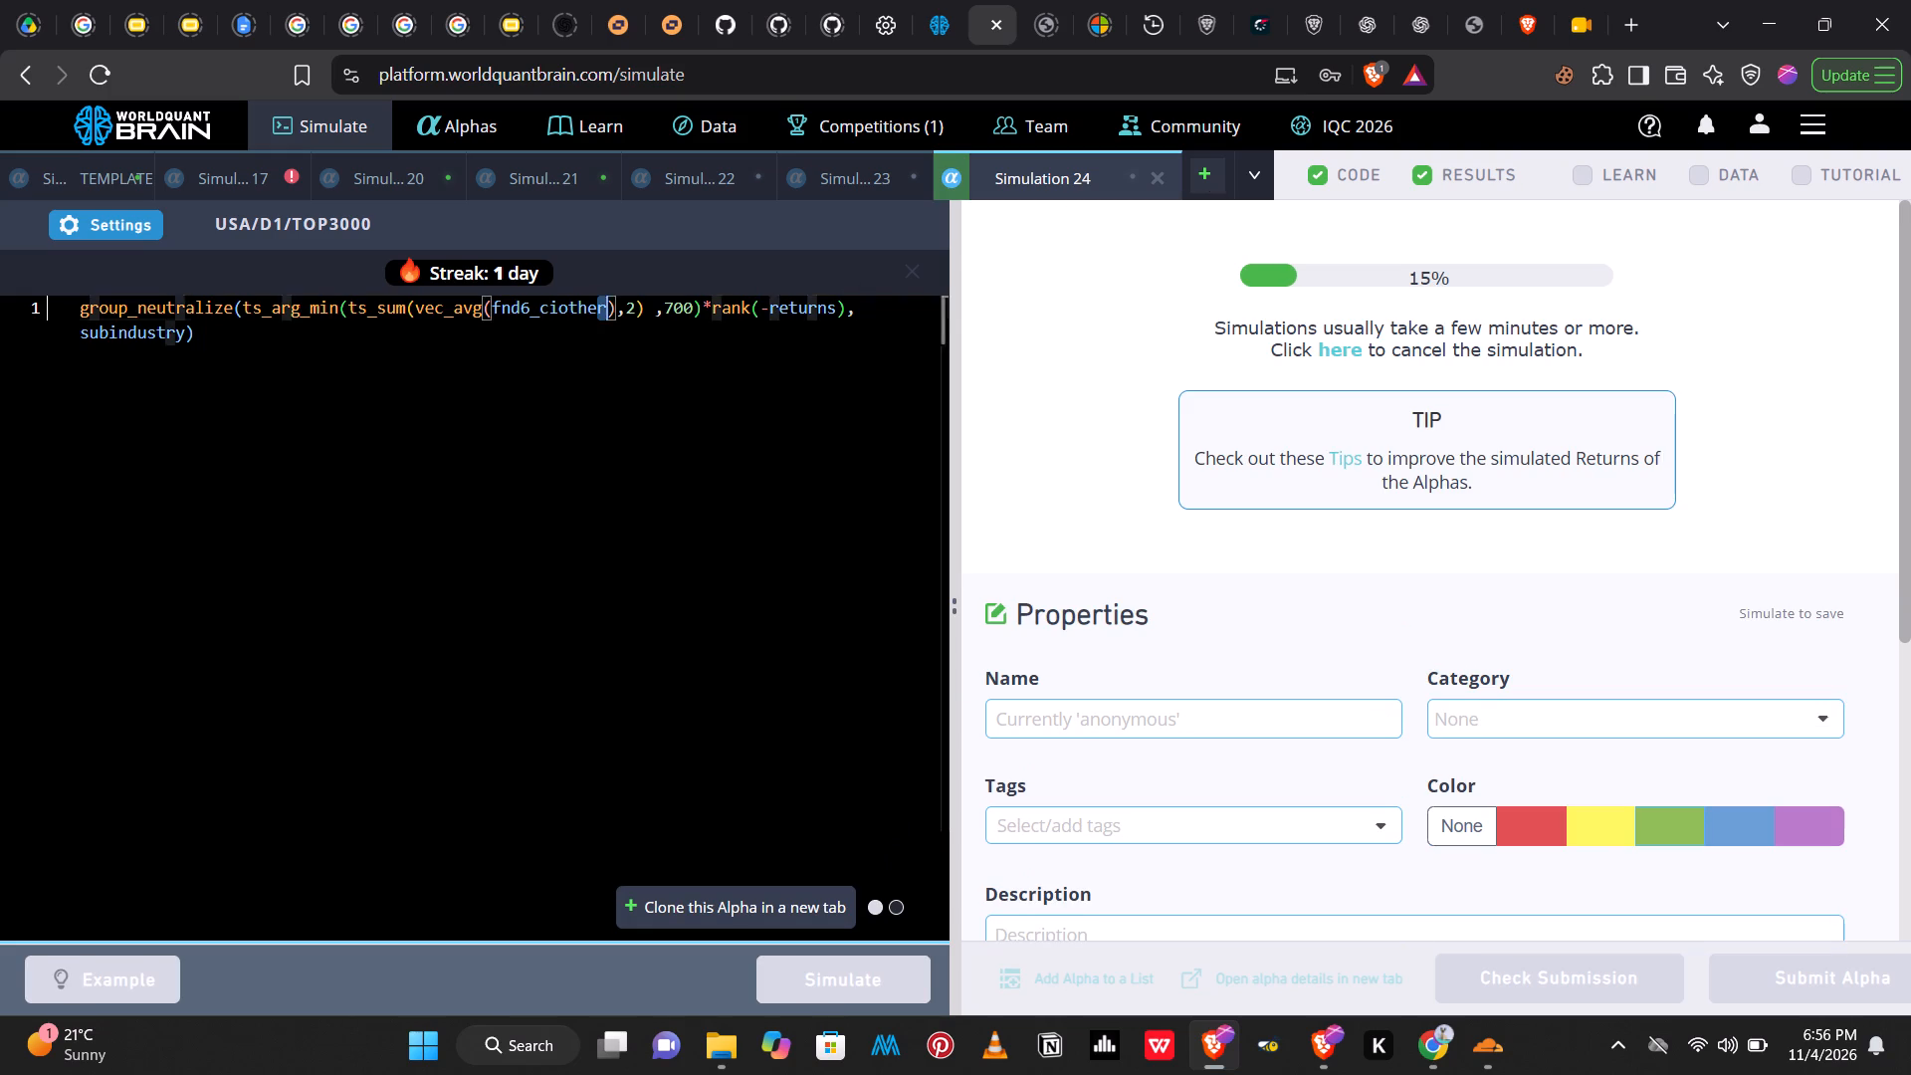
{"action": "left_click", "coordinate": [607, 315]}
{"action": "left_click", "coordinate": [607, 315]}
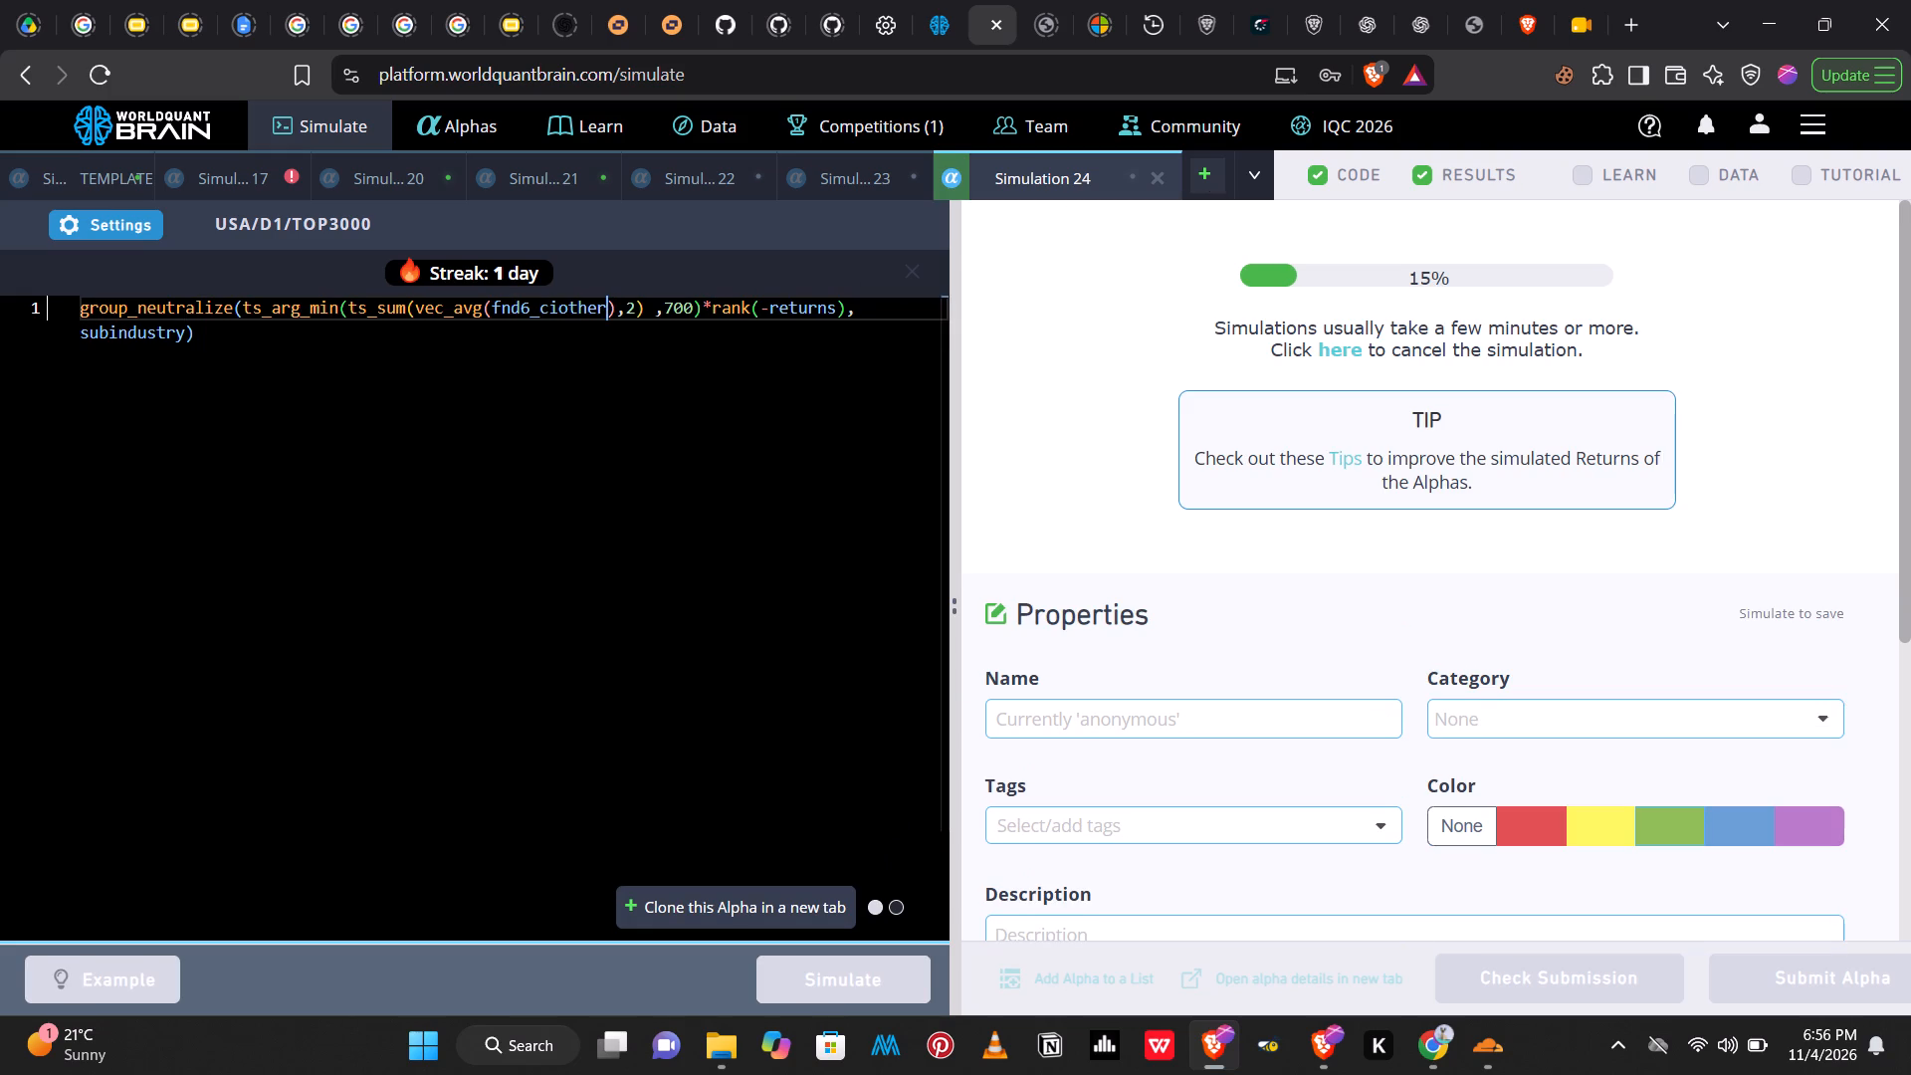
{"action": "left_click_drag", "start_coordinate": [607, 315], "coordinate": [497, 316]}
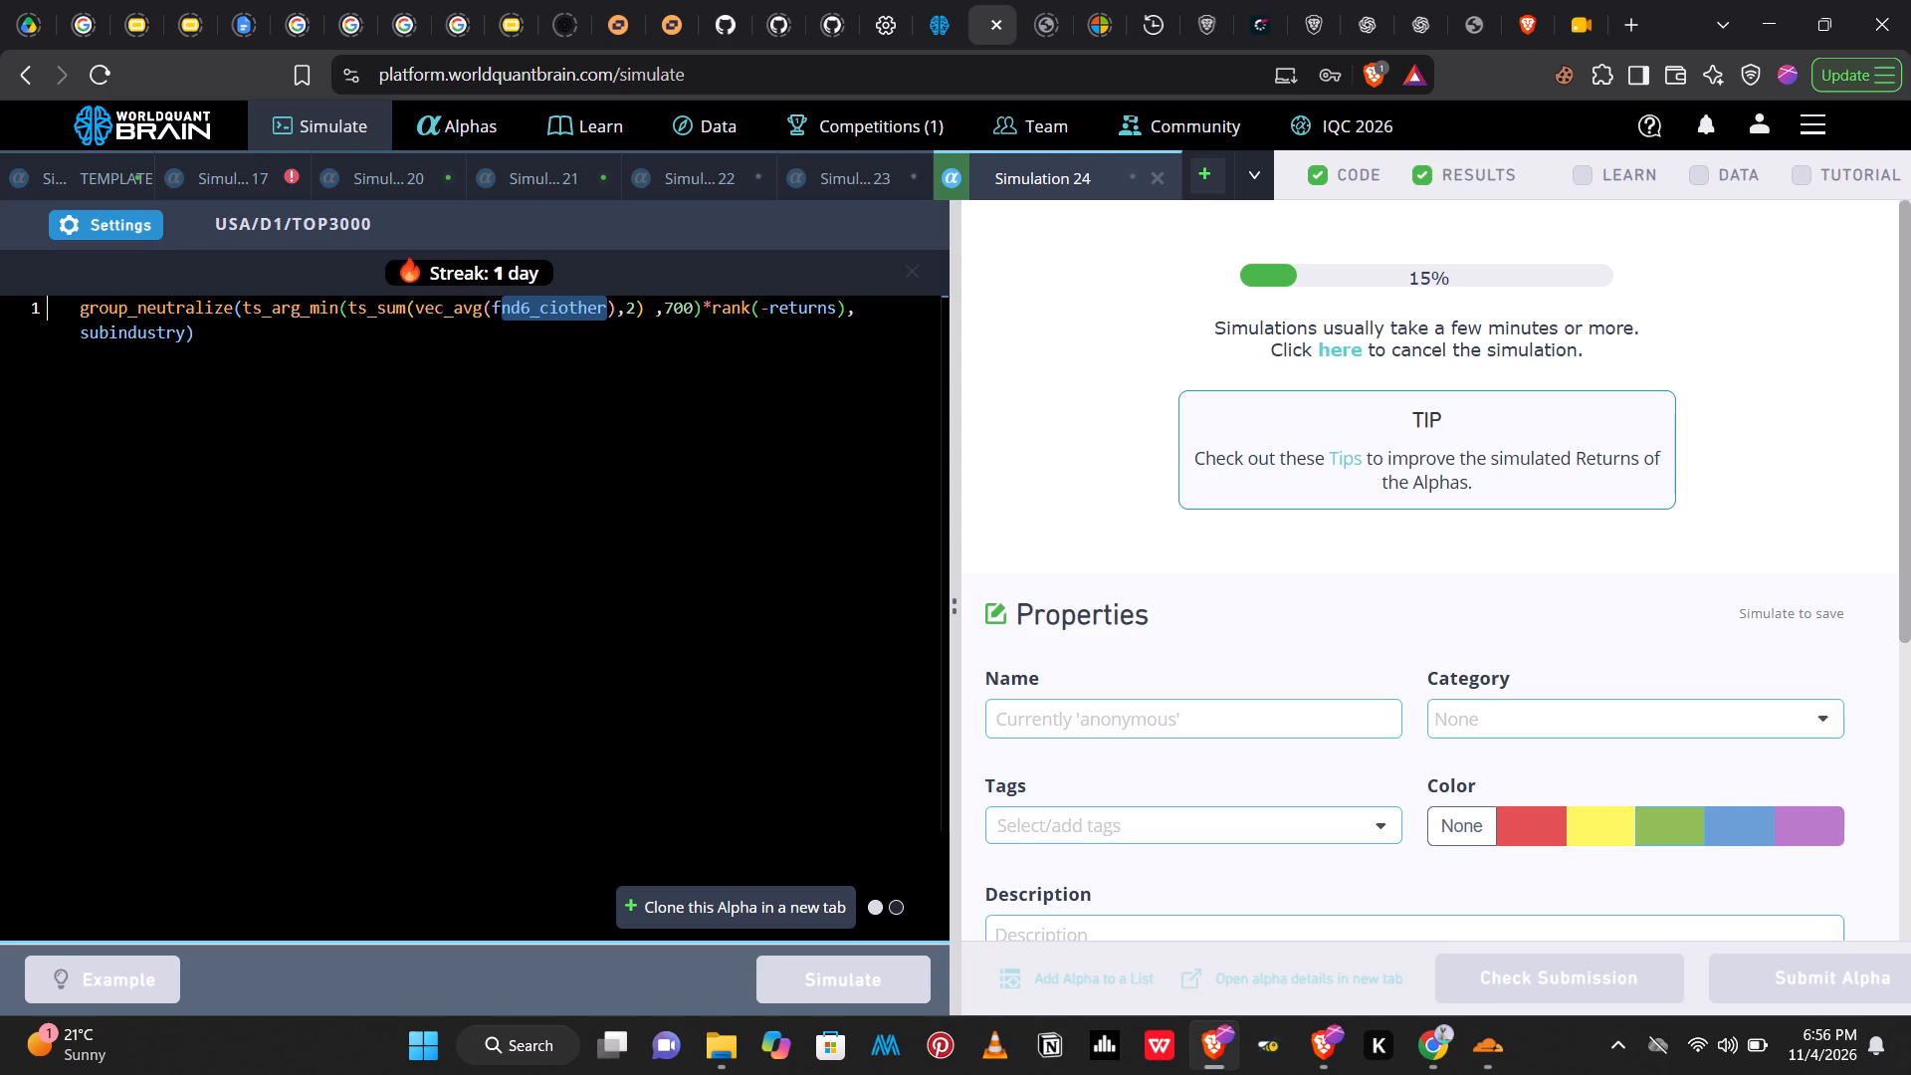
{"action": "left_click_drag", "start_coordinate": [497, 316], "coordinate": [489, 313]}
{"action": "key", "text": "ctrl+v"}
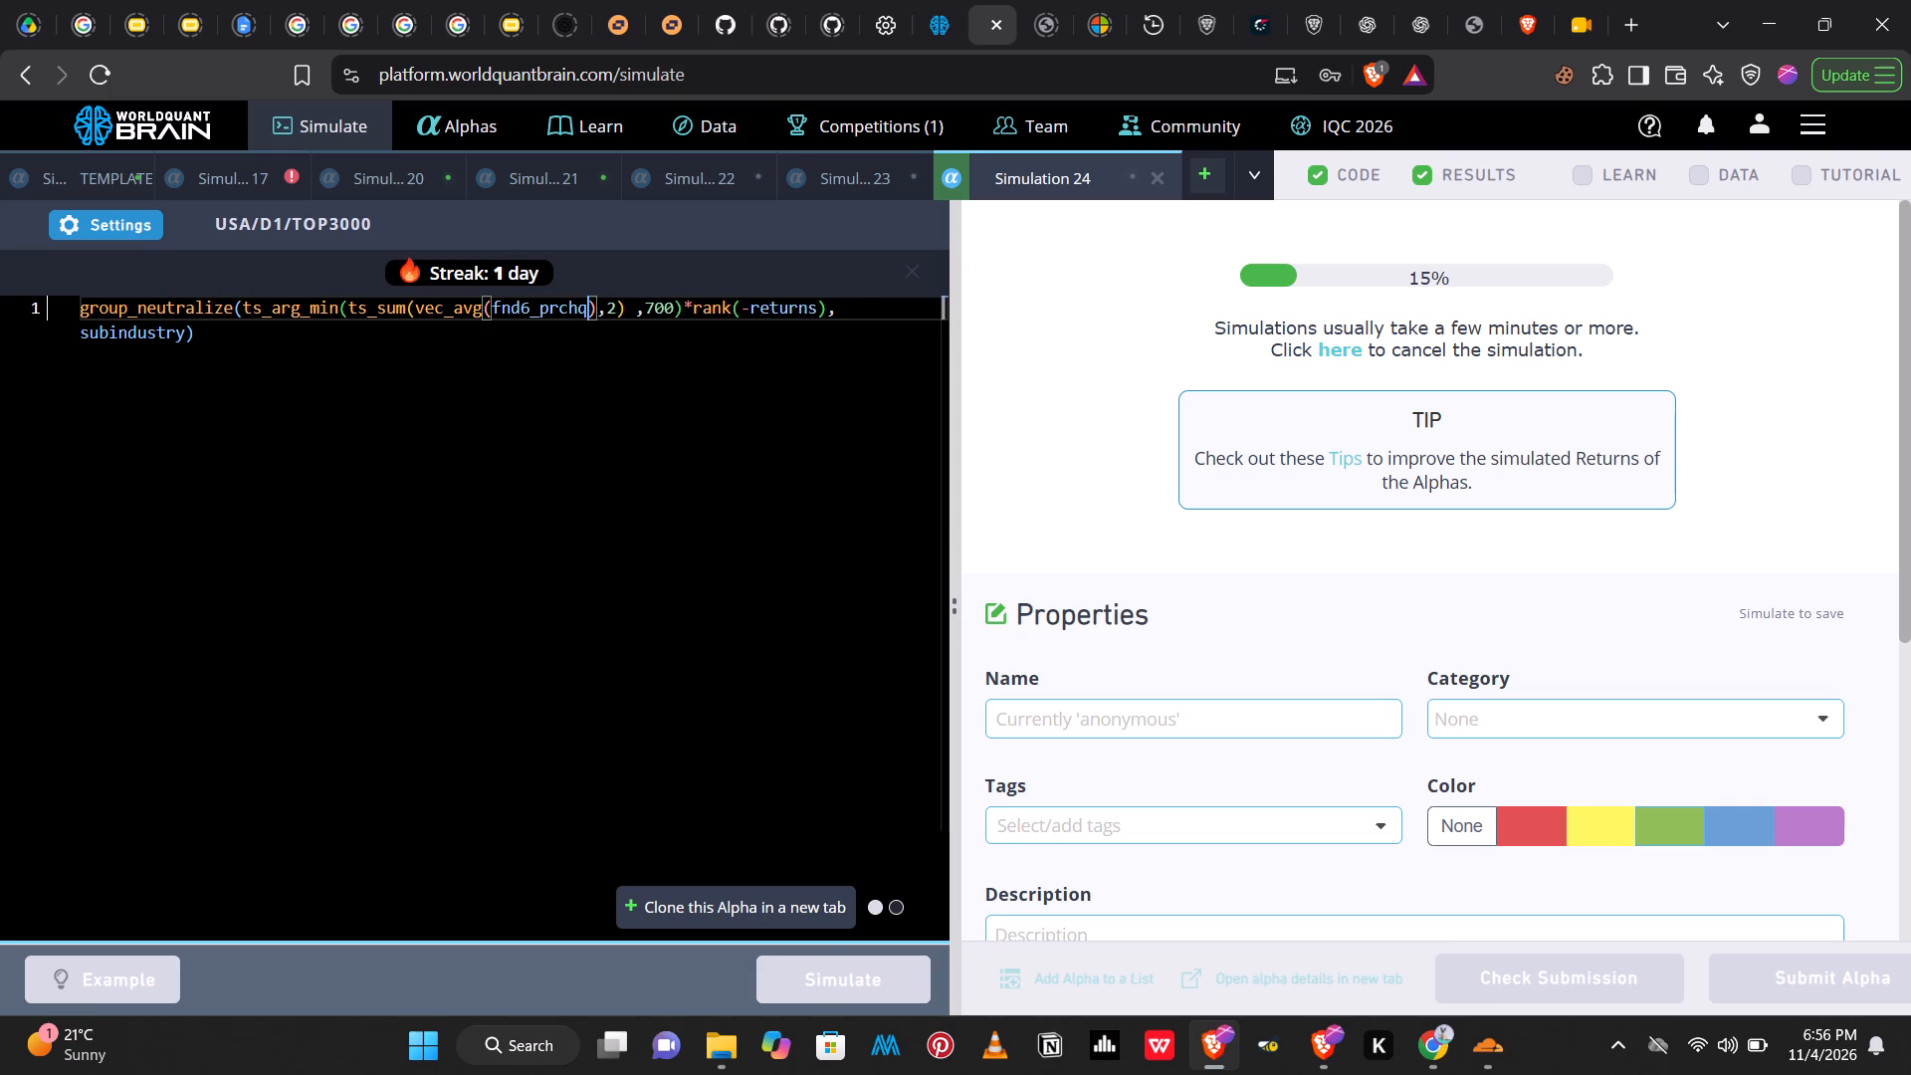
{"action": "left_click", "coordinate": [781, 907]}
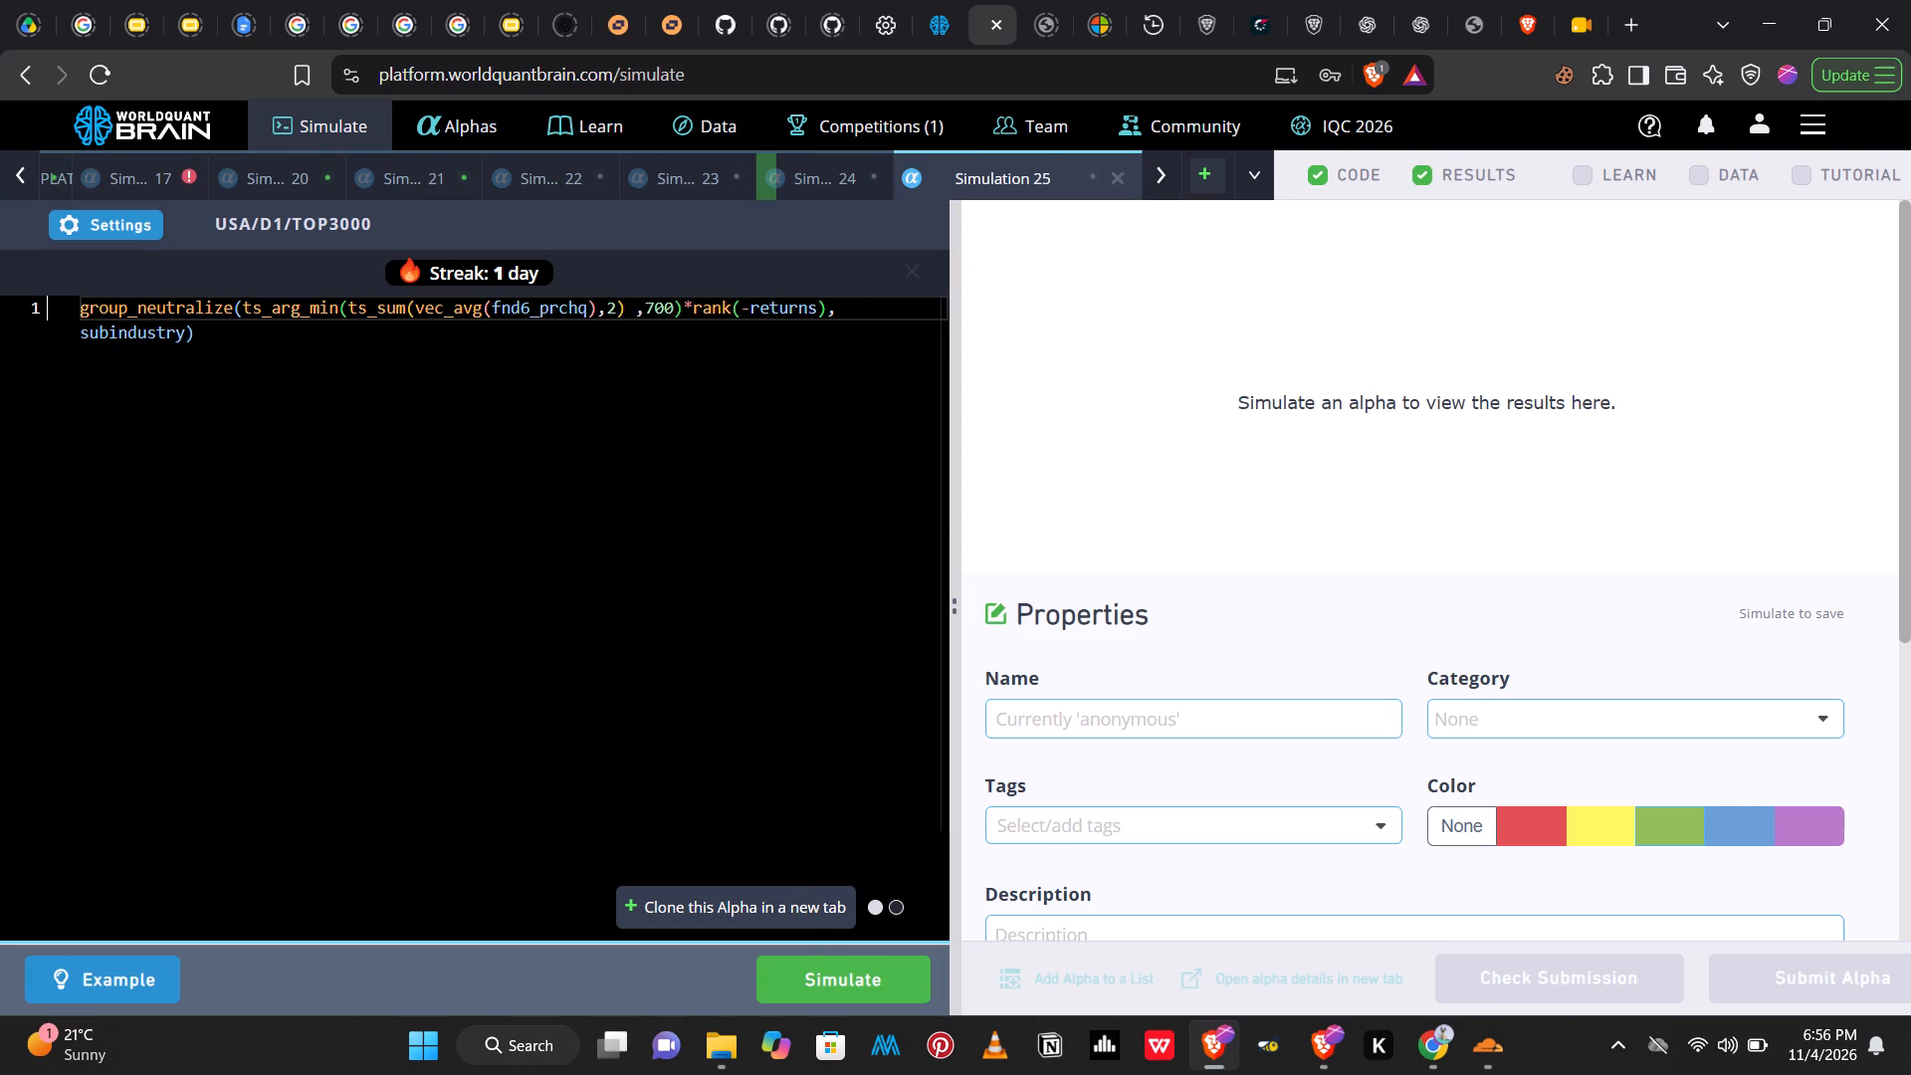
Paste fnd6_prchq as the vec_avg field in the cloned alpha's expression and simulate it.
{"action": "left_click", "coordinate": [586, 316]}
{"action": "left_click_drag", "start_coordinate": [586, 316], "coordinate": [500, 321]}
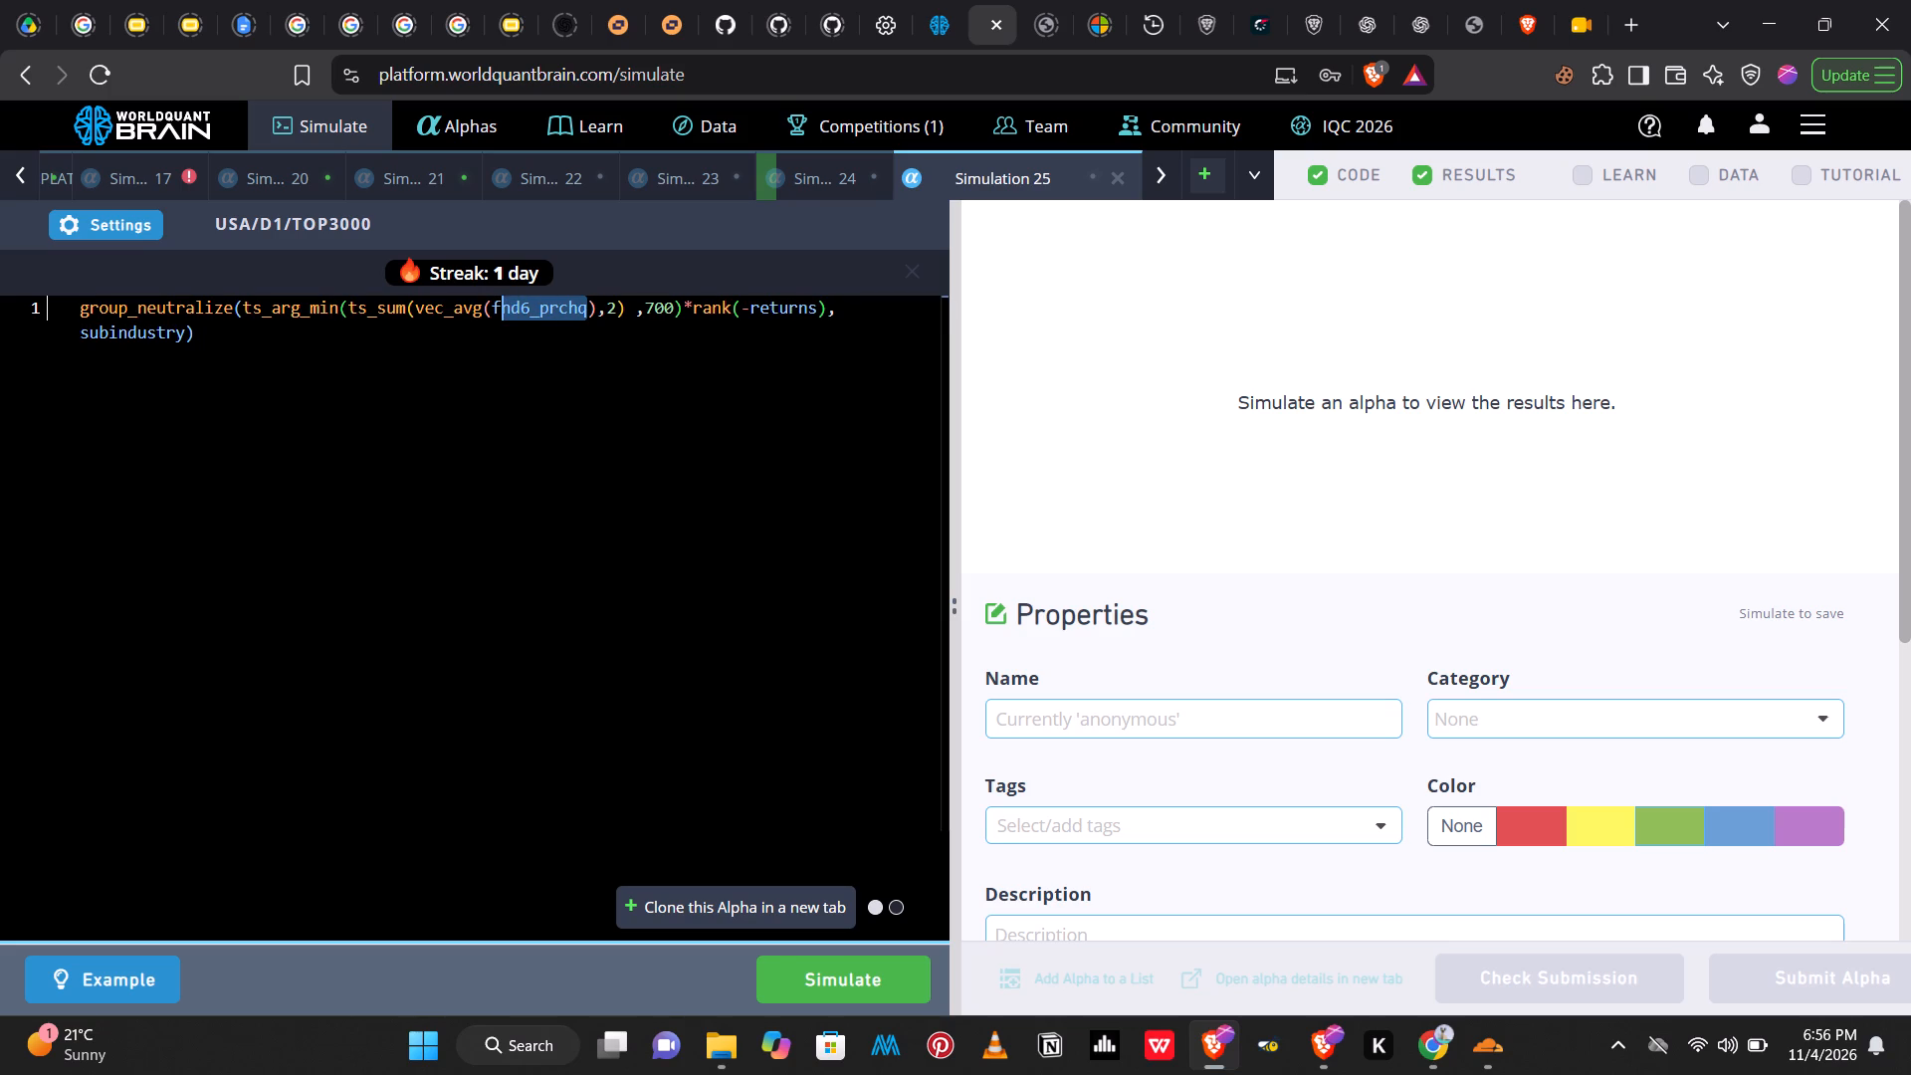
{"action": "left_click_drag", "start_coordinate": [500, 321], "coordinate": [494, 319]}
{"action": "key", "text": "ctrl+v"}
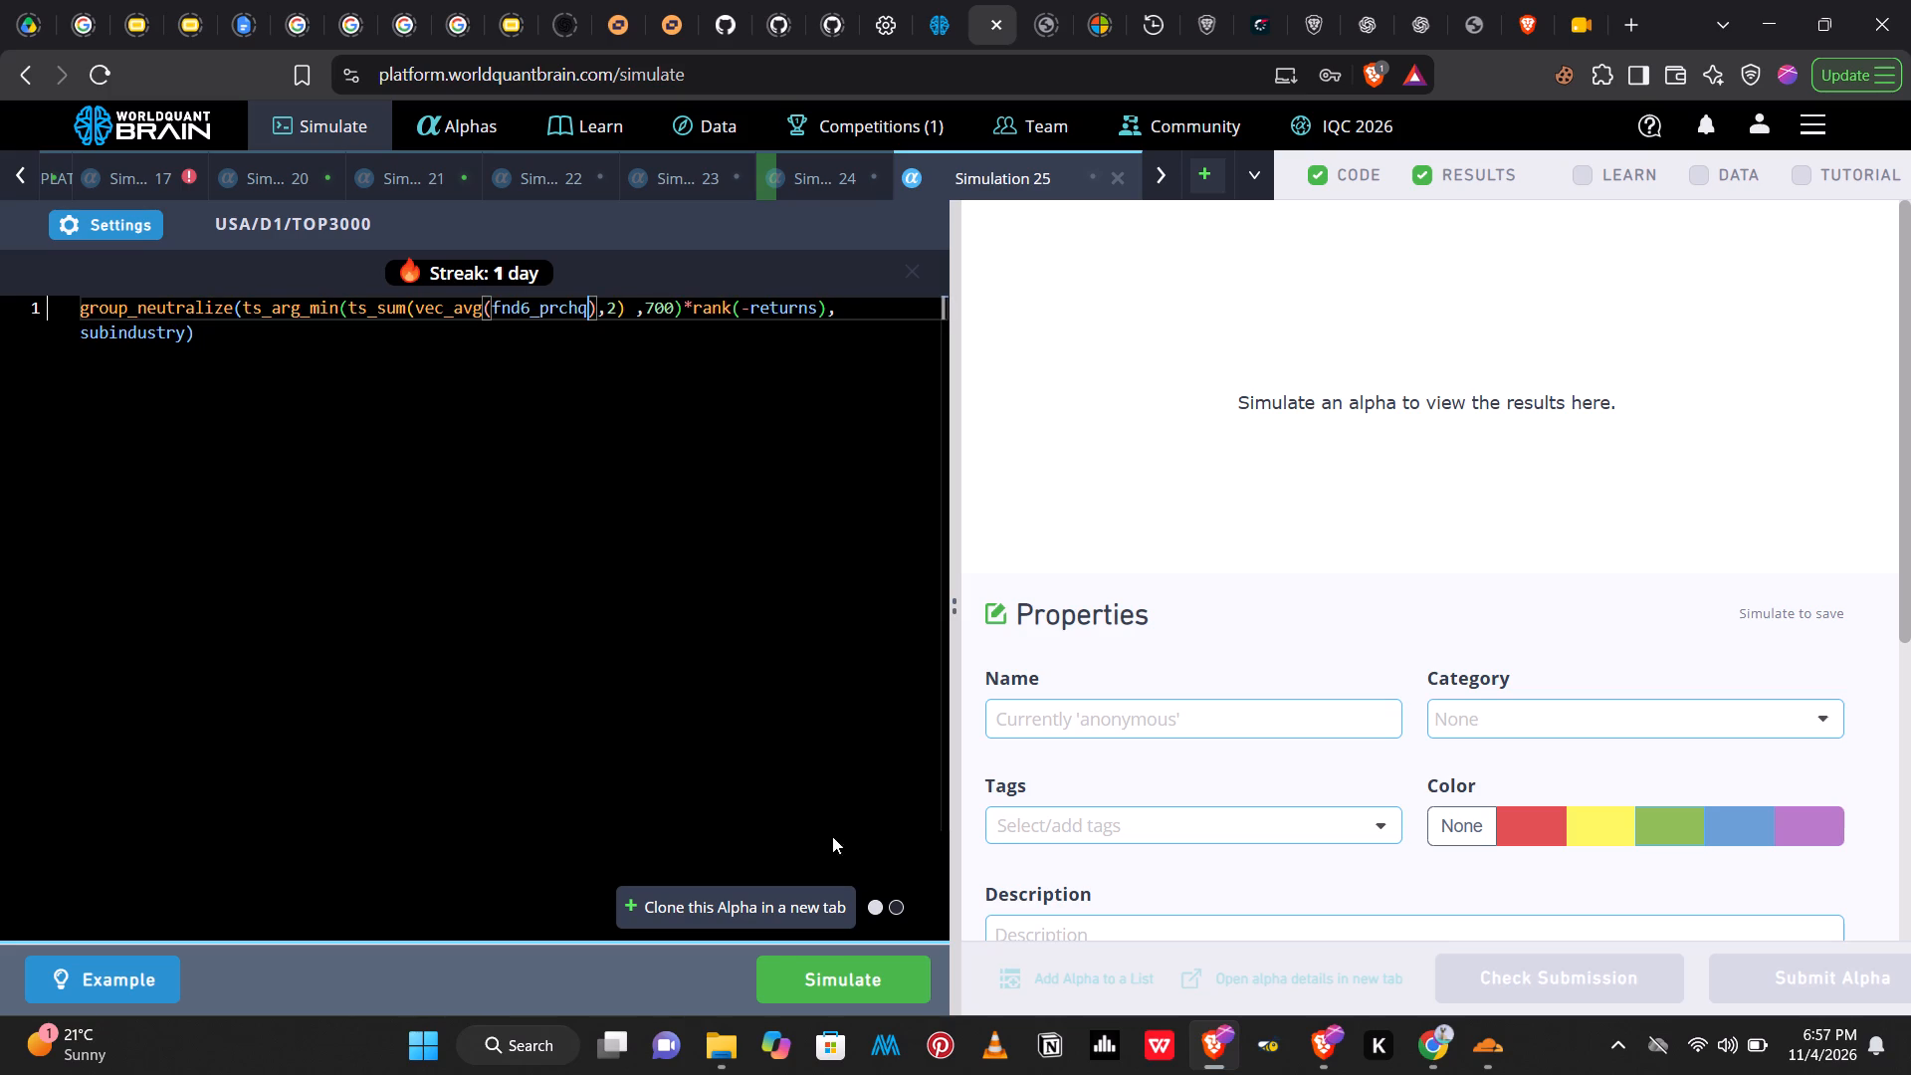
{"action": "left_click", "coordinate": [817, 971]}
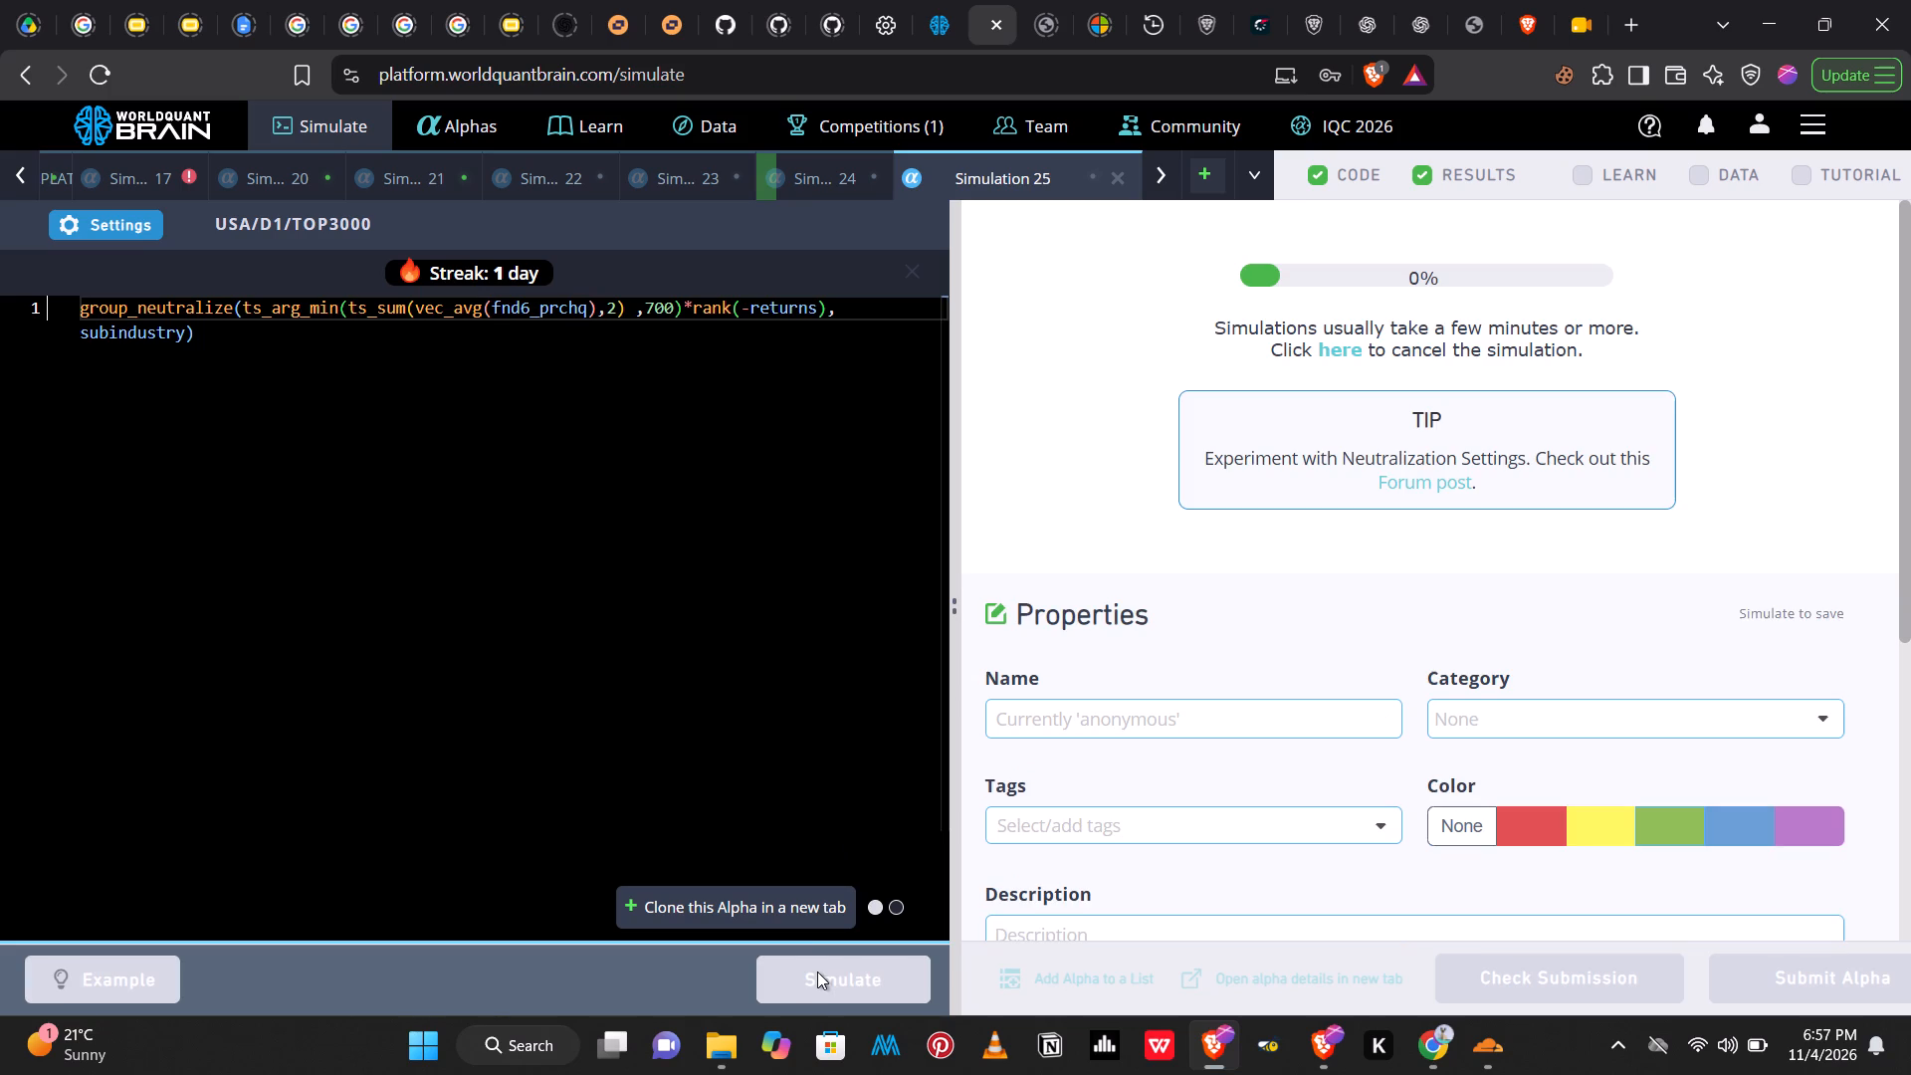
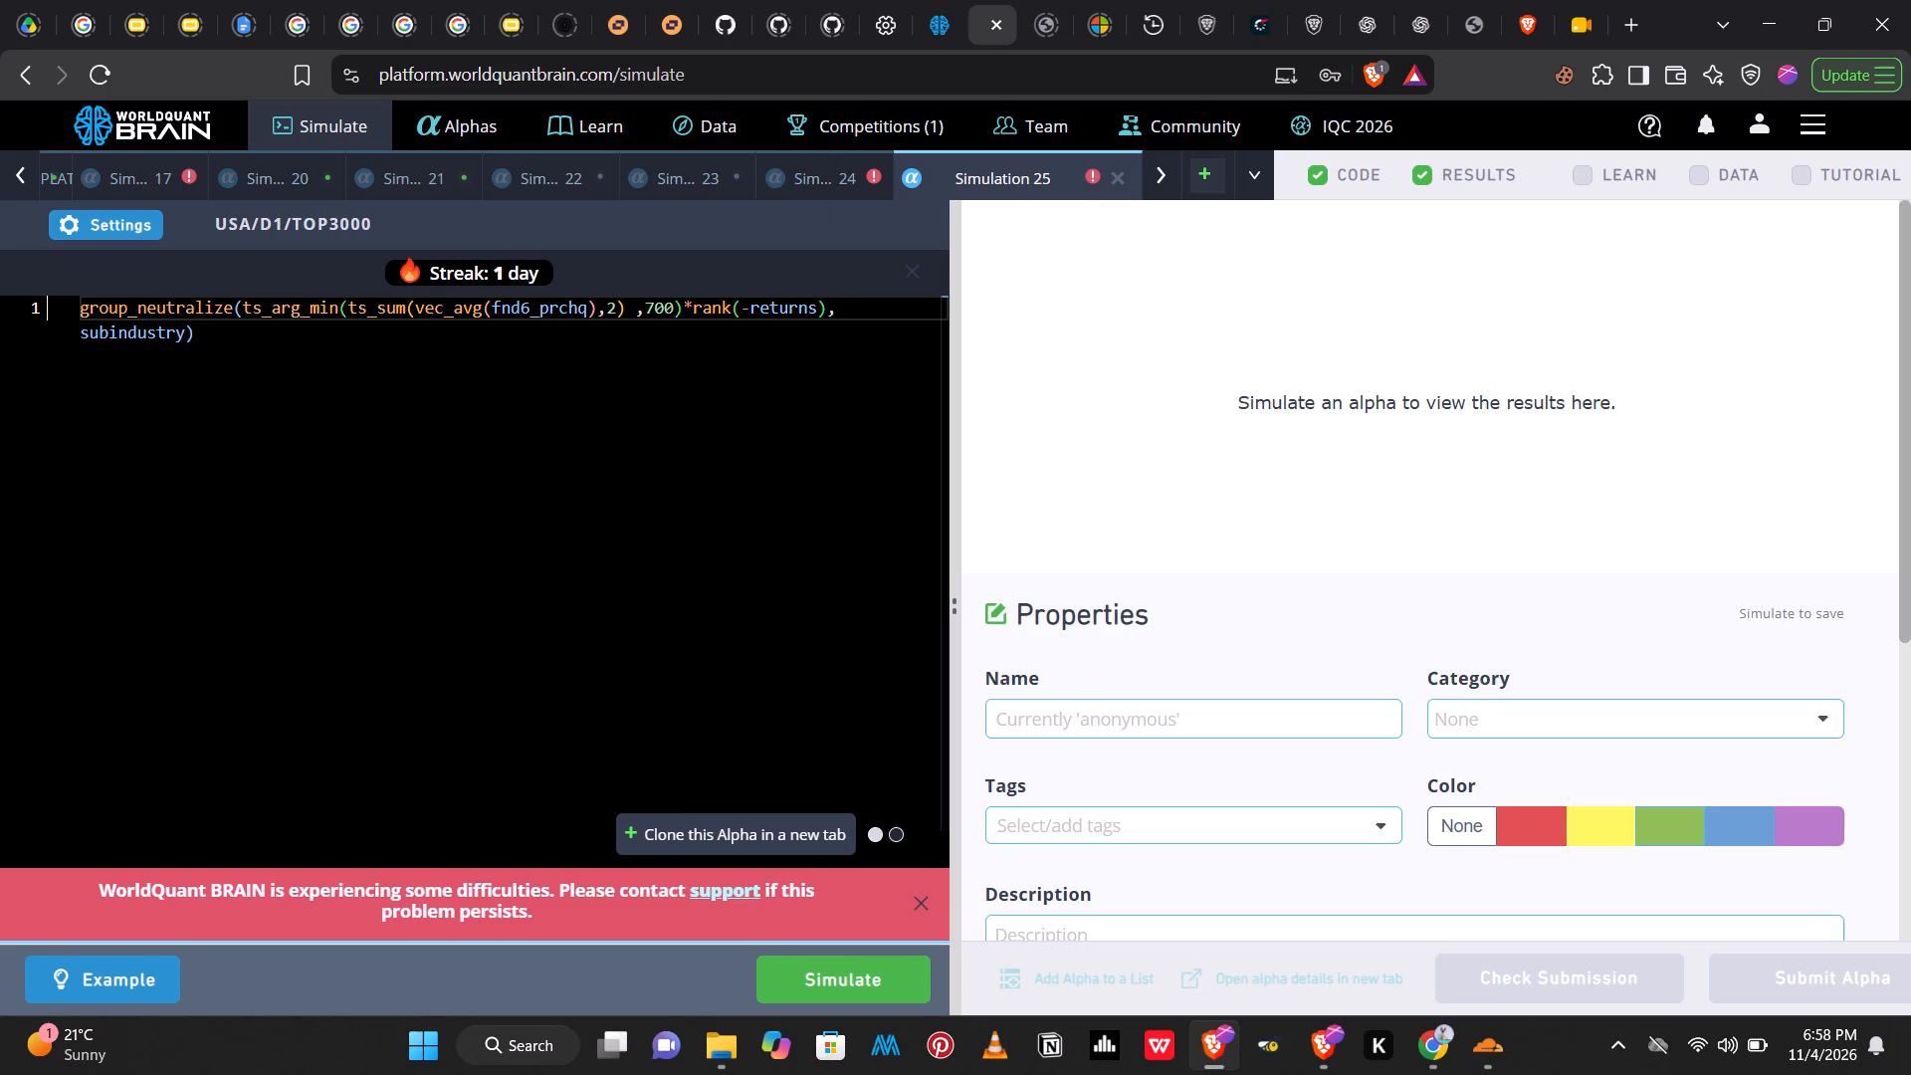
Switch back to Simulation 24, the alpha that uses the fnd6_prchq field.
{"action": "left_click", "coordinate": [825, 175]}
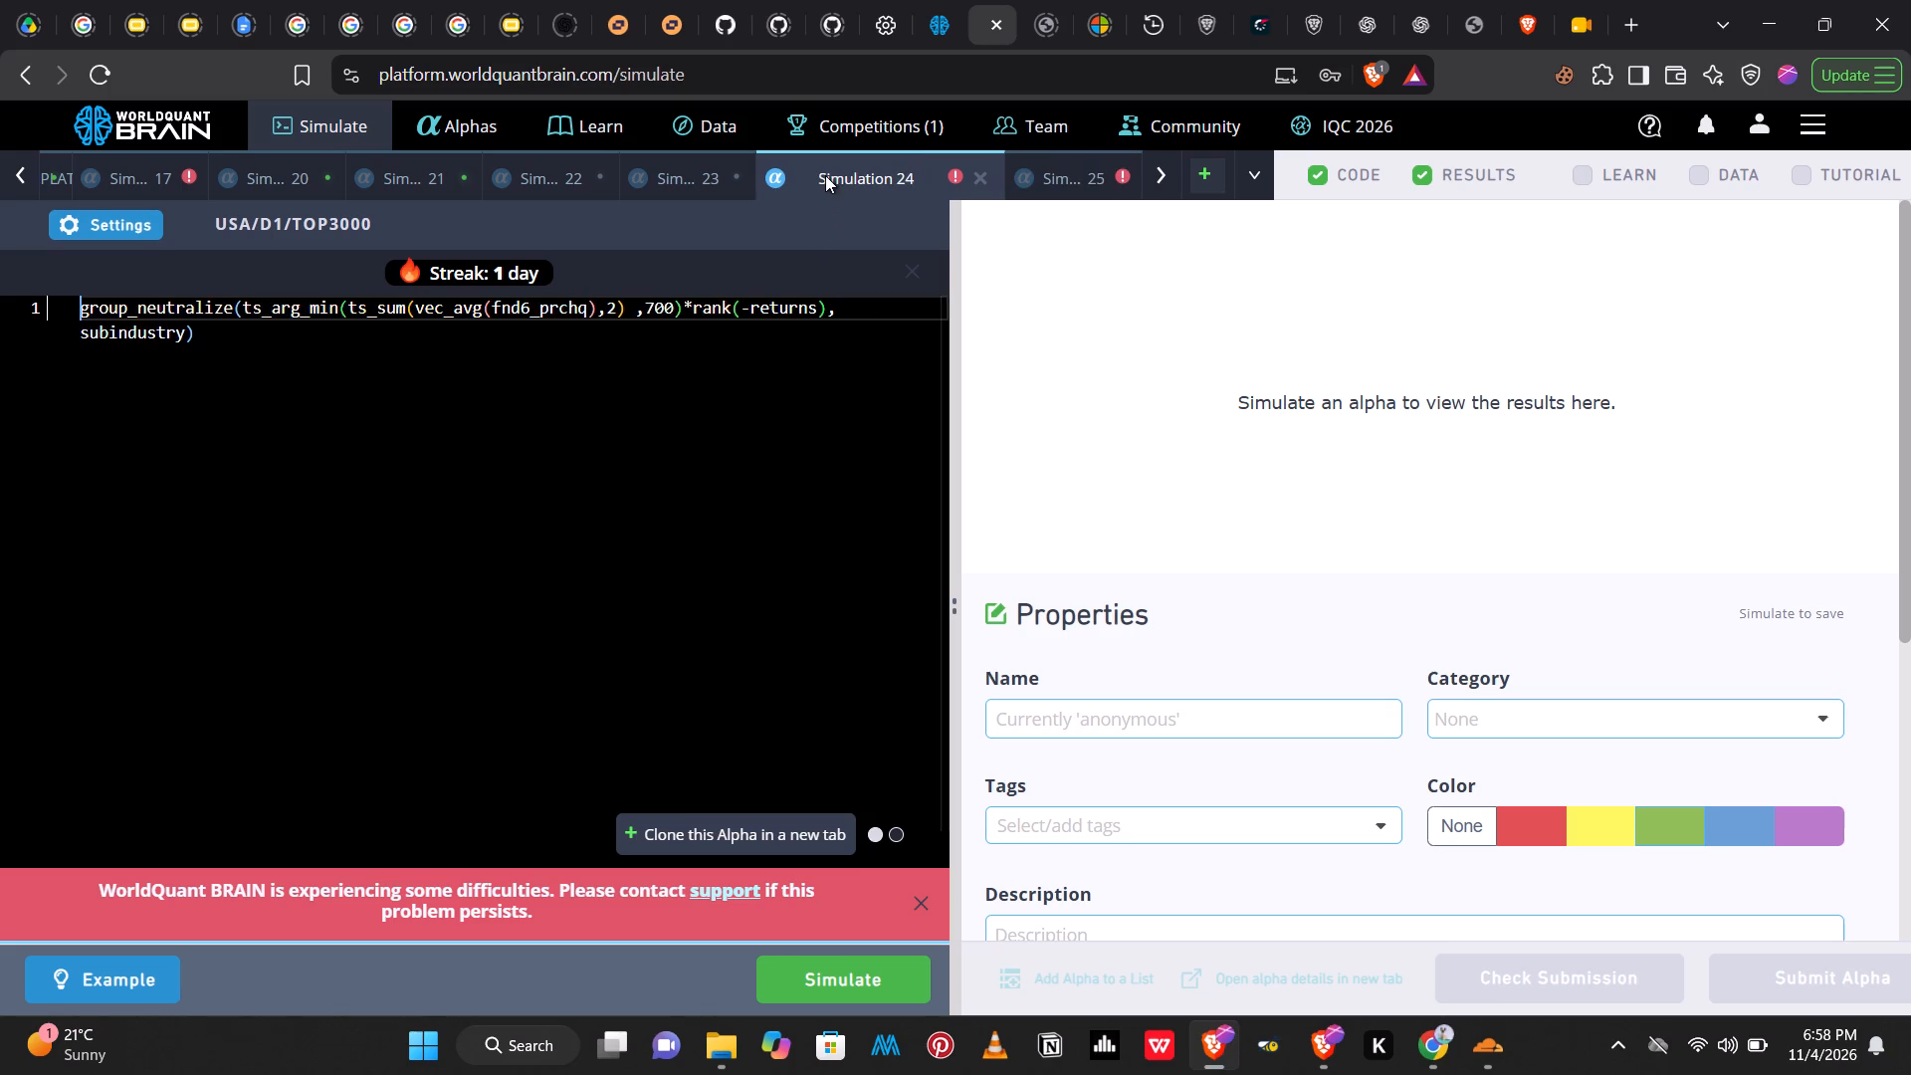
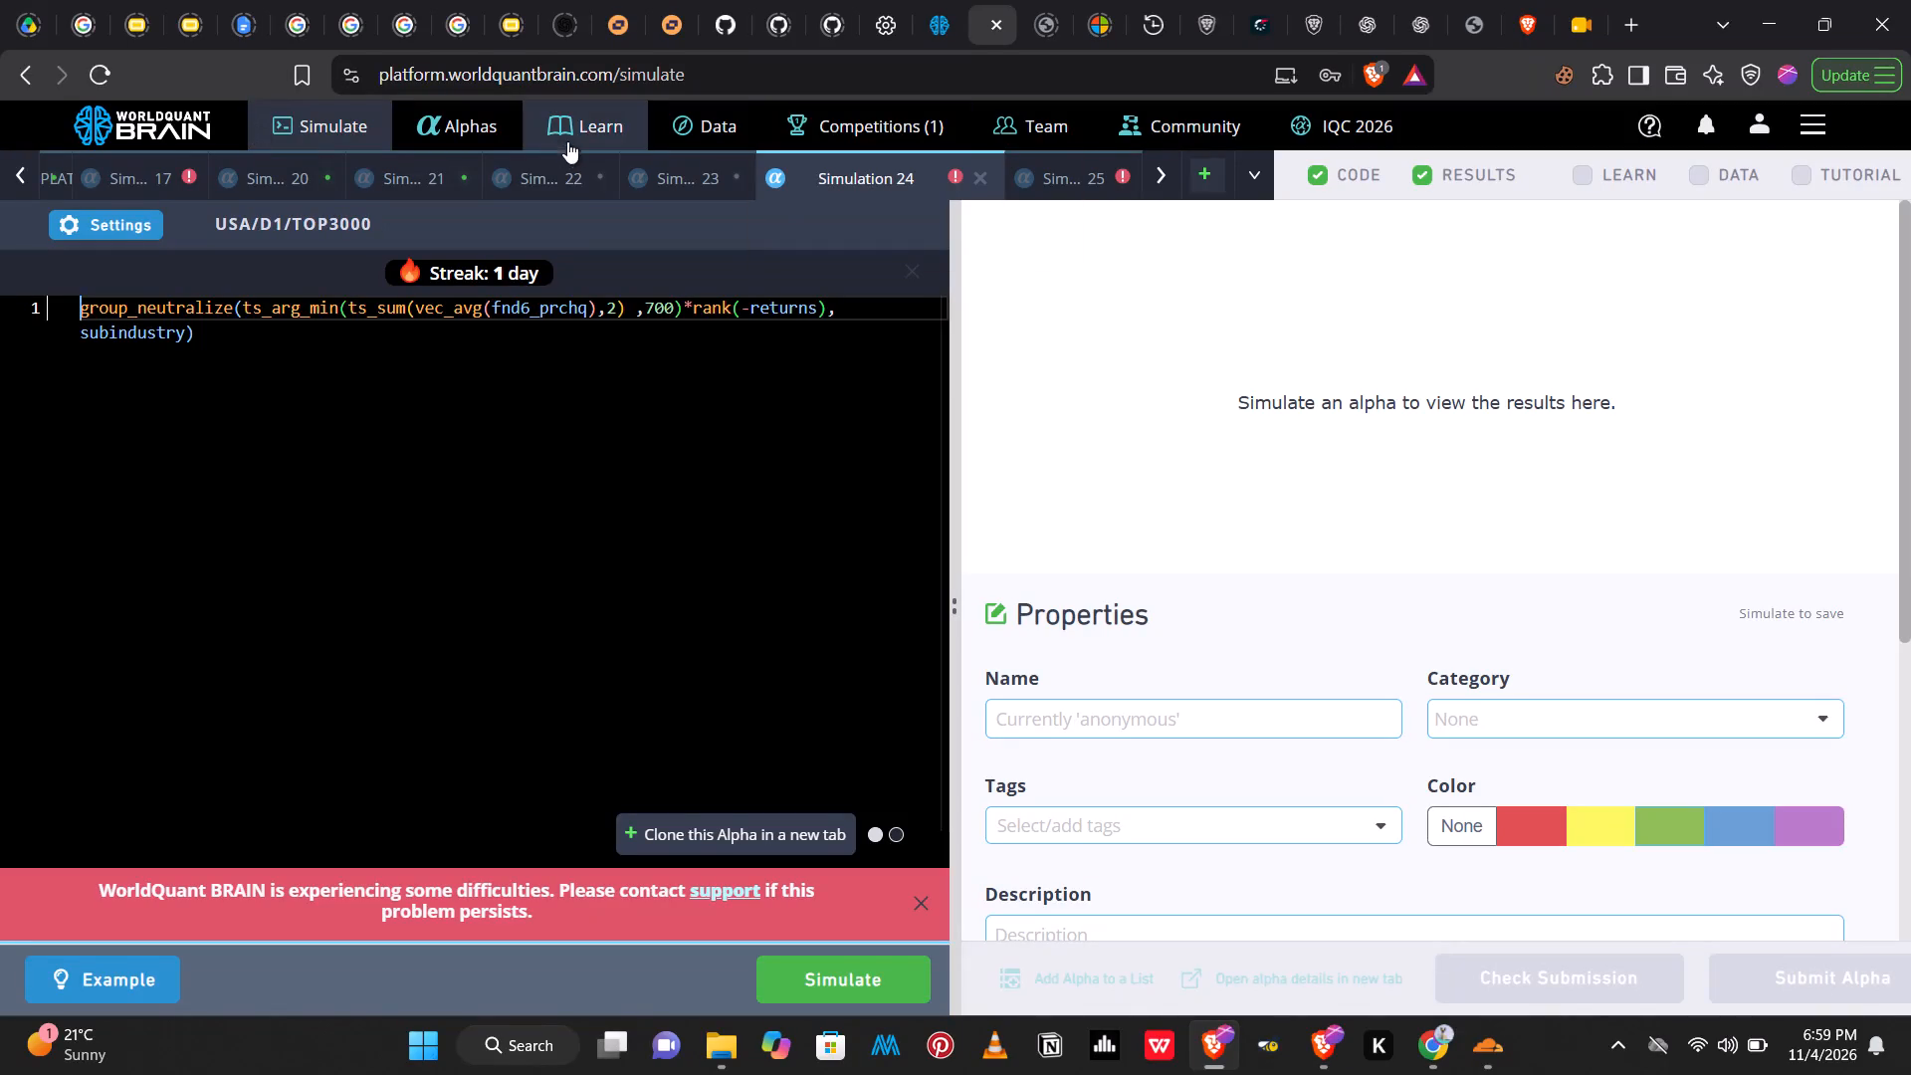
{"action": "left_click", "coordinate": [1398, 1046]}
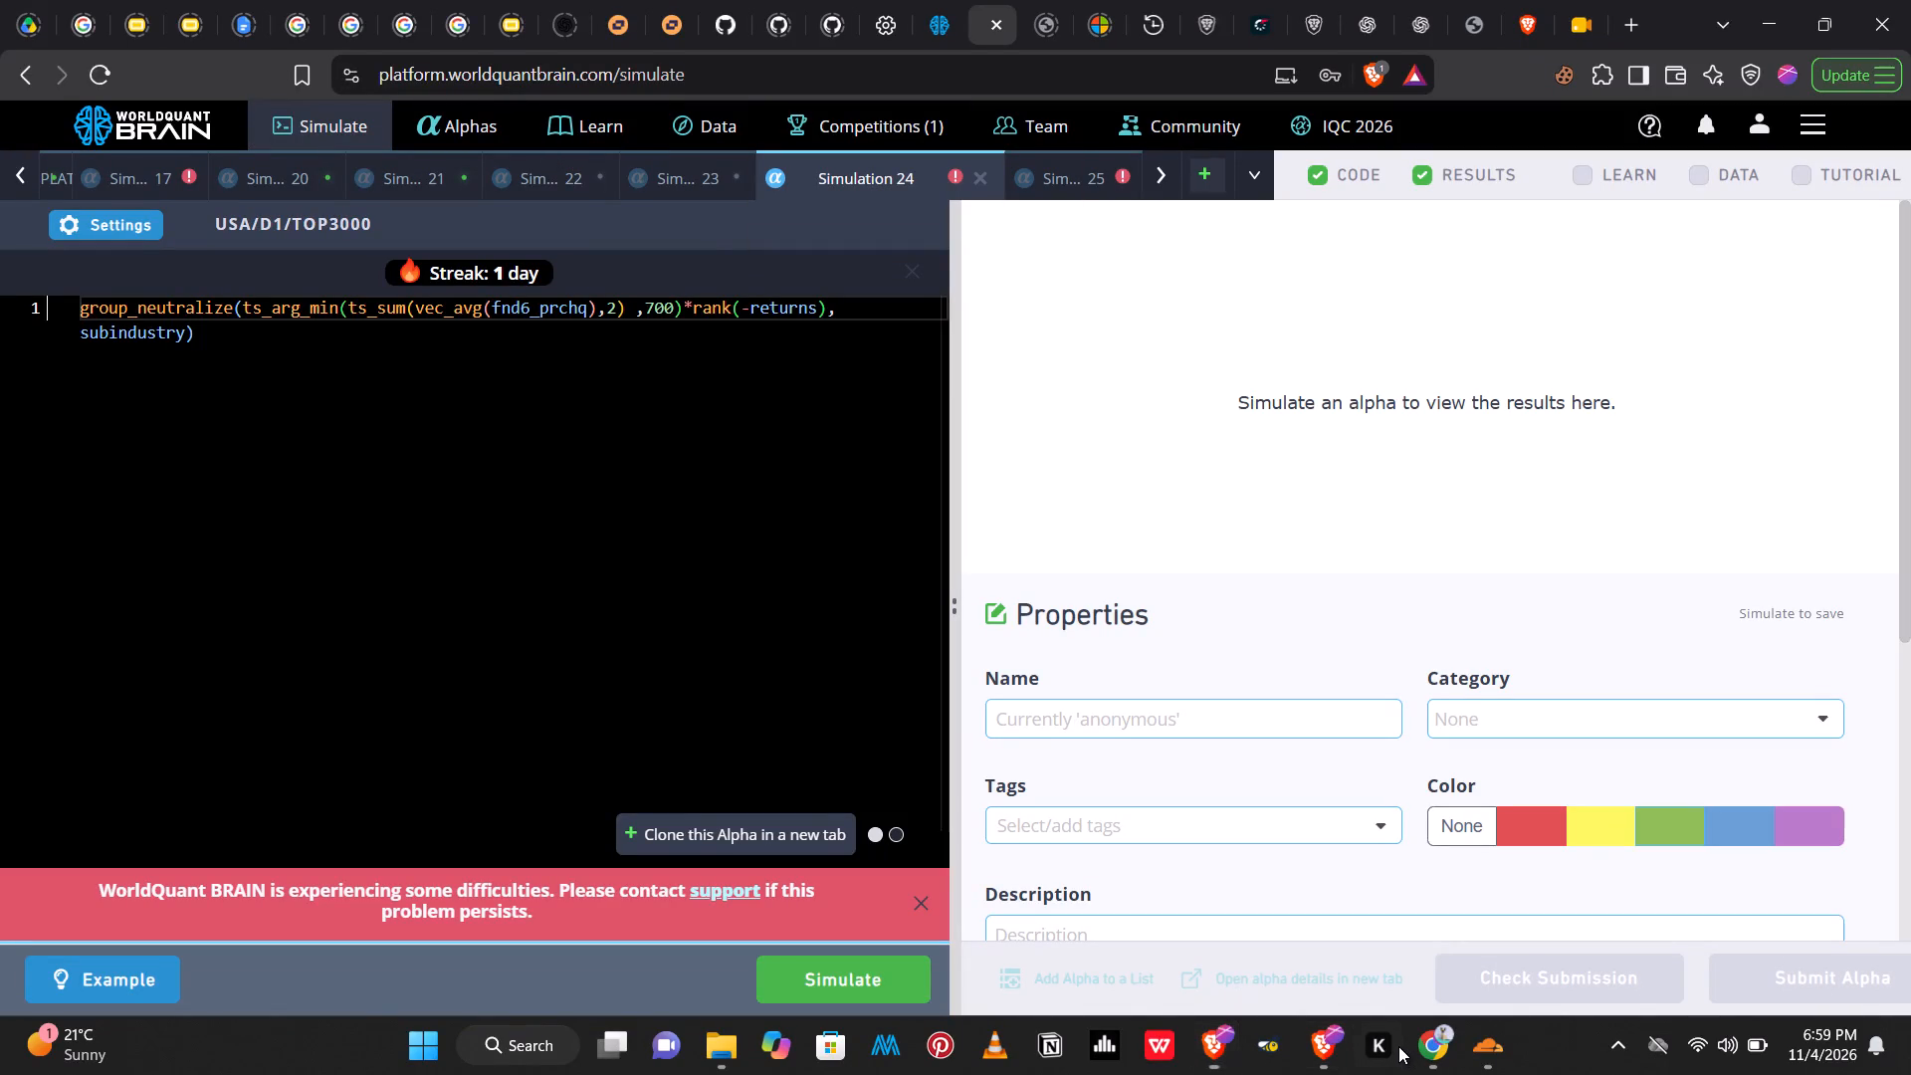
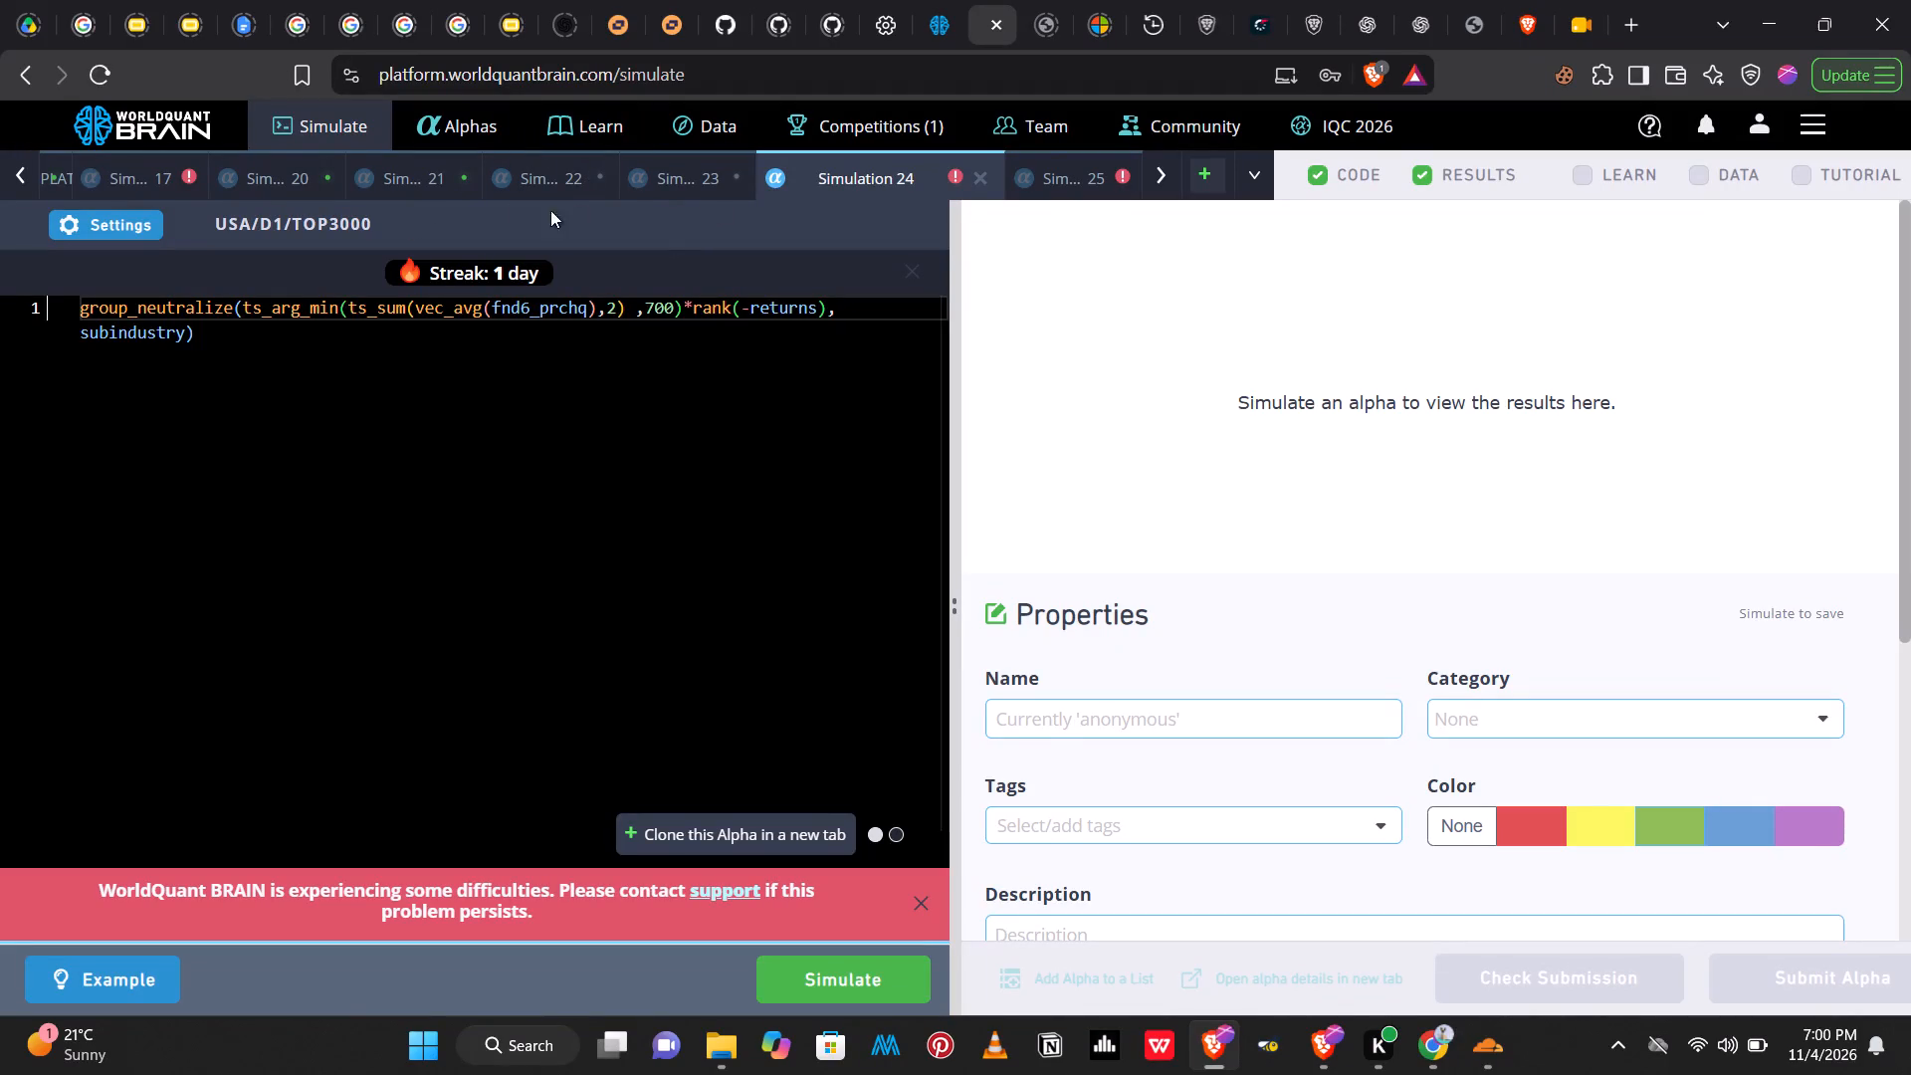
Copy the field name anl4_ads1detailqfv110_bk from the Simulation 23 expression and search the data catalogue for it.
{"action": "left_click", "coordinate": [668, 184]}
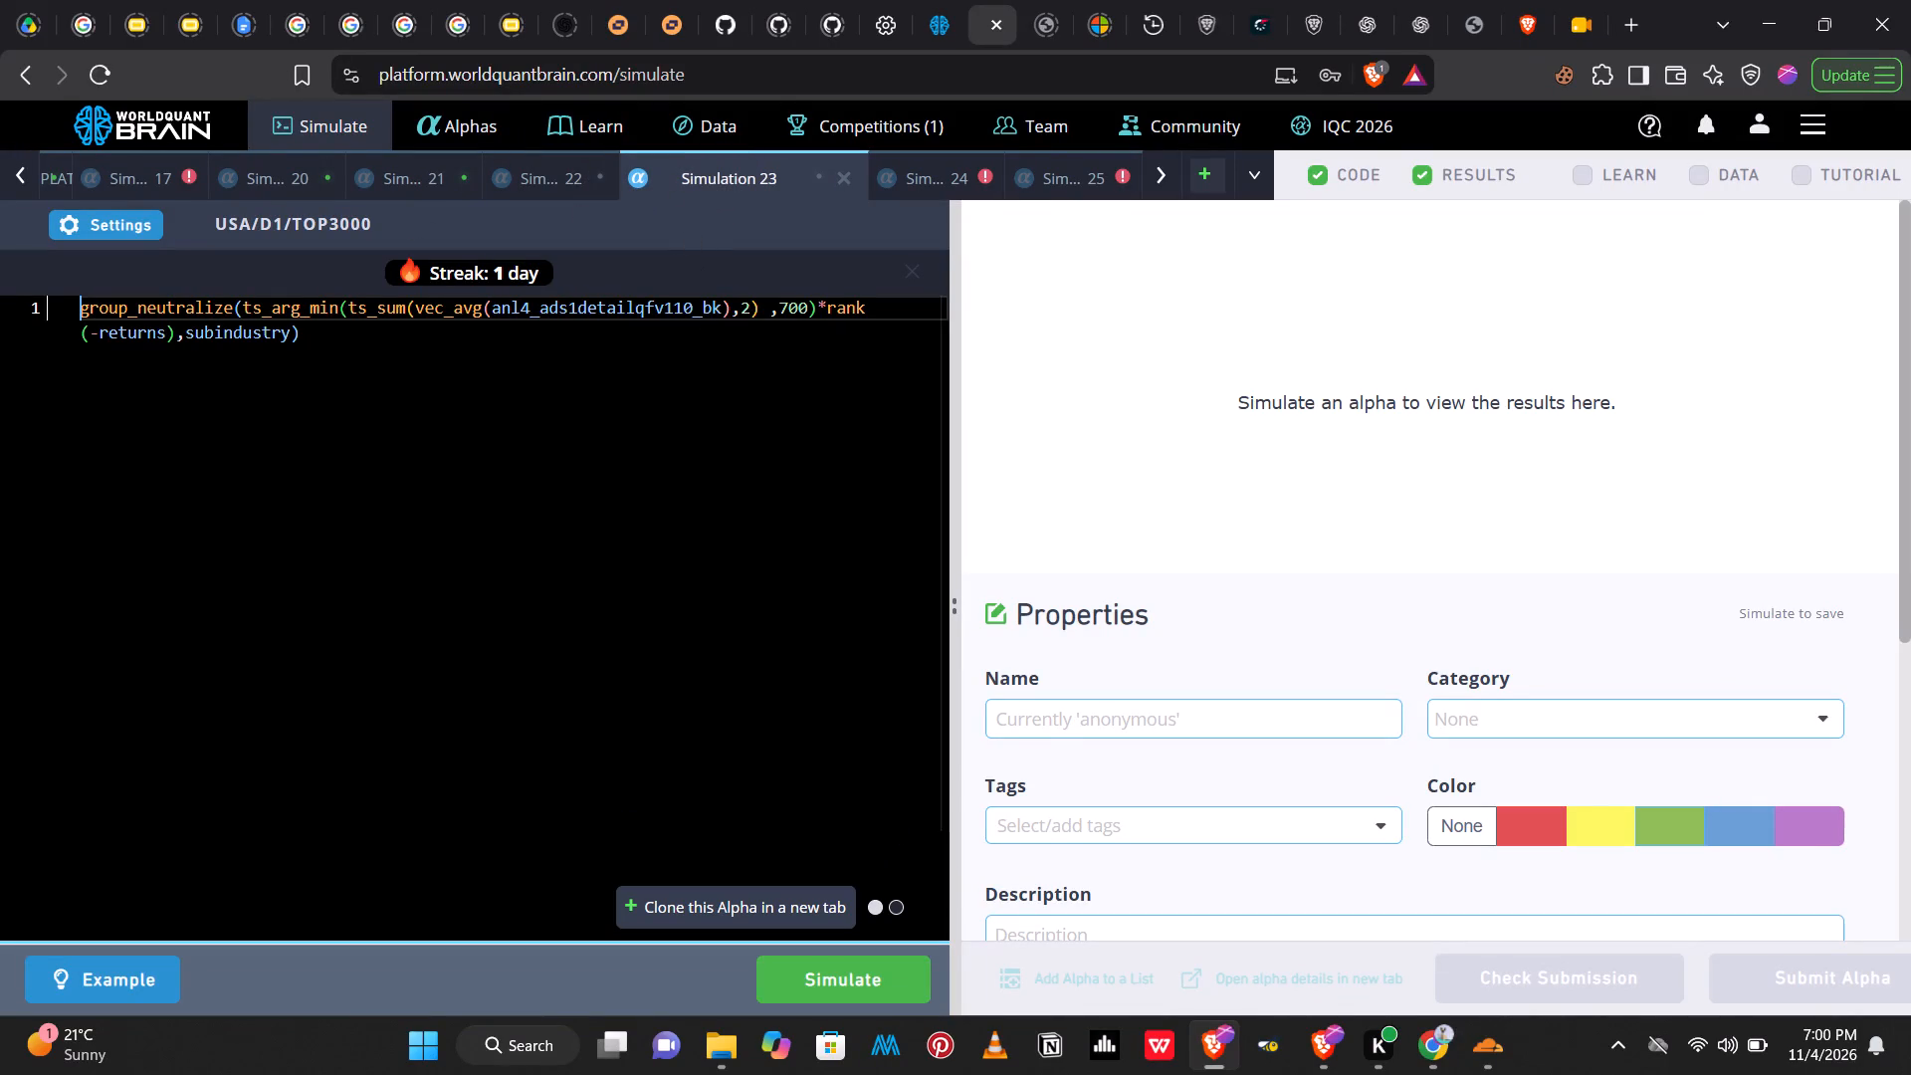
{"action": "left_click_drag", "start_coordinate": [718, 309], "coordinate": [575, 315]}
{"action": "left_click_drag", "start_coordinate": [575, 315], "coordinate": [498, 309]}
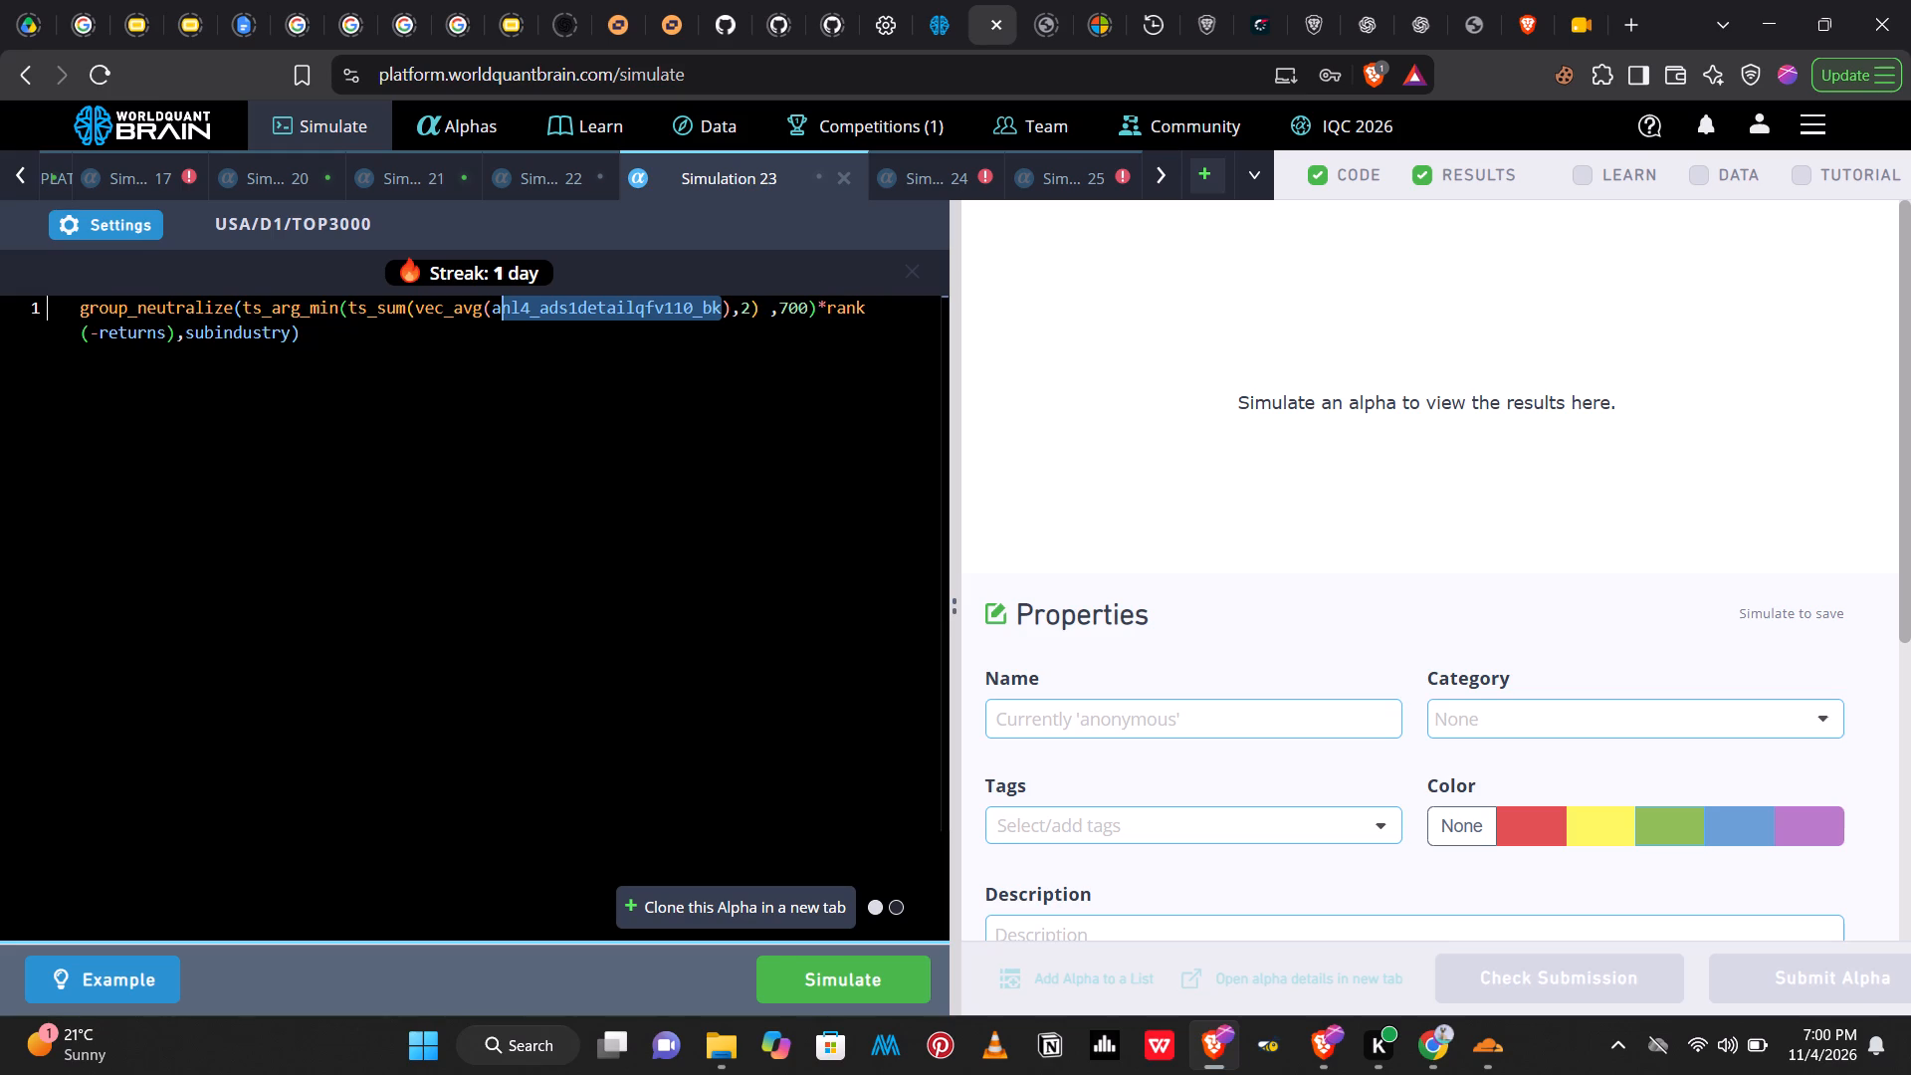
{"action": "left_click_drag", "start_coordinate": [498, 309], "coordinate": [496, 309]}
{"action": "key", "text": "ctrl+c"}
{"action": "left_click", "coordinate": [719, 116]}
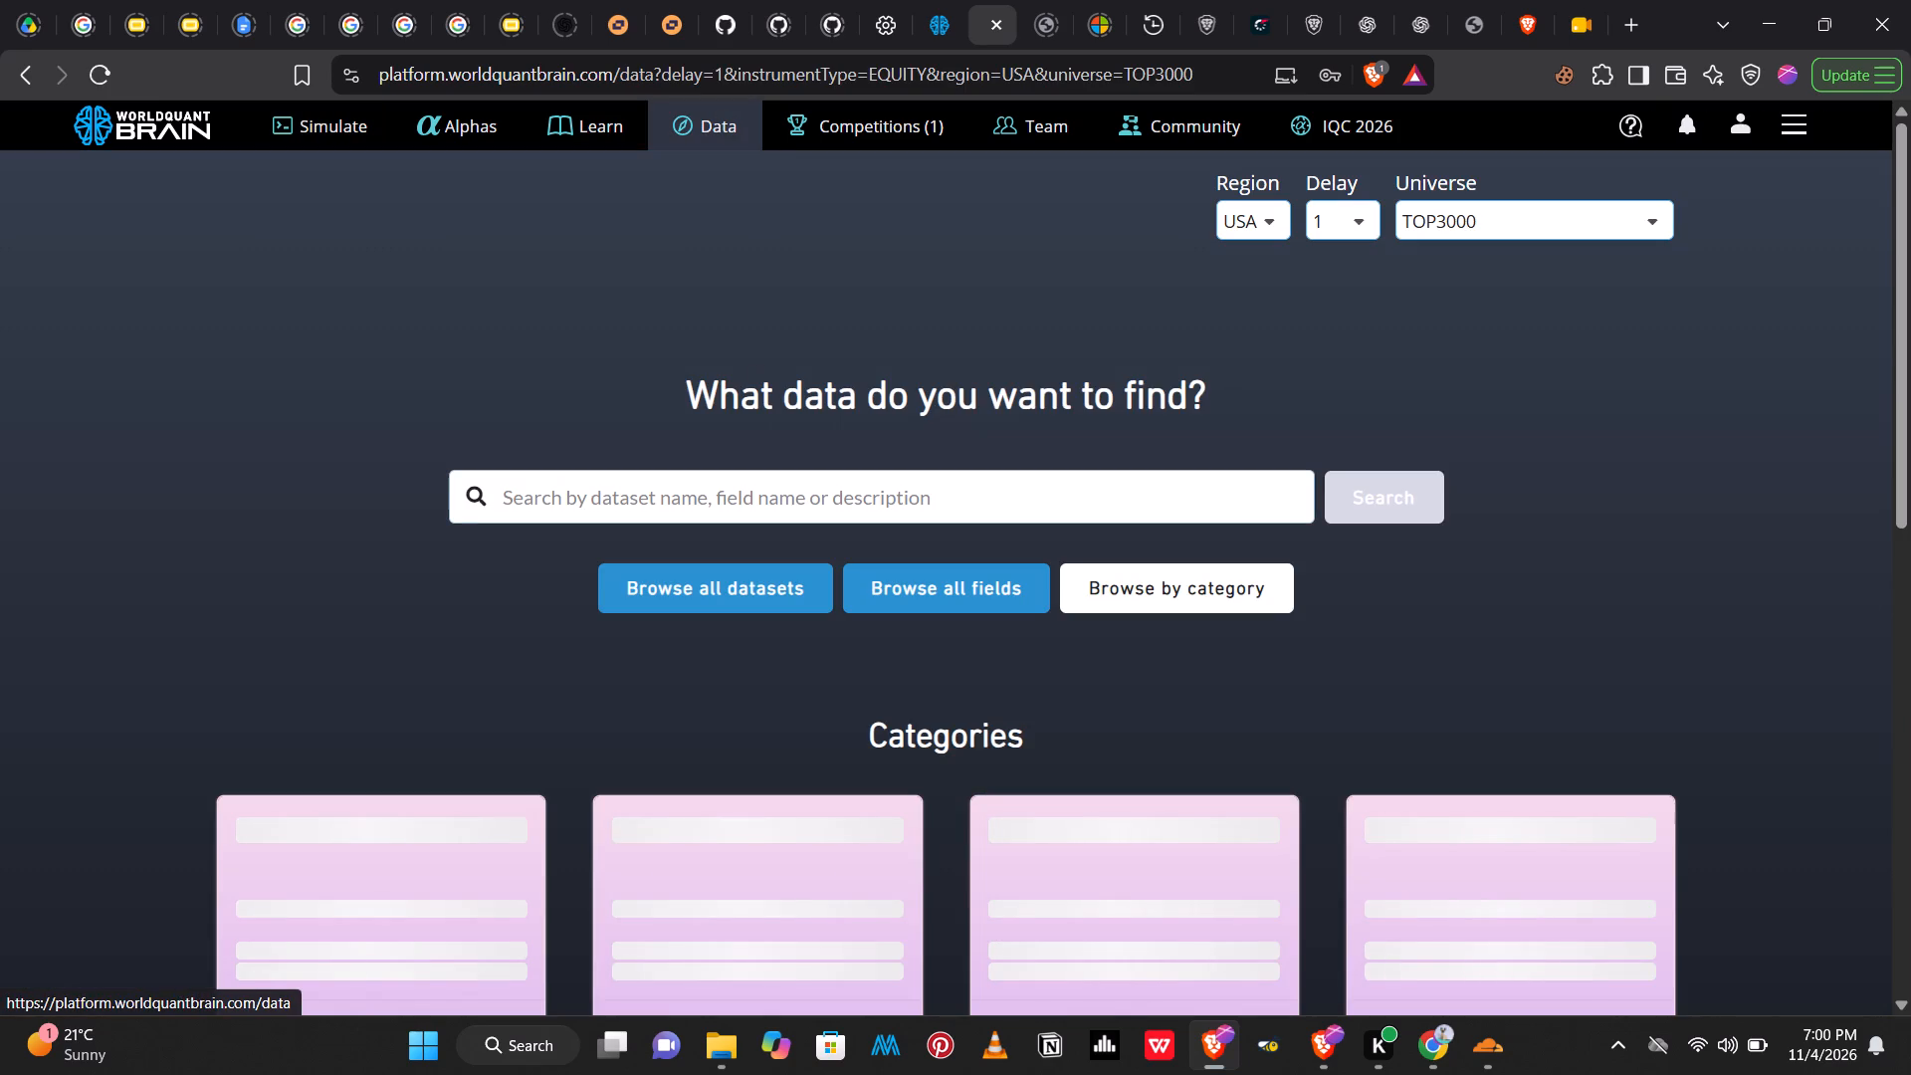
{"action": "key", "text": "ctrl+v"}
{"action": "left_click", "coordinate": [1365, 492]}
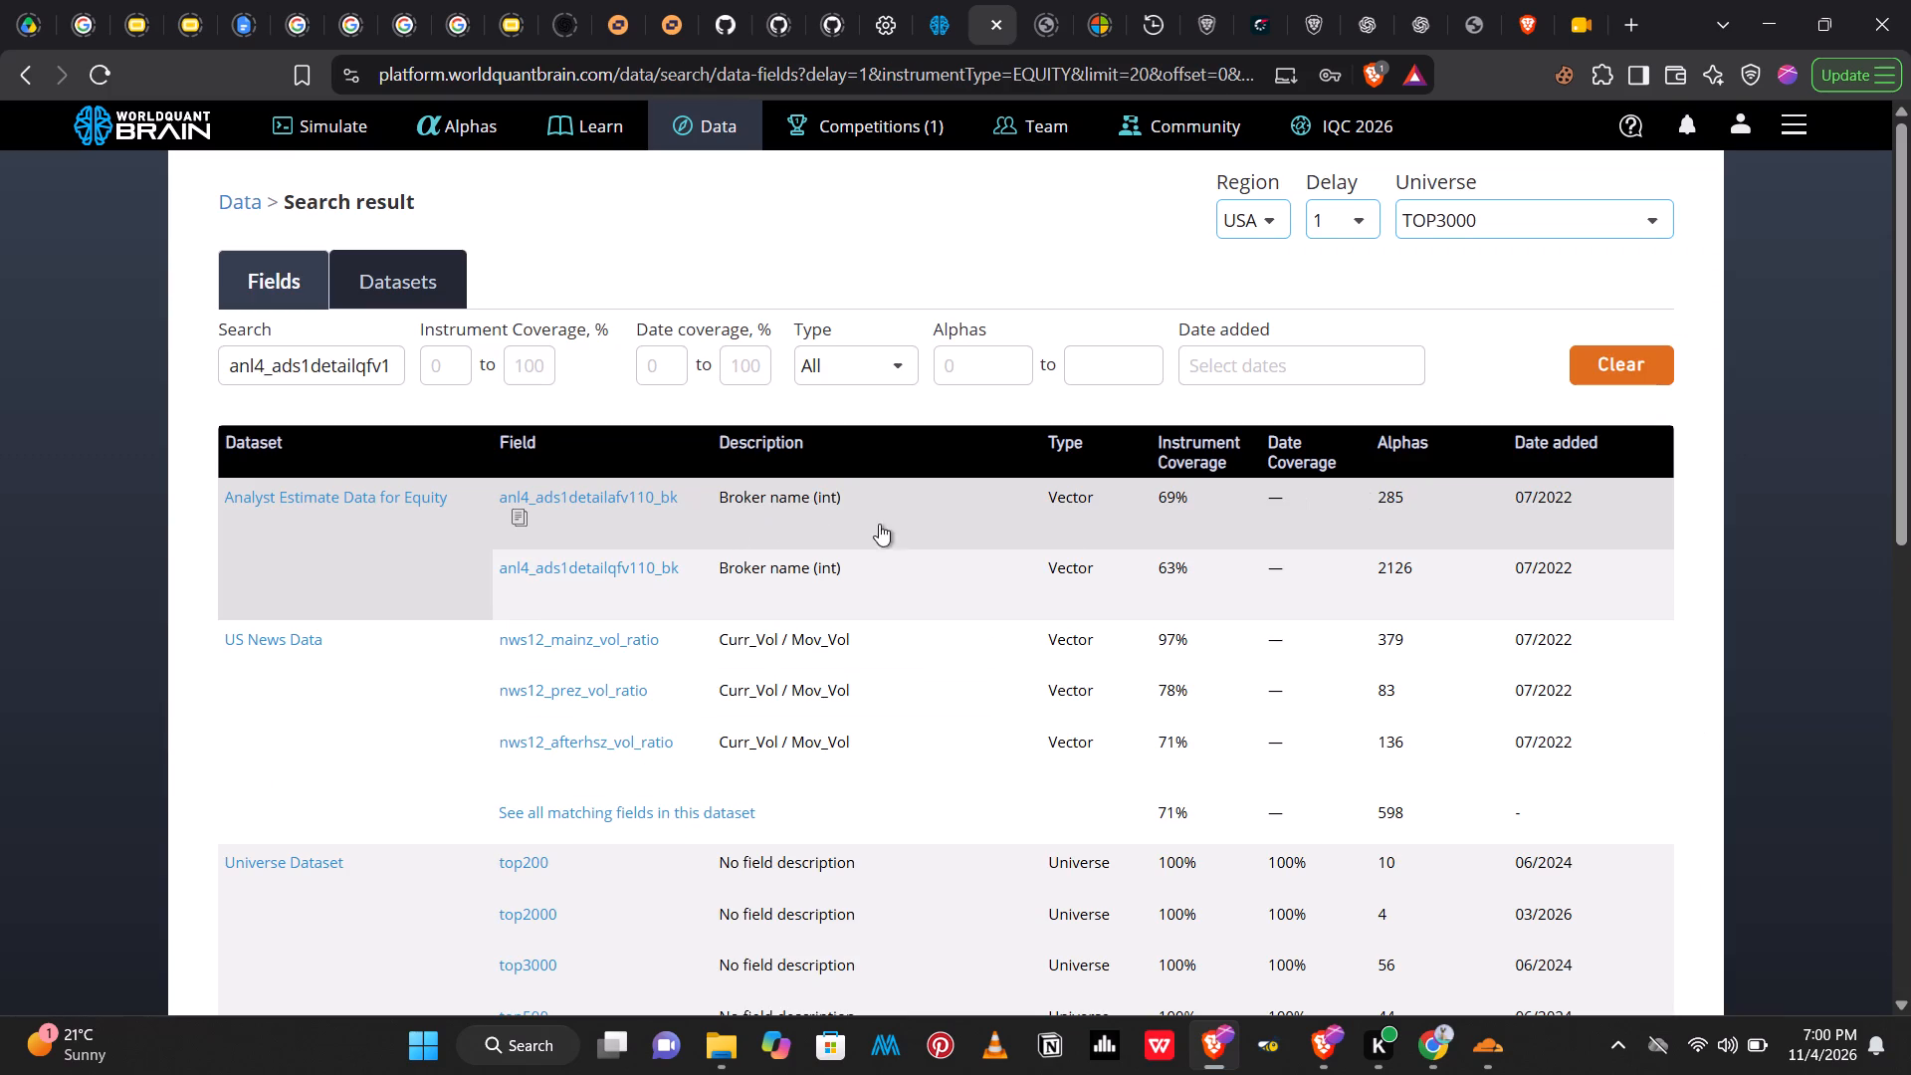
Set the page size of the field search results to 50.
{"action": "left_click", "coordinate": [1897, 322]}
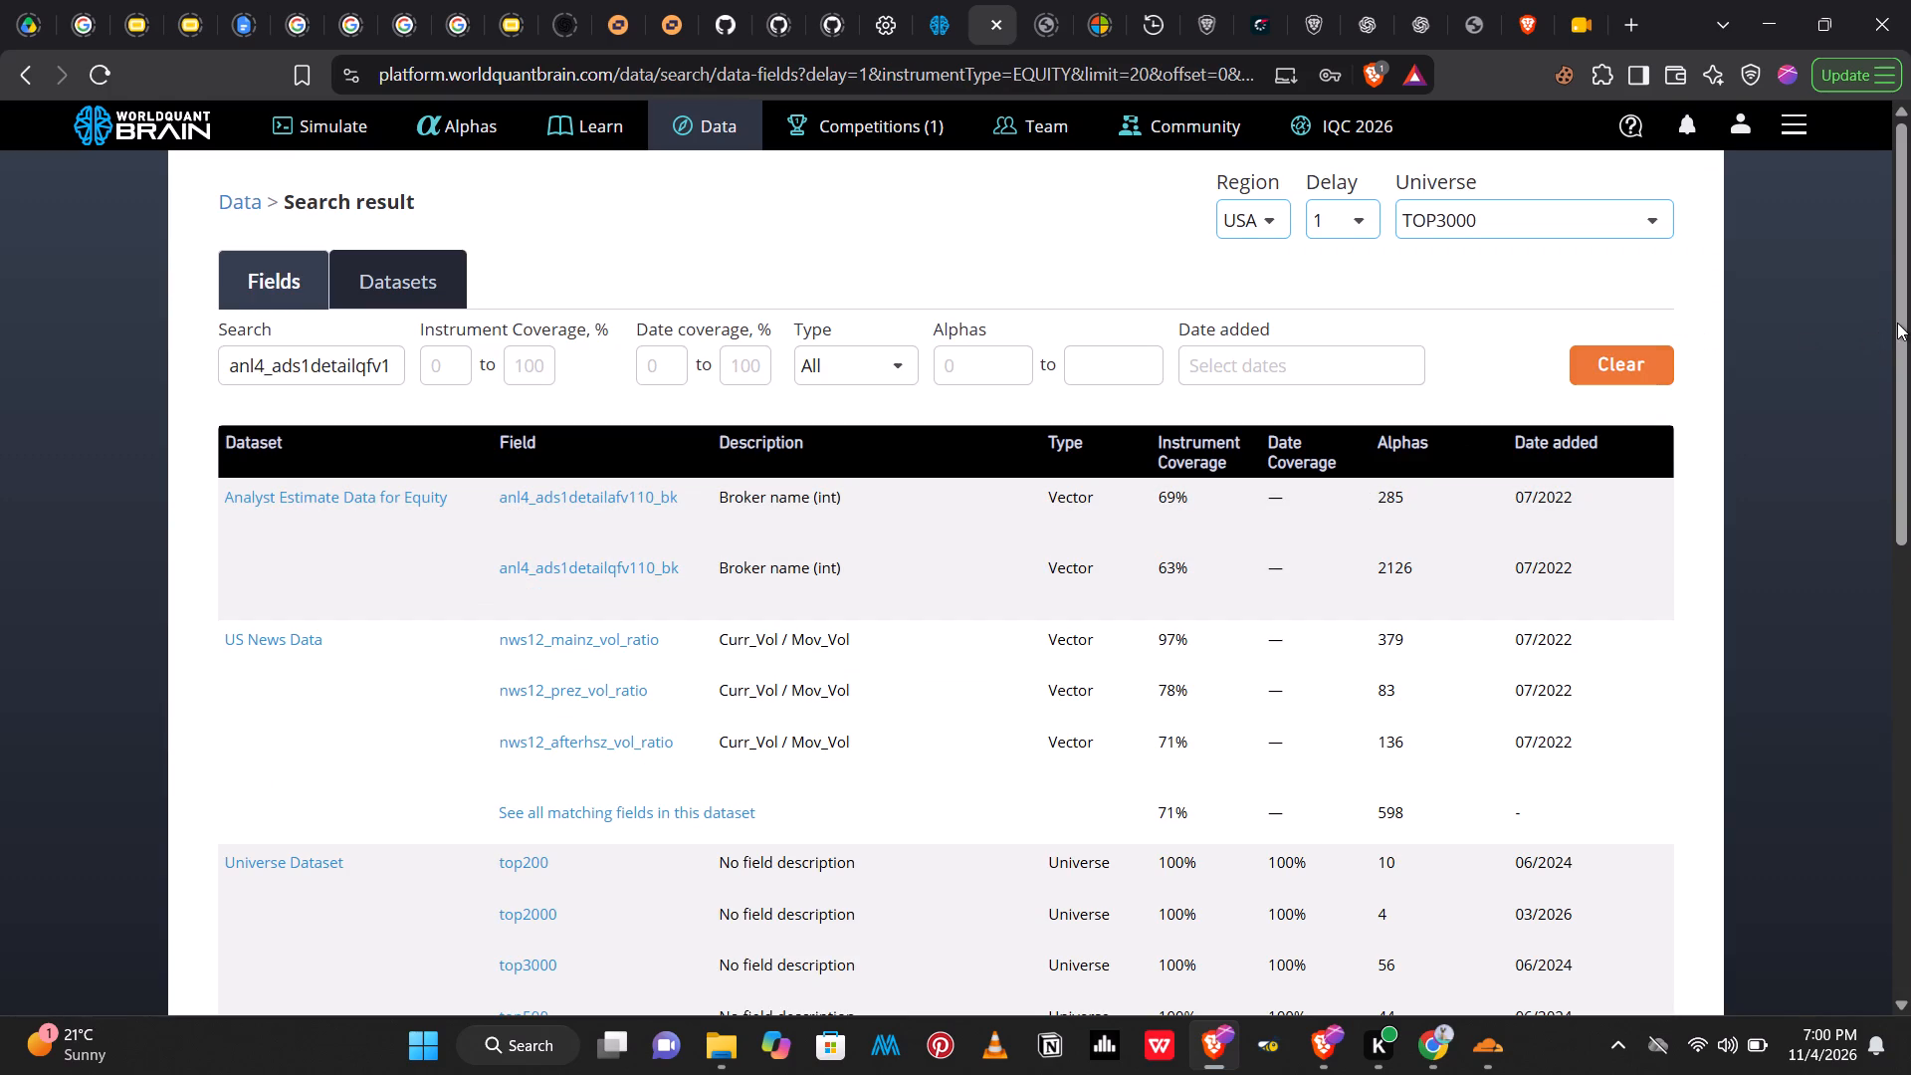
{"action": "left_click_drag", "start_coordinate": [1899, 322], "coordinate": [1910, 512]}
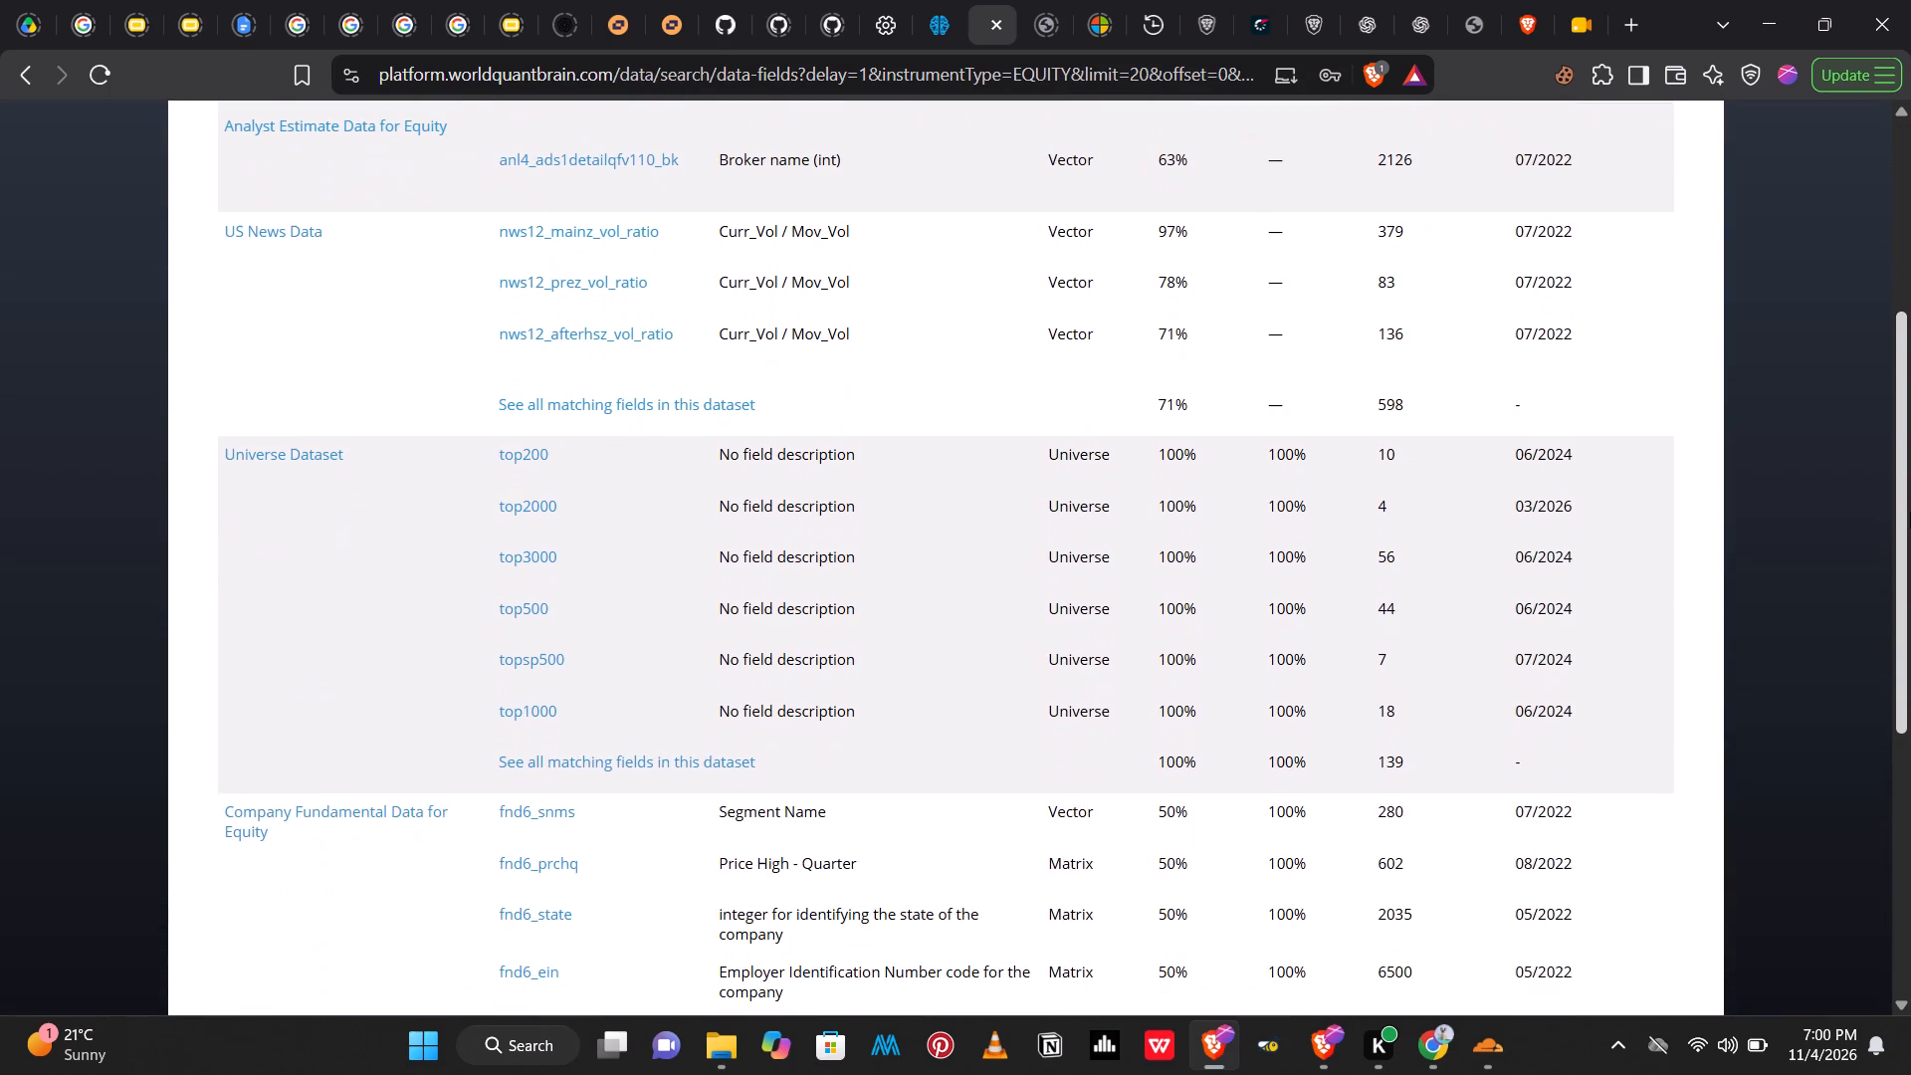
{"action": "left_click_drag", "start_coordinate": [1910, 512], "coordinate": [1910, 704]}
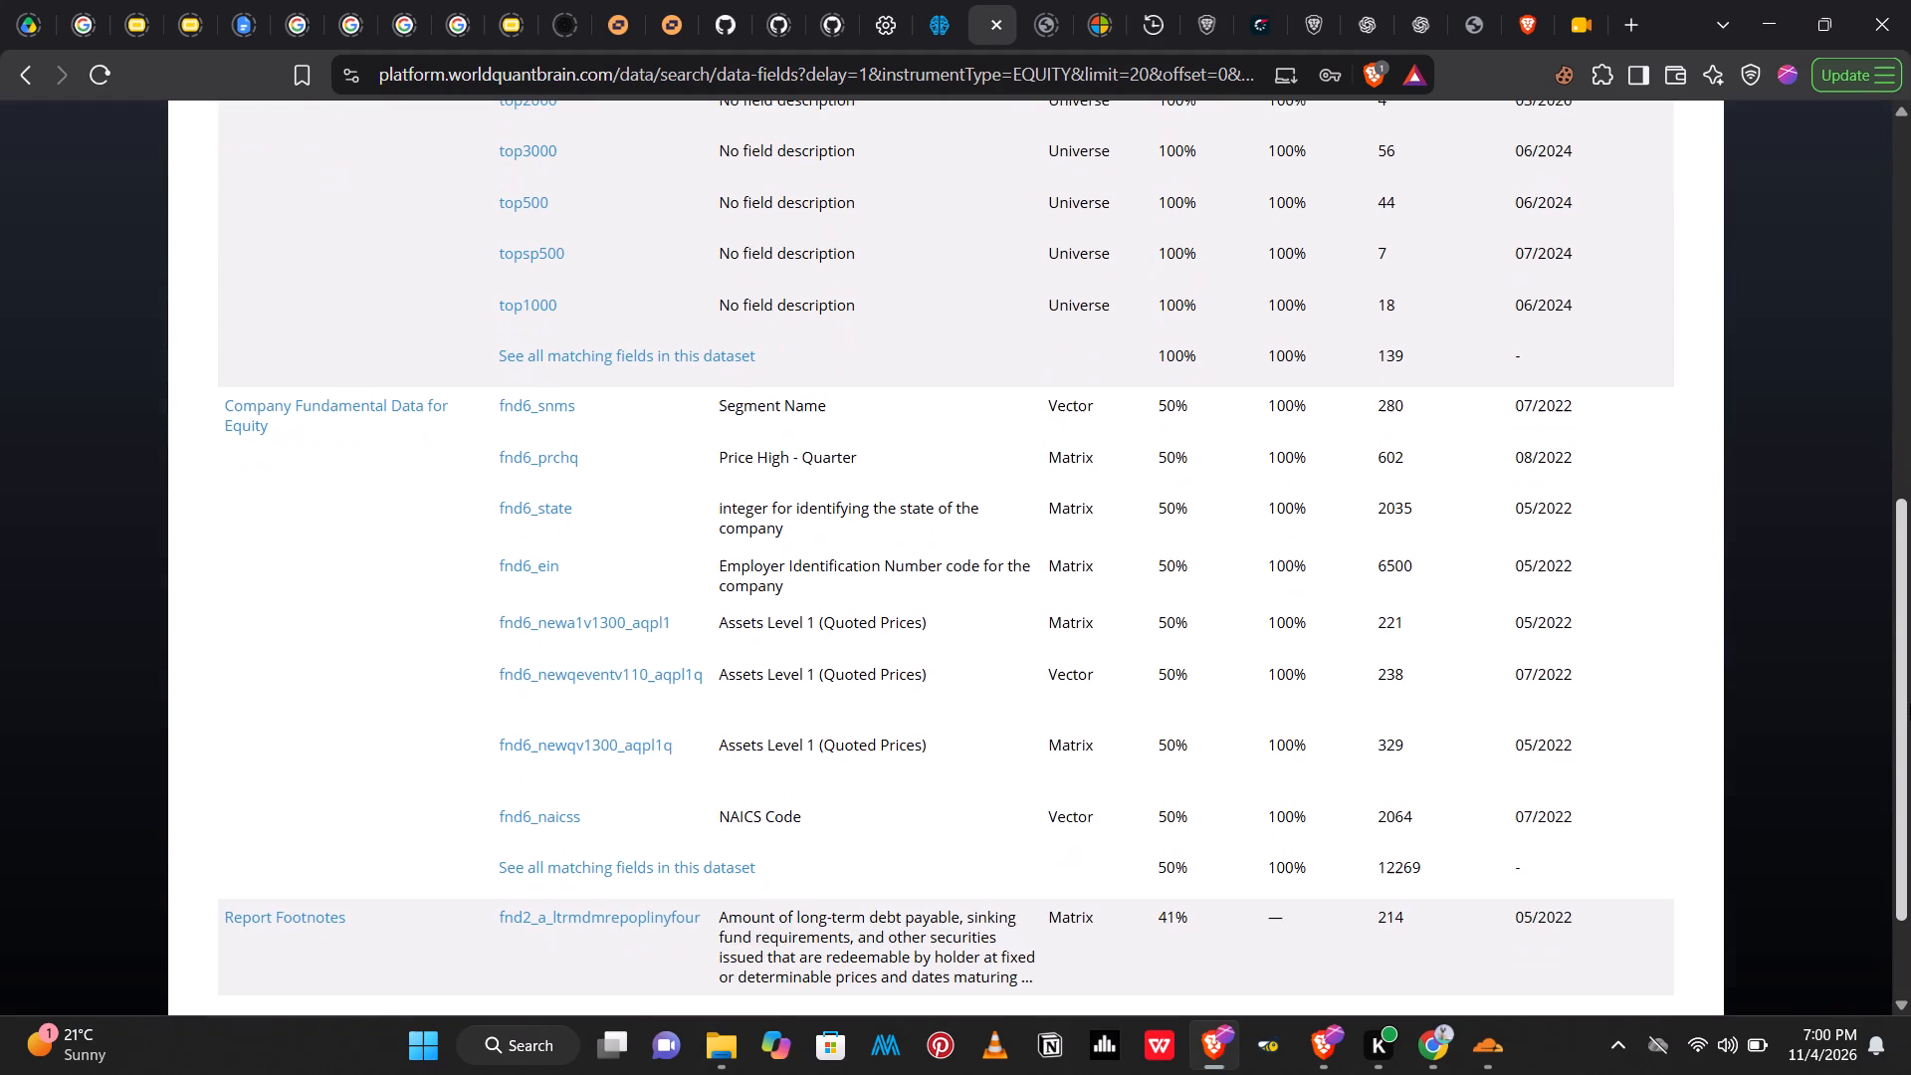
{"action": "left_click_drag", "start_coordinate": [1910, 704], "coordinate": [1910, 776]}
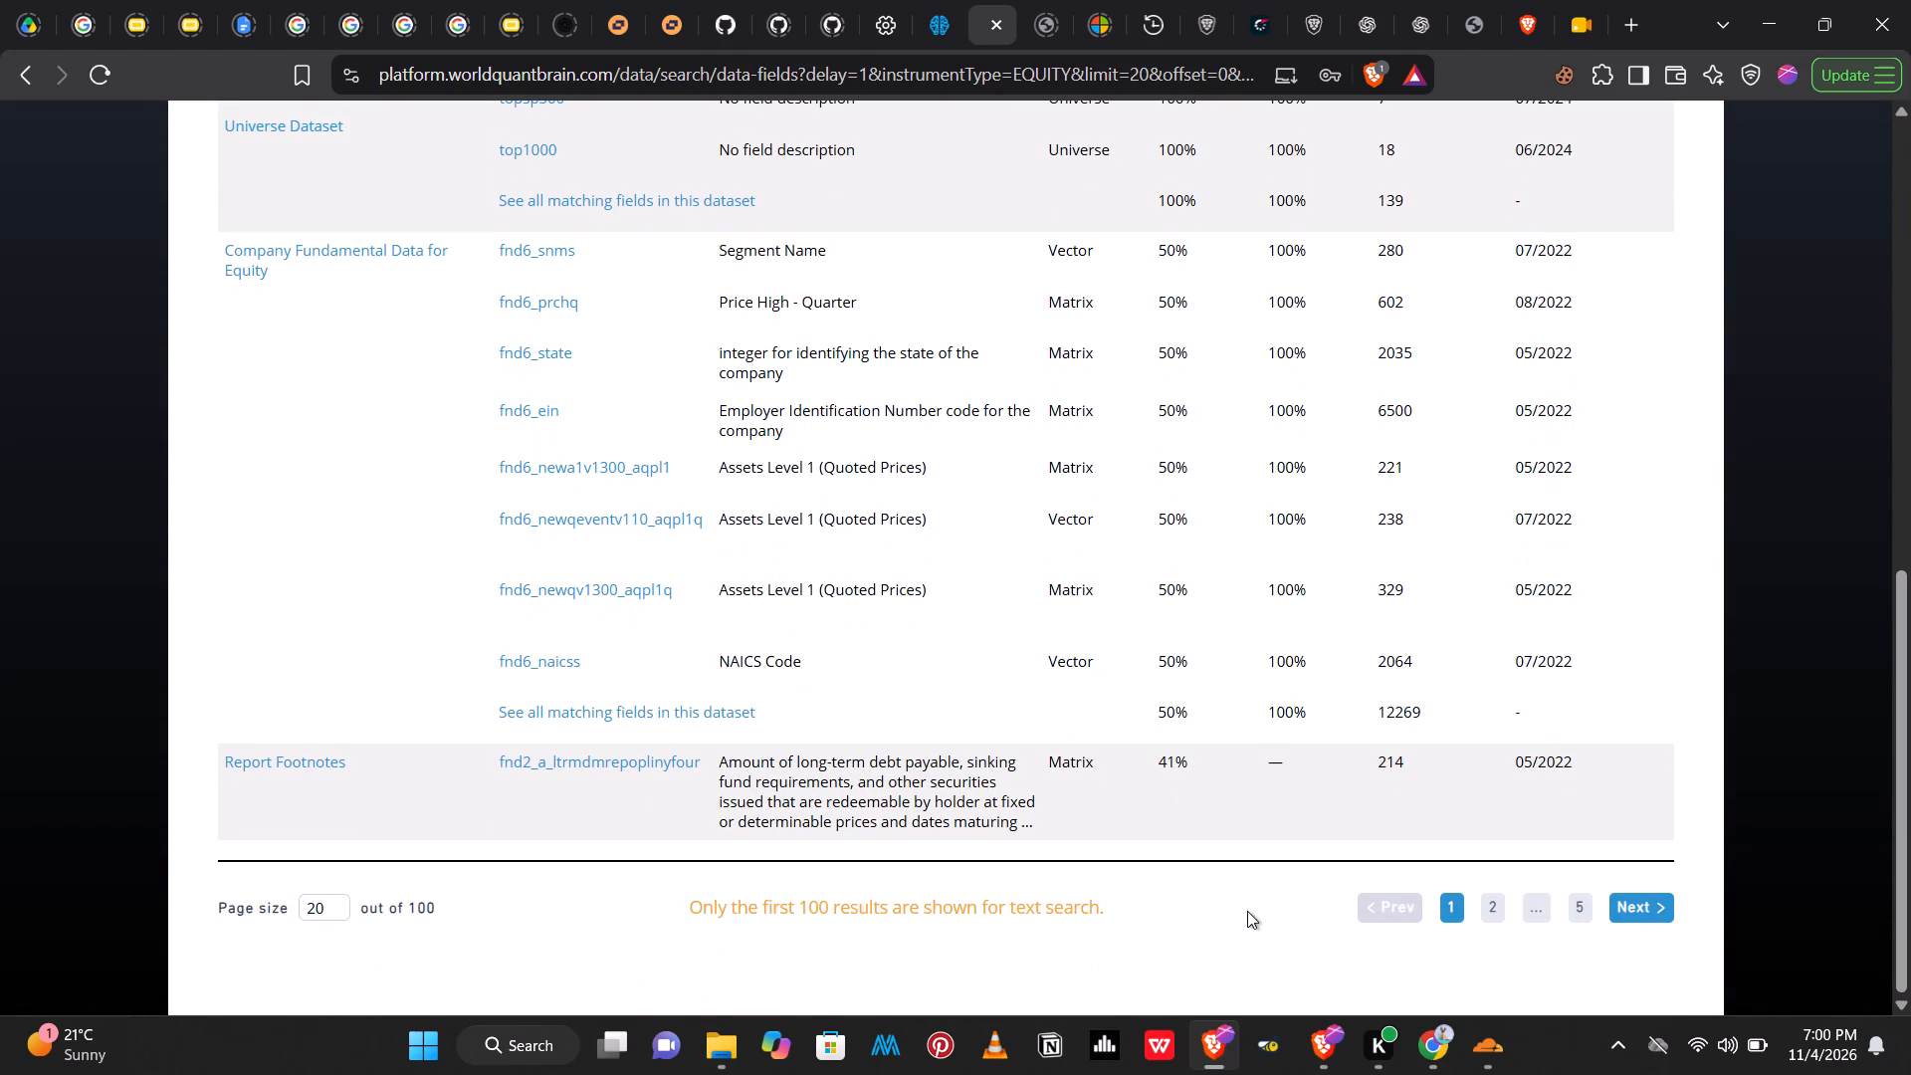
{"action": "left_click", "coordinate": [309, 909]}
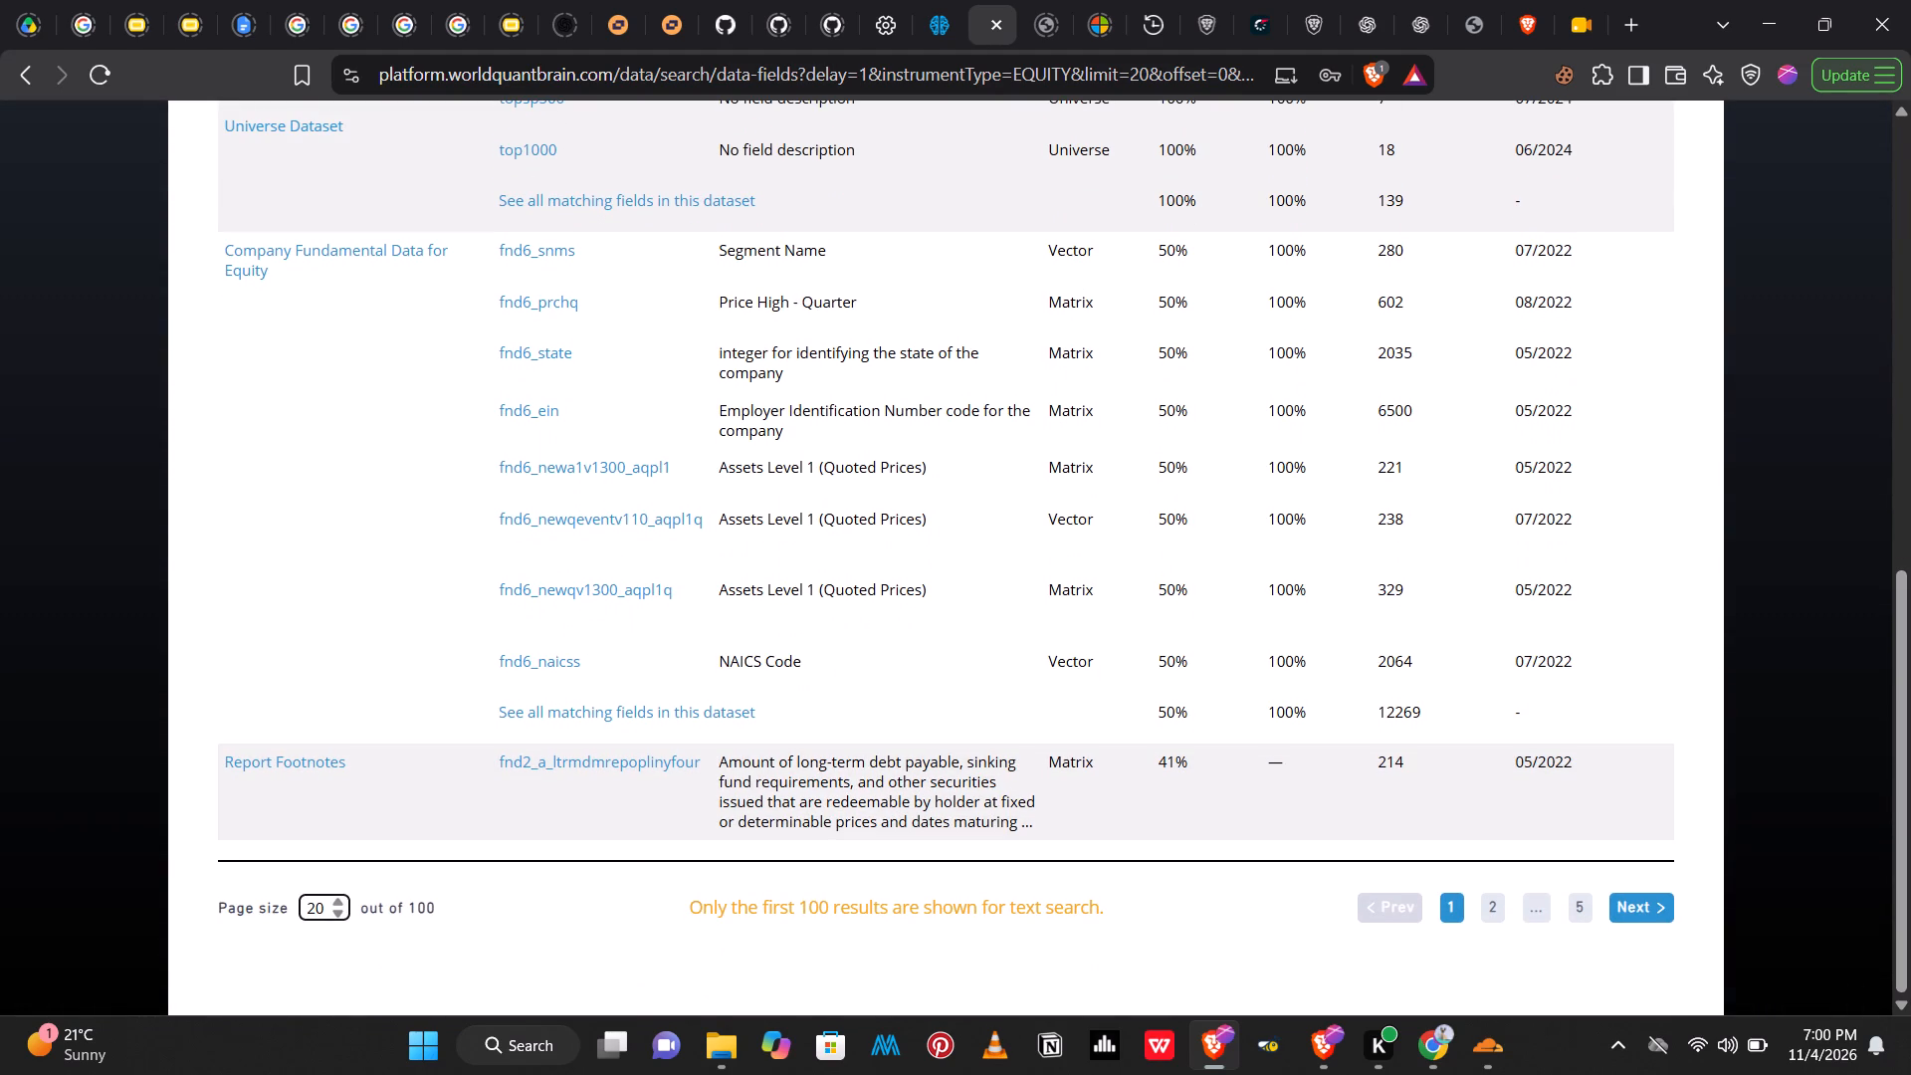
{"action": "key", "text": "Right"}
{"action": "key", "text": "BackSpace"}
{"action": "key", "text": "5"}
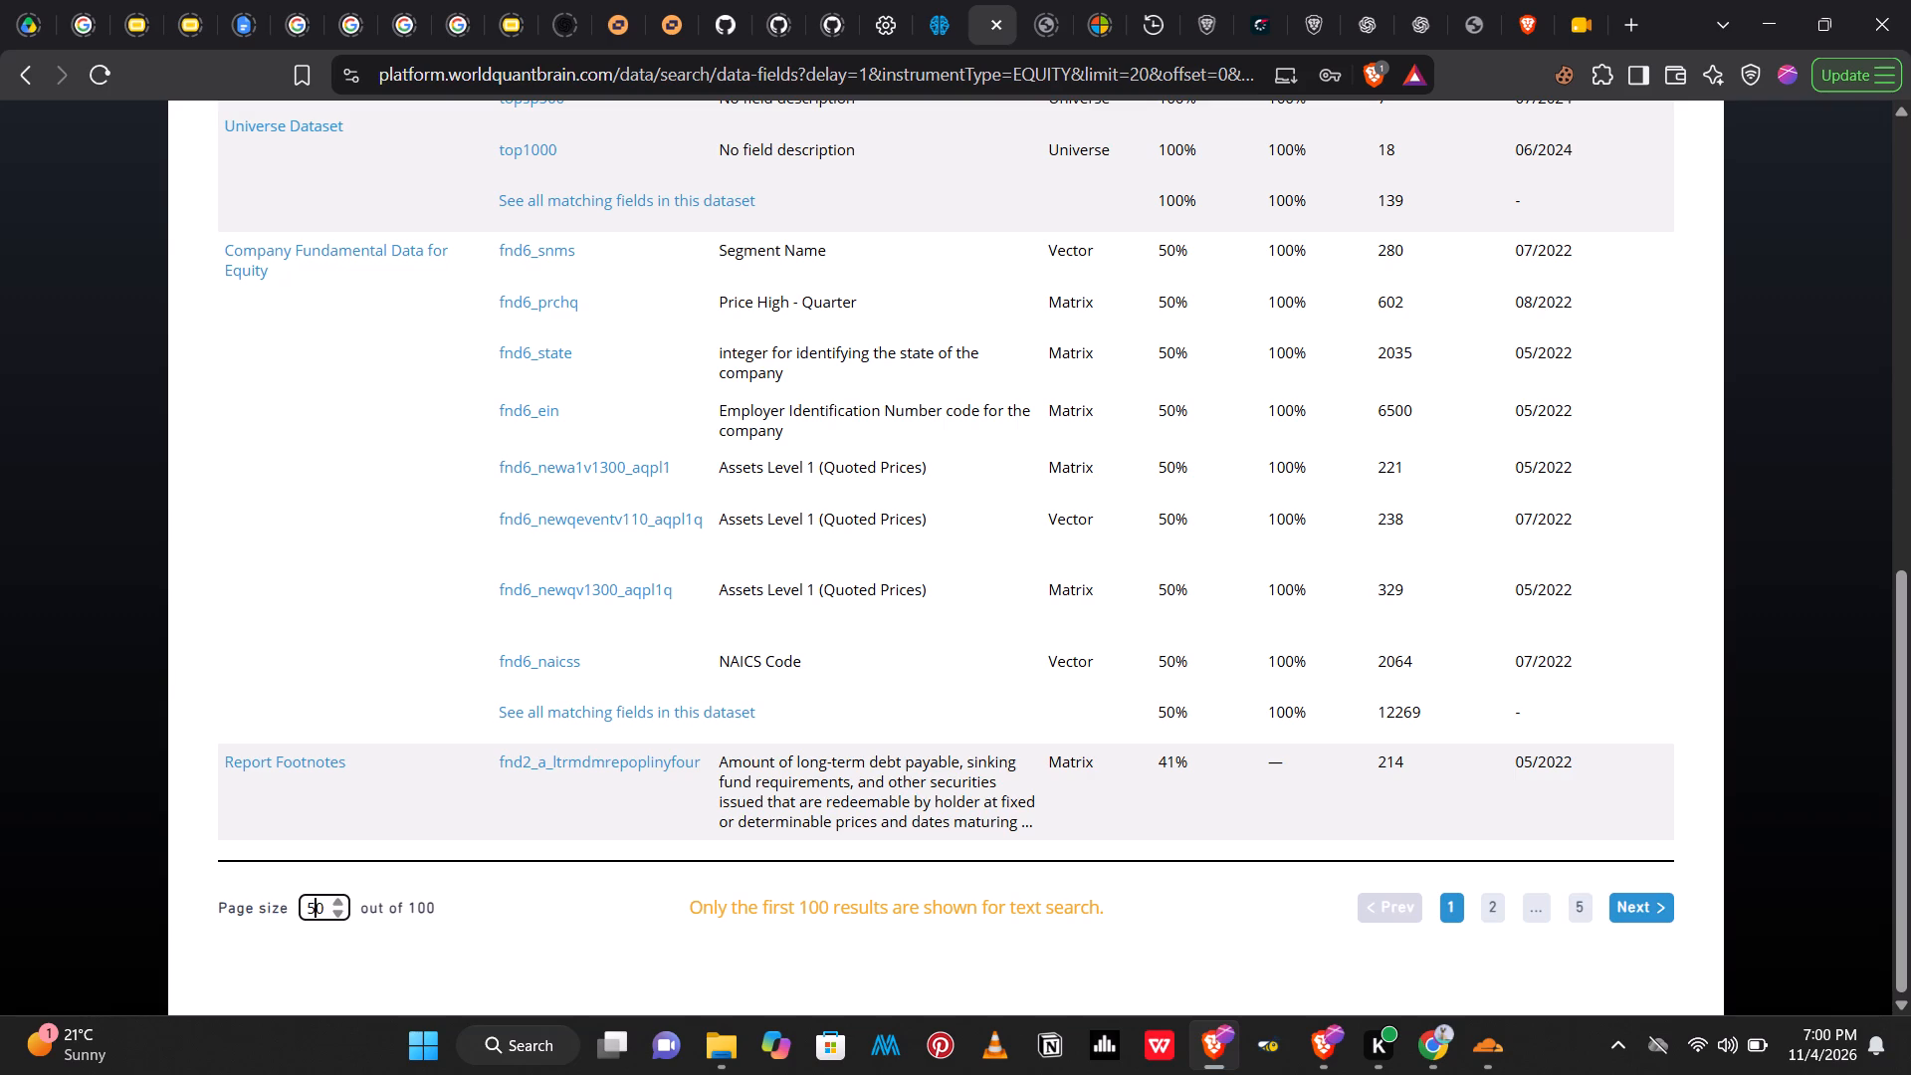
{"action": "key", "text": "Return"}
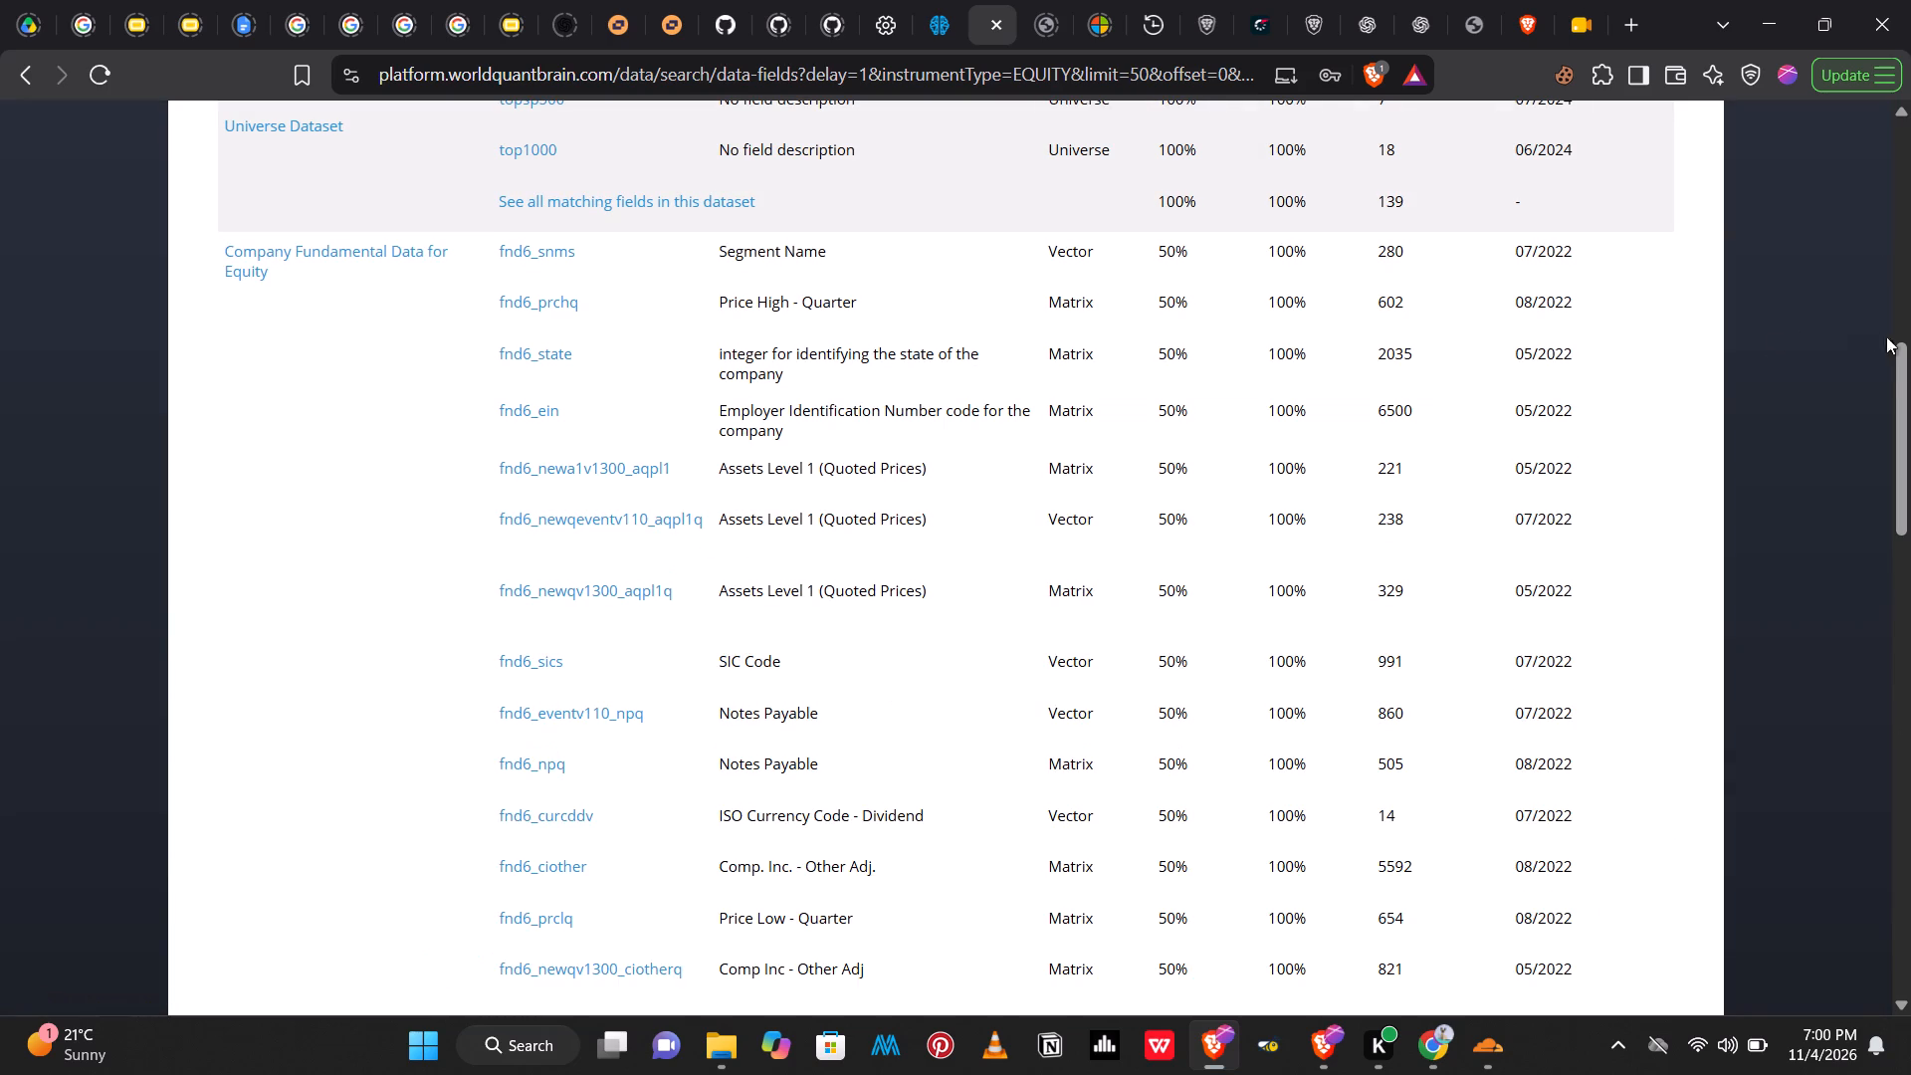
Look through the fields on the first and second pages of search results for candidate data fields.
{"action": "left_click_drag", "start_coordinate": [1908, 377], "coordinate": [1910, 530]}
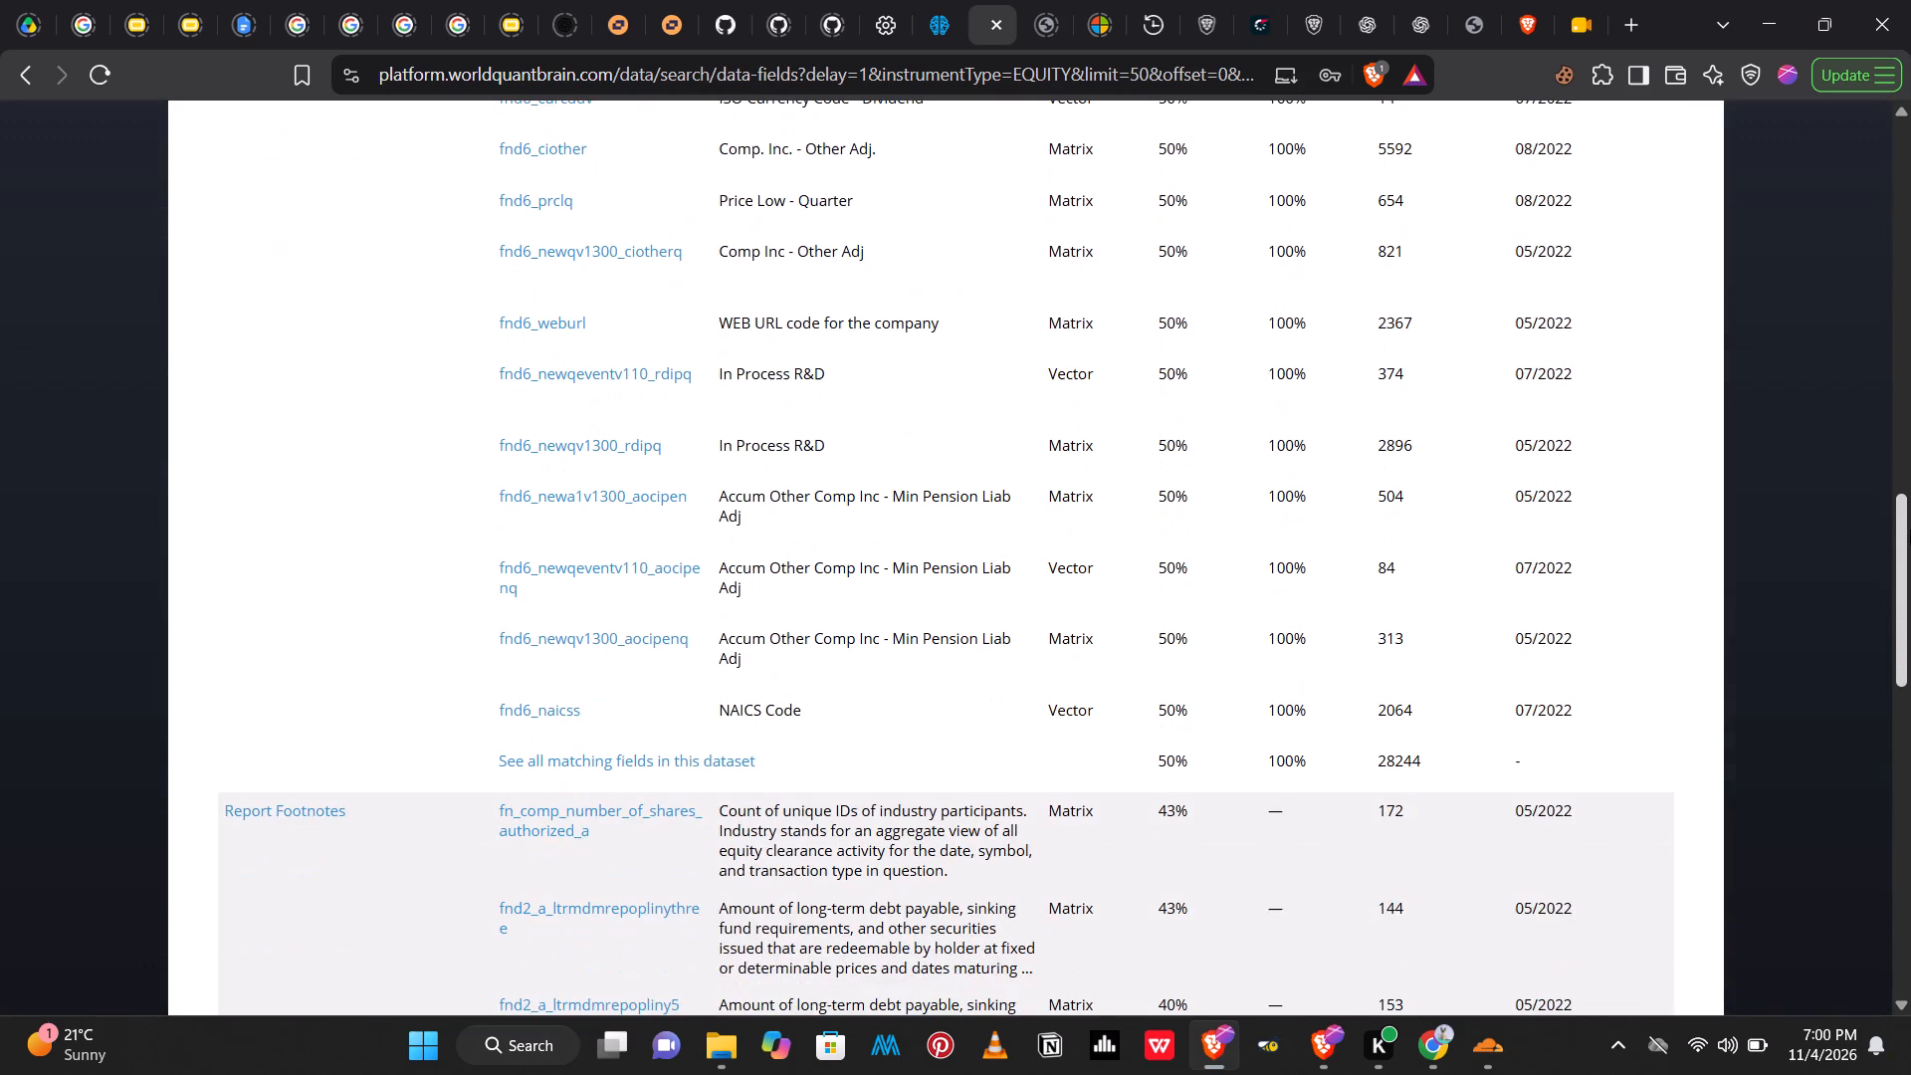
{"action": "left_click_drag", "start_coordinate": [1910, 530], "coordinate": [1910, 607]}
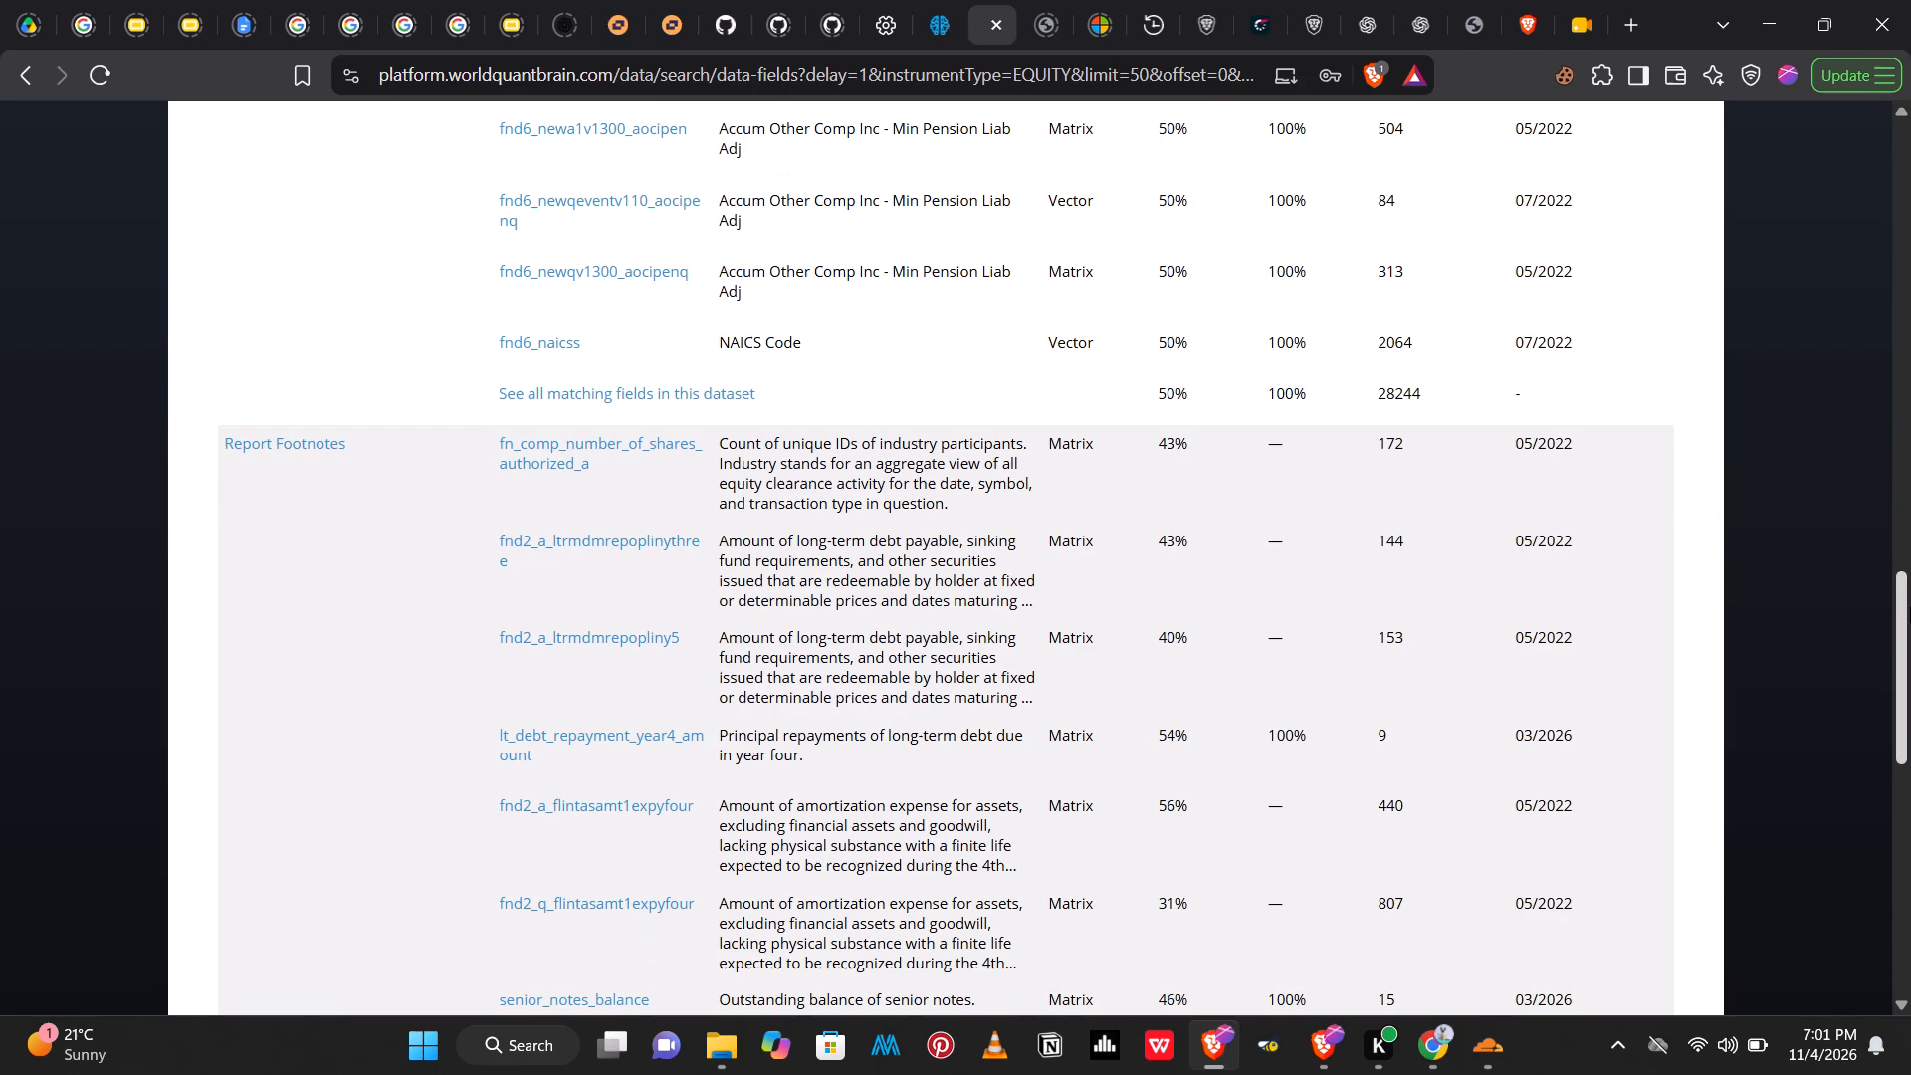
{"action": "left_click_drag", "start_coordinate": [1910, 607], "coordinate": [1910, 663]}
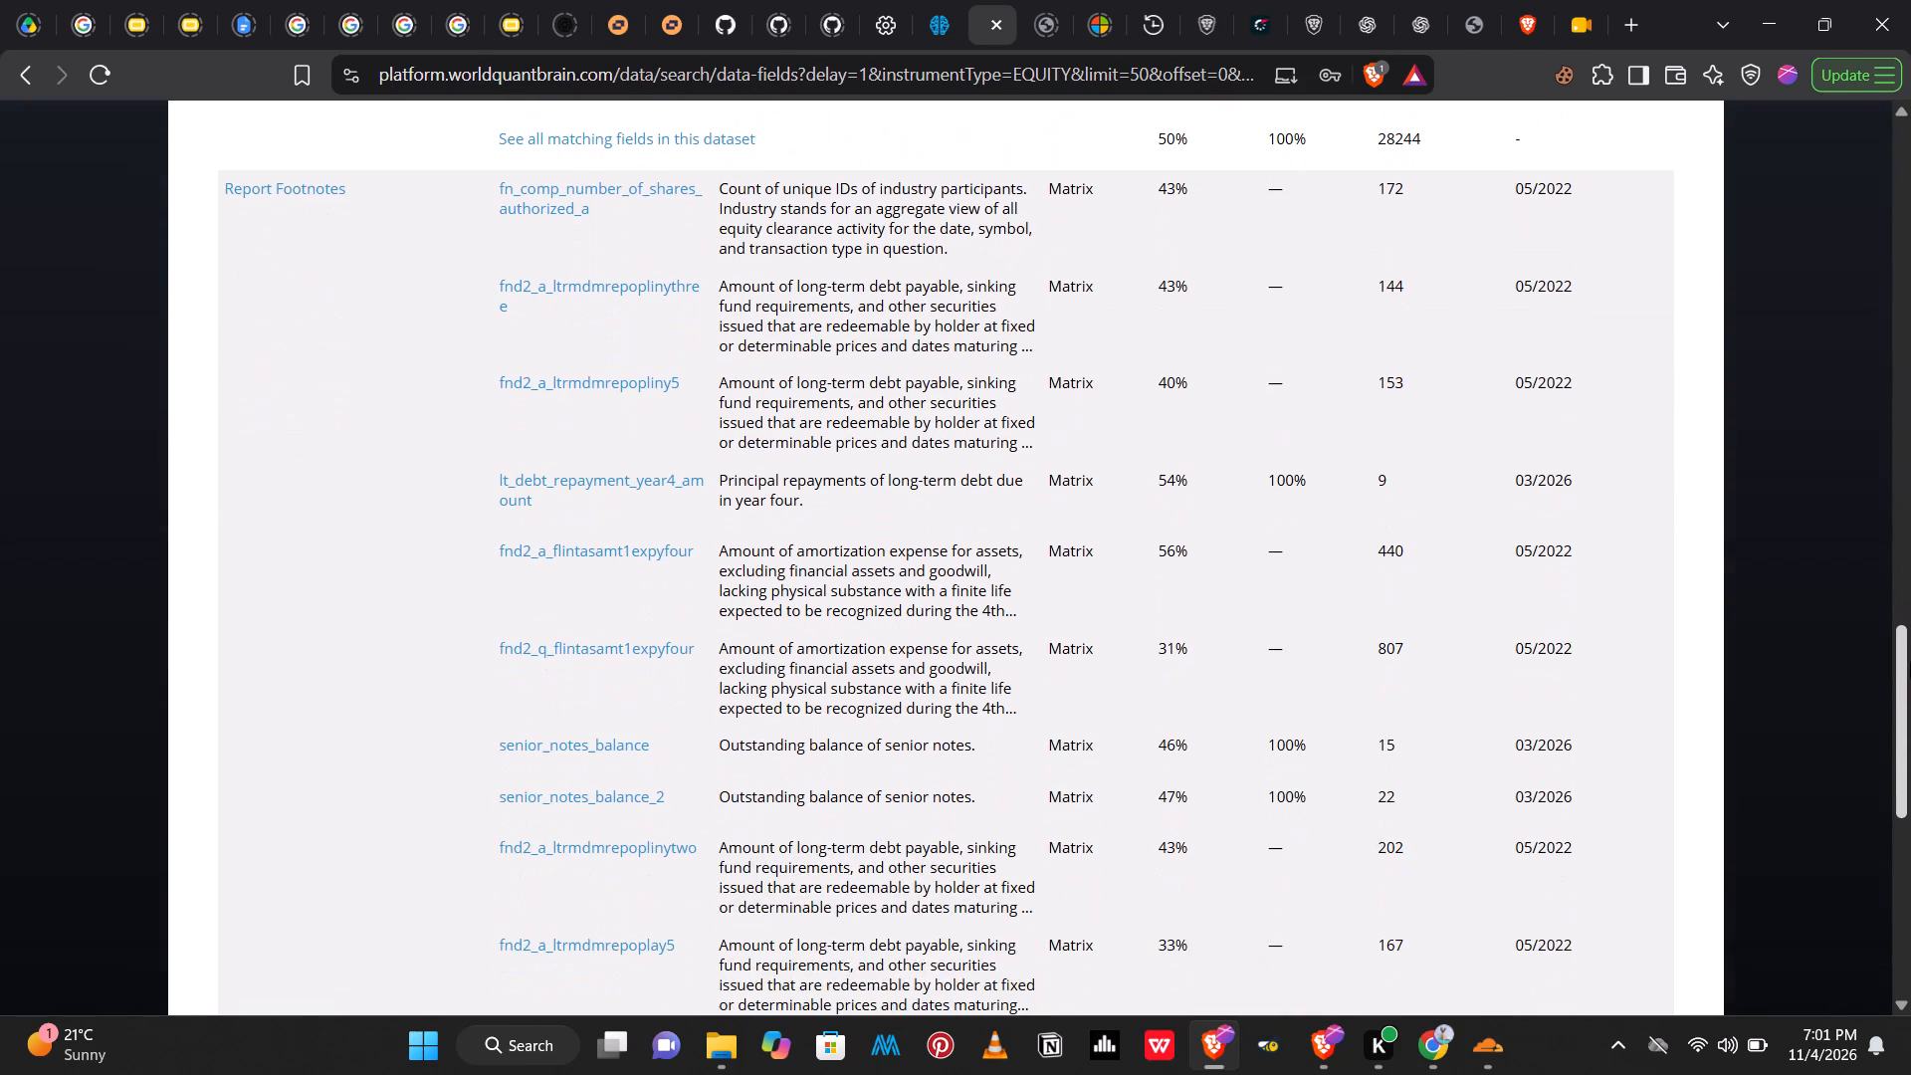
{"action": "left_click_drag", "start_coordinate": [1910, 663], "coordinate": [1910, 706]}
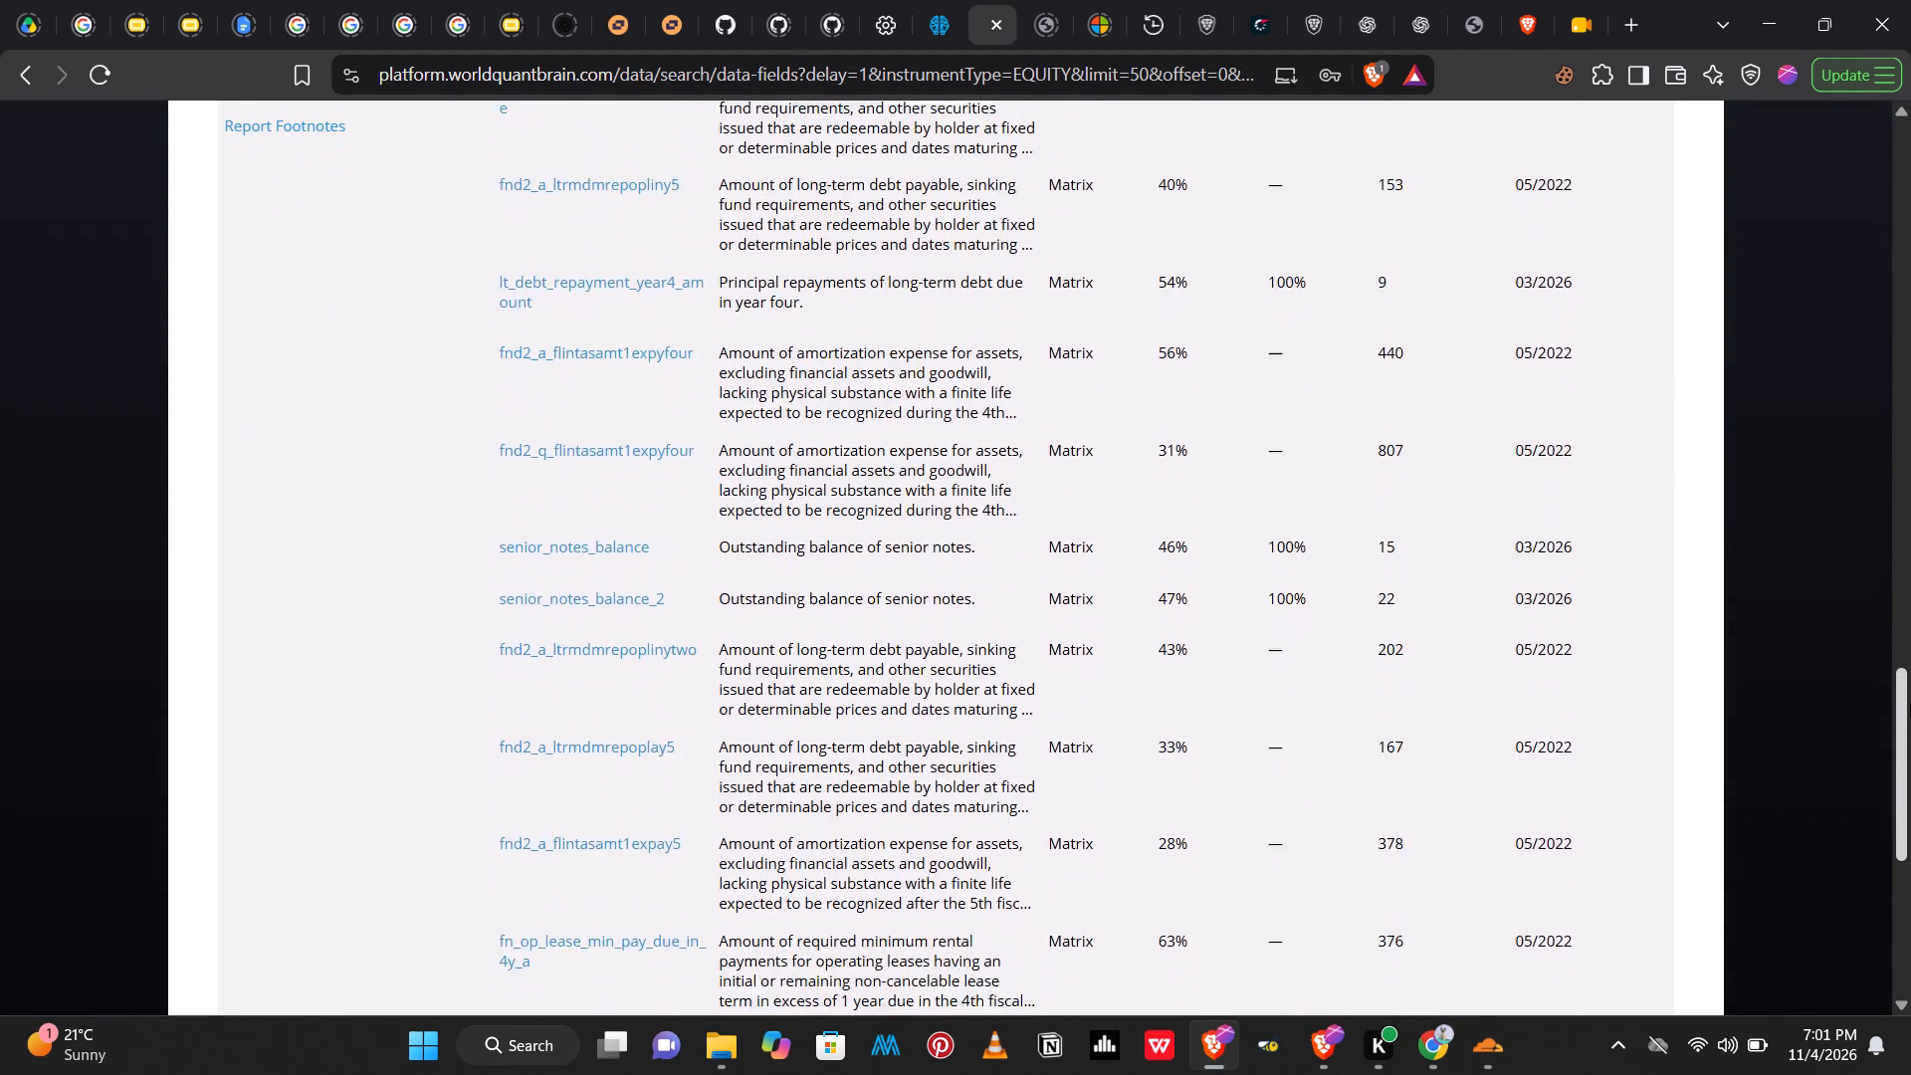
{"action": "left_click_drag", "start_coordinate": [1910, 706], "coordinate": [1910, 828]}
{"action": "left_click", "coordinate": [1574, 938]}
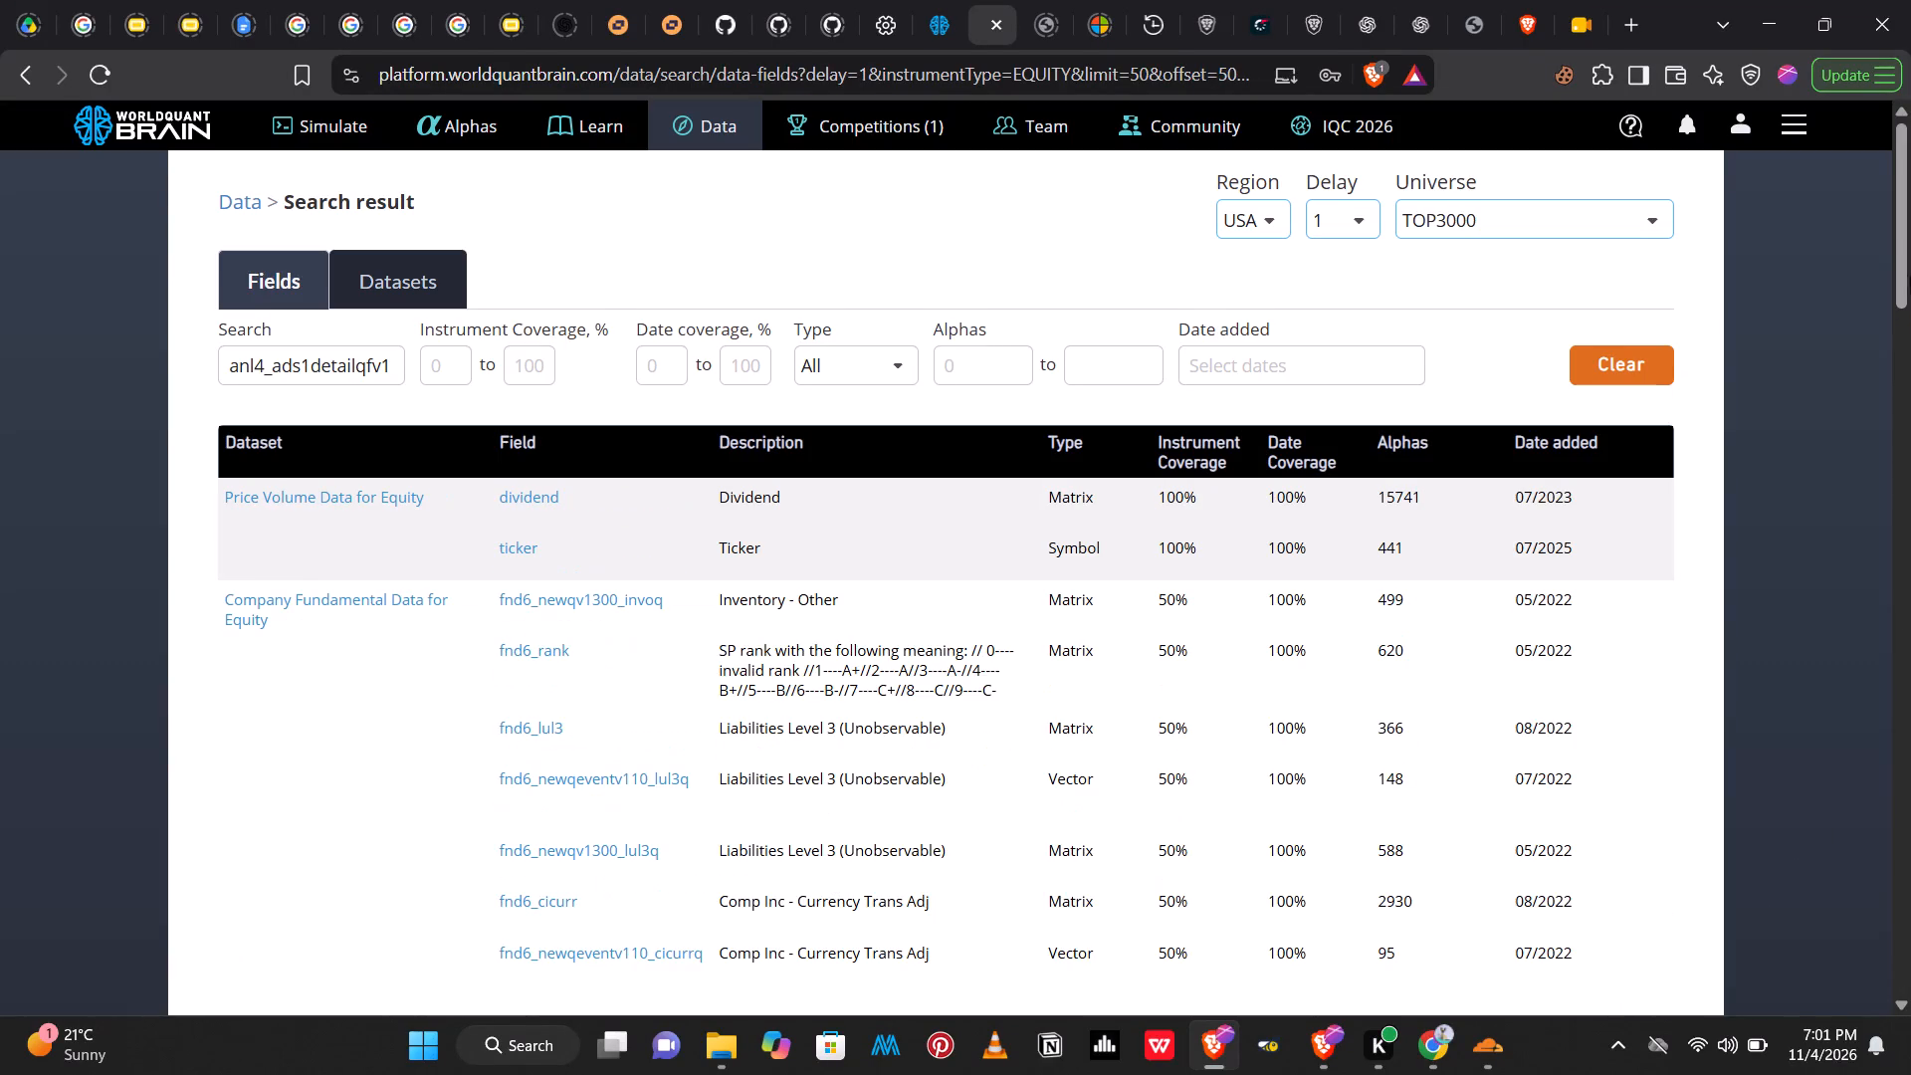
{"action": "left_click_drag", "start_coordinate": [1910, 275], "coordinate": [1910, 294]}
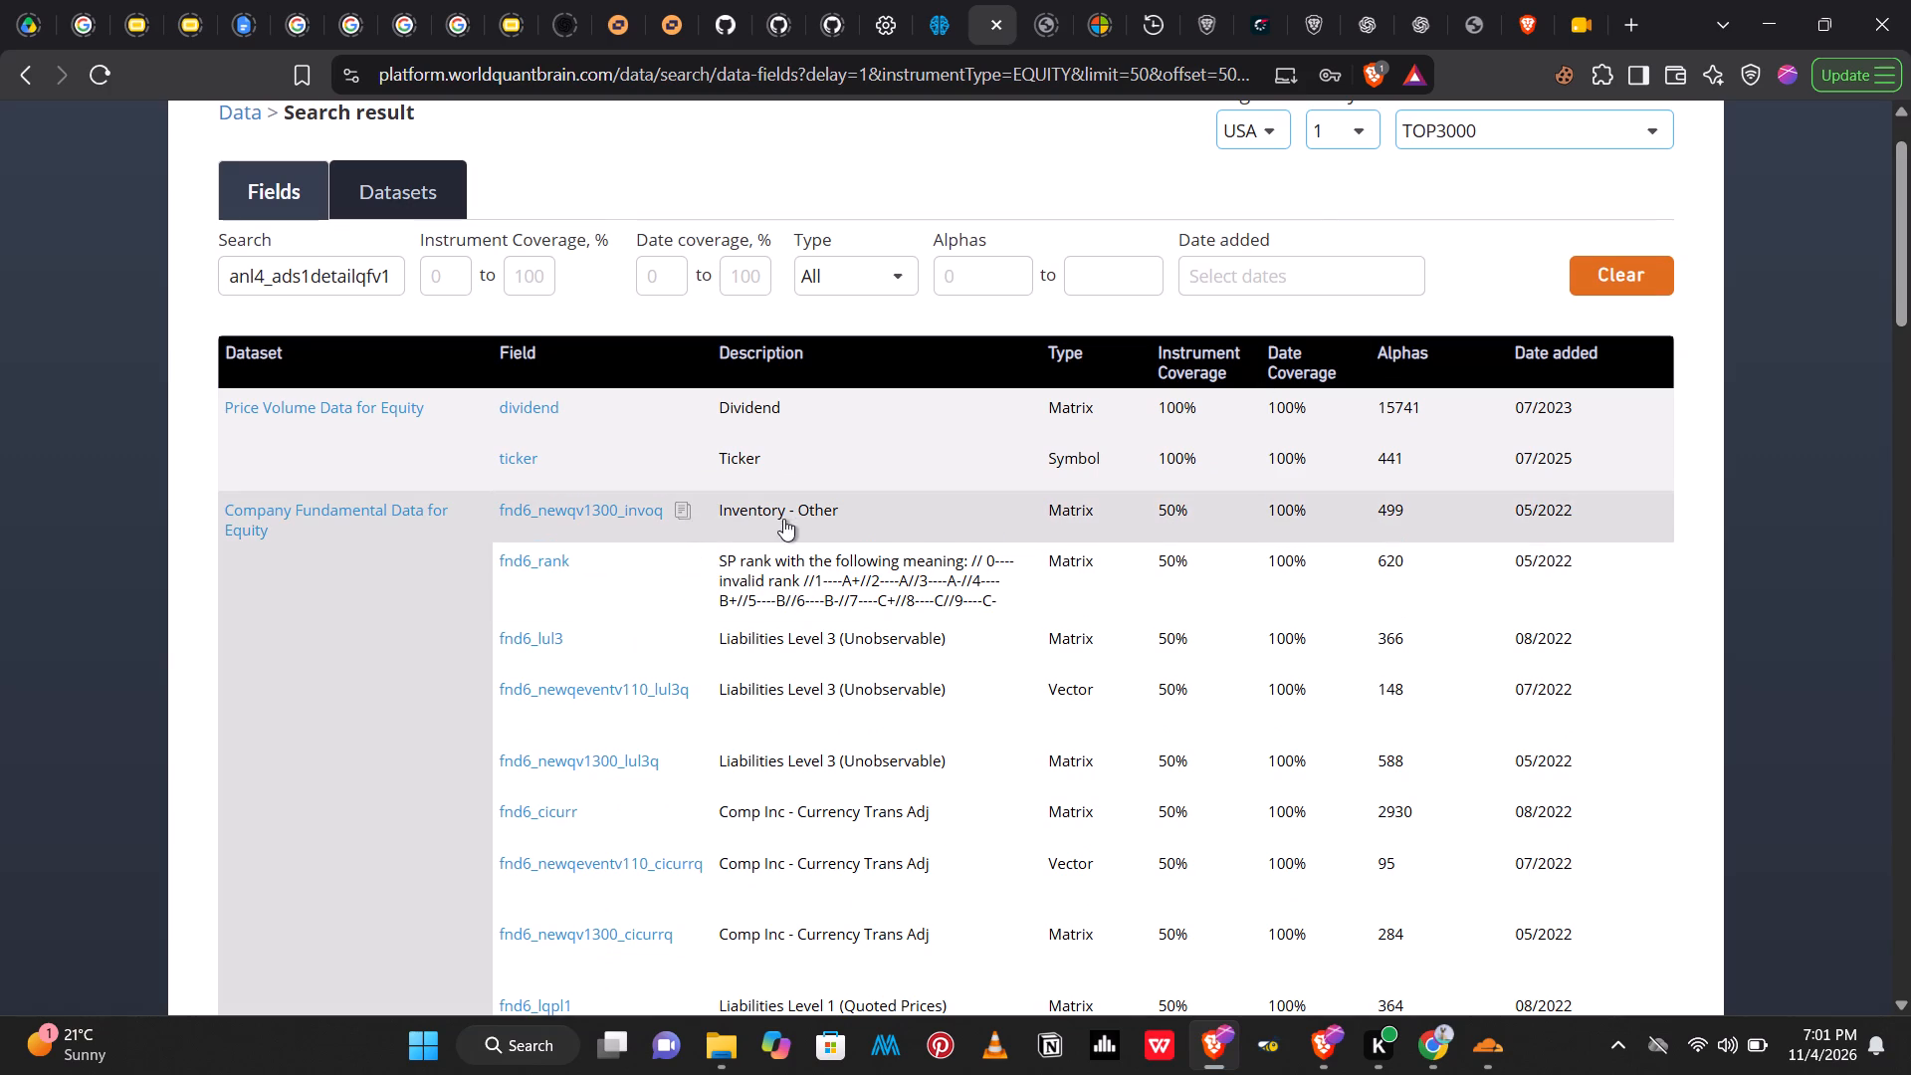
{"action": "left_click_drag", "start_coordinate": [1903, 285], "coordinate": [1907, 360]}
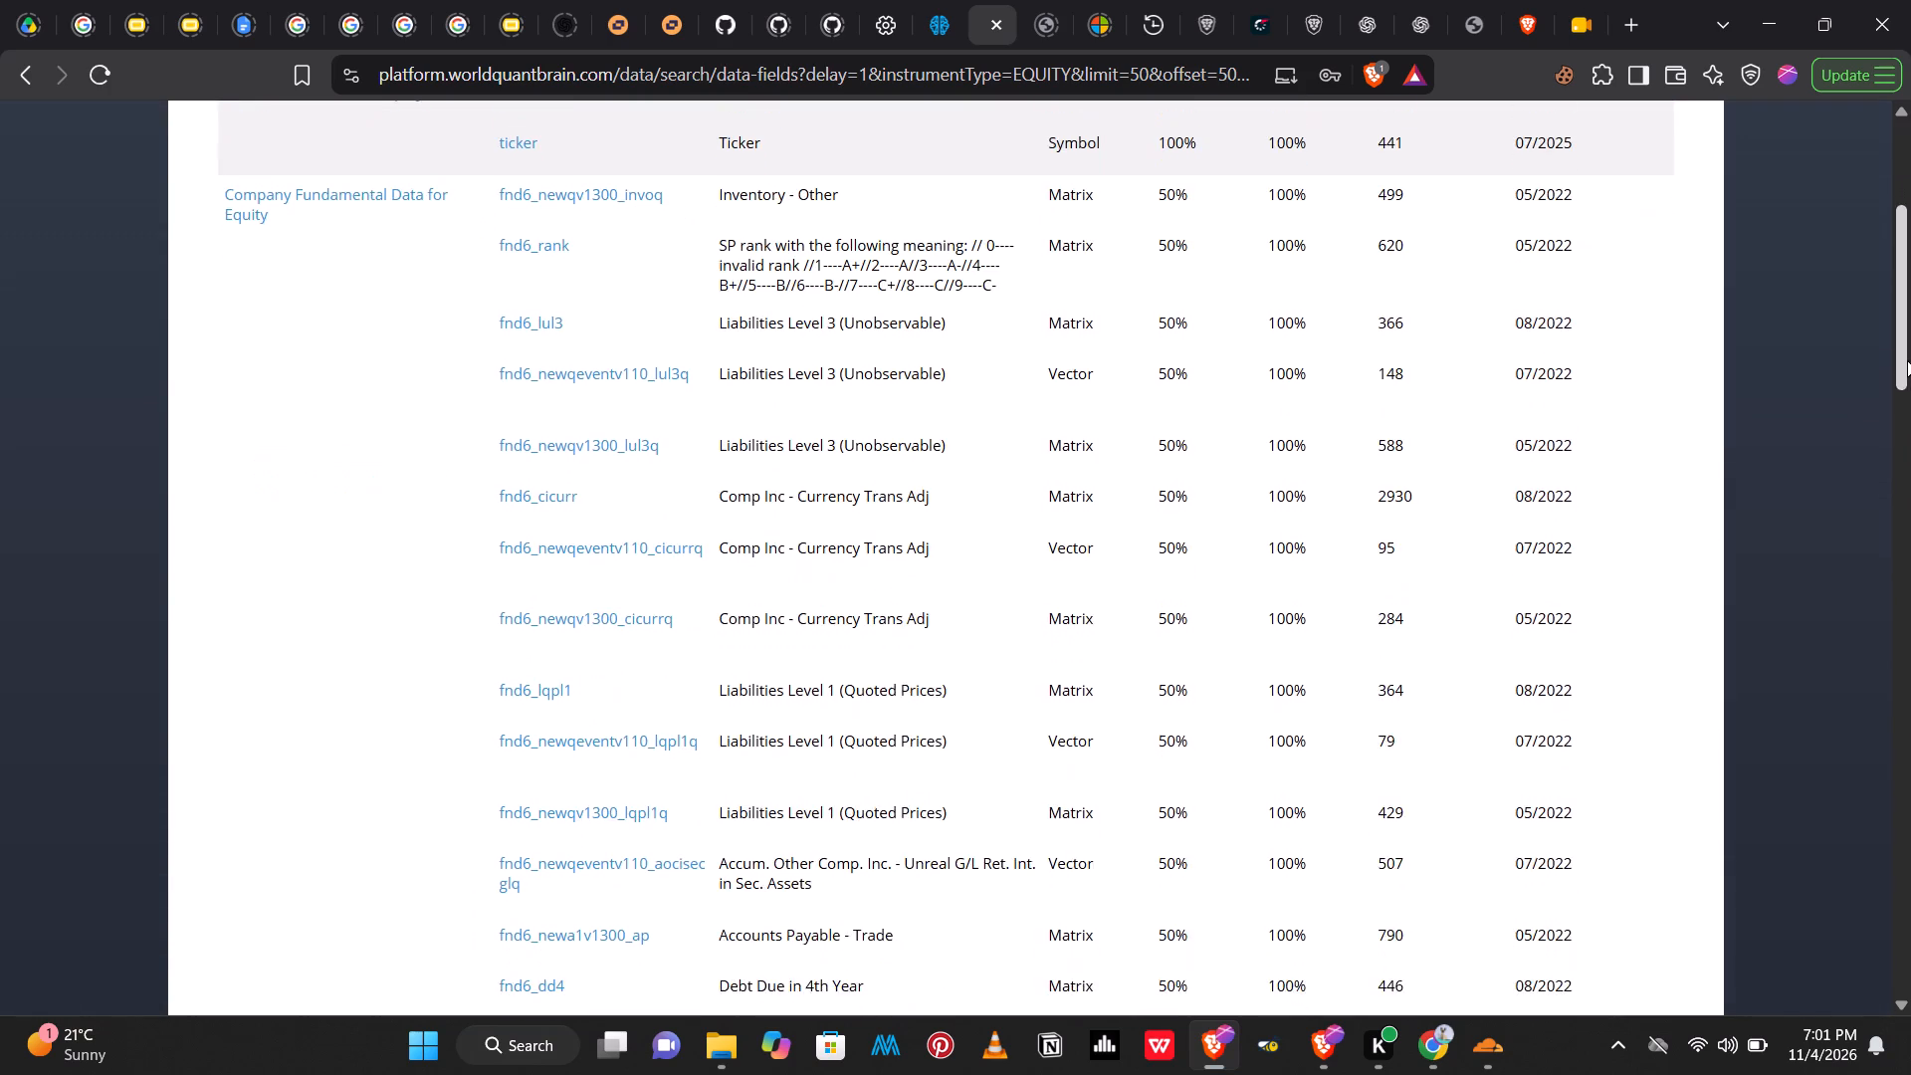
{"action": "left_click_drag", "start_coordinate": [1907, 360], "coordinate": [1910, 501]}
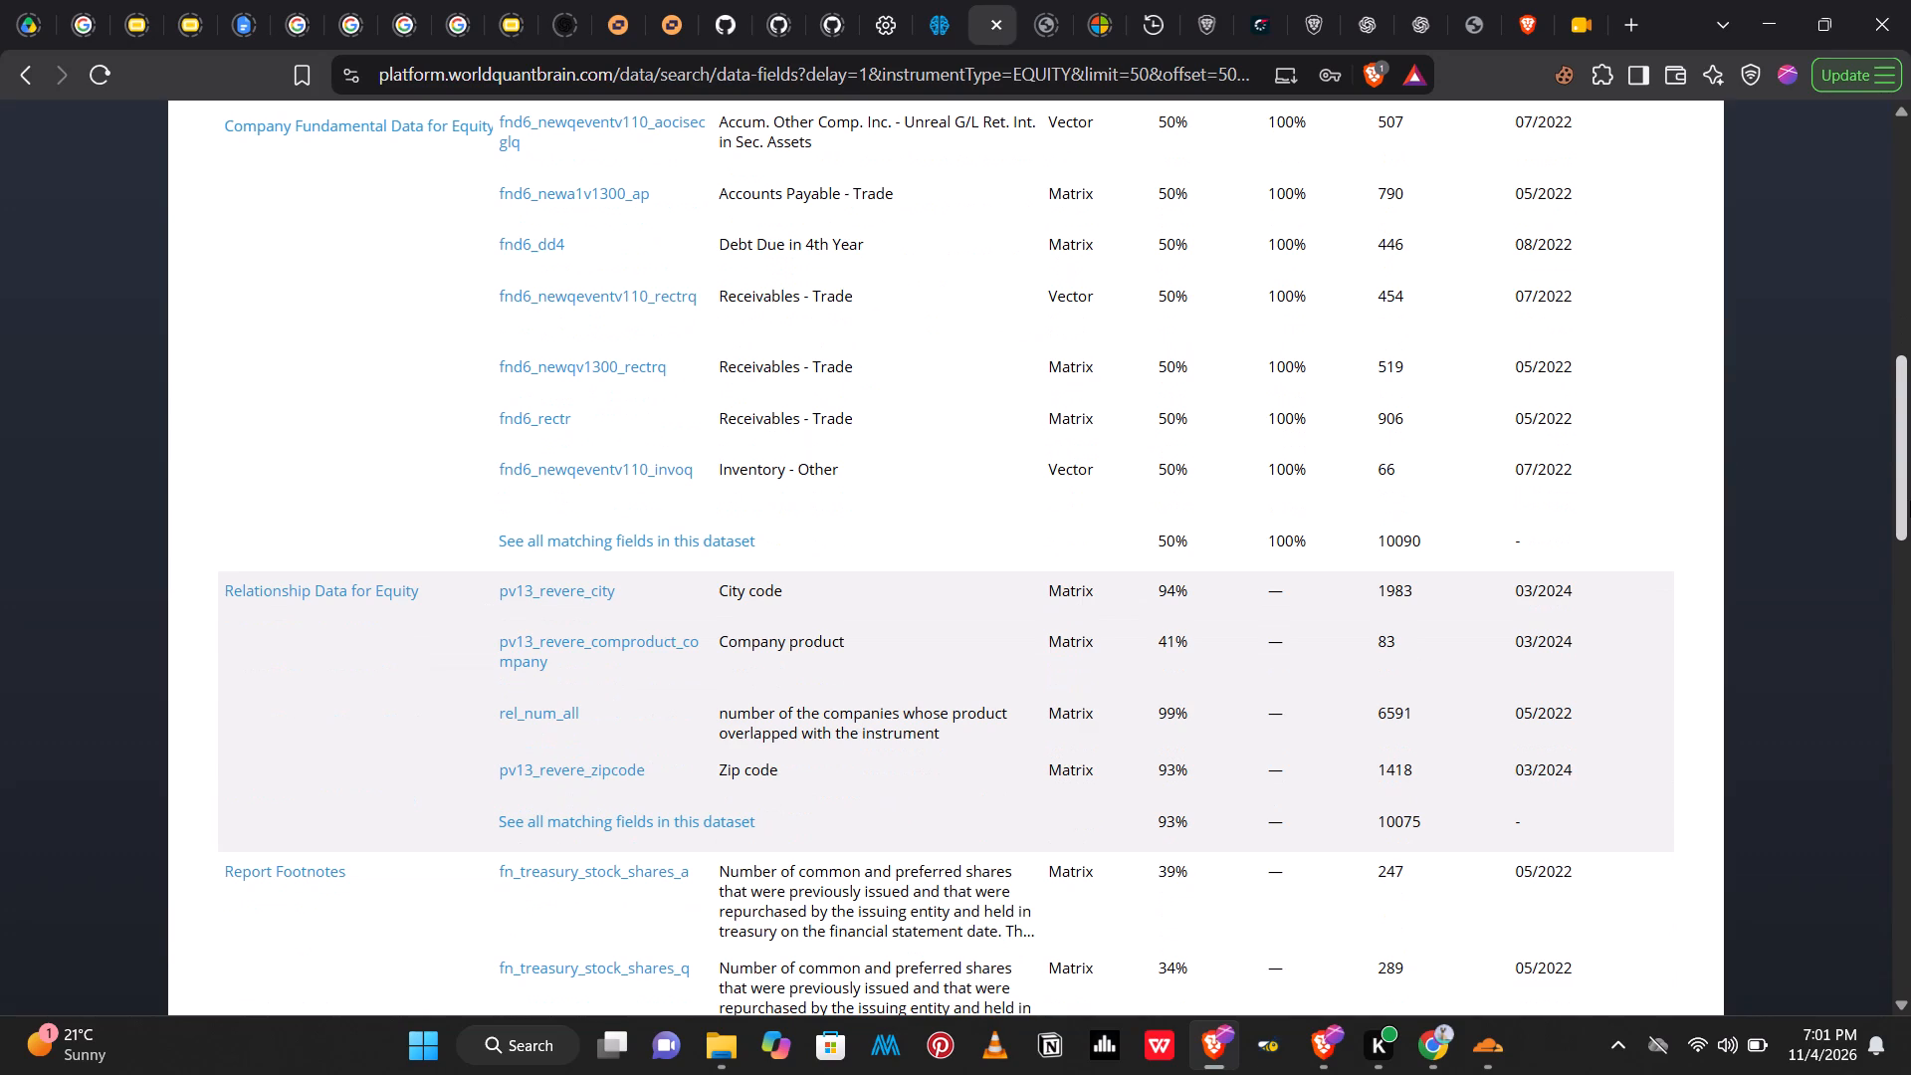
{"action": "left_click_drag", "start_coordinate": [1910, 501], "coordinate": [1894, 395]}
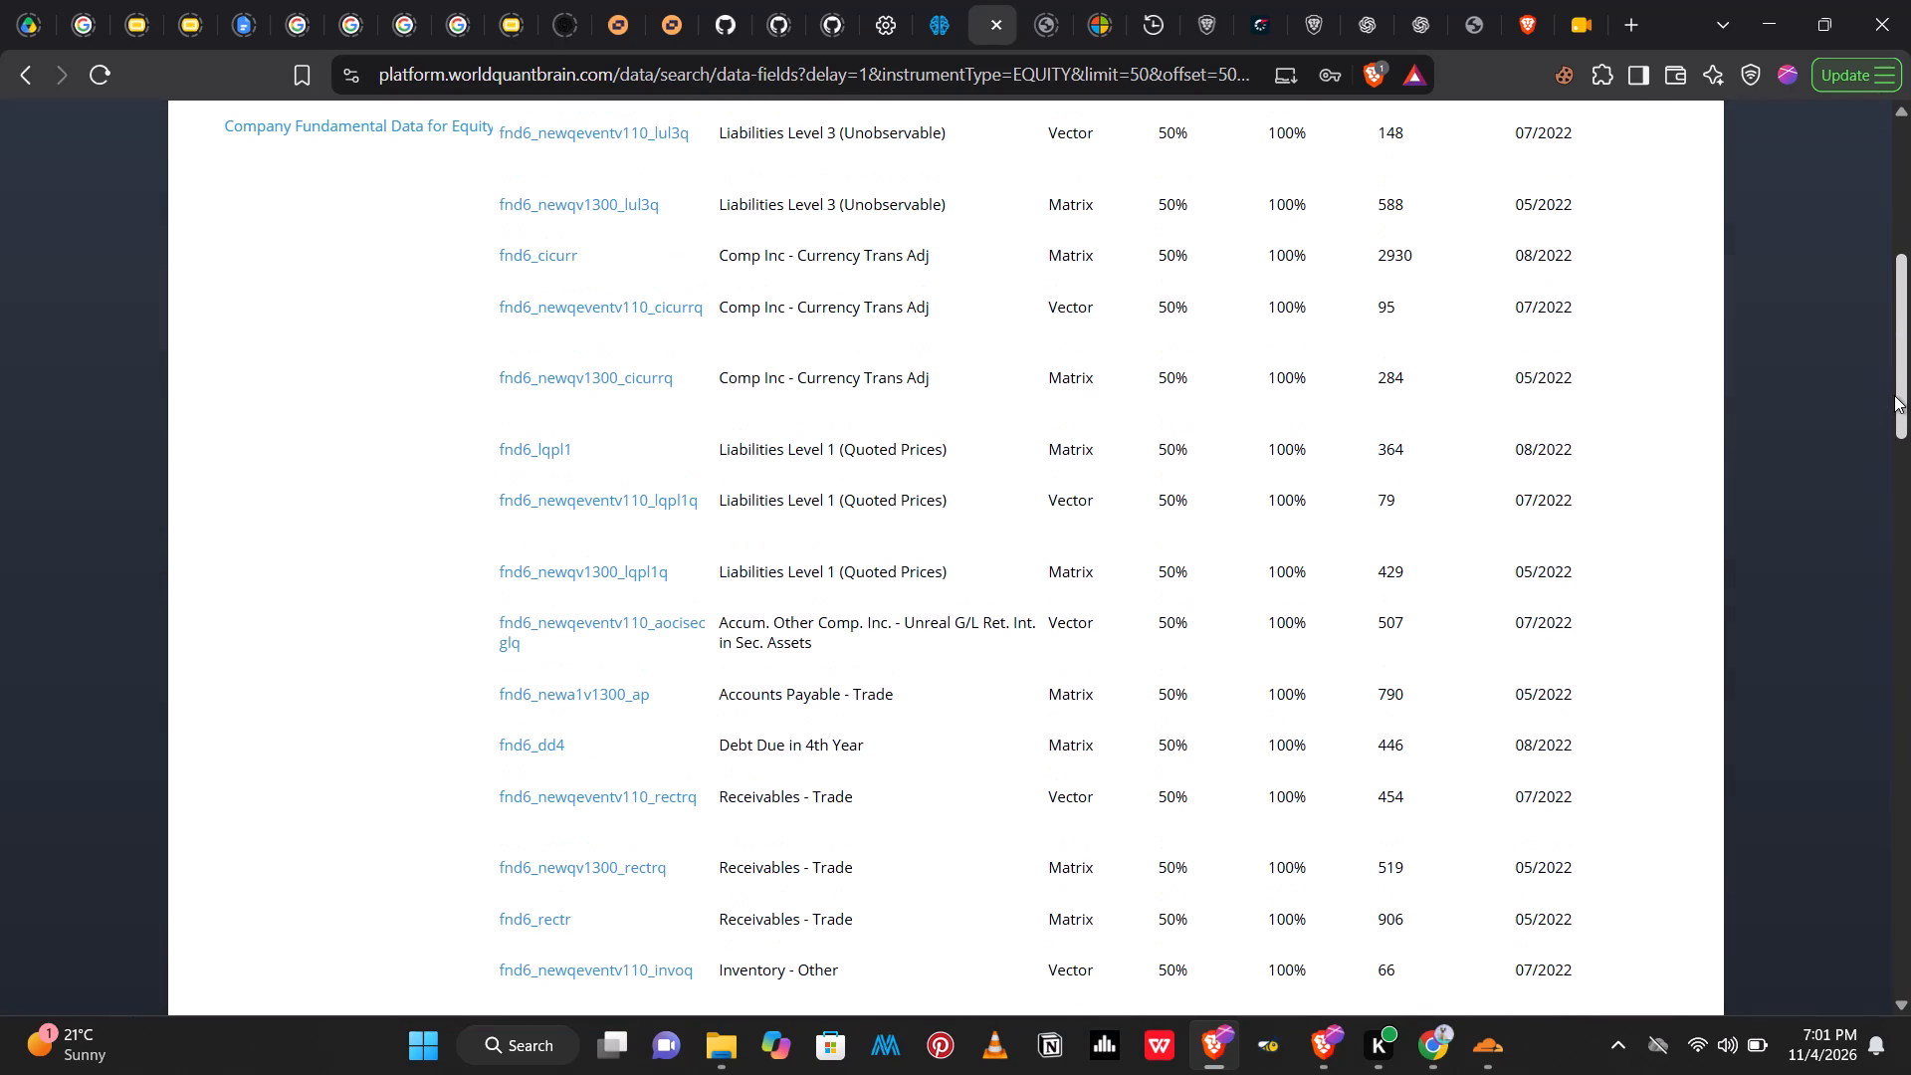
{"action": "left_click_drag", "start_coordinate": [1894, 395], "coordinate": [1888, 349]}
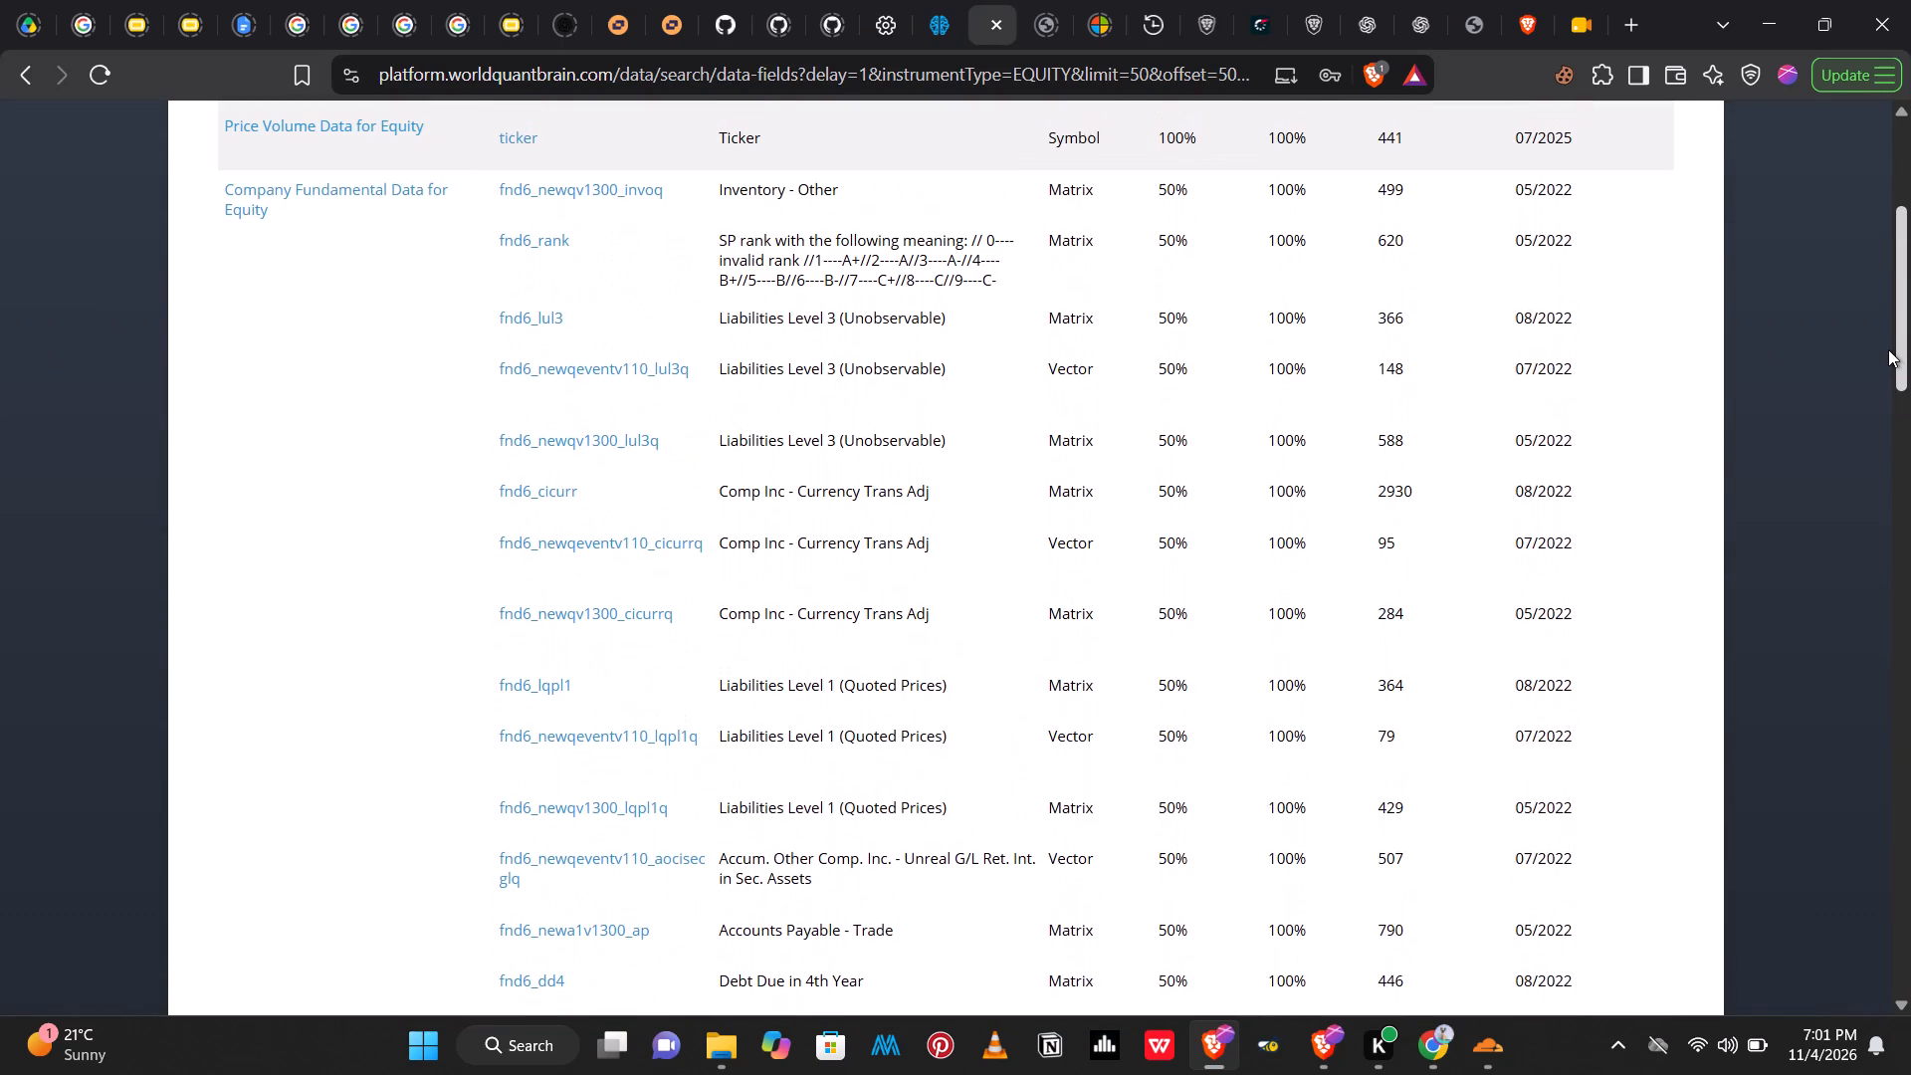
{"action": "left_click_drag", "start_coordinate": [1888, 349], "coordinate": [1885, 330]}
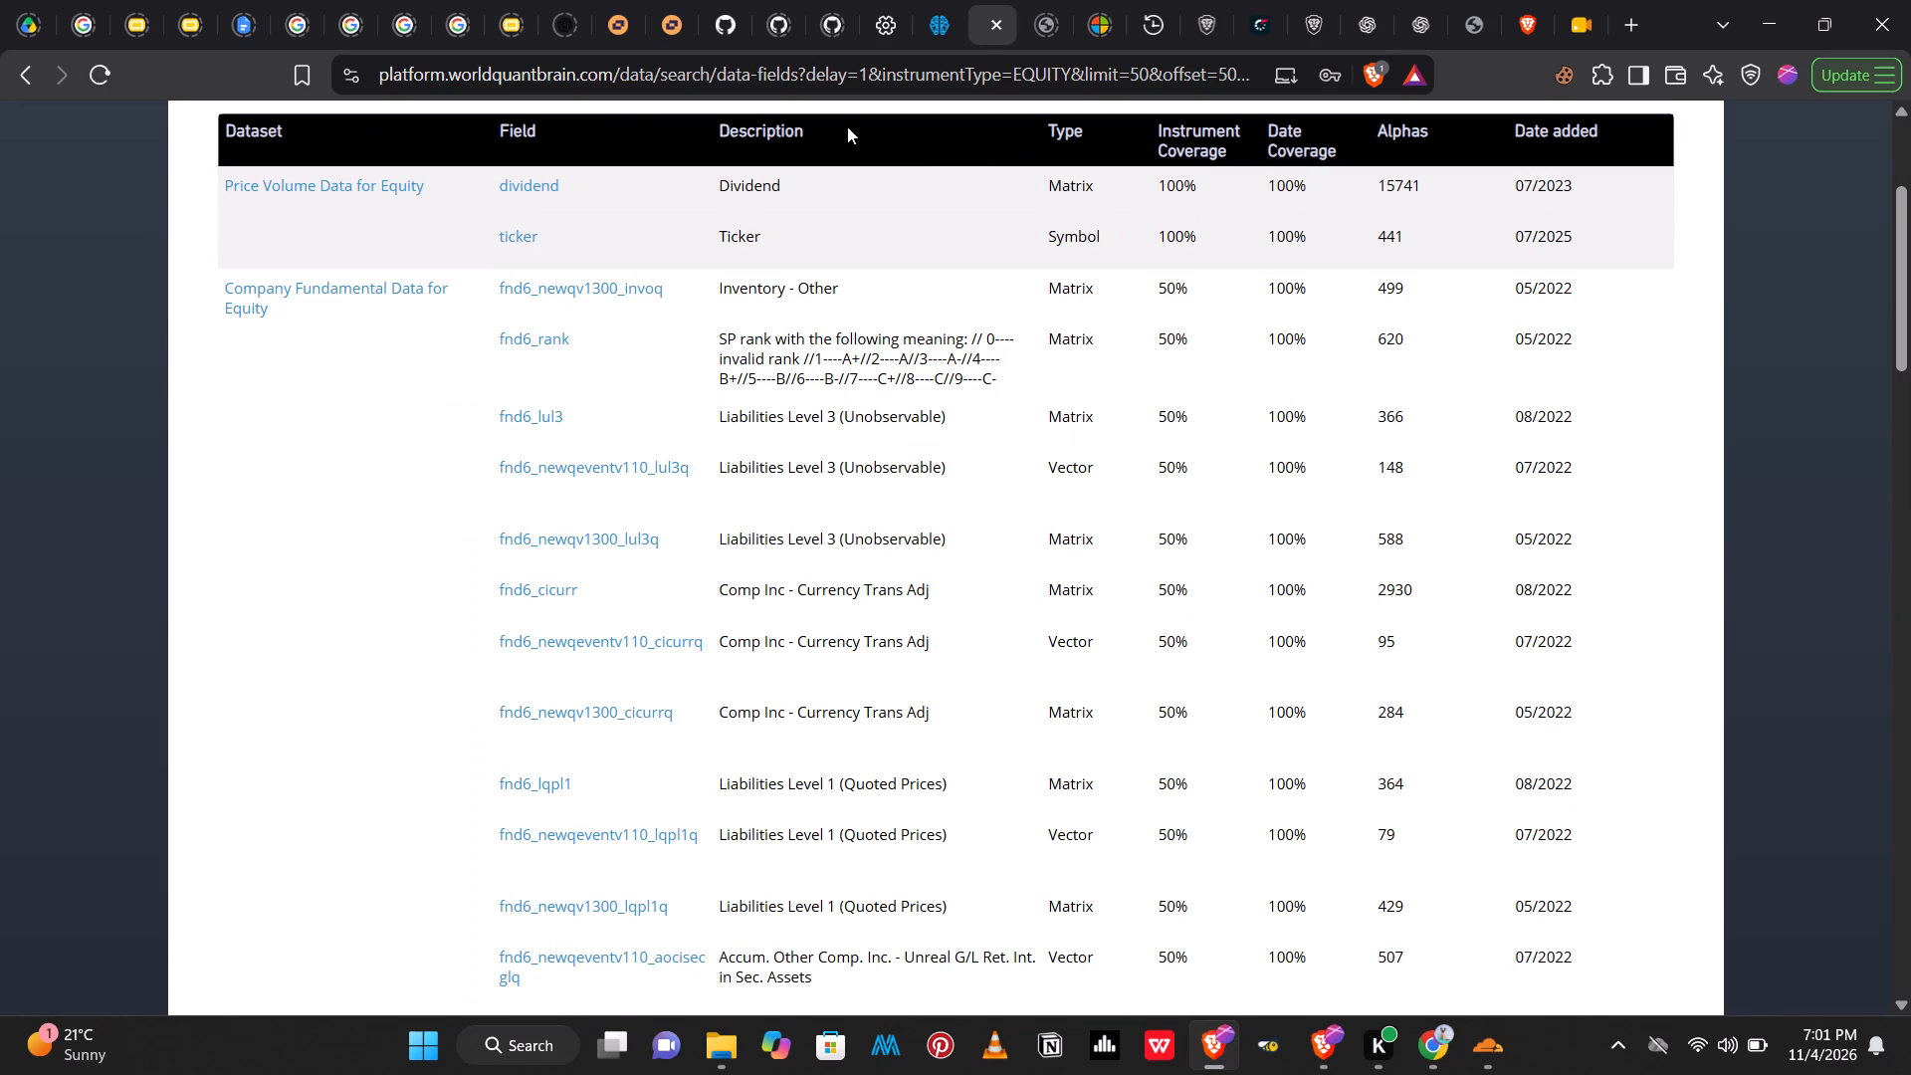
Open the data-field search results for anl4_ads1detailqfv110_bk in a new browser tab and accept all cookies.
{"action": "right_click", "coordinate": [716, 80]}
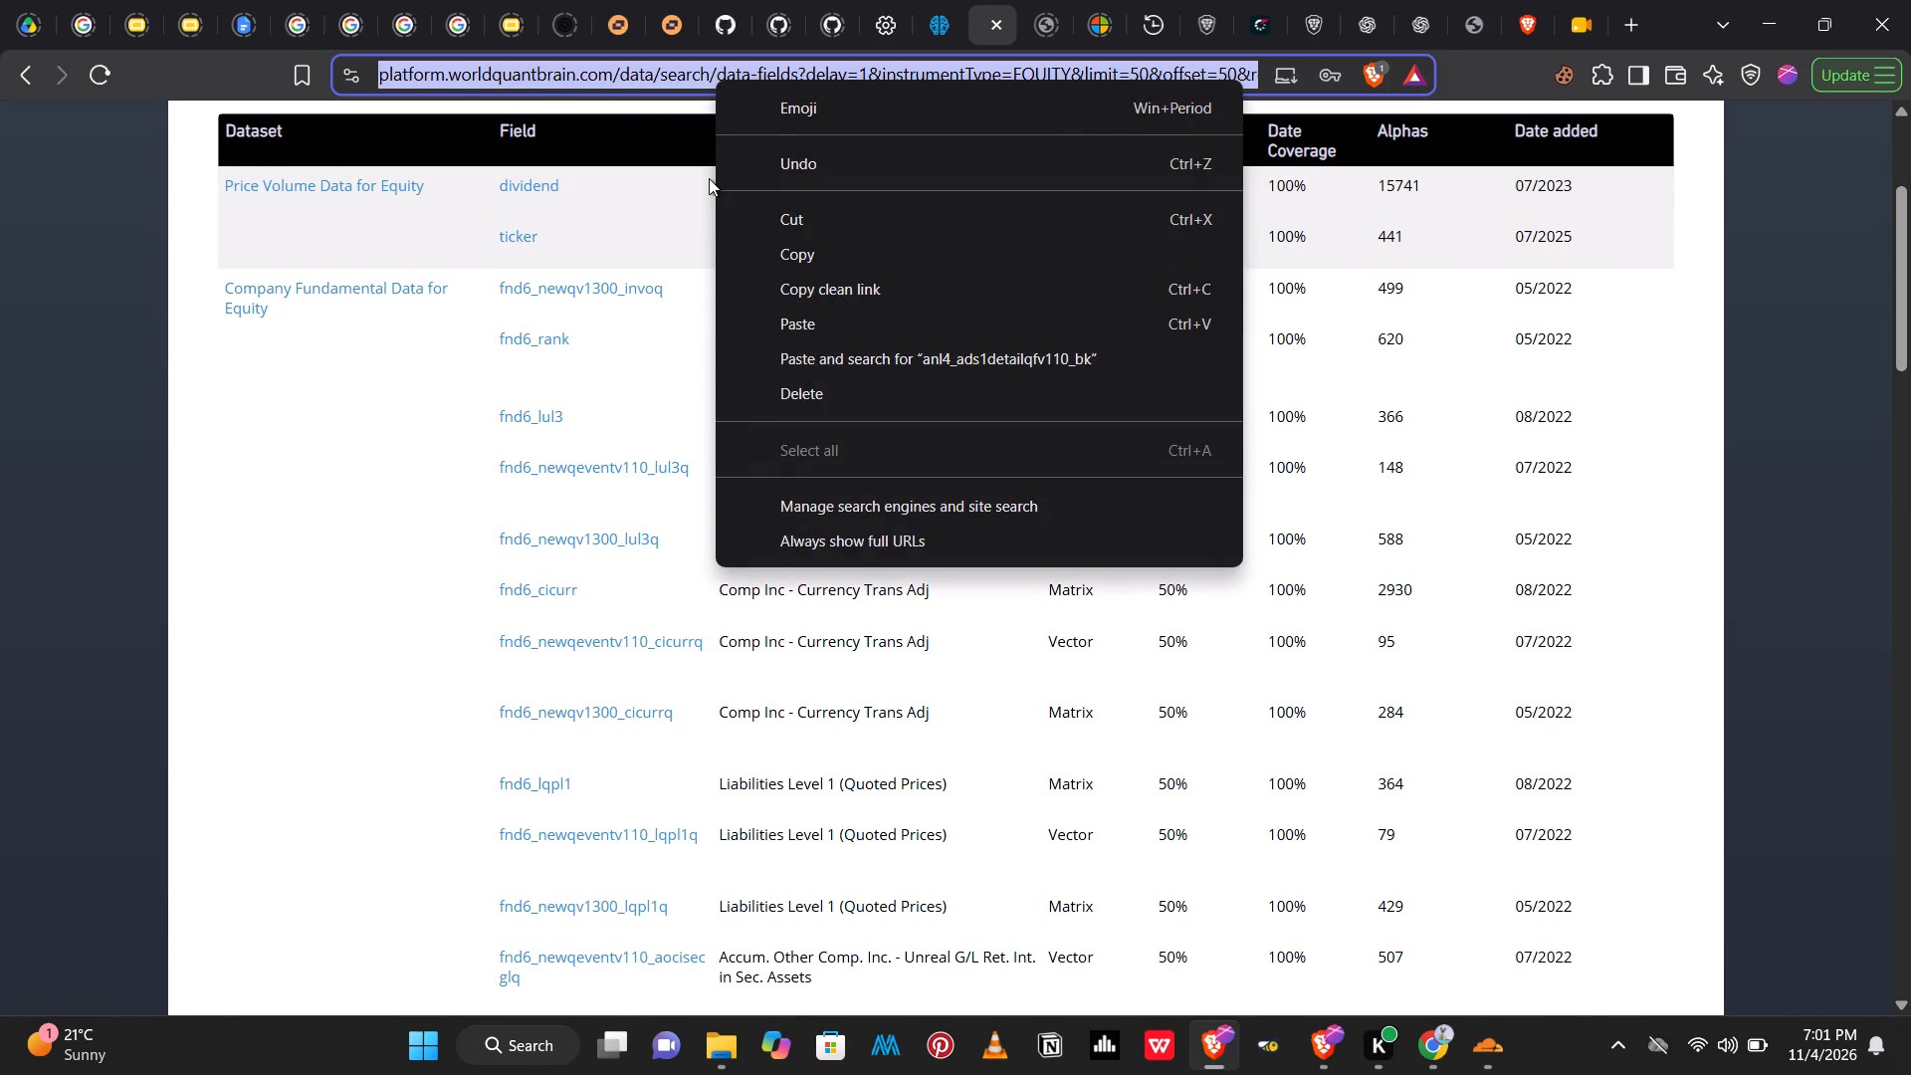
{"action": "key", "text": "ctrl+c"}
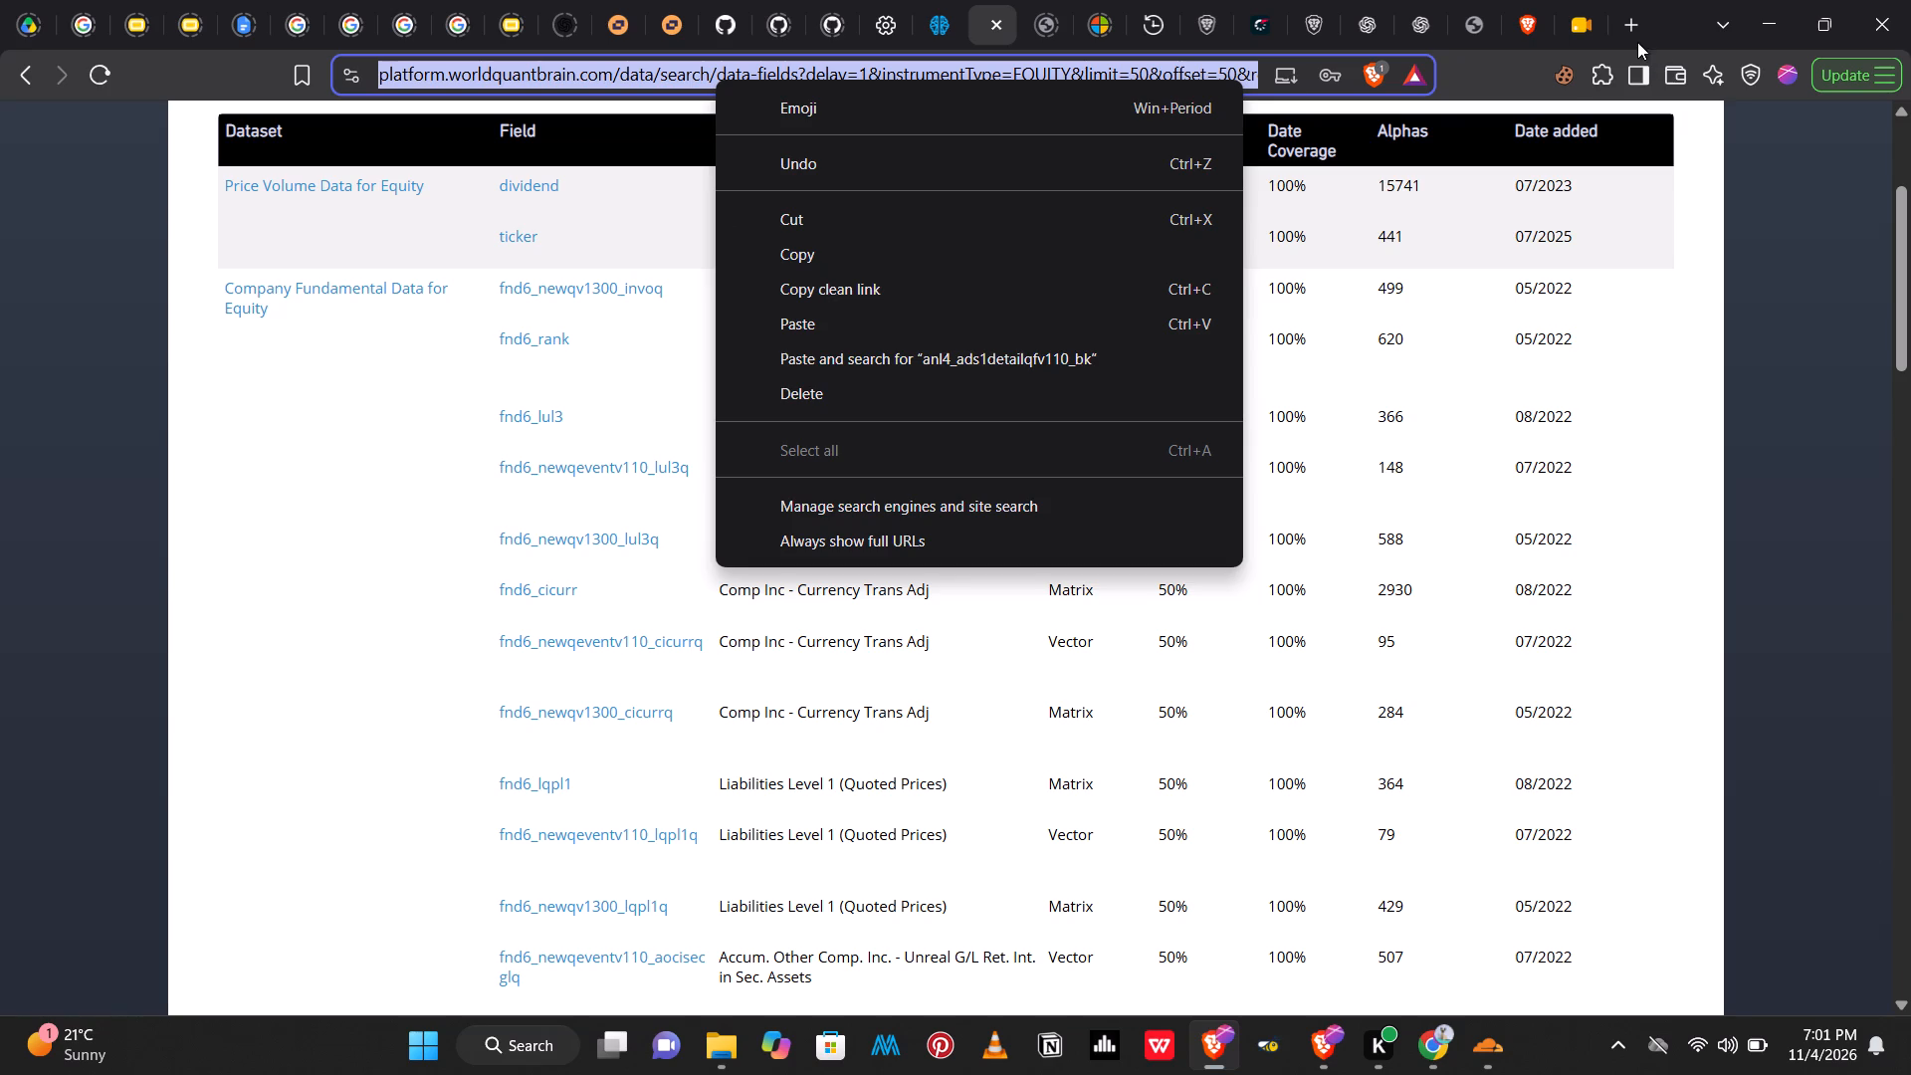
{"action": "left_click", "coordinate": [1627, 27]}
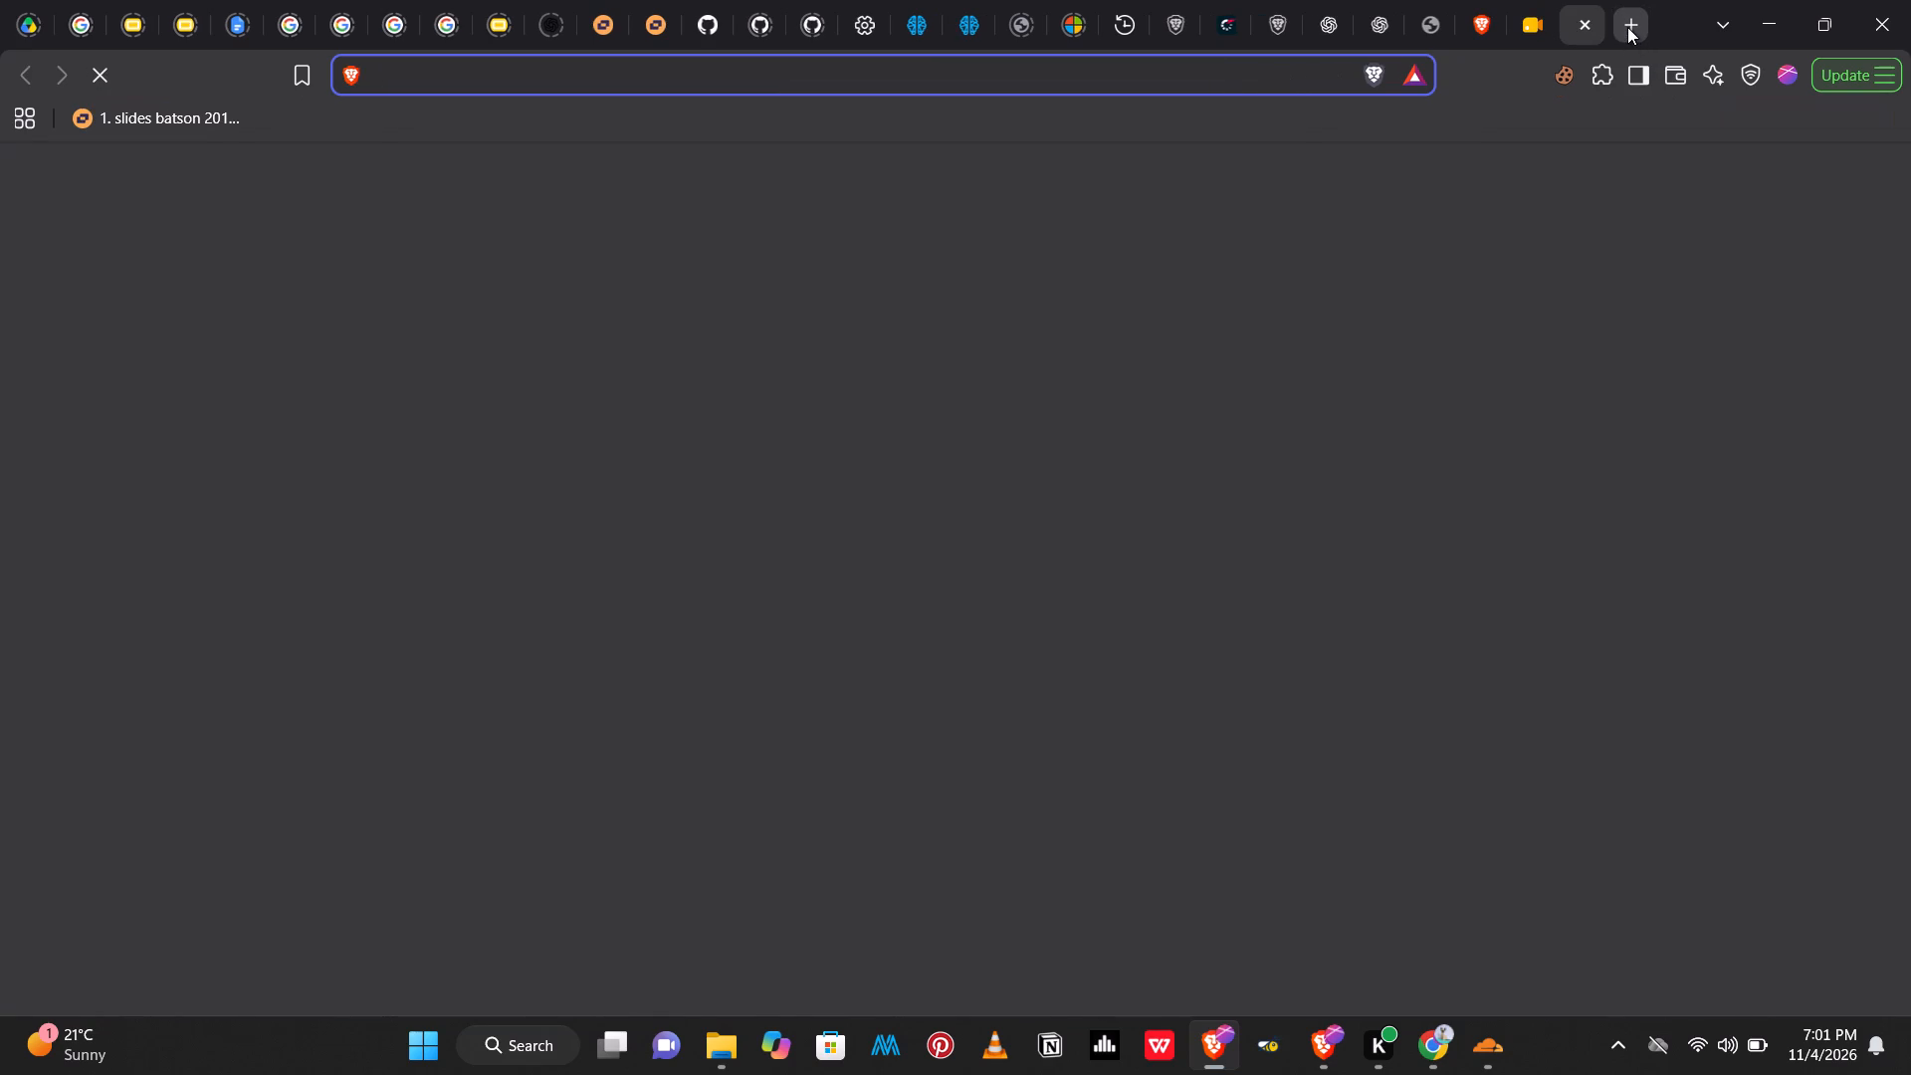
{"action": "key", "text": "ctrl+v"}
{"action": "key", "text": "BackSpace"}
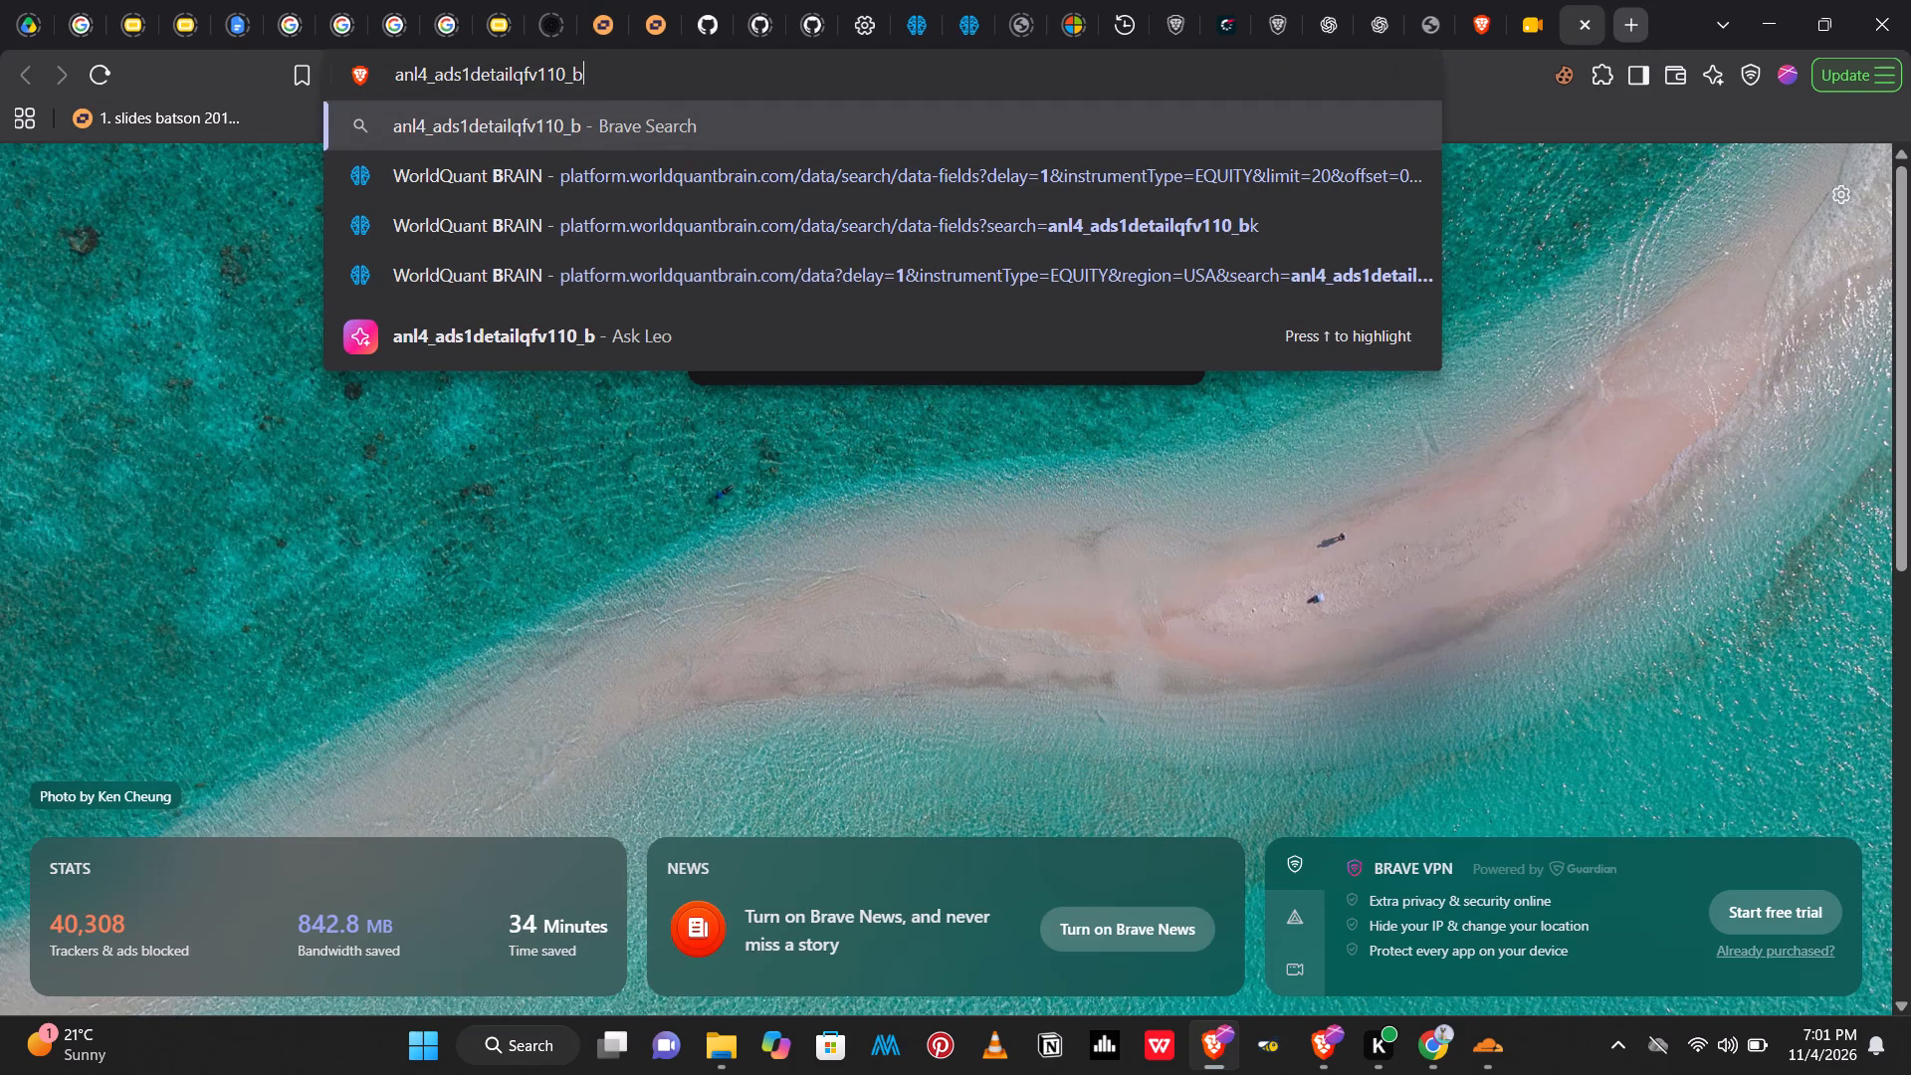
{"action": "key", "text": "Delete"}
{"action": "left_click", "coordinate": [1088, 187]}
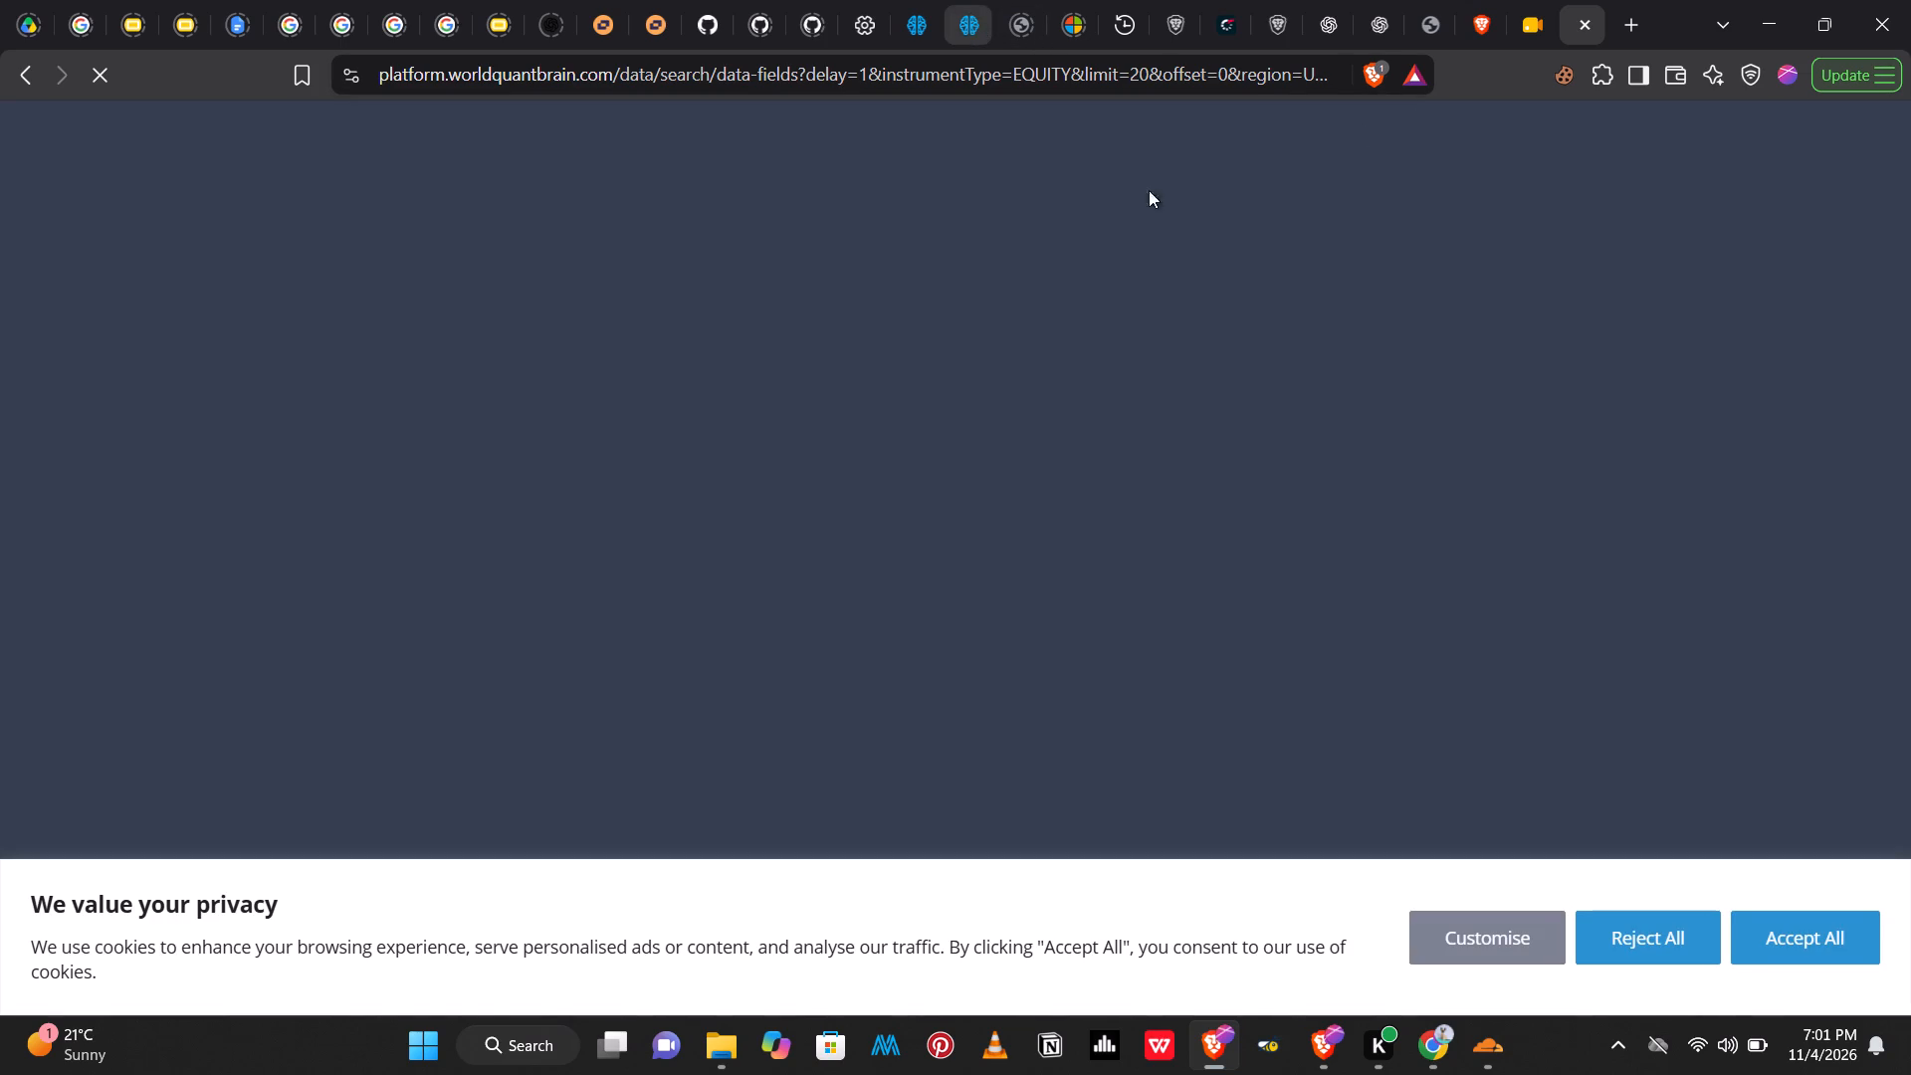
{"action": "left_click", "coordinate": [1769, 930]}
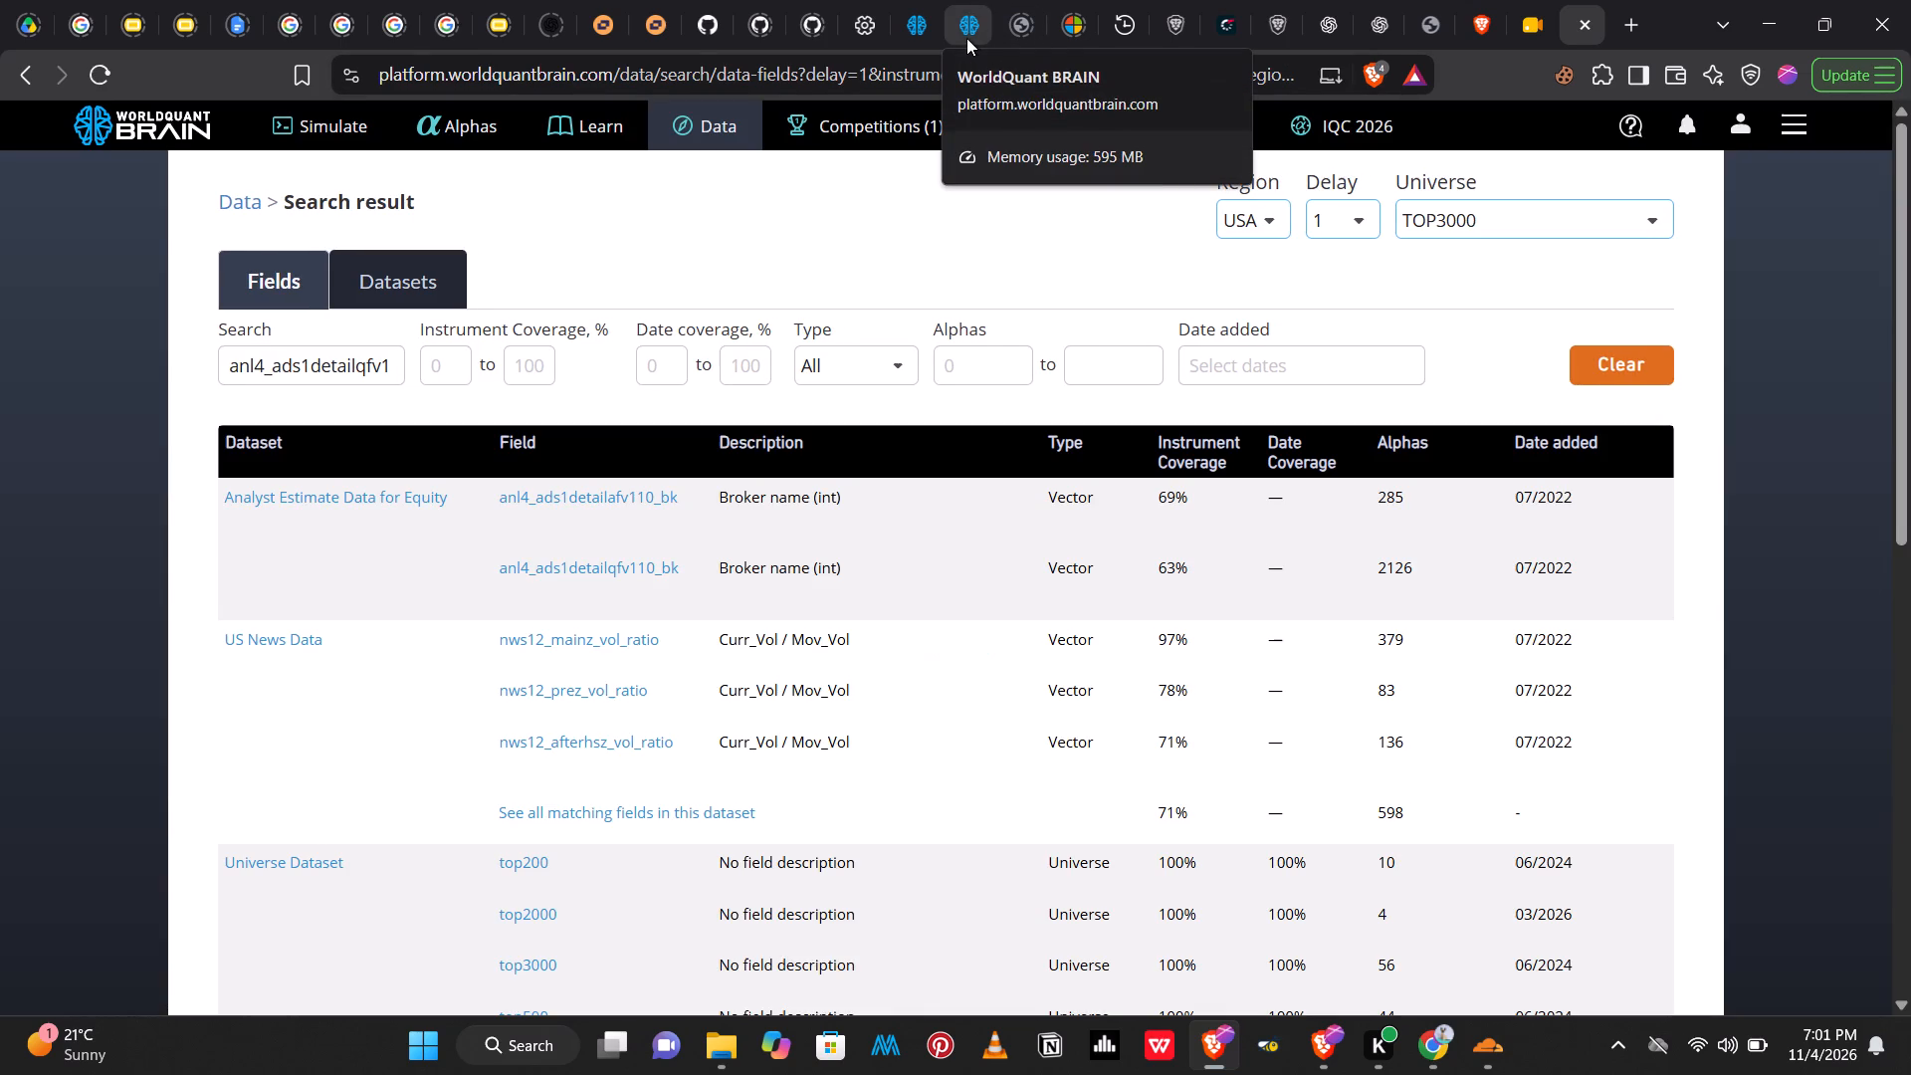
Return to the original browser tab showing the second page of field search results.
{"action": "left_click", "coordinate": [966, 38]}
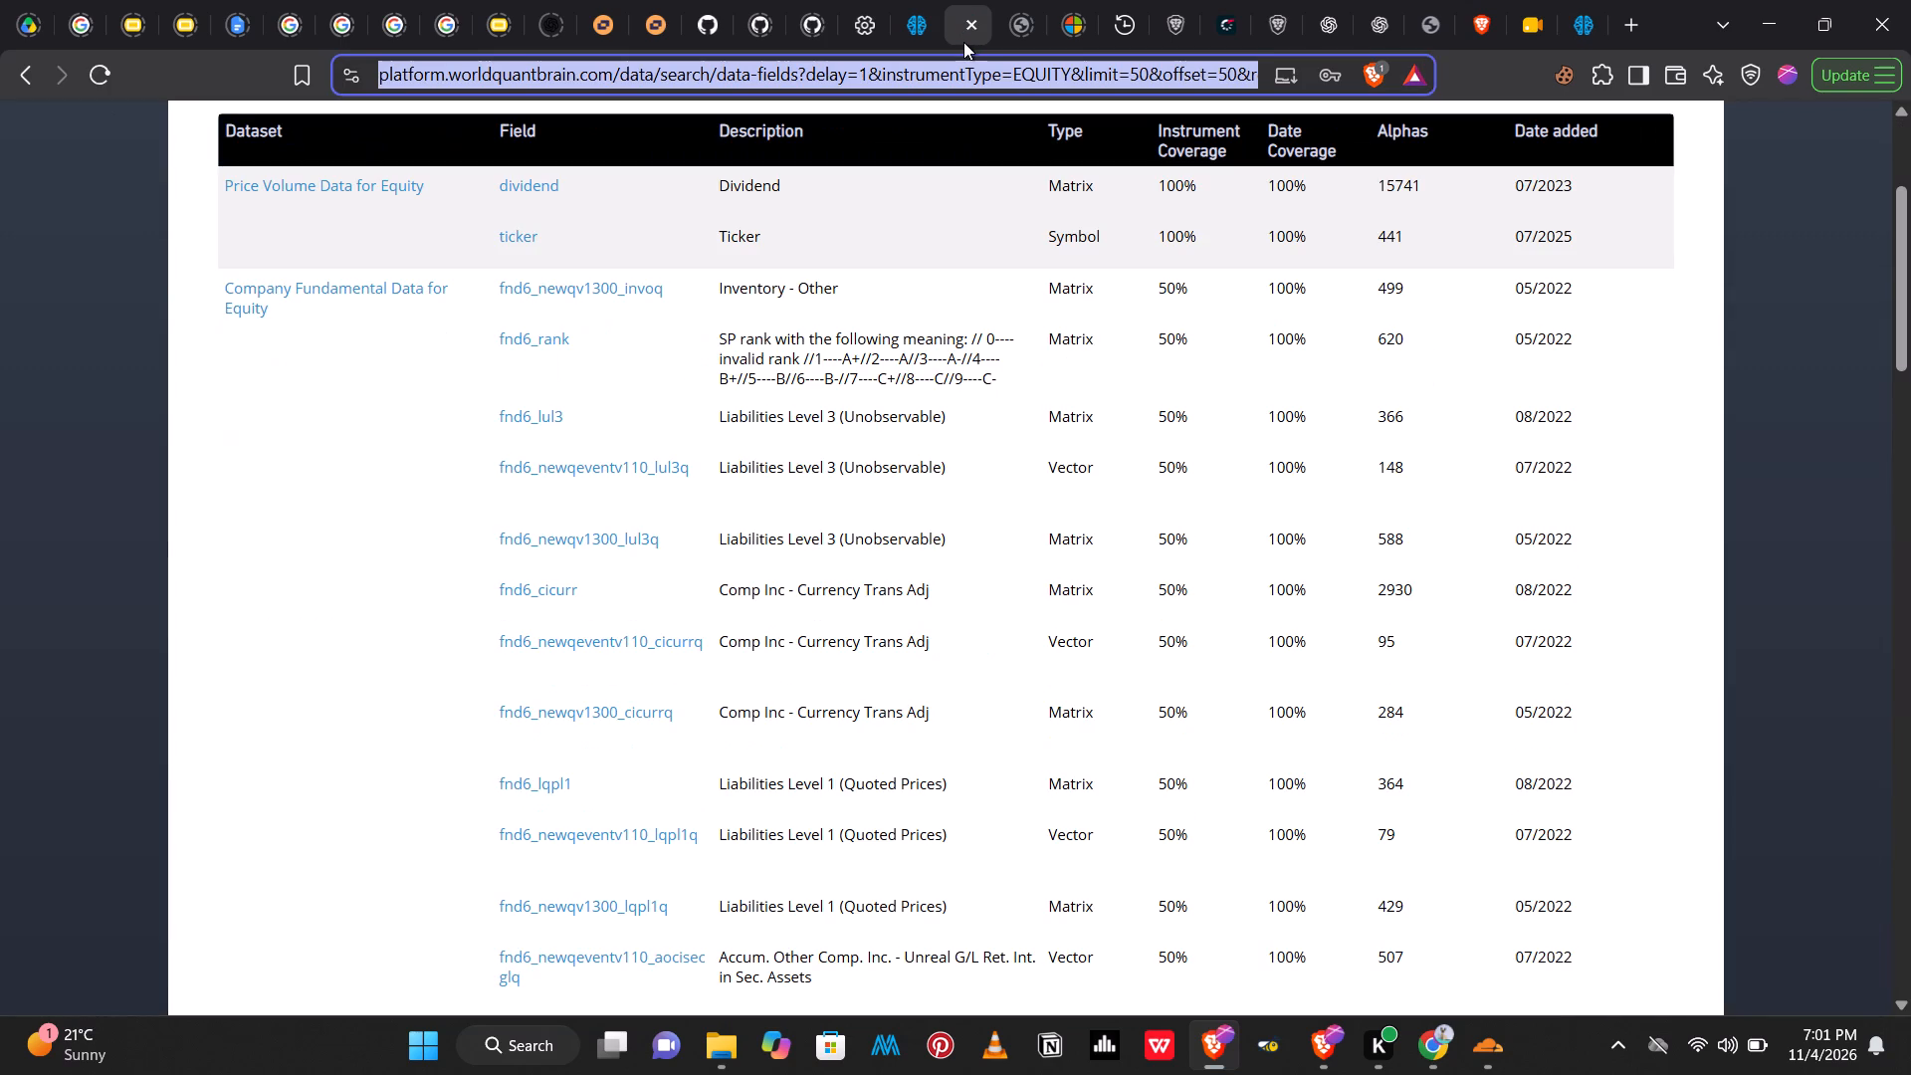
{"action": "left_click", "coordinate": [914, 24]}
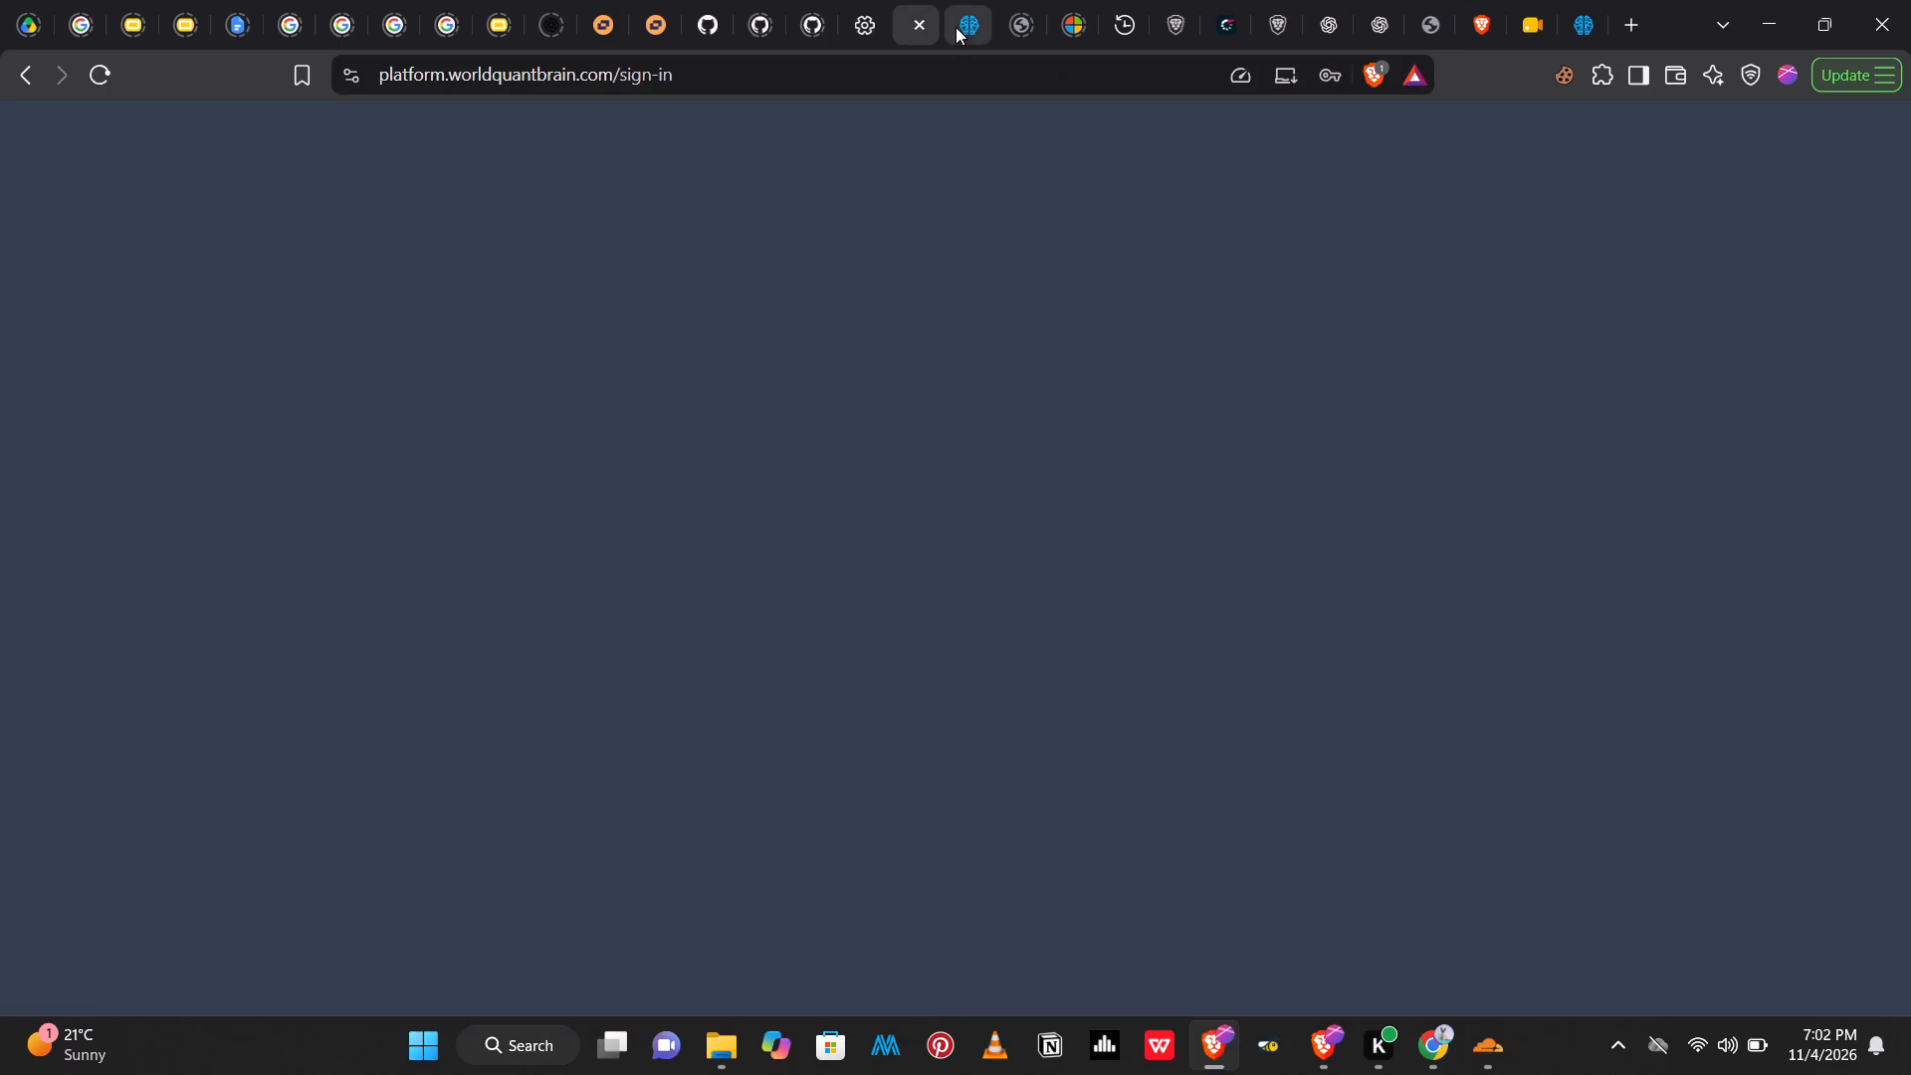
{"action": "left_click", "coordinate": [960, 27]}
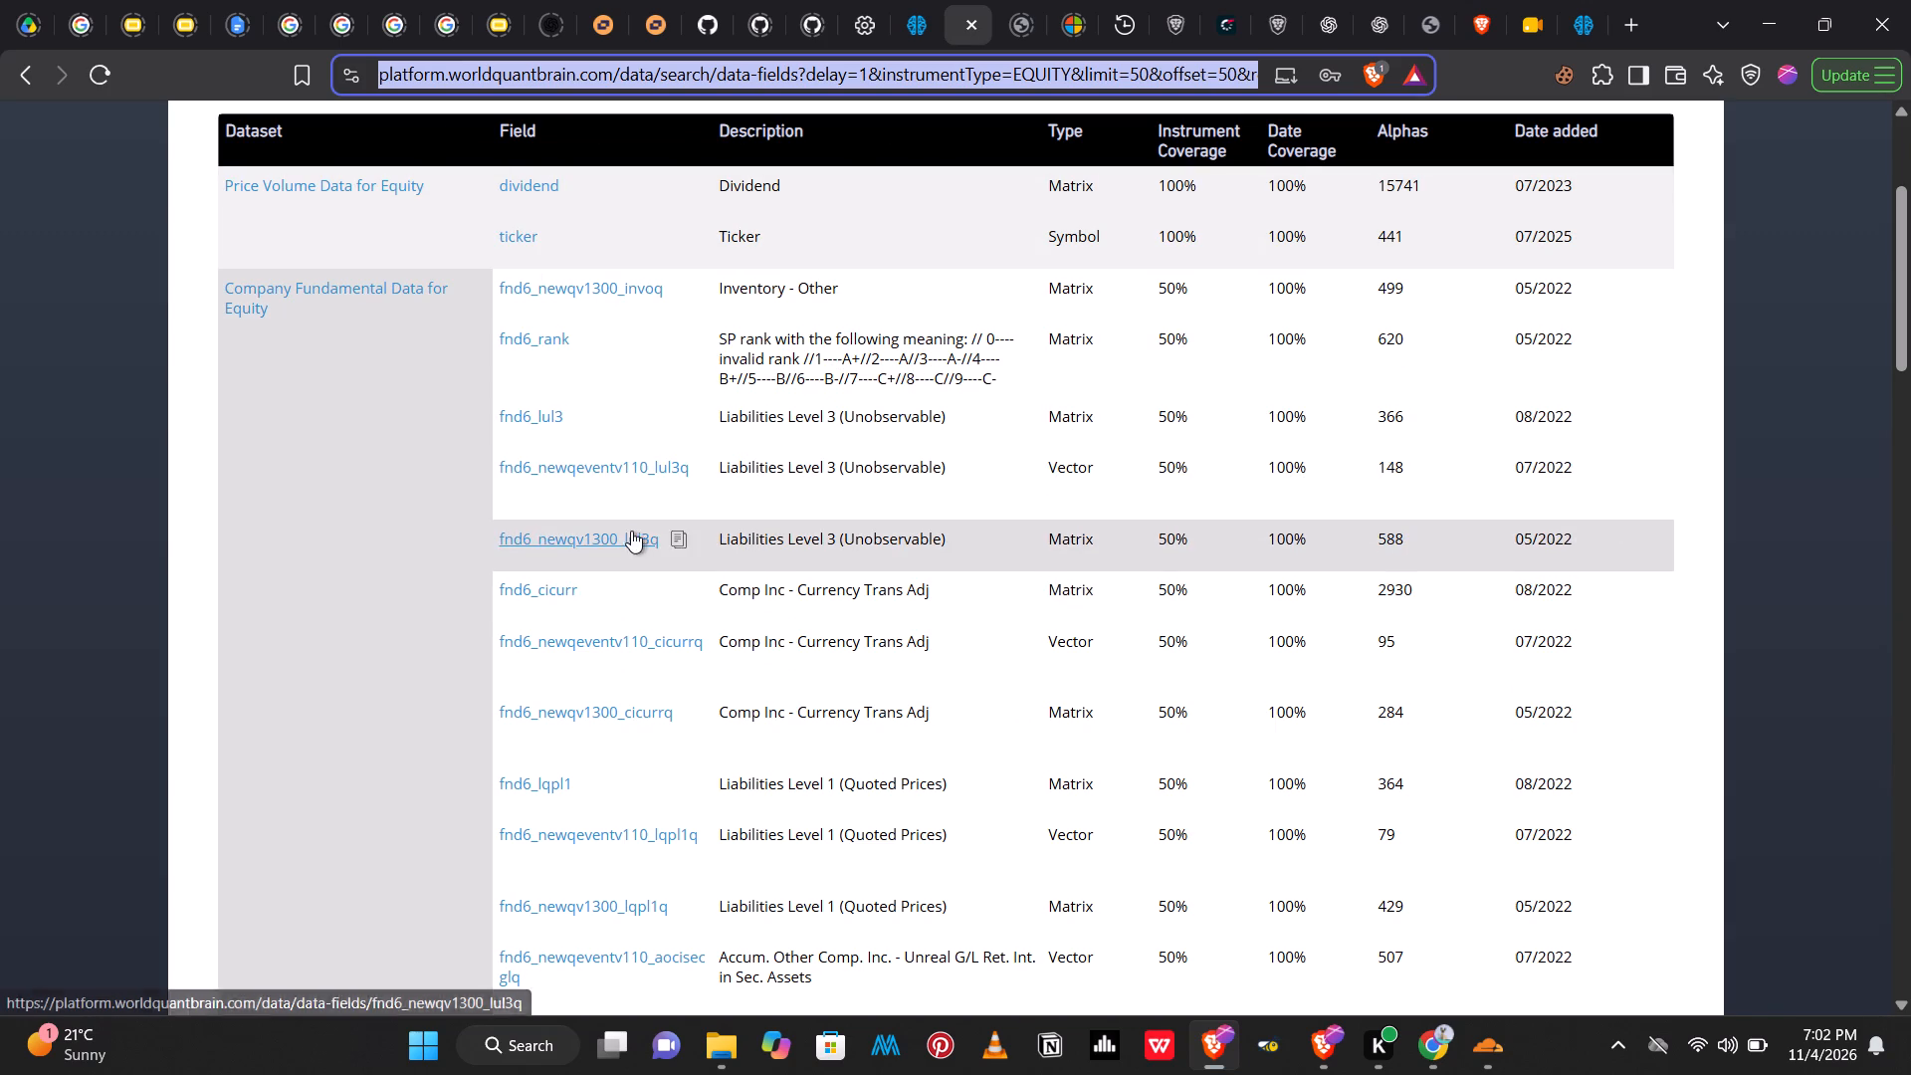
{"action": "left_click", "coordinate": [598, 587]}
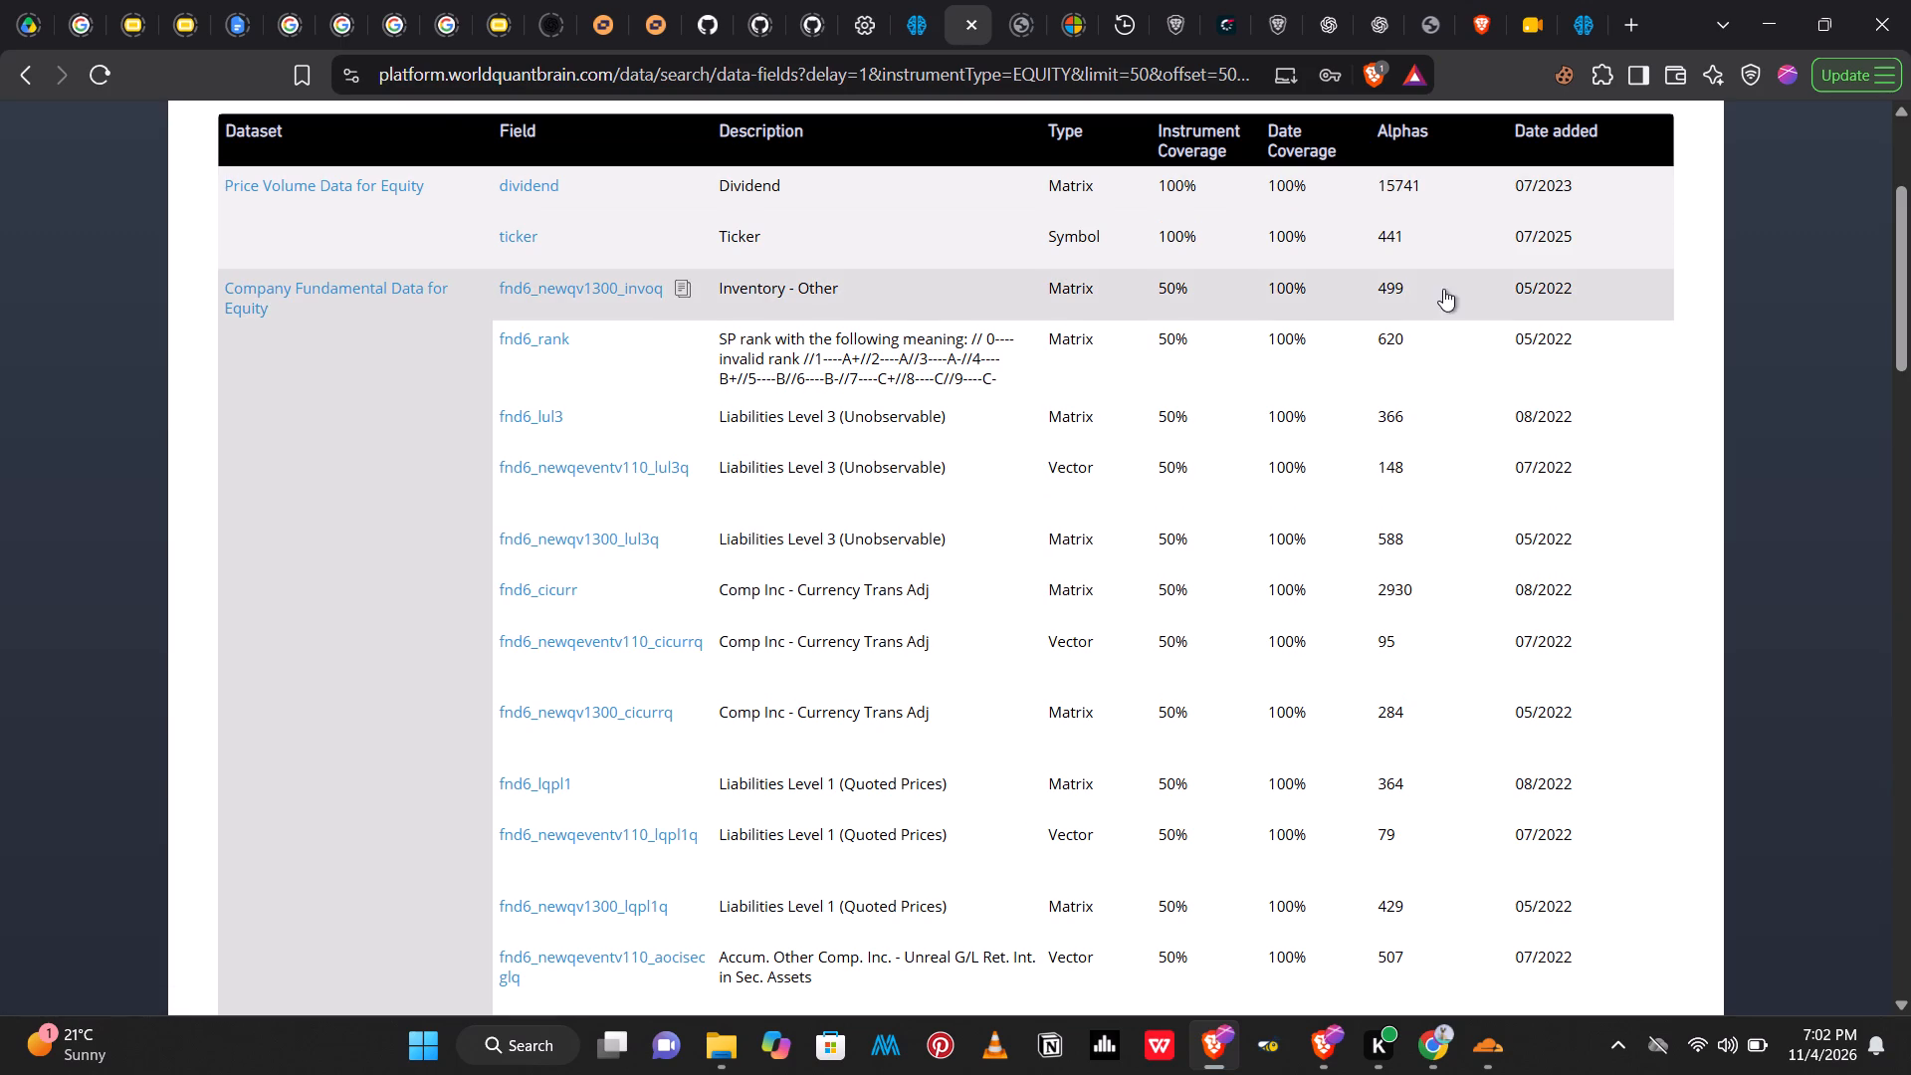
In Simulation 24, replace the data field inside vec_avg with fnd6_cicurr and run the simulation.
{"action": "left_click_drag", "start_coordinate": [1904, 297], "coordinate": [1910, 231]}
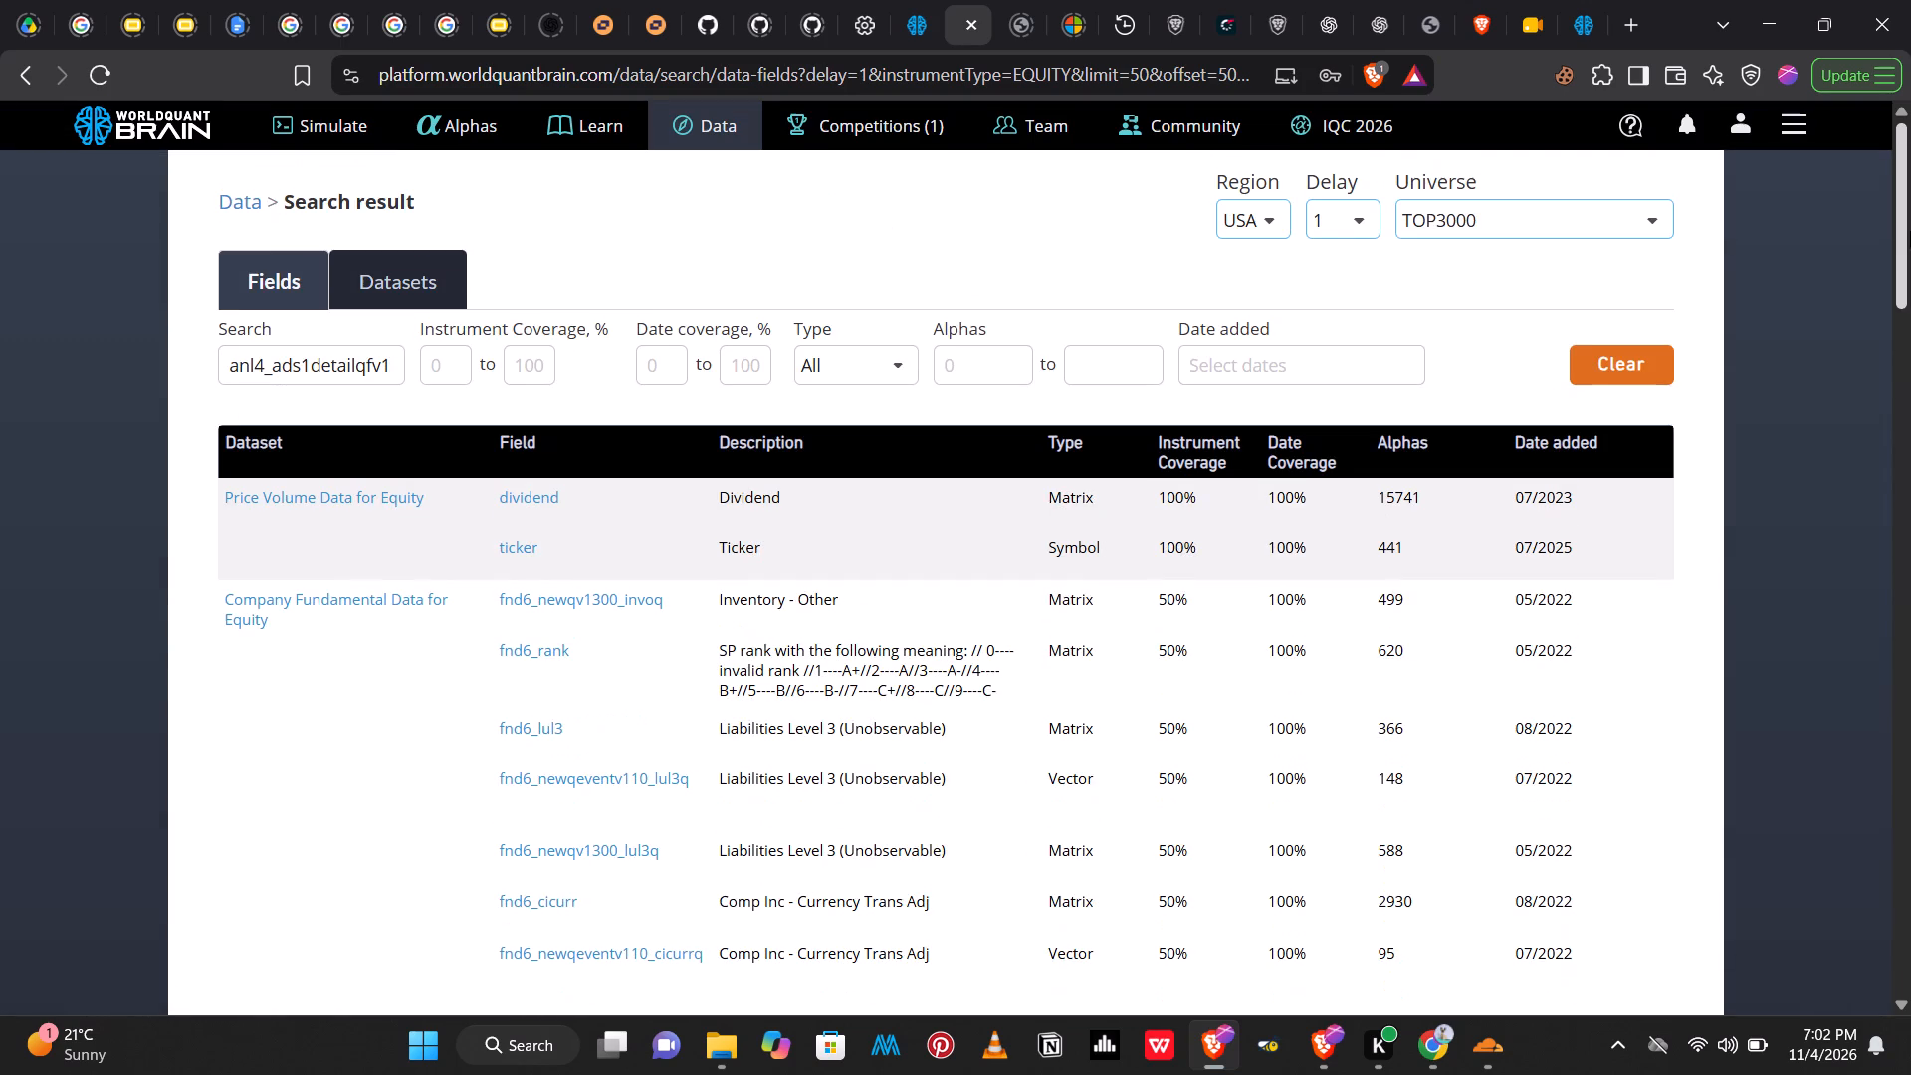
{"action": "left_click_drag", "start_coordinate": [1910, 231], "coordinate": [1905, 198]}
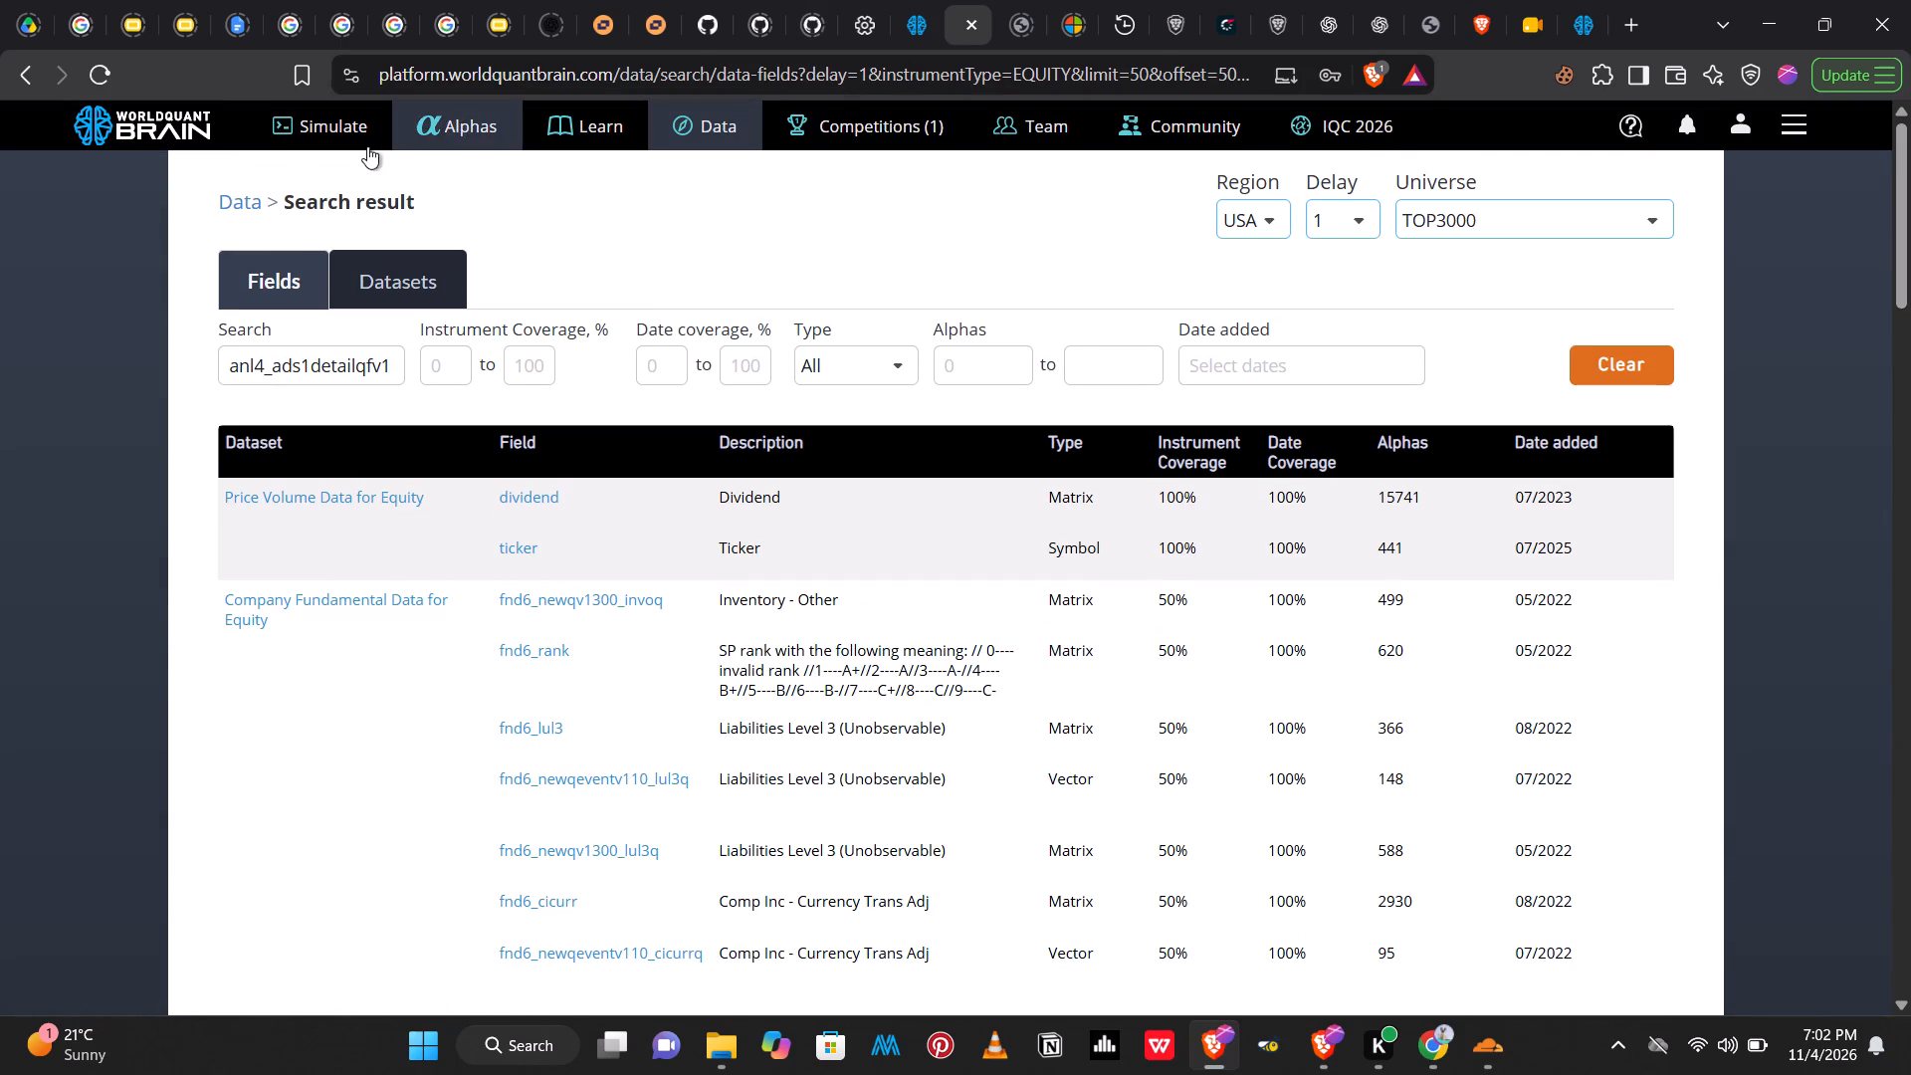
{"action": "left_click", "coordinate": [359, 141]}
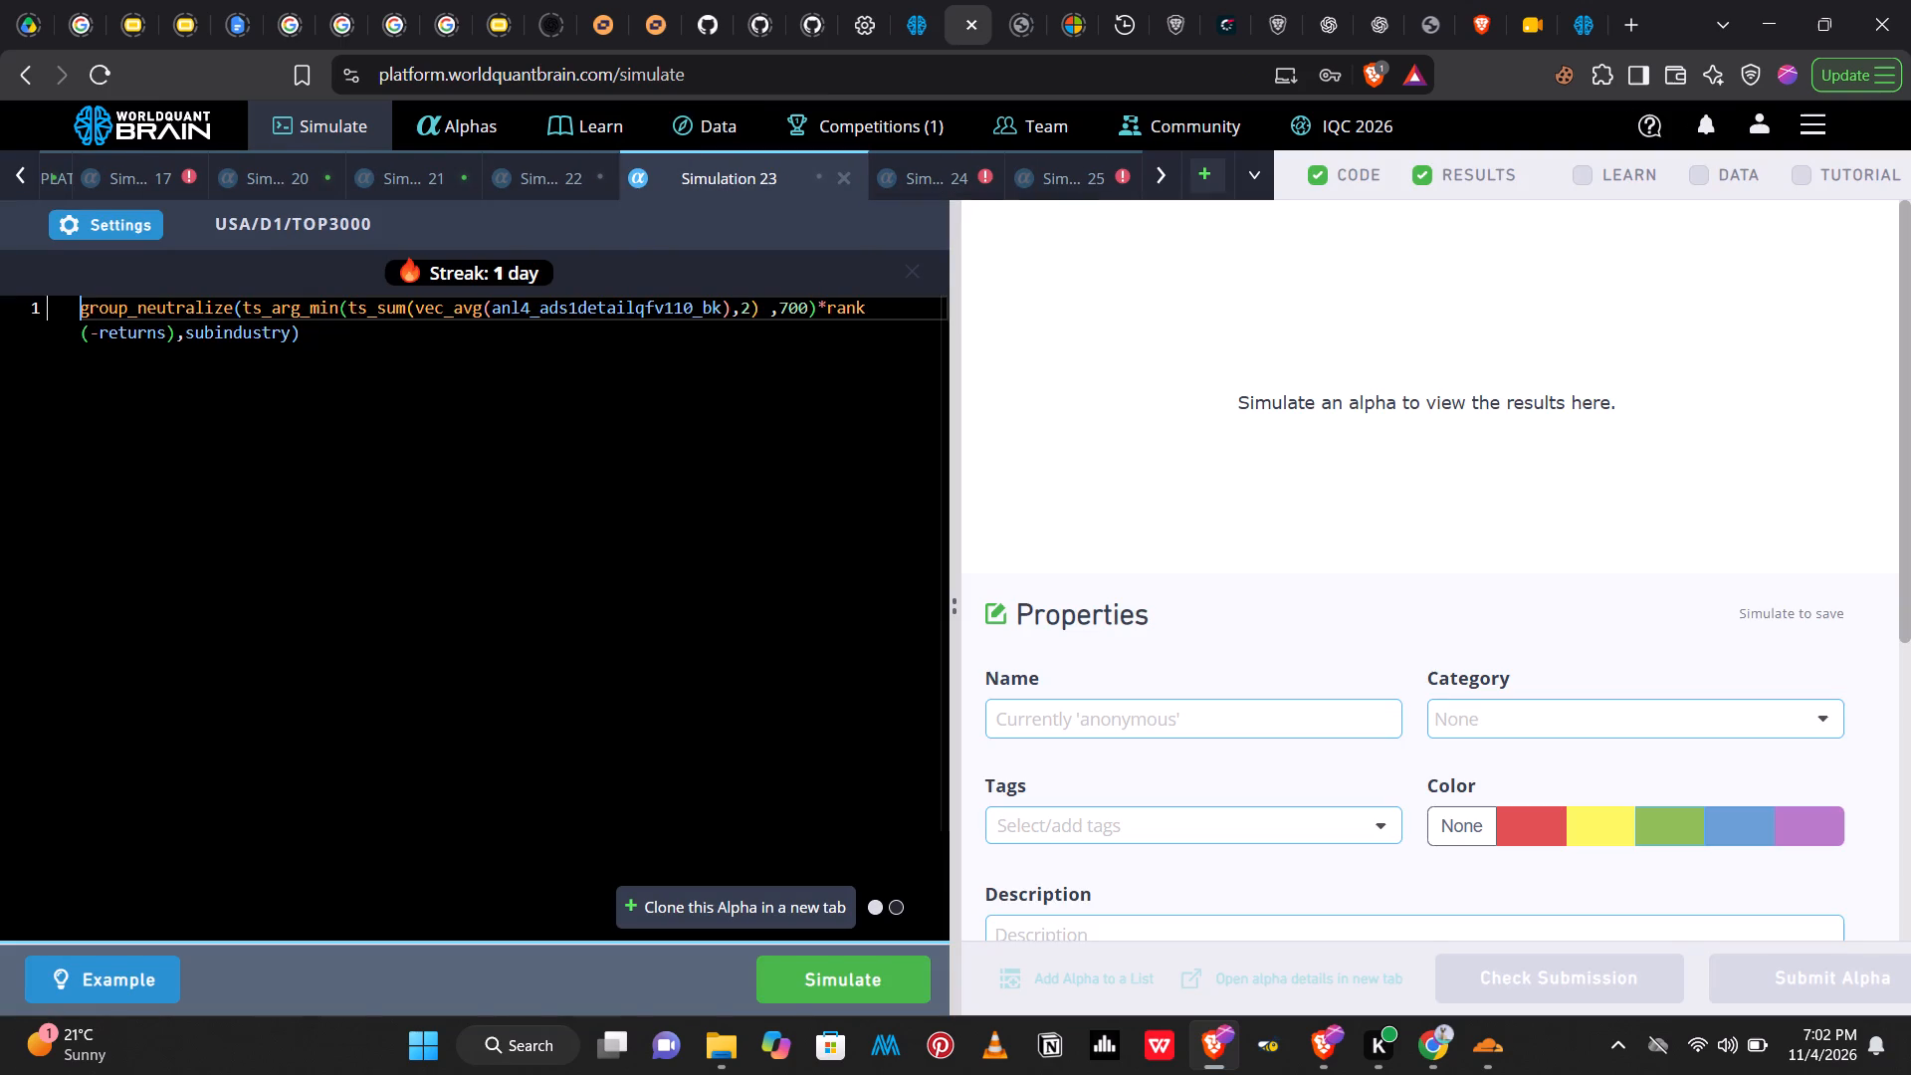
{"action": "left_click", "coordinate": [305, 356]}
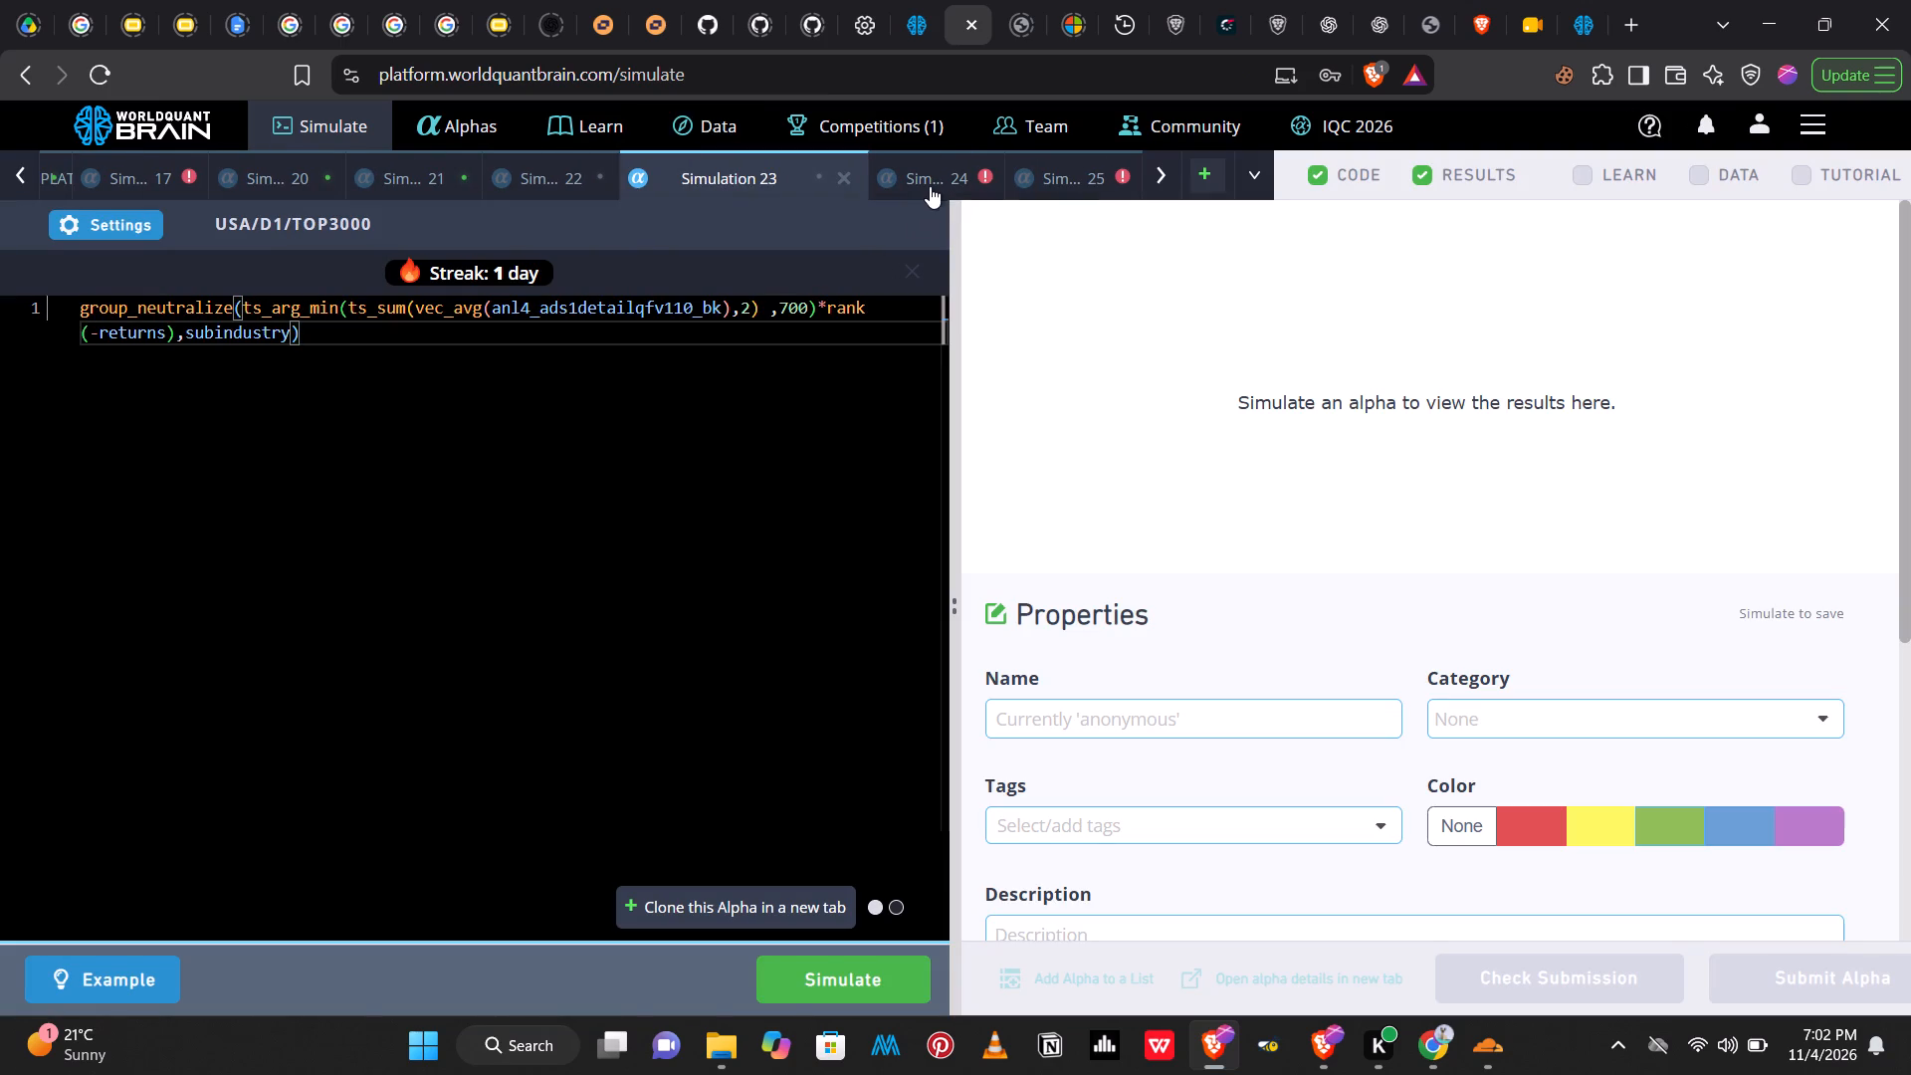
{"action": "left_click", "coordinate": [930, 184]}
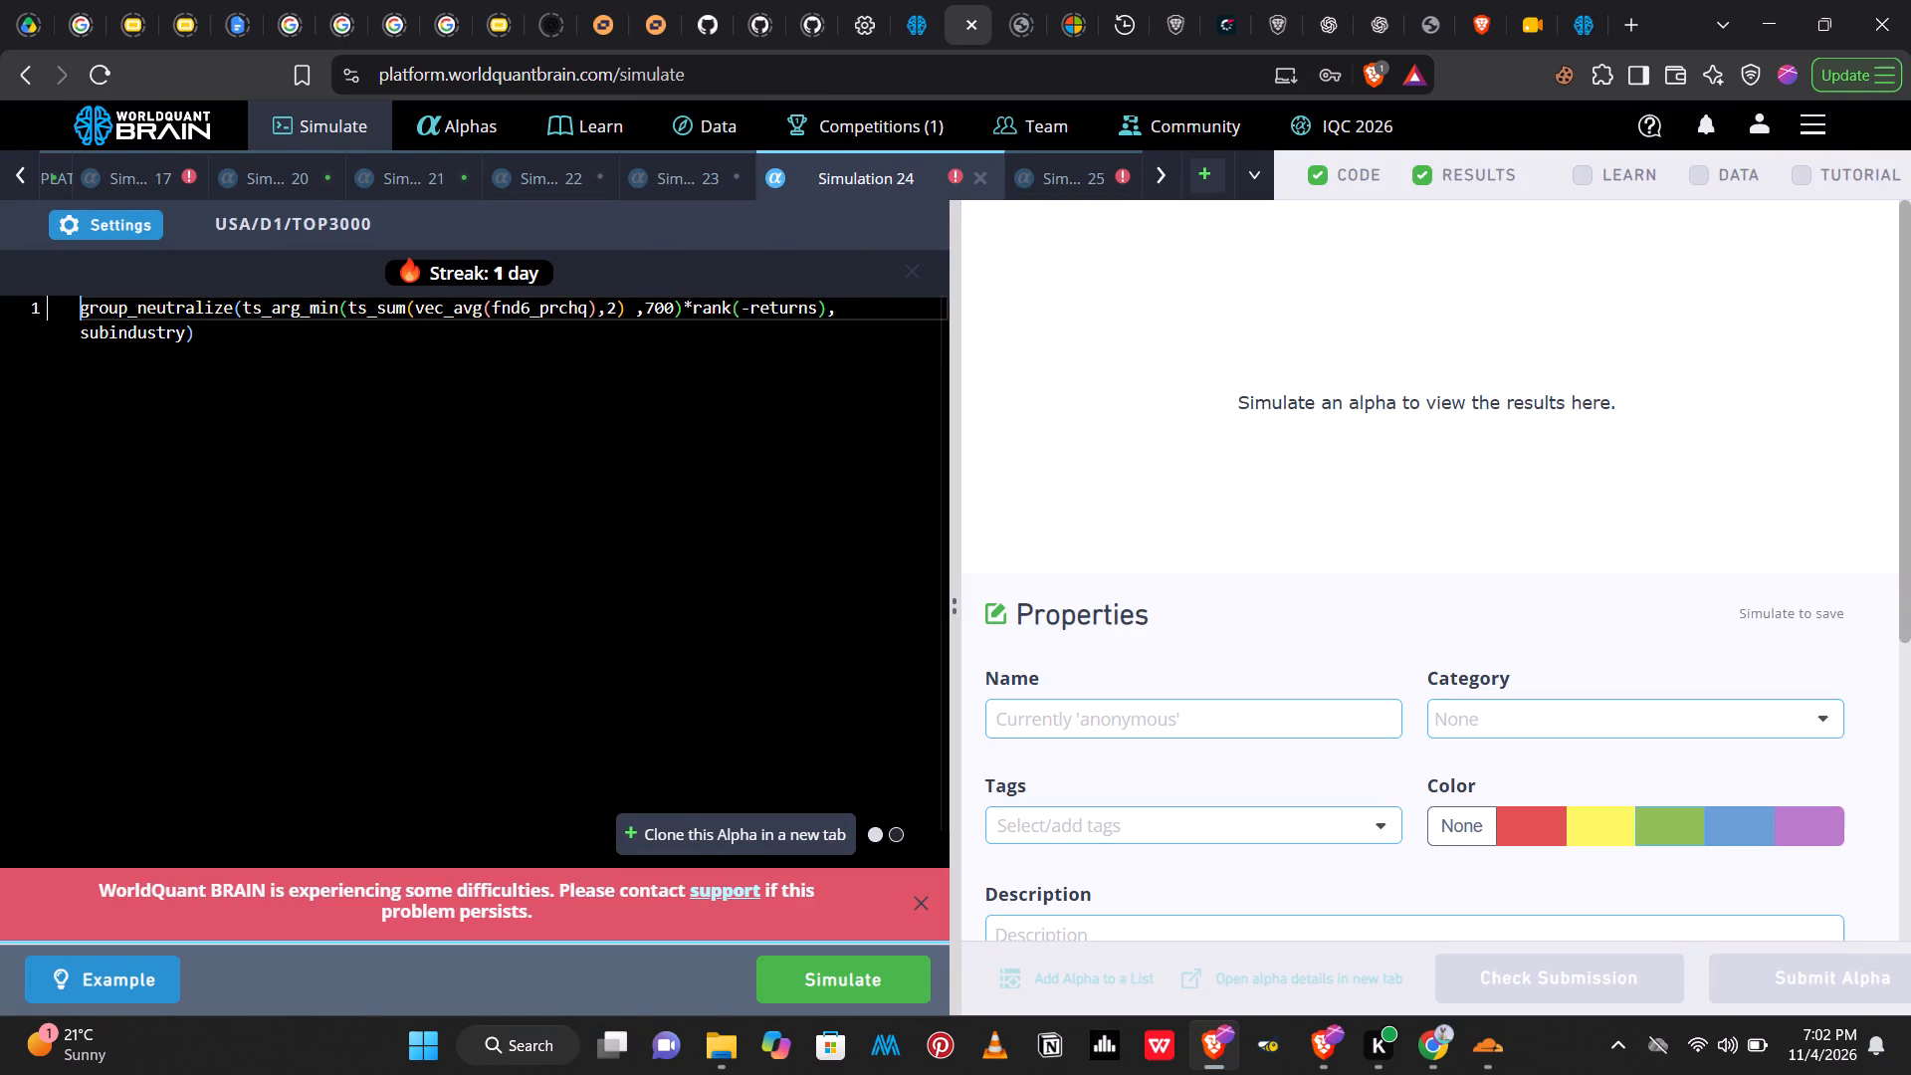
{"action": "left_click_drag", "start_coordinate": [589, 309], "coordinate": [499, 306]}
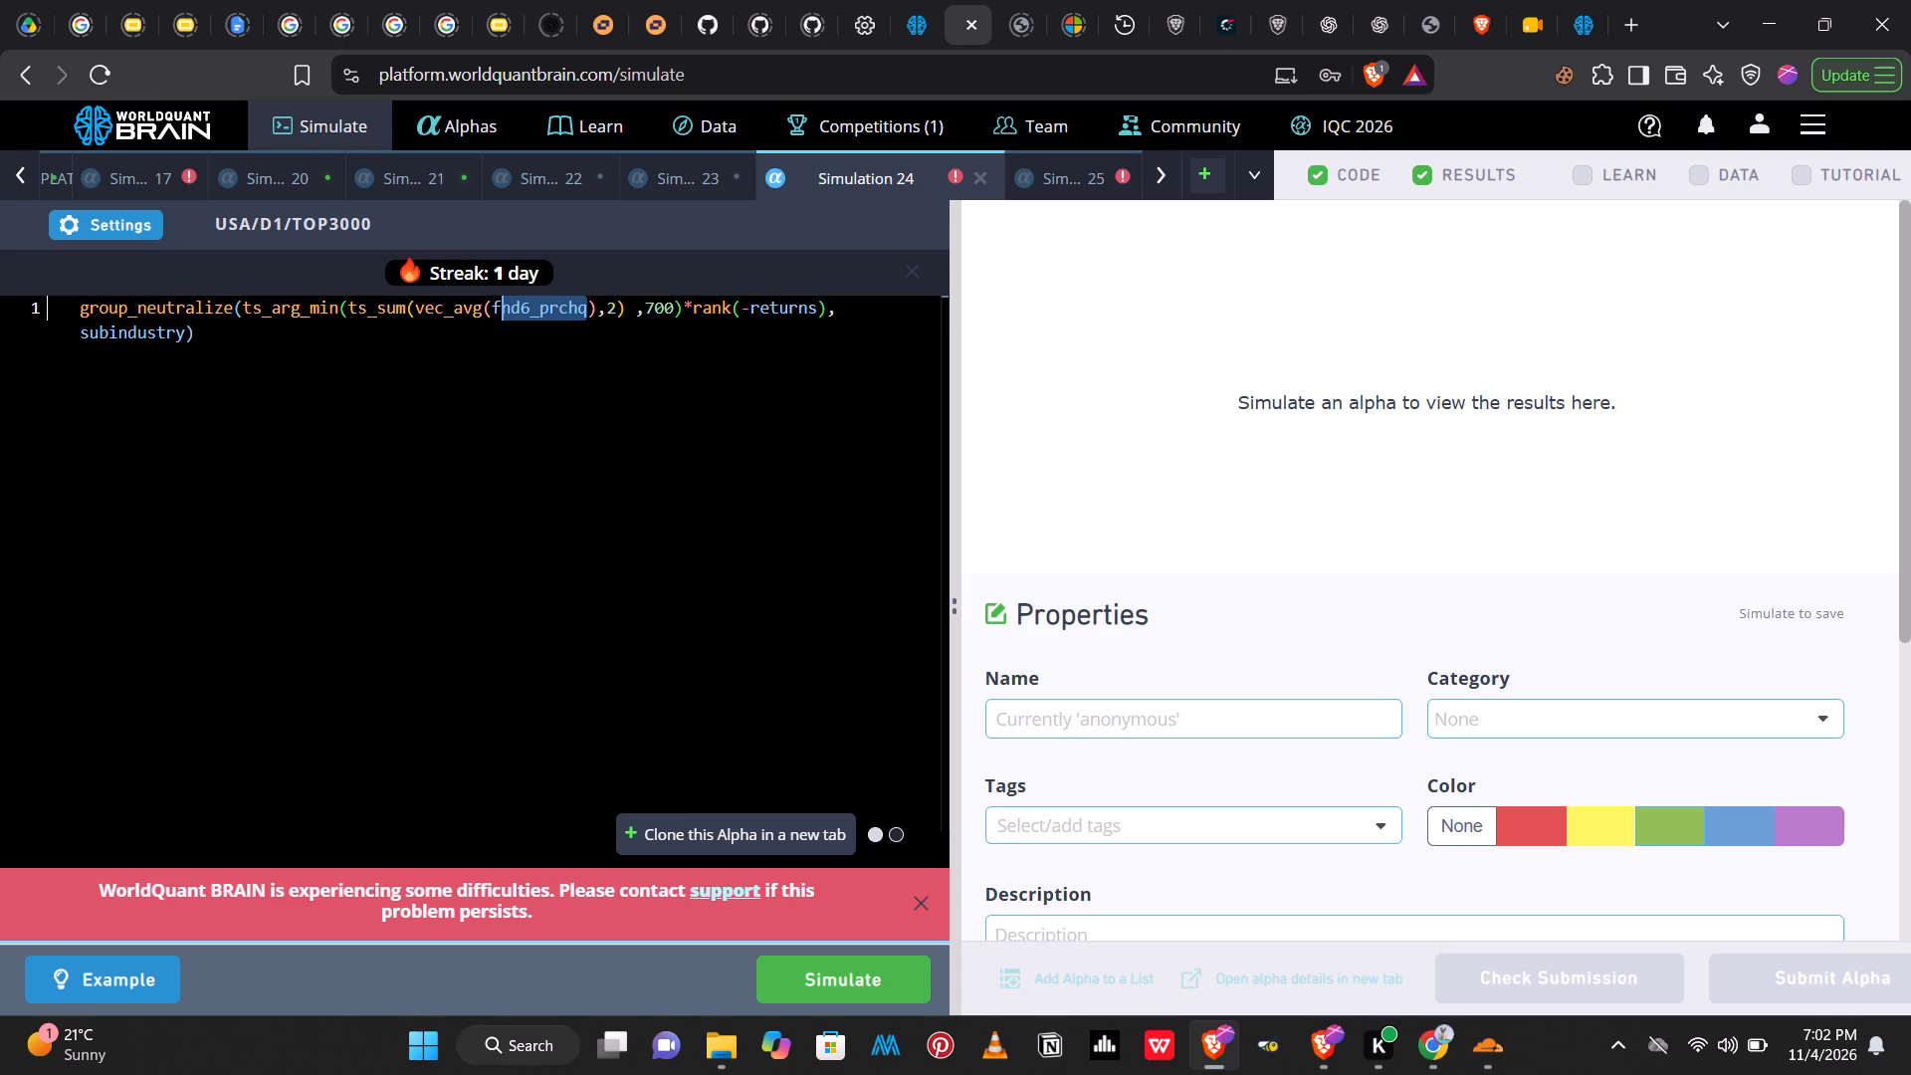
{"action": "left_click_drag", "start_coordinate": [499, 306], "coordinate": [493, 306]}
{"action": "key", "text": "ctrl+v"}
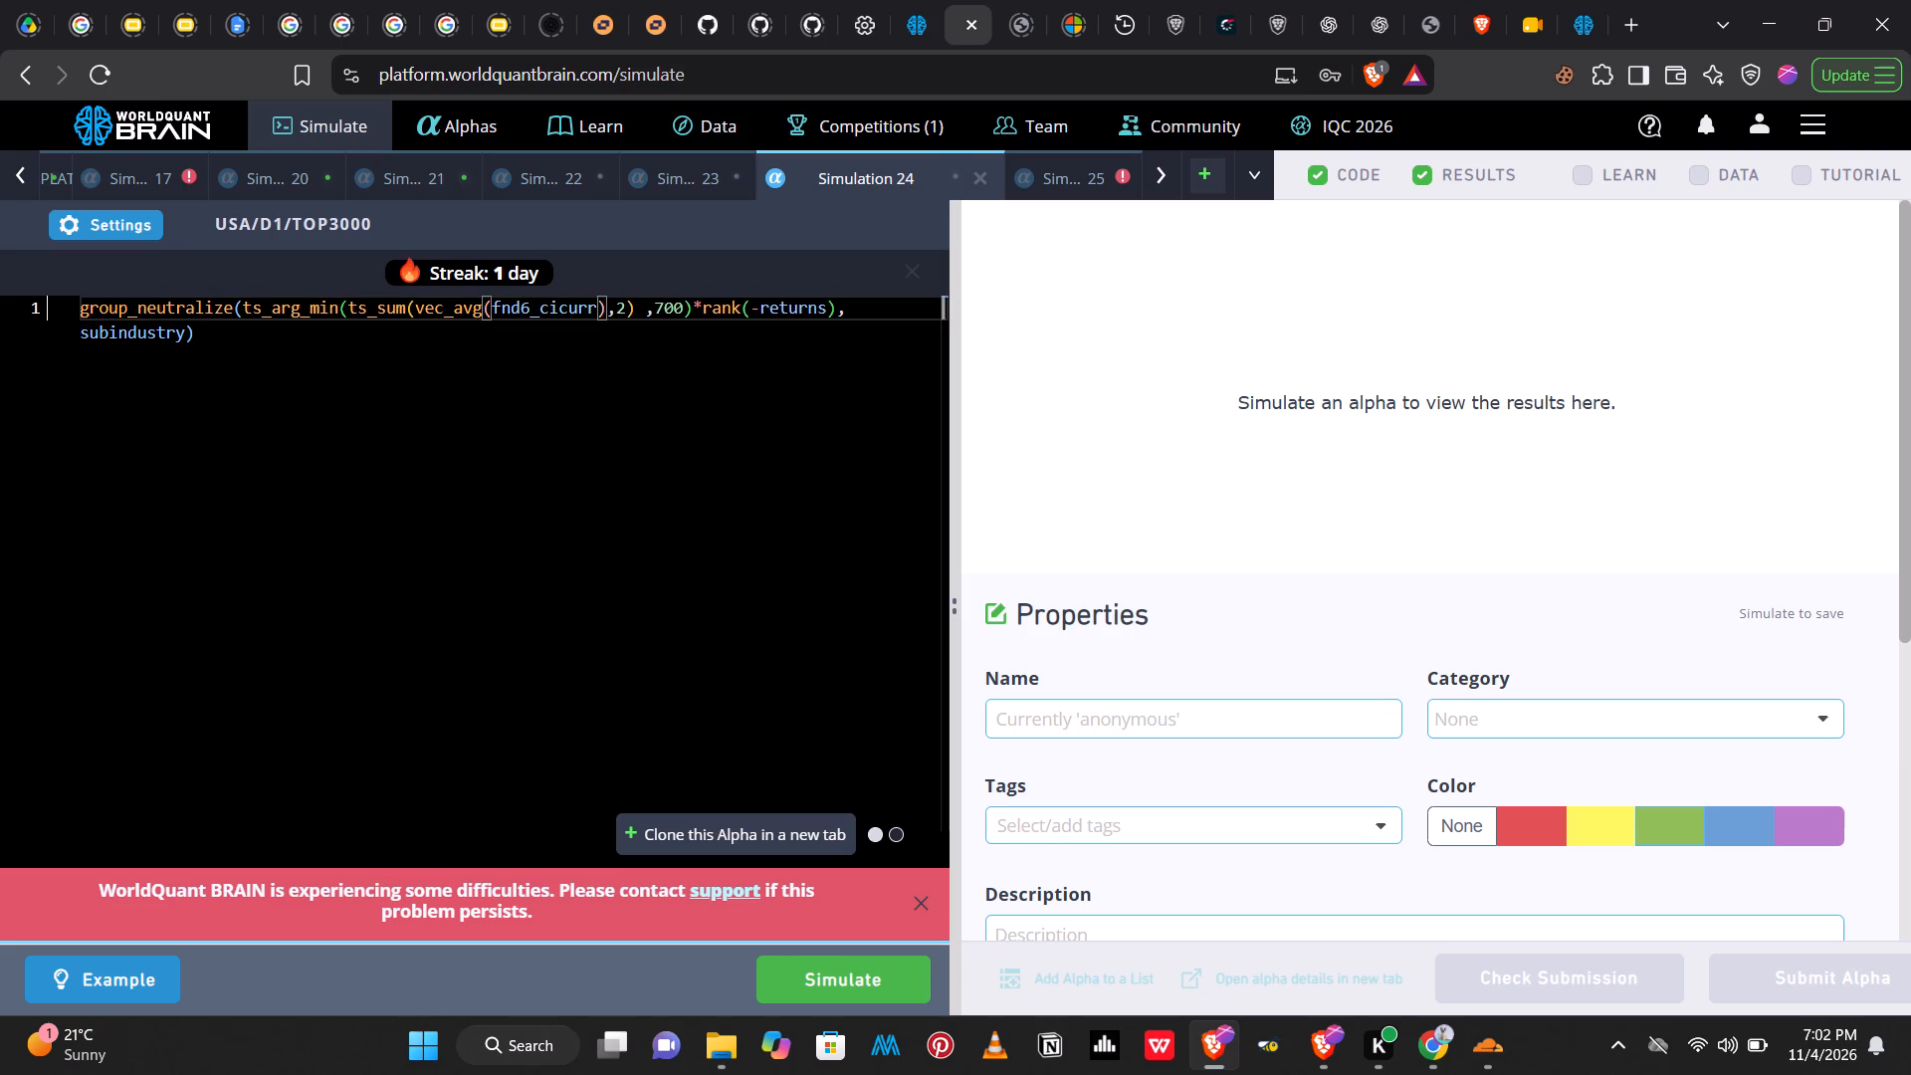
{"action": "left_click", "coordinate": [823, 972]}
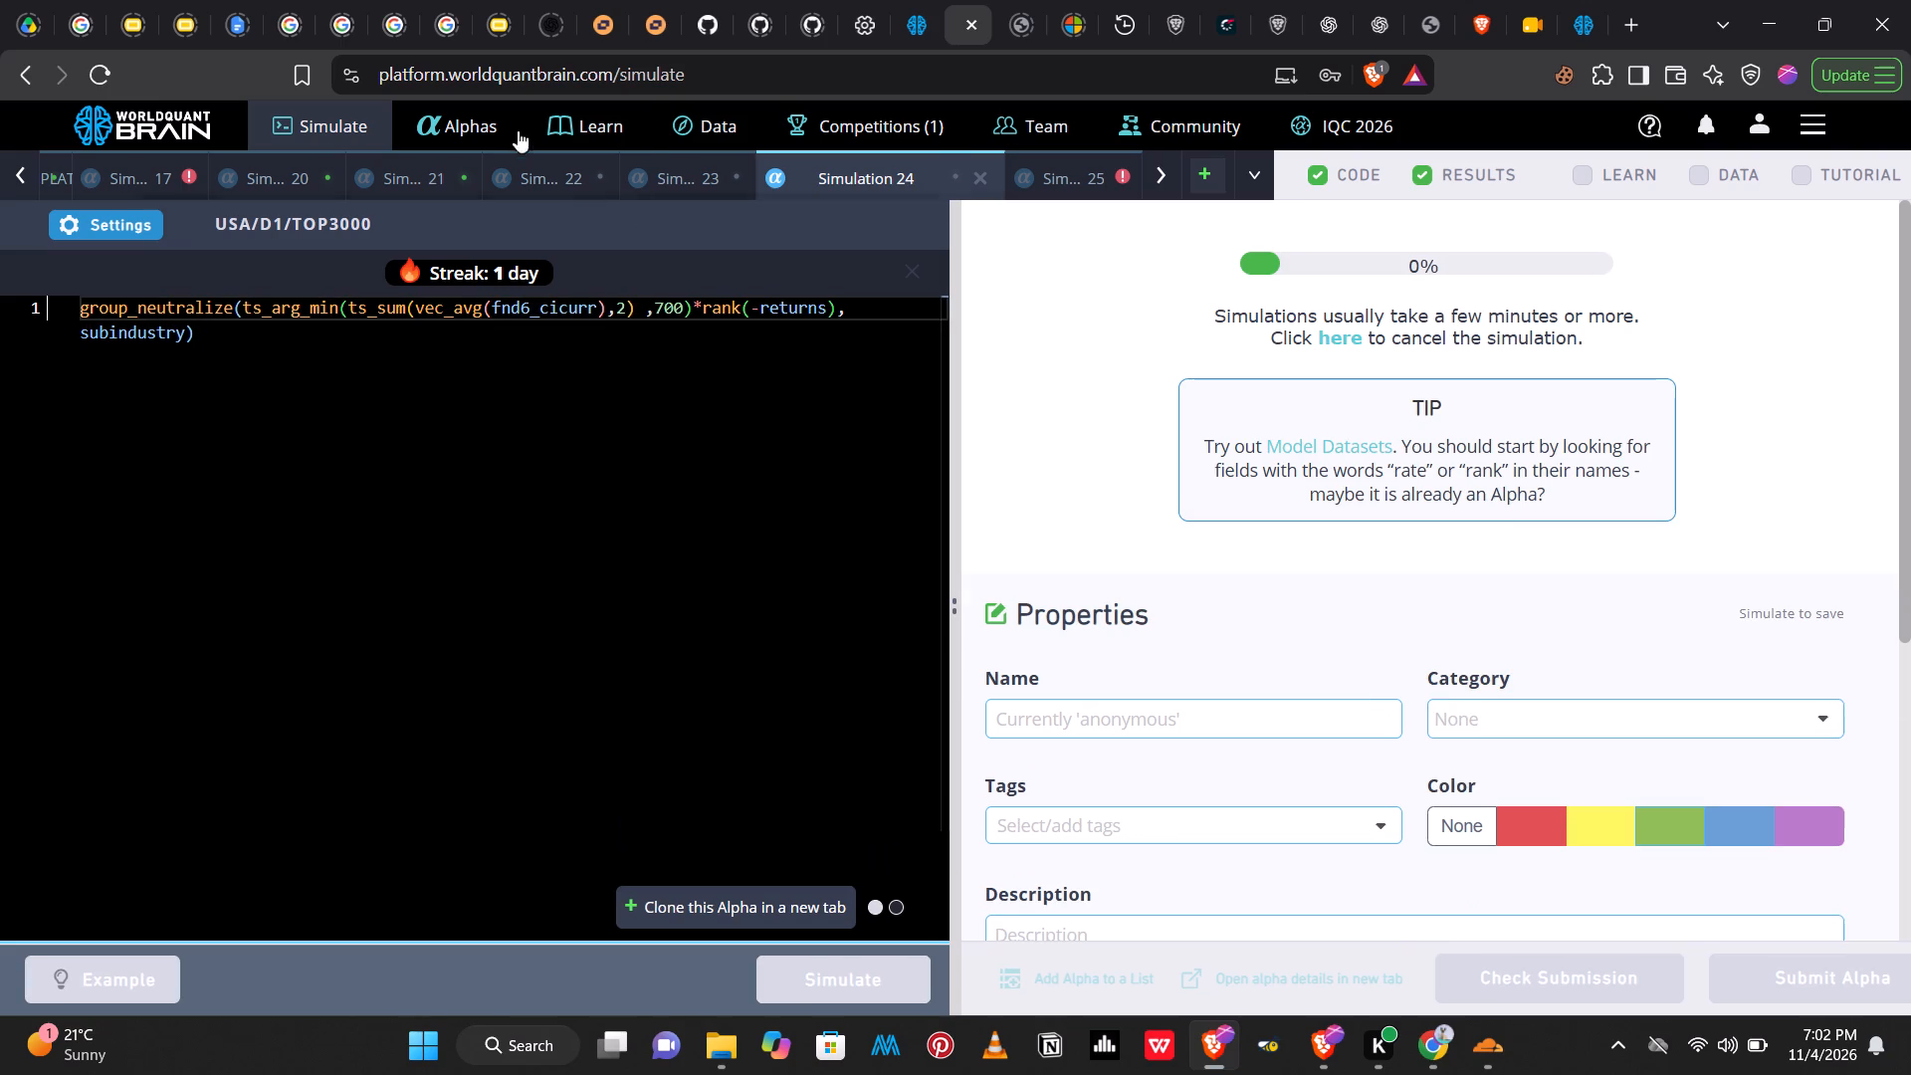
Review the code, settings, PnL chart and yearly summary of submitted alpha MPYx5NJn, and close its details.
{"action": "left_click", "coordinate": [496, 122]}
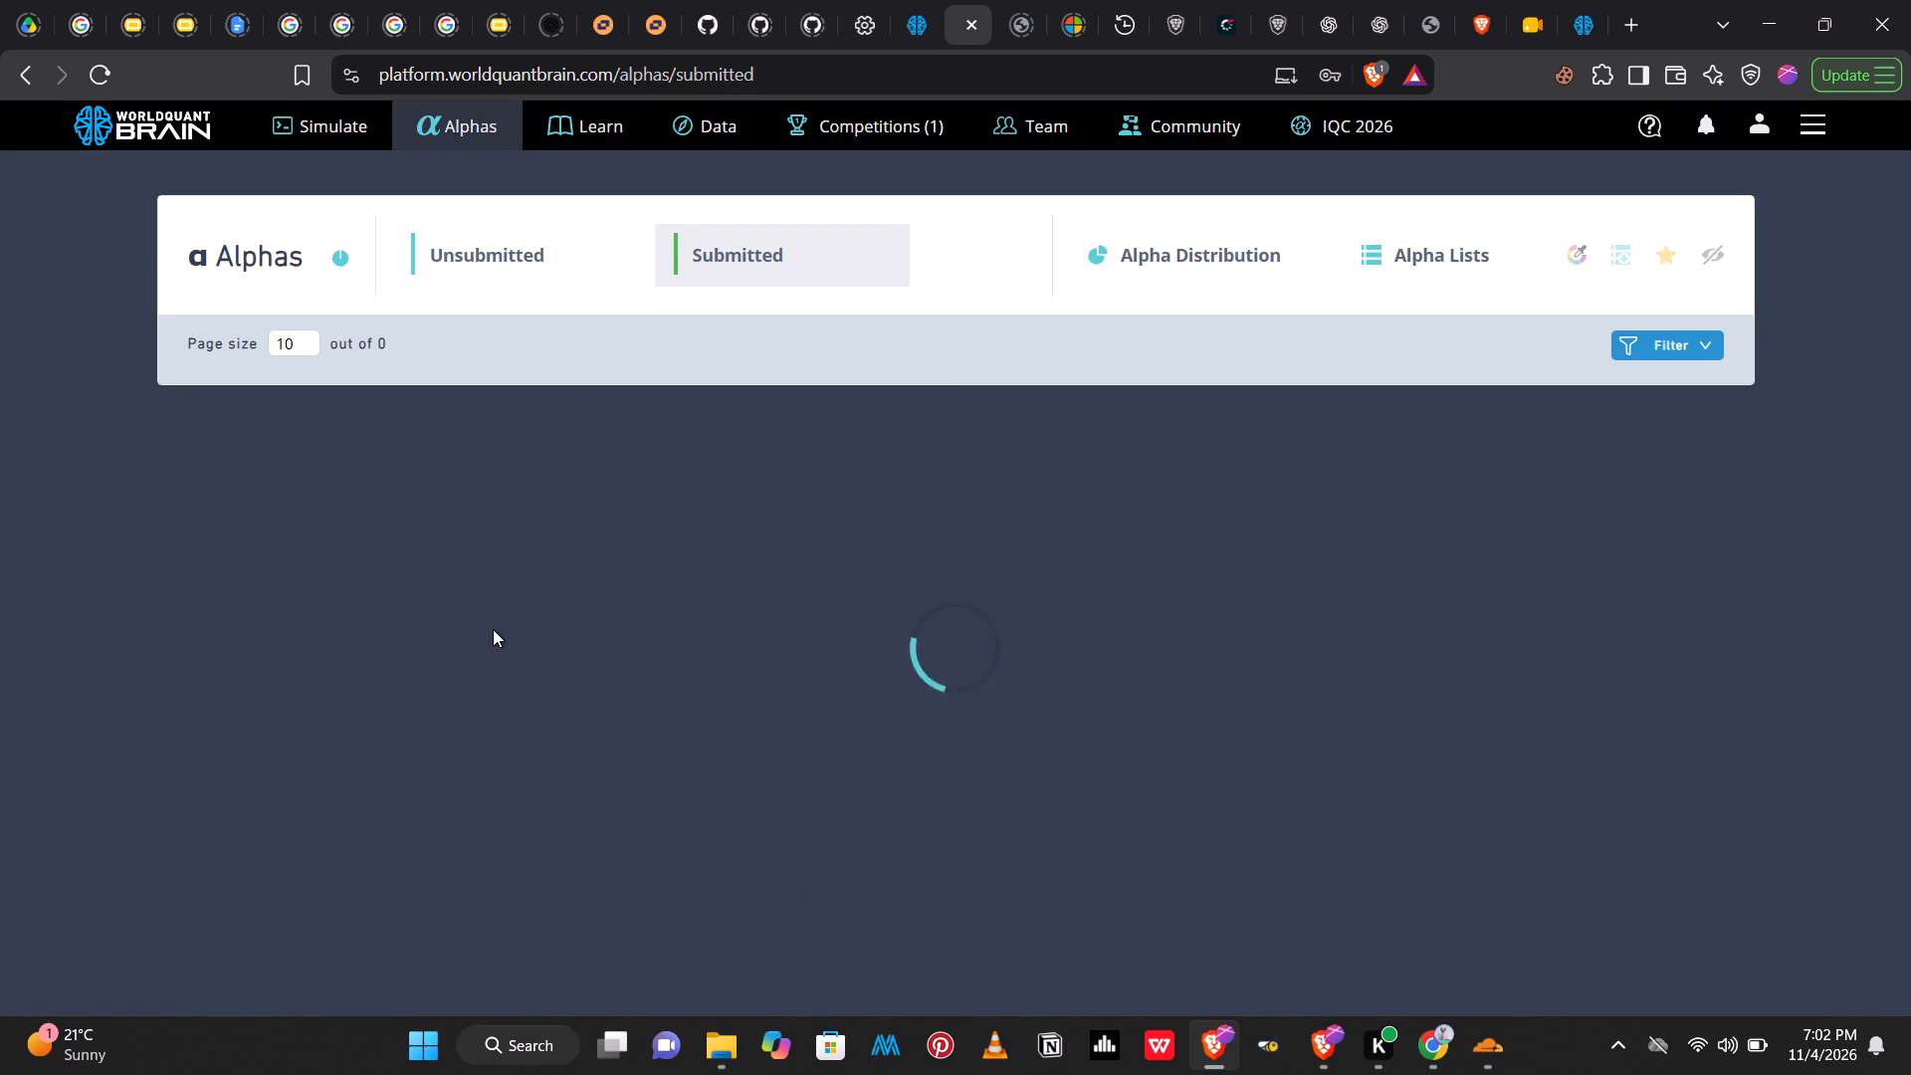
{"action": "left_click", "coordinate": [535, 729]}
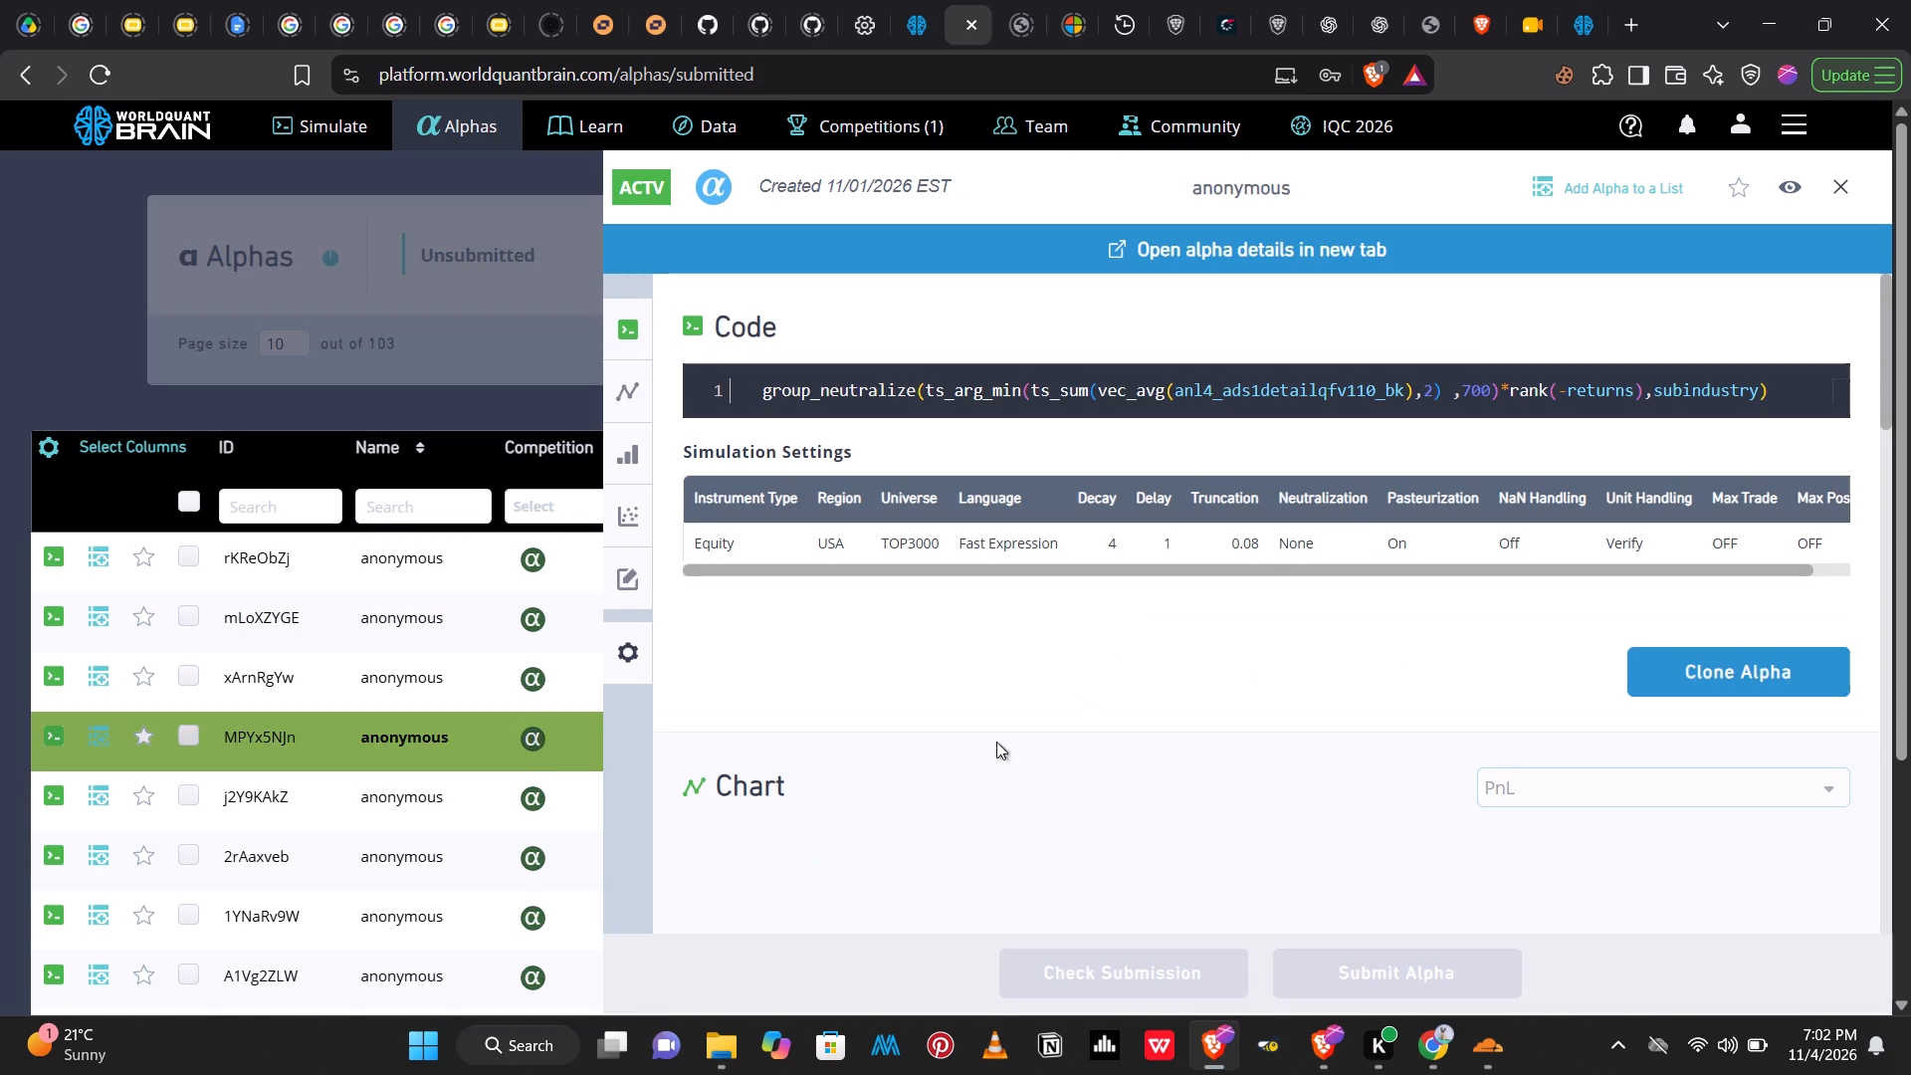
{"action": "left_click_drag", "start_coordinate": [1886, 356], "coordinate": [1895, 409]}
{"action": "left_click_drag", "start_coordinate": [1895, 409], "coordinate": [1895, 417]}
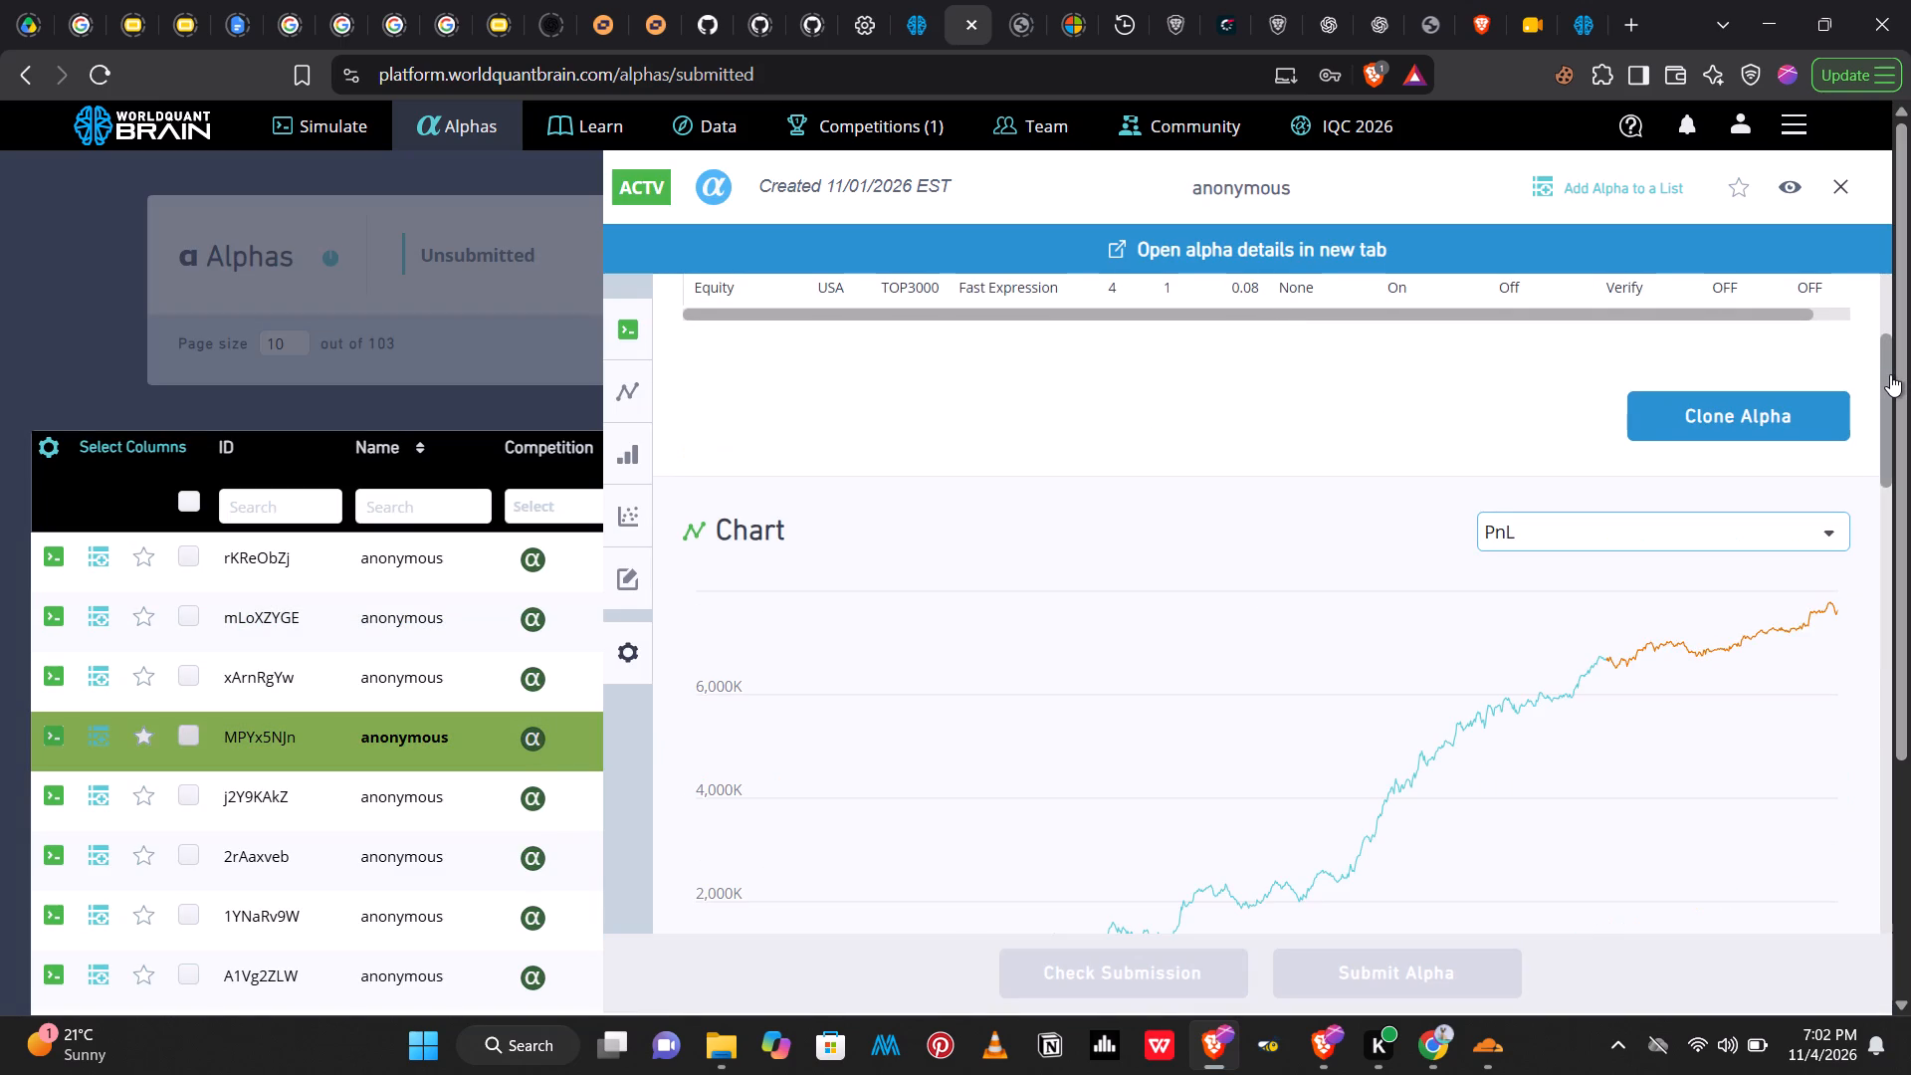
{"action": "left_click_drag", "start_coordinate": [1890, 374], "coordinate": [1892, 427]}
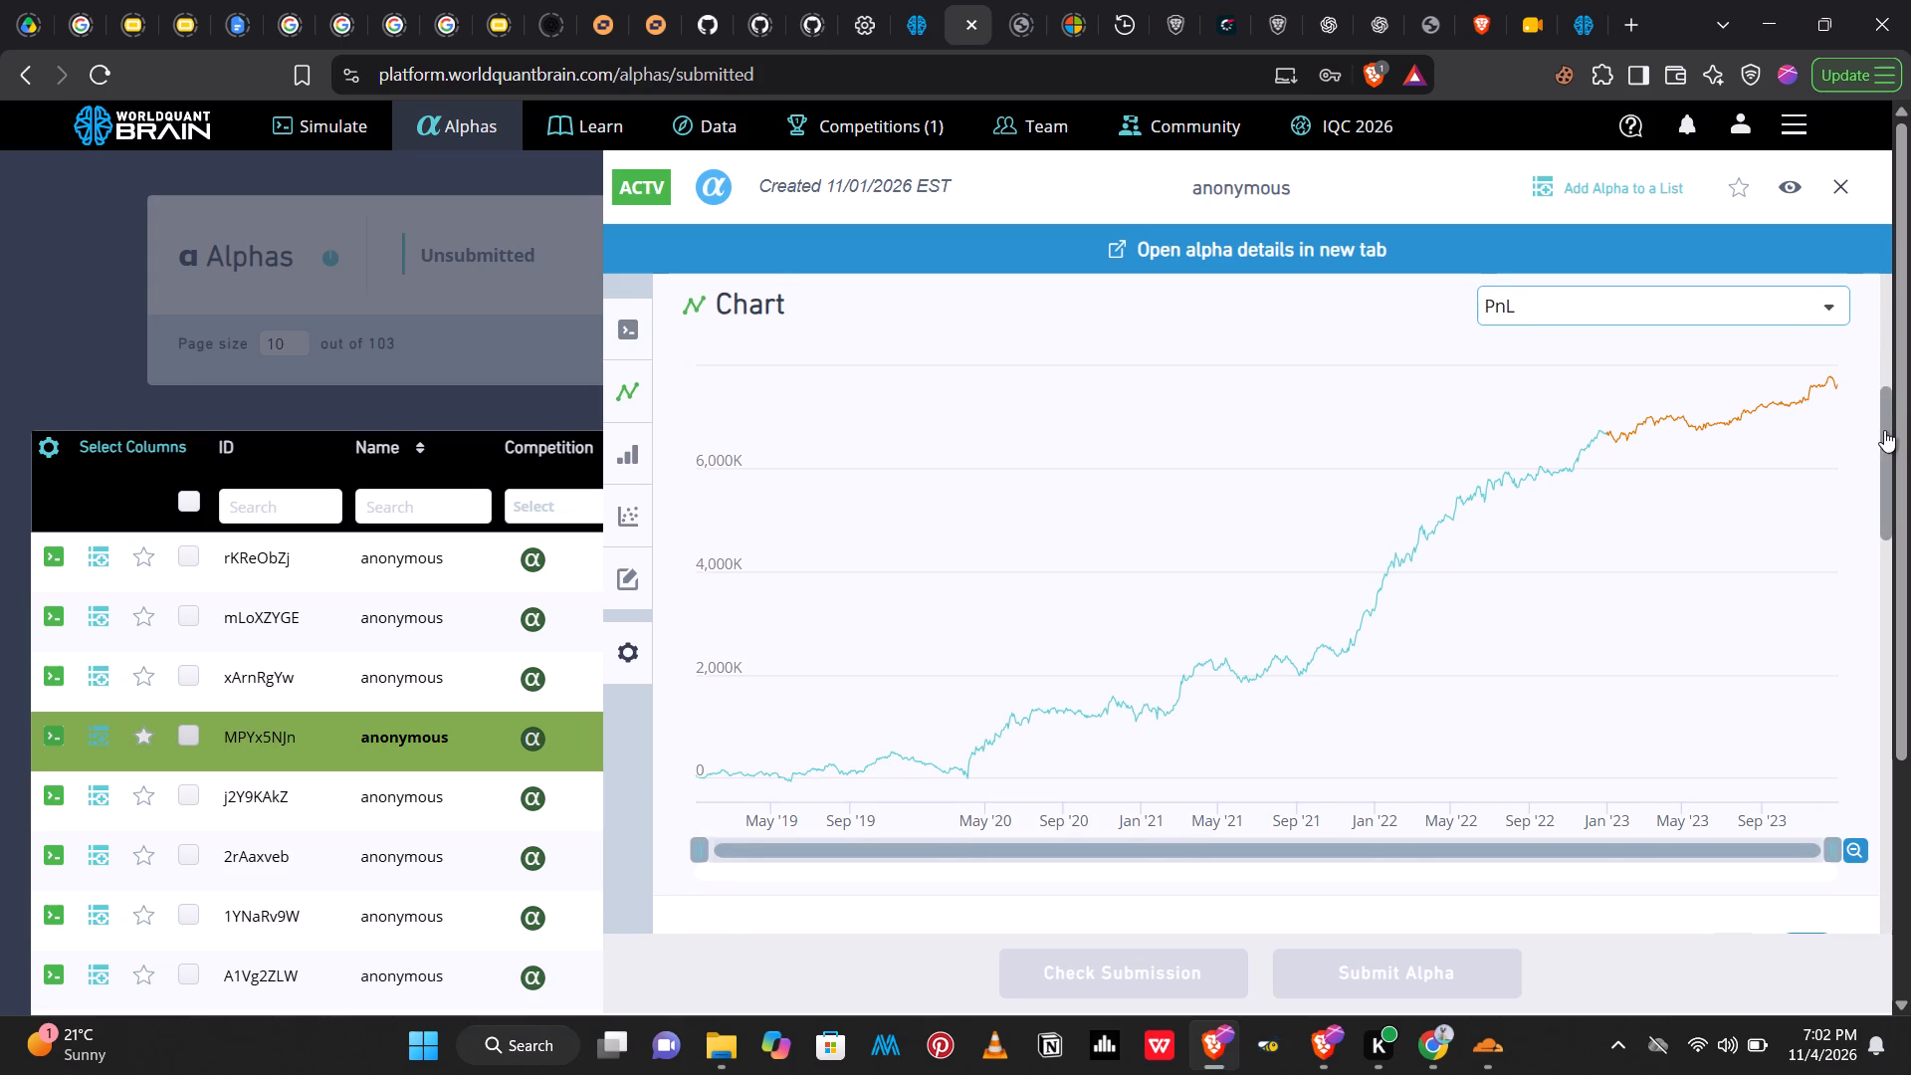
{"action": "left_click_drag", "start_coordinate": [1884, 432], "coordinate": [1904, 646]}
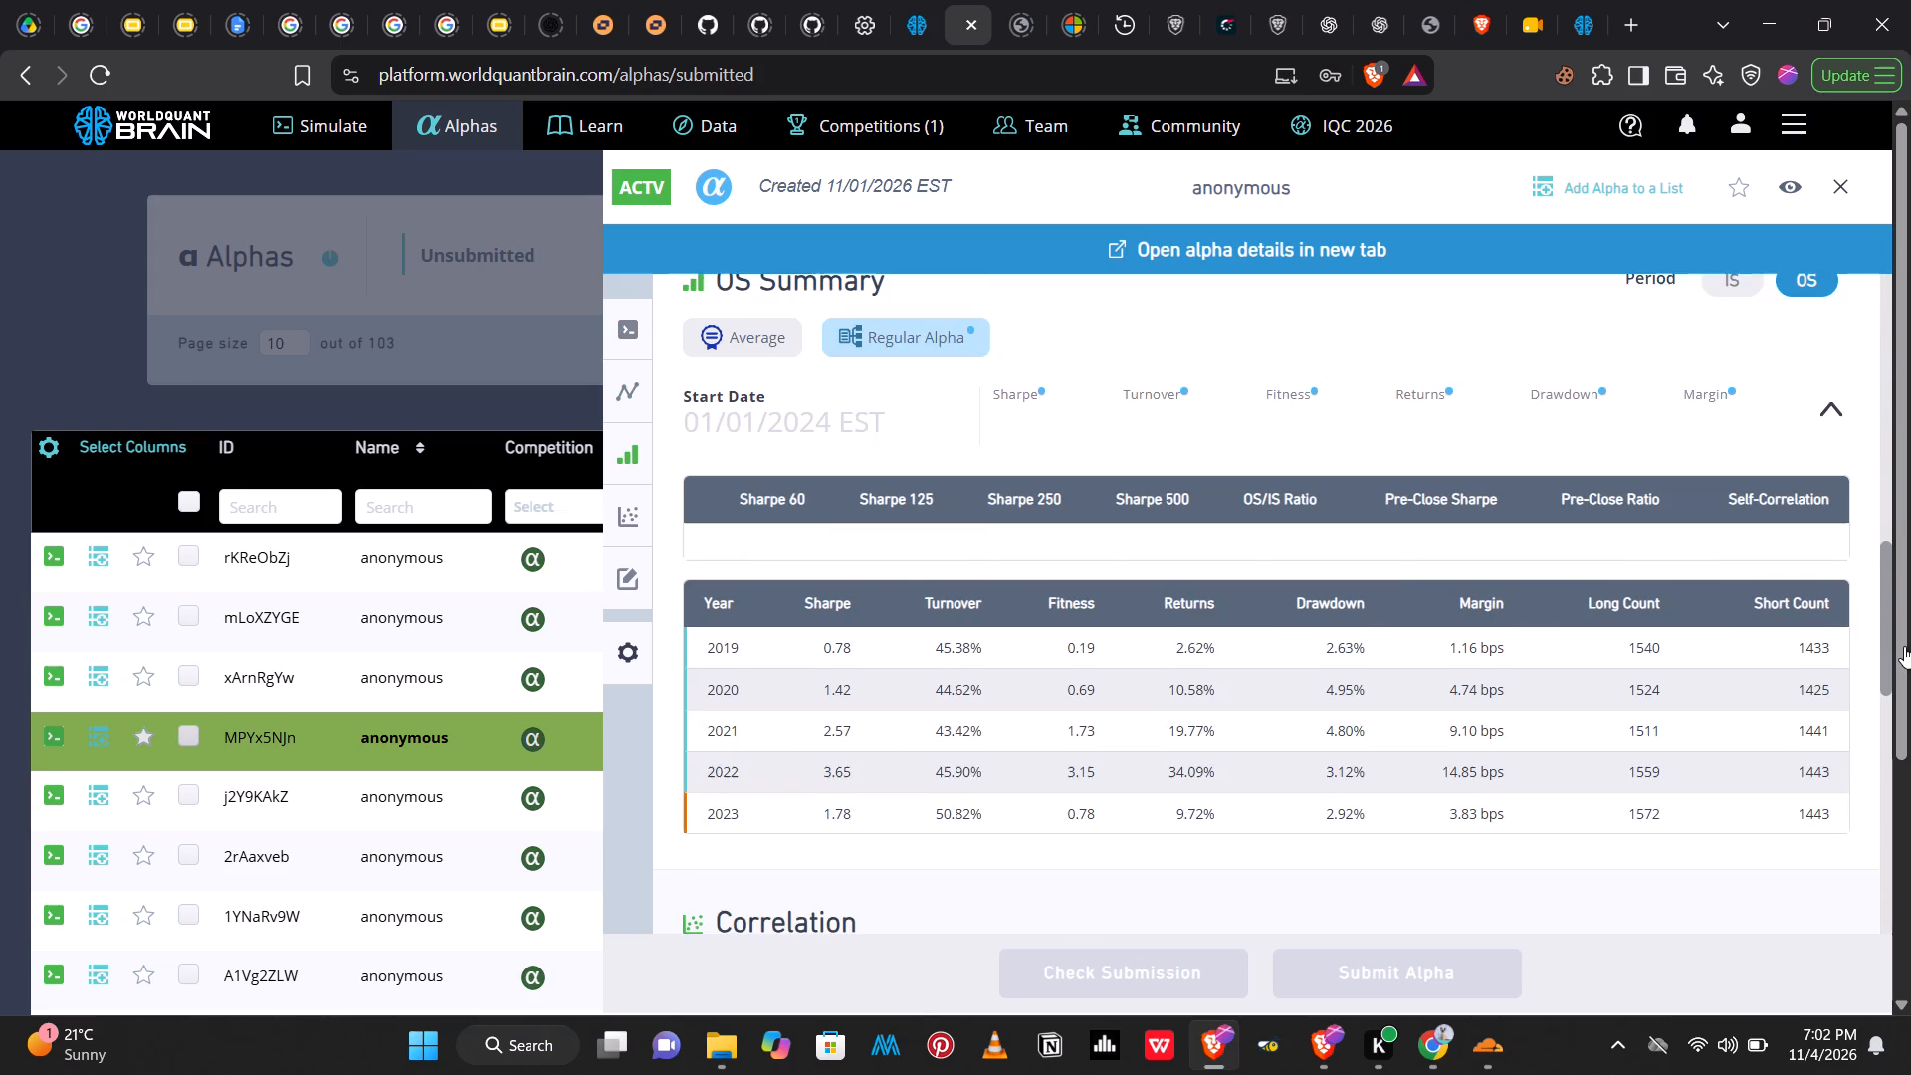
{"action": "left_click_drag", "start_coordinate": [1904, 646], "coordinate": [1885, 363]}
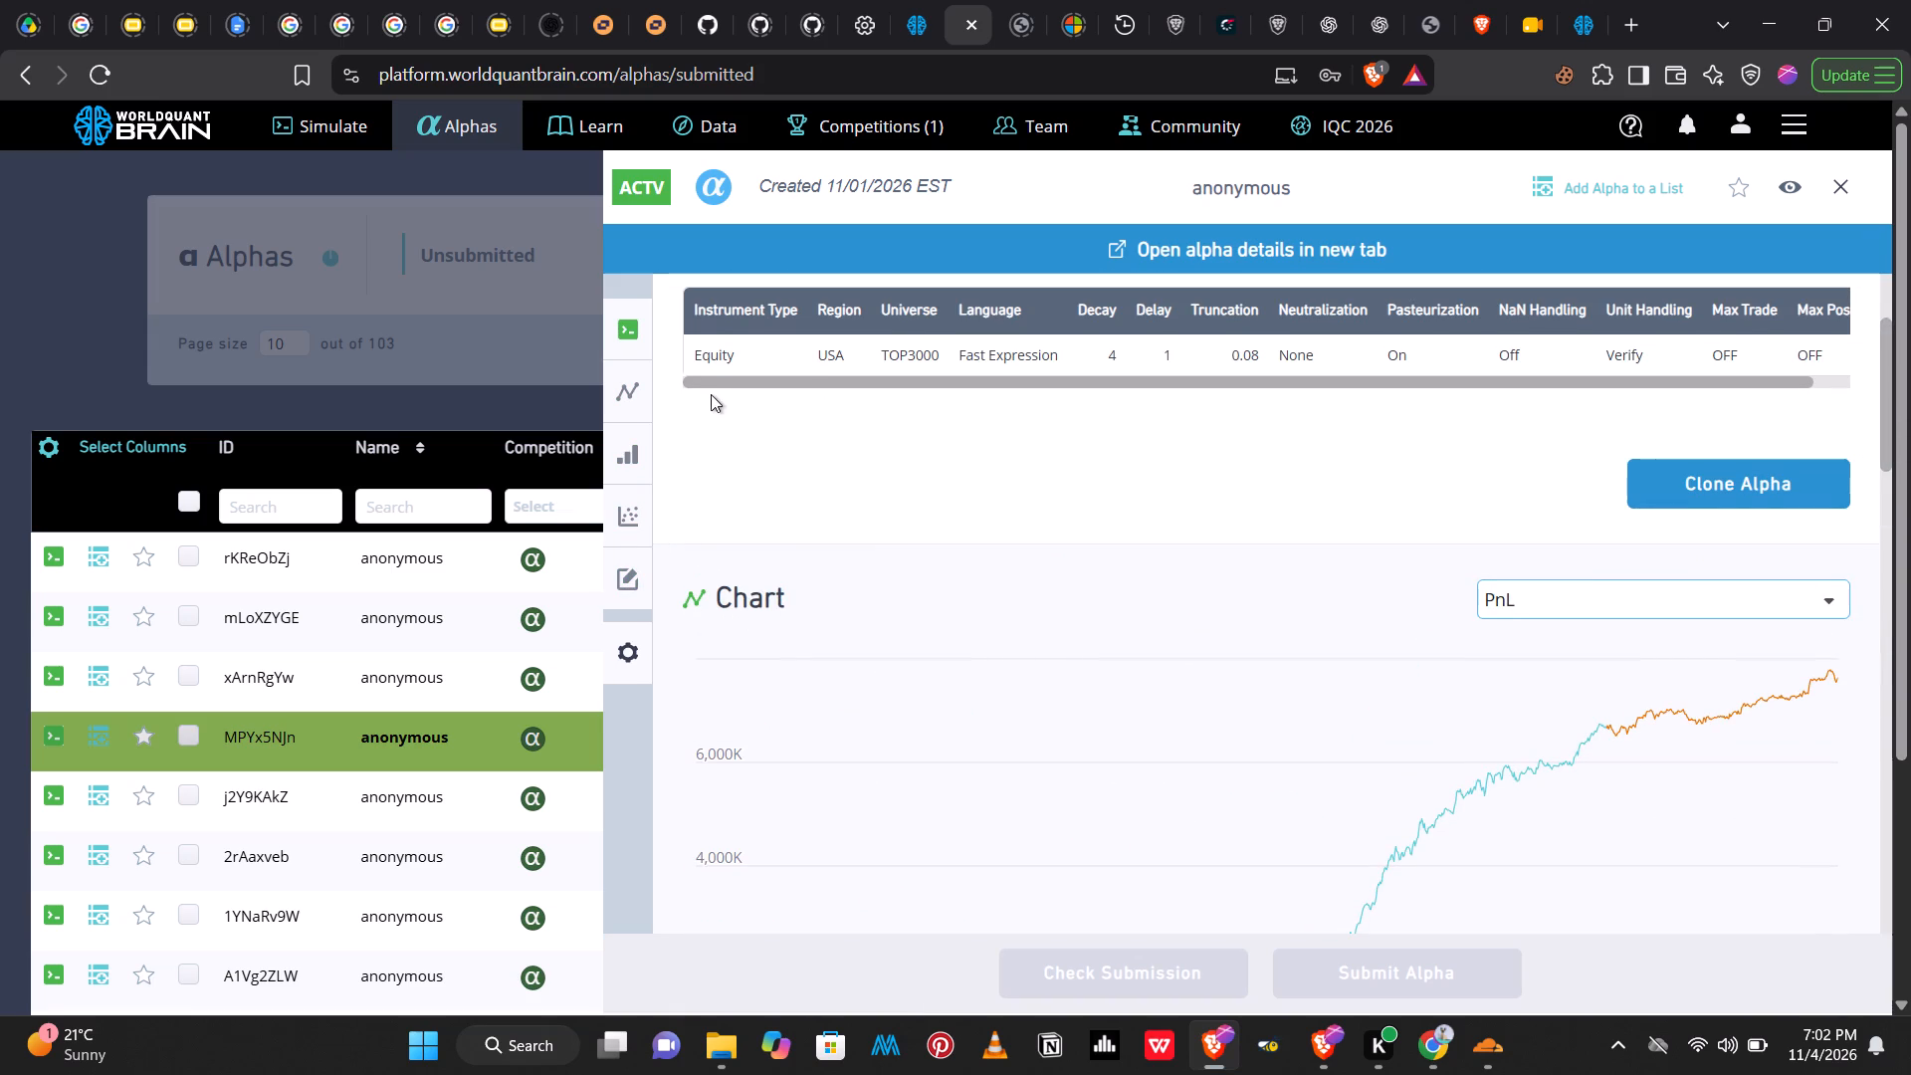
{"action": "left_click", "coordinate": [89, 356]}
{"action": "left_click", "coordinate": [1842, 186]}
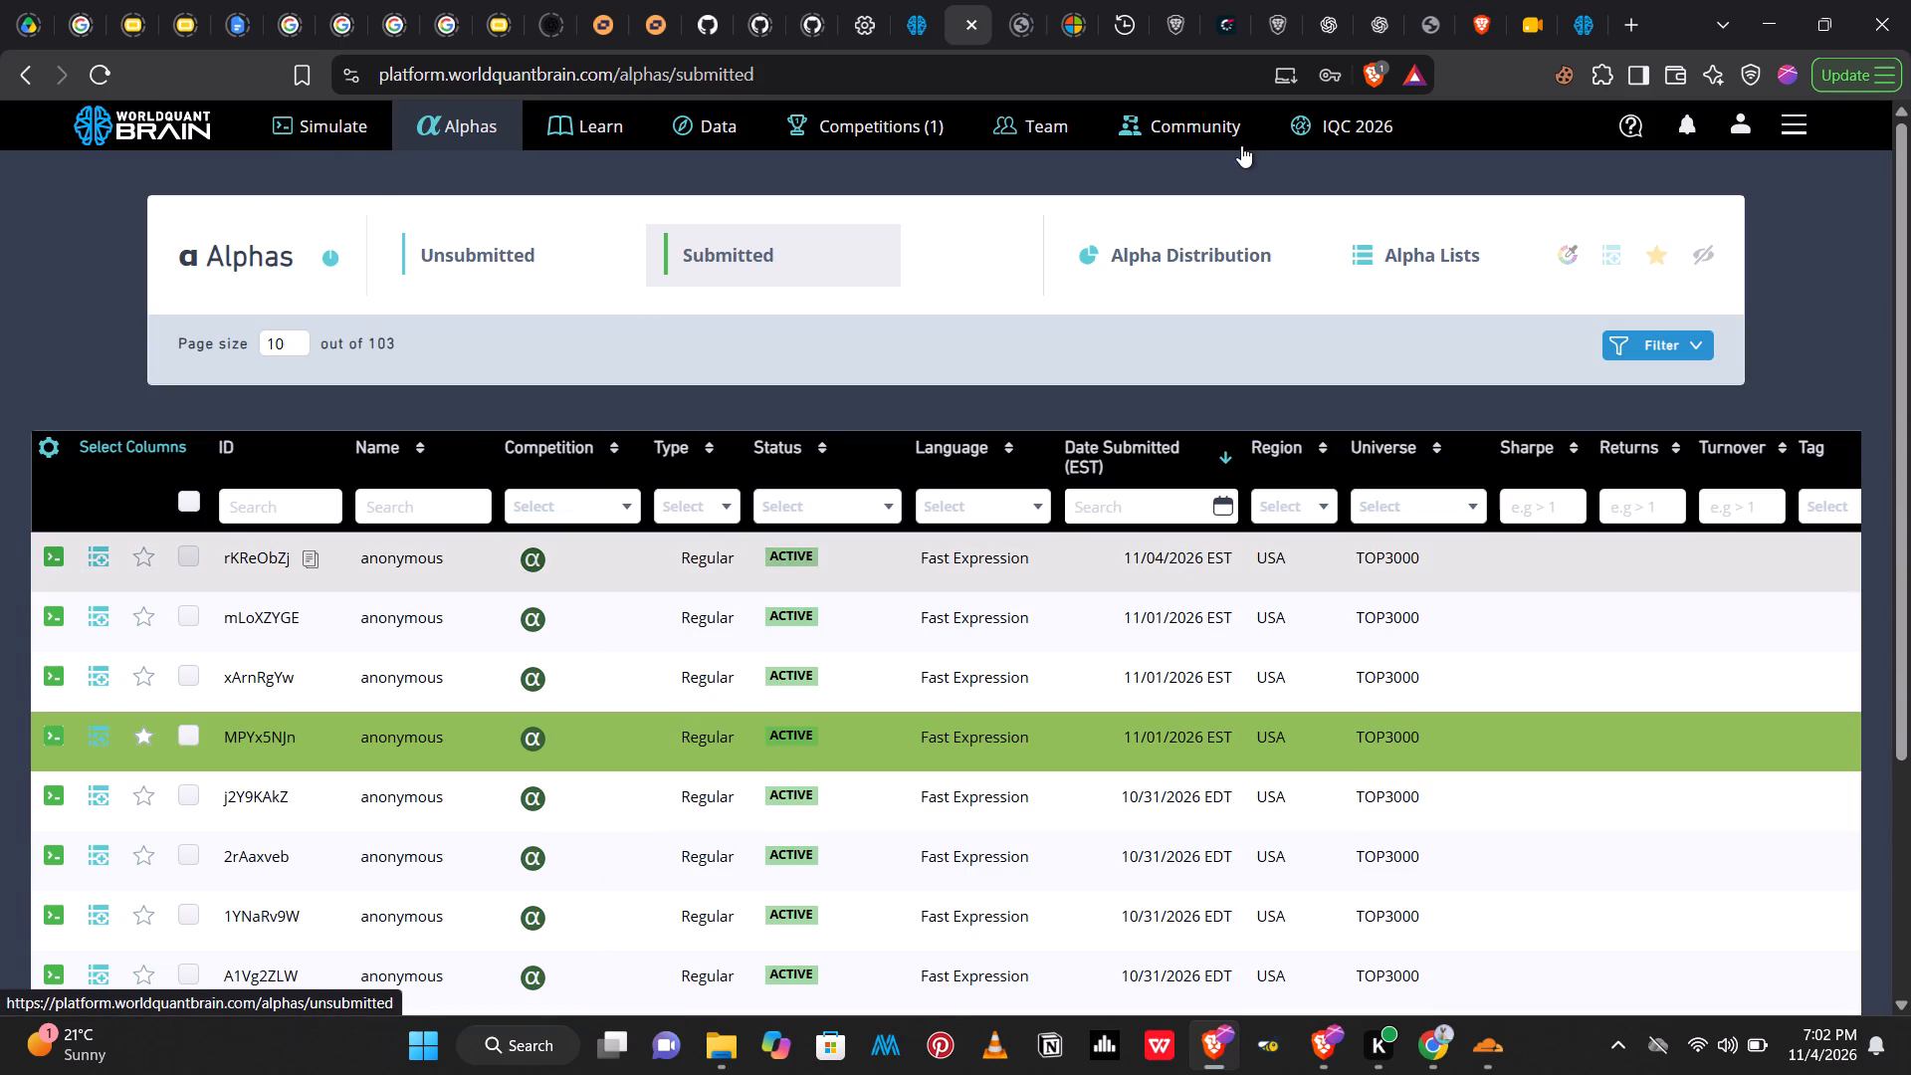
Return to the simulation page and open Simulation 25.
{"action": "left_click", "coordinate": [338, 127]}
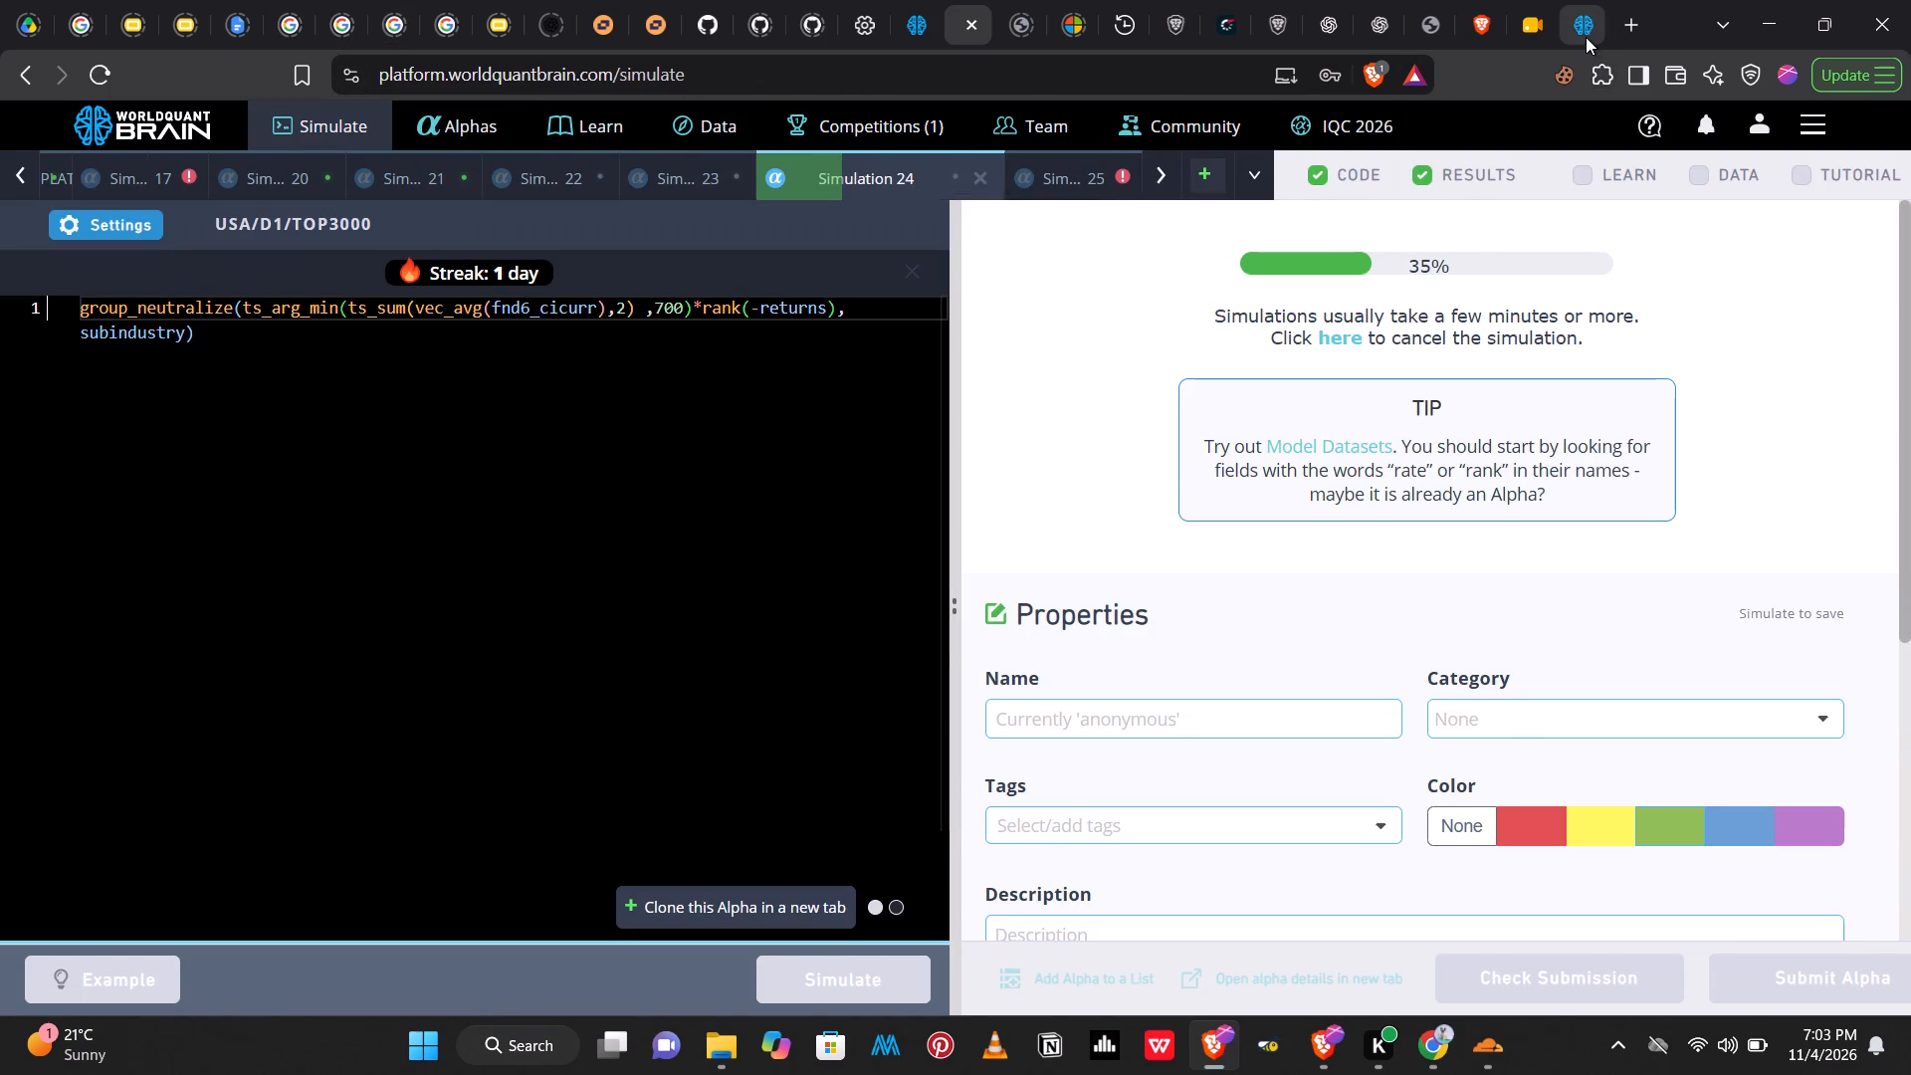
{"action": "left_click", "coordinate": [1586, 37]}
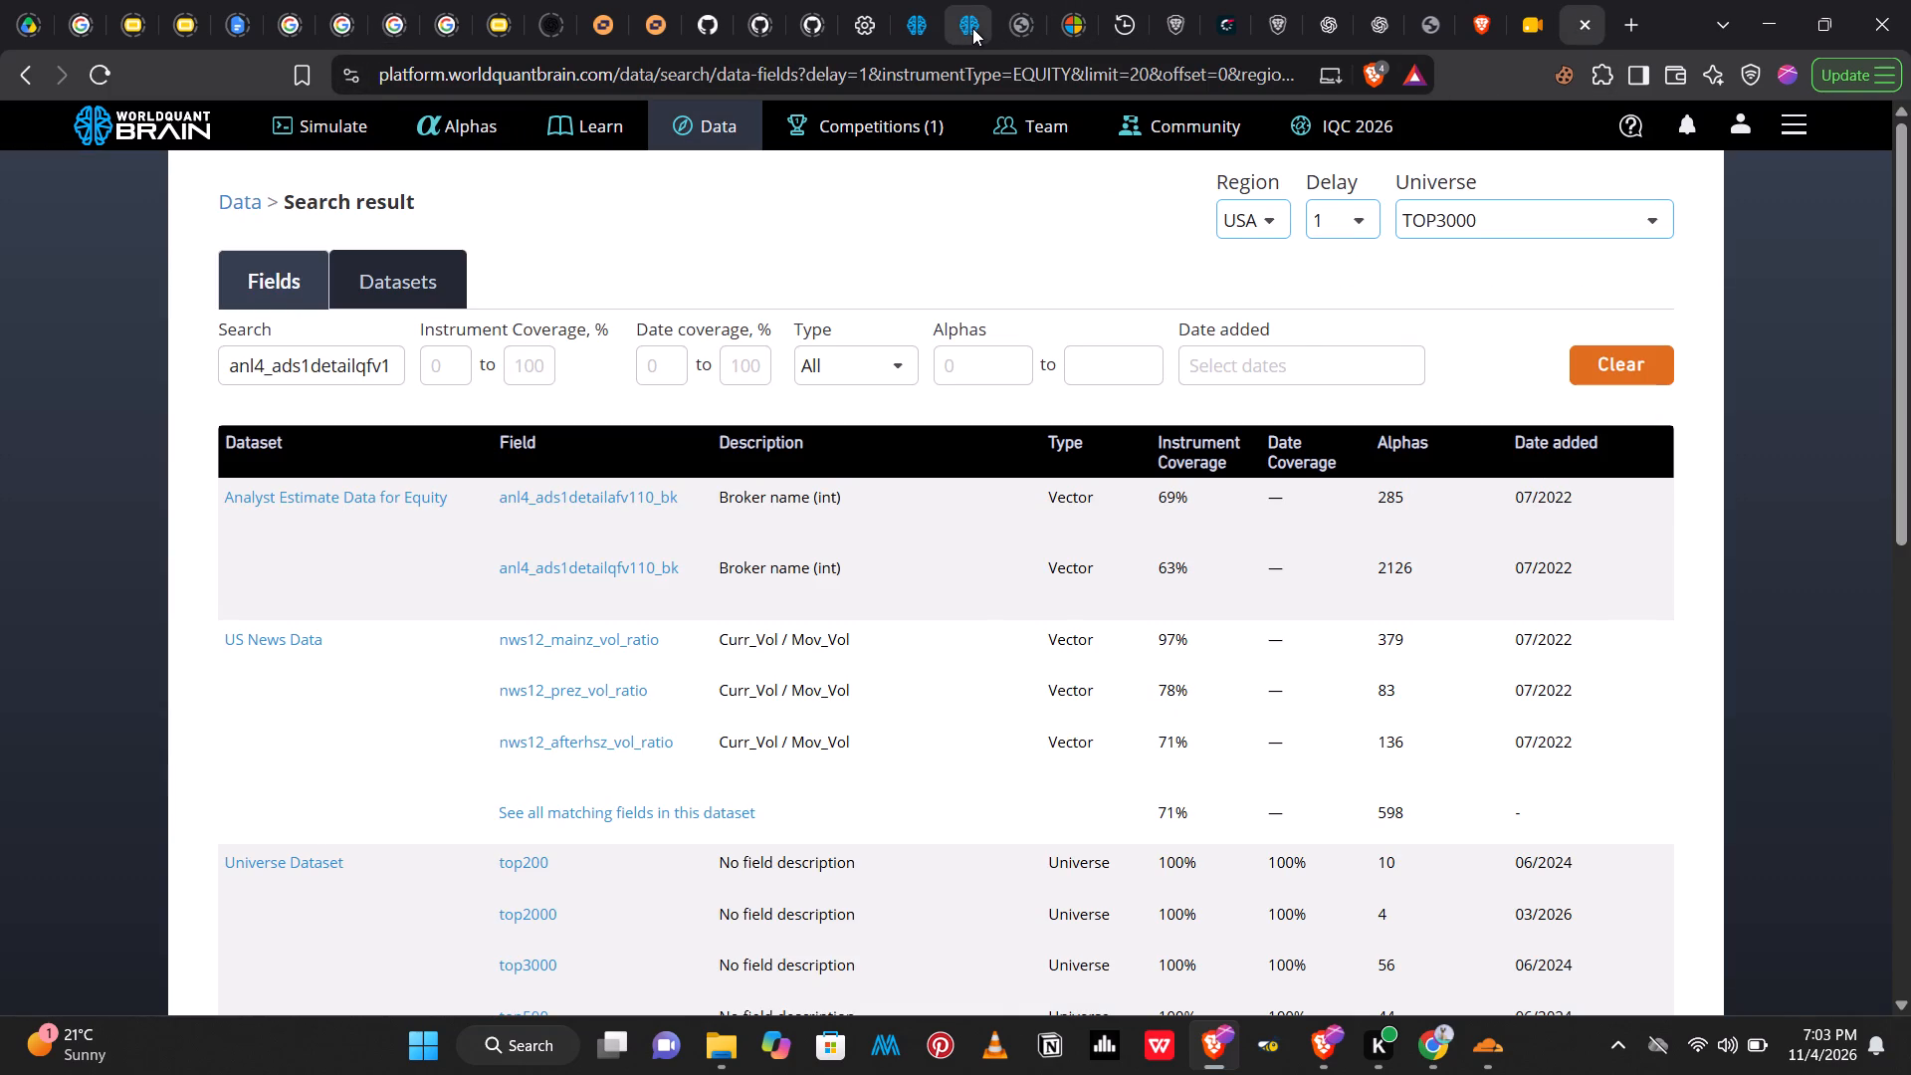
{"action": "left_click", "coordinate": [972, 28]}
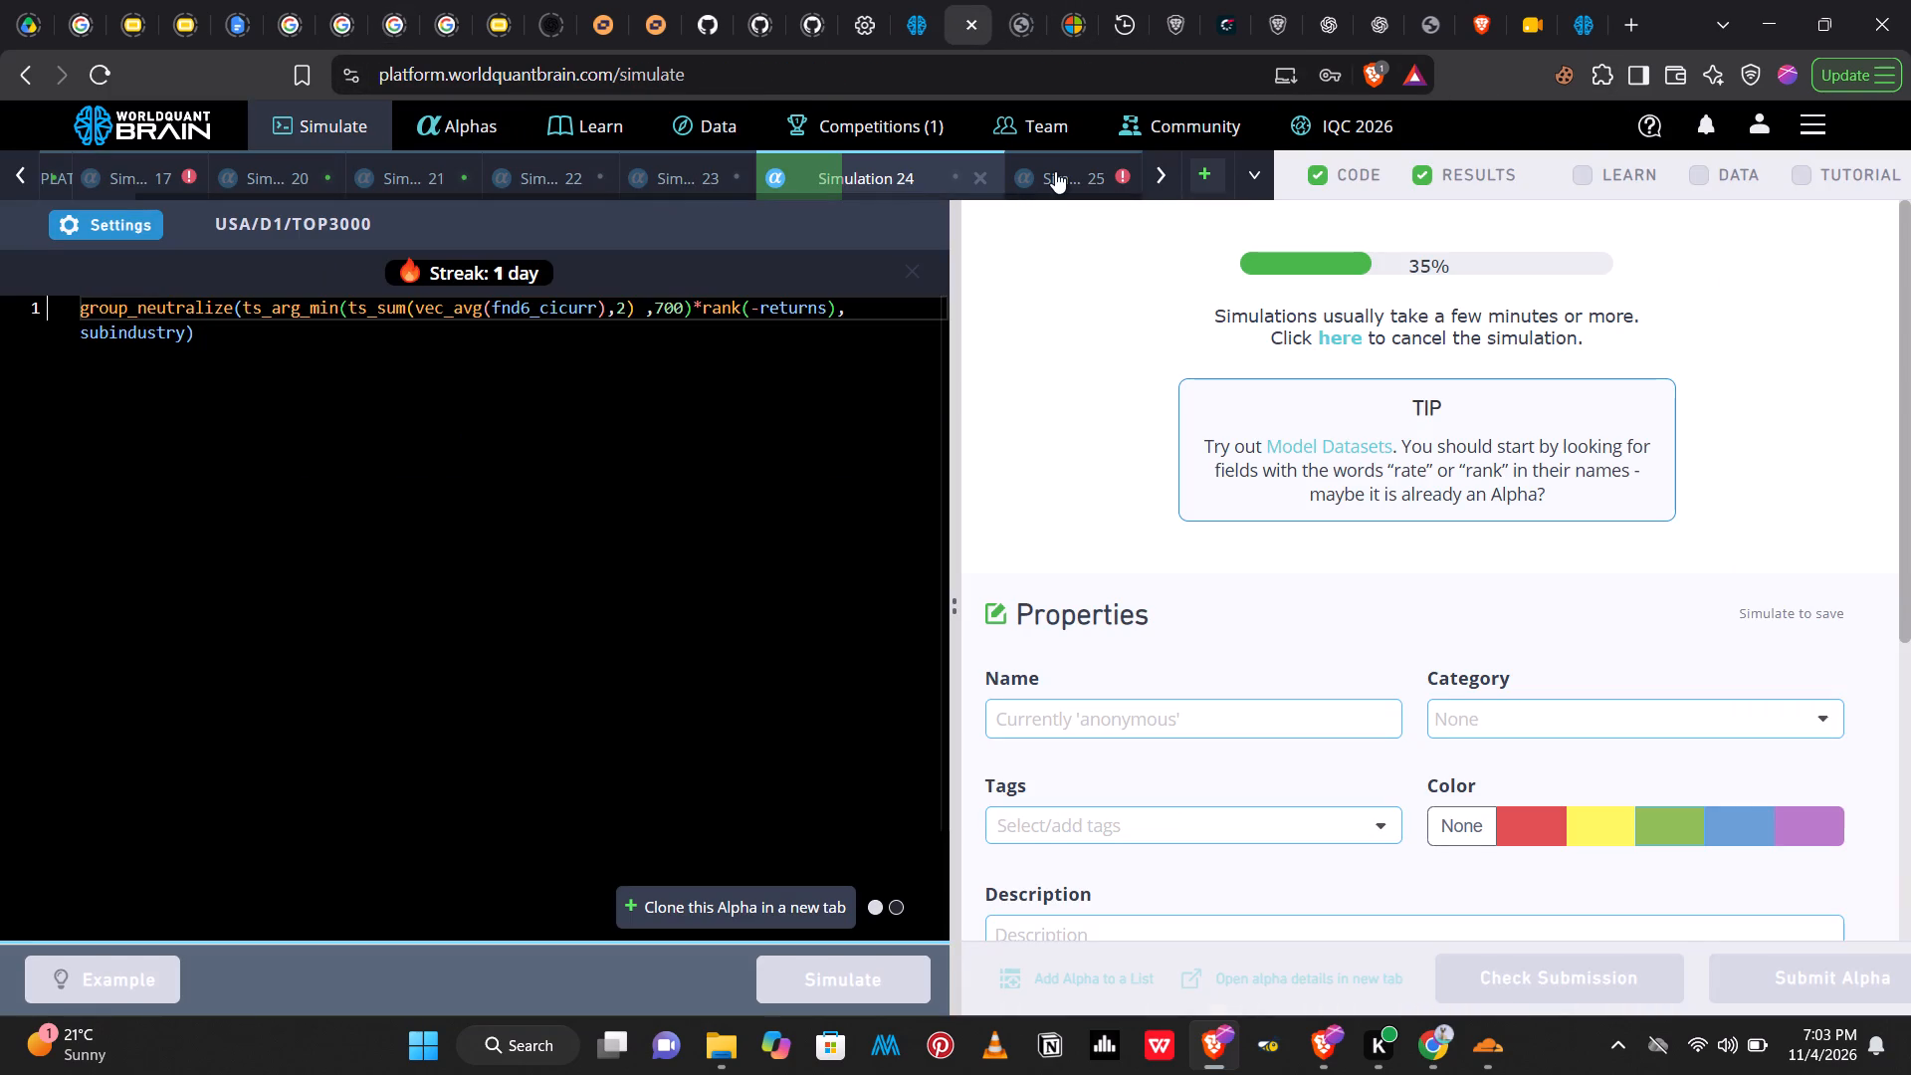
{"action": "left_click", "coordinate": [1060, 174]}
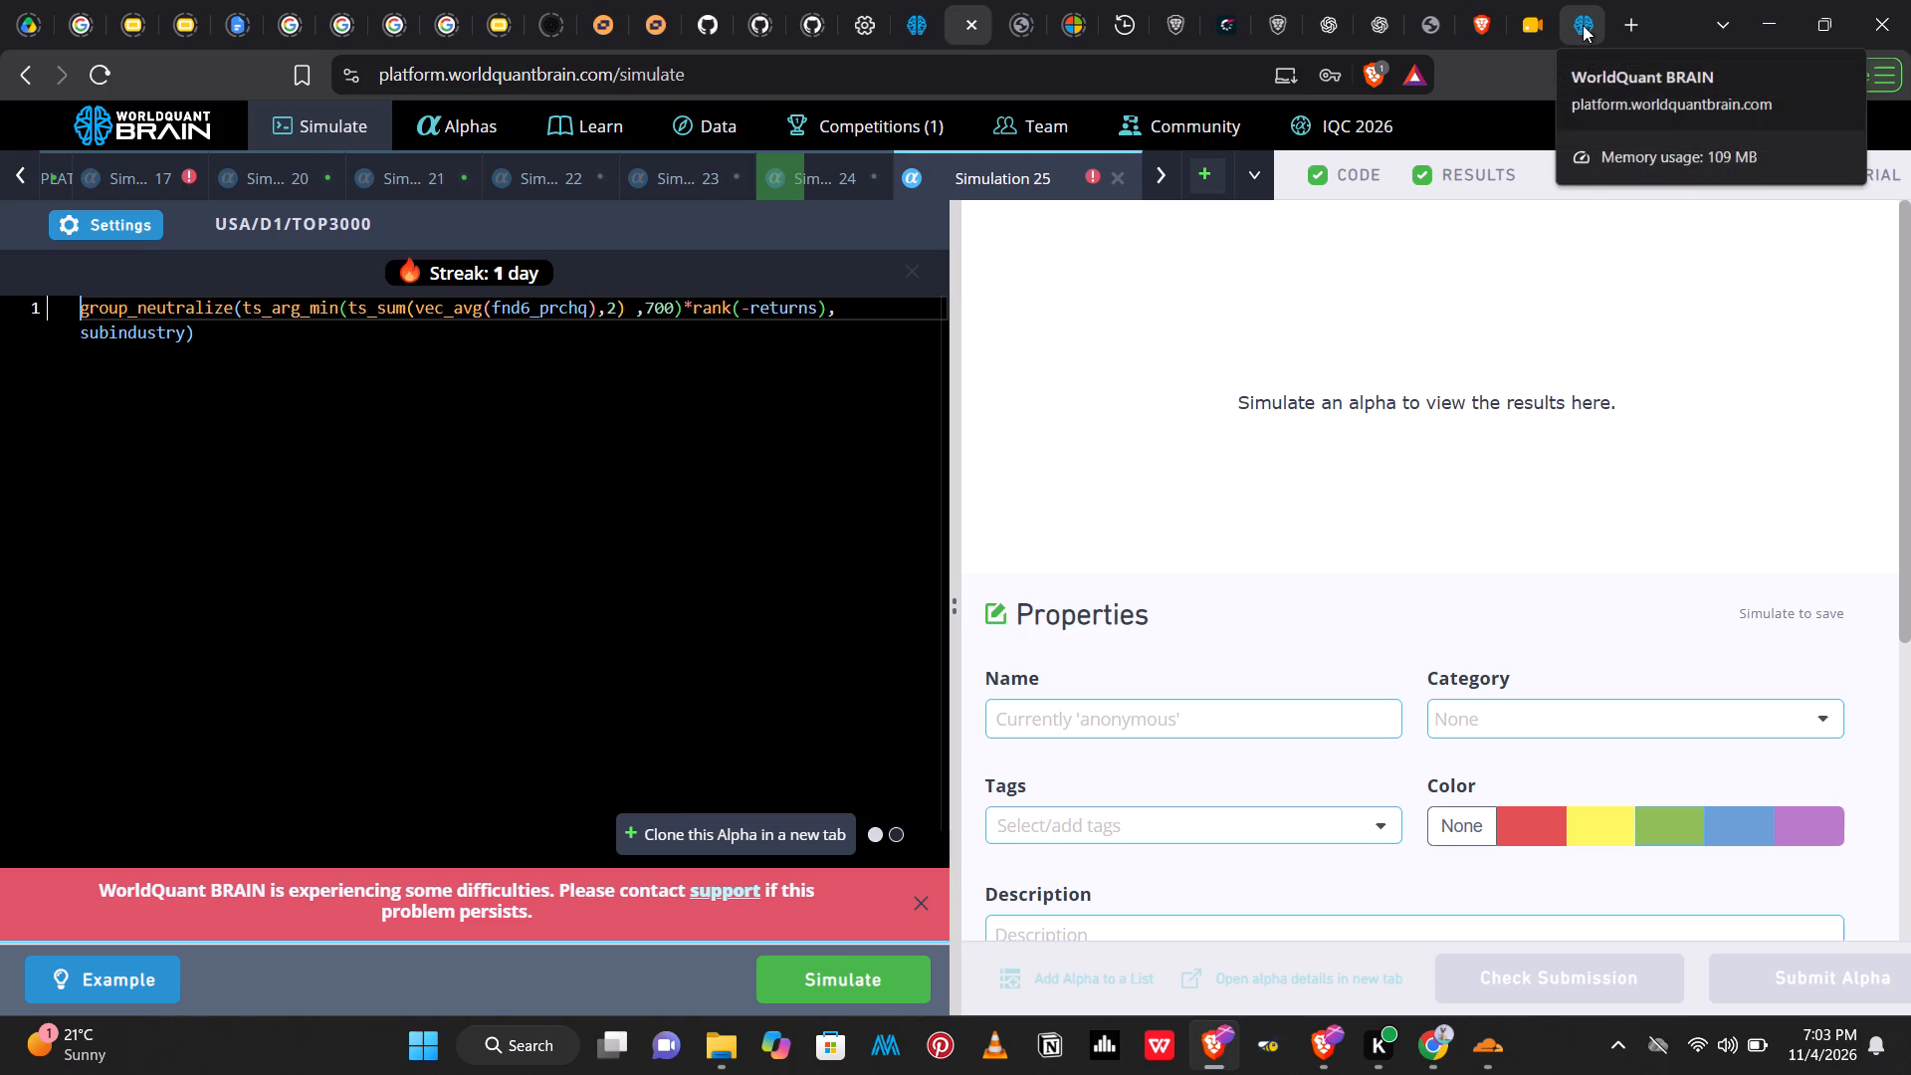
In the other browser tab with the anl4_ads1detailqfv110_bk search, set the results page size to 50.
{"action": "left_click", "coordinate": [1583, 25]}
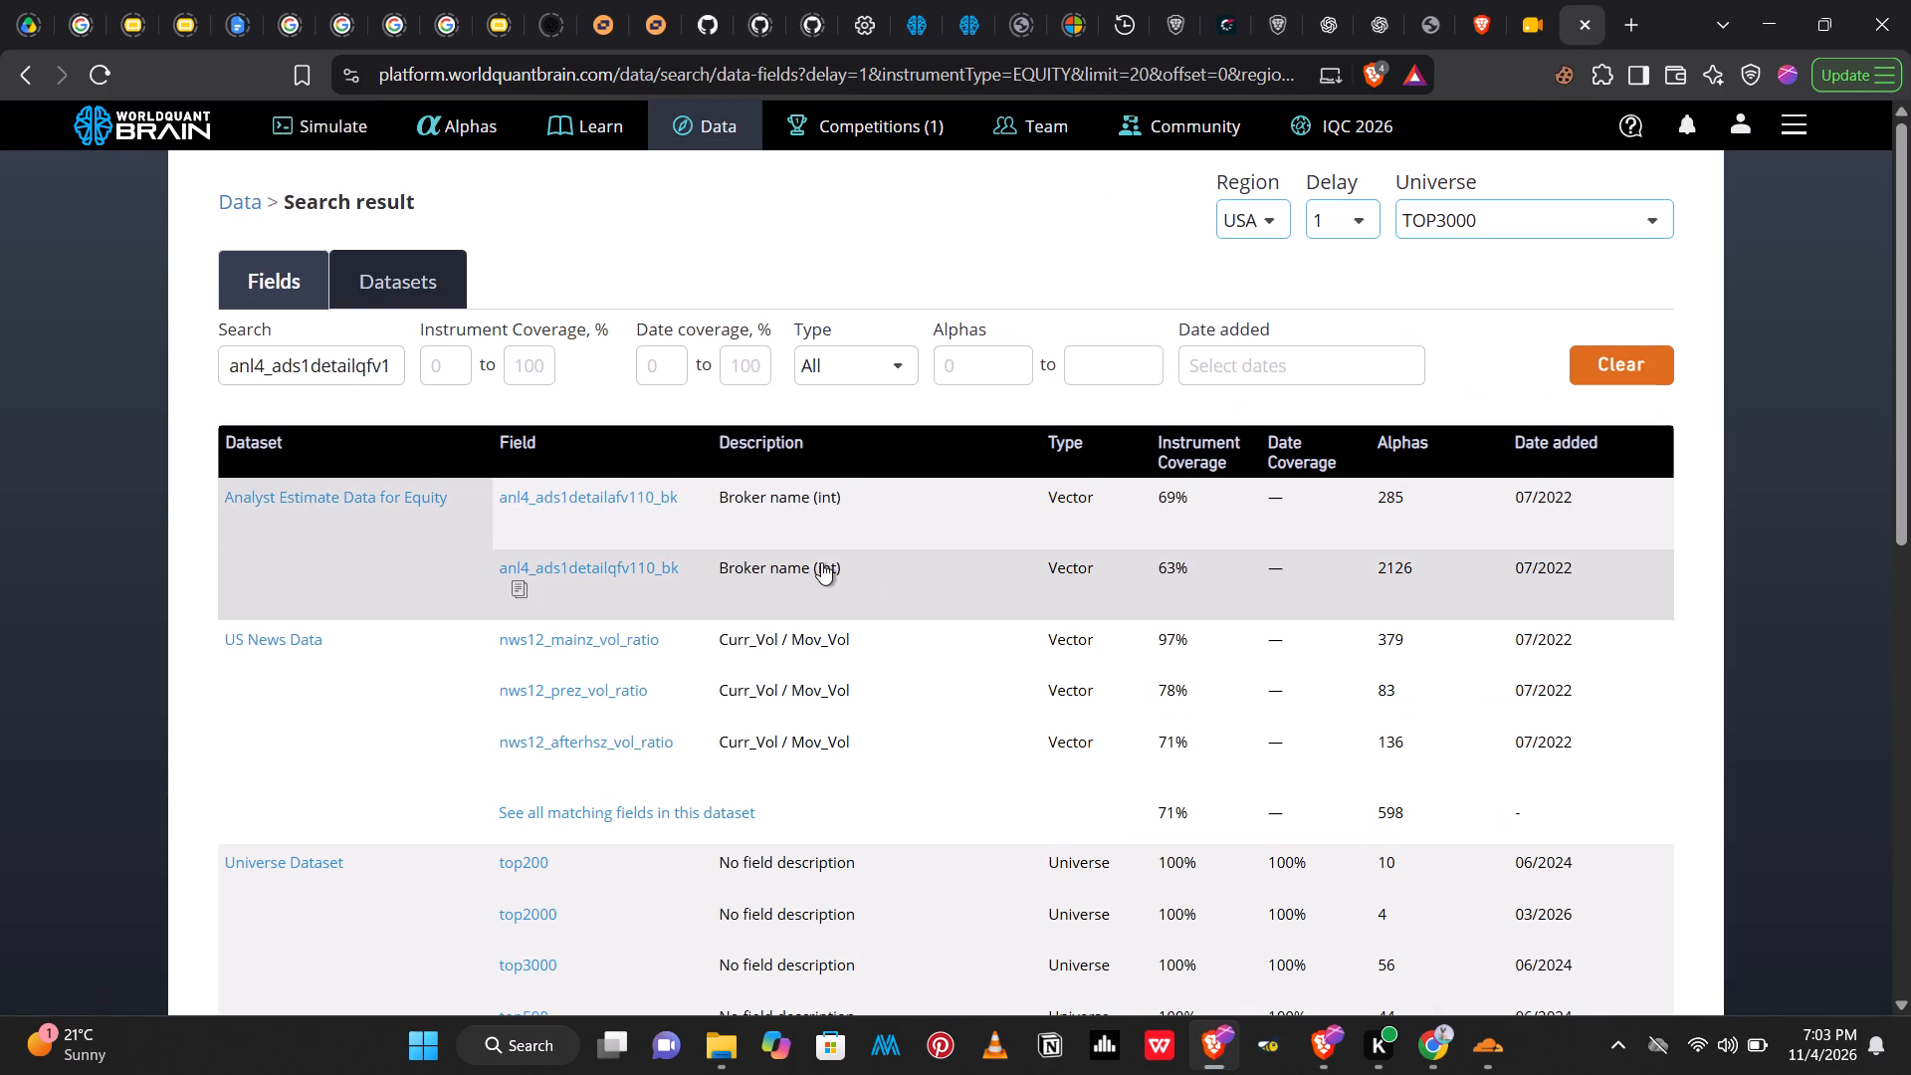
{"action": "left_click_drag", "start_coordinate": [1904, 417], "coordinate": [1885, 611]}
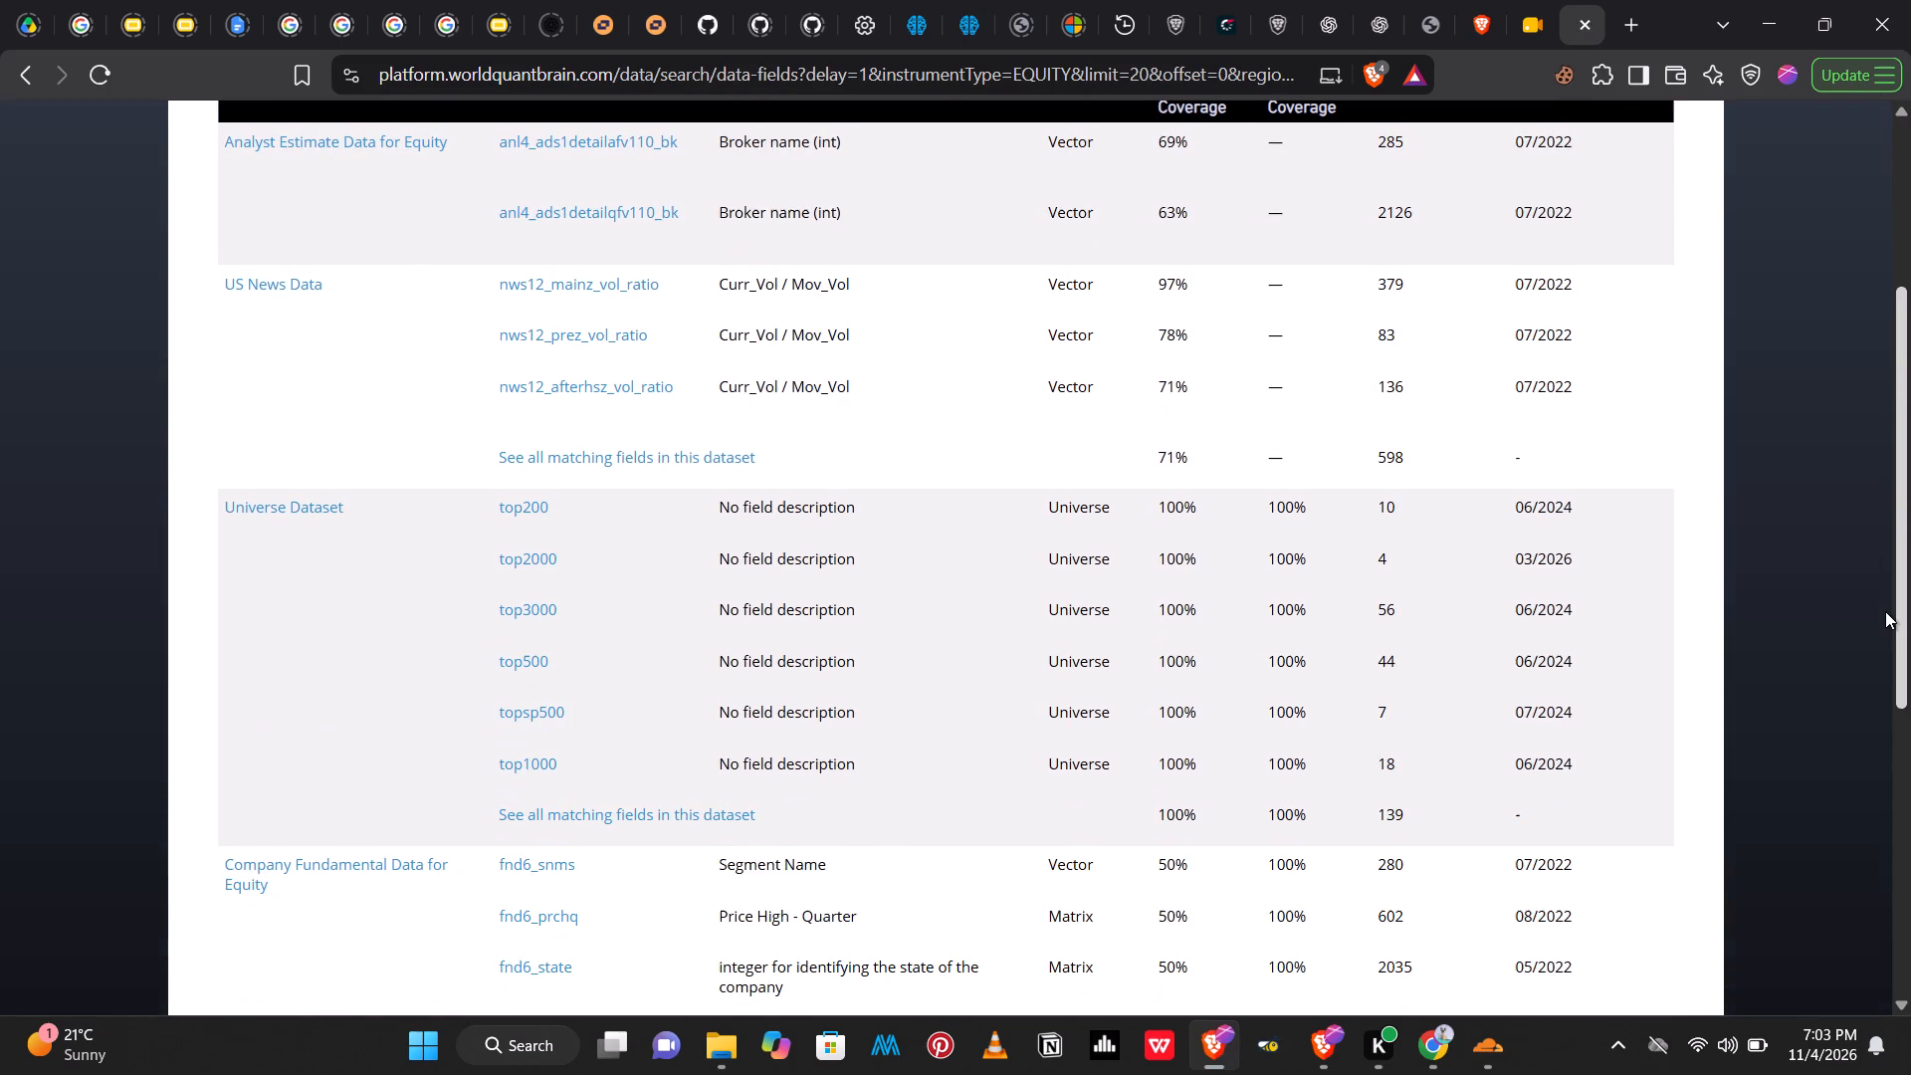
{"action": "left_click_drag", "start_coordinate": [1885, 611], "coordinate": [1864, 840]}
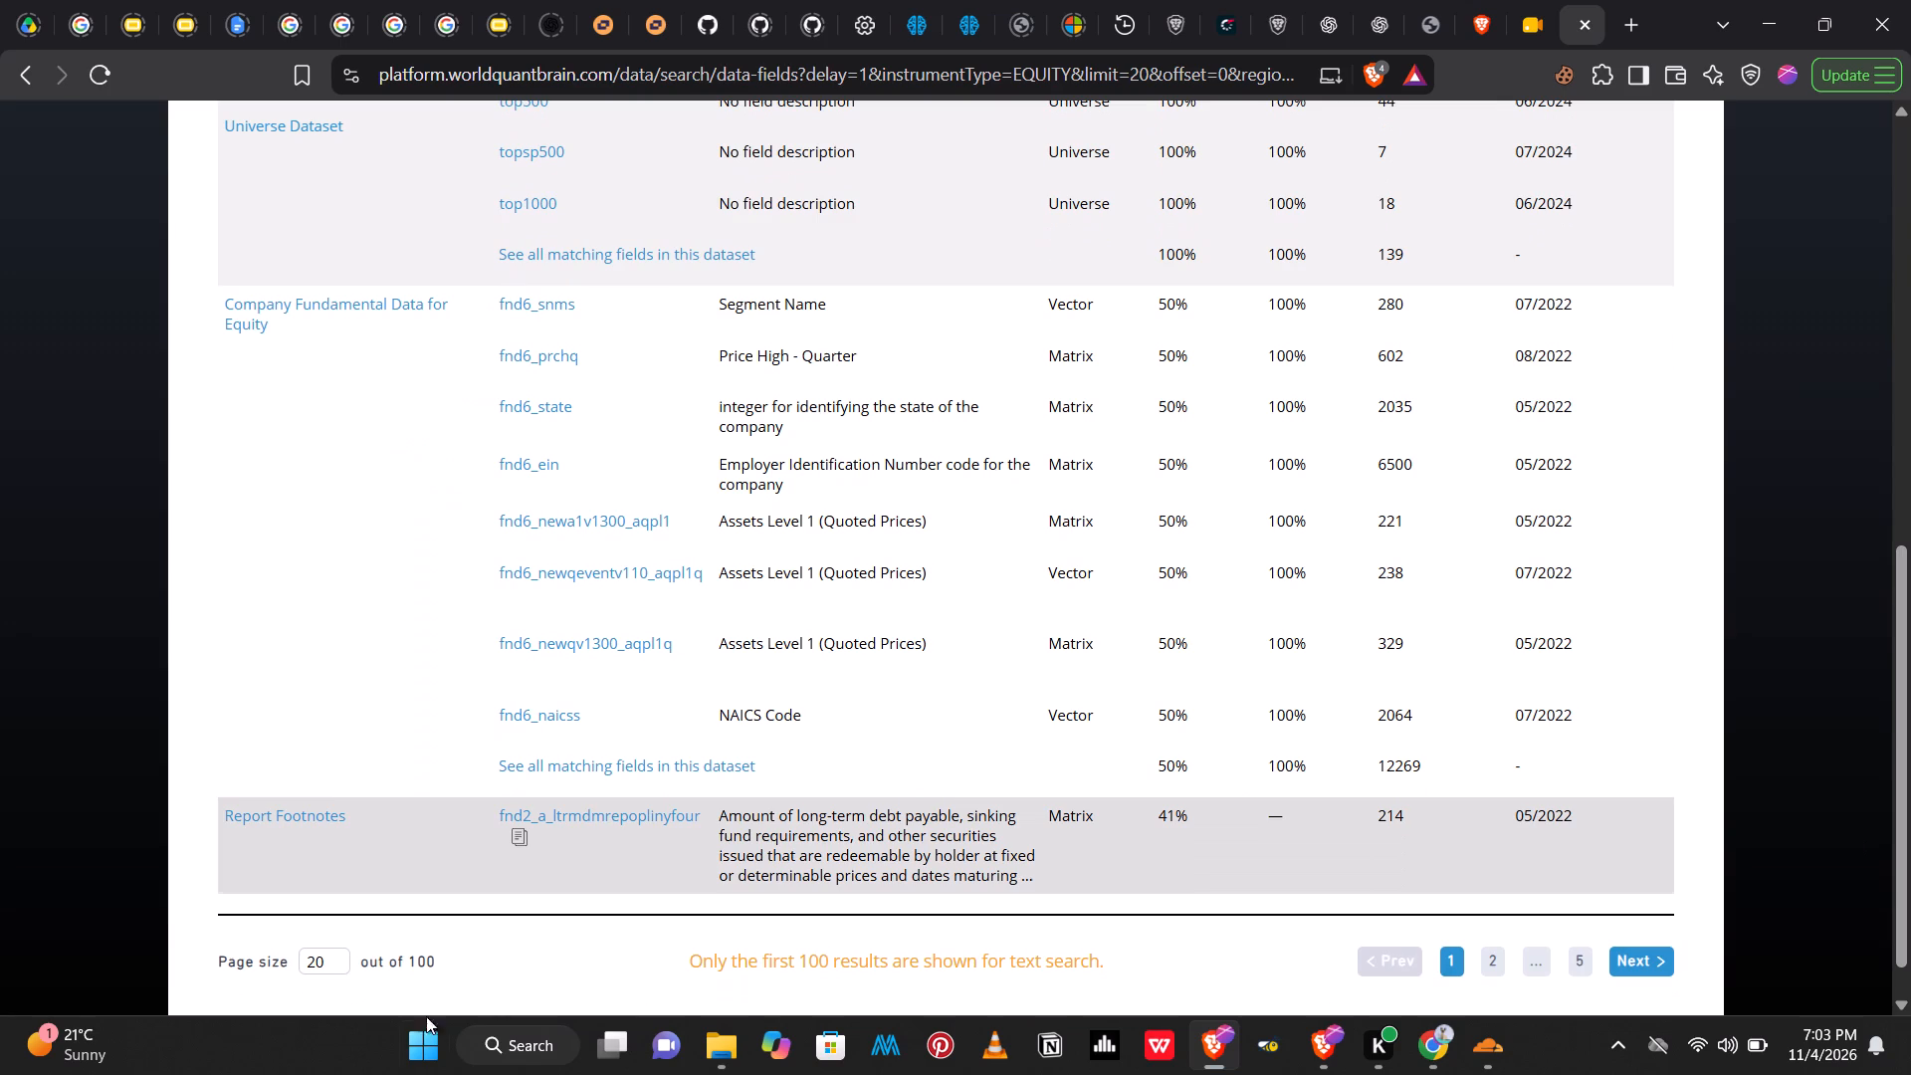
{"action": "left_click", "coordinate": [316, 969]}
{"action": "key", "text": "BackSpace"}
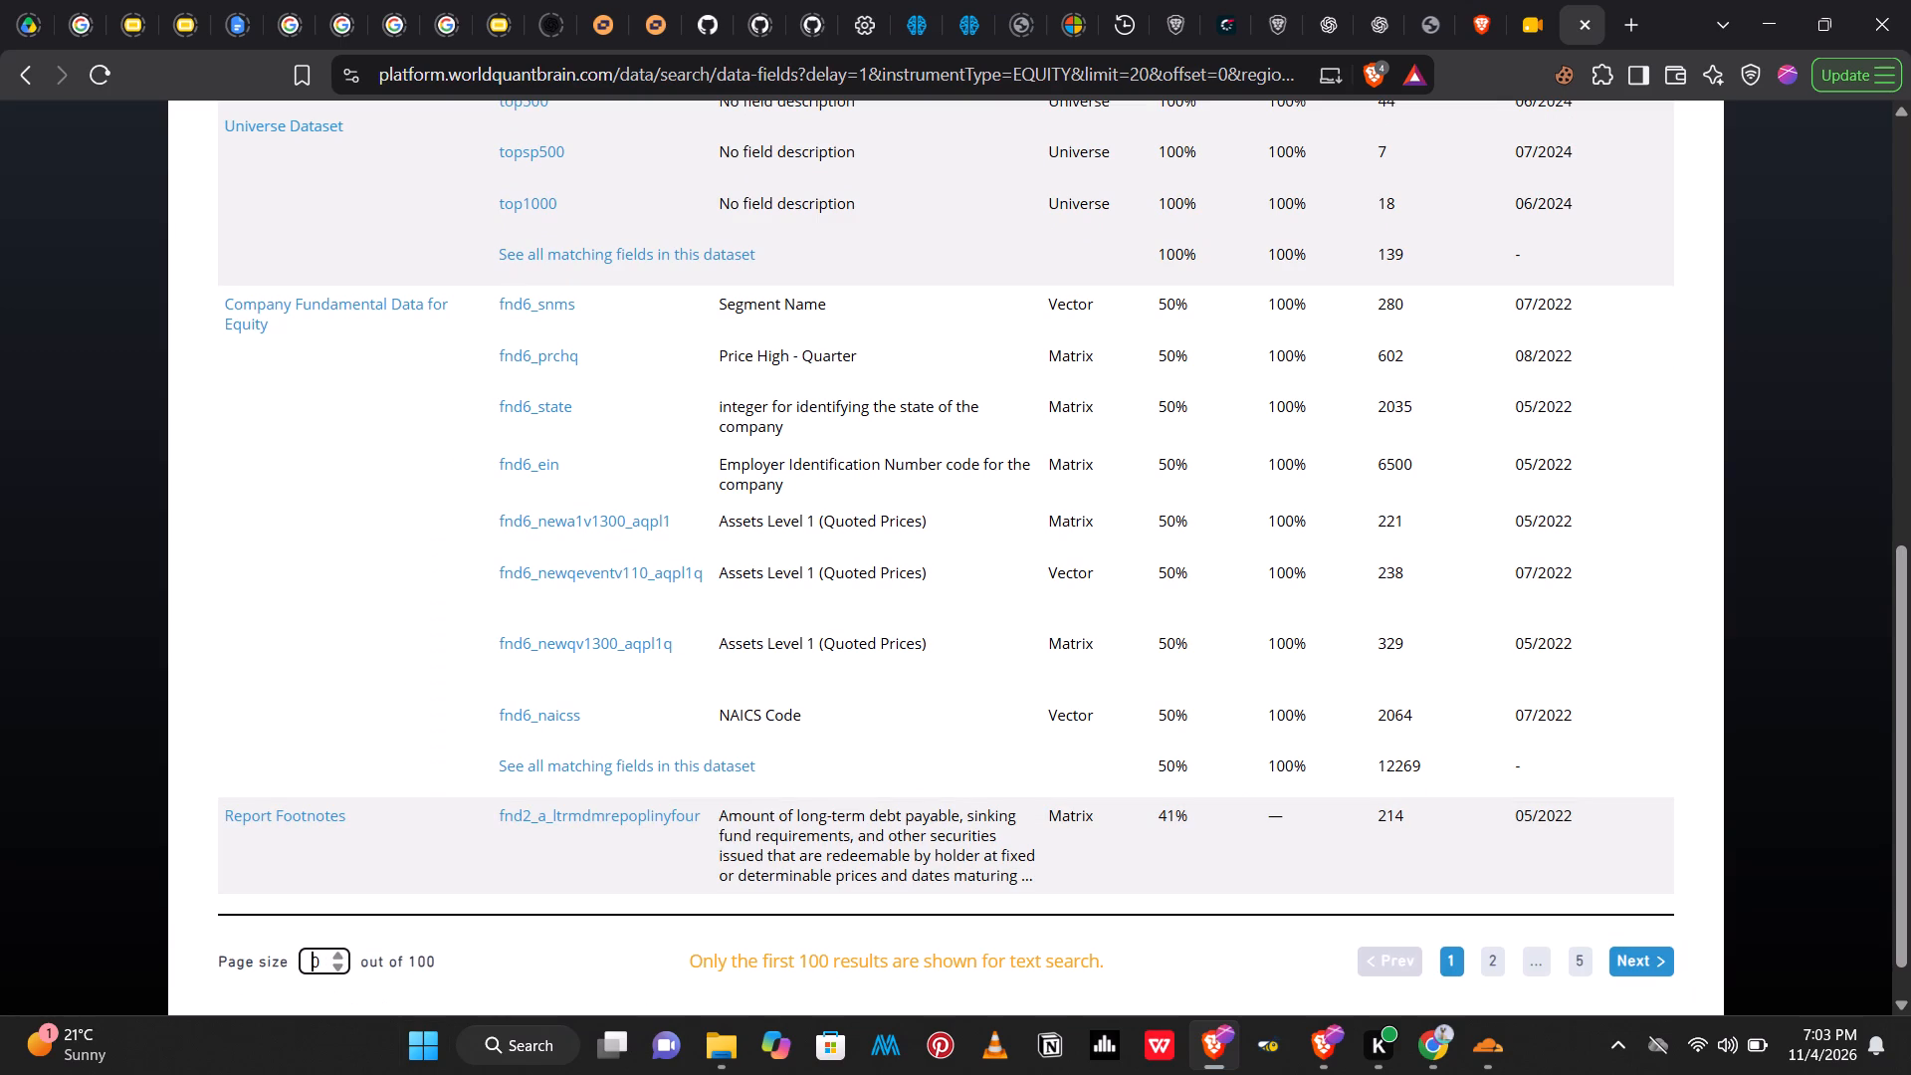
{"action": "key", "text": "5"}
{"action": "key", "text": "Return"}
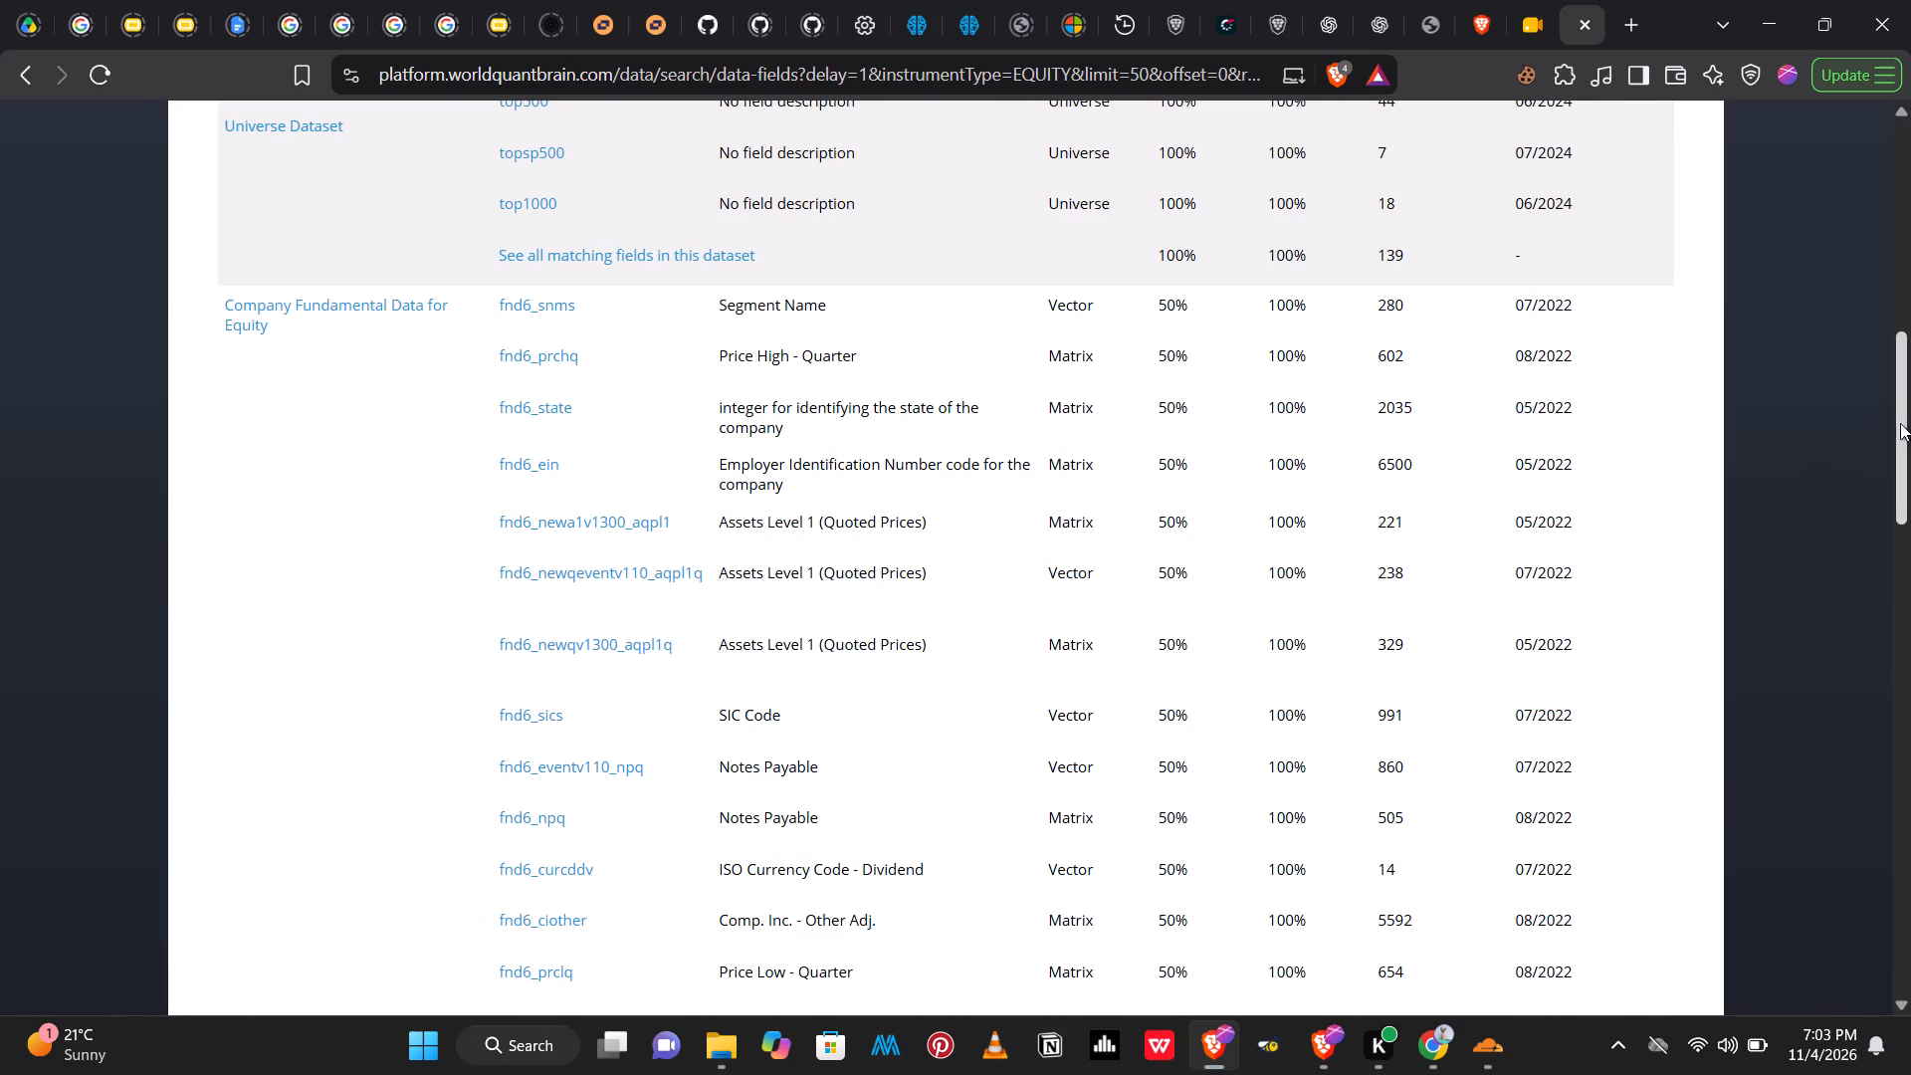
Look through the first page of data-field search results, from Company Fundamental Data to Report Footnotes, for a new candidate field.
{"action": "left_click_drag", "start_coordinate": [1903, 423], "coordinate": [1909, 641]}
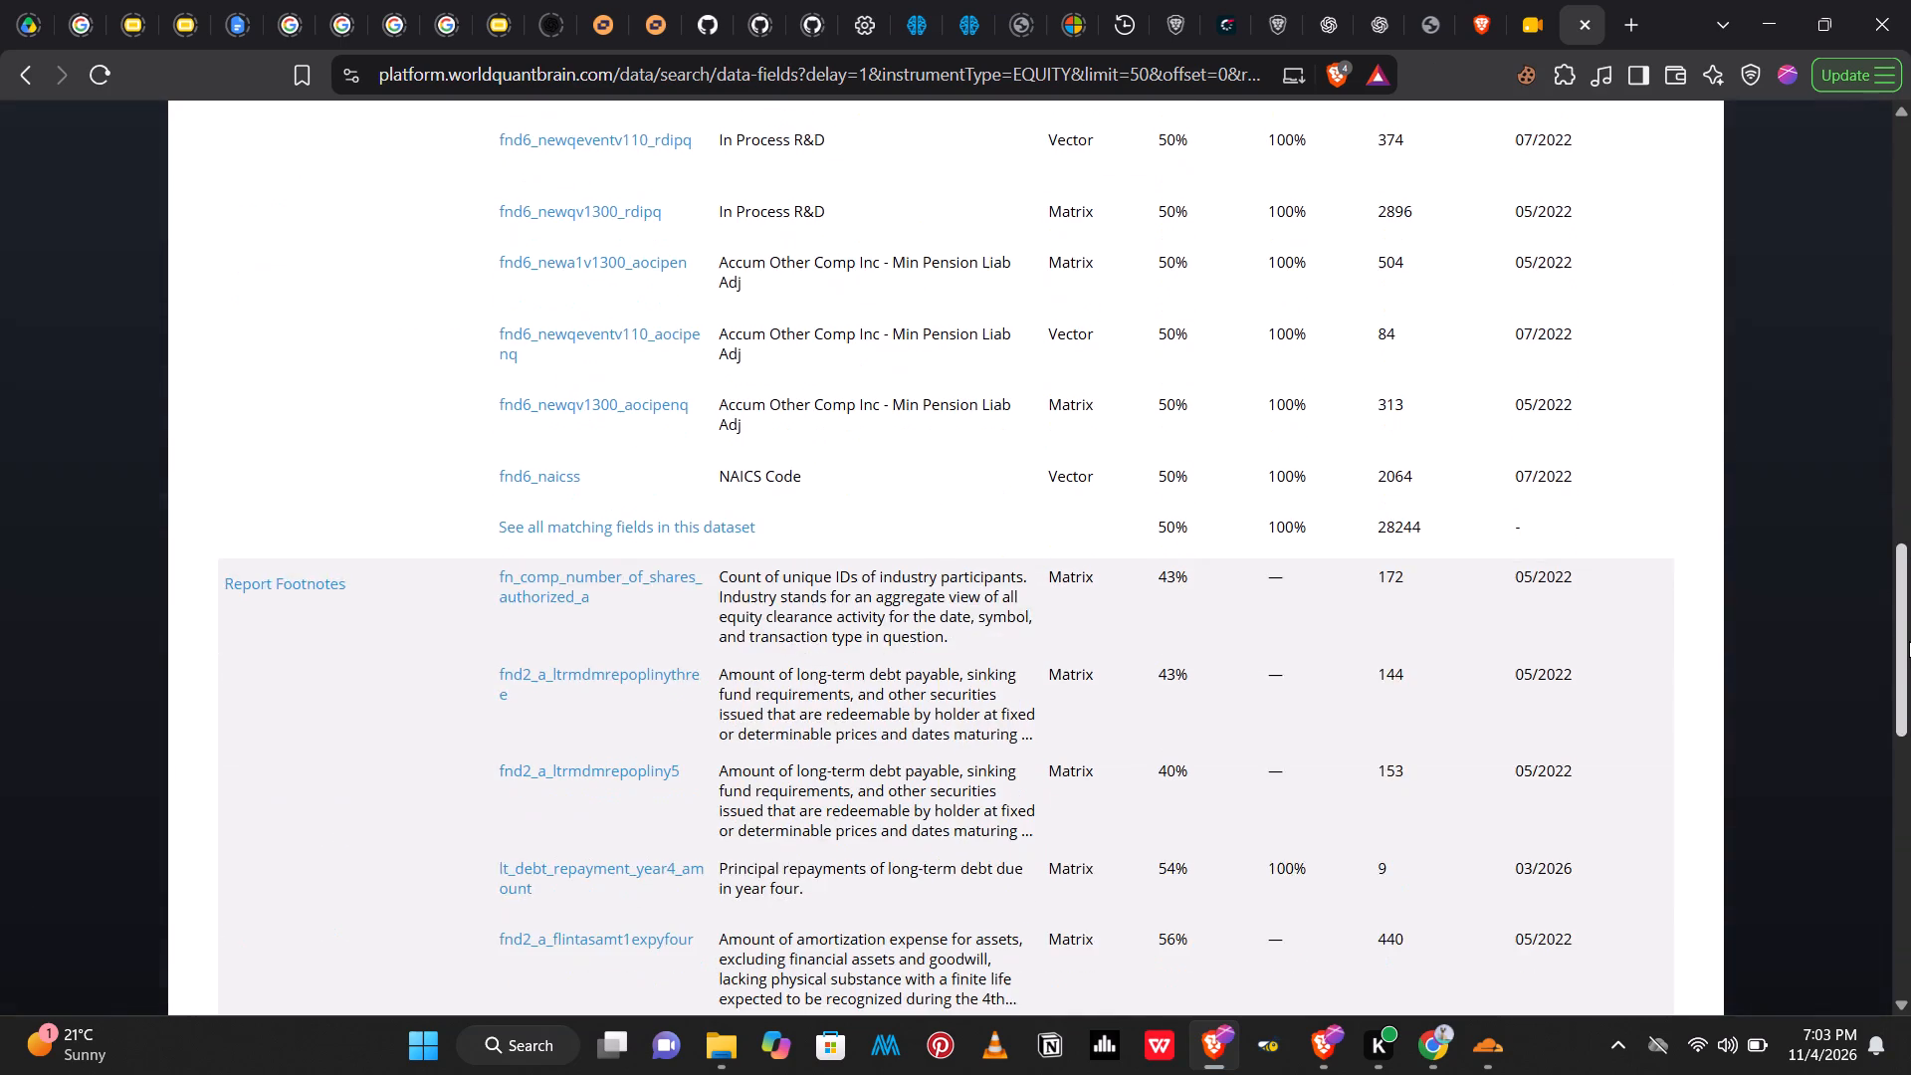
{"action": "left_click_drag", "start_coordinate": [1909, 641], "coordinate": [1910, 913]}
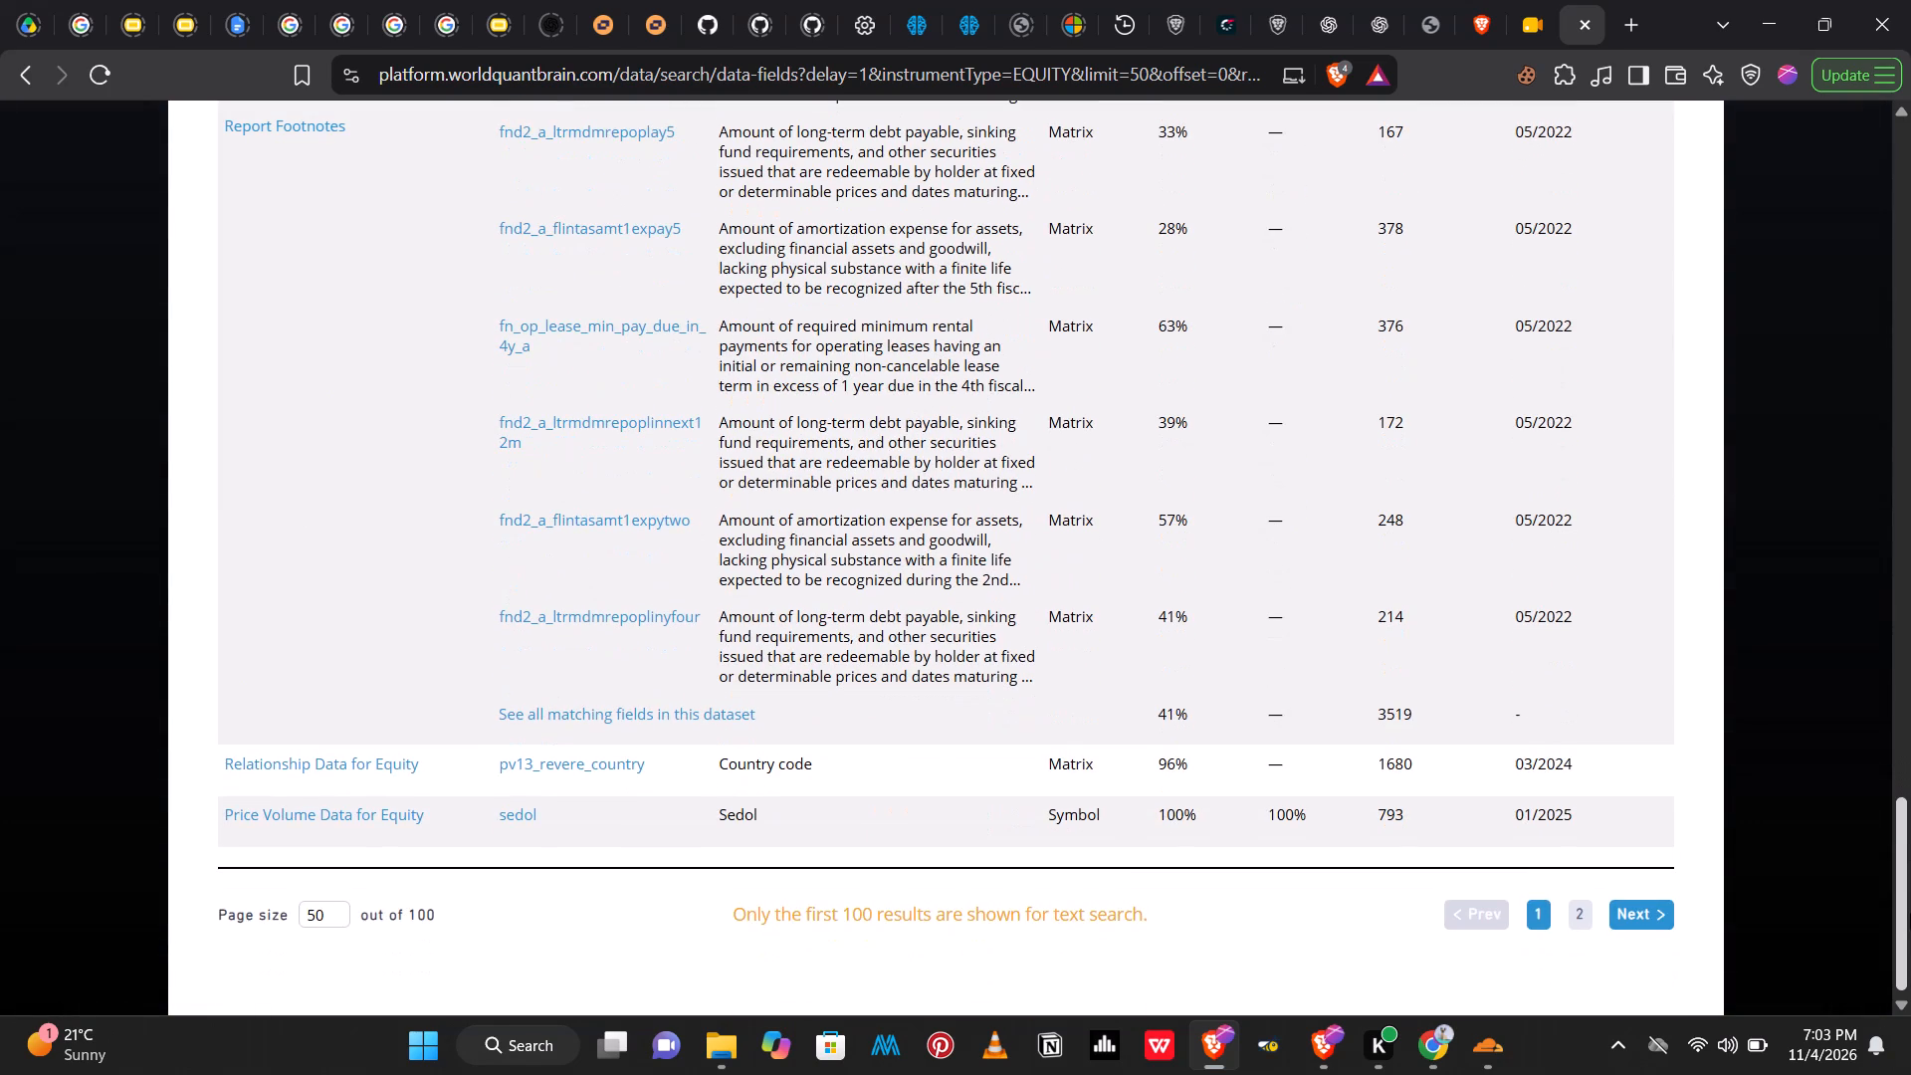
{"action": "left_click_drag", "start_coordinate": [1910, 913], "coordinate": [1903, 859]}
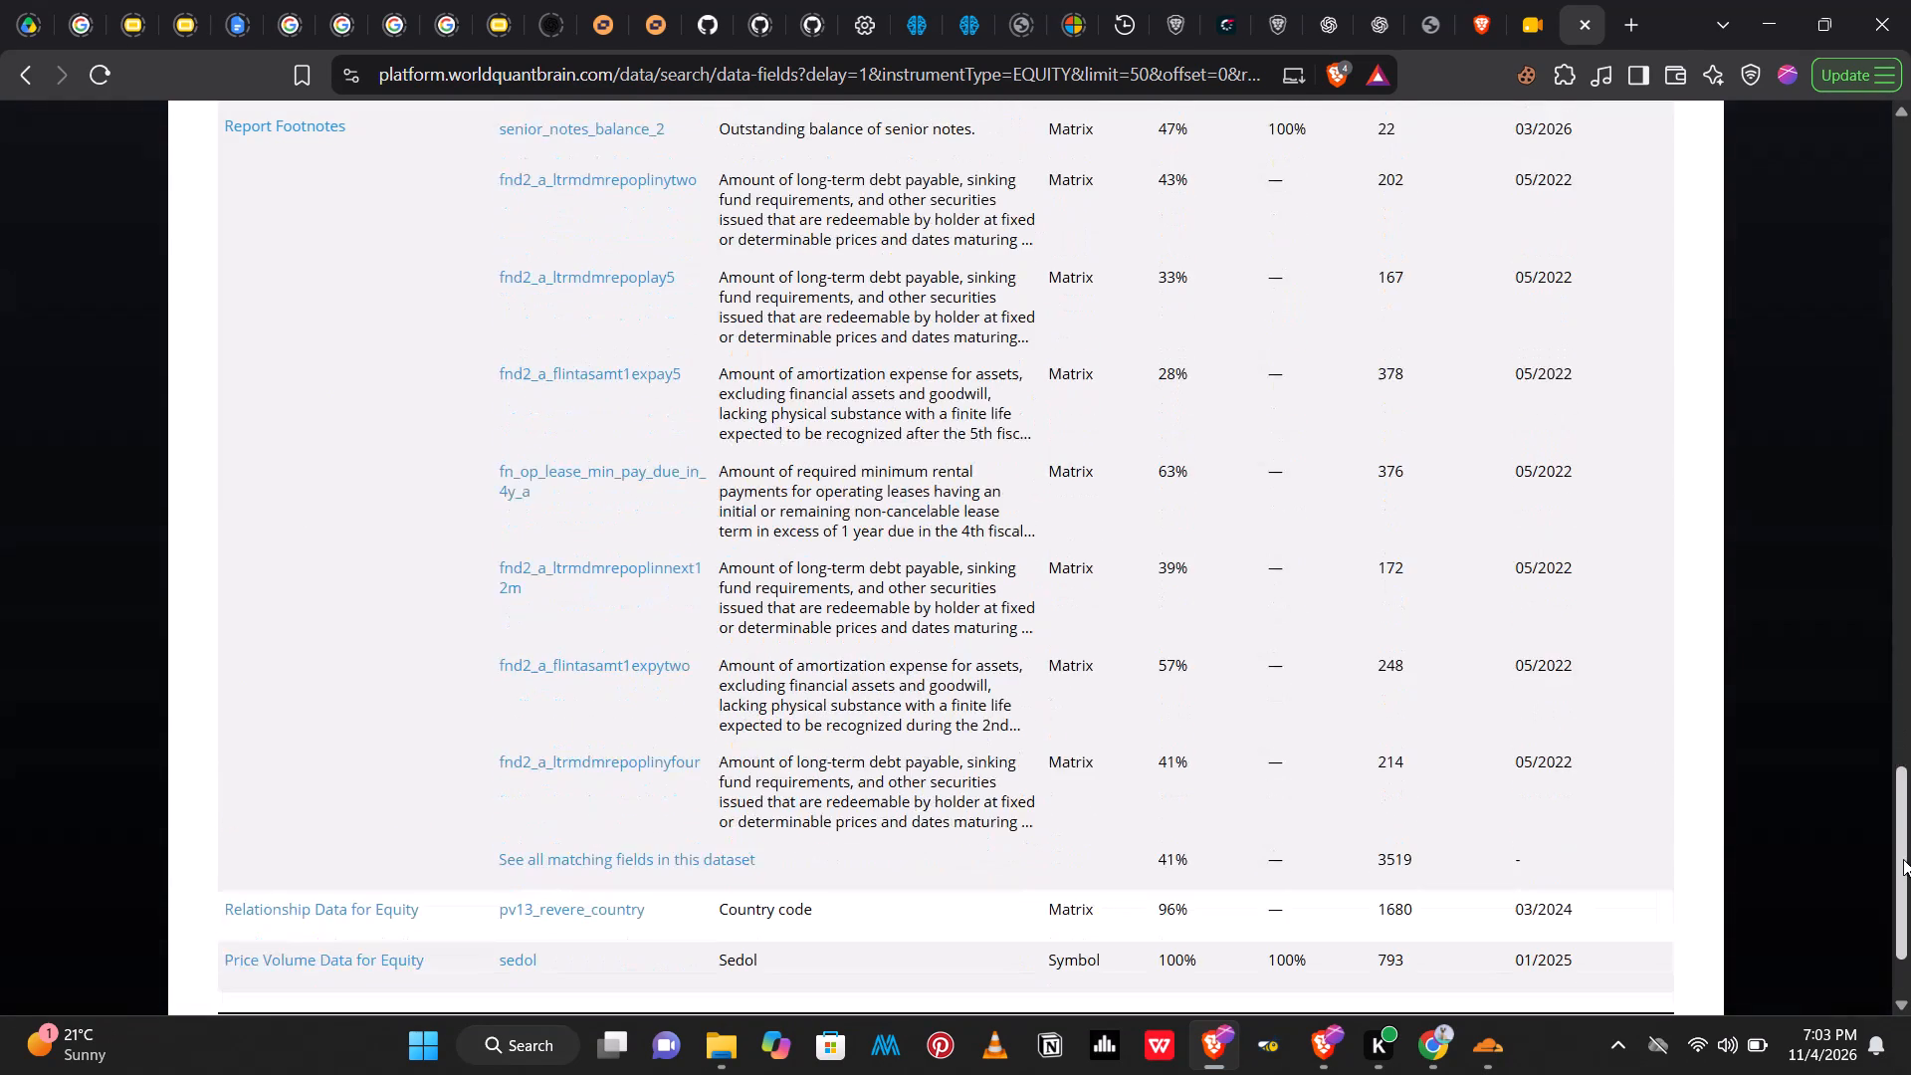
{"action": "left_click_drag", "start_coordinate": [1903, 859], "coordinate": [1902, 889]}
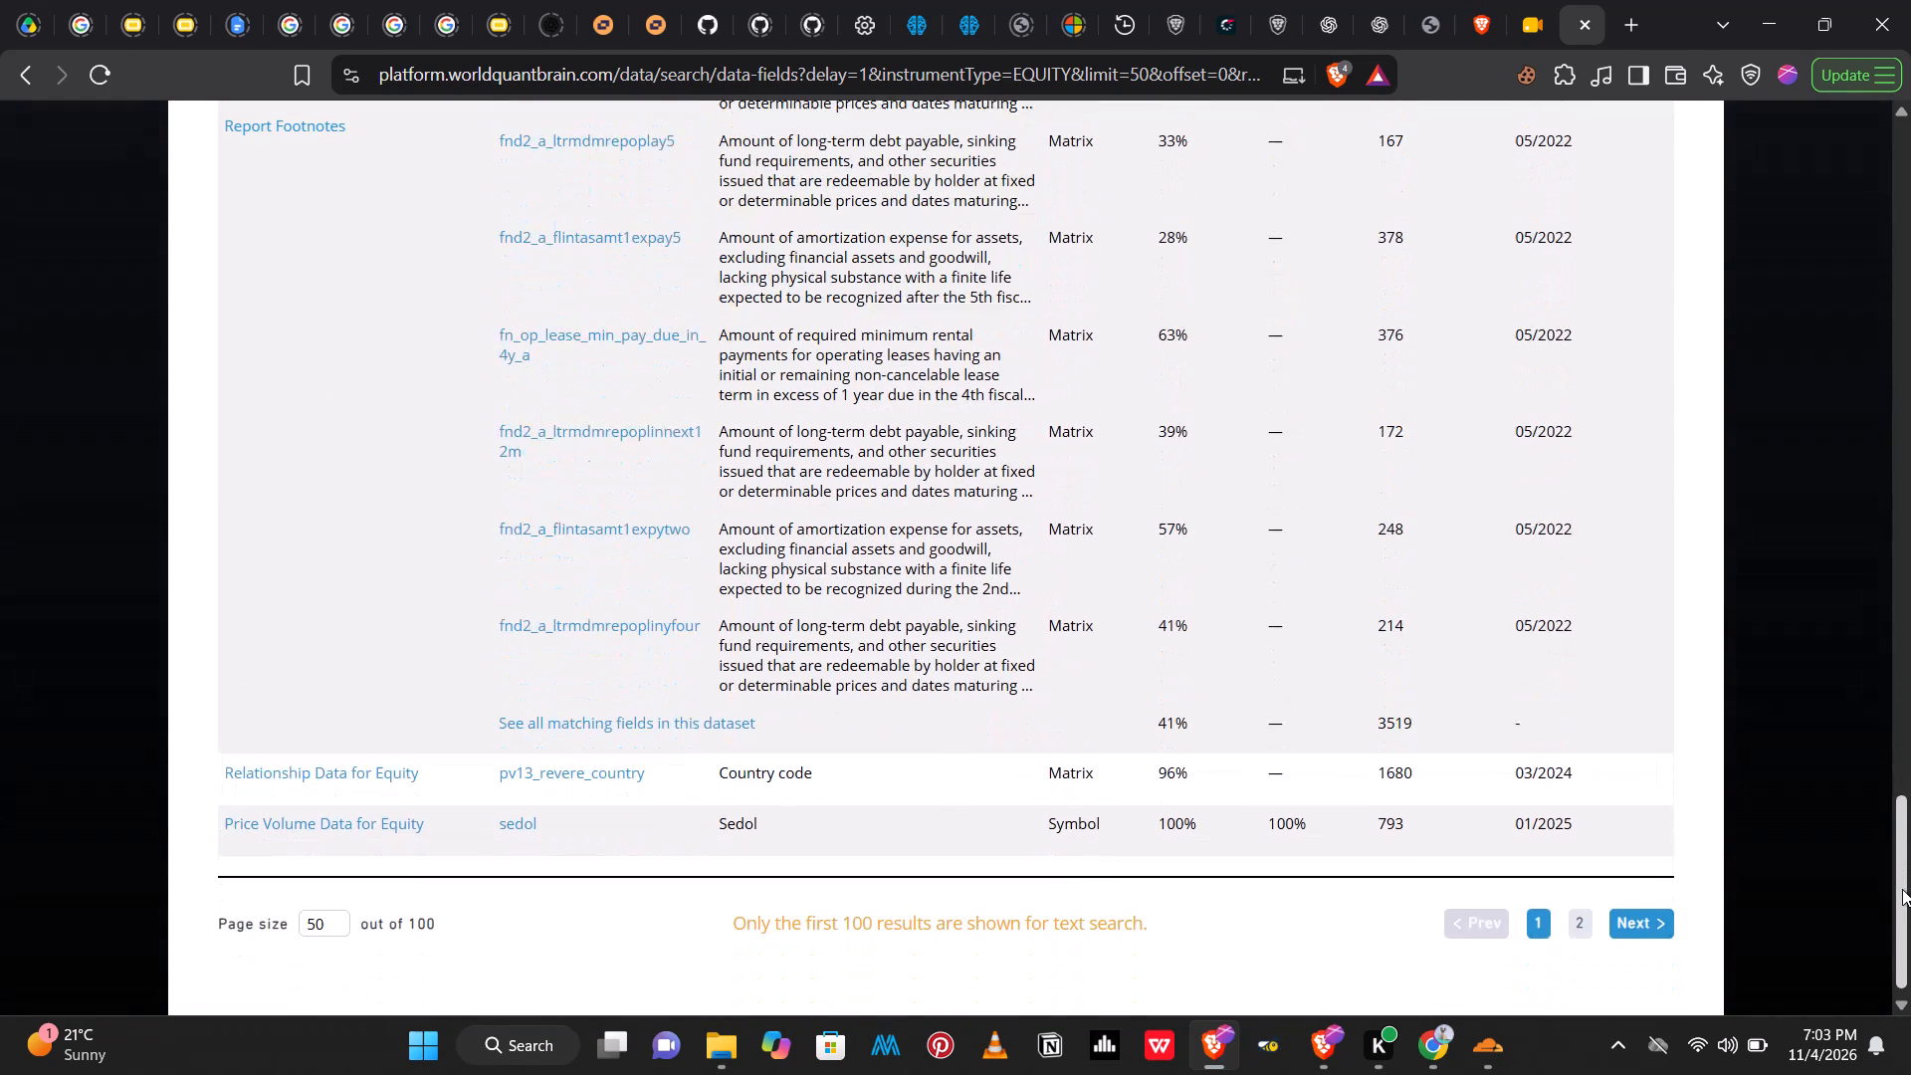
{"action": "left_click_drag", "start_coordinate": [1902, 889], "coordinate": [1907, 871]}
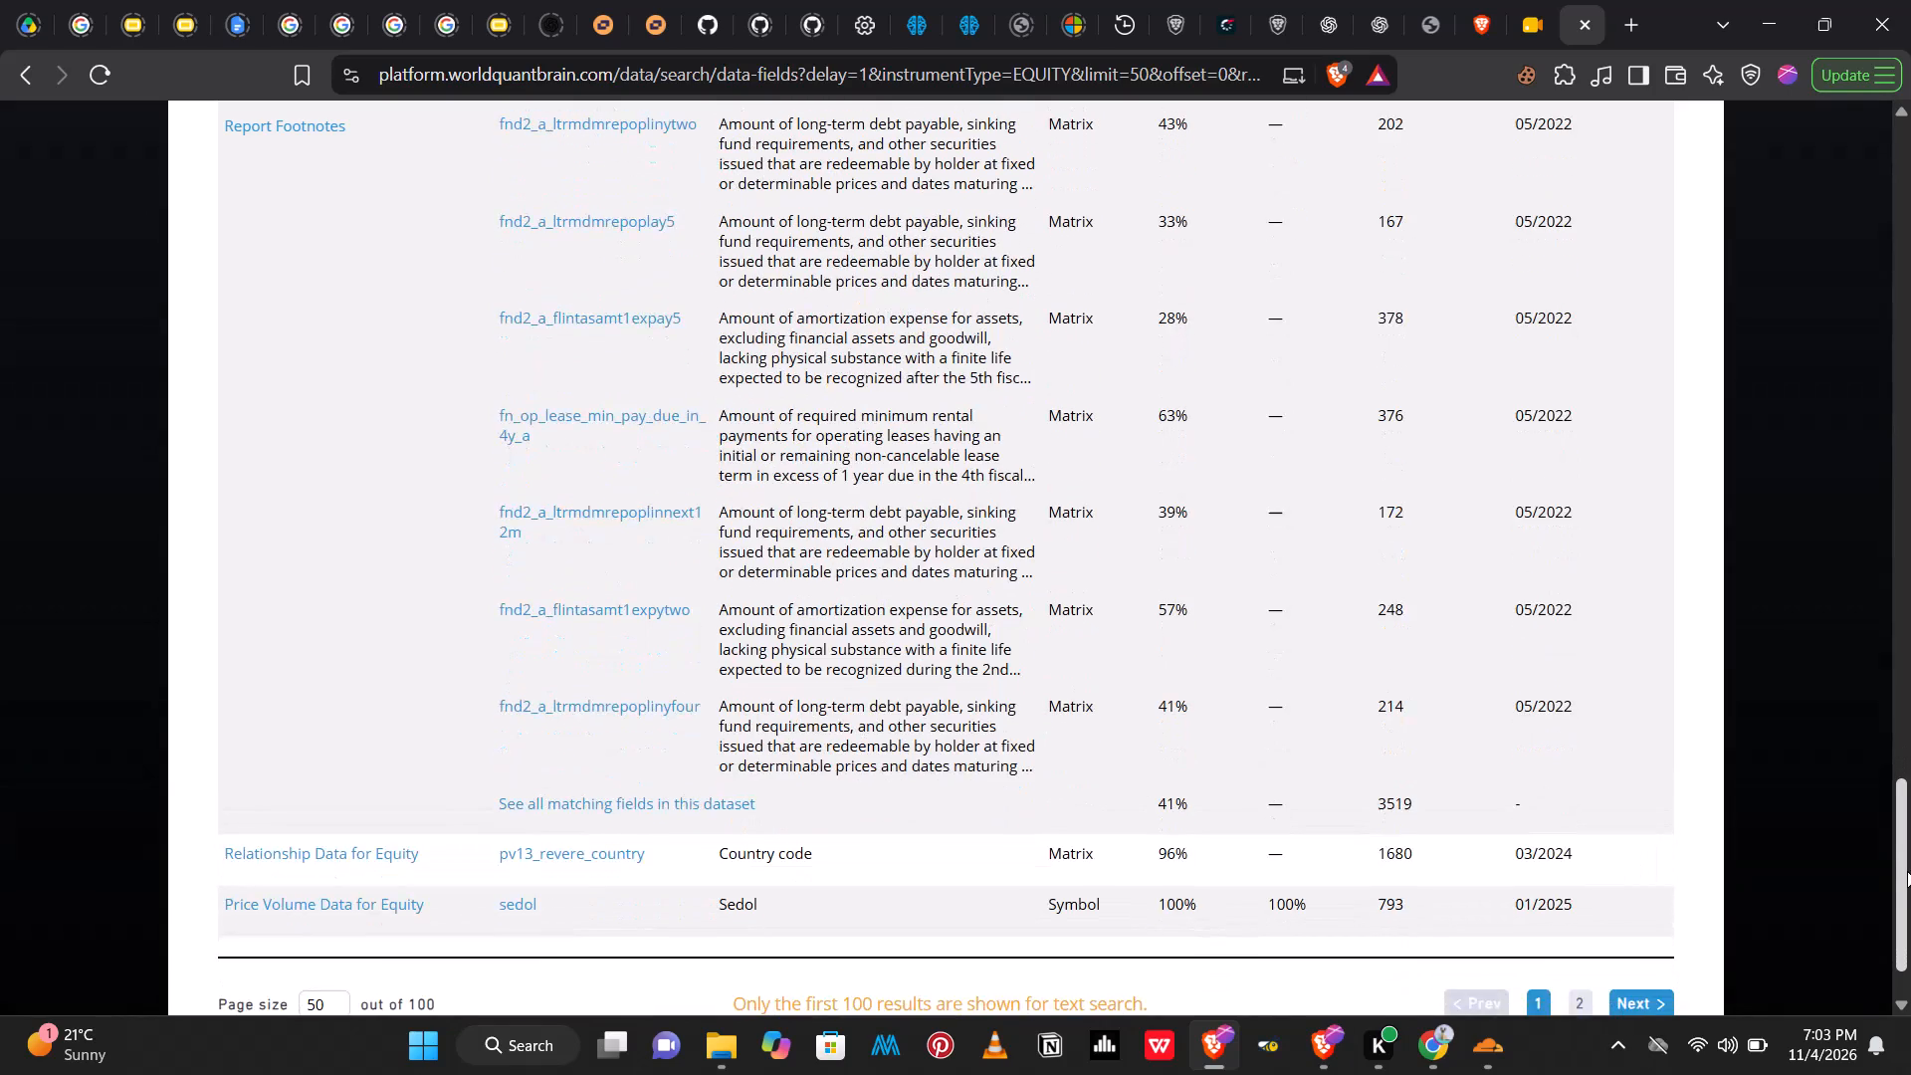
{"action": "left_click_drag", "start_coordinate": [1907, 871], "coordinate": [1910, 669]}
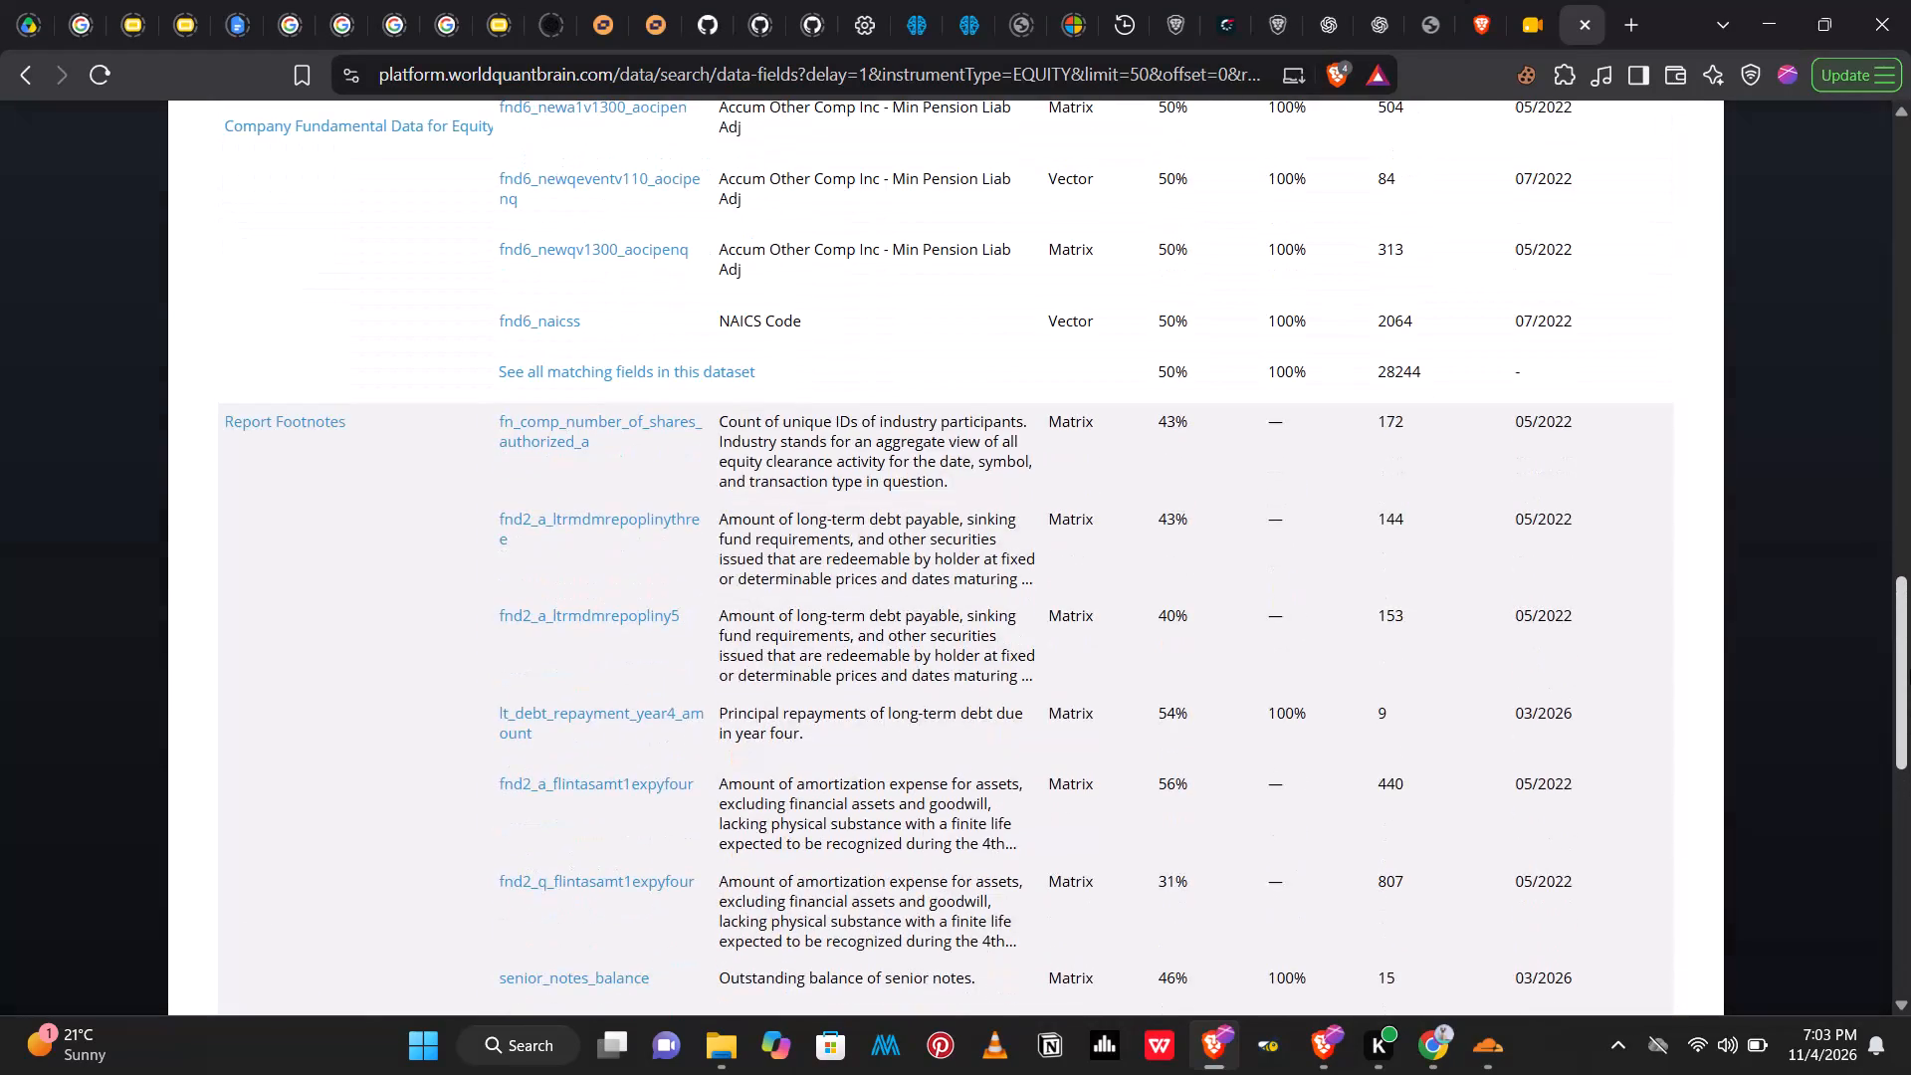
{"action": "left_click_drag", "start_coordinate": [1910, 669], "coordinate": [1910, 549]}
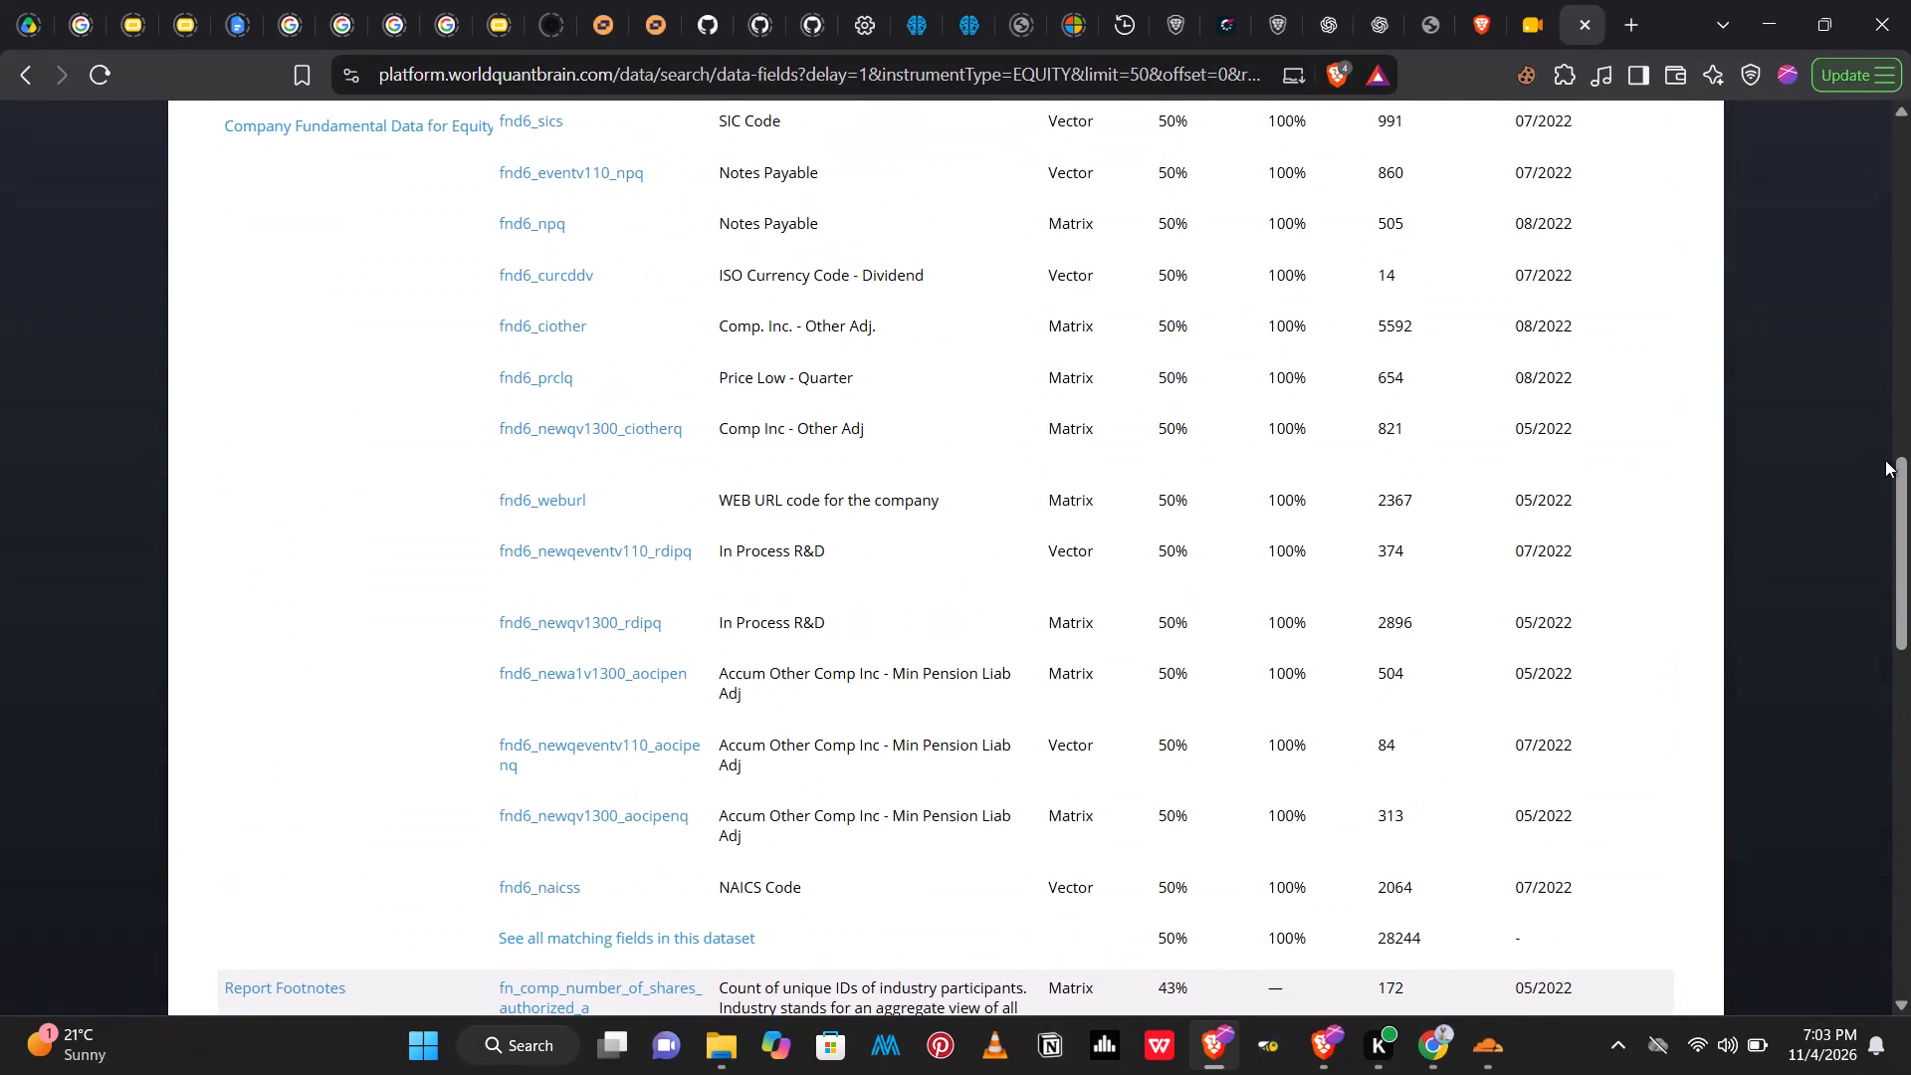
{"action": "left_click_drag", "start_coordinate": [1904, 570], "coordinate": [1889, 694]}
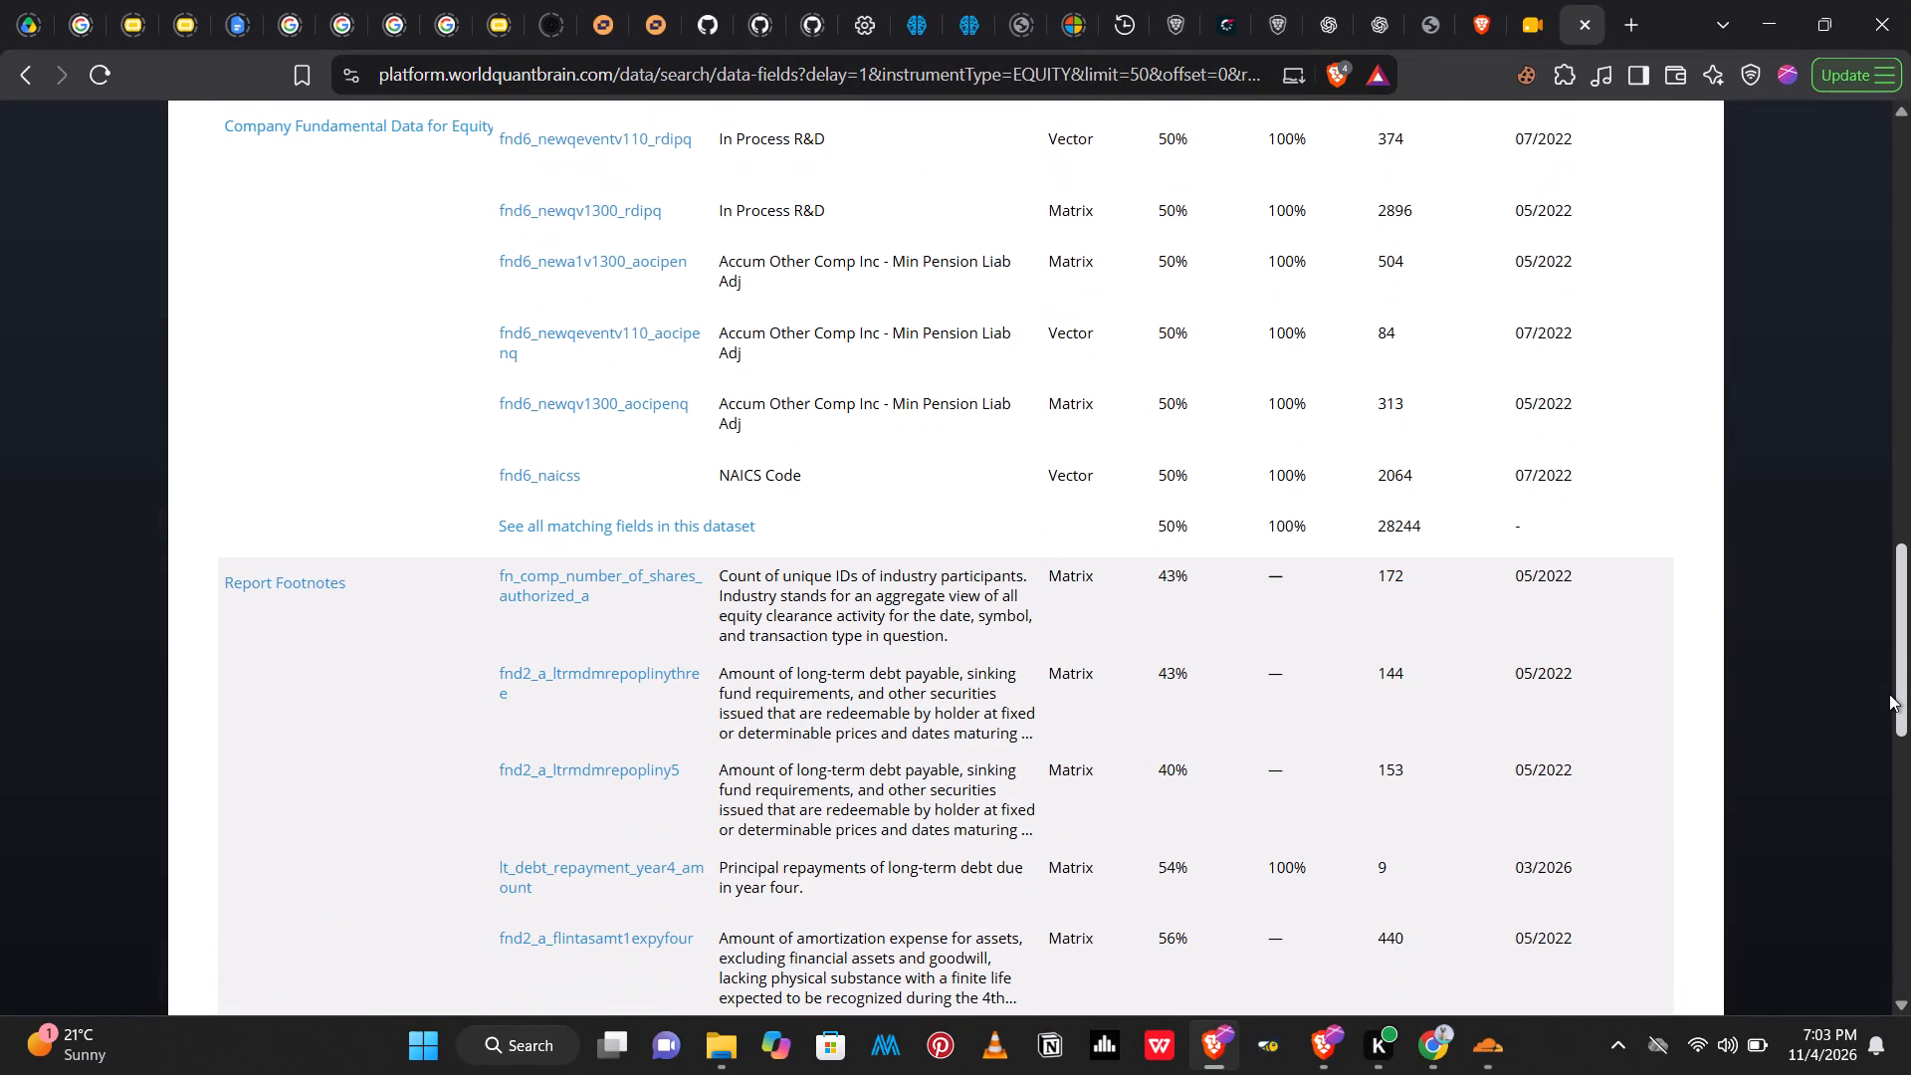
{"action": "left_click_drag", "start_coordinate": [1889, 694], "coordinate": [1892, 758]}
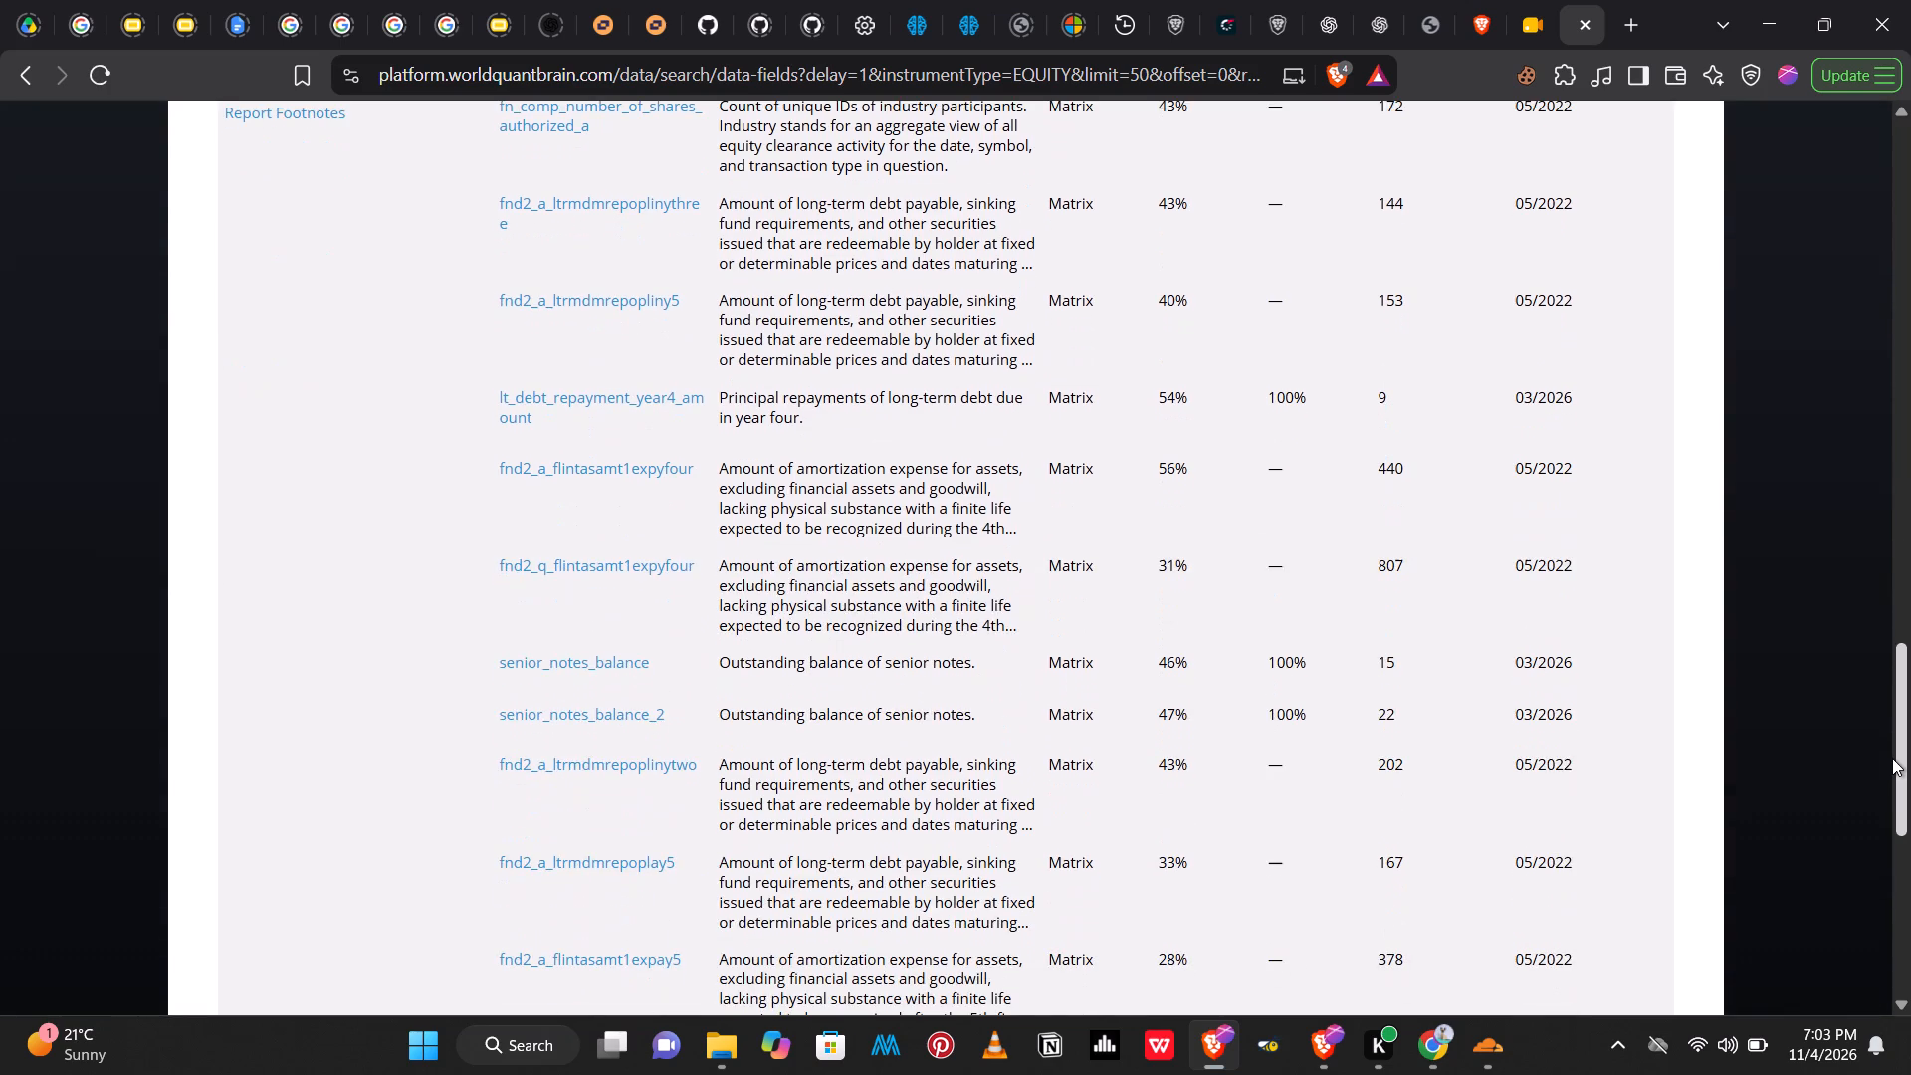
{"action": "left_click_drag", "start_coordinate": [1892, 758], "coordinate": [1905, 593]}
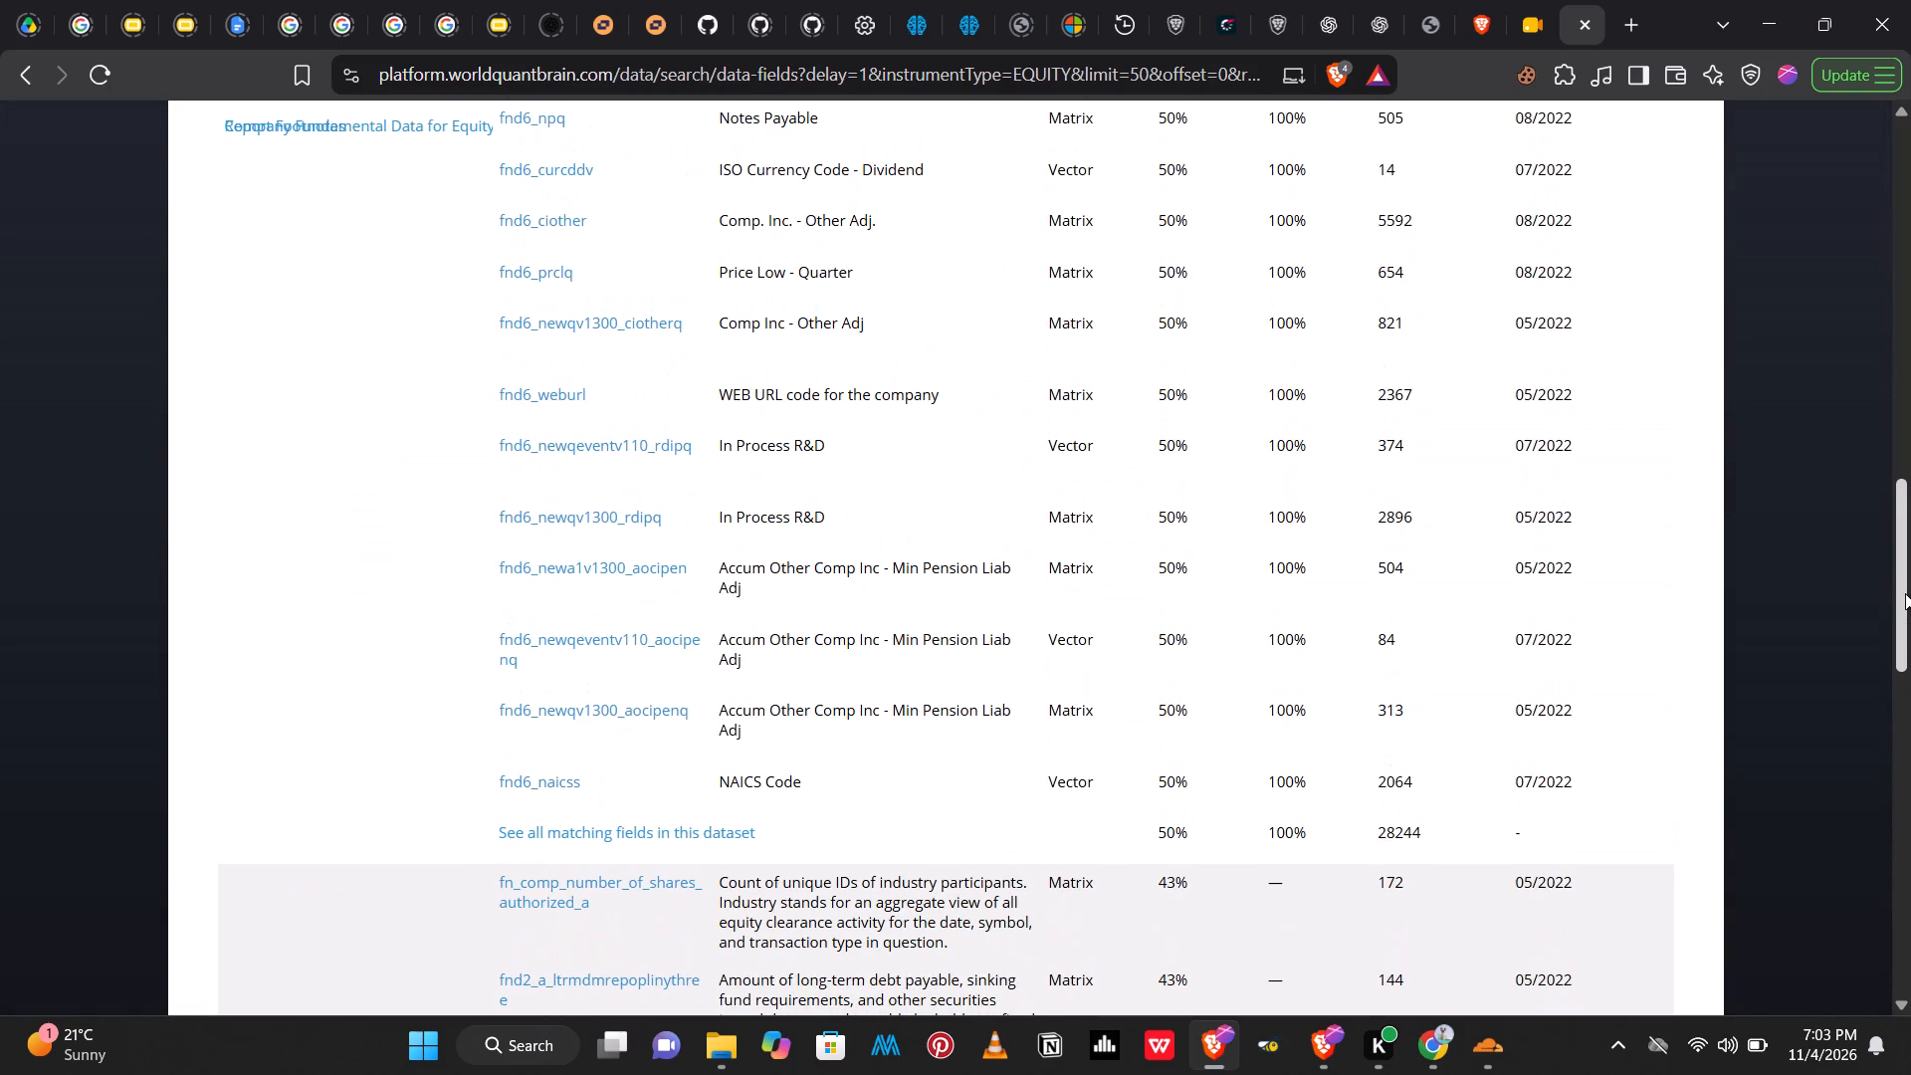
{"action": "left_click_drag", "start_coordinate": [1905, 593], "coordinate": [1905, 584]}
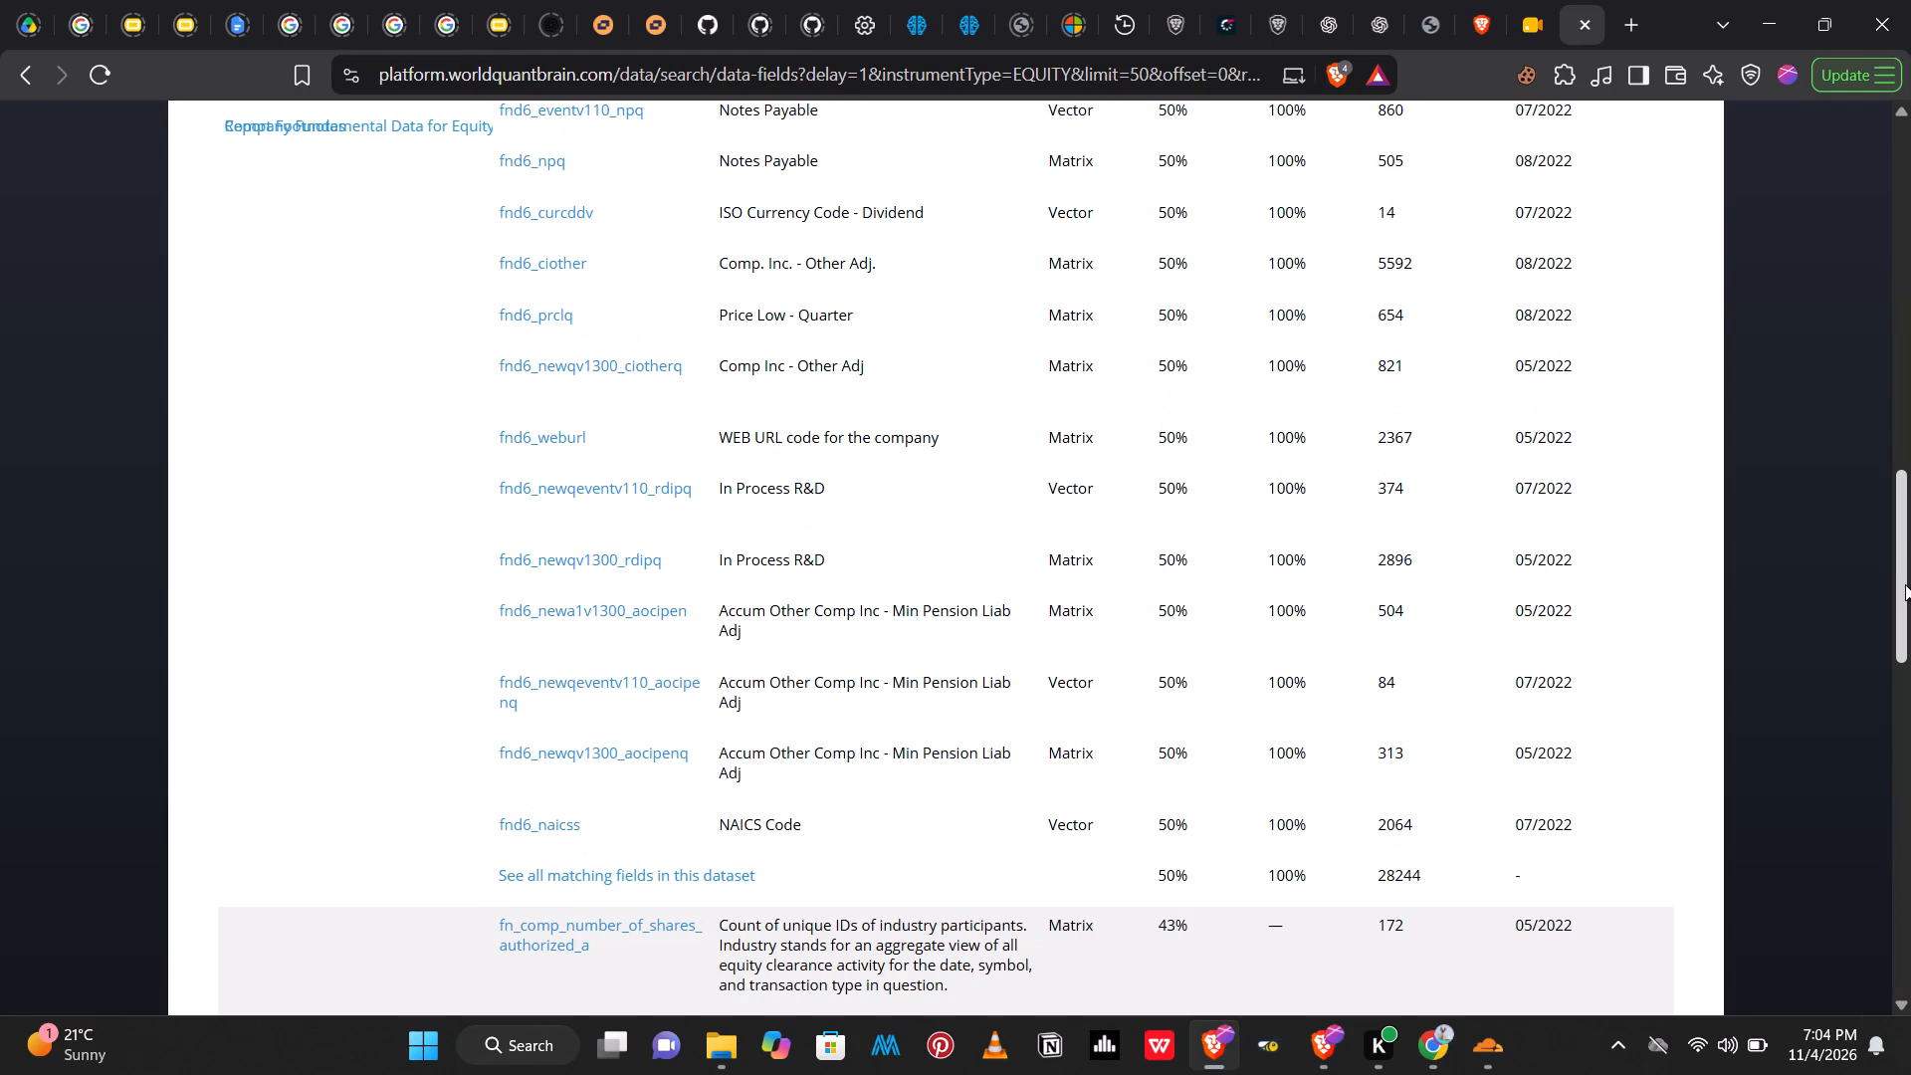
{"action": "left_click_drag", "start_coordinate": [1905, 584], "coordinate": [1910, 566]}
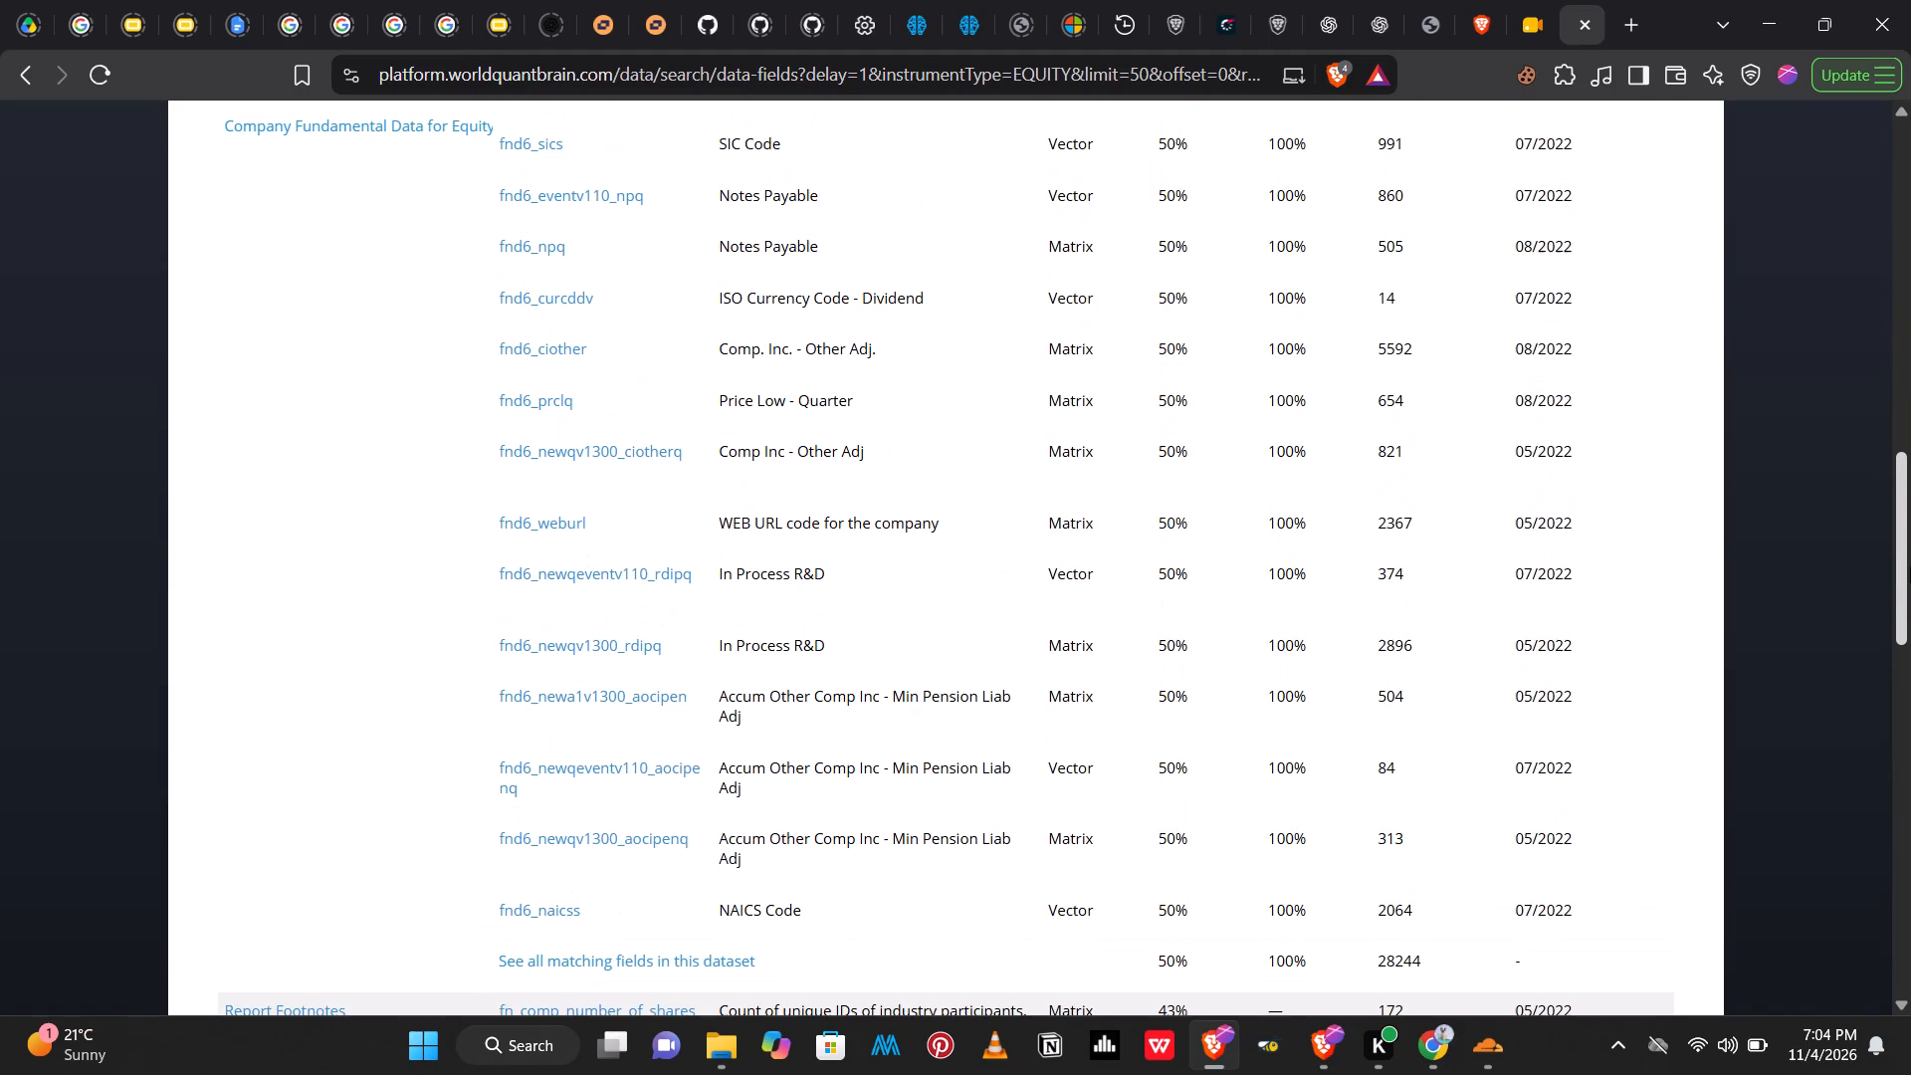
{"action": "left_click_drag", "start_coordinate": [1910, 566], "coordinate": [1839, 670]}
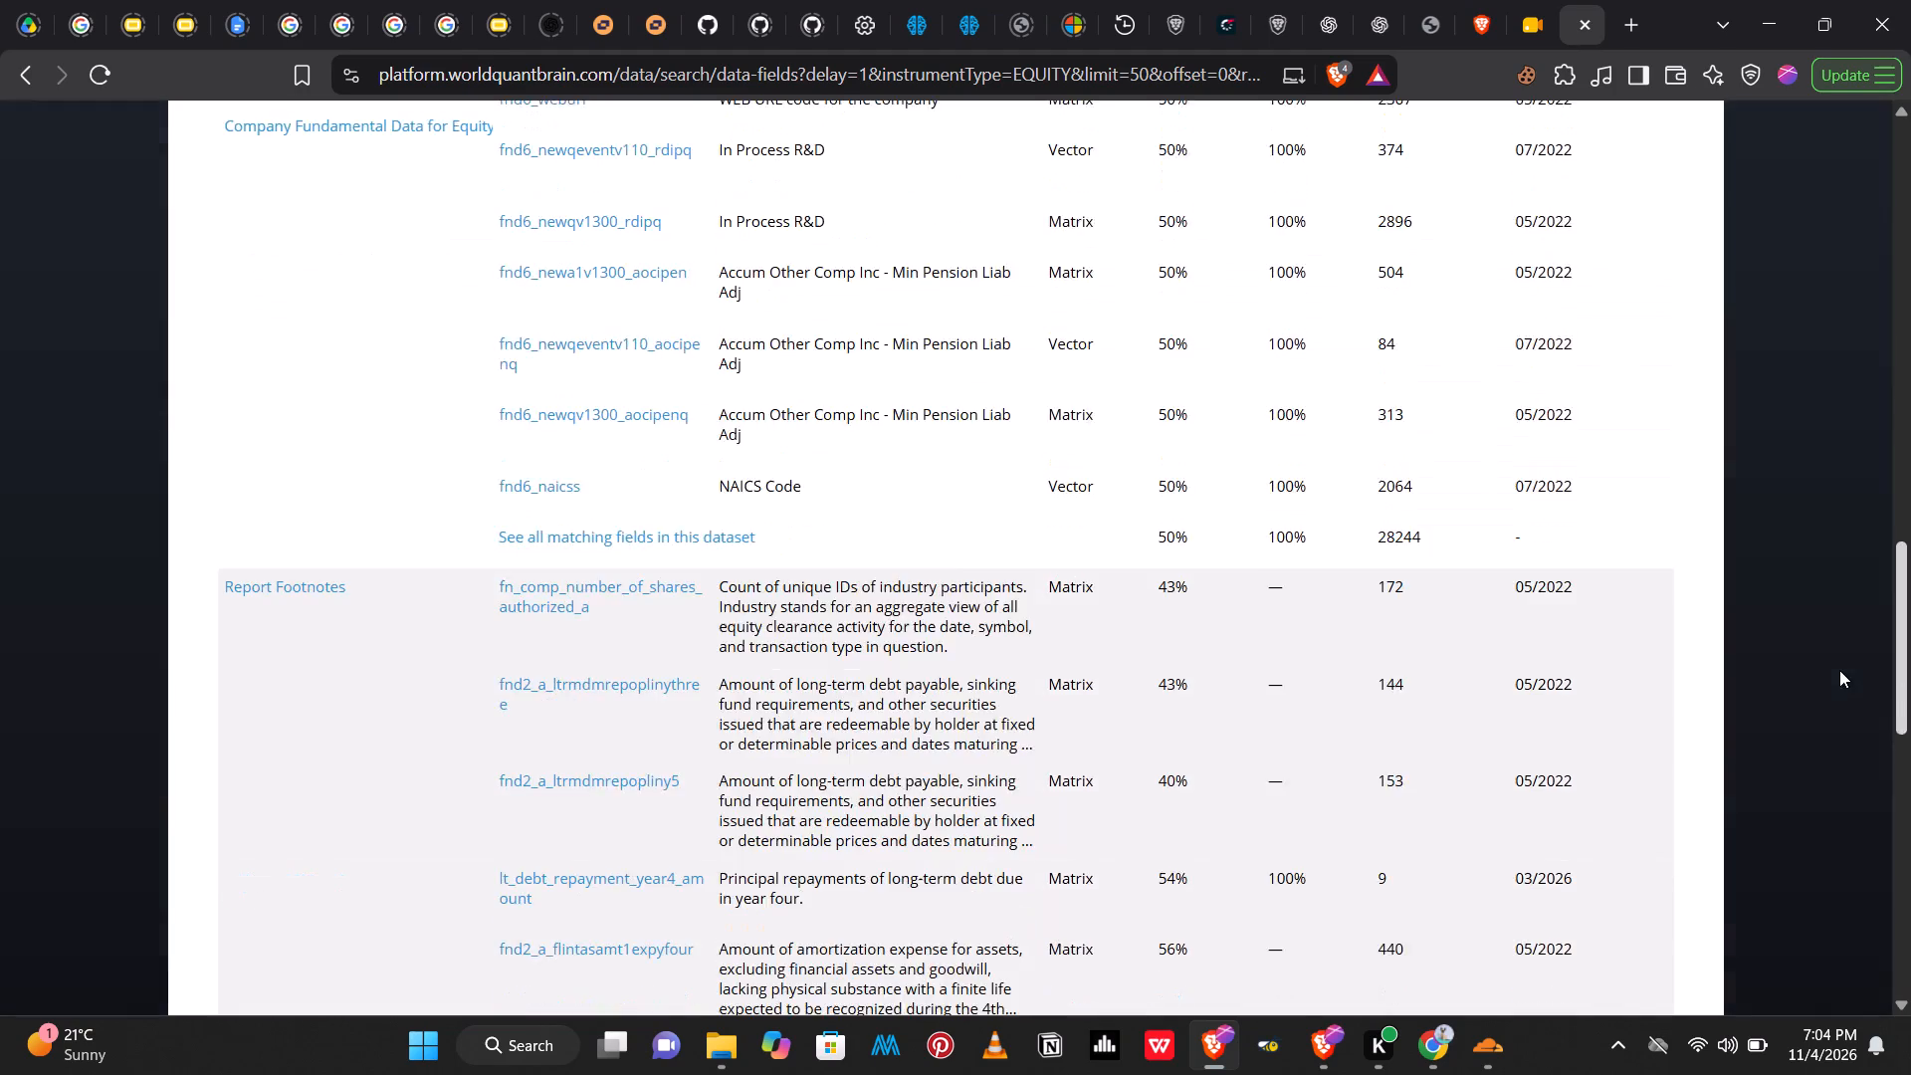
{"action": "left_click_drag", "start_coordinate": [1839, 670], "coordinate": [1866, 939]}
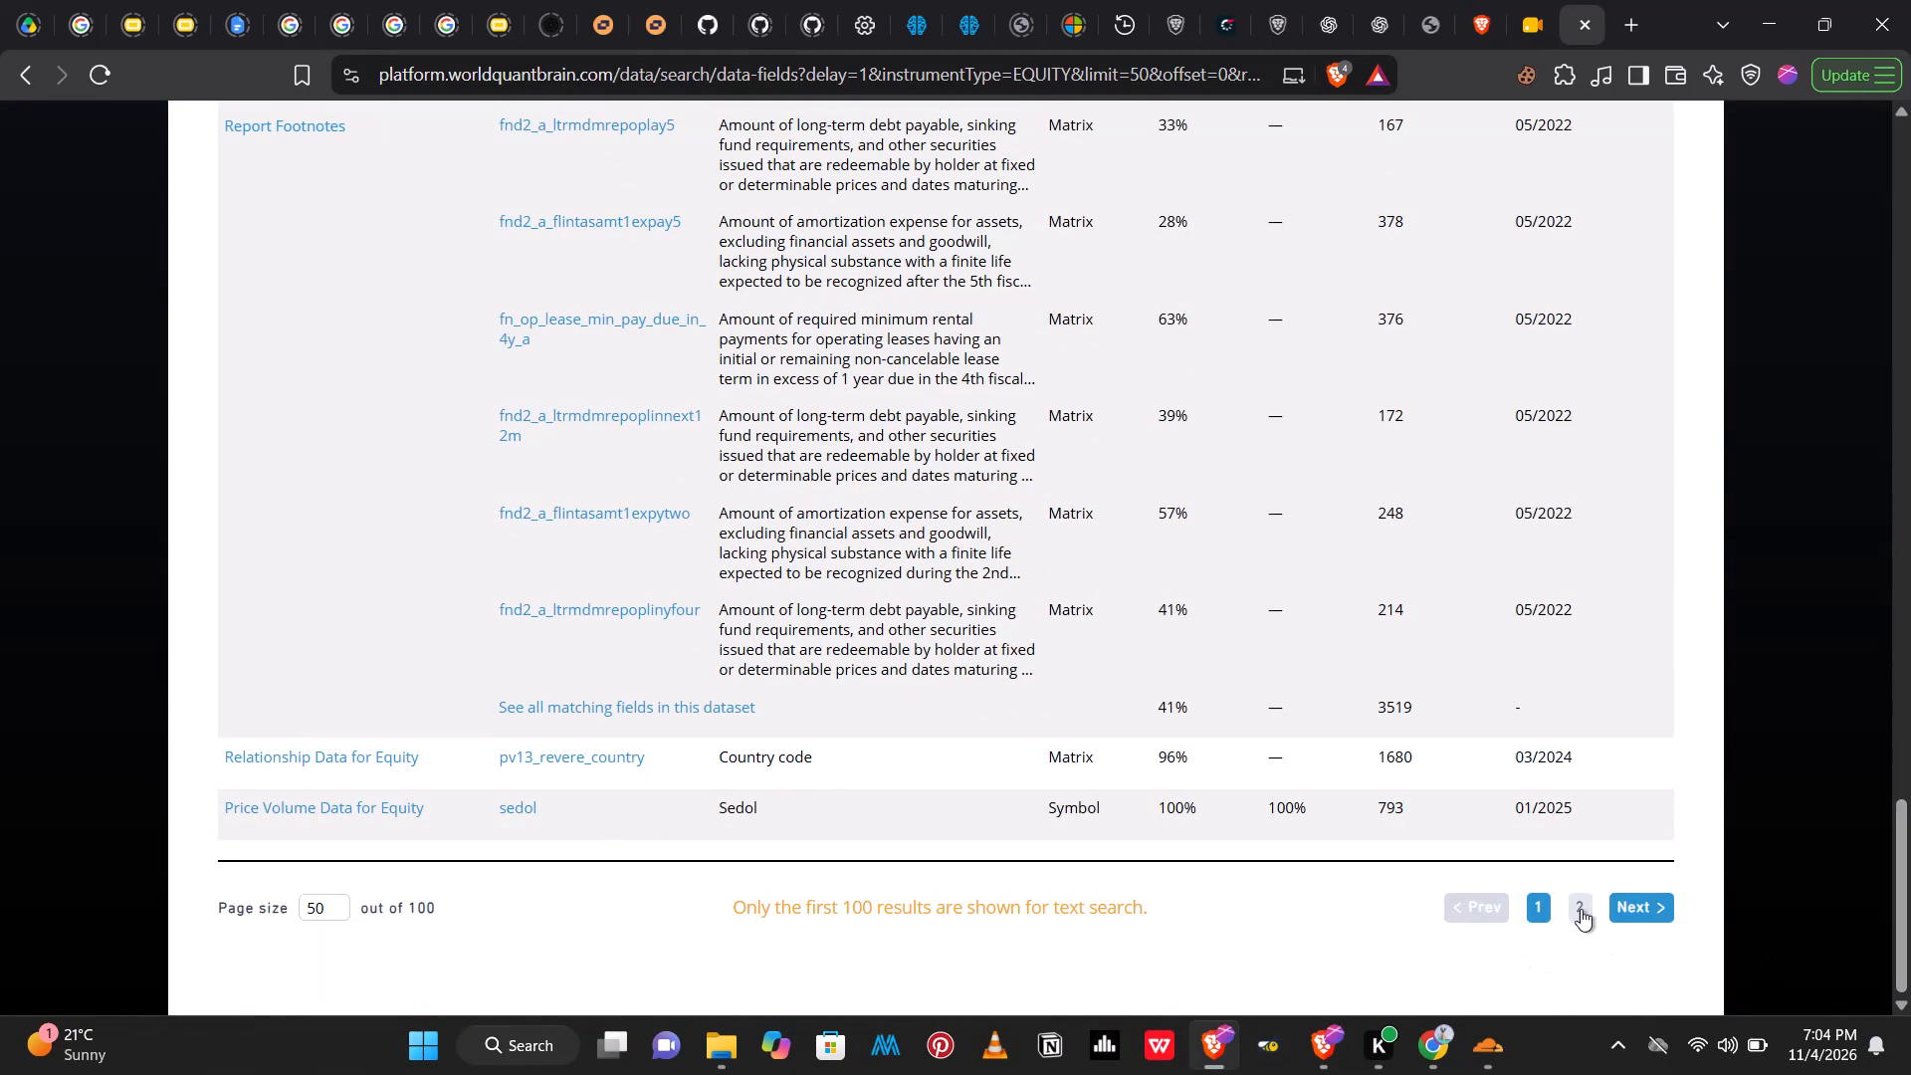
Open page 2 of the search results and copy the name of the Report Footnotes field operating_leases_minimum_payments_due_year4.
{"action": "left_click", "coordinate": [1587, 903]}
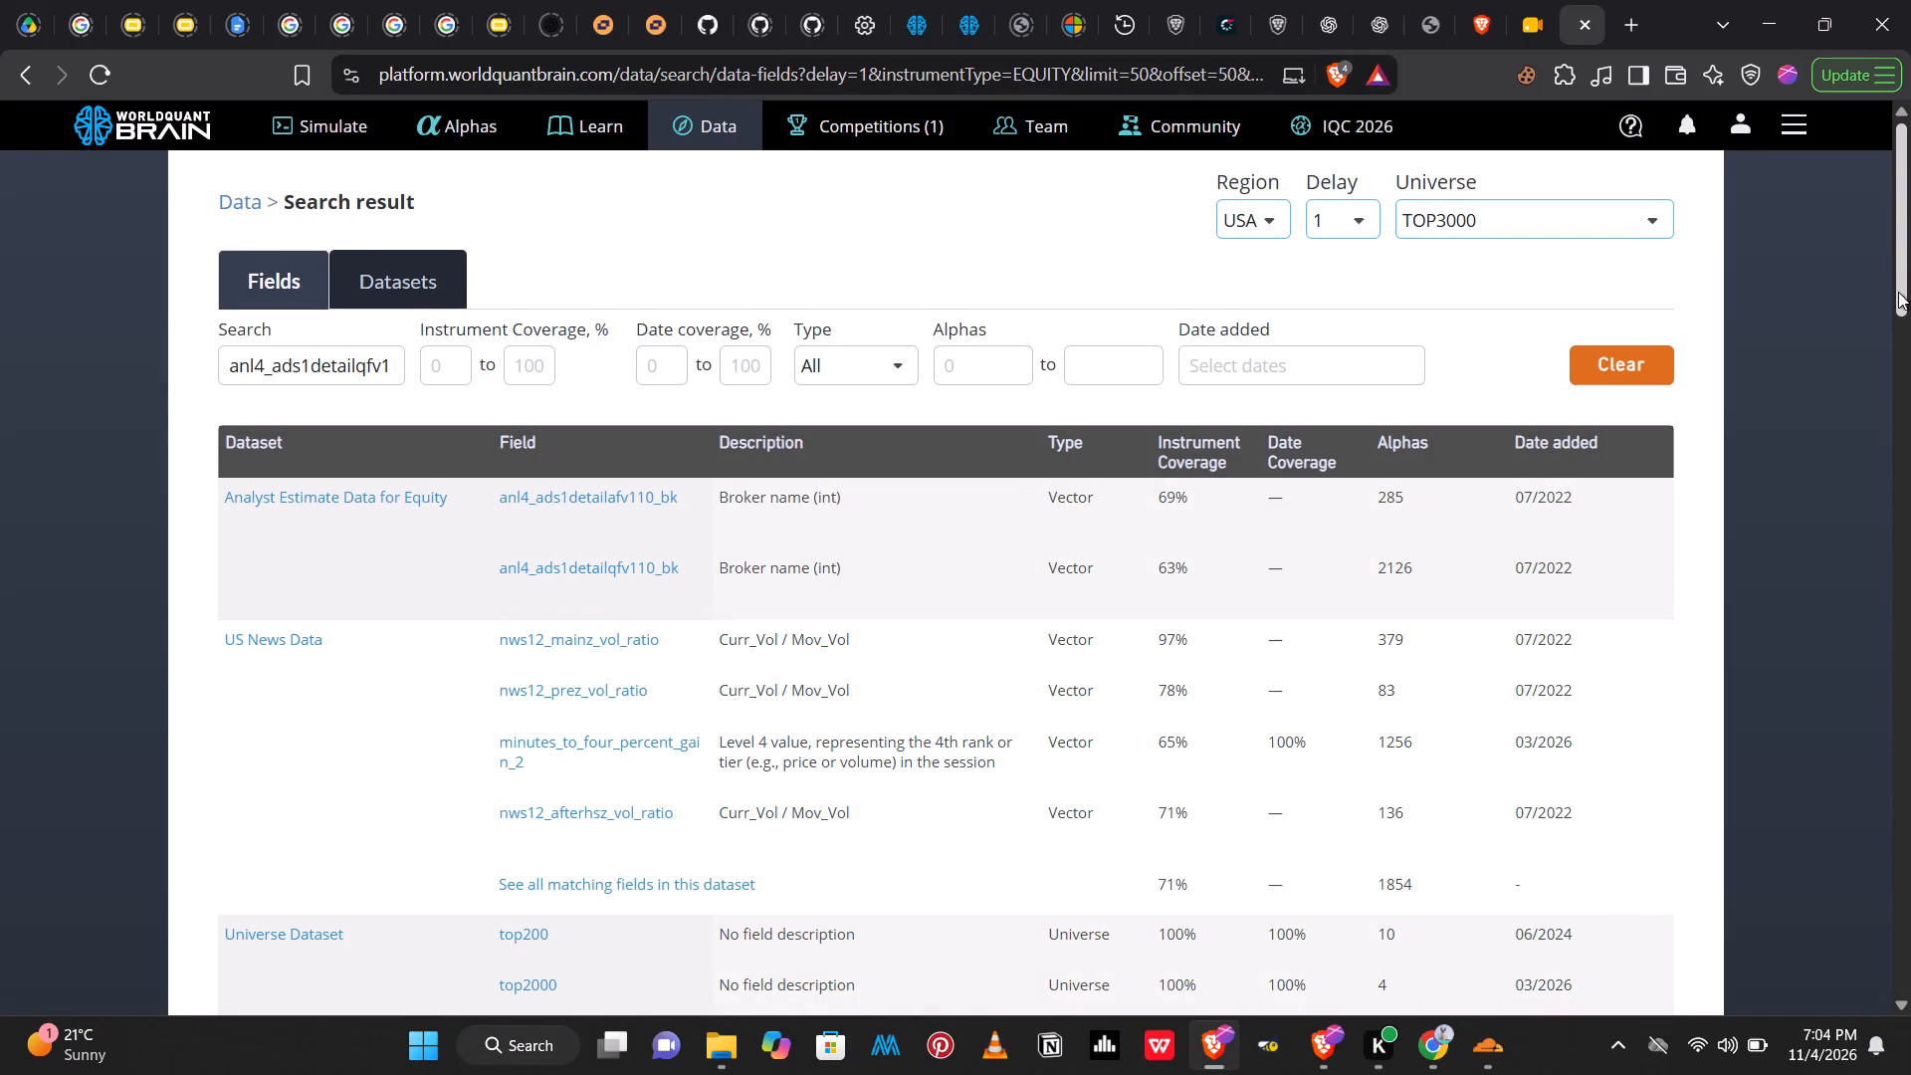
{"action": "left_click_drag", "start_coordinate": [1903, 272], "coordinate": [1910, 457]}
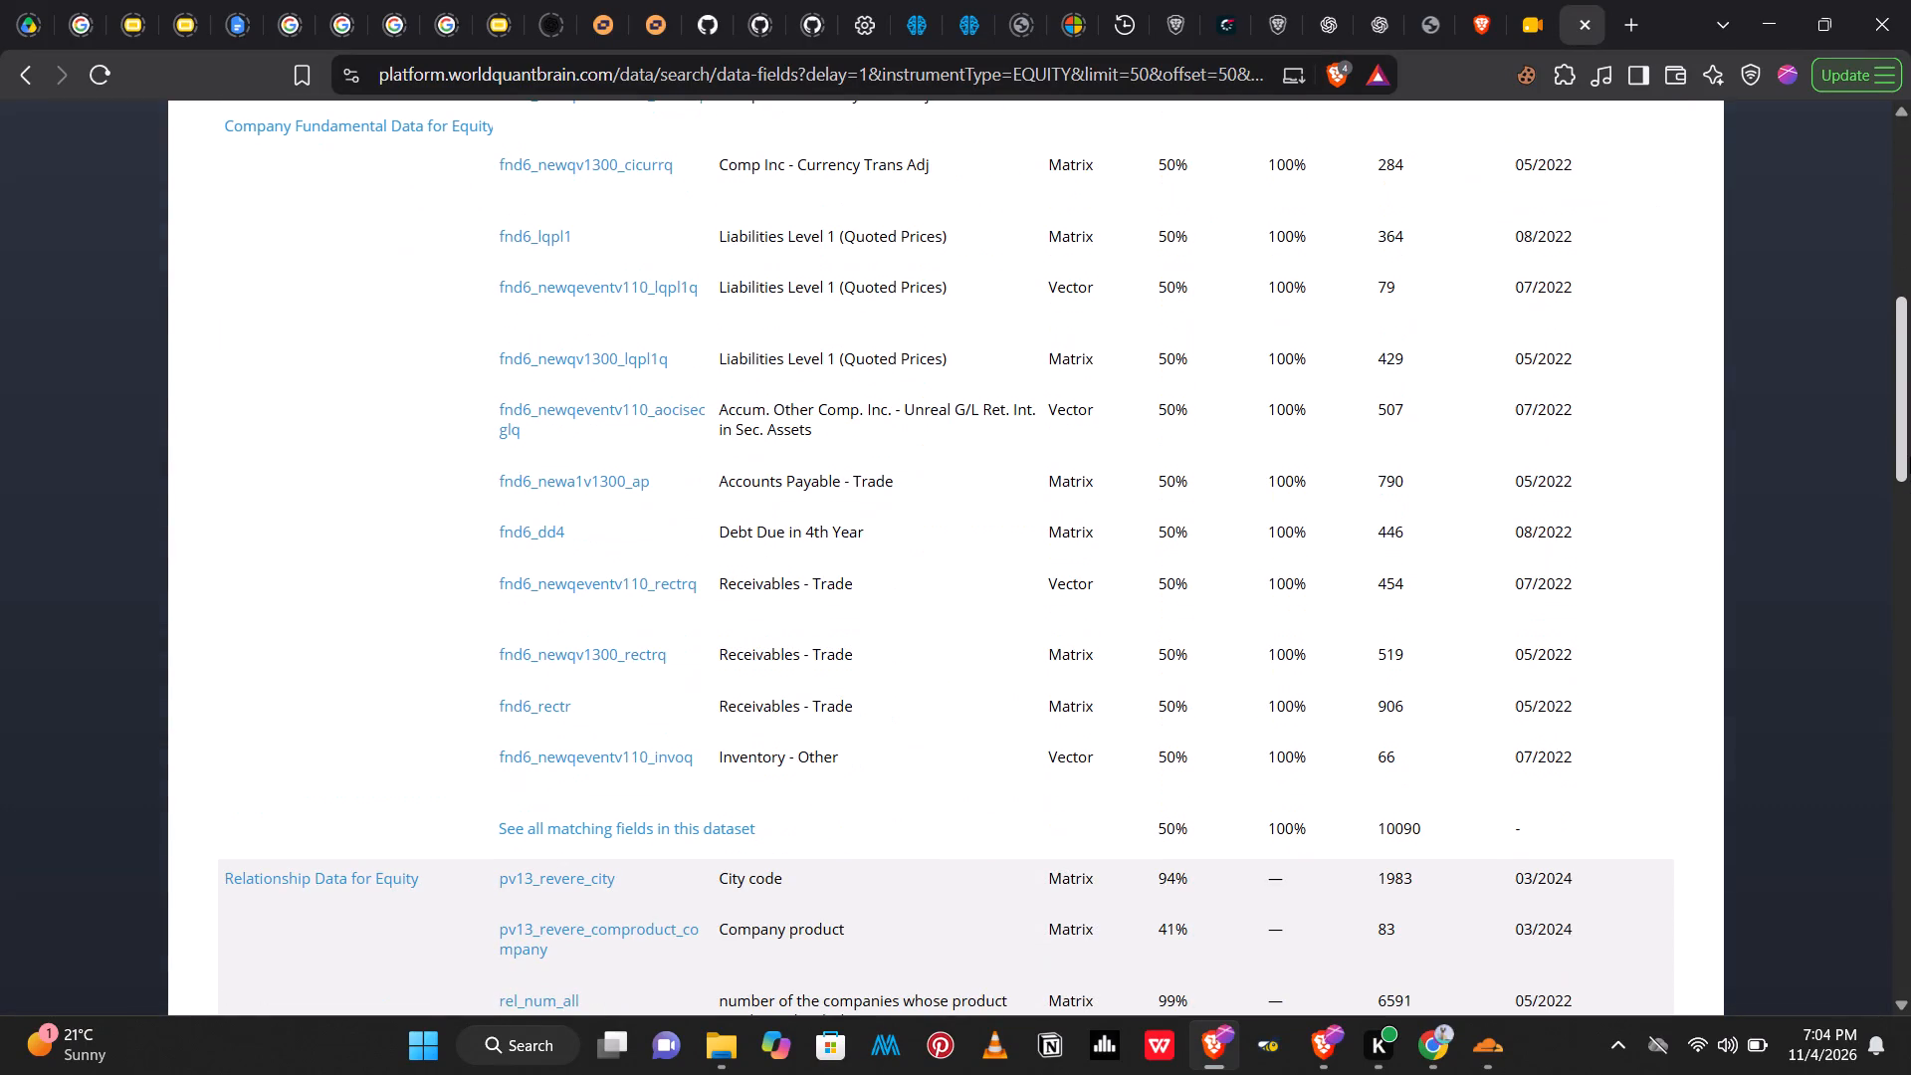
{"action": "left_click_drag", "start_coordinate": [1910, 457], "coordinate": [1908, 637]}
{"action": "left_click", "coordinate": [1901, 580]}
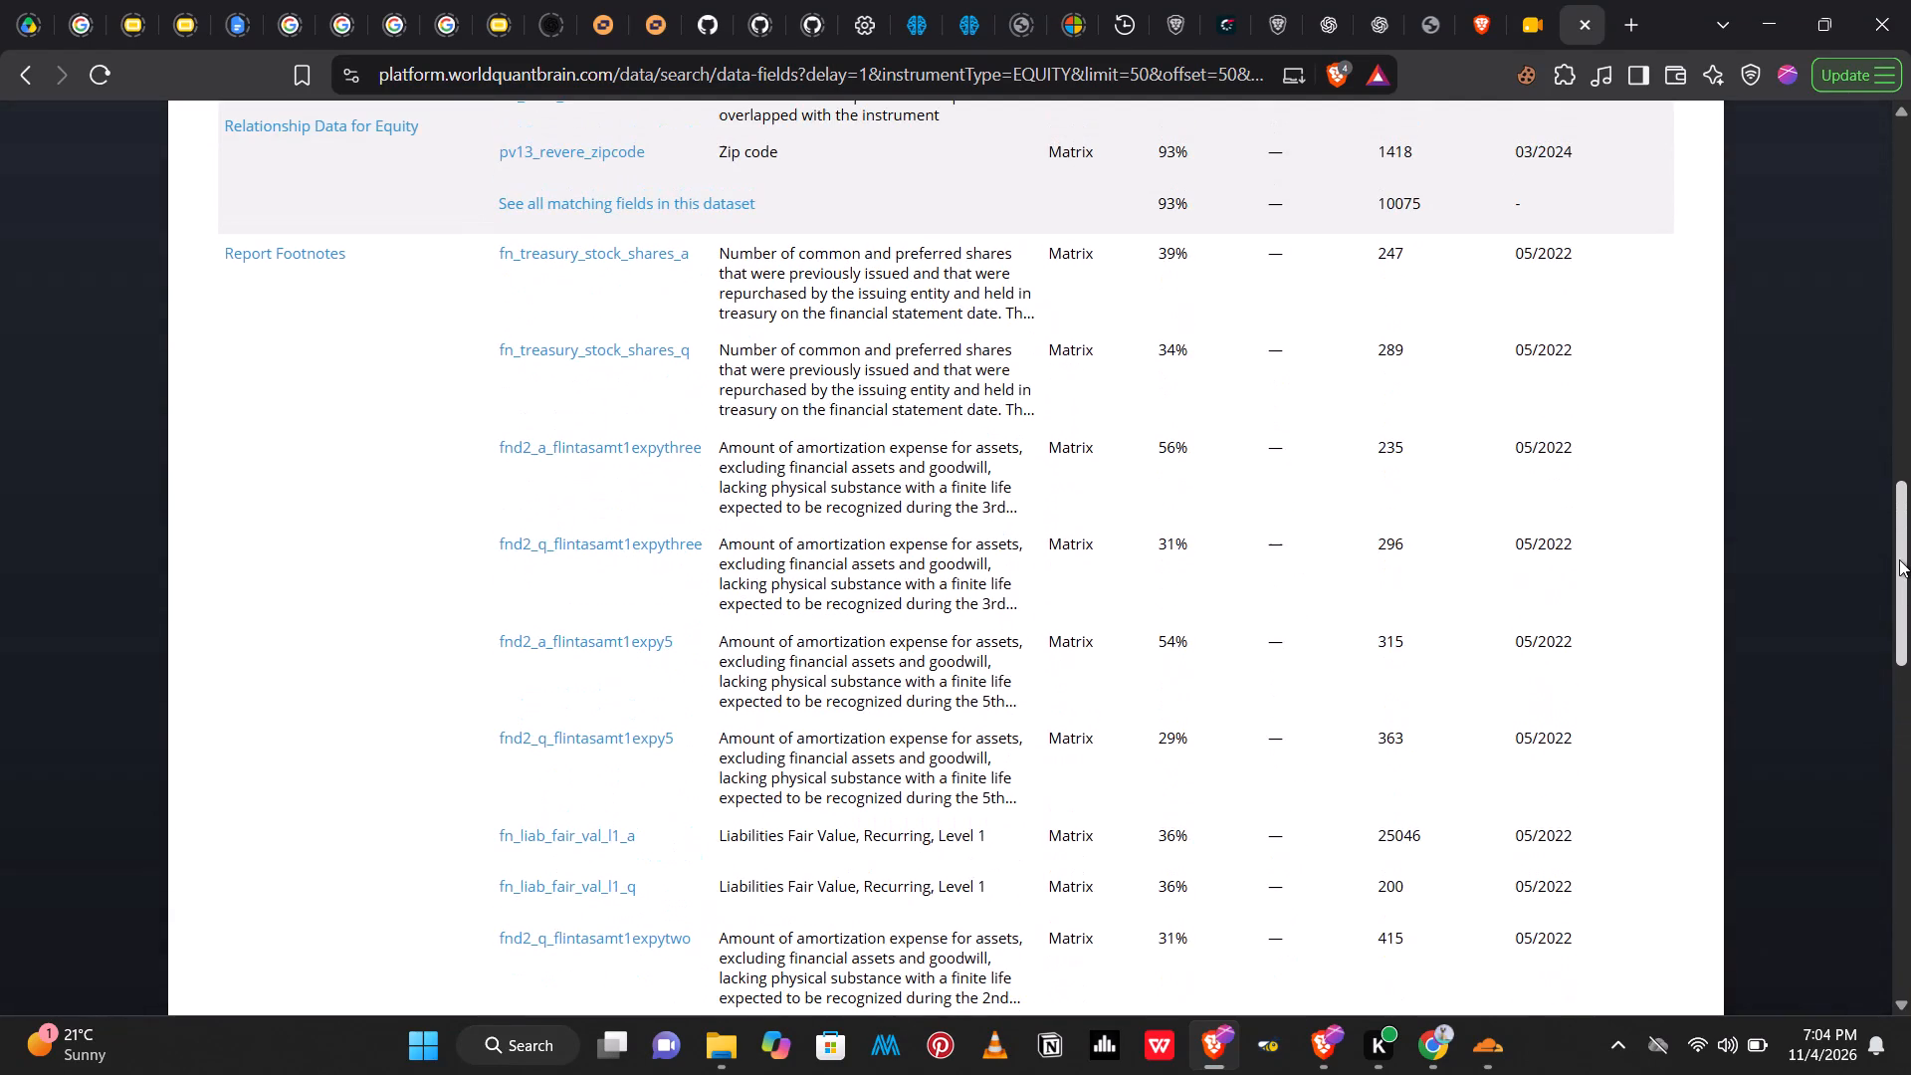
{"action": "left_click_drag", "start_coordinate": [1899, 557], "coordinate": [1908, 708]}
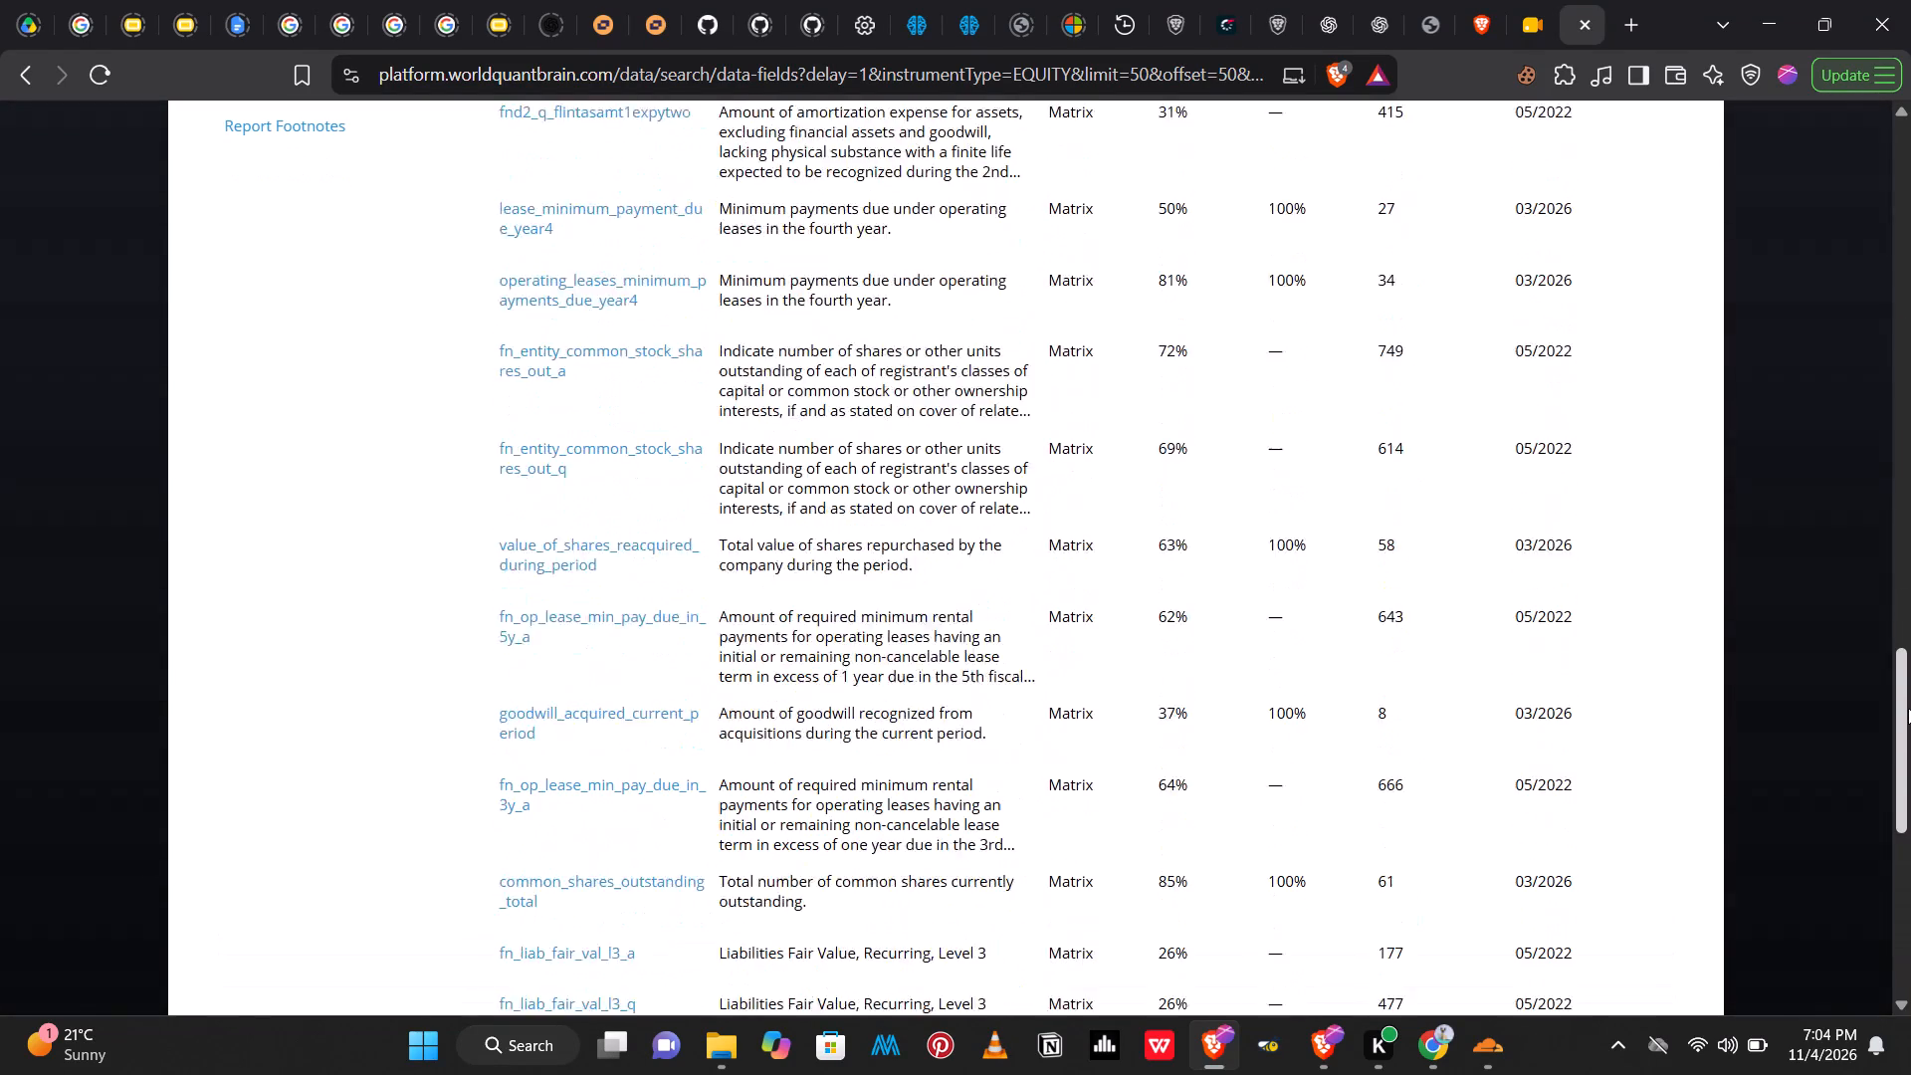
{"action": "left_click_drag", "start_coordinate": [1908, 708], "coordinate": [1907, 456]}
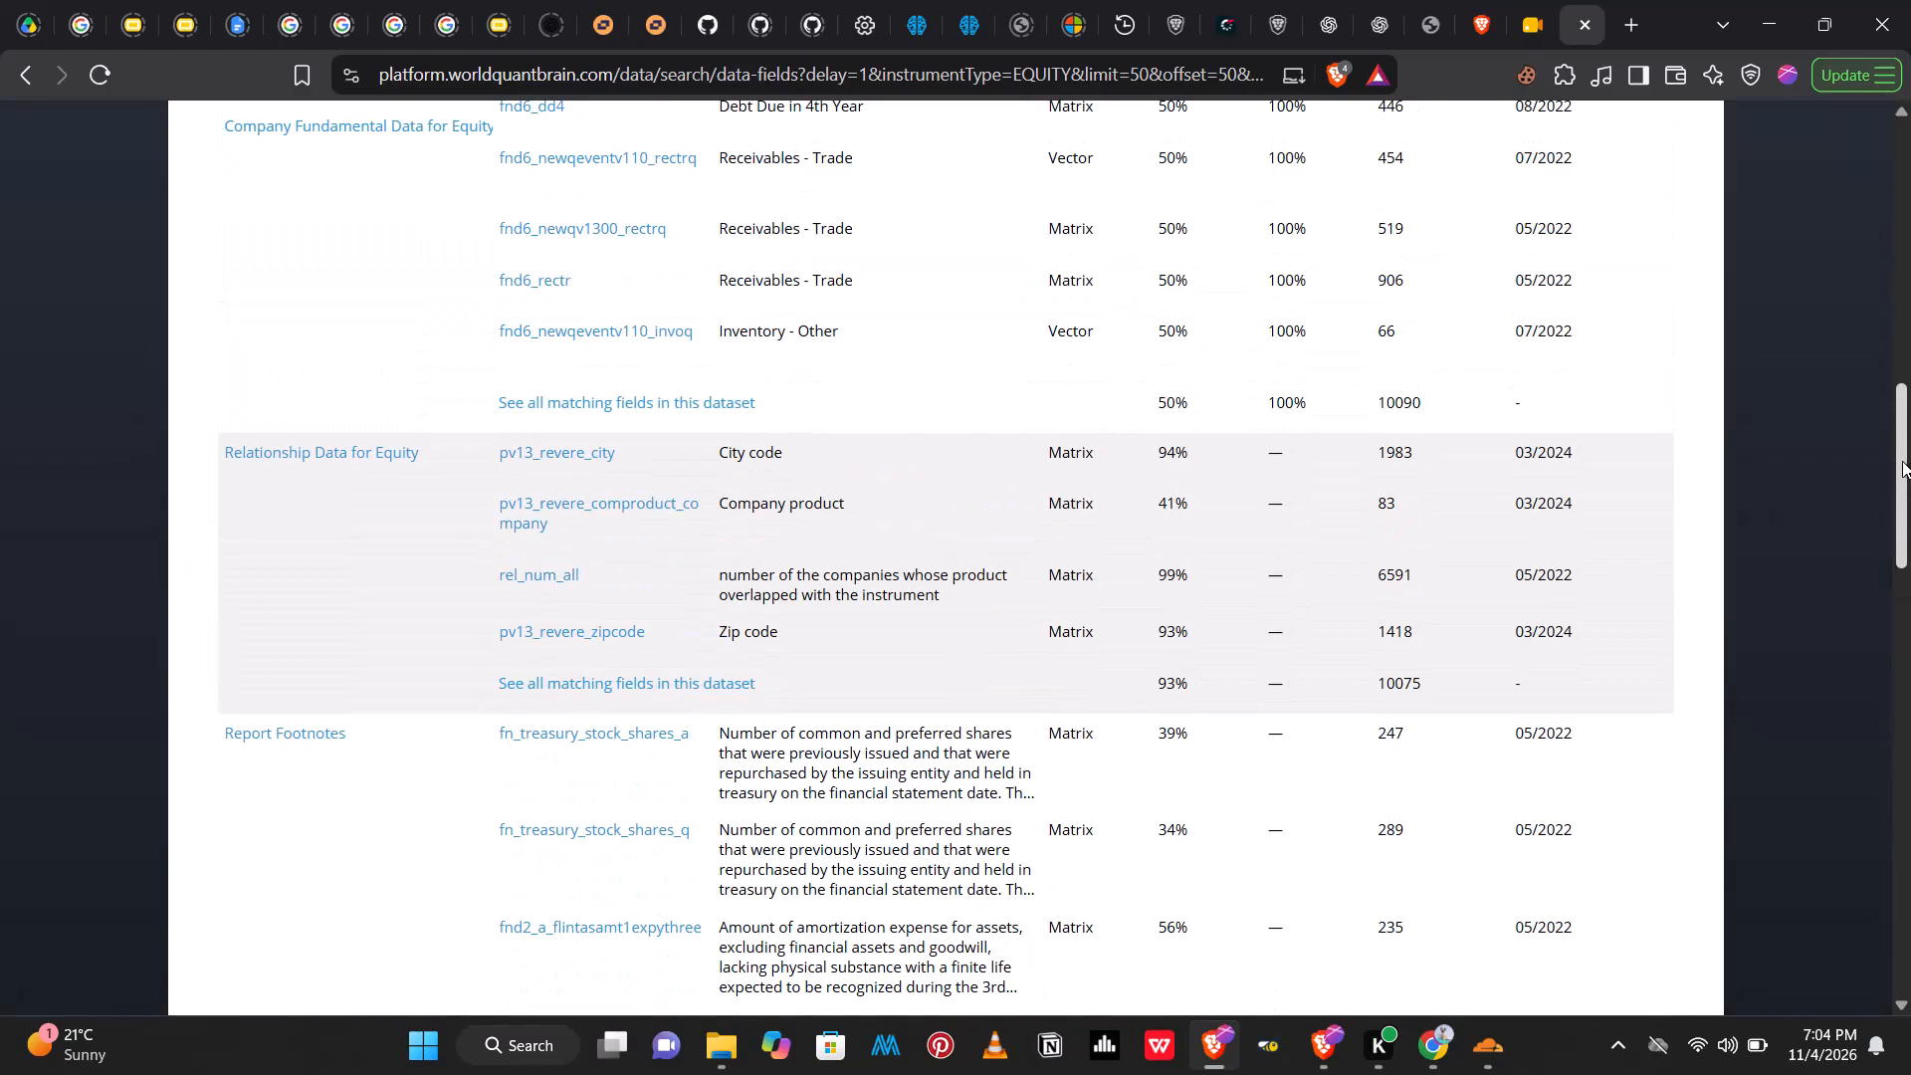
{"action": "left_click_drag", "start_coordinate": [1902, 461], "coordinate": [1907, 466]}
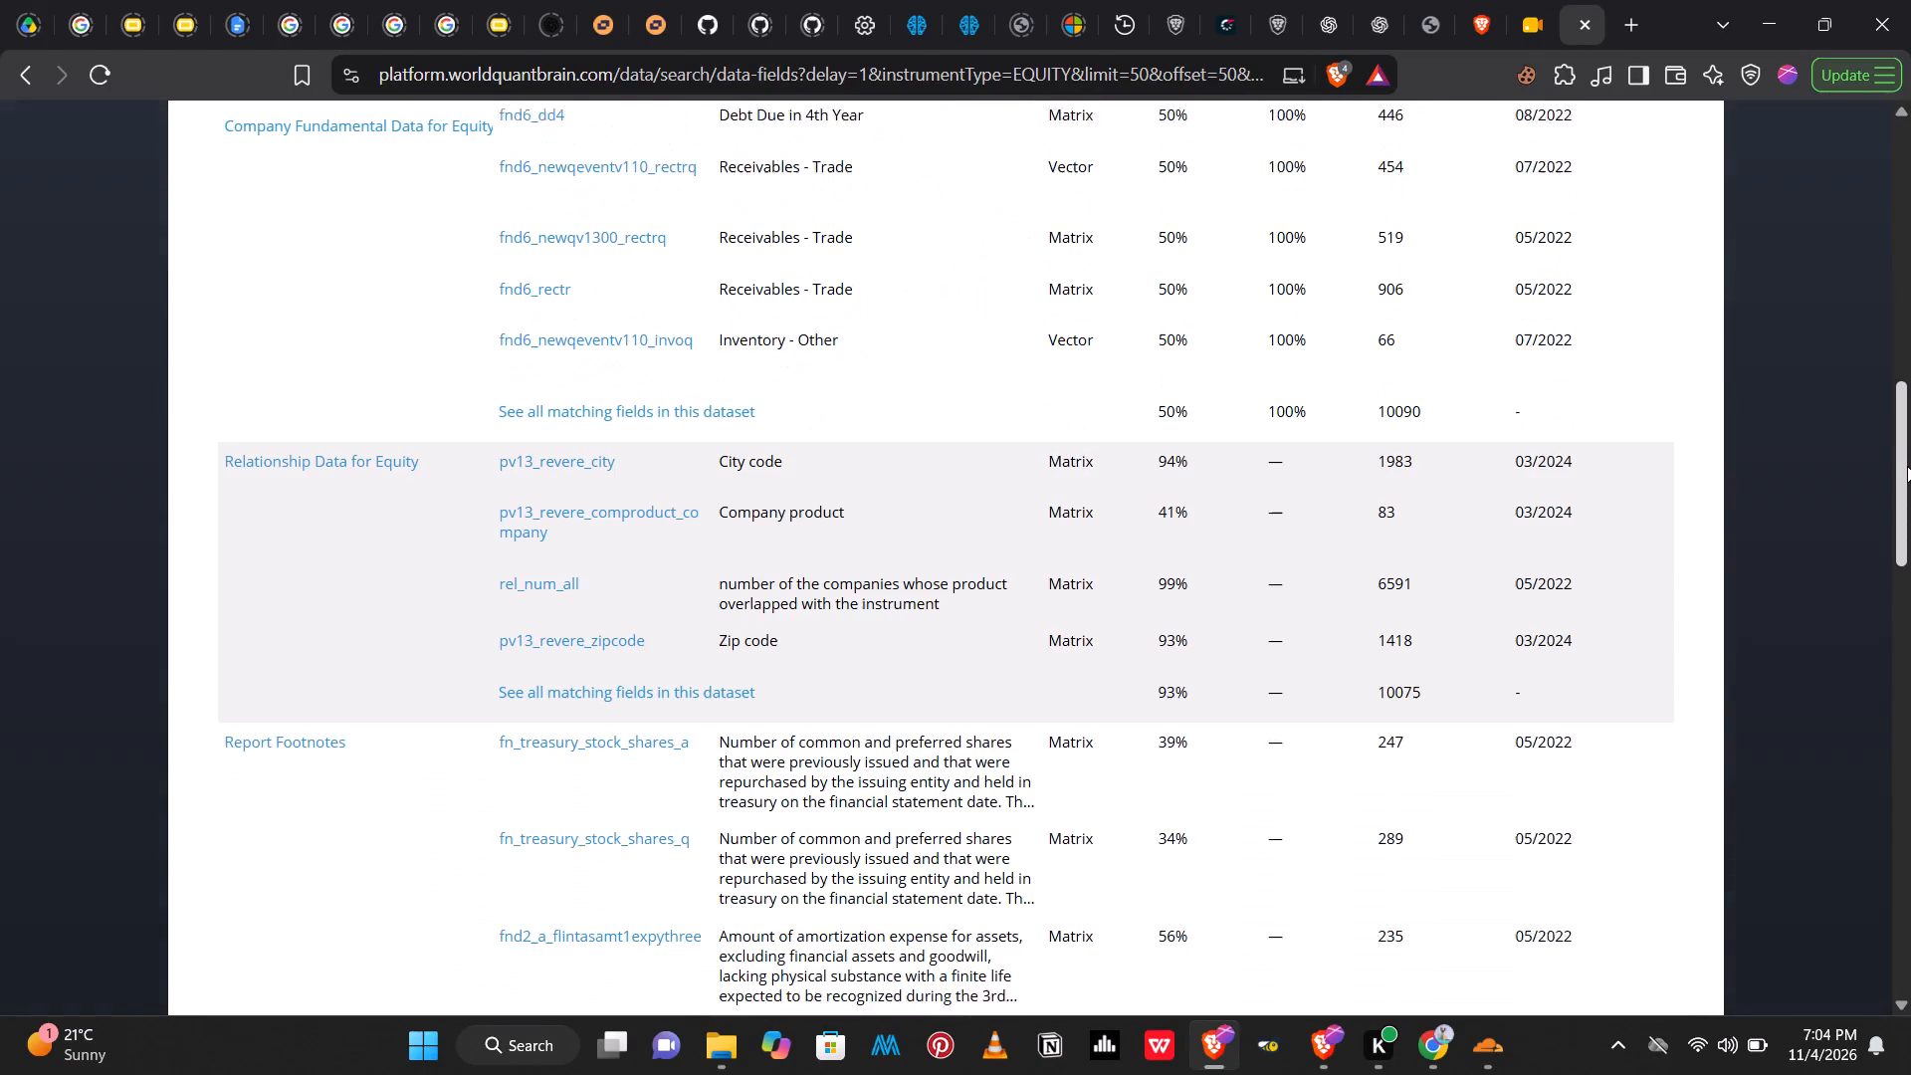
{"action": "left_click_drag", "start_coordinate": [1907, 466], "coordinate": [1904, 490]}
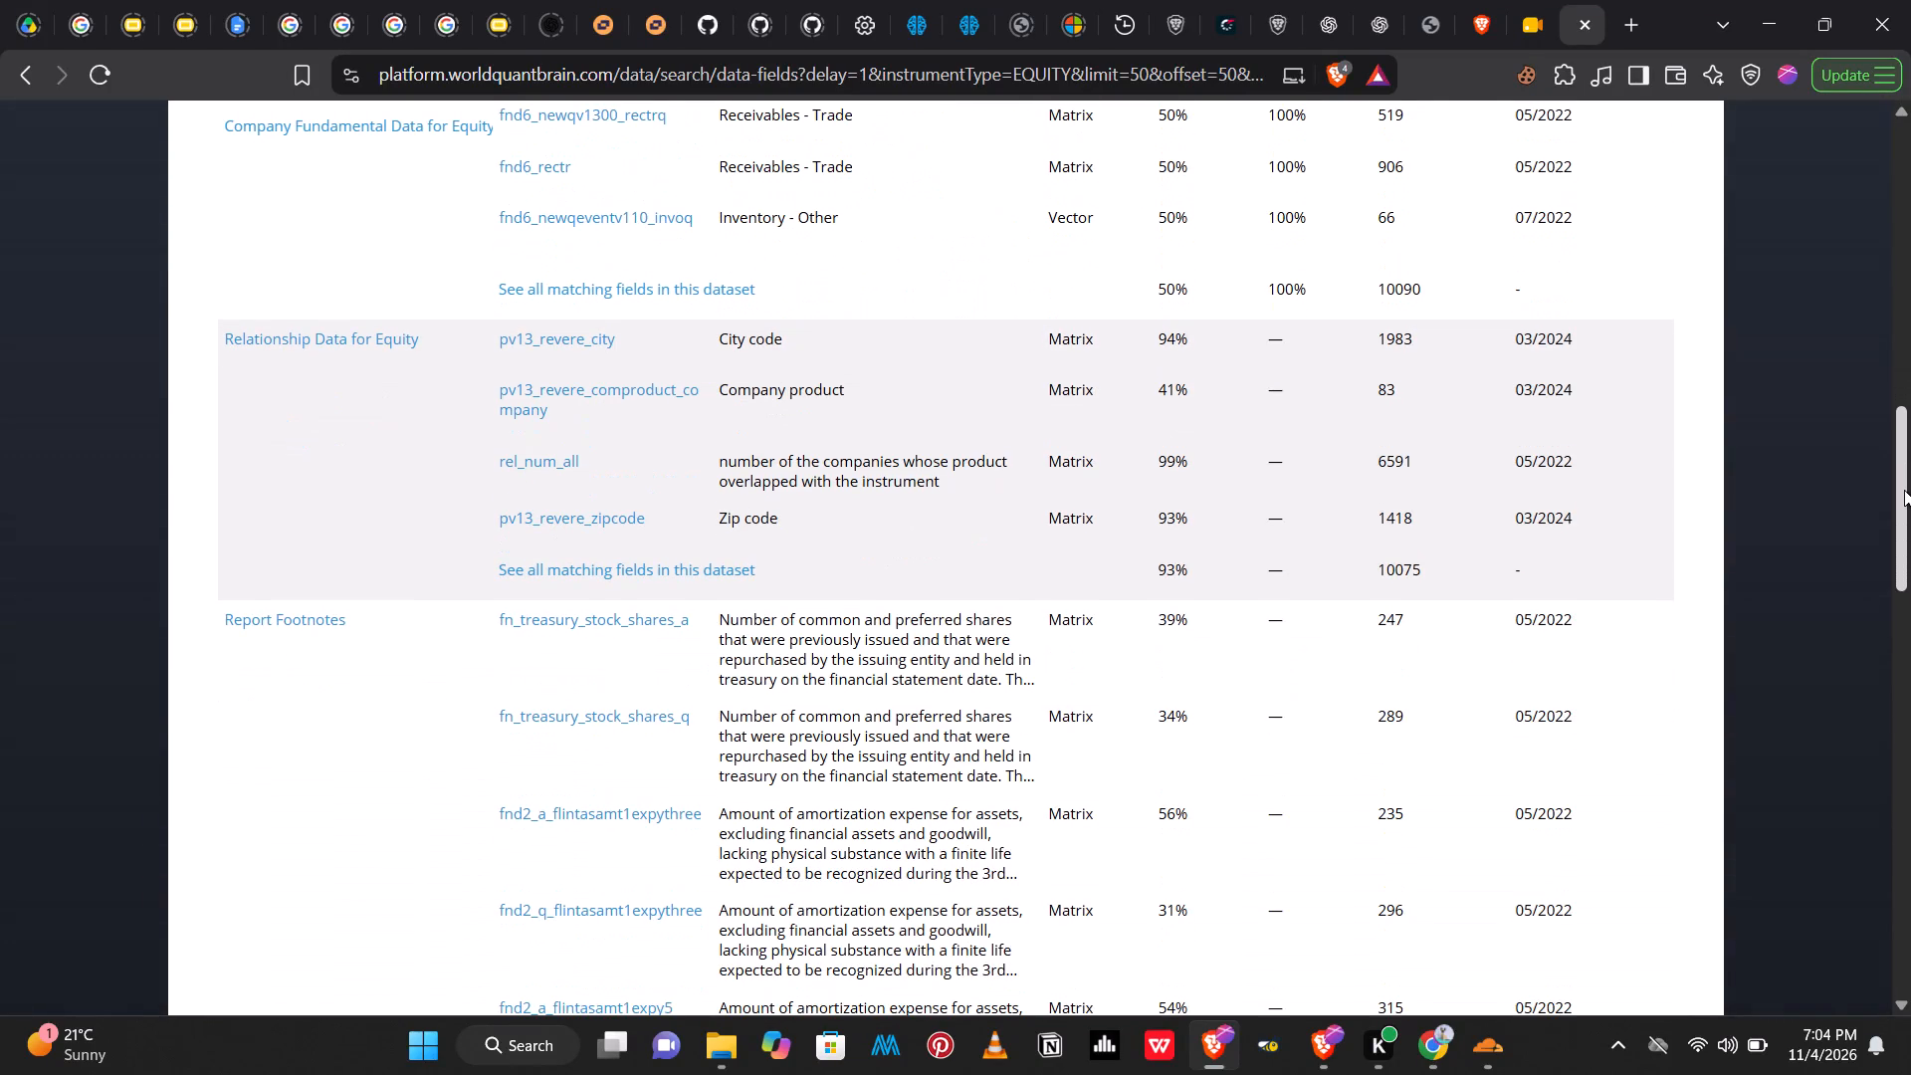
{"action": "left_click_drag", "start_coordinate": [1904, 490], "coordinate": [1907, 648]}
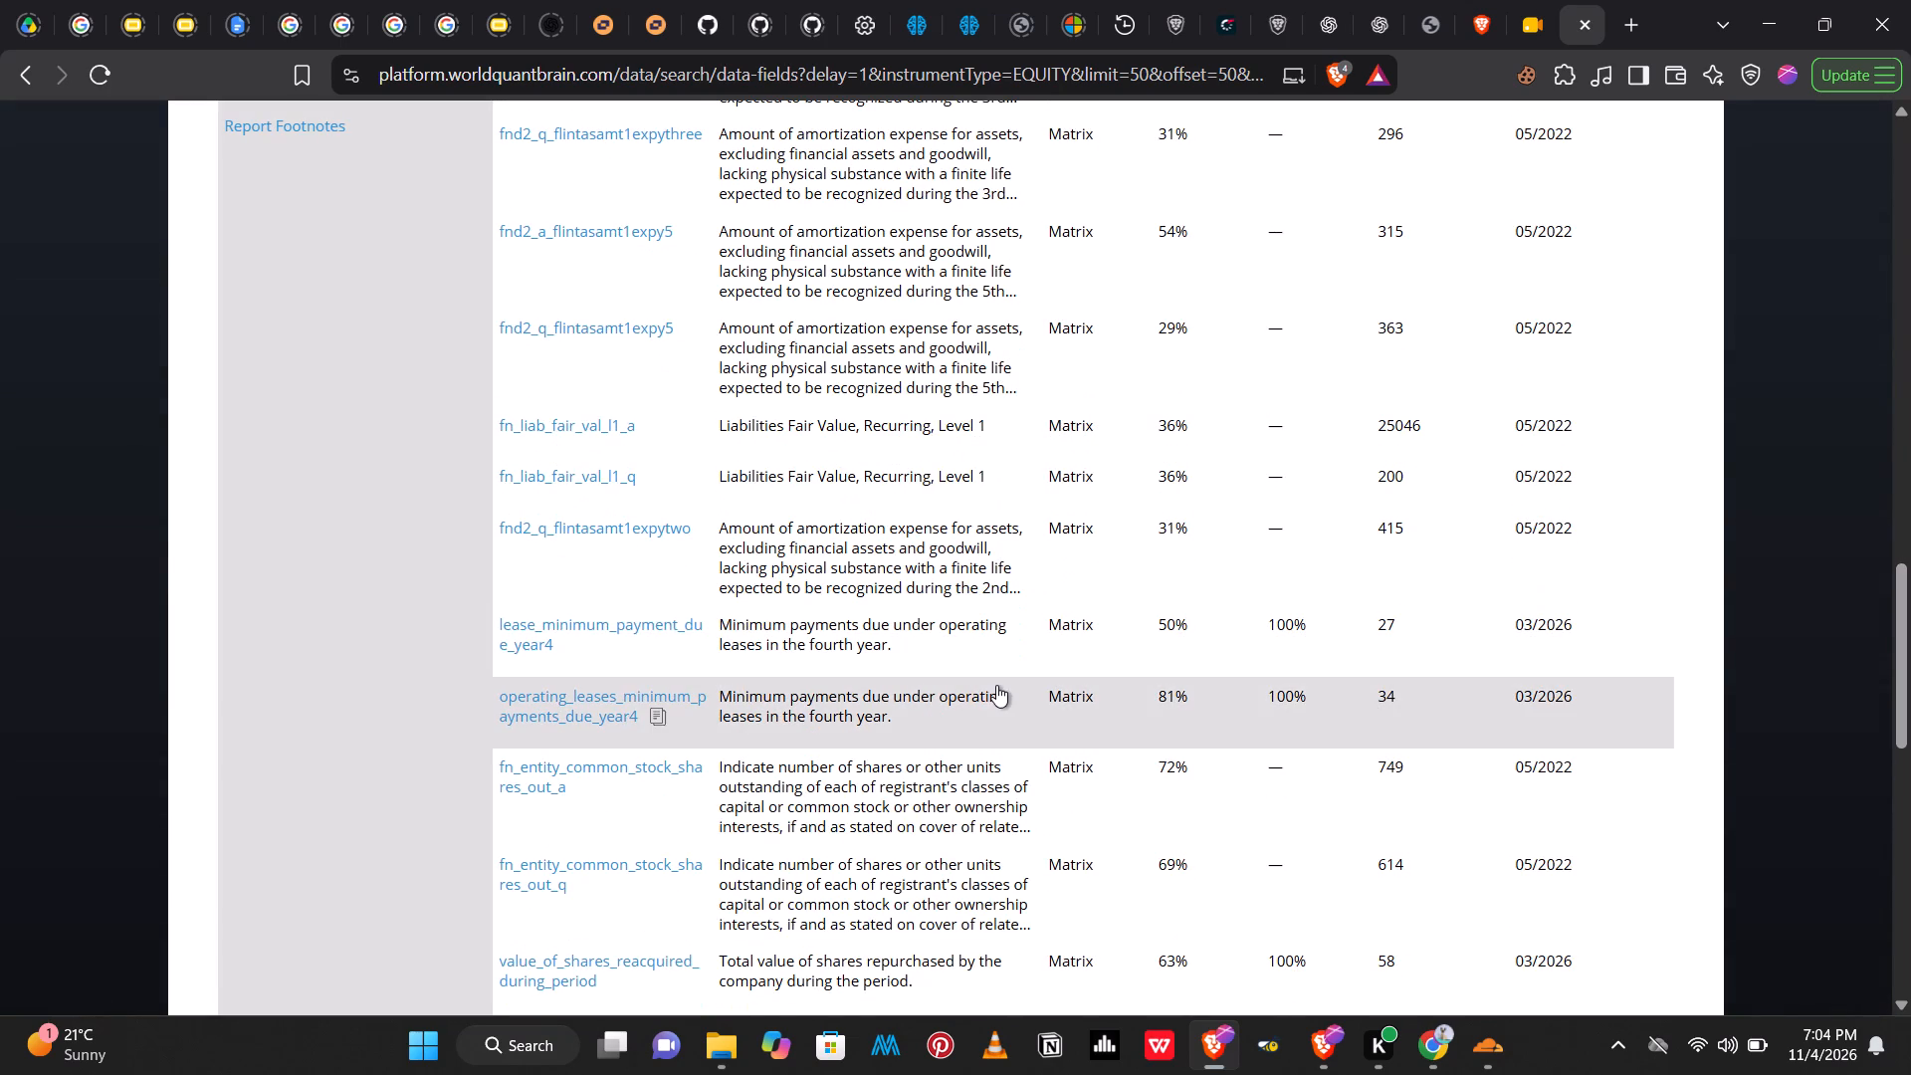
{"action": "left_click", "coordinate": [658, 718]}
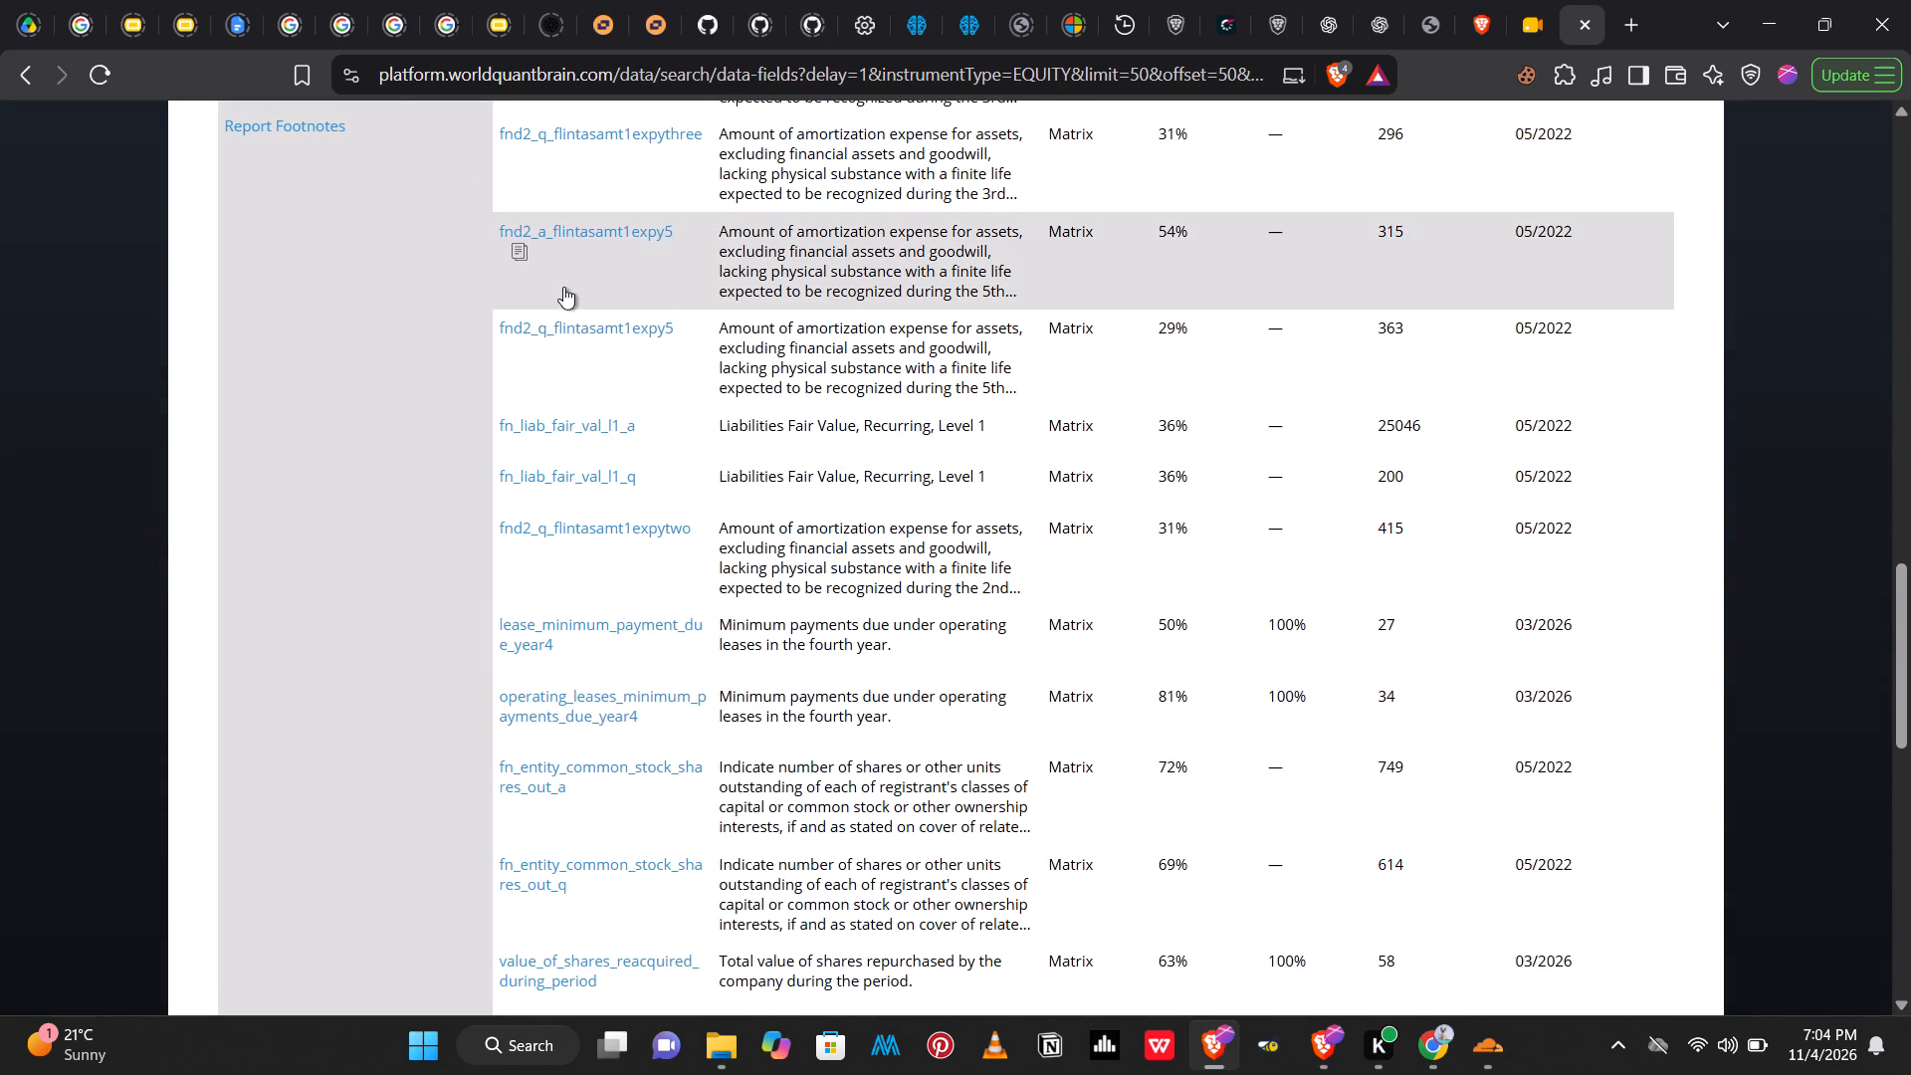
In Simulation 25, replace the data field inside vec_avg with operating_leases_minimum_payments_due_year4 and run the simulation.
{"action": "left_click", "coordinate": [965, 19]}
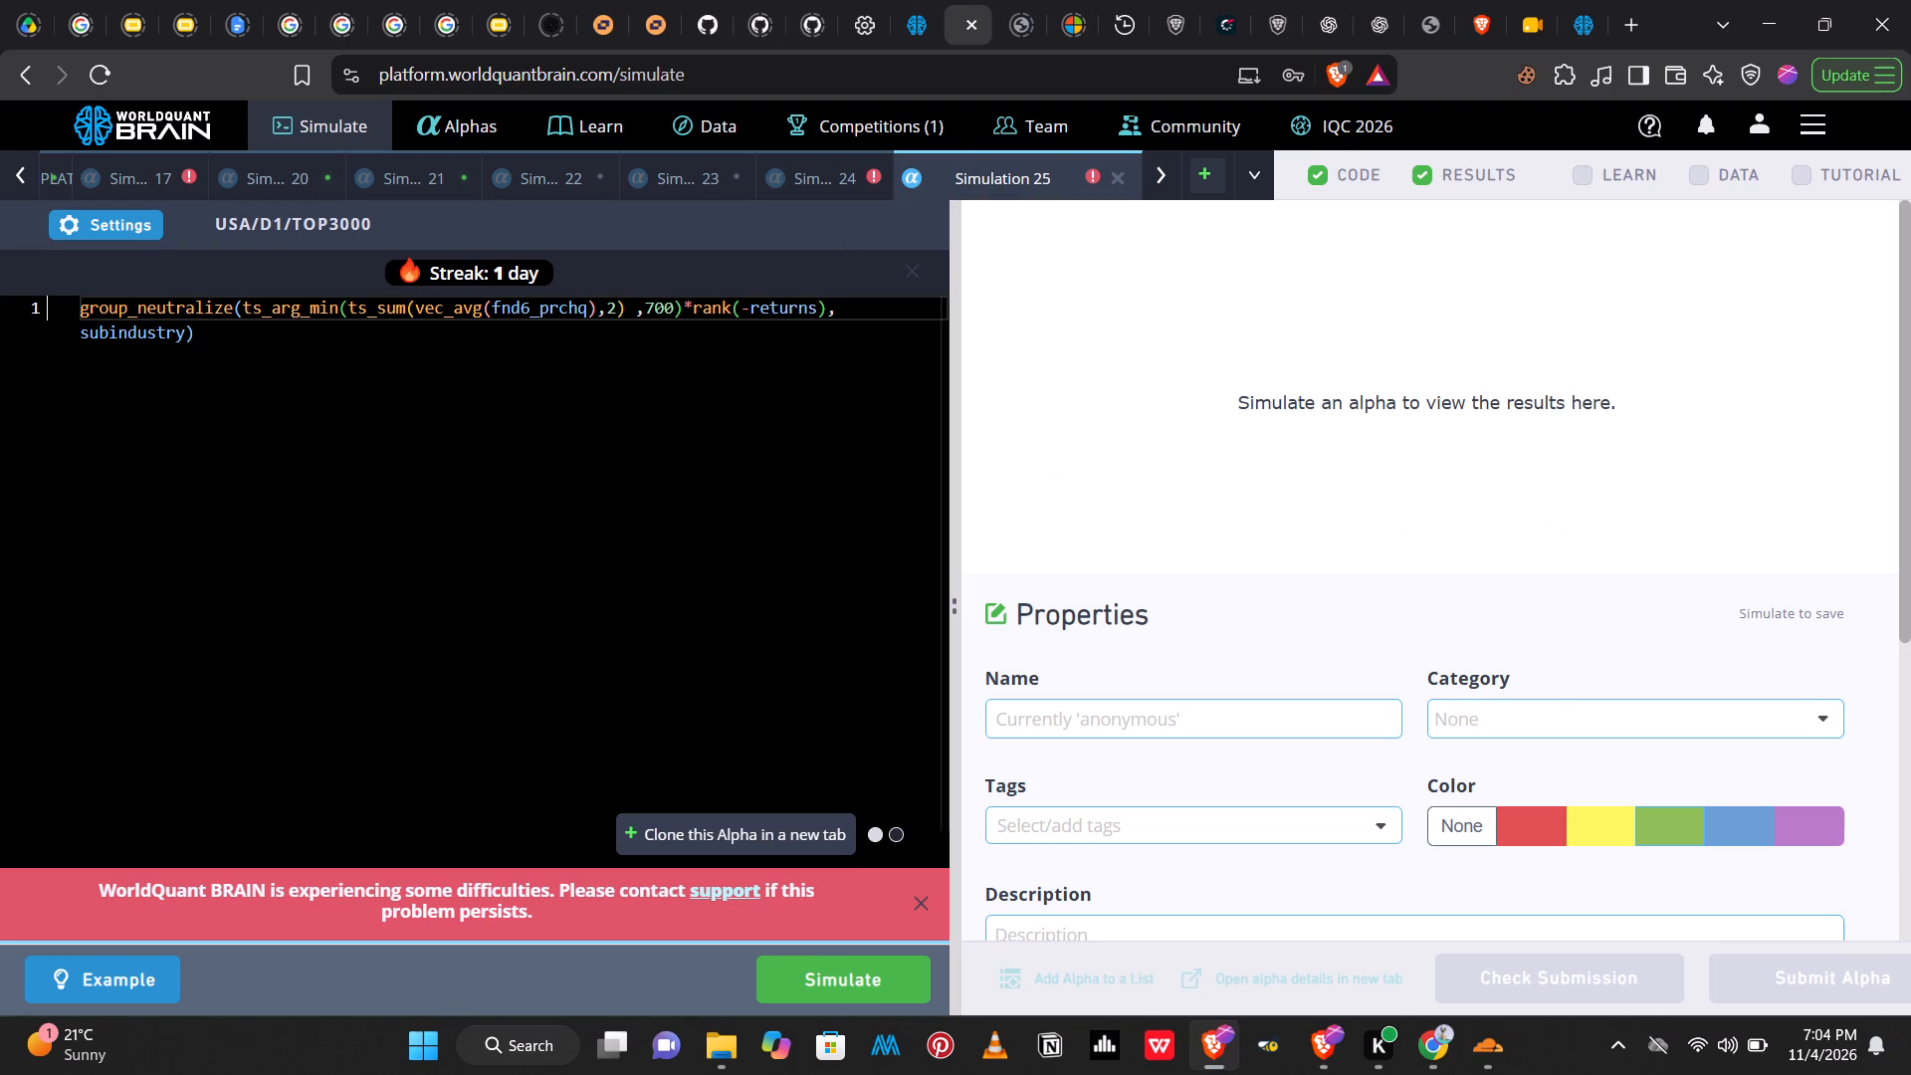
{"action": "left_click_drag", "start_coordinate": [580, 311], "coordinate": [545, 306]}
{"action": "left_click_drag", "start_coordinate": [585, 312], "coordinate": [578, 311]}
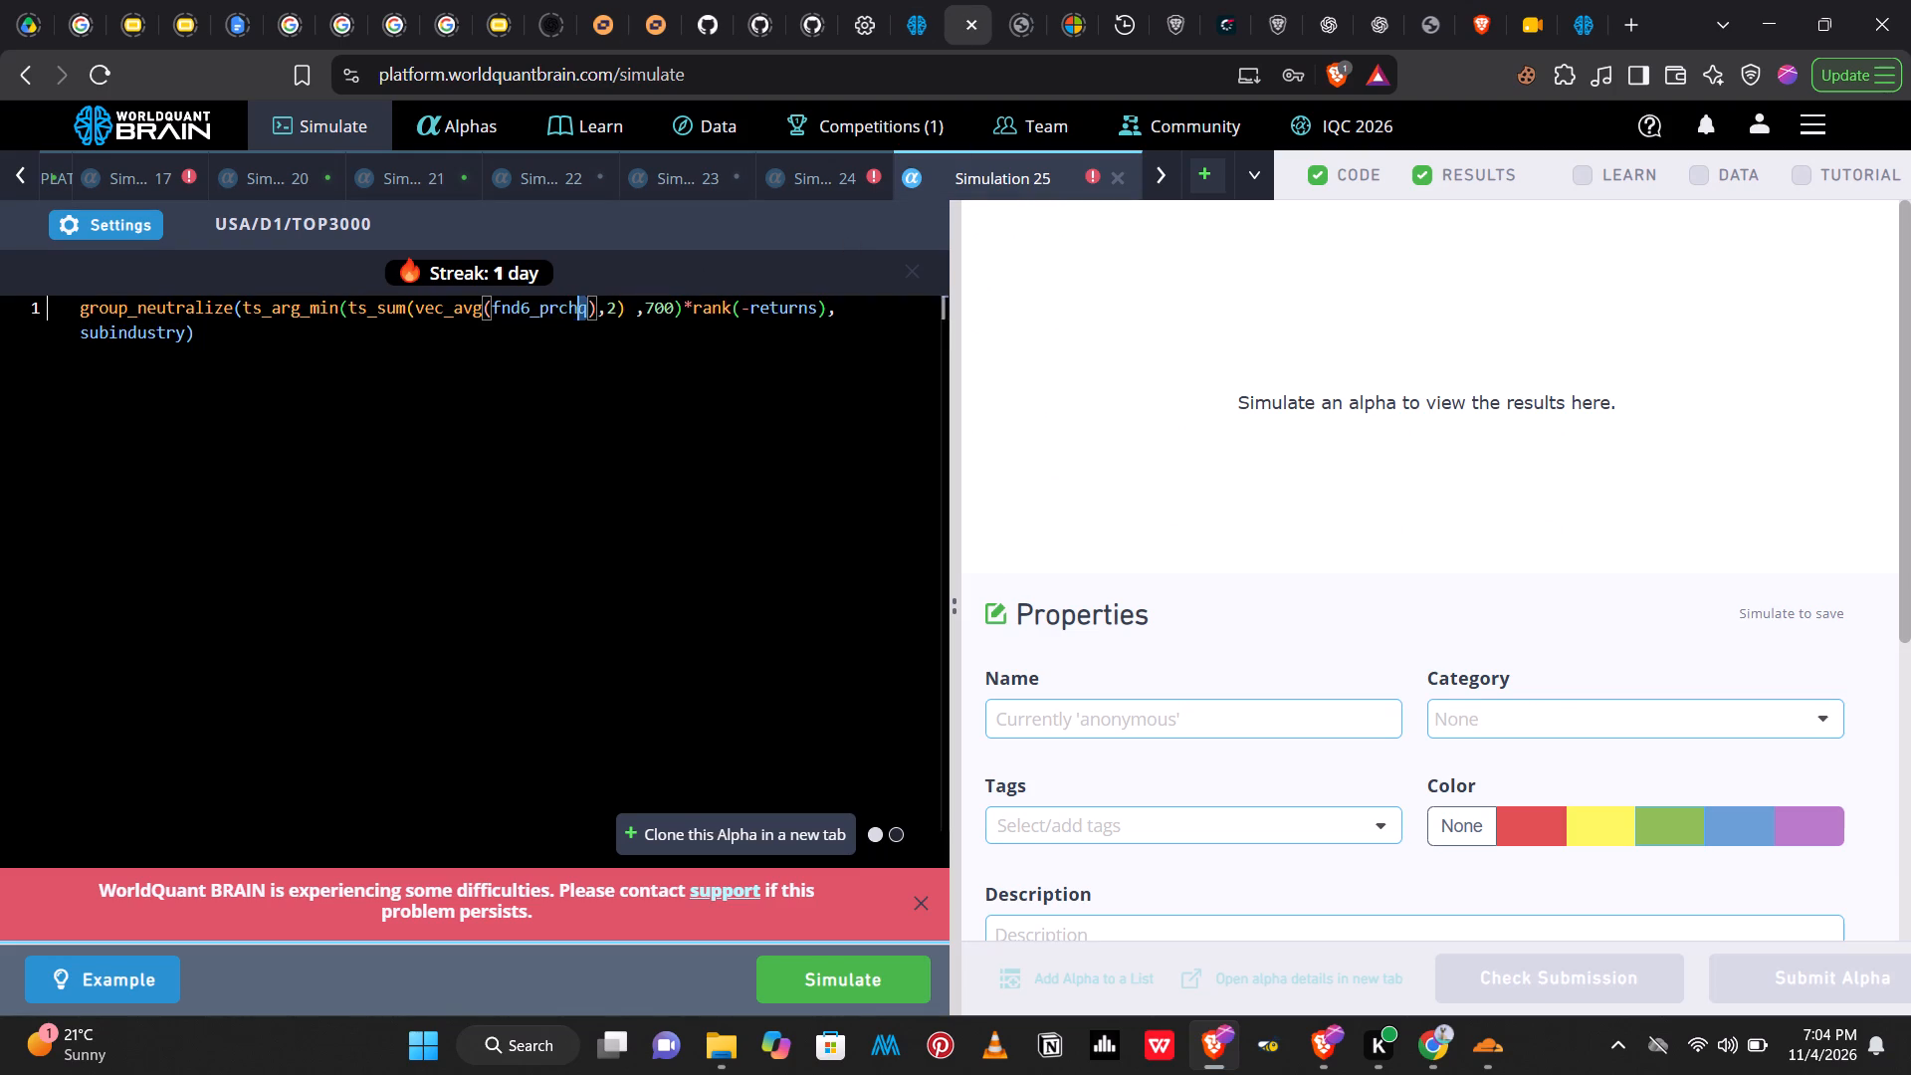
{"action": "left_click_drag", "start_coordinate": [578, 311], "coordinate": [495, 306]}
{"action": "key", "text": "ctrl+v"}
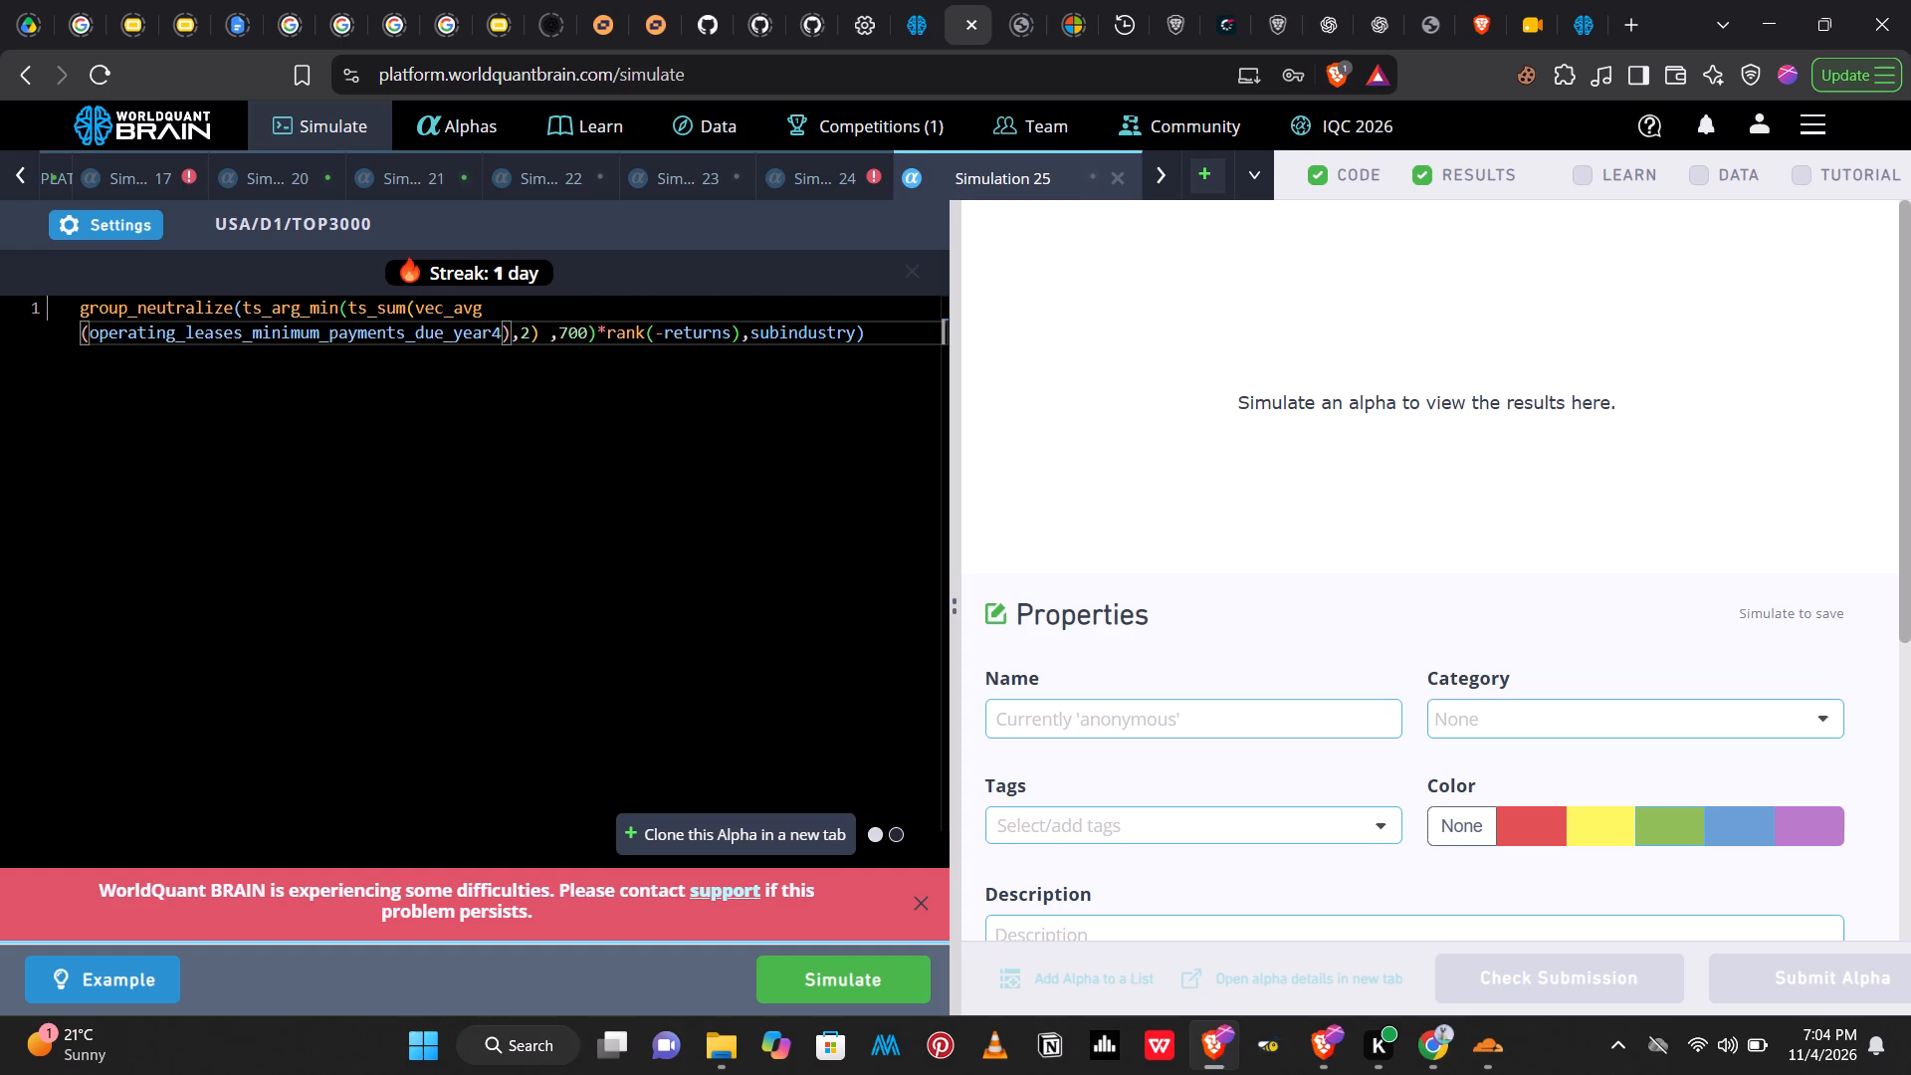
{"action": "left_click", "coordinate": [776, 968]}
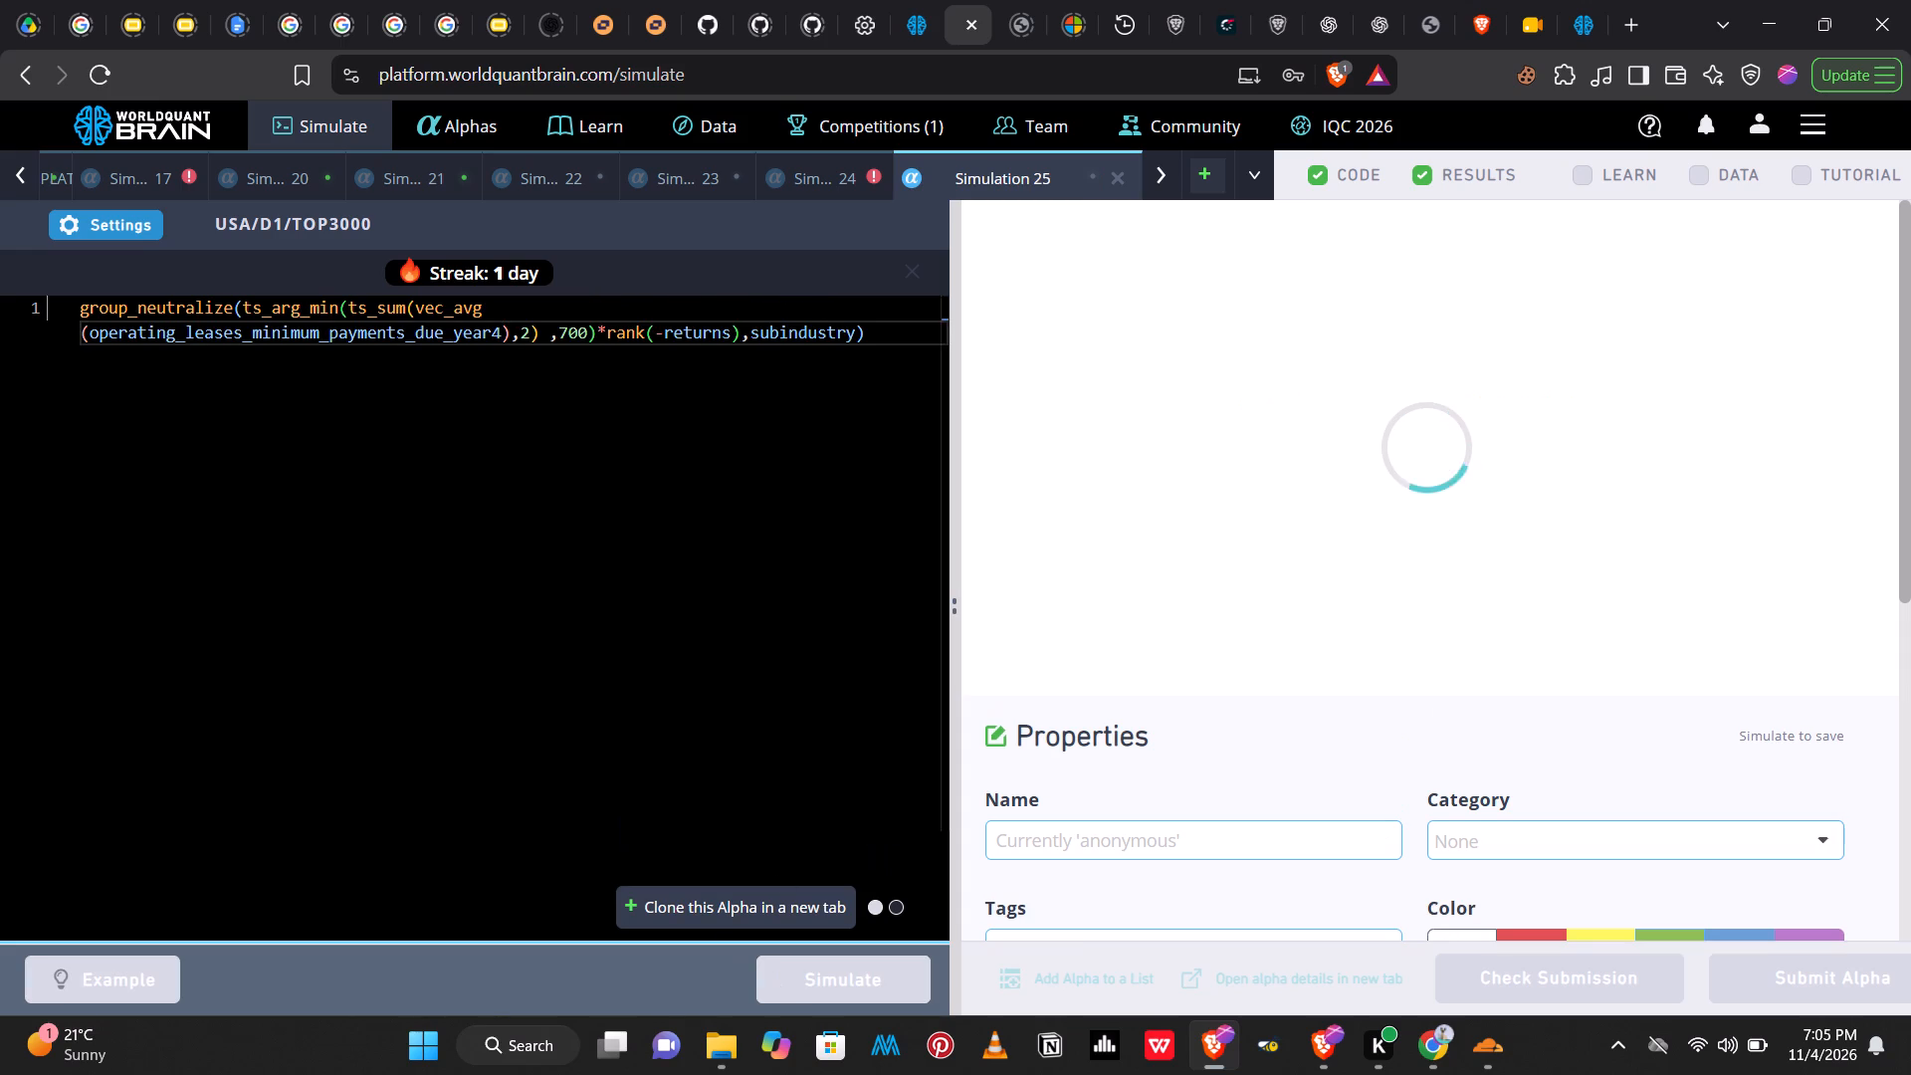
Open Simulation 24 to check its run.
{"action": "left_click", "coordinate": [828, 188]}
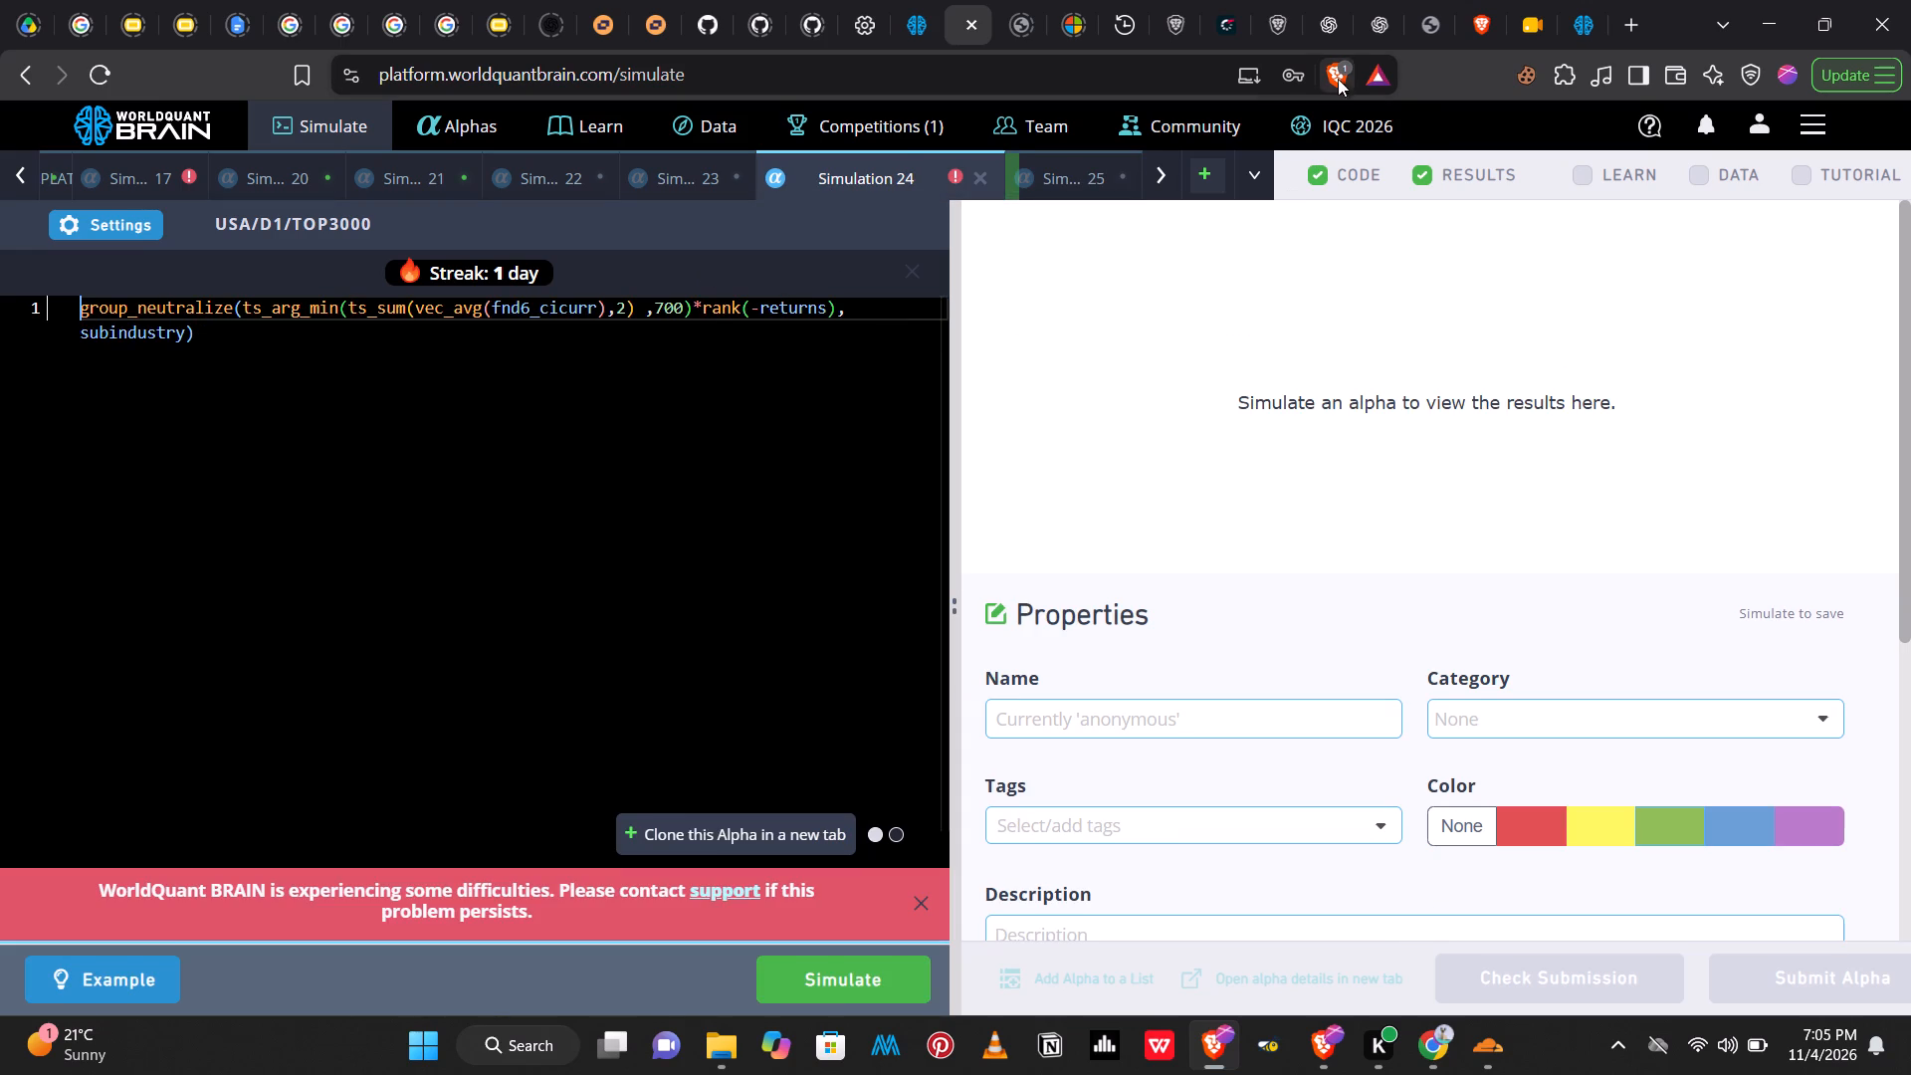
Look through page 2 of the data-field search results, from Price Volume Data to US News Data, for another candidate field.
{"action": "left_click", "coordinate": [1581, 23]}
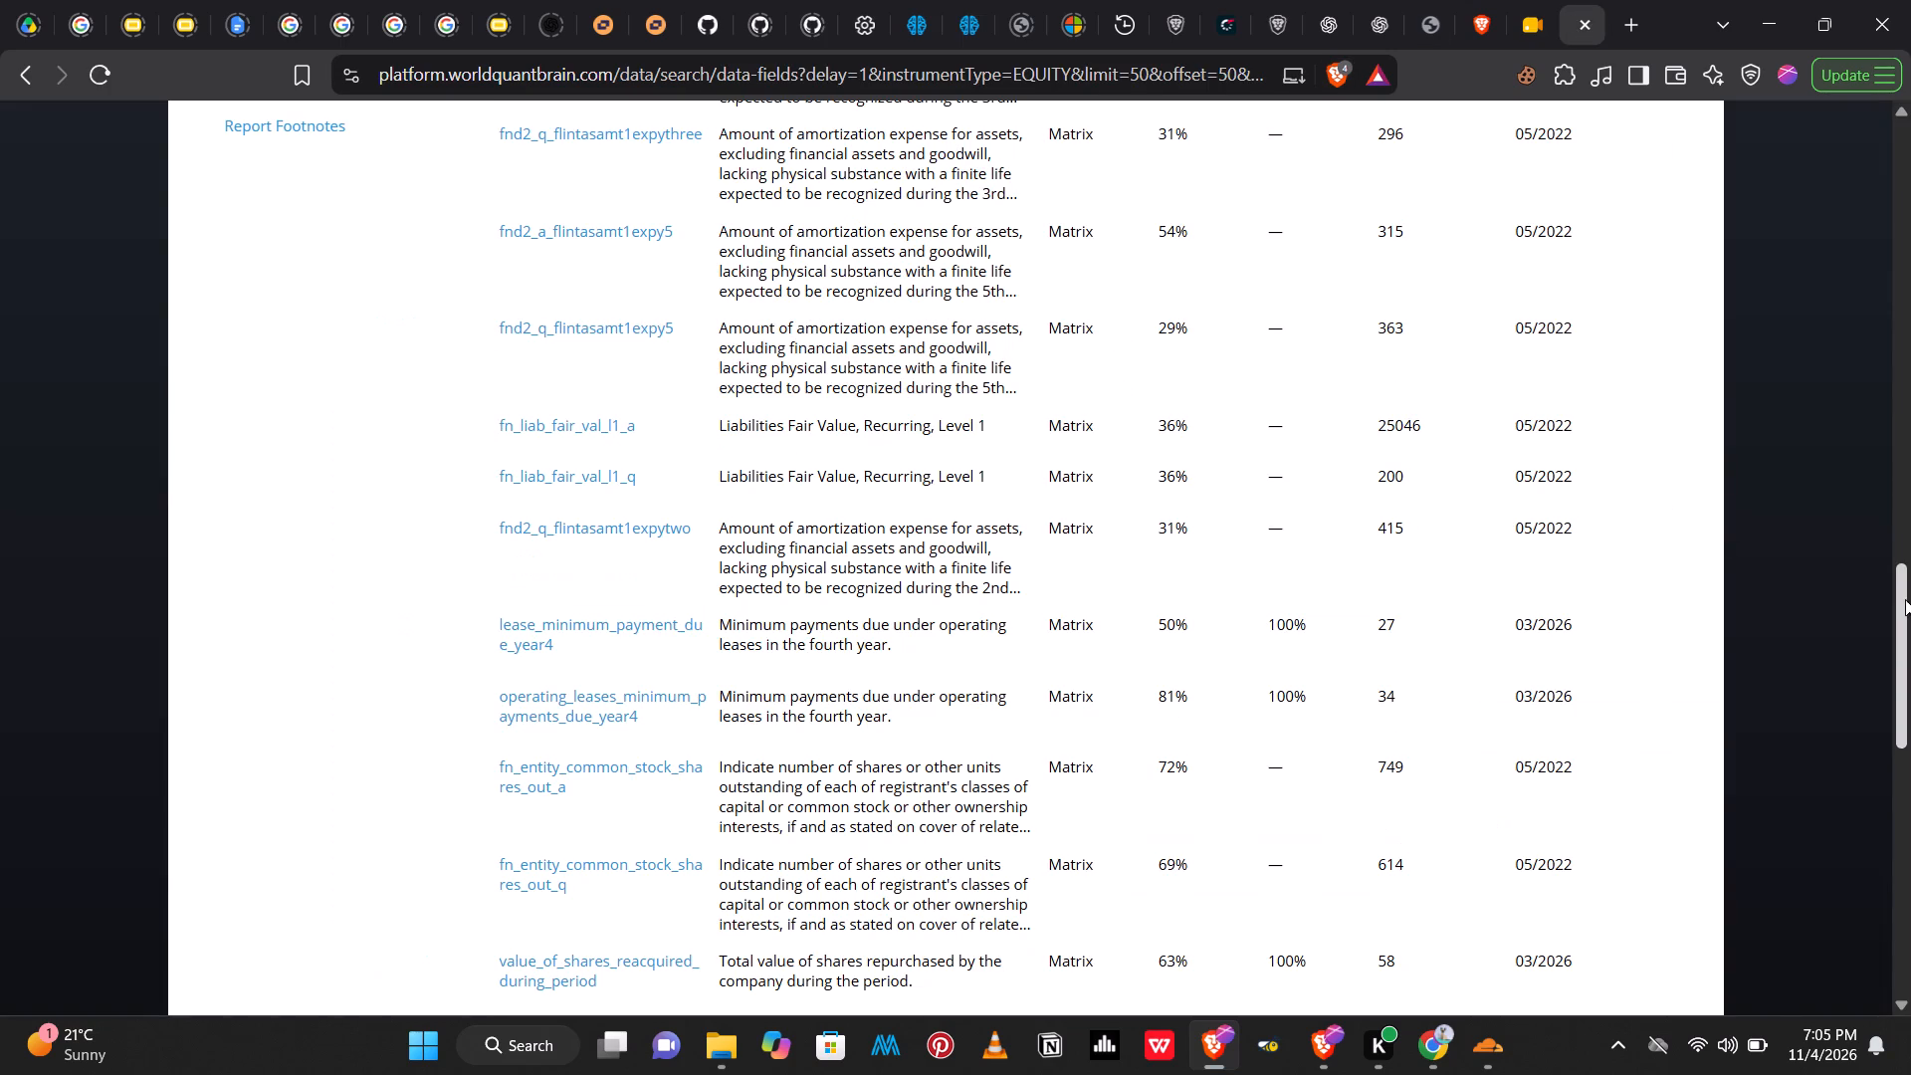
{"action": "left_click_drag", "start_coordinate": [1905, 601], "coordinate": [1909, 466]}
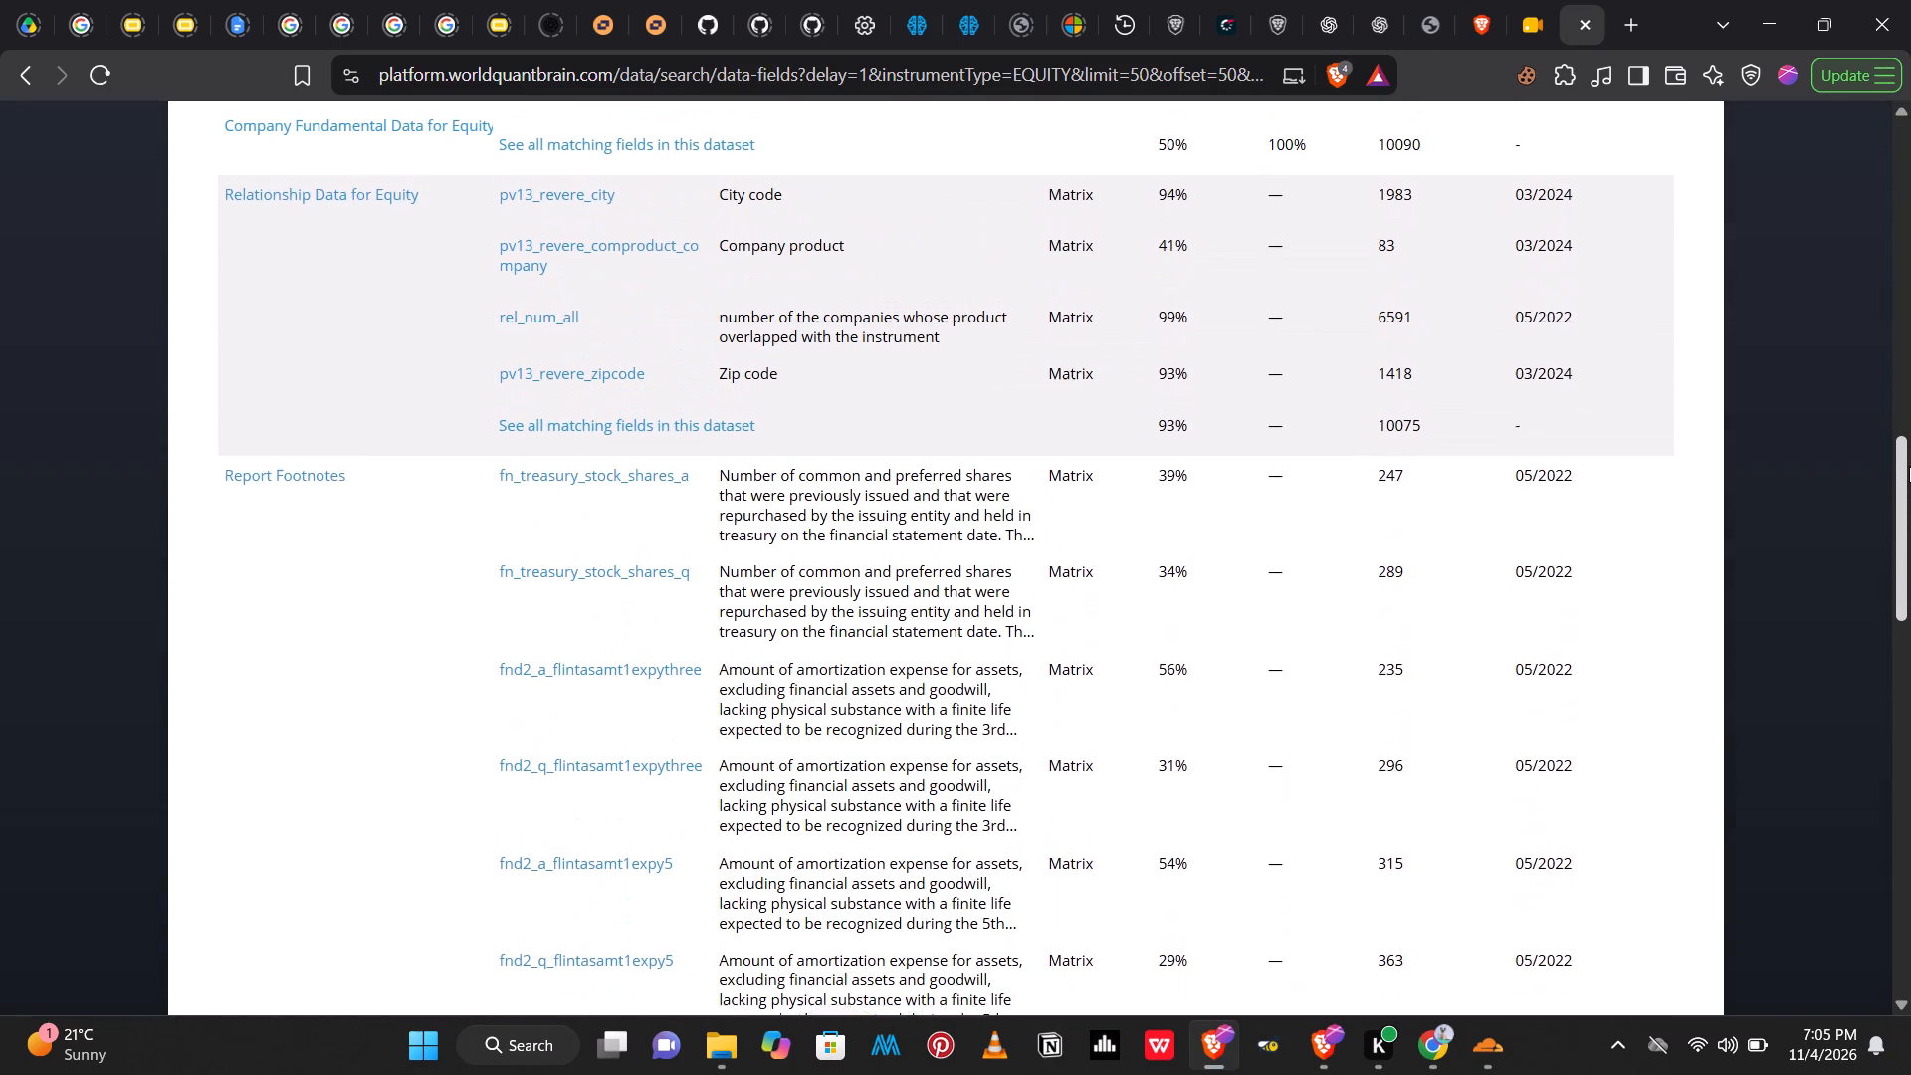
{"action": "left_click_drag", "start_coordinate": [1909, 466], "coordinate": [1910, 514]}
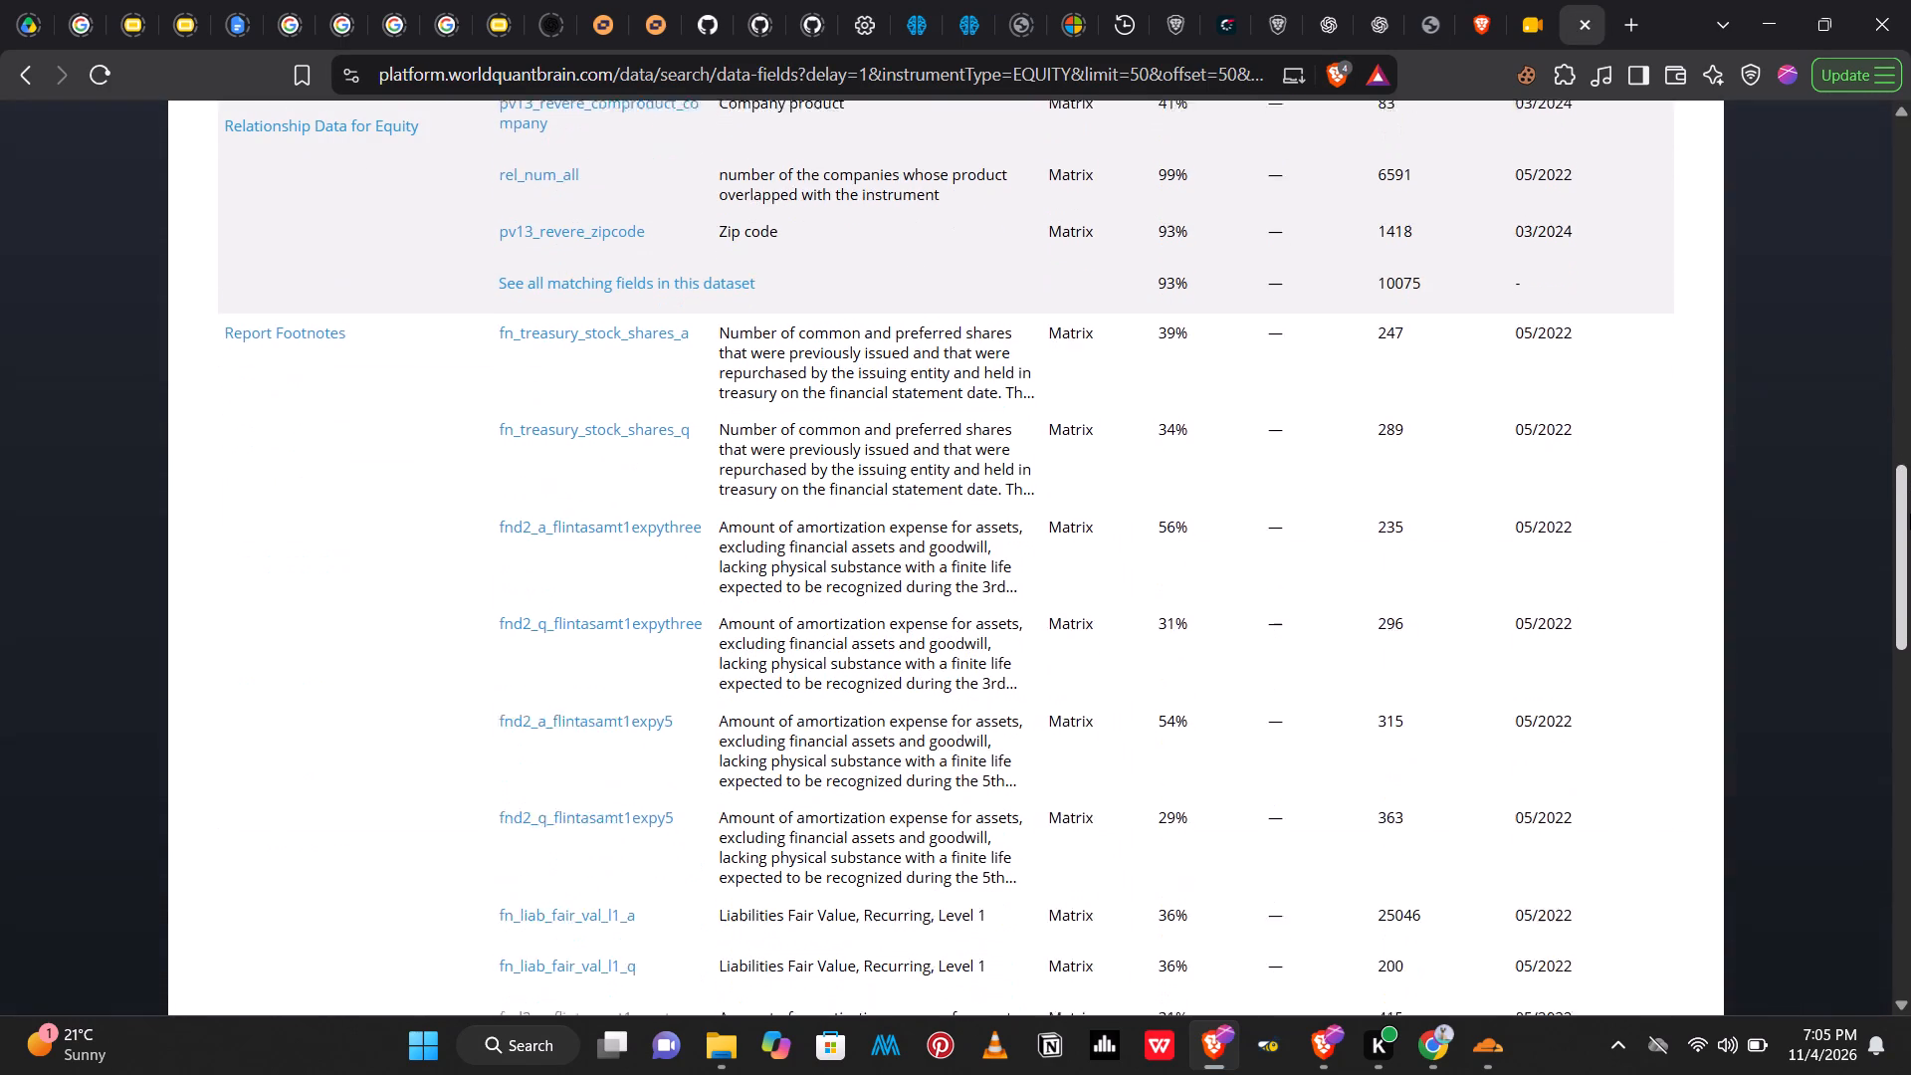
{"action": "left_click_drag", "start_coordinate": [1910, 514], "coordinate": [1910, 519]}
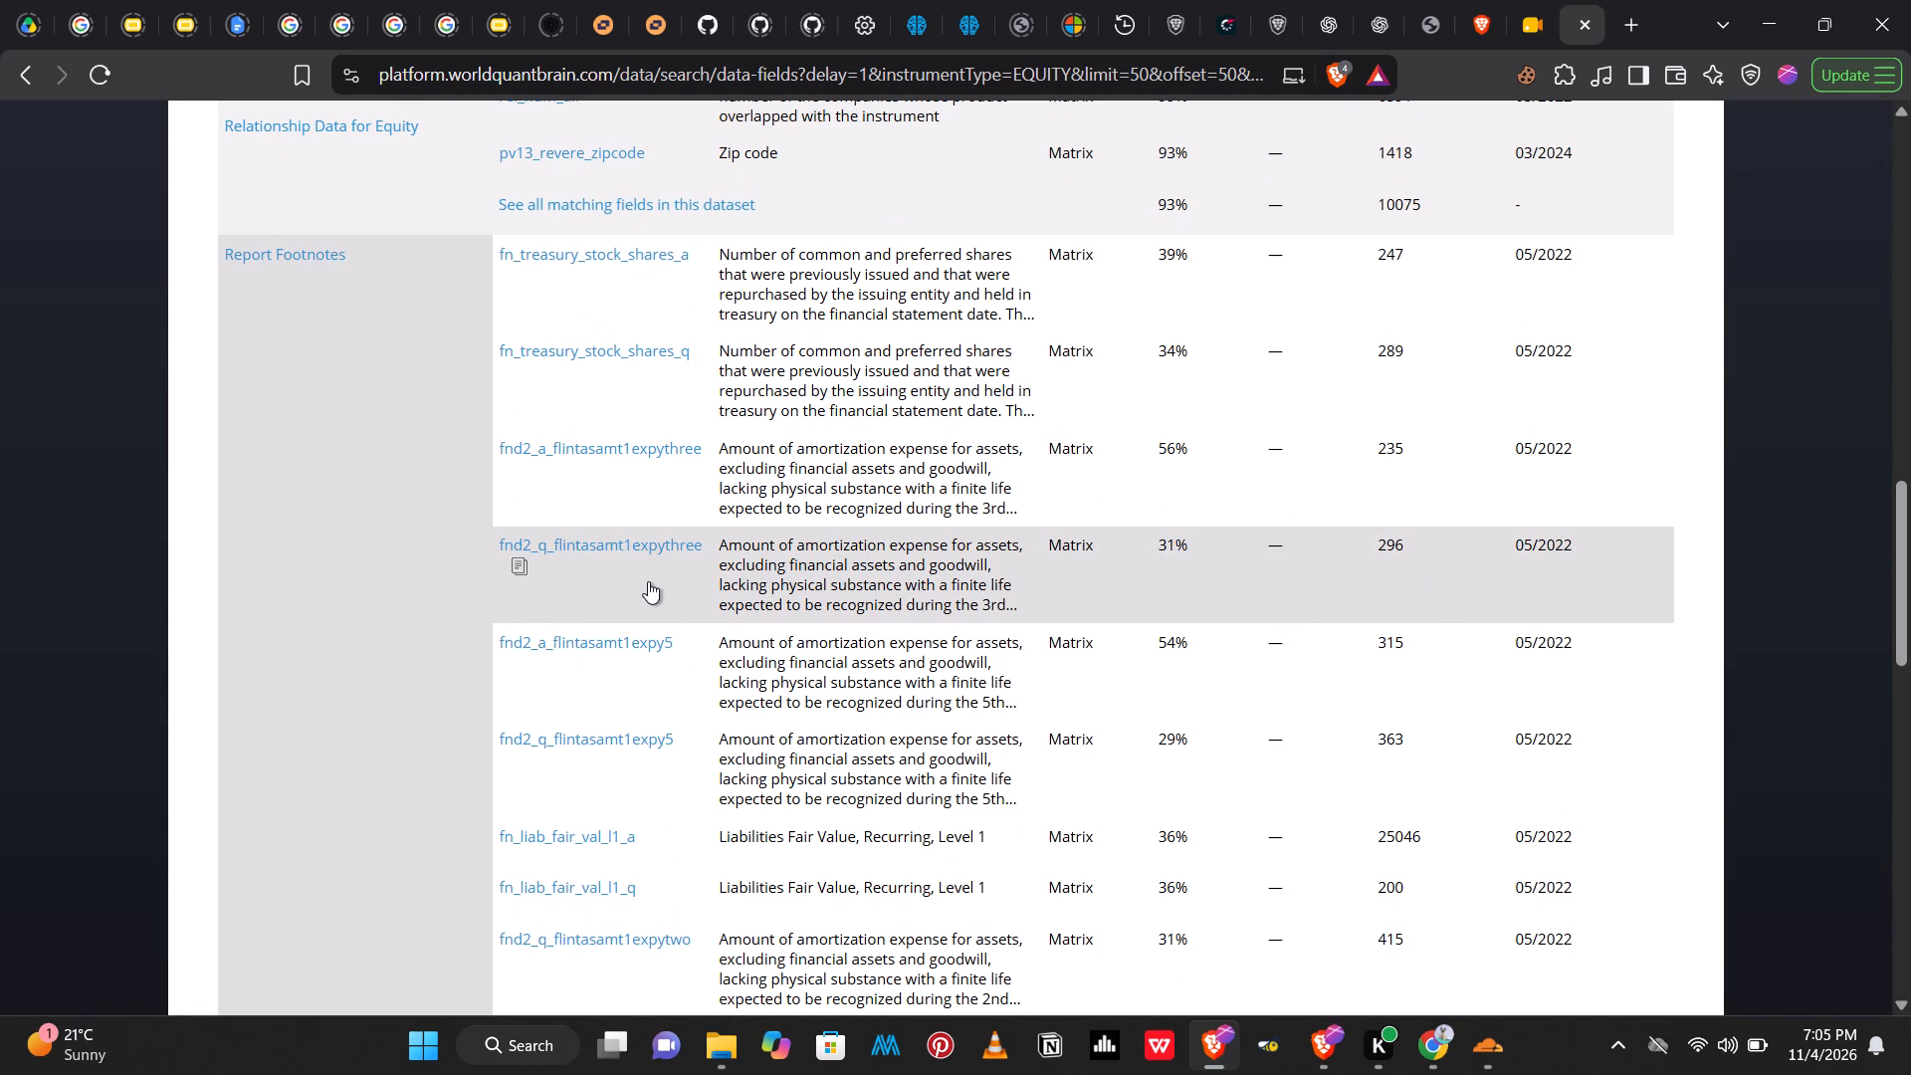
{"action": "left_click_drag", "start_coordinate": [1904, 535], "coordinate": [1863, 535]}
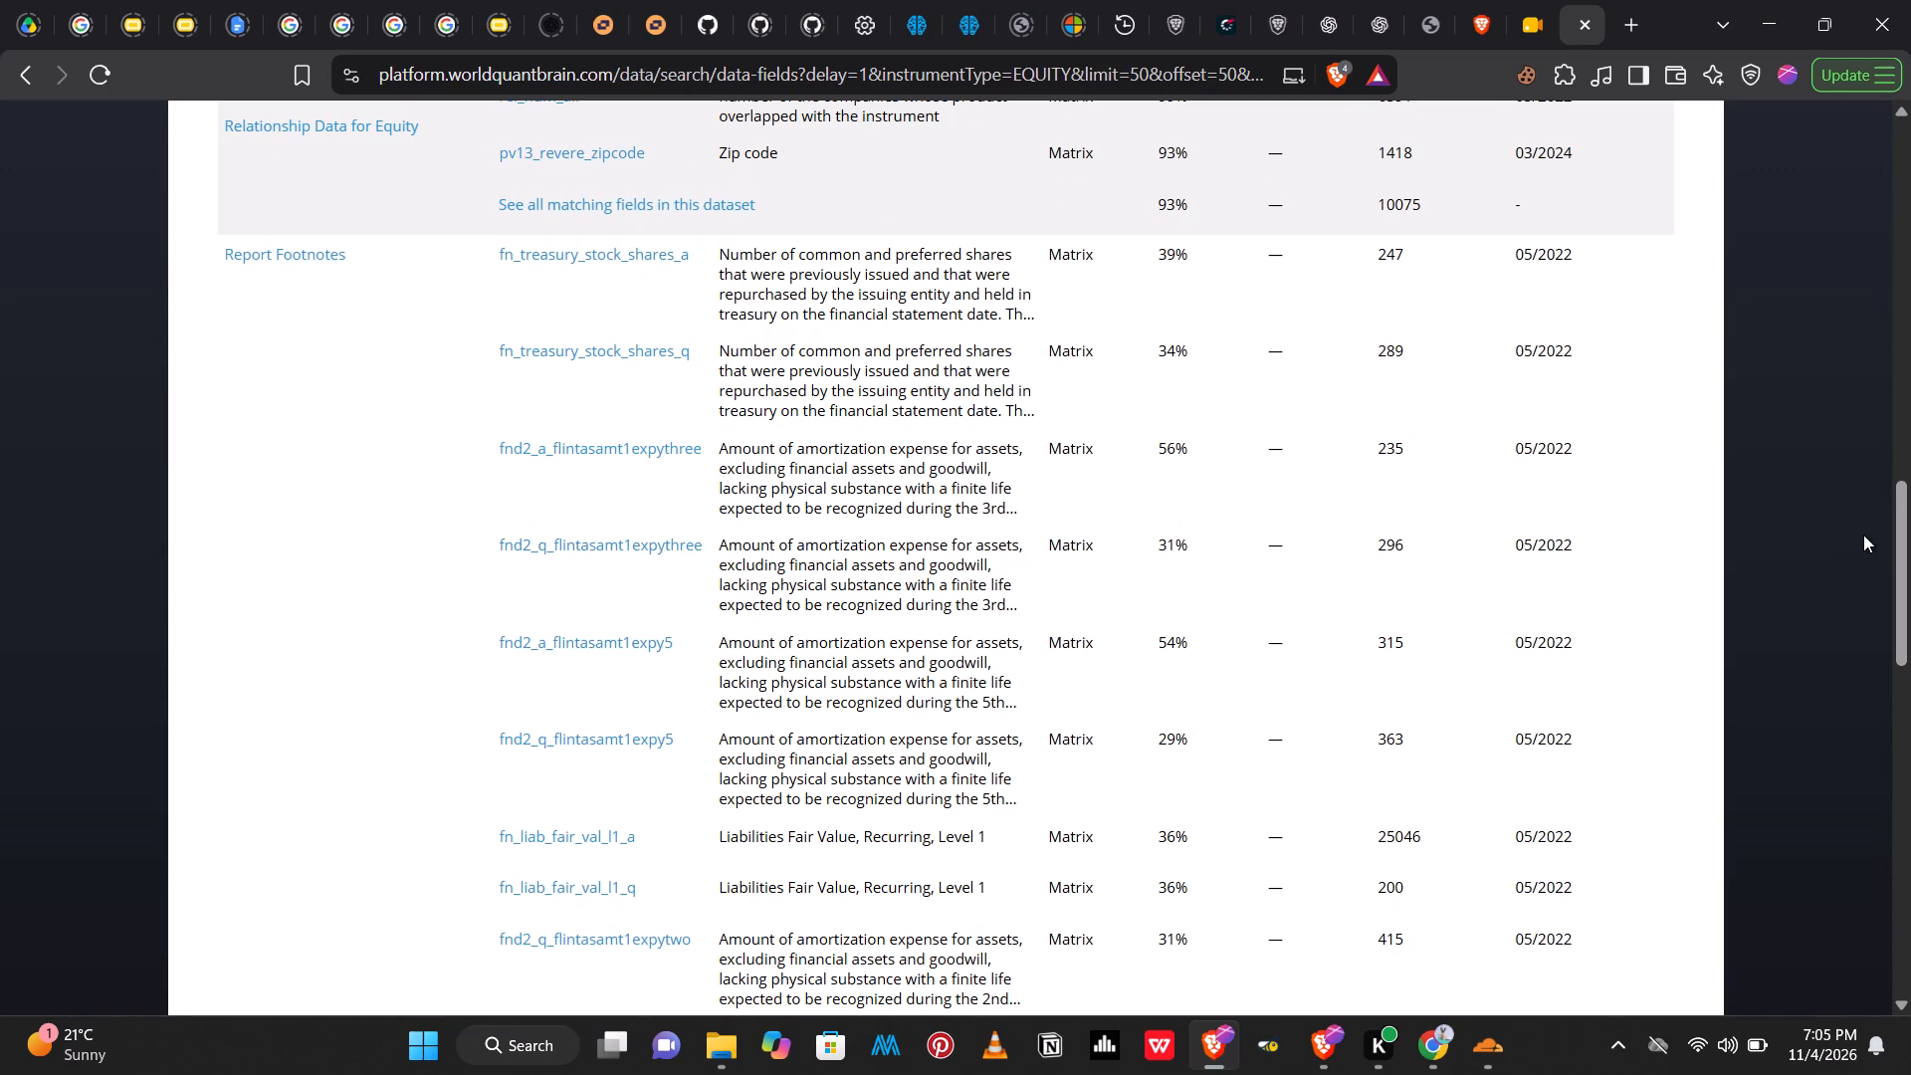
{"action": "left_click_drag", "start_coordinate": [1863, 535], "coordinate": [1907, 421]}
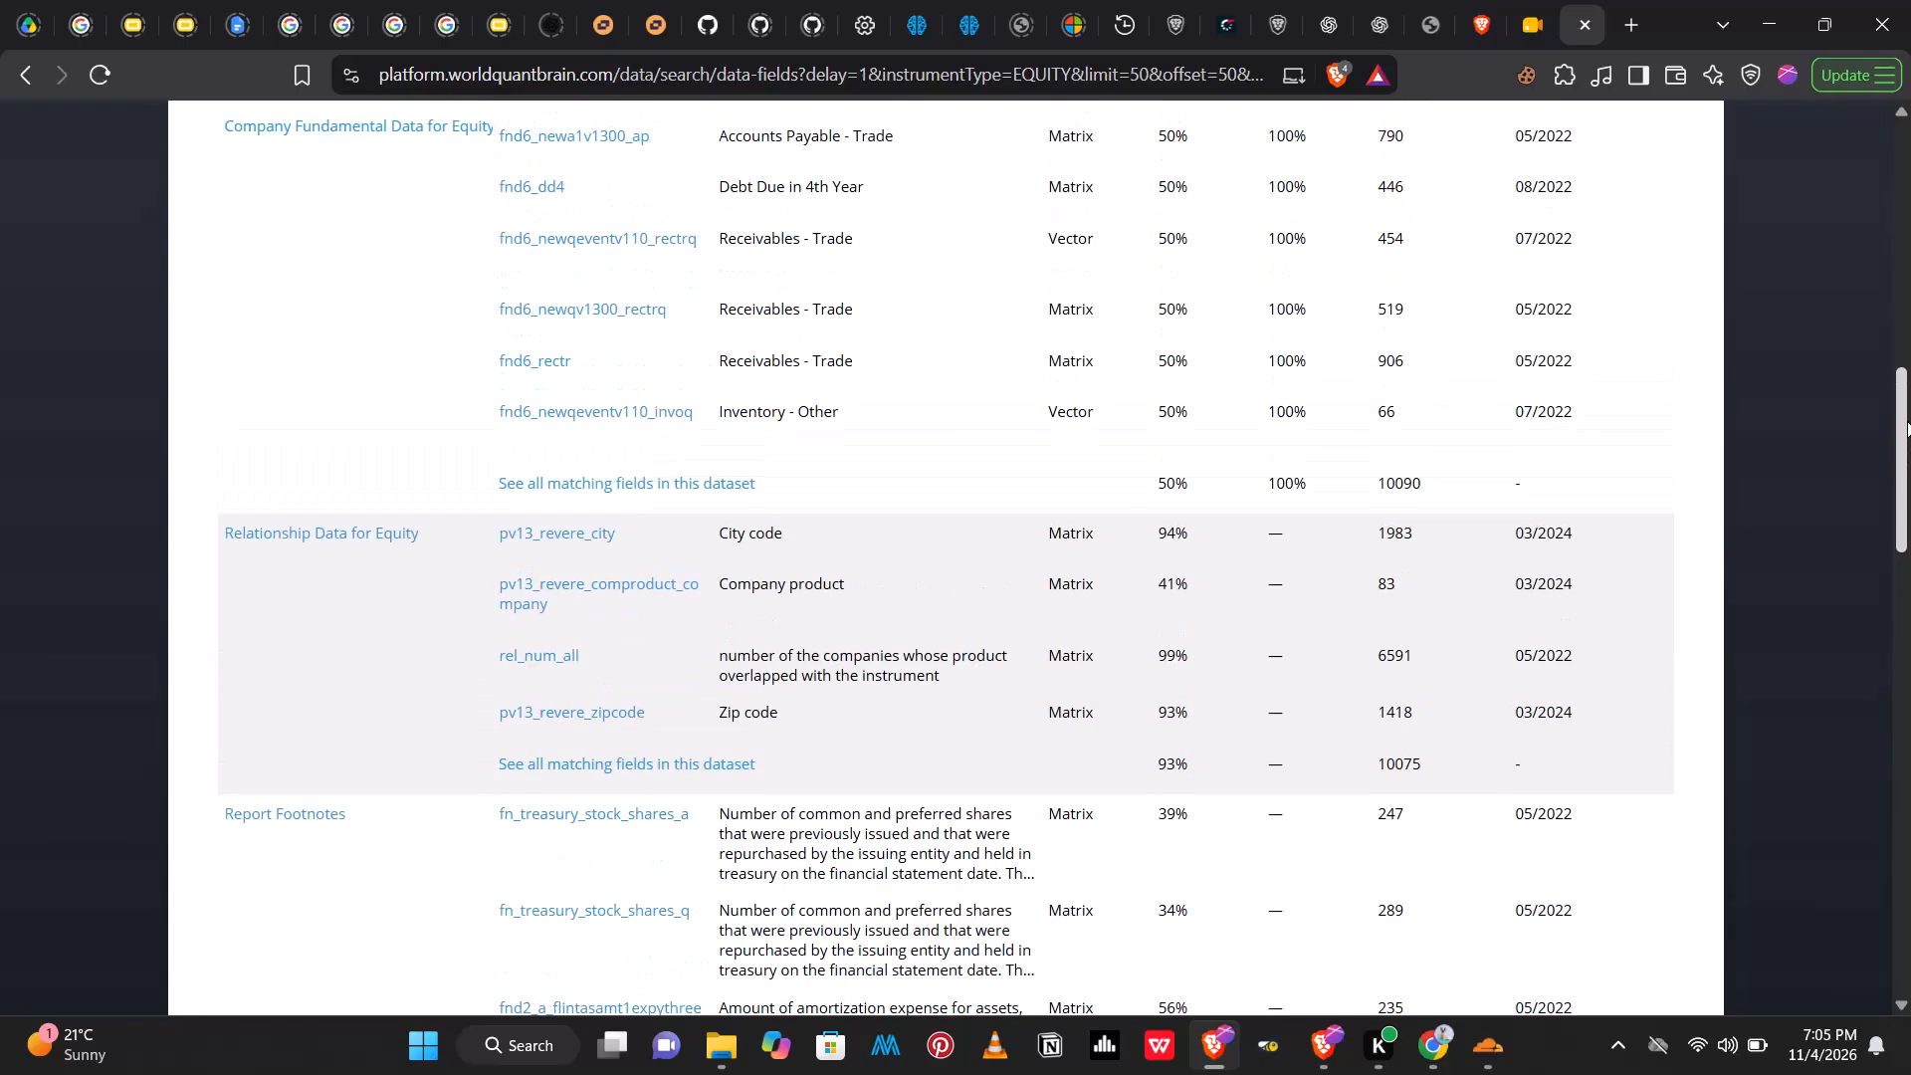
{"action": "left_click_drag", "start_coordinate": [1907, 421], "coordinate": [1875, 240]}
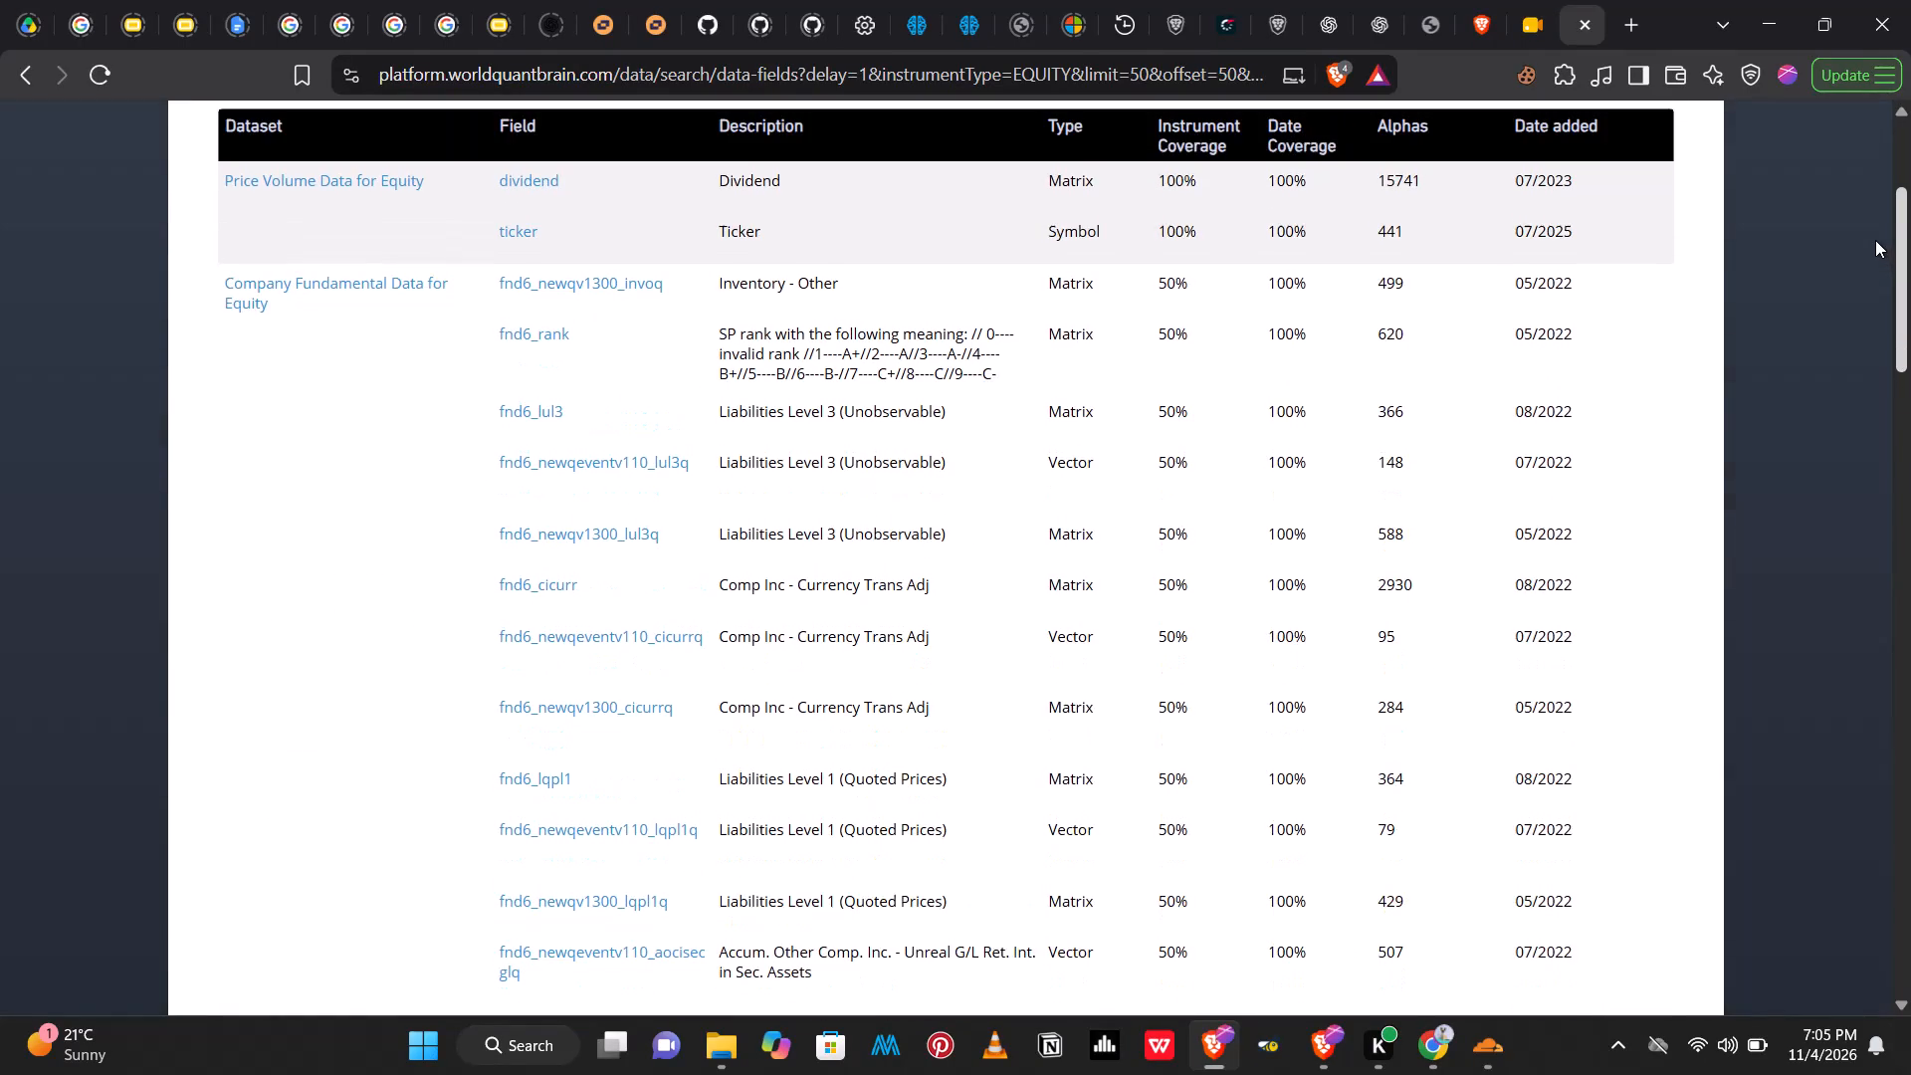
{"action": "left_click_drag", "start_coordinate": [1875, 240], "coordinate": [1902, 842]}
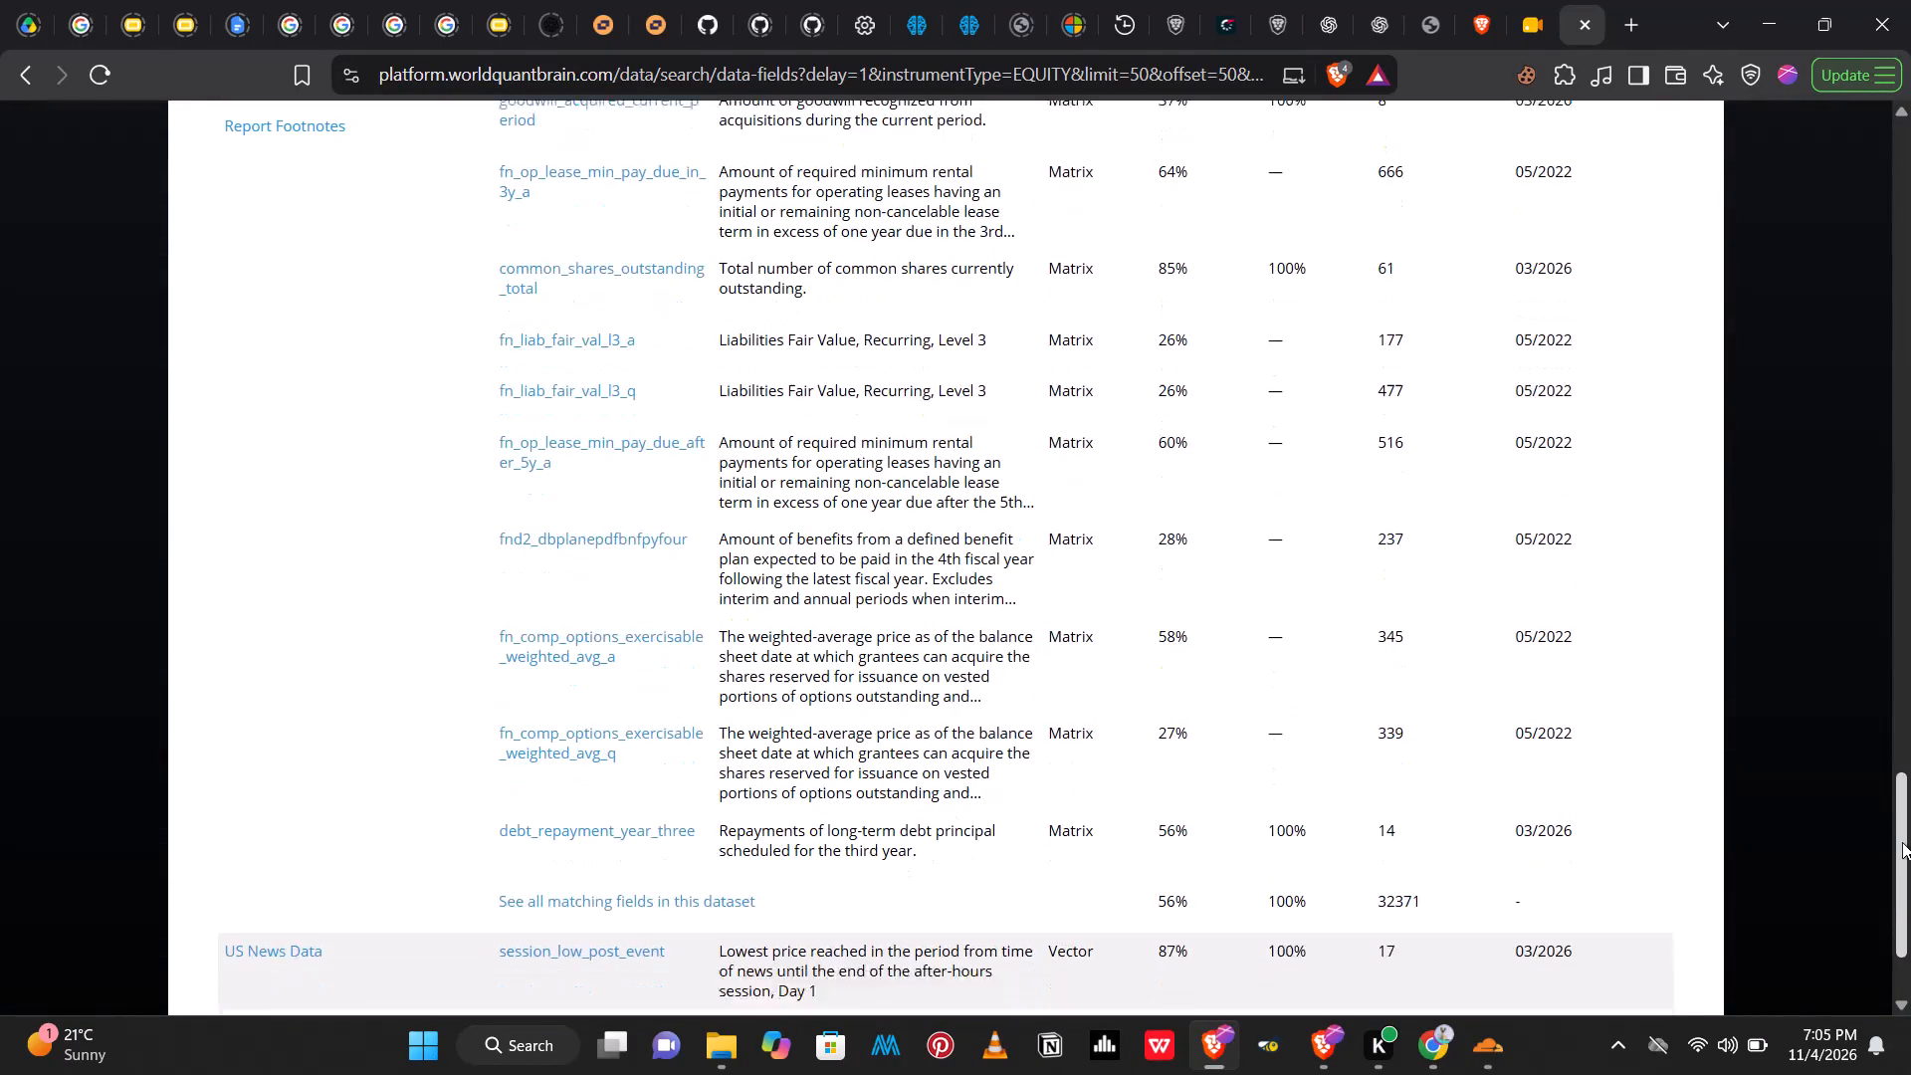
{"action": "left_click_drag", "start_coordinate": [1902, 842], "coordinate": [1899, 863]}
From the first page of search results, open all matching US News Data fields and copy the field name news_ton_high.
{"action": "left_click", "coordinate": [1545, 908]}
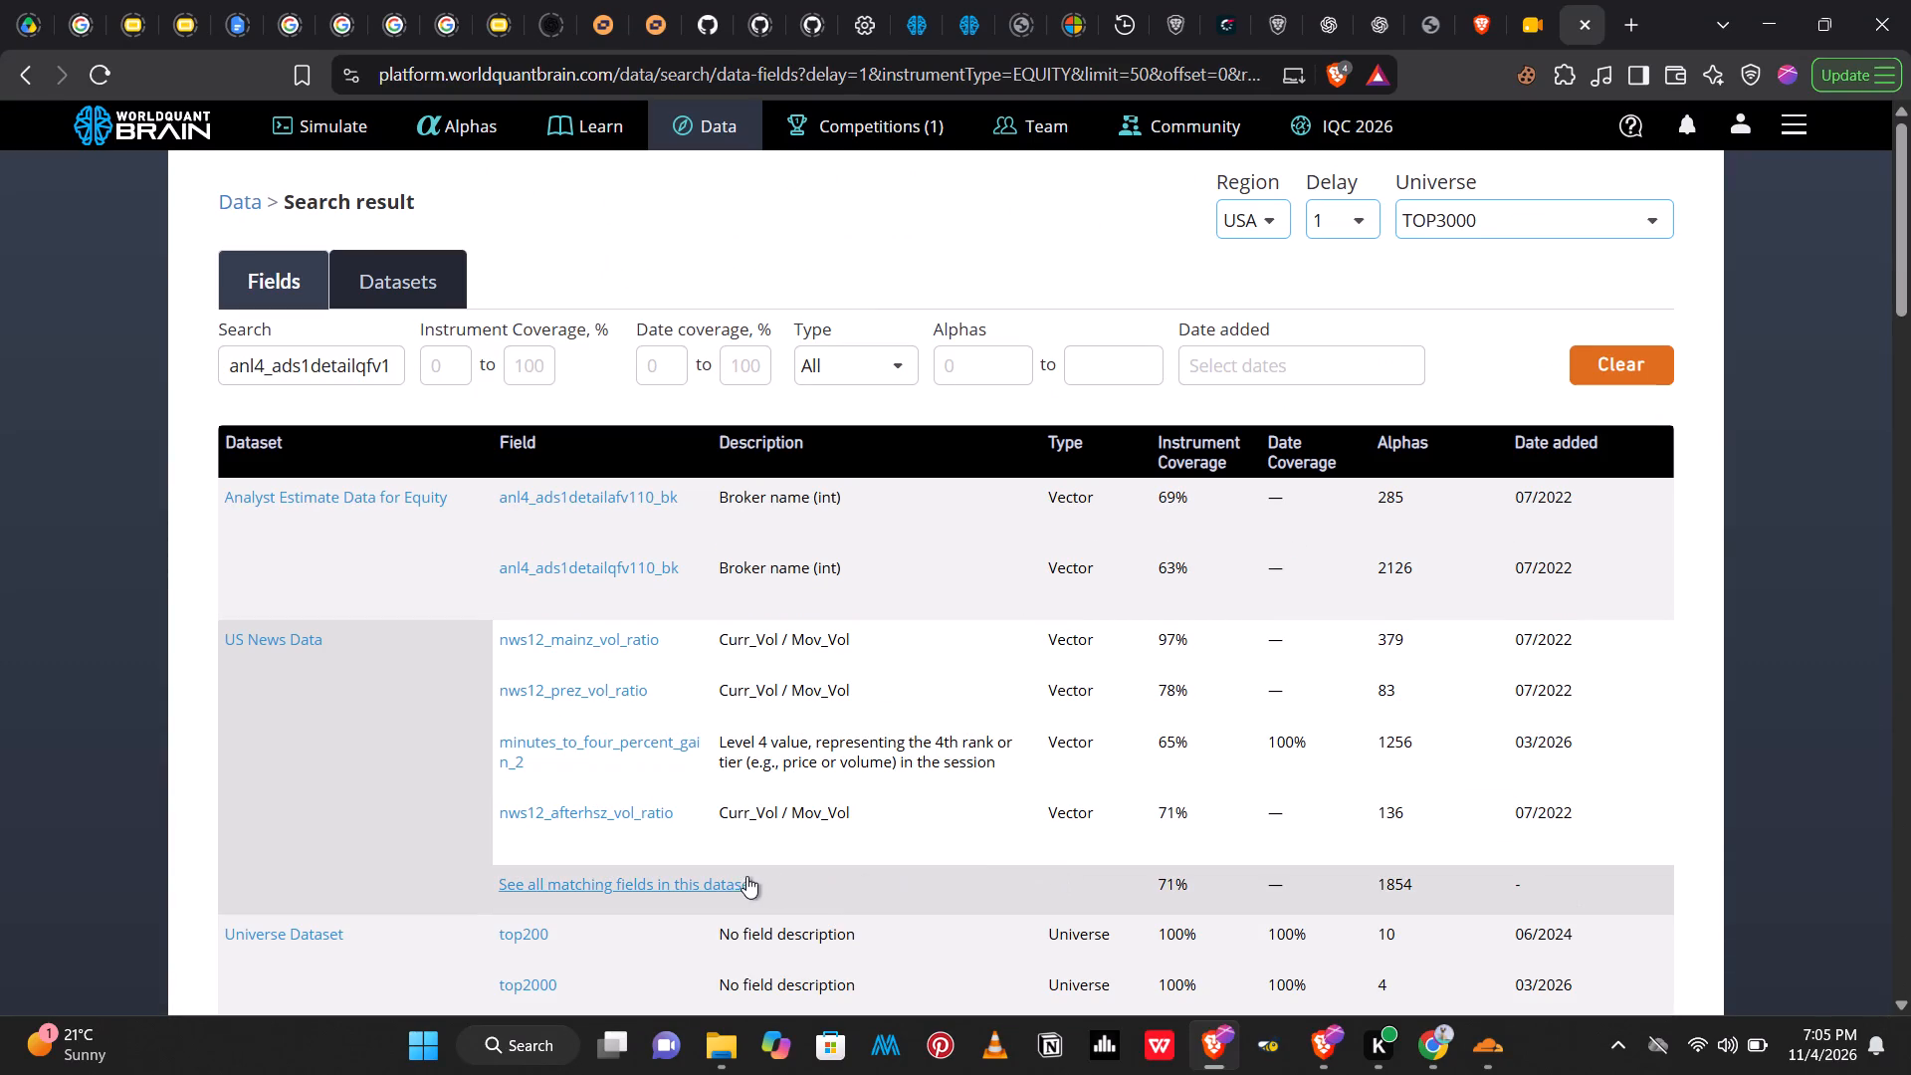
{"action": "left_click", "coordinate": [726, 886]}
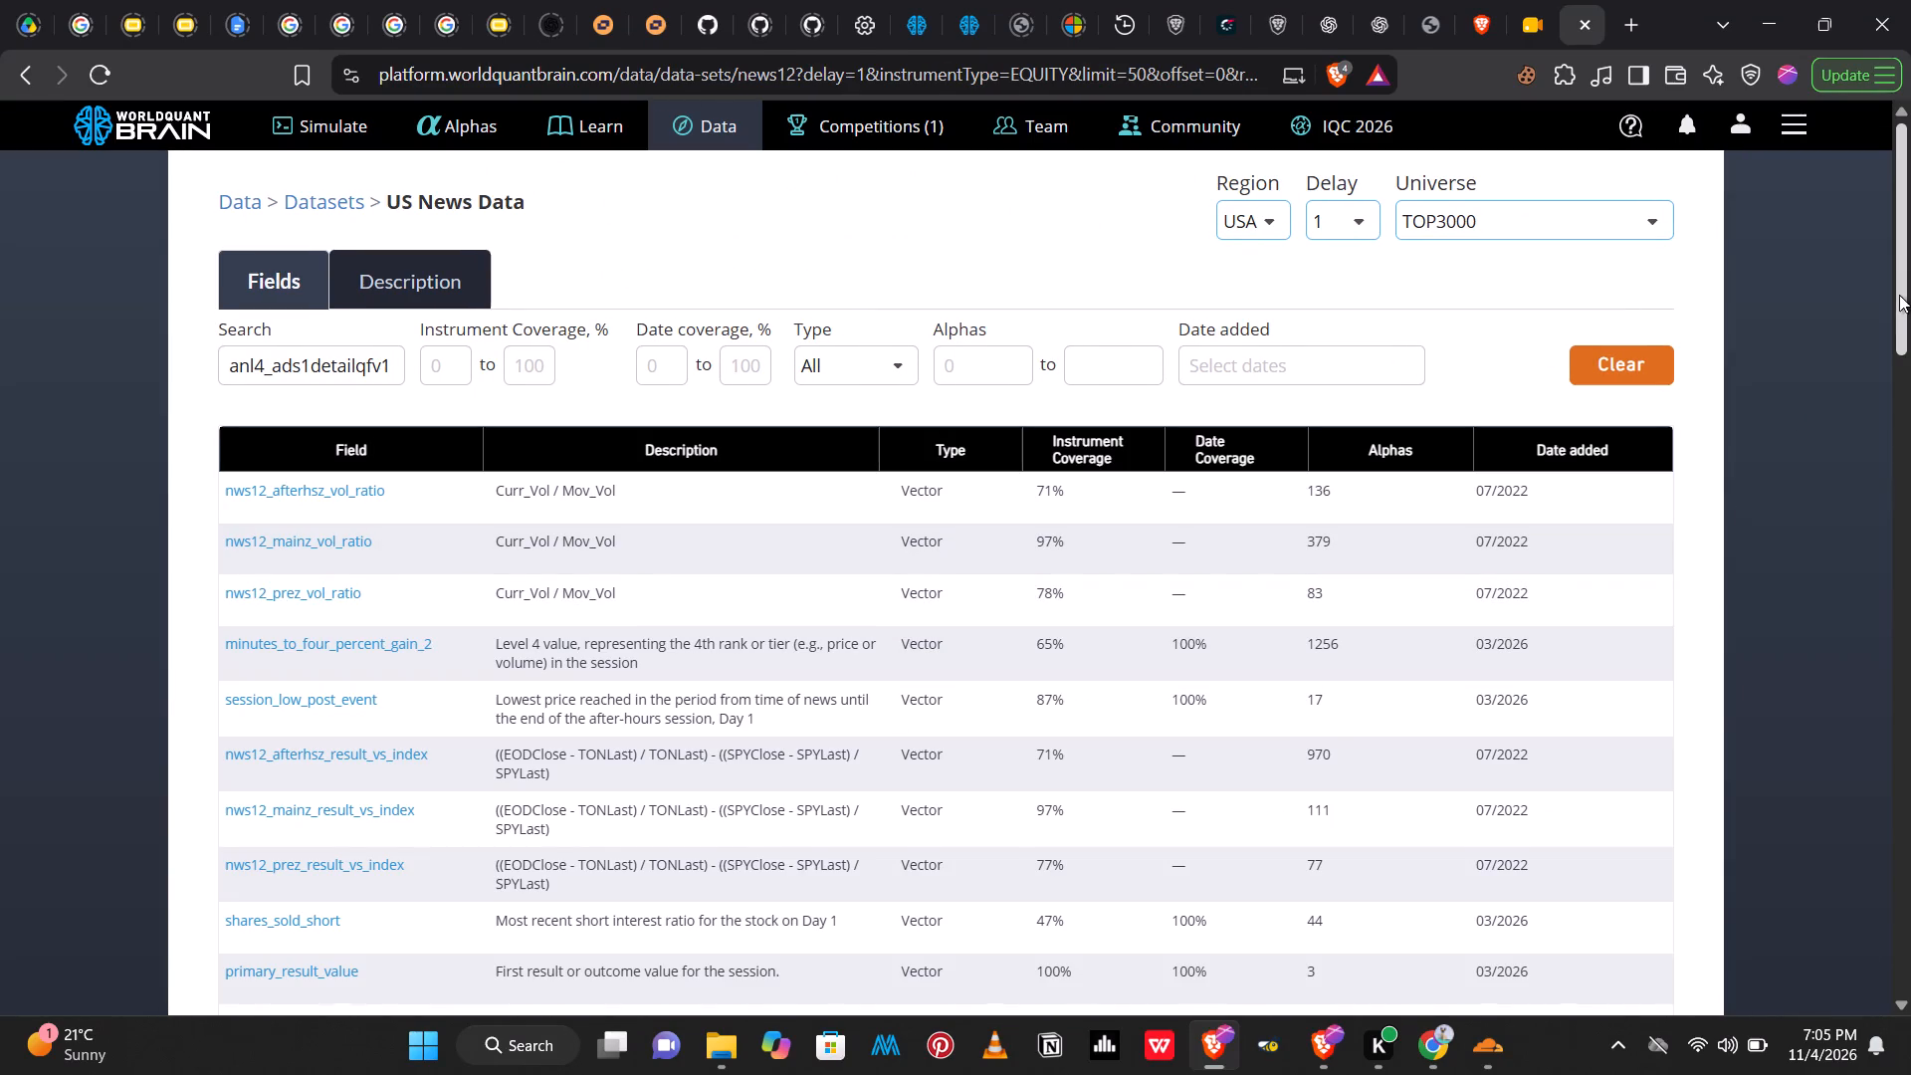
{"action": "left_click_drag", "start_coordinate": [1902, 294], "coordinate": [1910, 409]}
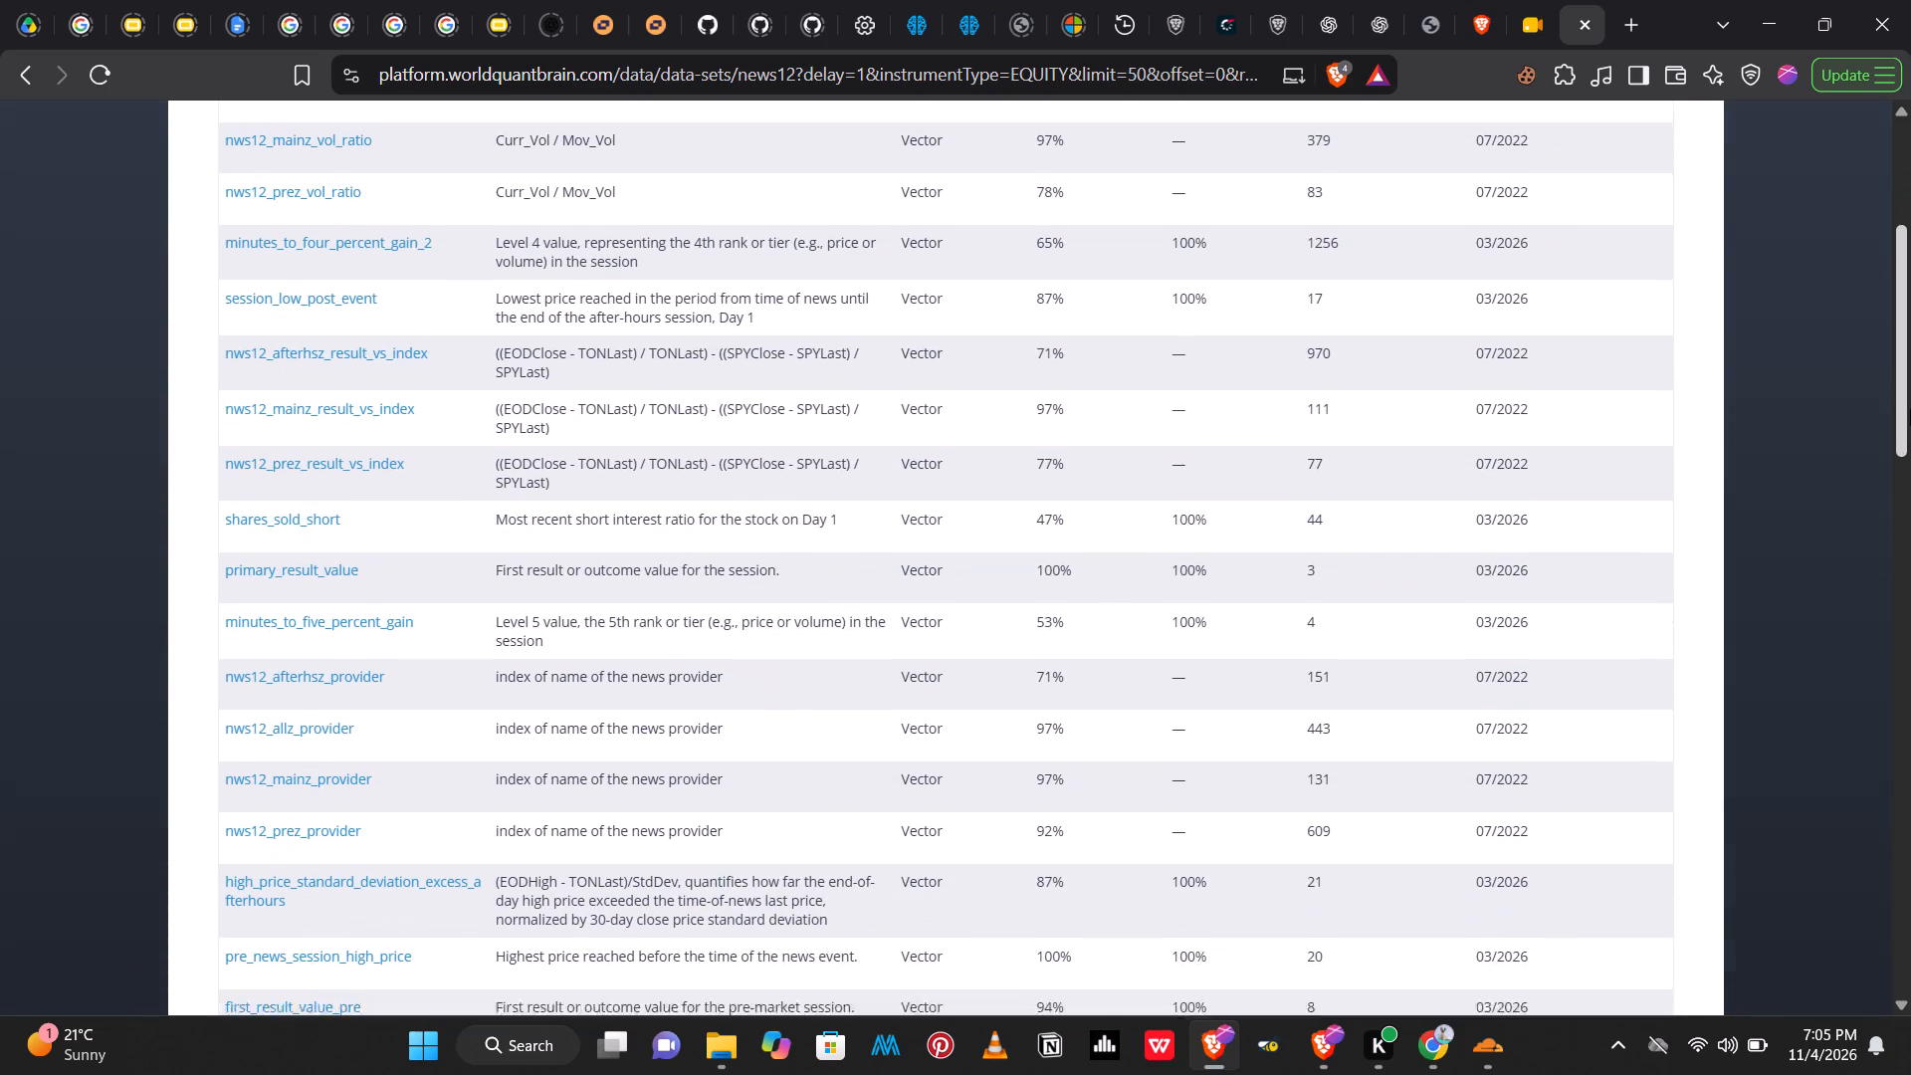
{"action": "left_click_drag", "start_coordinate": [1910, 409], "coordinate": [1910, 427]}
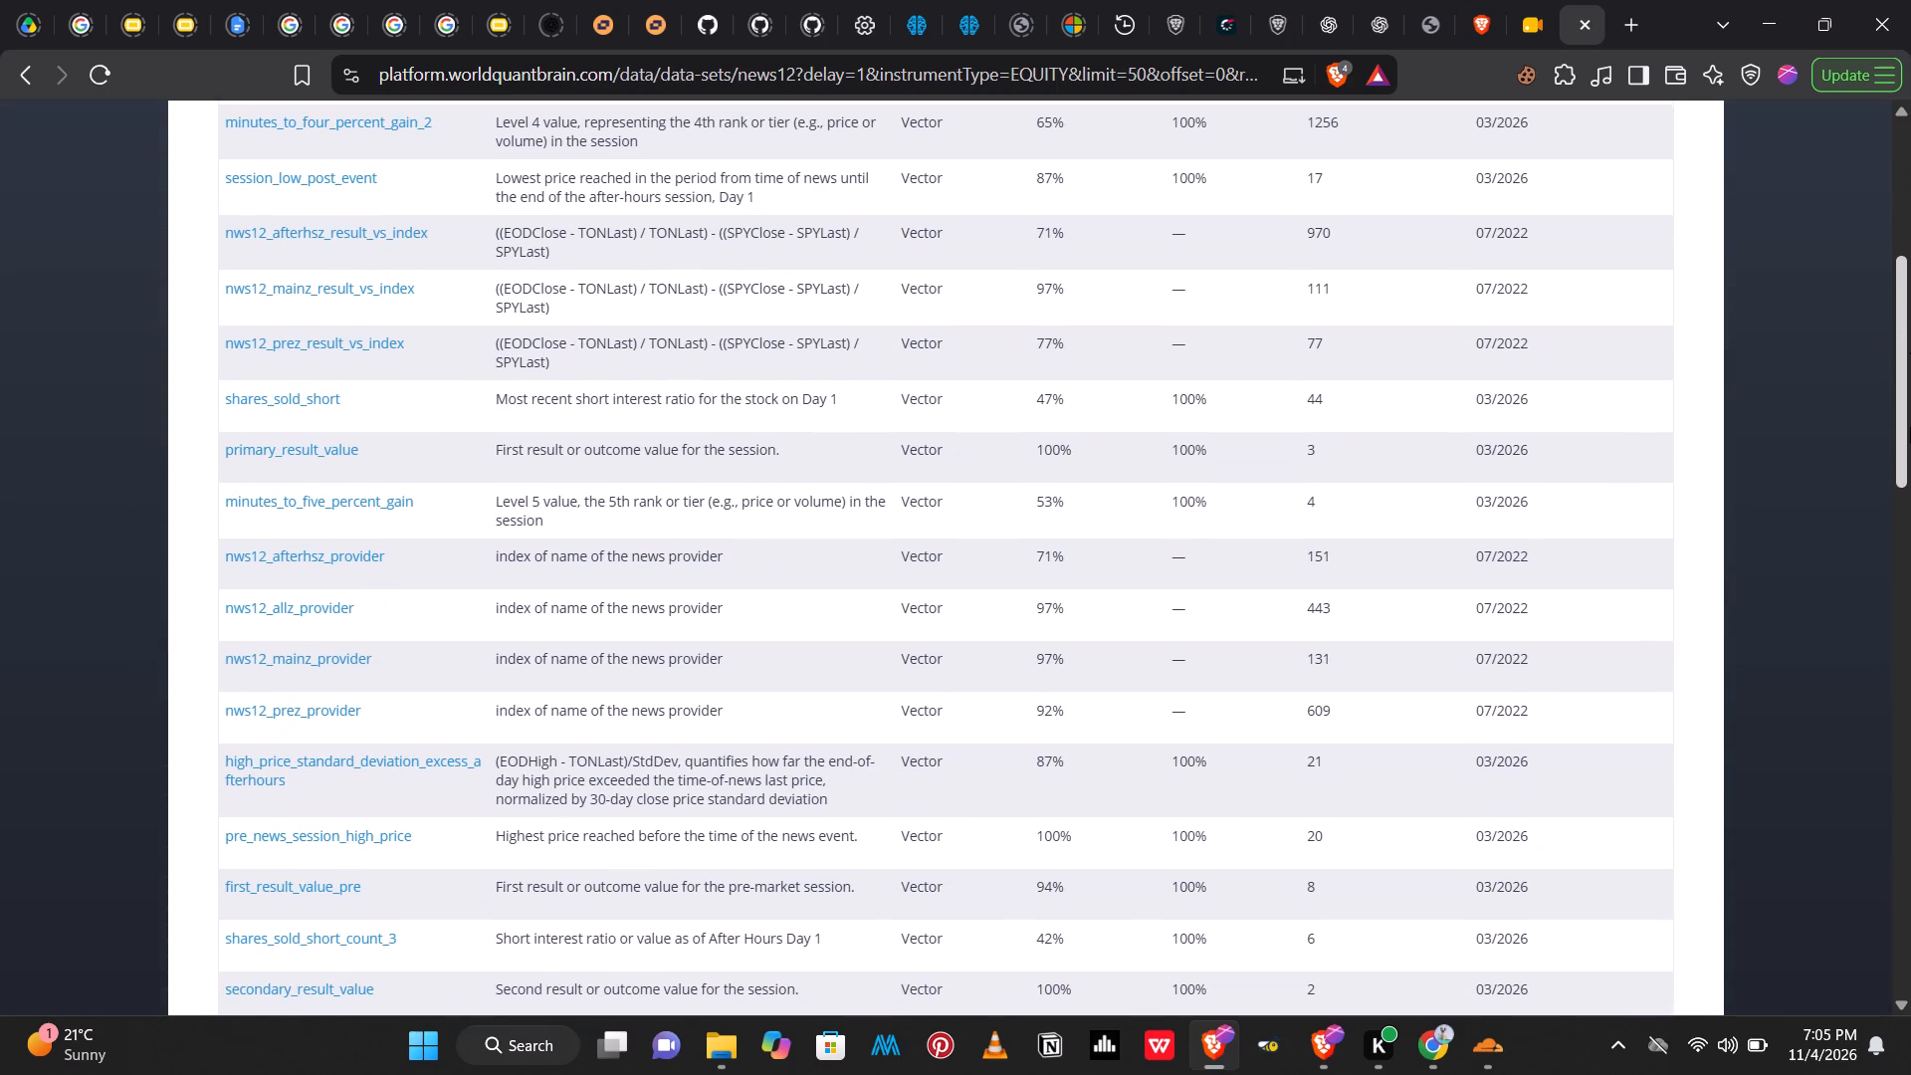
{"action": "left_click_drag", "start_coordinate": [1910, 427], "coordinate": [1910, 522]}
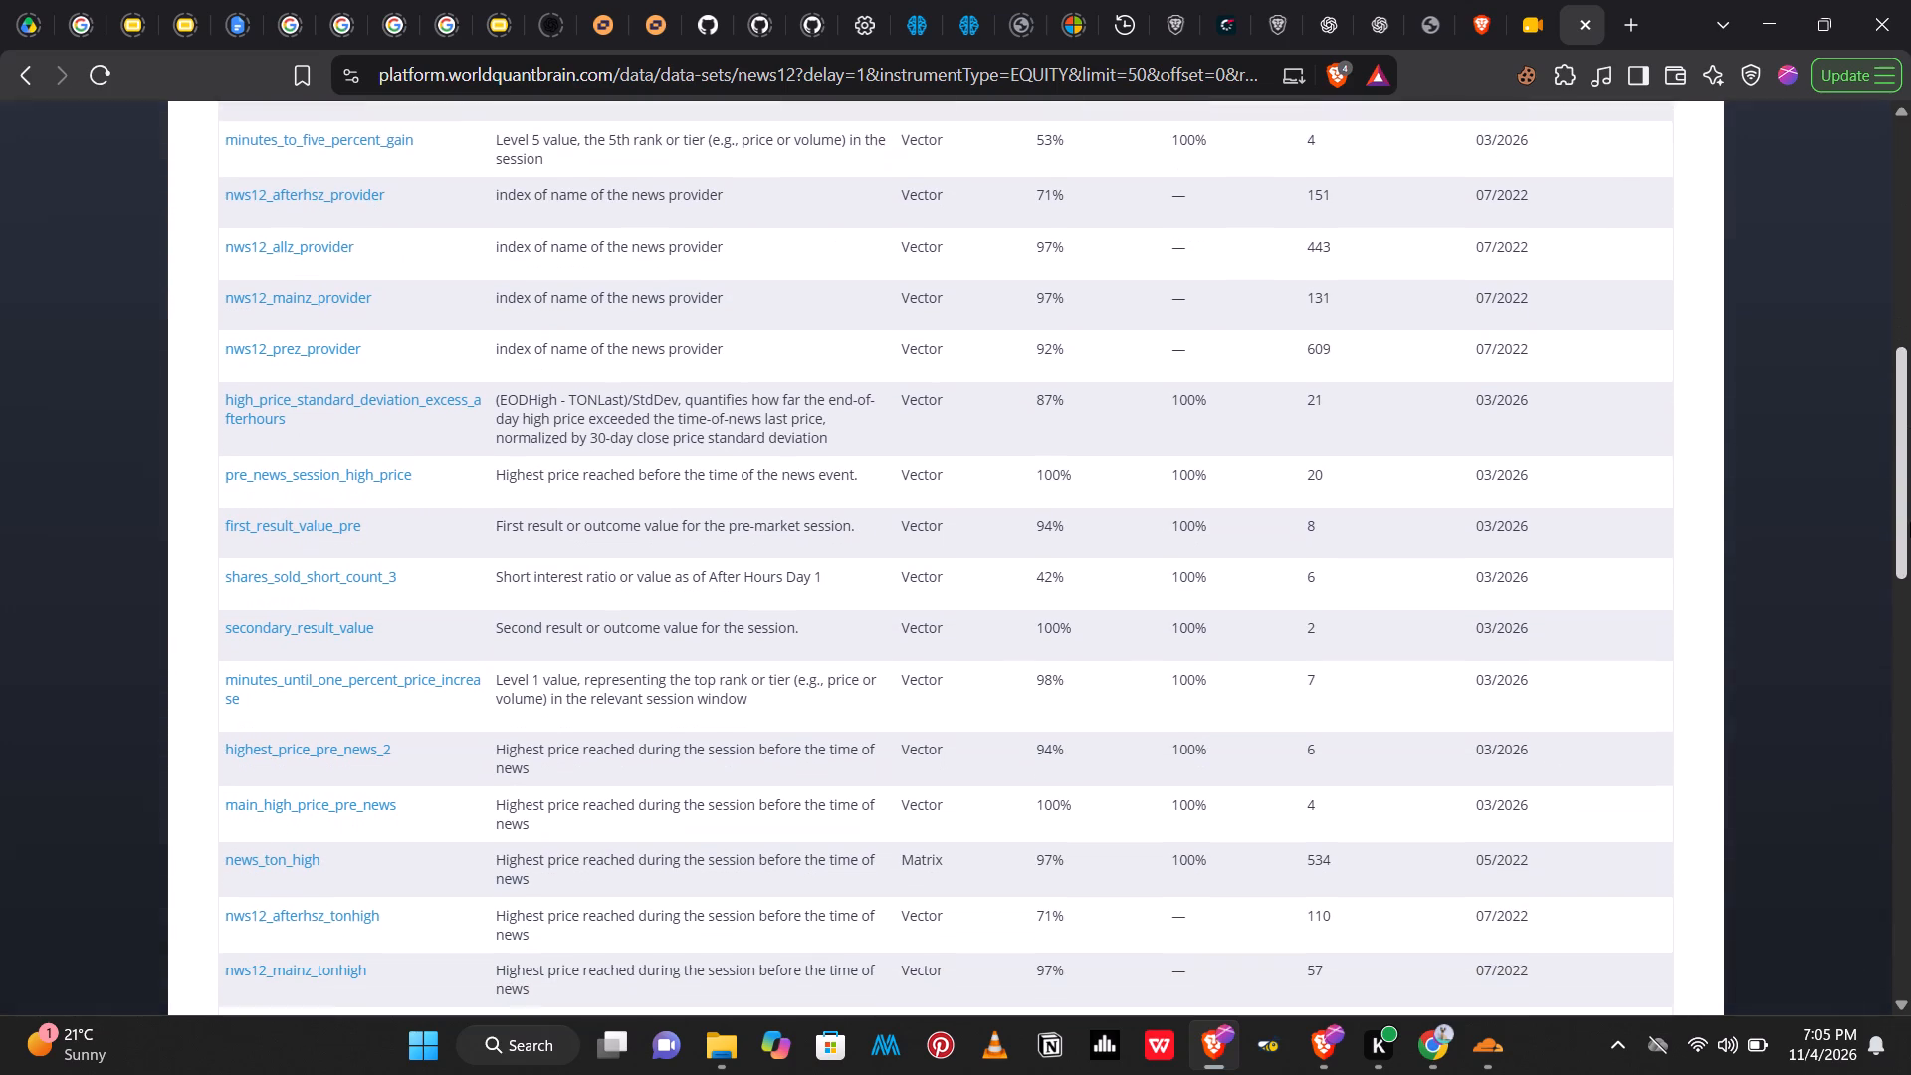
{"action": "left_click_drag", "start_coordinate": [1910, 522], "coordinate": [1910, 533]}
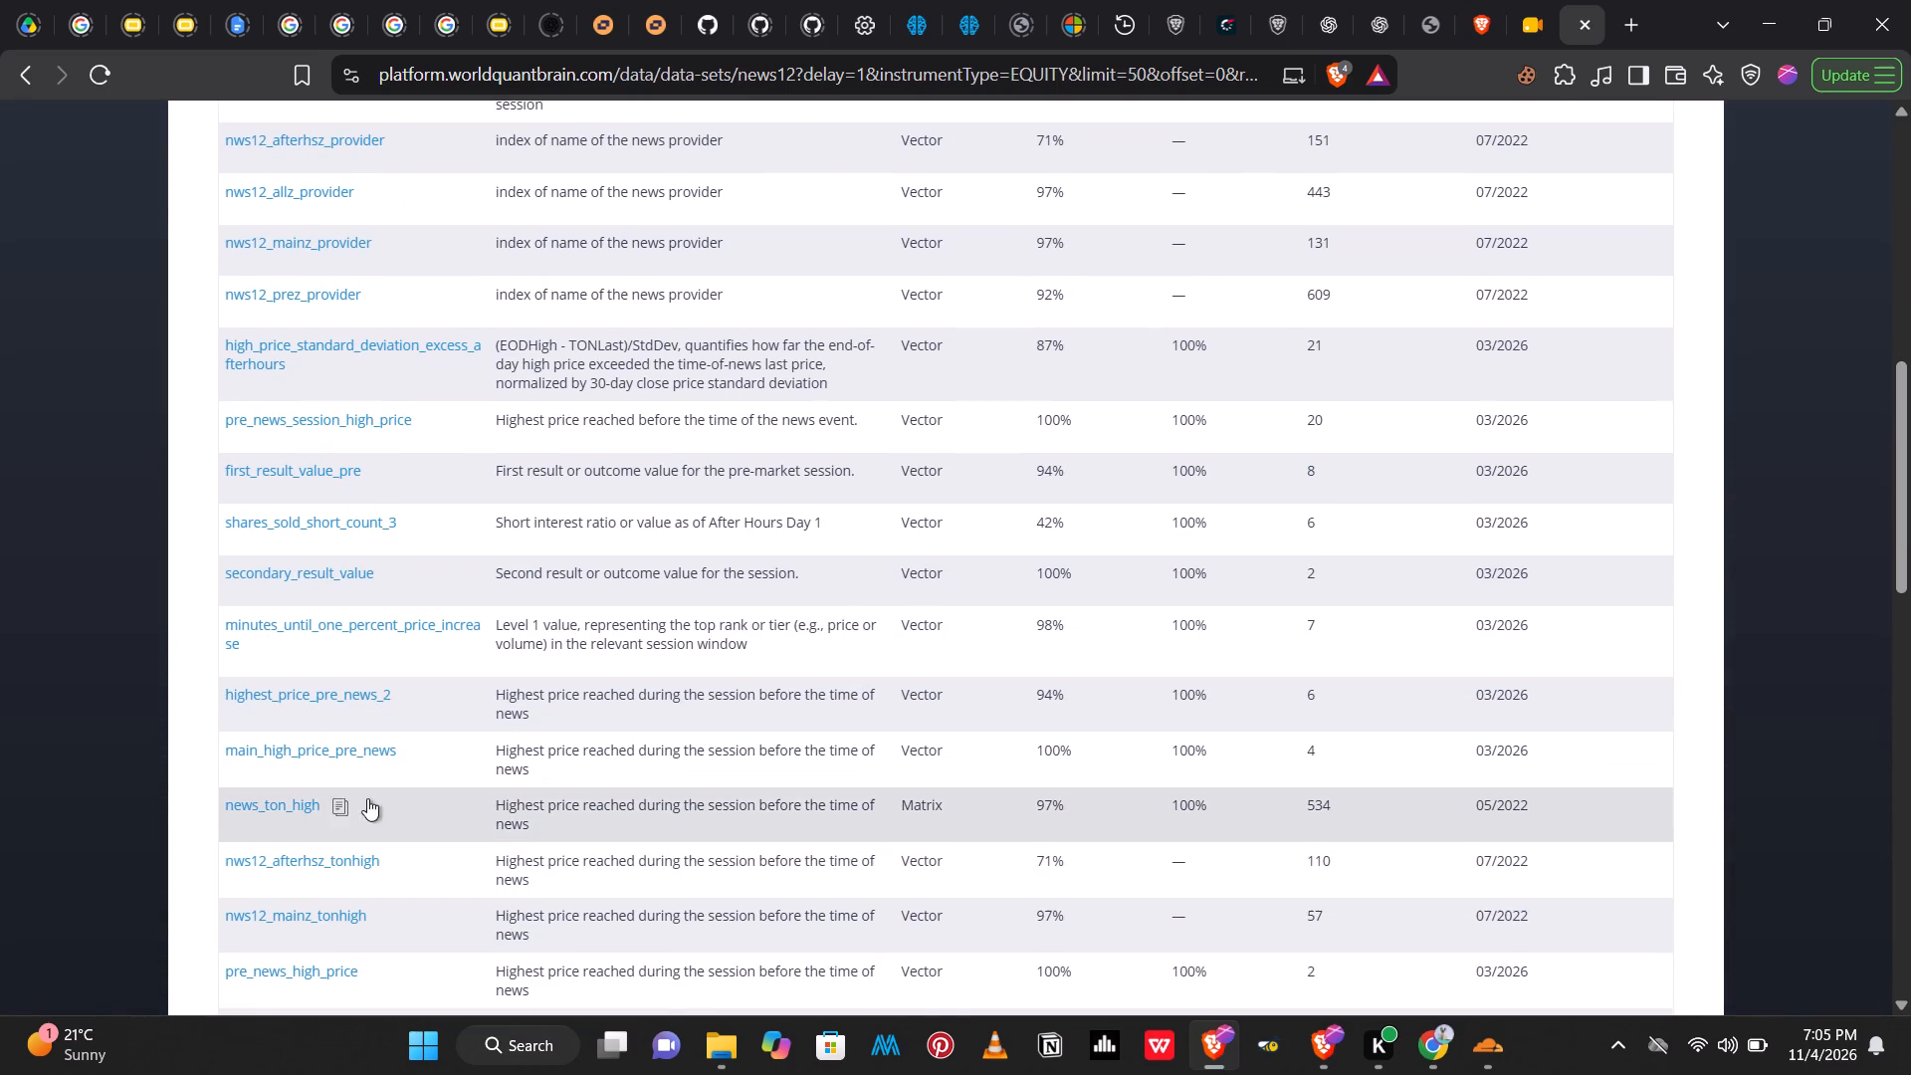
{"action": "left_click", "coordinate": [332, 812]}
In Simulation 24, replace the data field inside vec_avg with news_ton_high and run the simulation.
{"action": "left_click_drag", "start_coordinate": [1902, 392], "coordinate": [1889, 272]}
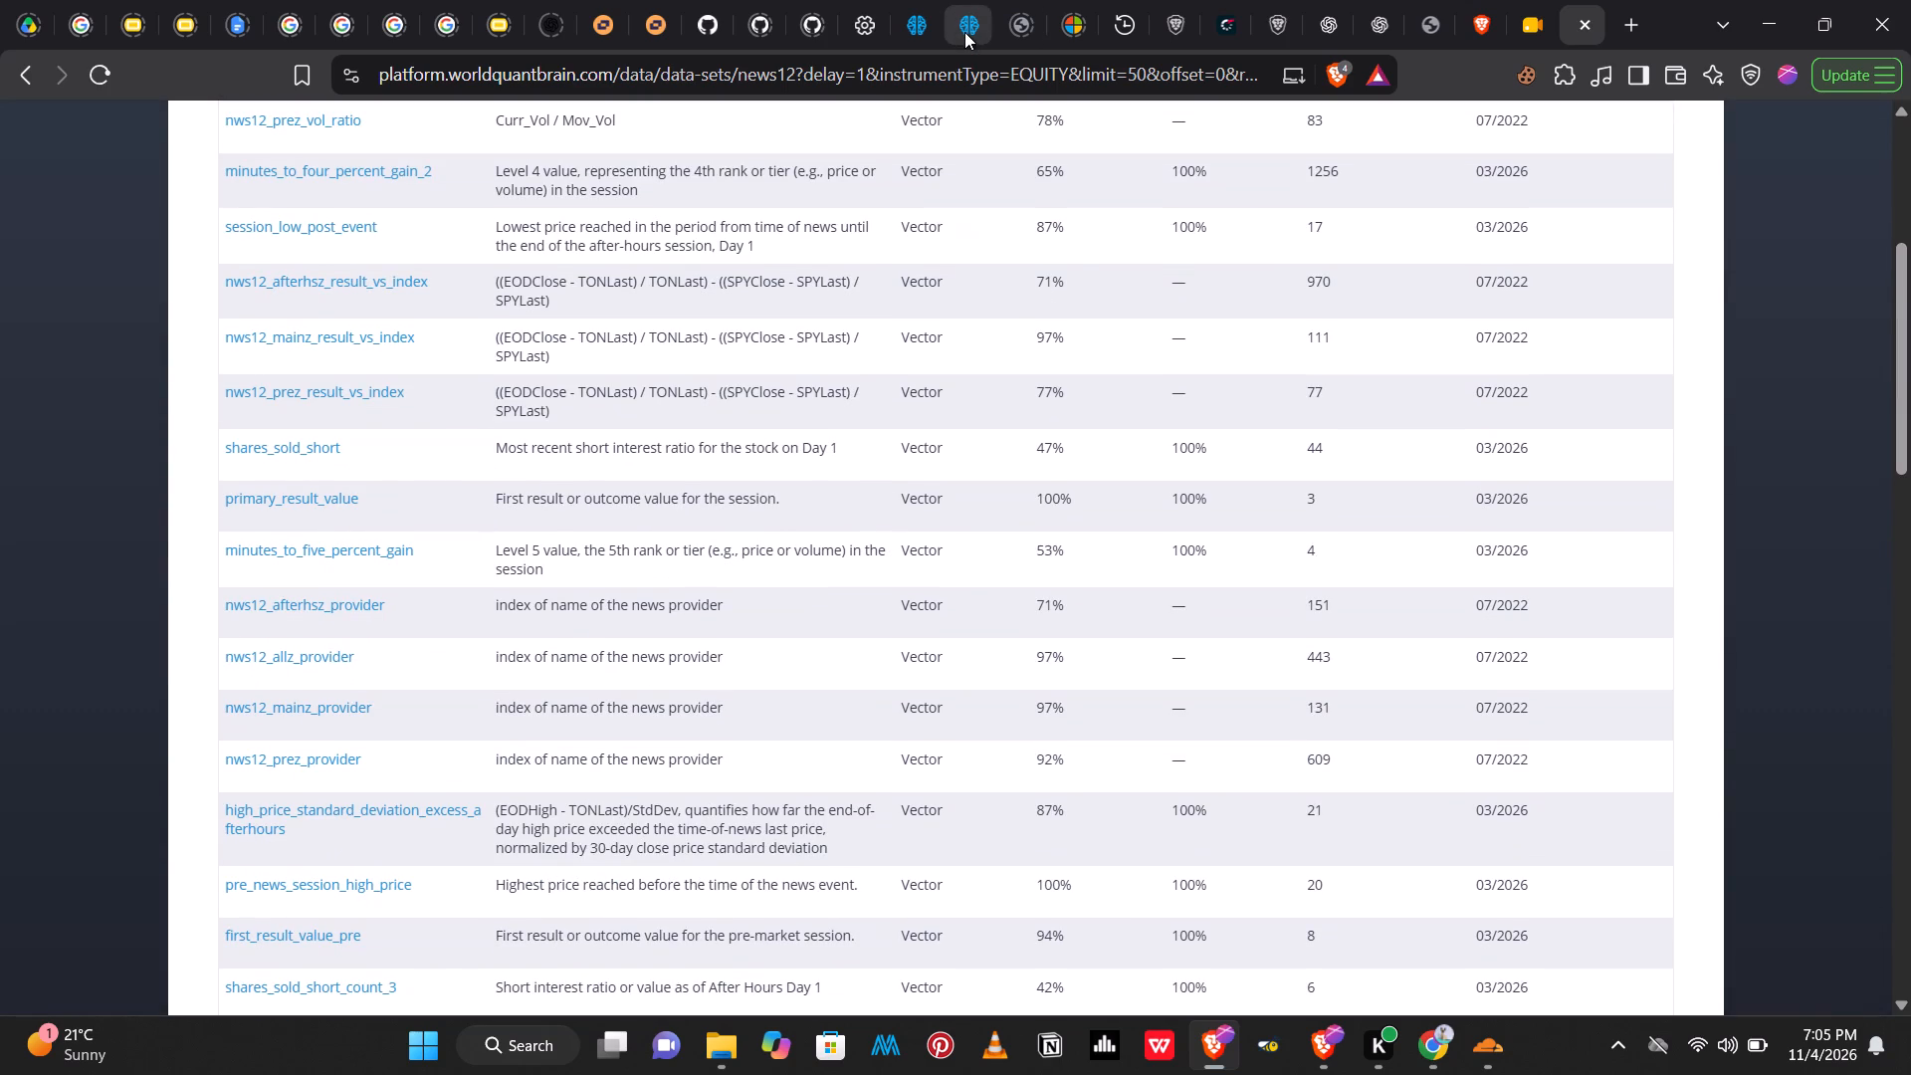
{"action": "left_click", "coordinate": [964, 32]}
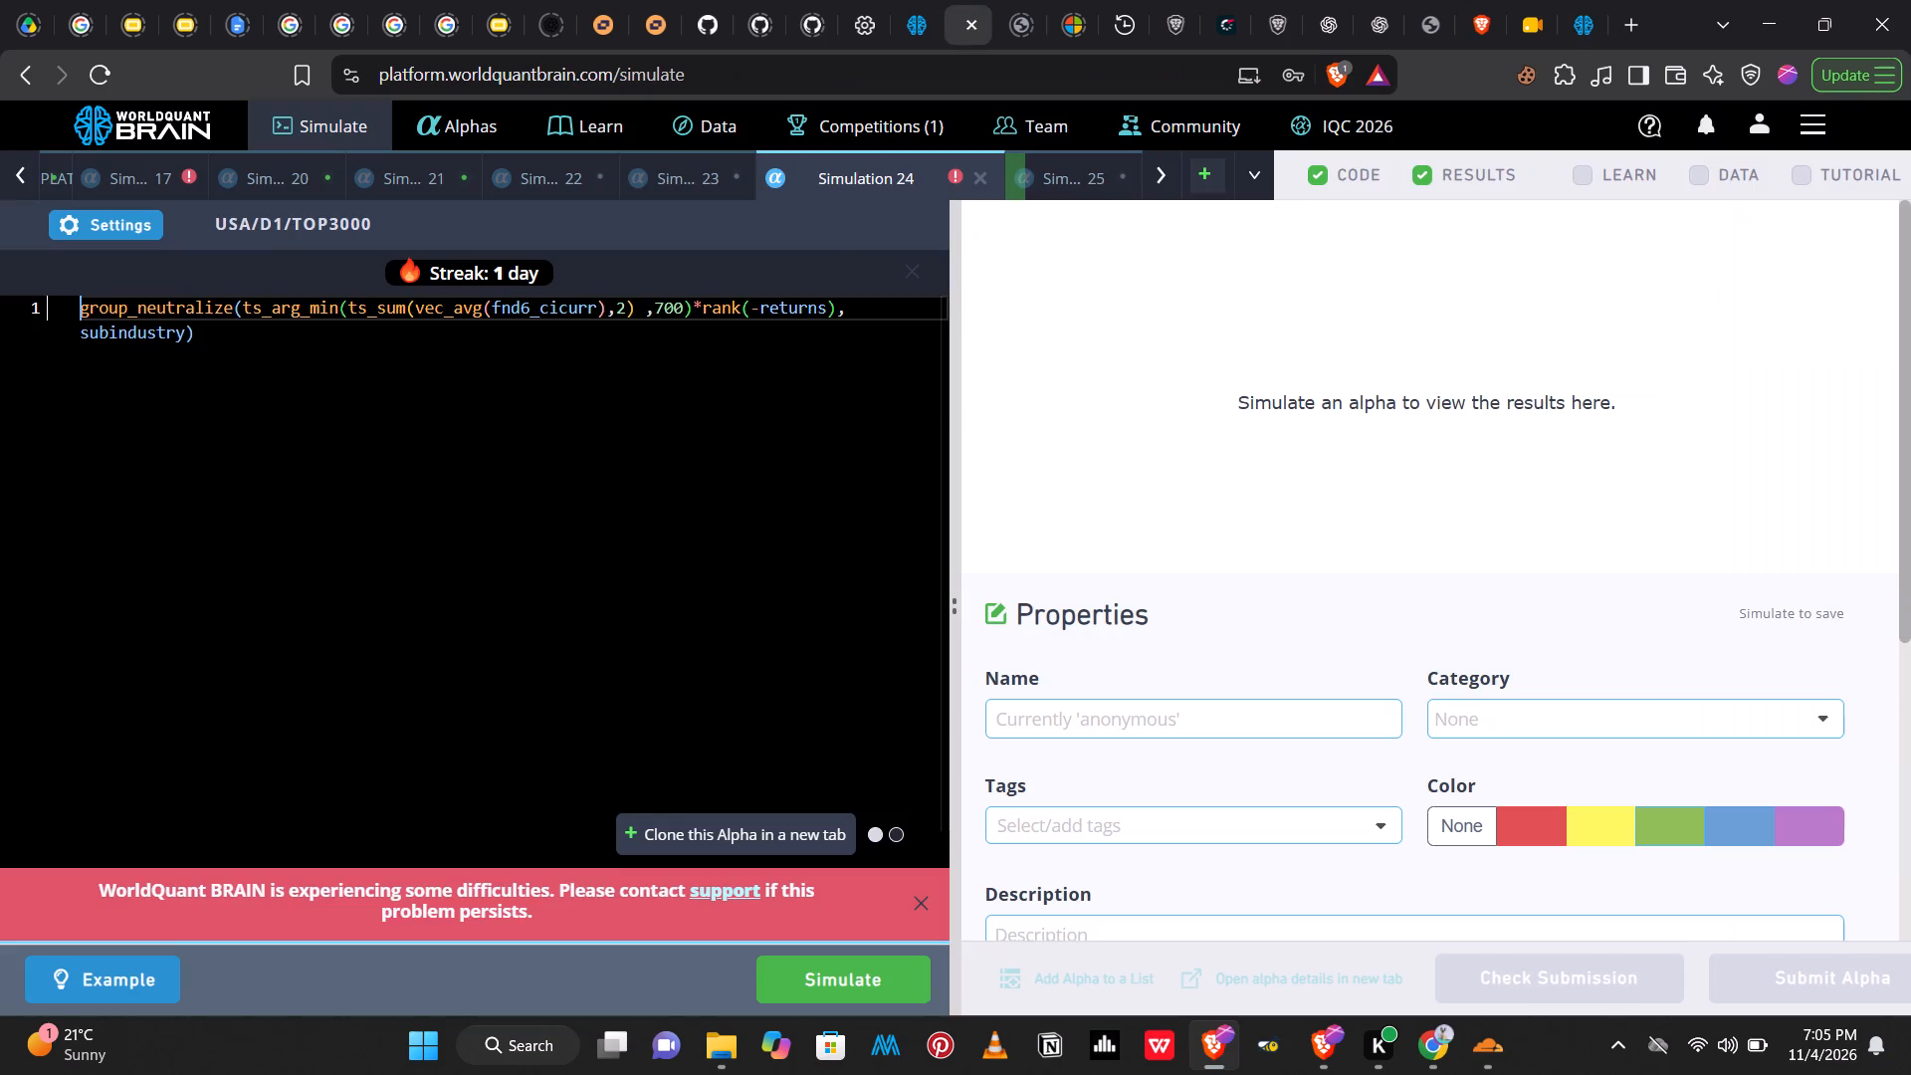
{"action": "left_click_drag", "start_coordinate": [593, 312], "coordinate": [493, 312]}
{"action": "key", "text": "ctrl+v"}
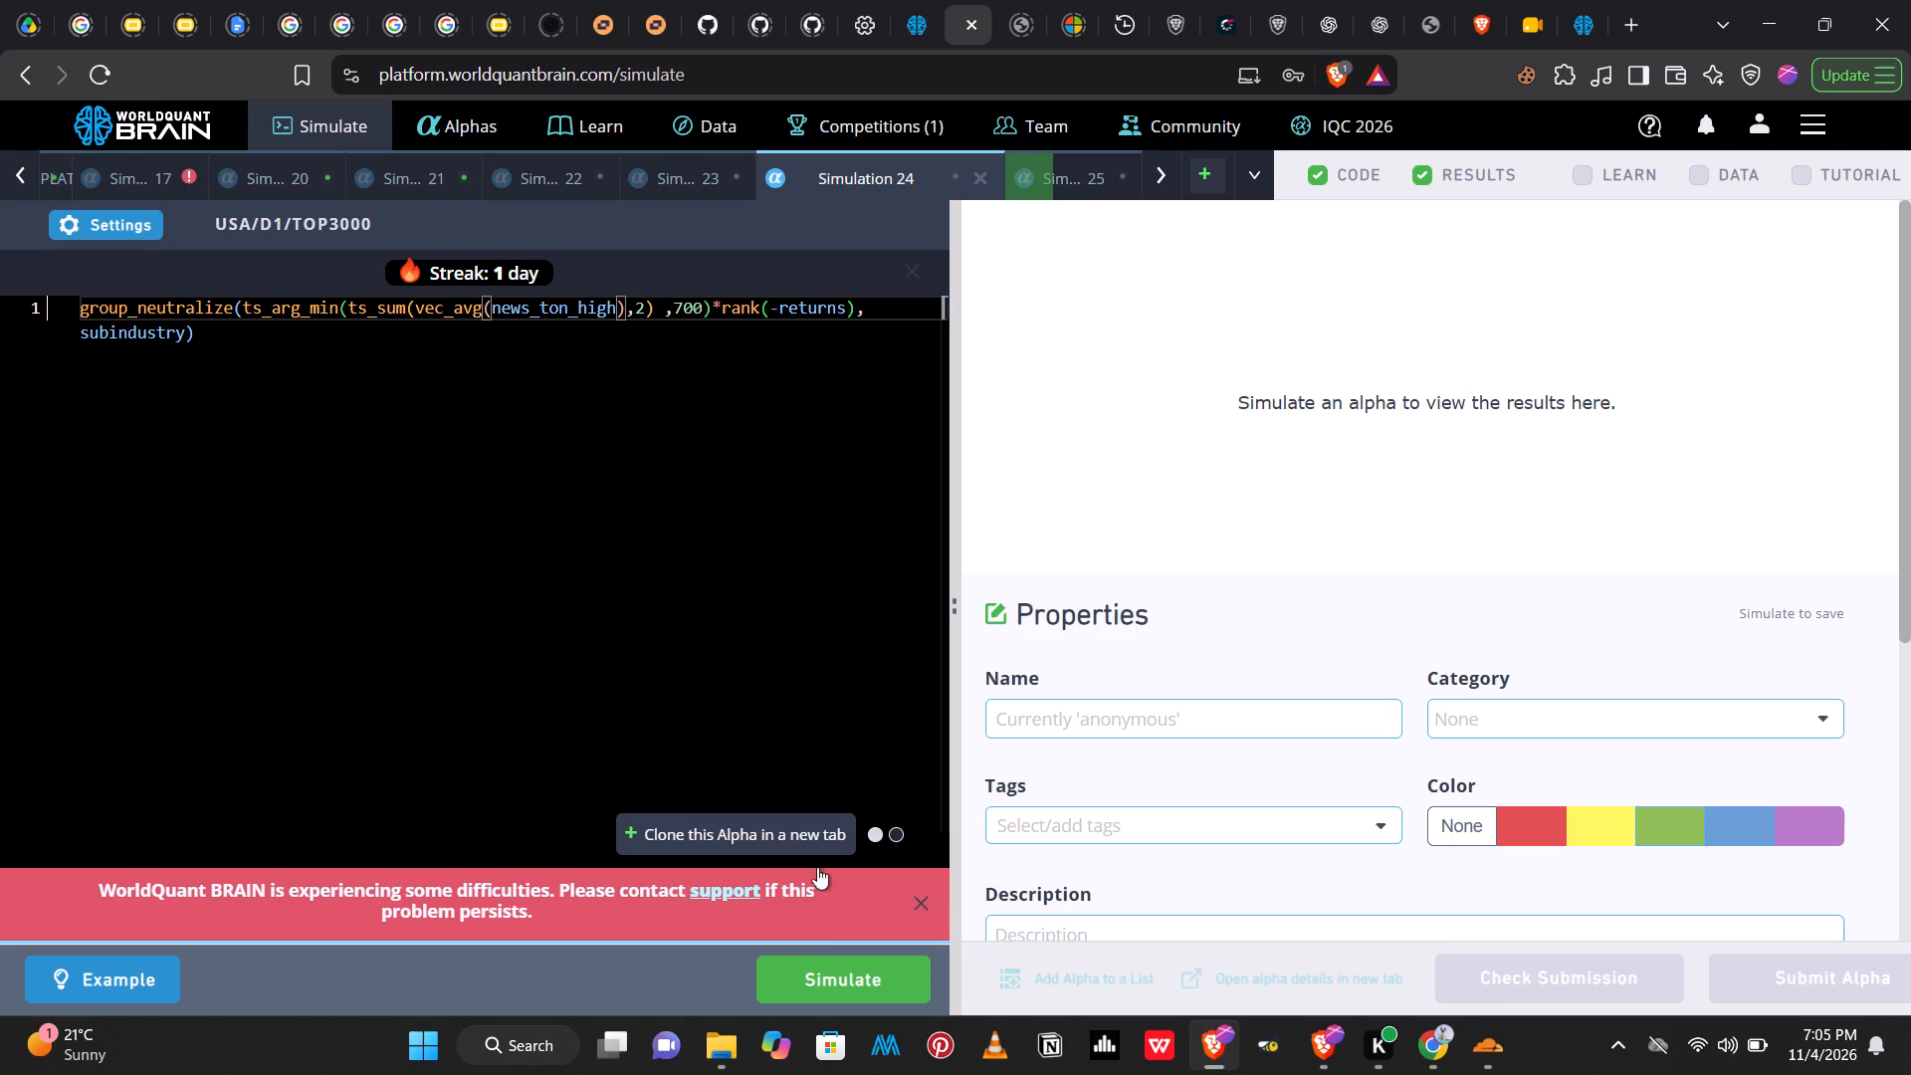
{"action": "left_click", "coordinate": [822, 970]}
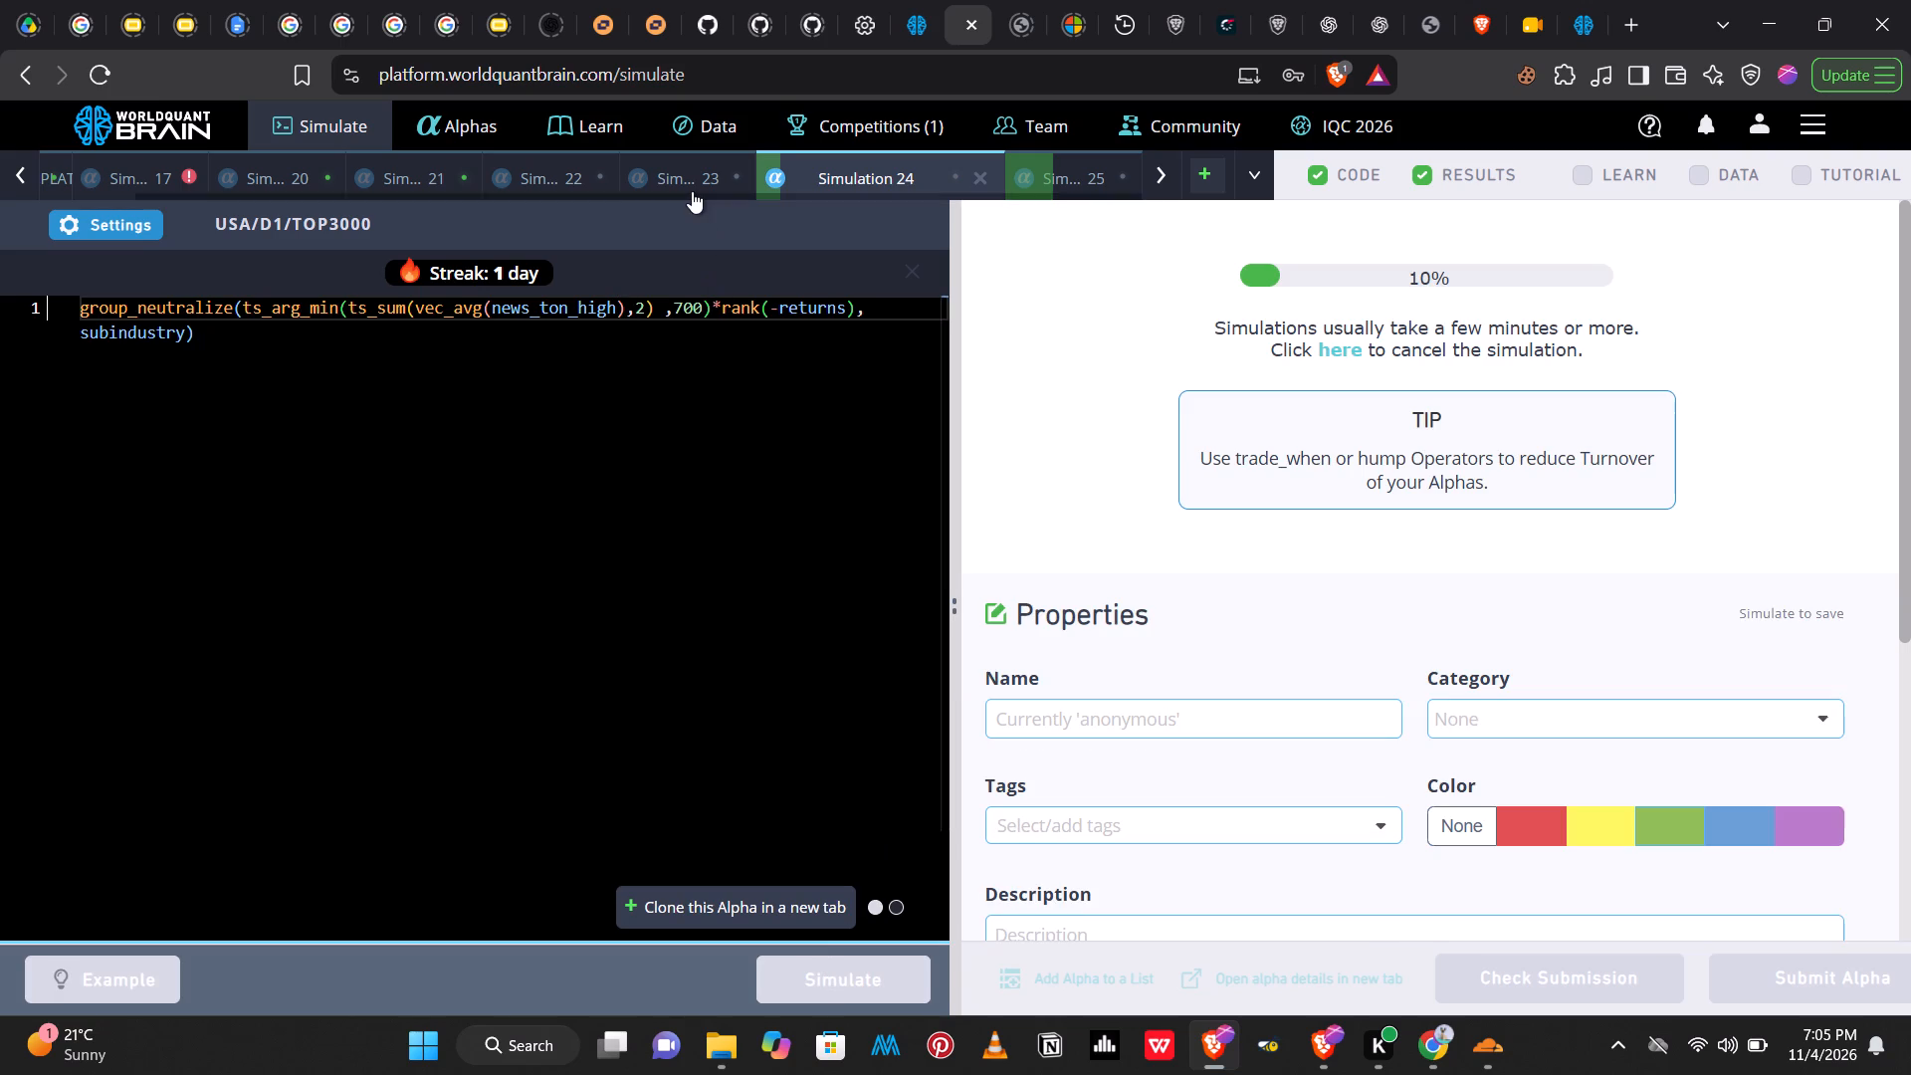
Check Simulations 23 and 22, and copy the US News Data field name high_price_standard_deviation_excess_afterhours for Simulation 22.
{"action": "left_click", "coordinate": [691, 188]}
{"action": "left_click", "coordinate": [543, 172]}
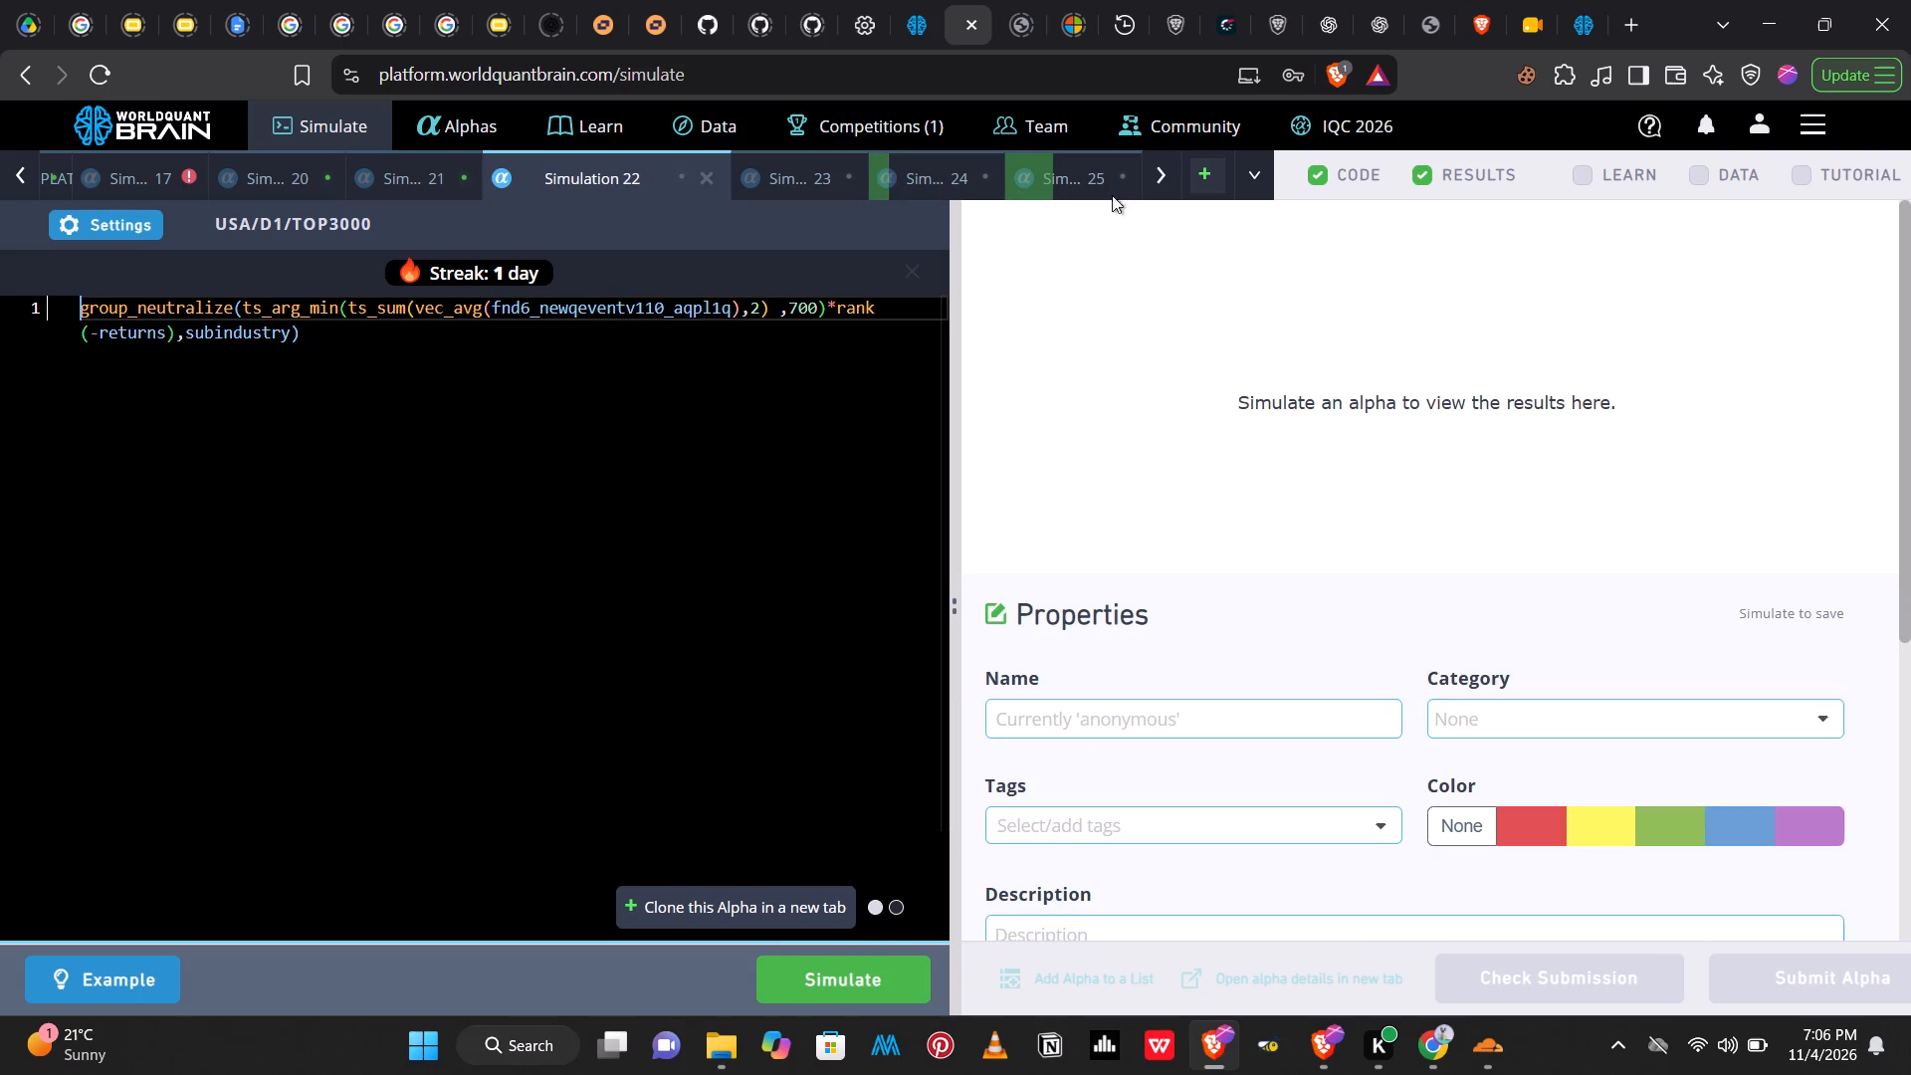
{"action": "left_click", "coordinate": [1580, 32]}
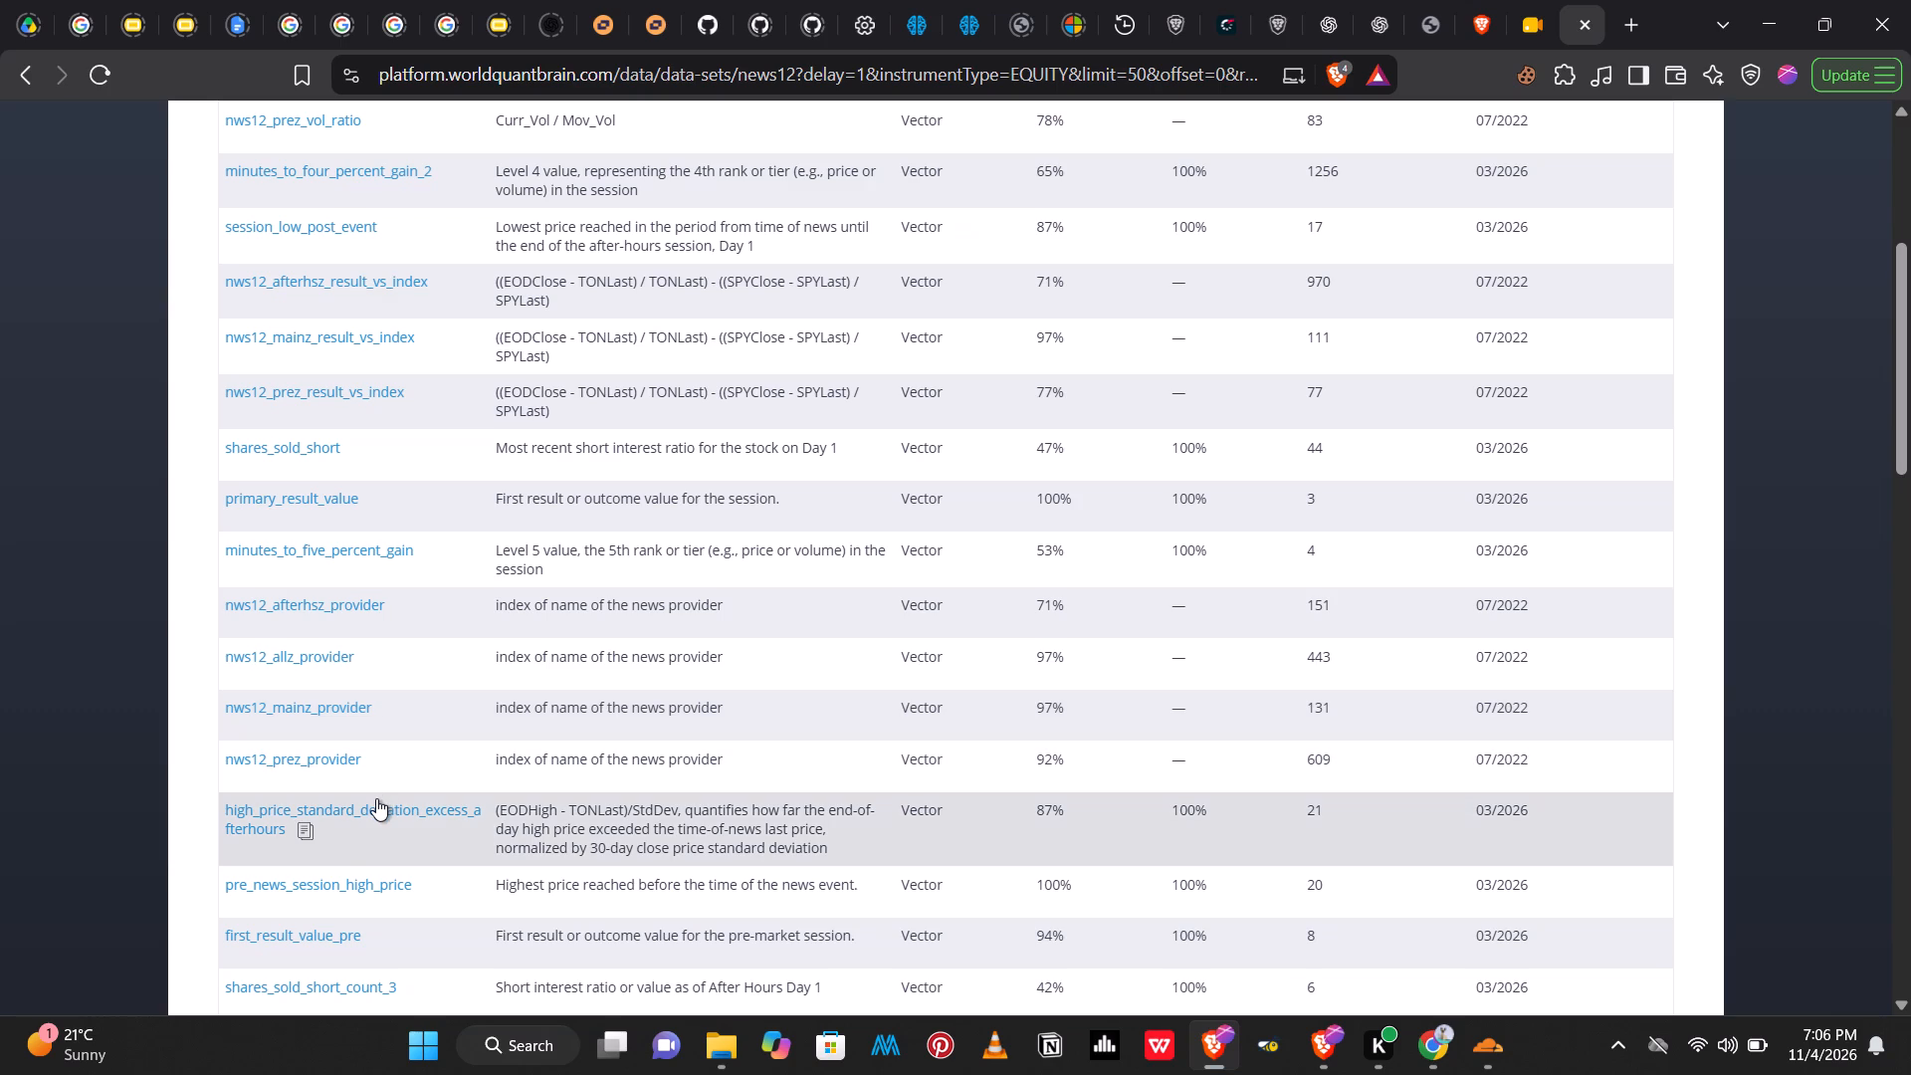
{"action": "left_click", "coordinate": [304, 833]}
In Simulation 22, replace the data field inside vec_avg with high_price_standard_deviation_excess_afterhours and run the simulation.
{"action": "left_click", "coordinate": [968, 43]}
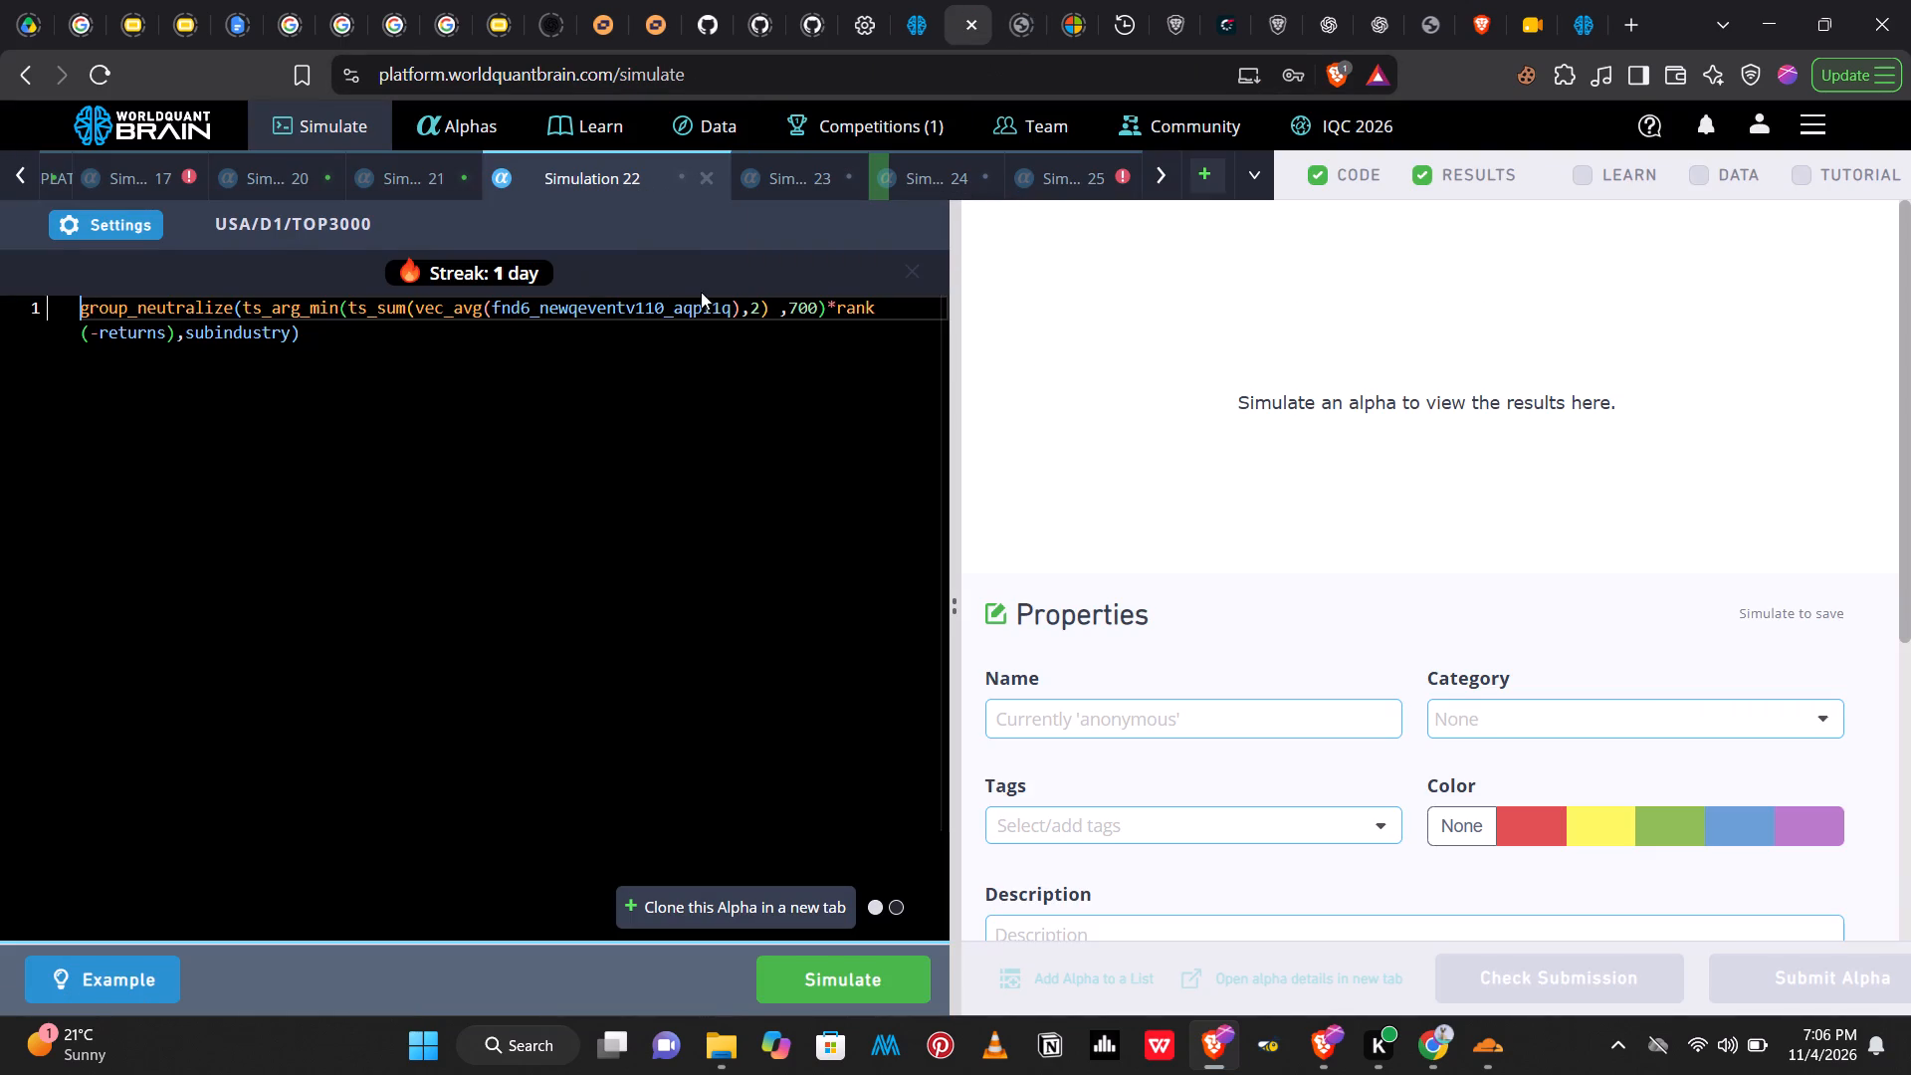
{"action": "left_click_drag", "start_coordinate": [728, 308], "coordinate": [496, 323]}
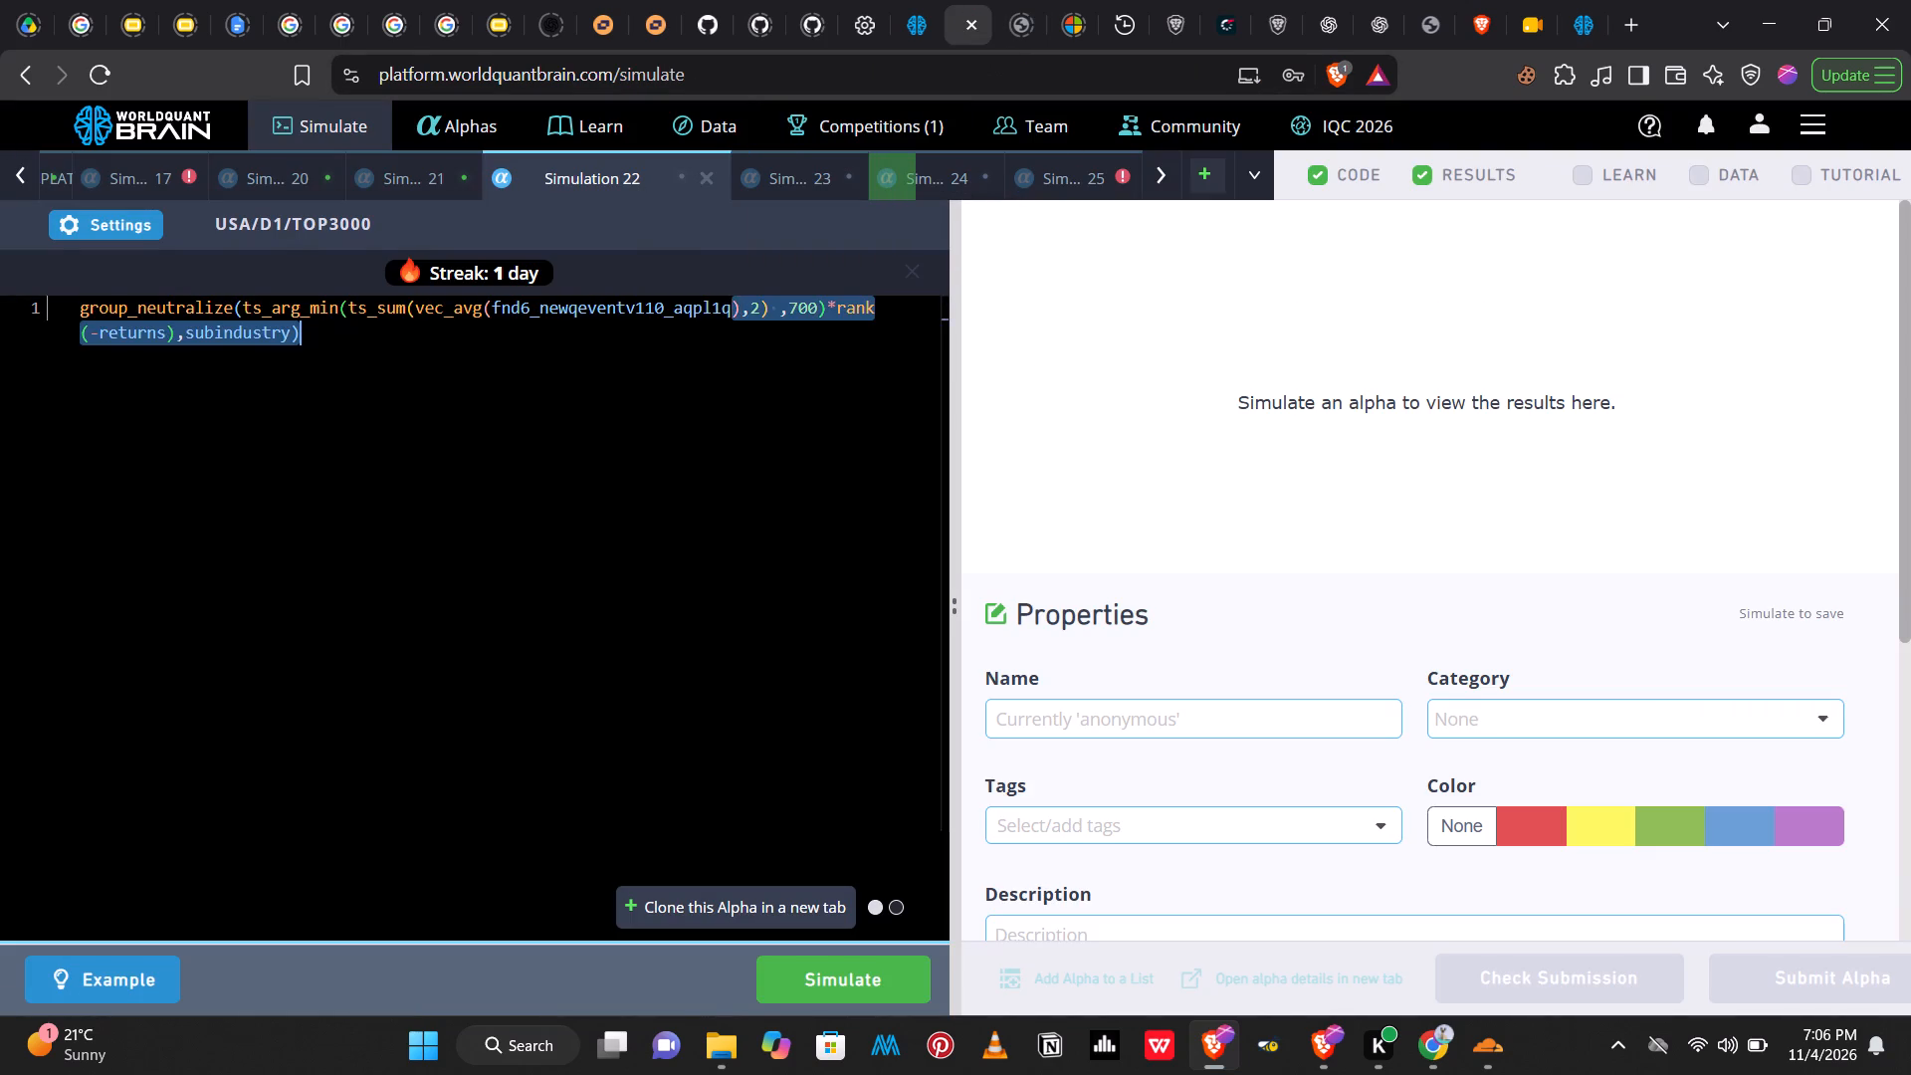
{"action": "left_click_drag", "start_coordinate": [496, 323], "coordinate": [493, 314]}
{"action": "key", "text": "ctrl+v"}
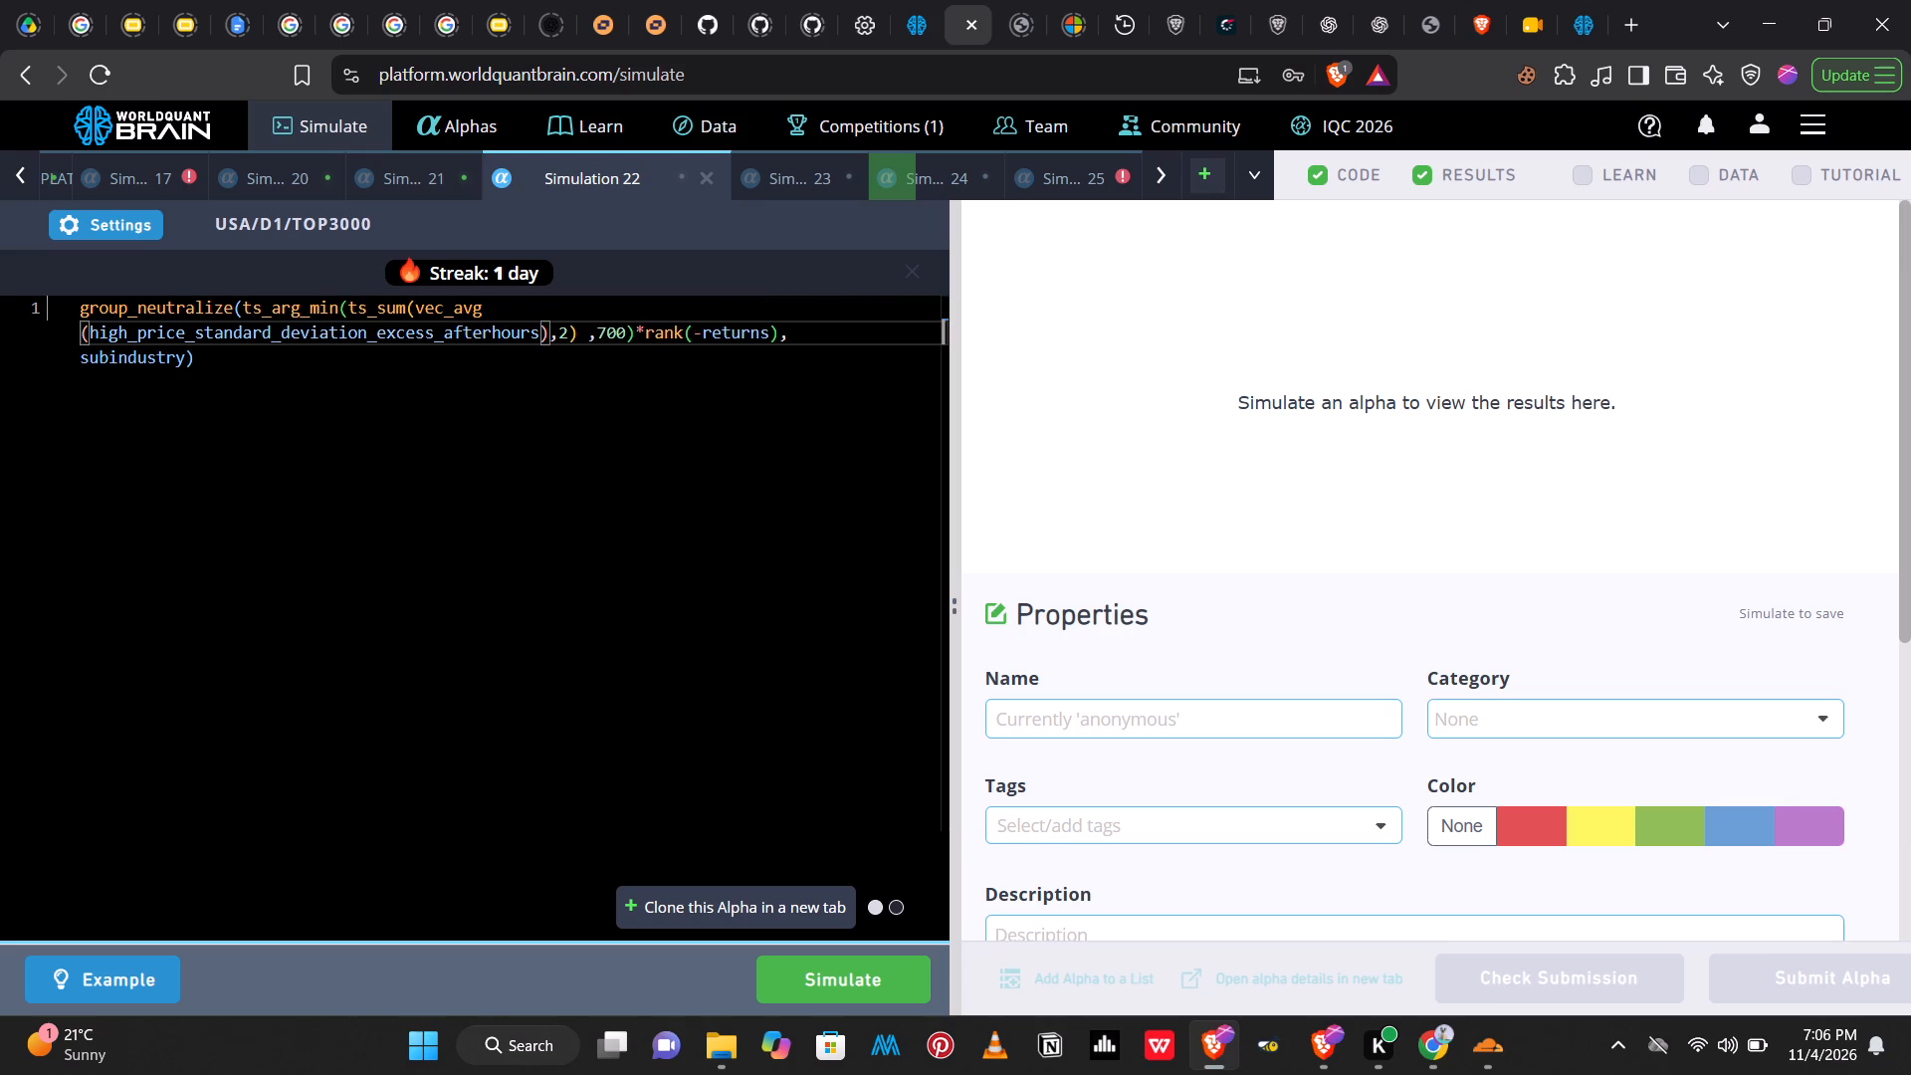
{"action": "left_click", "coordinate": [860, 984]}
Rerun Simulation 25 with its operating_leases_minimum_payments_due_year4 expression.
{"action": "left_click", "coordinate": [1063, 168]}
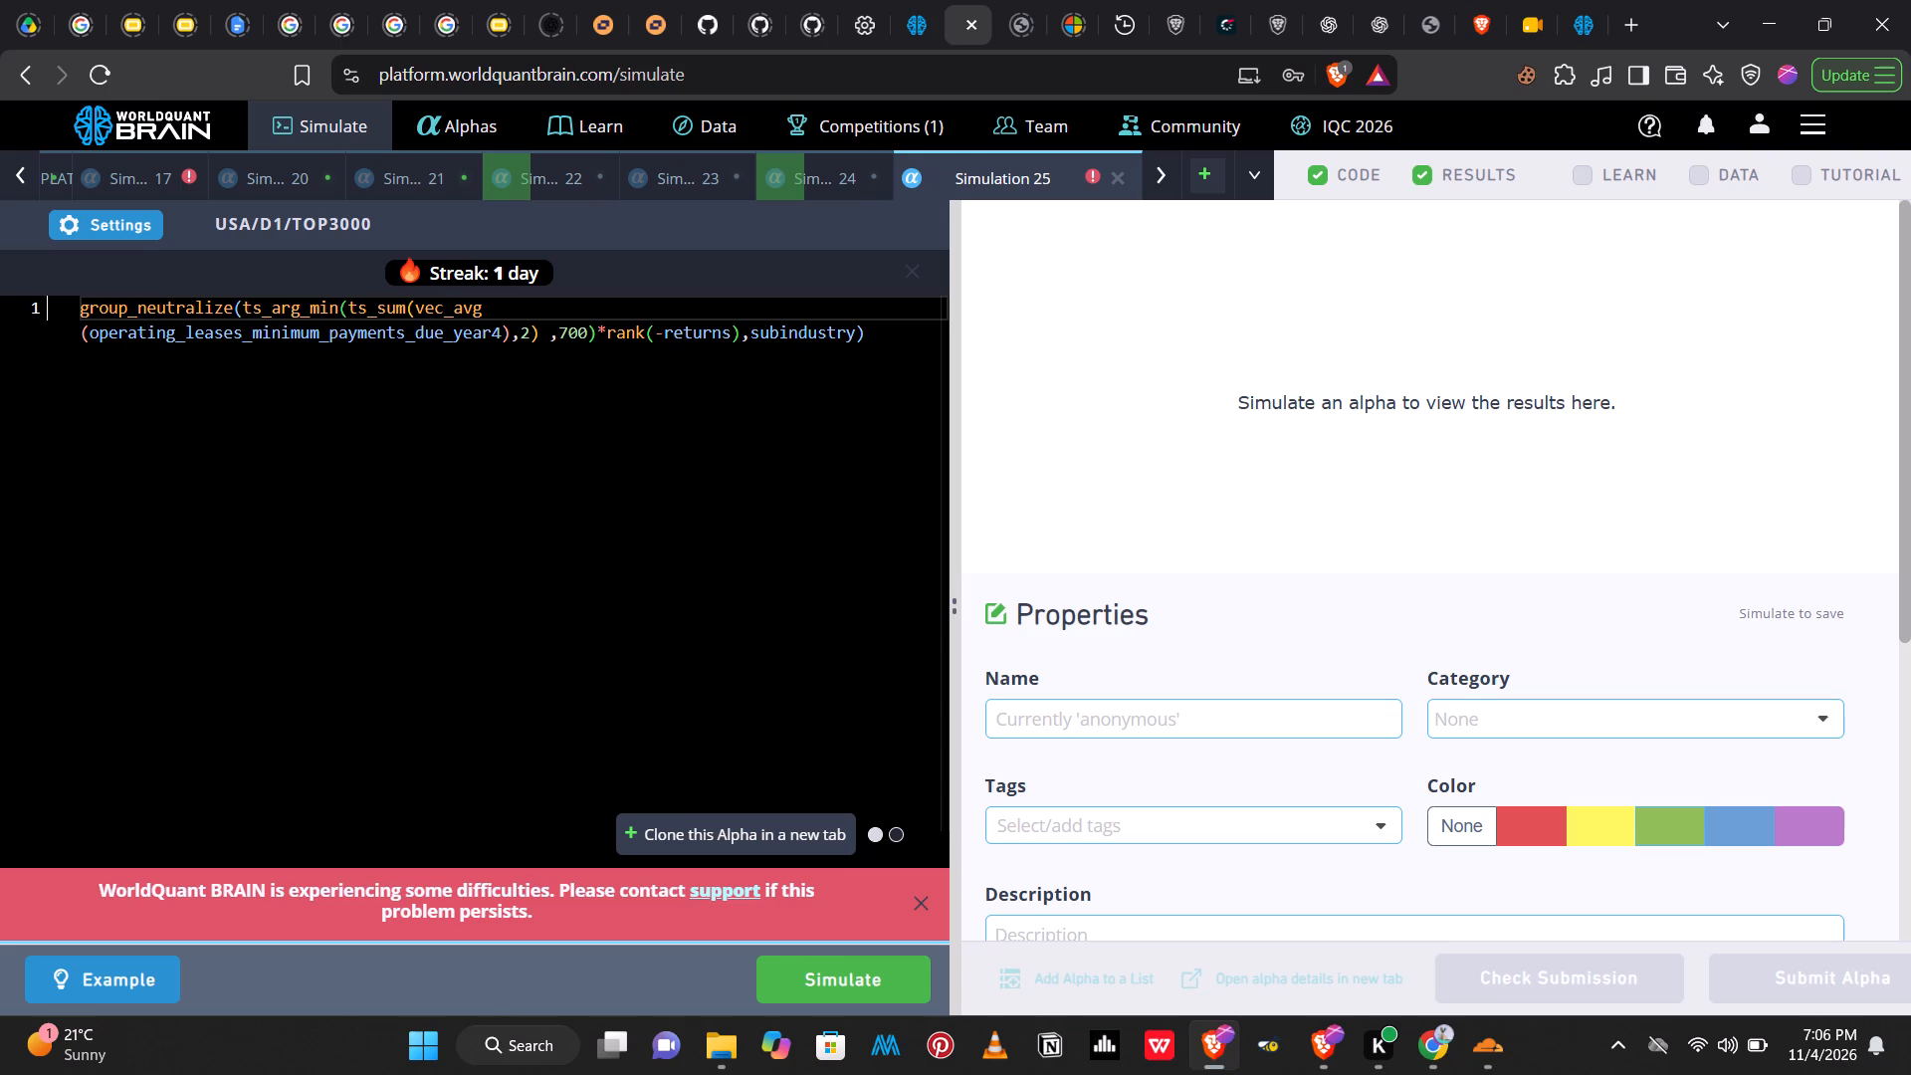
{"action": "left_click", "coordinate": [865, 974]}
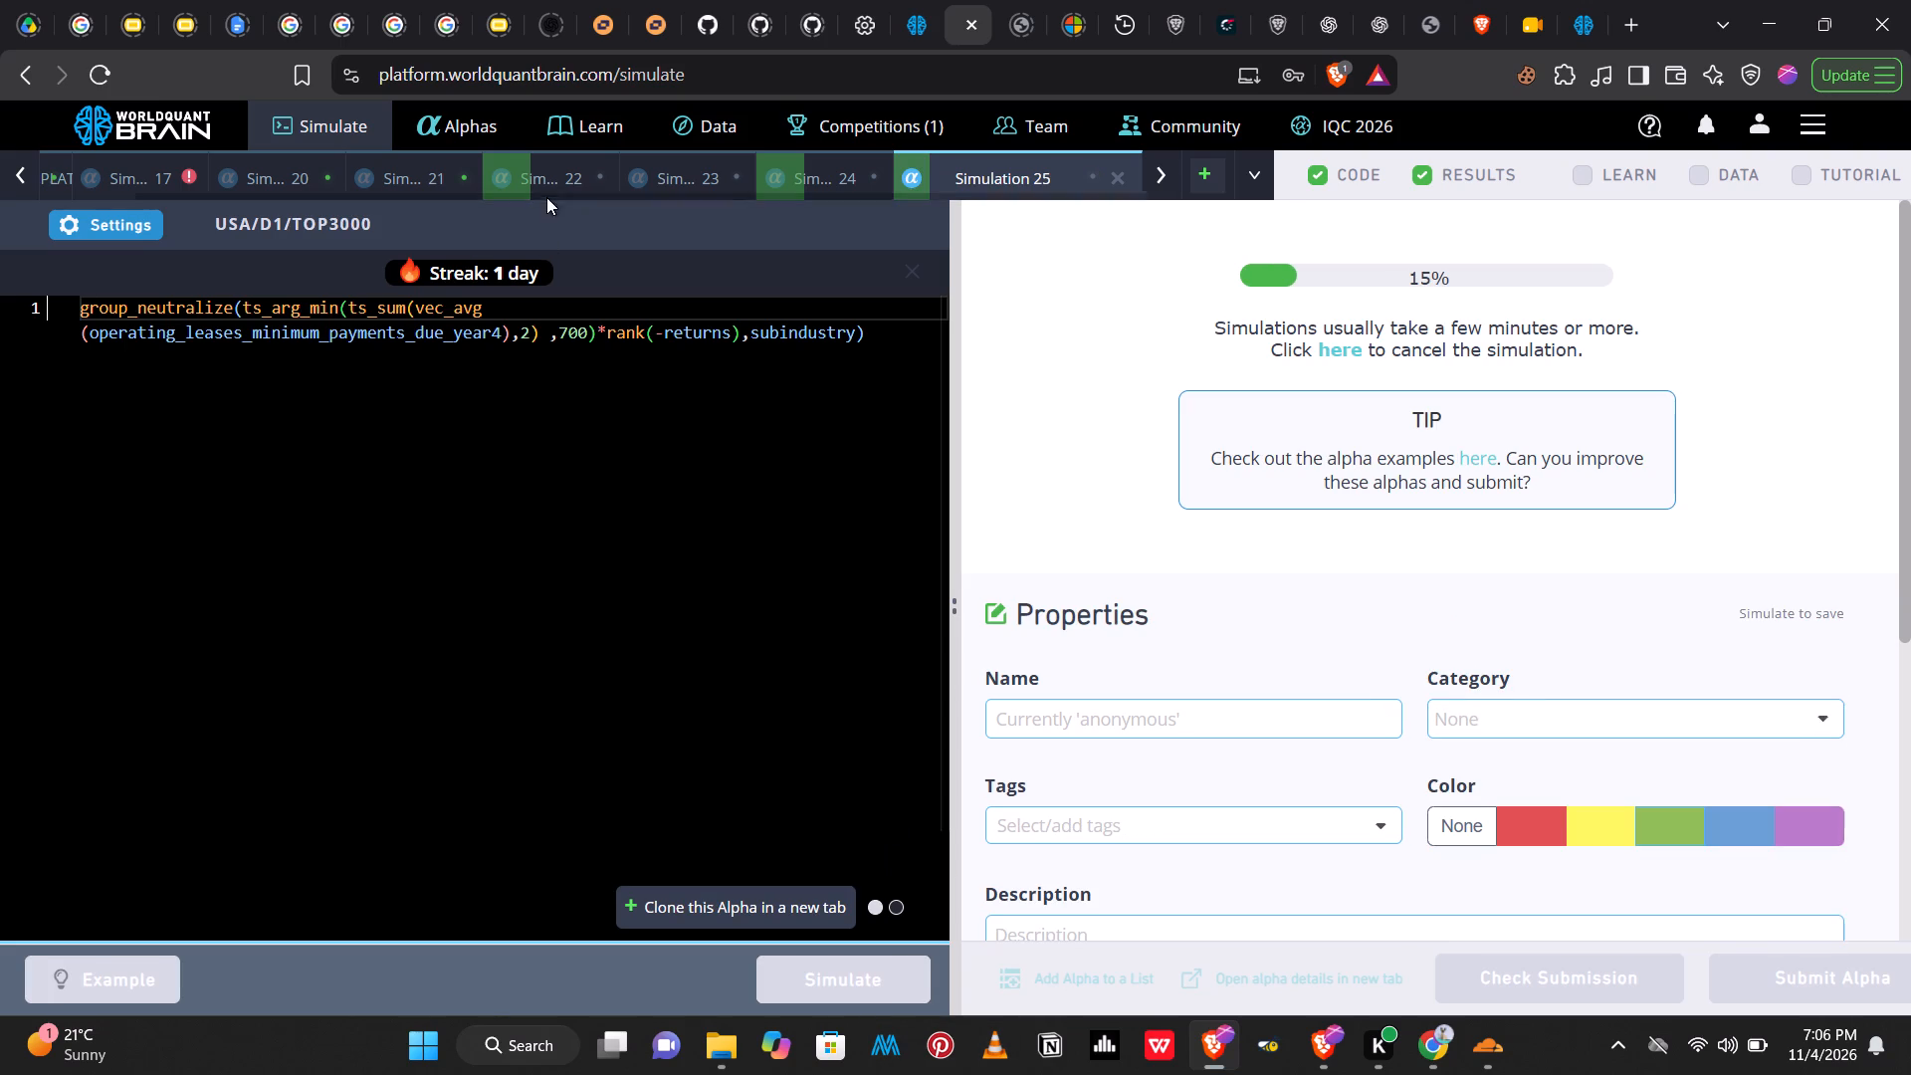
Open Simulation 22 and reorder it to sit between Simulation 23 and Simulation 24.
{"action": "left_click_drag", "start_coordinate": [538, 169], "coordinate": [656, 158]}
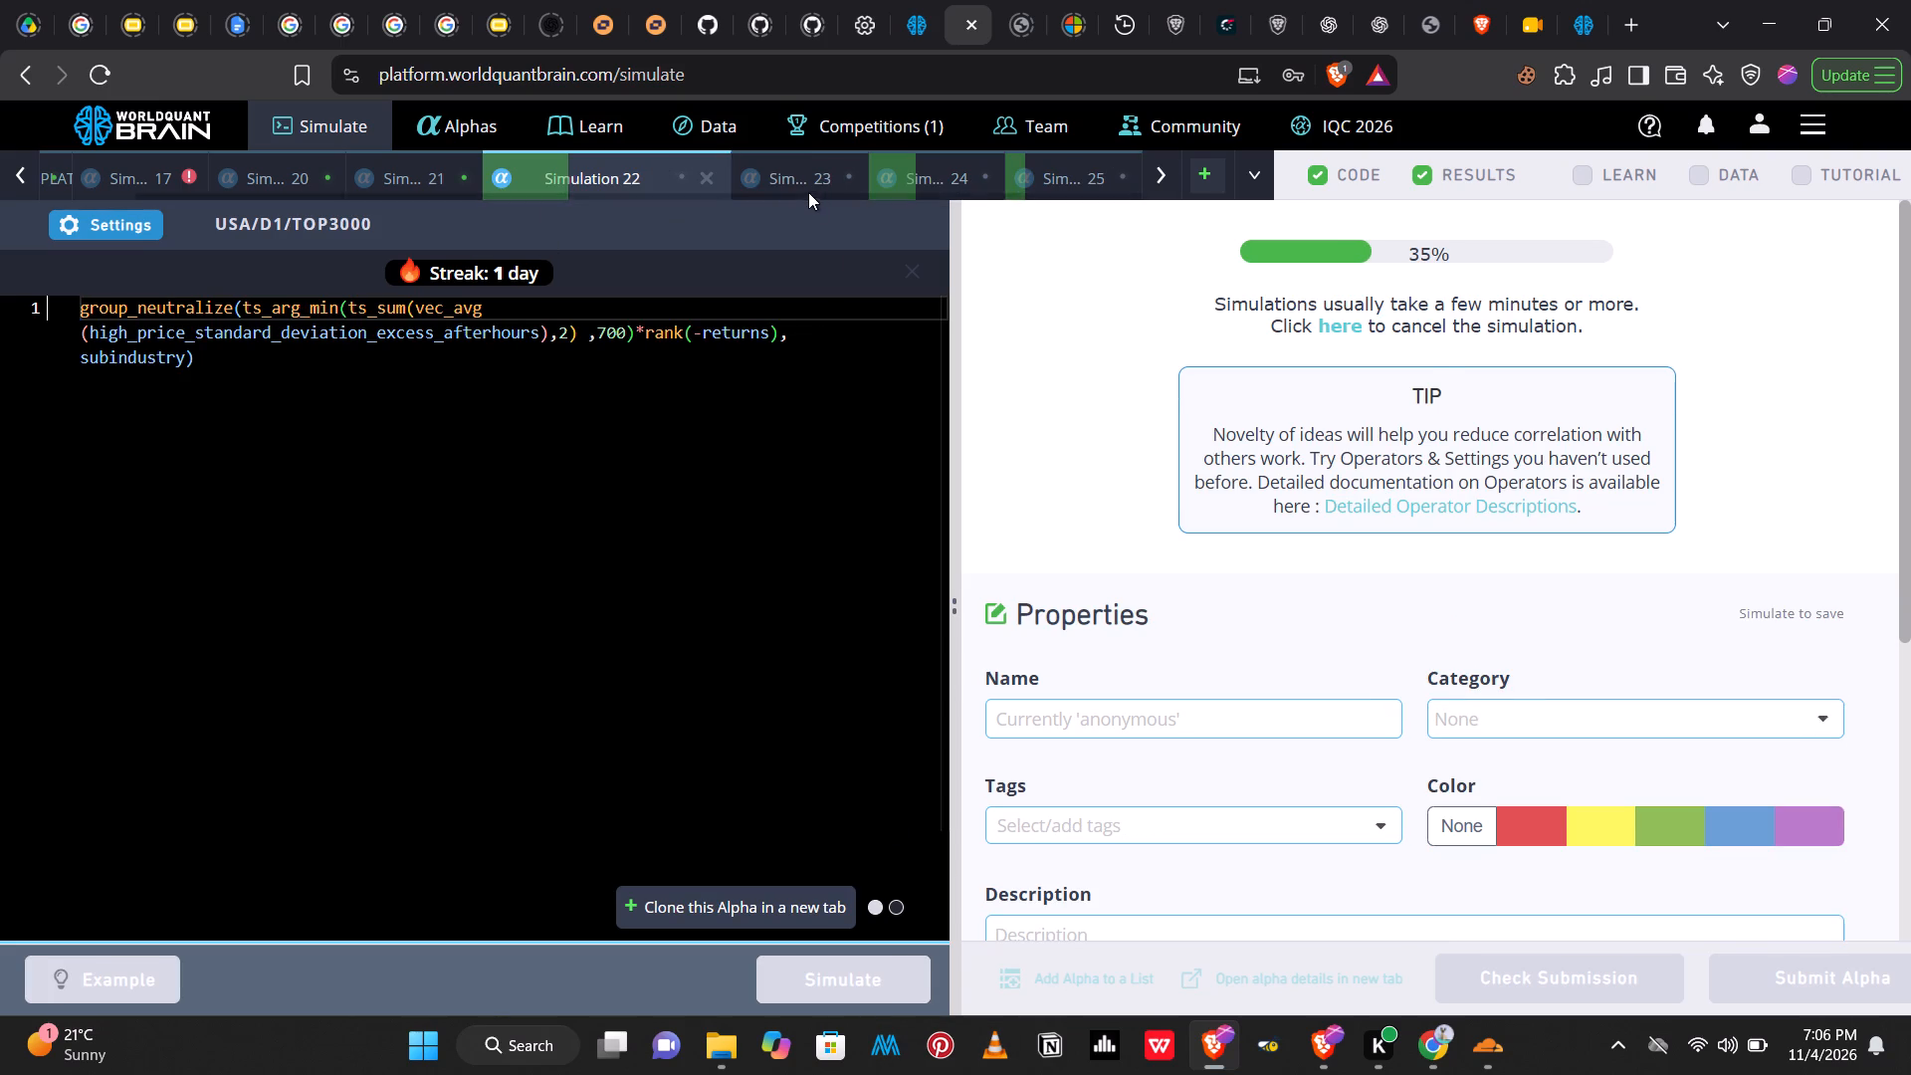
{"action": "left_click_drag", "start_coordinate": [640, 181], "coordinate": [822, 159]}
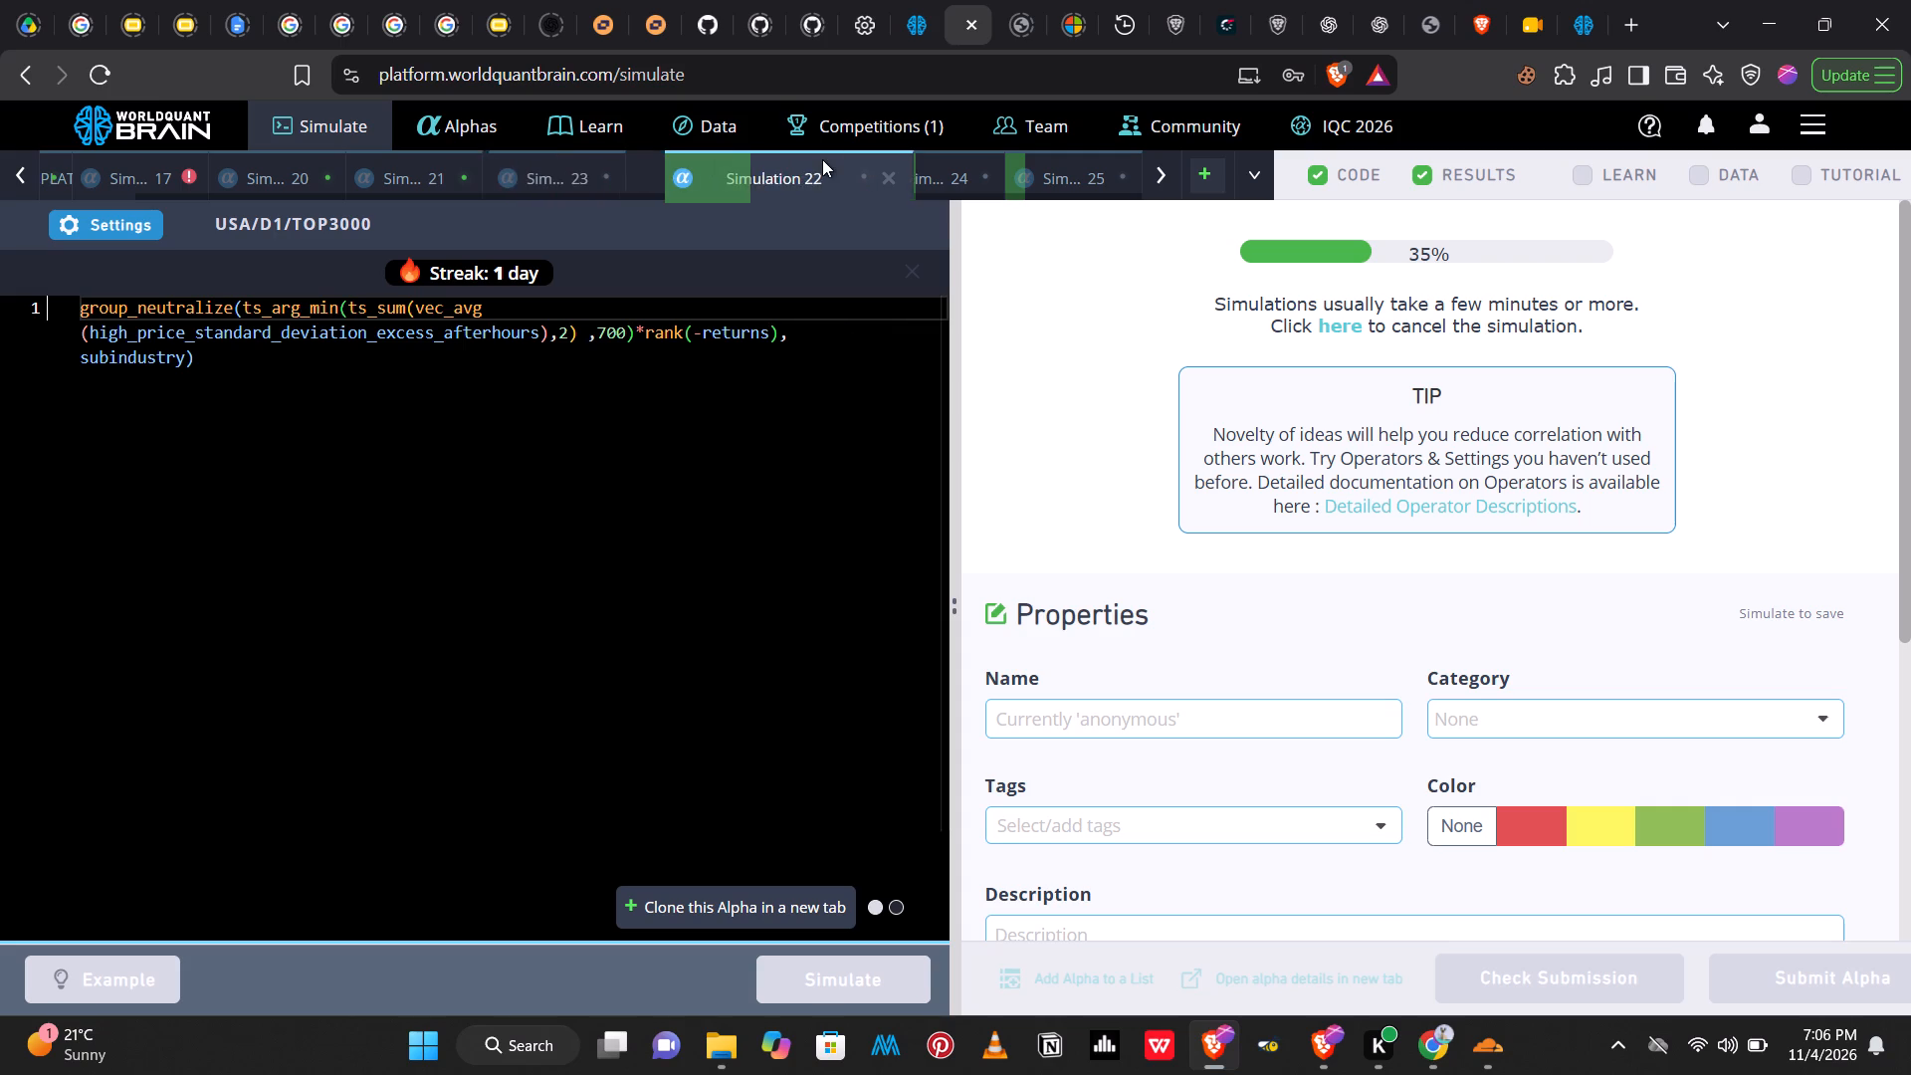
{"action": "left_click_drag", "start_coordinate": [822, 159], "coordinate": [823, 158]}
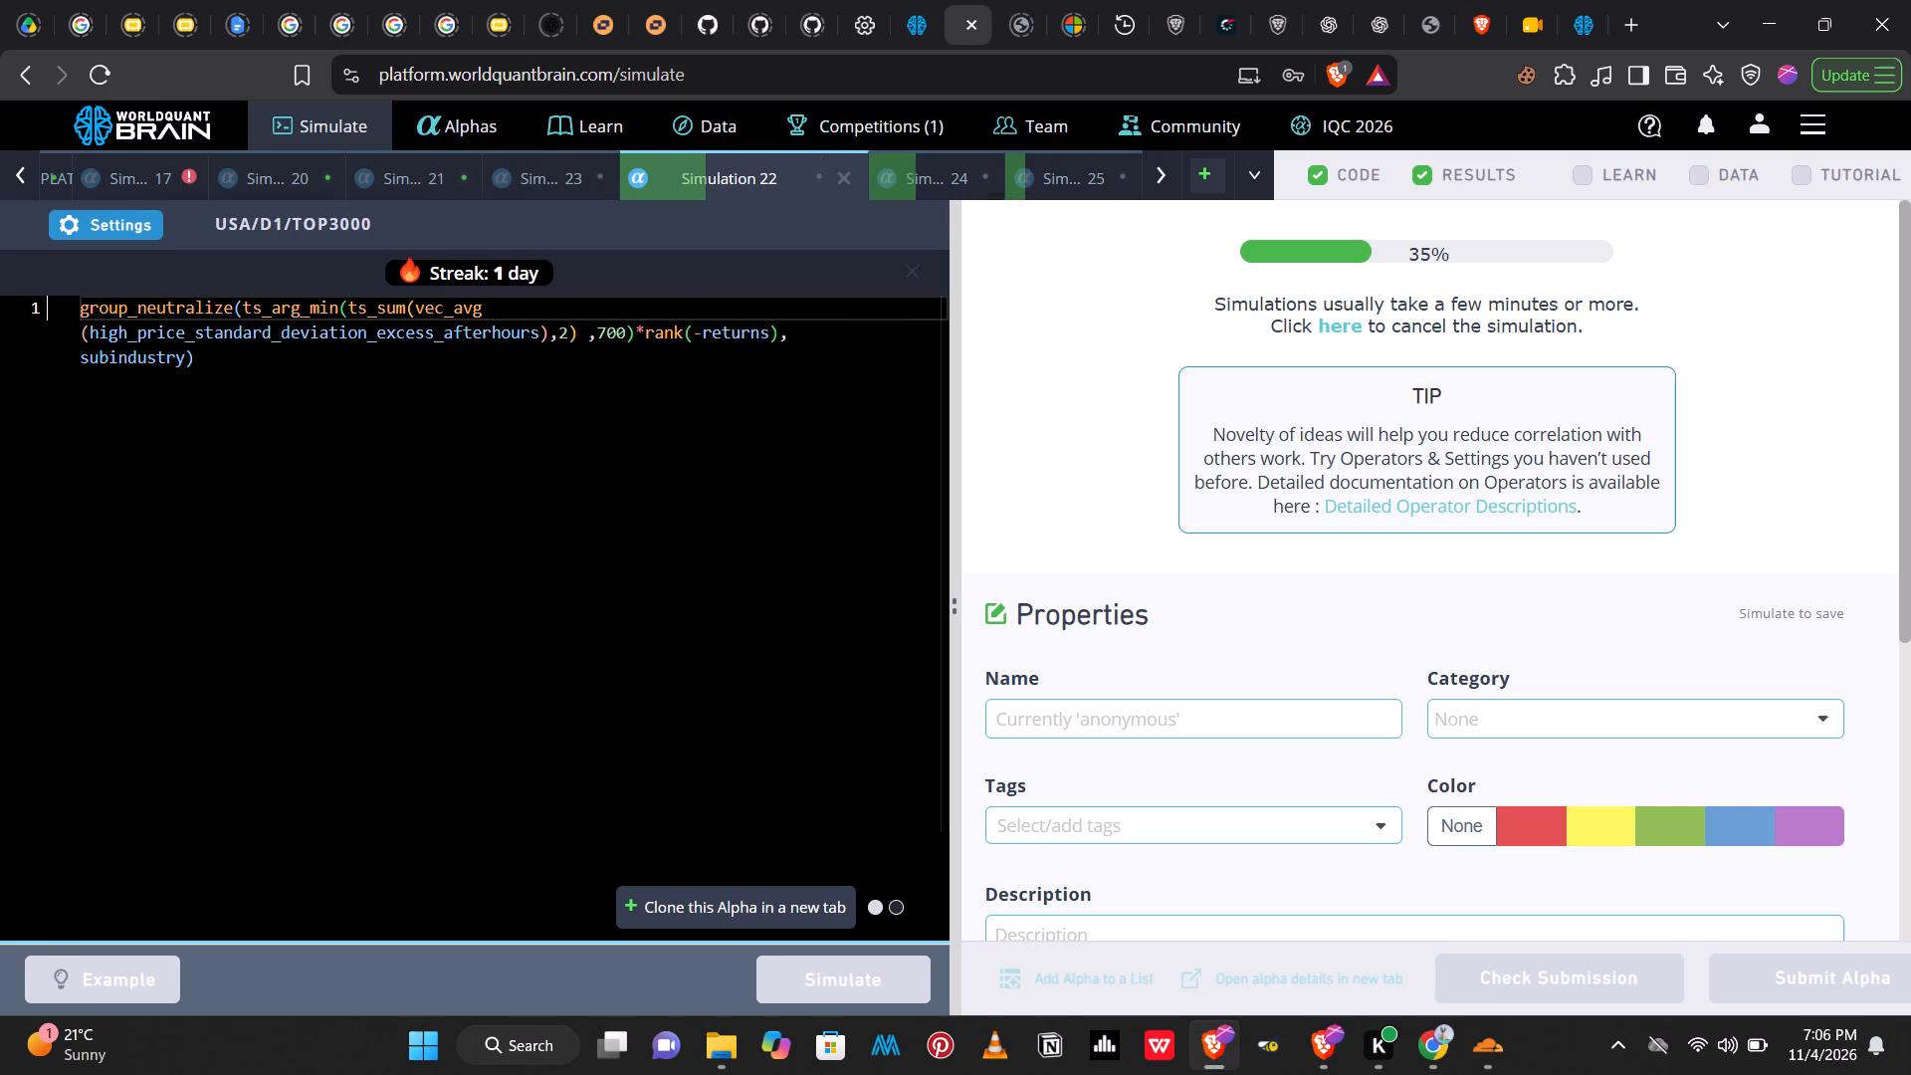
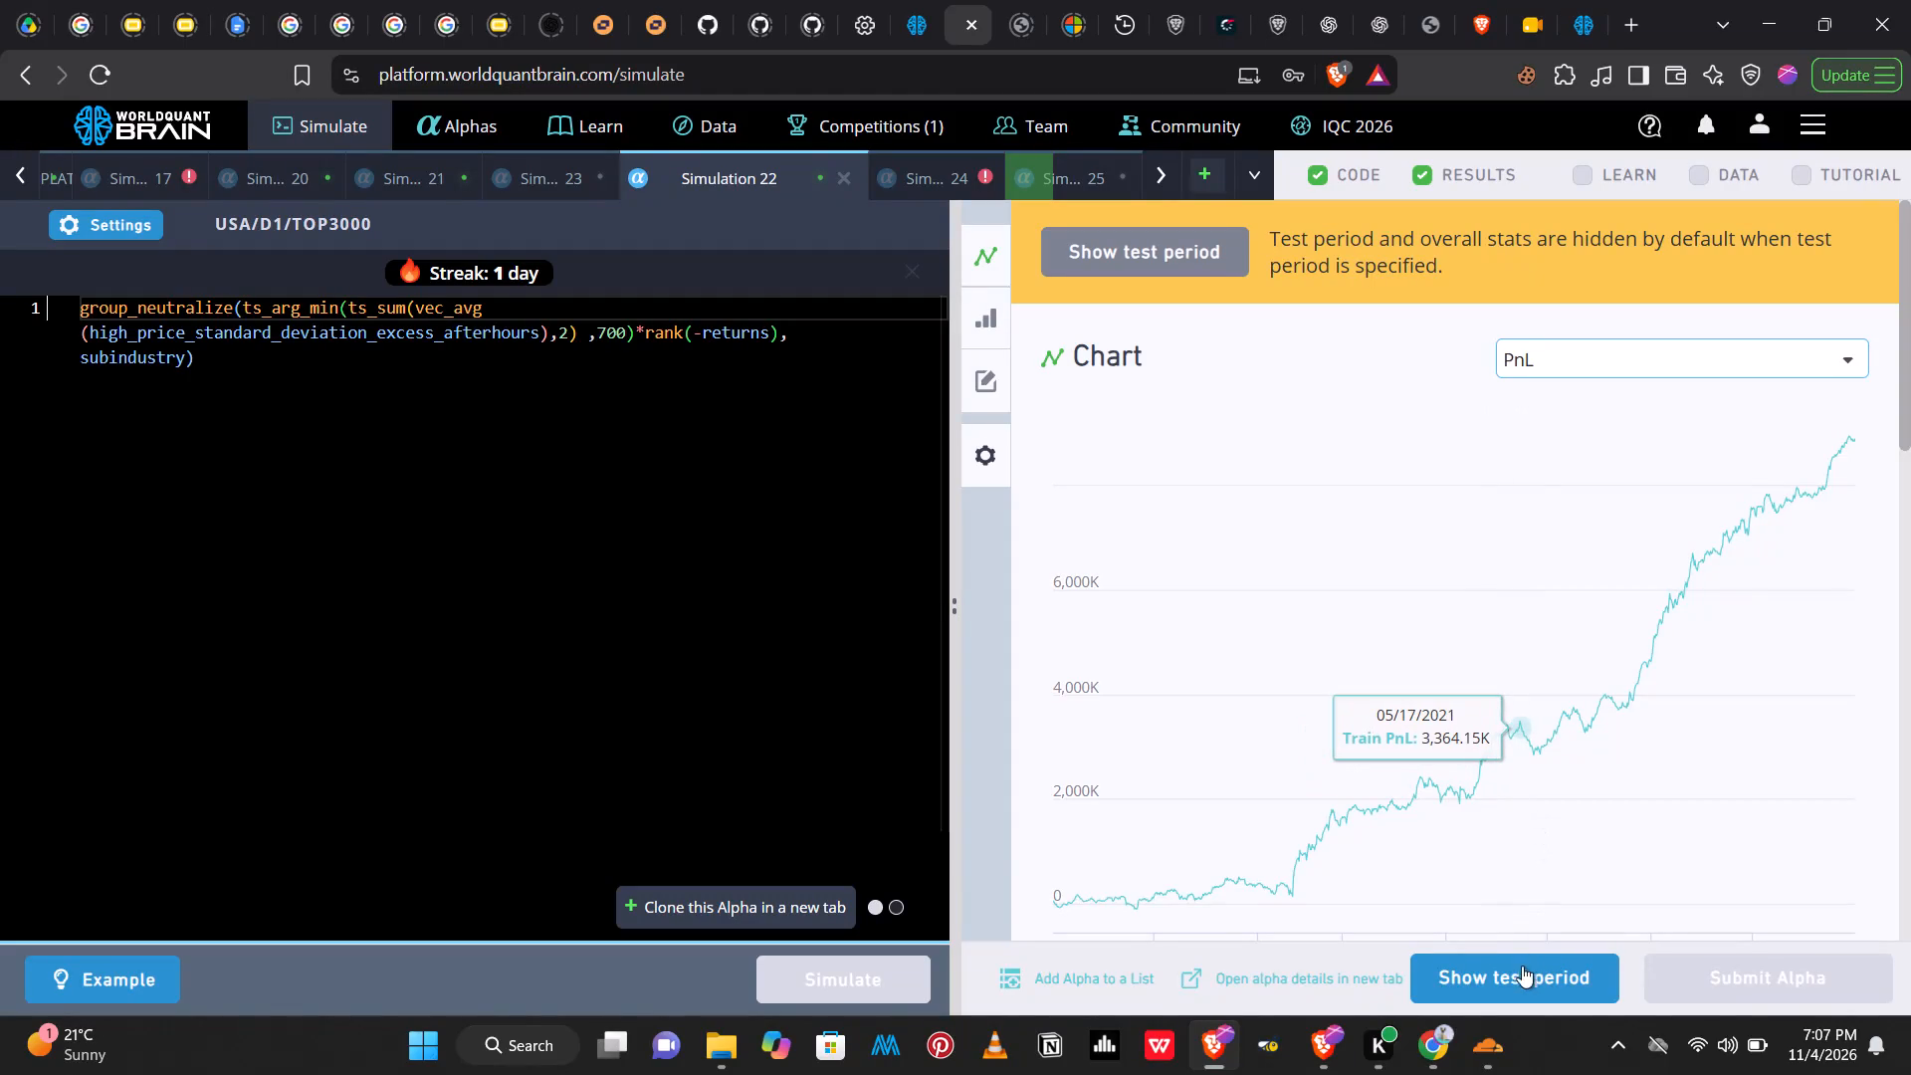
Show Simulation 22's test period, review its IS Summary, and run the self-correlation check.
{"action": "left_click", "coordinate": [1513, 977]}
{"action": "left_click_drag", "start_coordinate": [1908, 289], "coordinate": [1910, 518]}
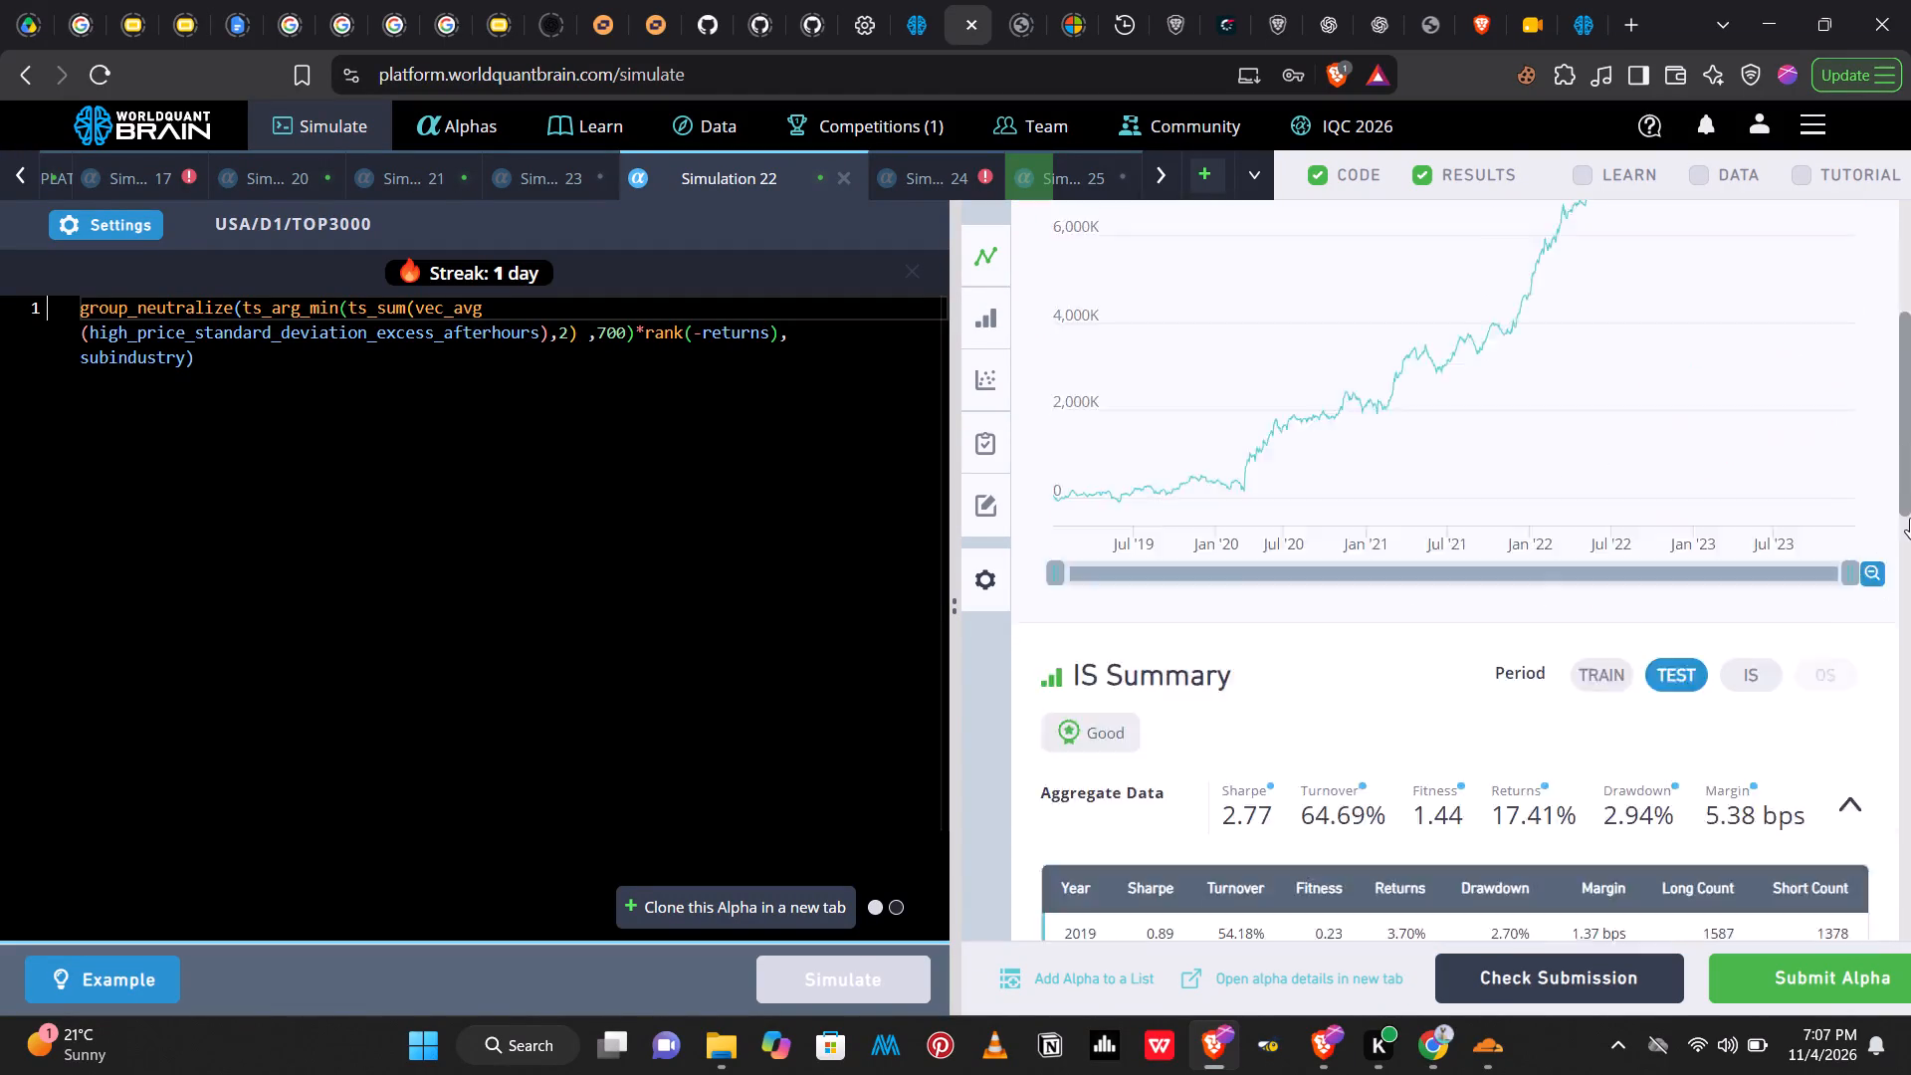
{"action": "left_click_drag", "start_coordinate": [1910, 518], "coordinate": [1910, 591]}
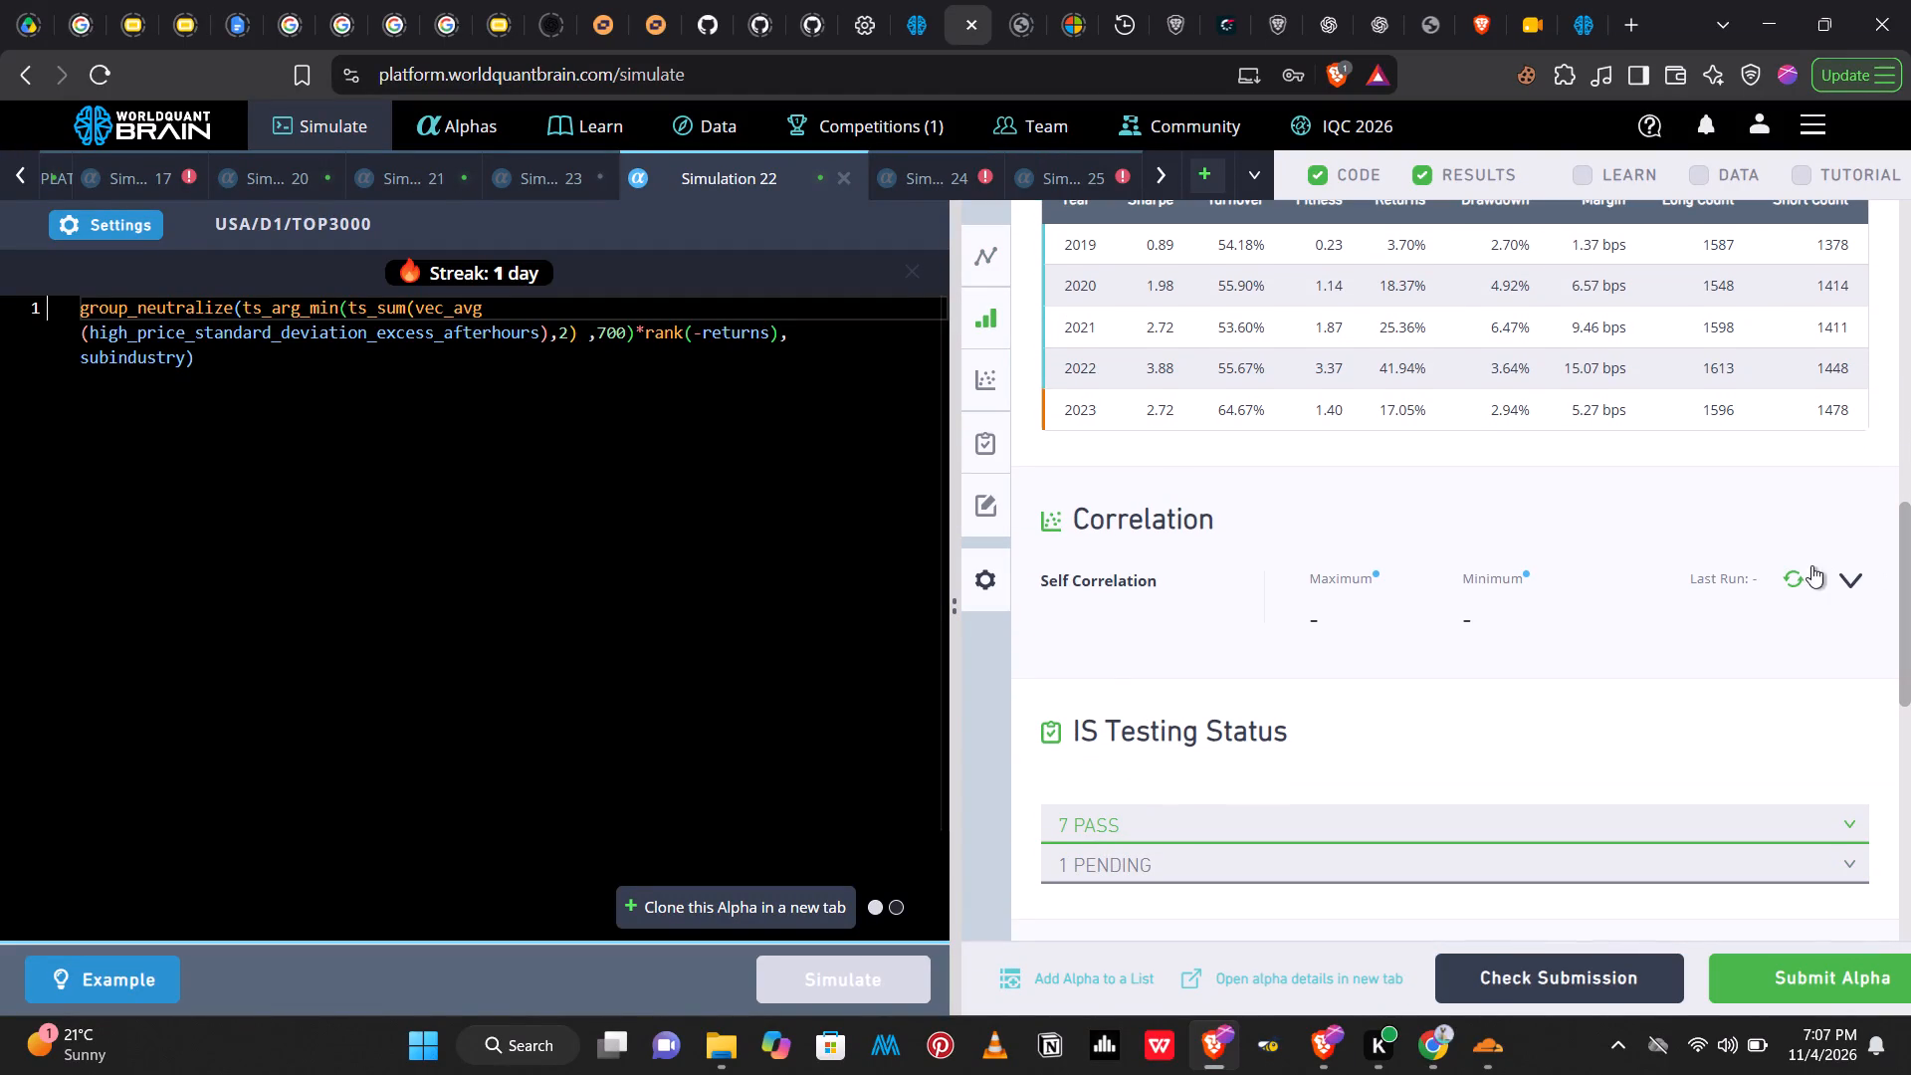
{"action": "left_click", "coordinate": [1790, 582]}
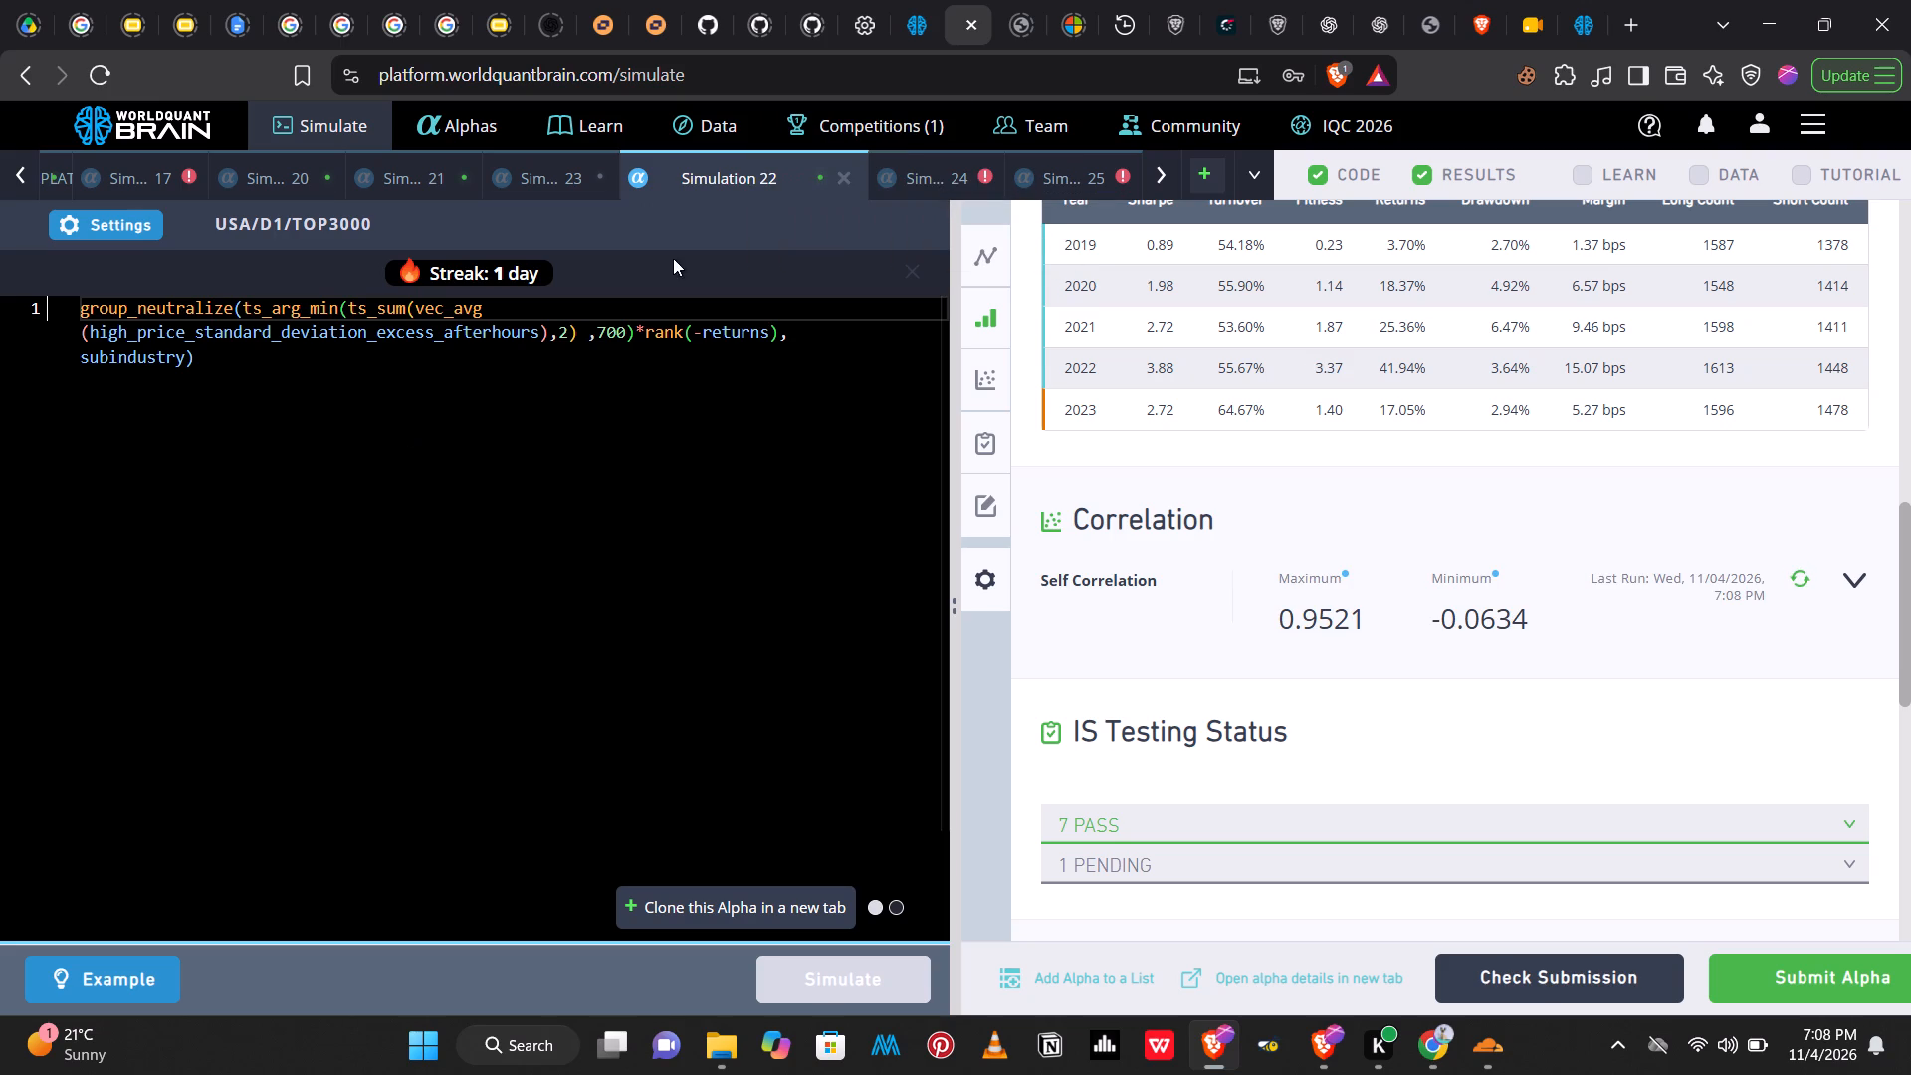
In Simulation 22, replace the ts_sum operator with ts_rank and run the simulation.
{"action": "left_click", "coordinate": [406, 316]}
{"action": "key", "text": "BackSpace"}
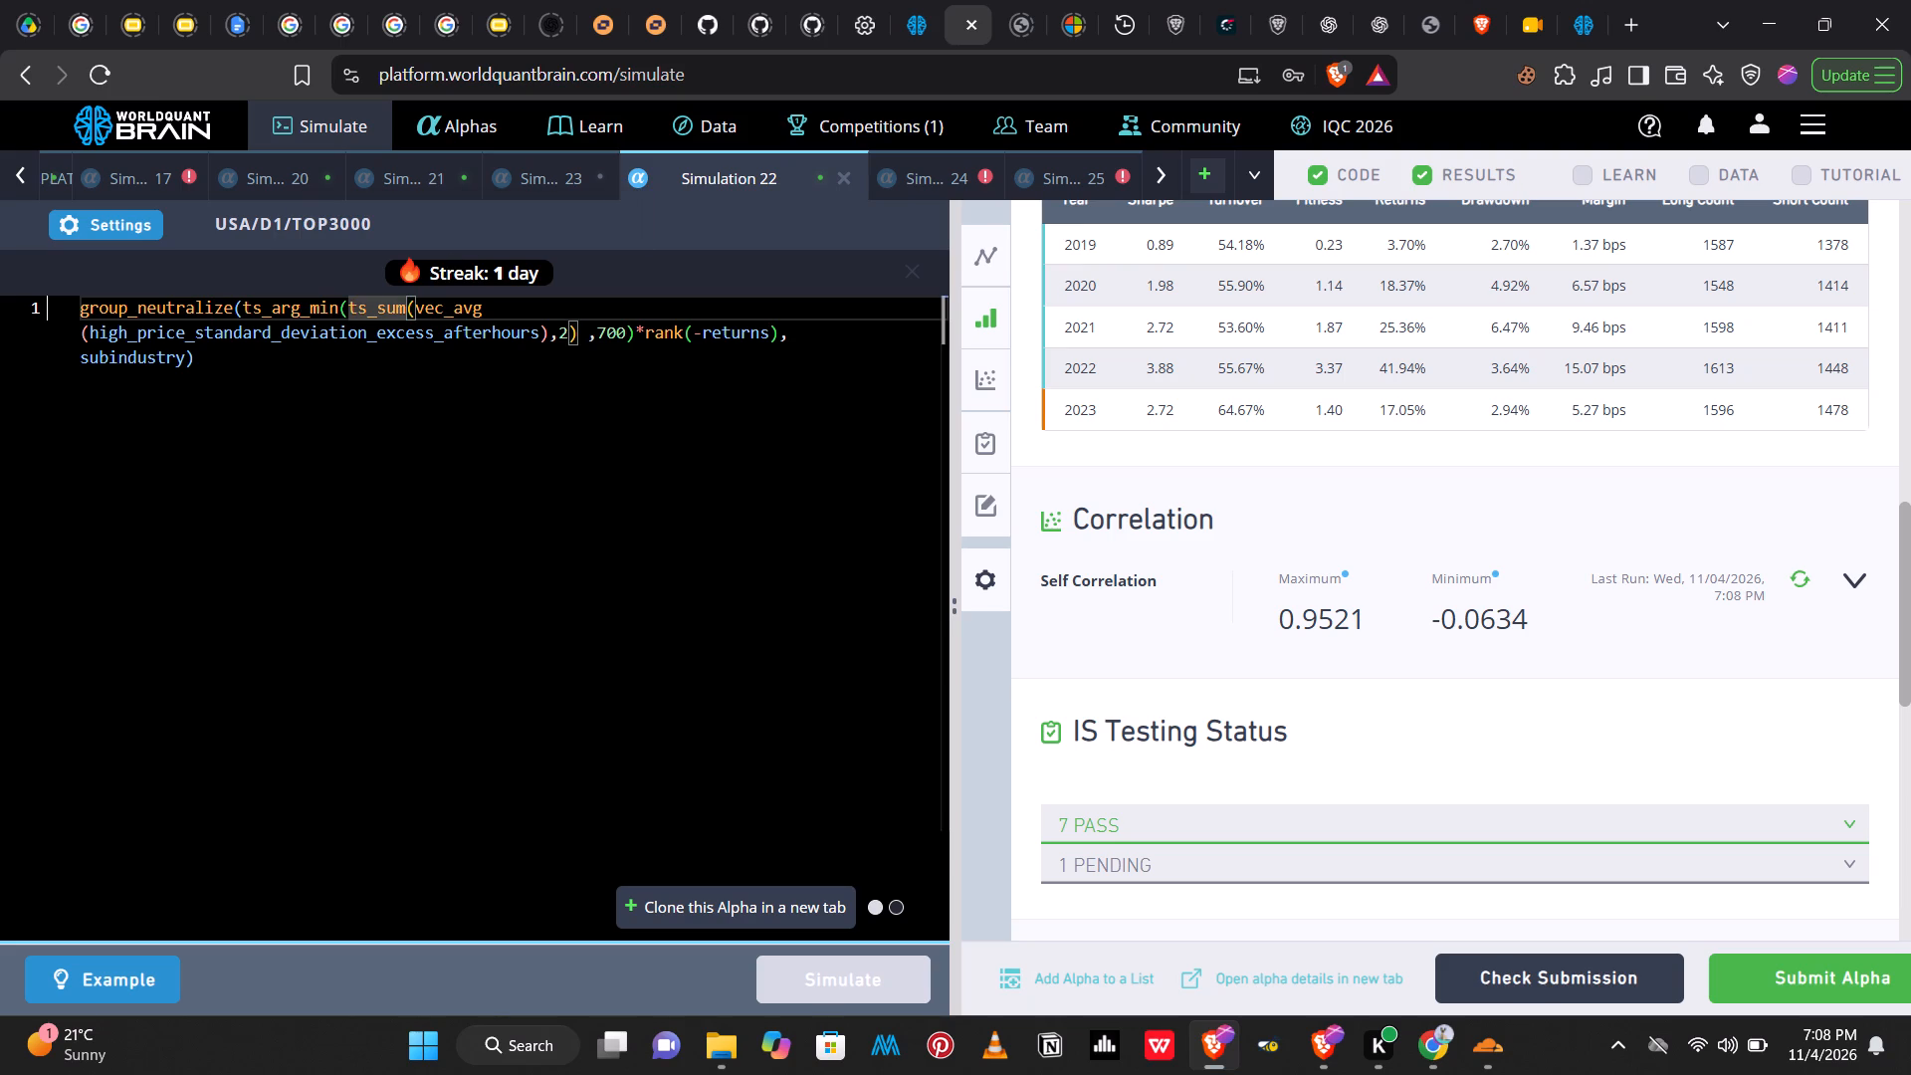
{"action": "key", "text": "BackSpace"}
{"action": "key", "text": "BackSpace"}
{"action": "type", "text": "rank"}
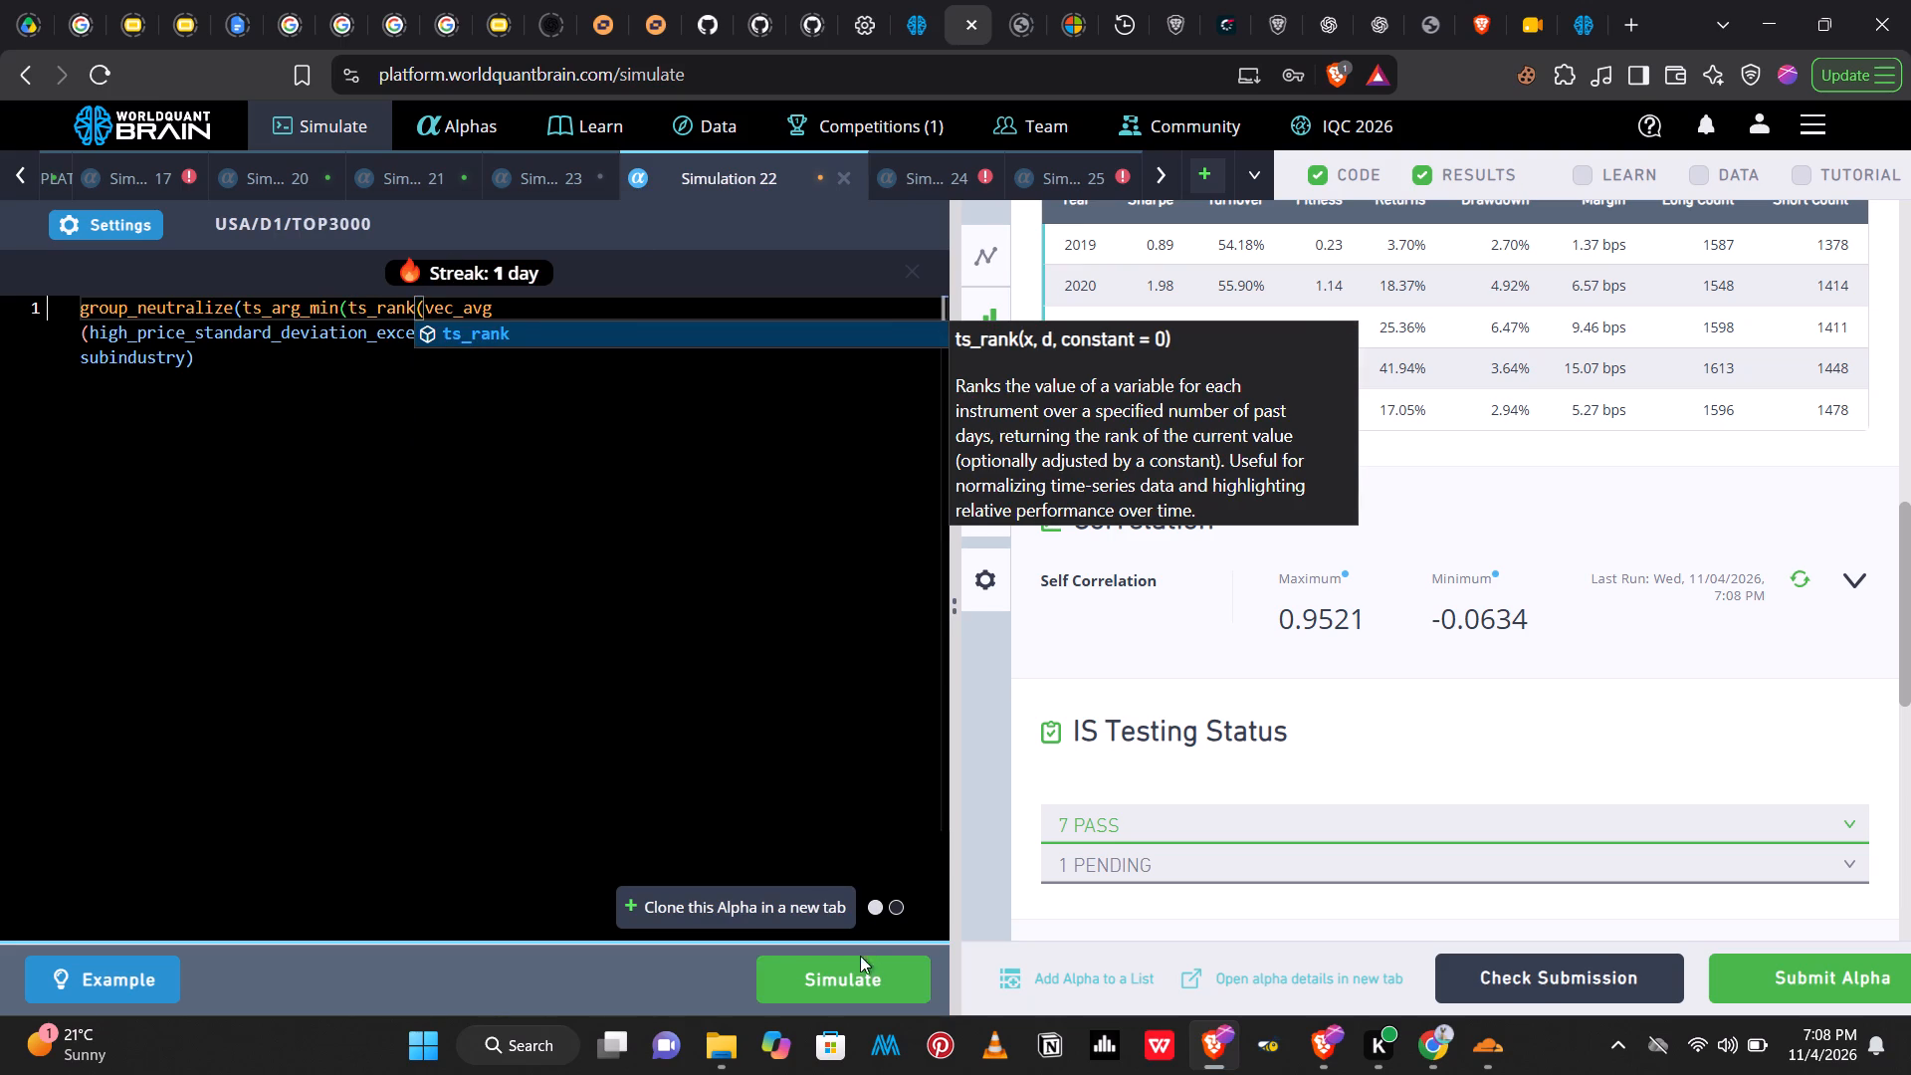
{"action": "key", "text": "Return"}
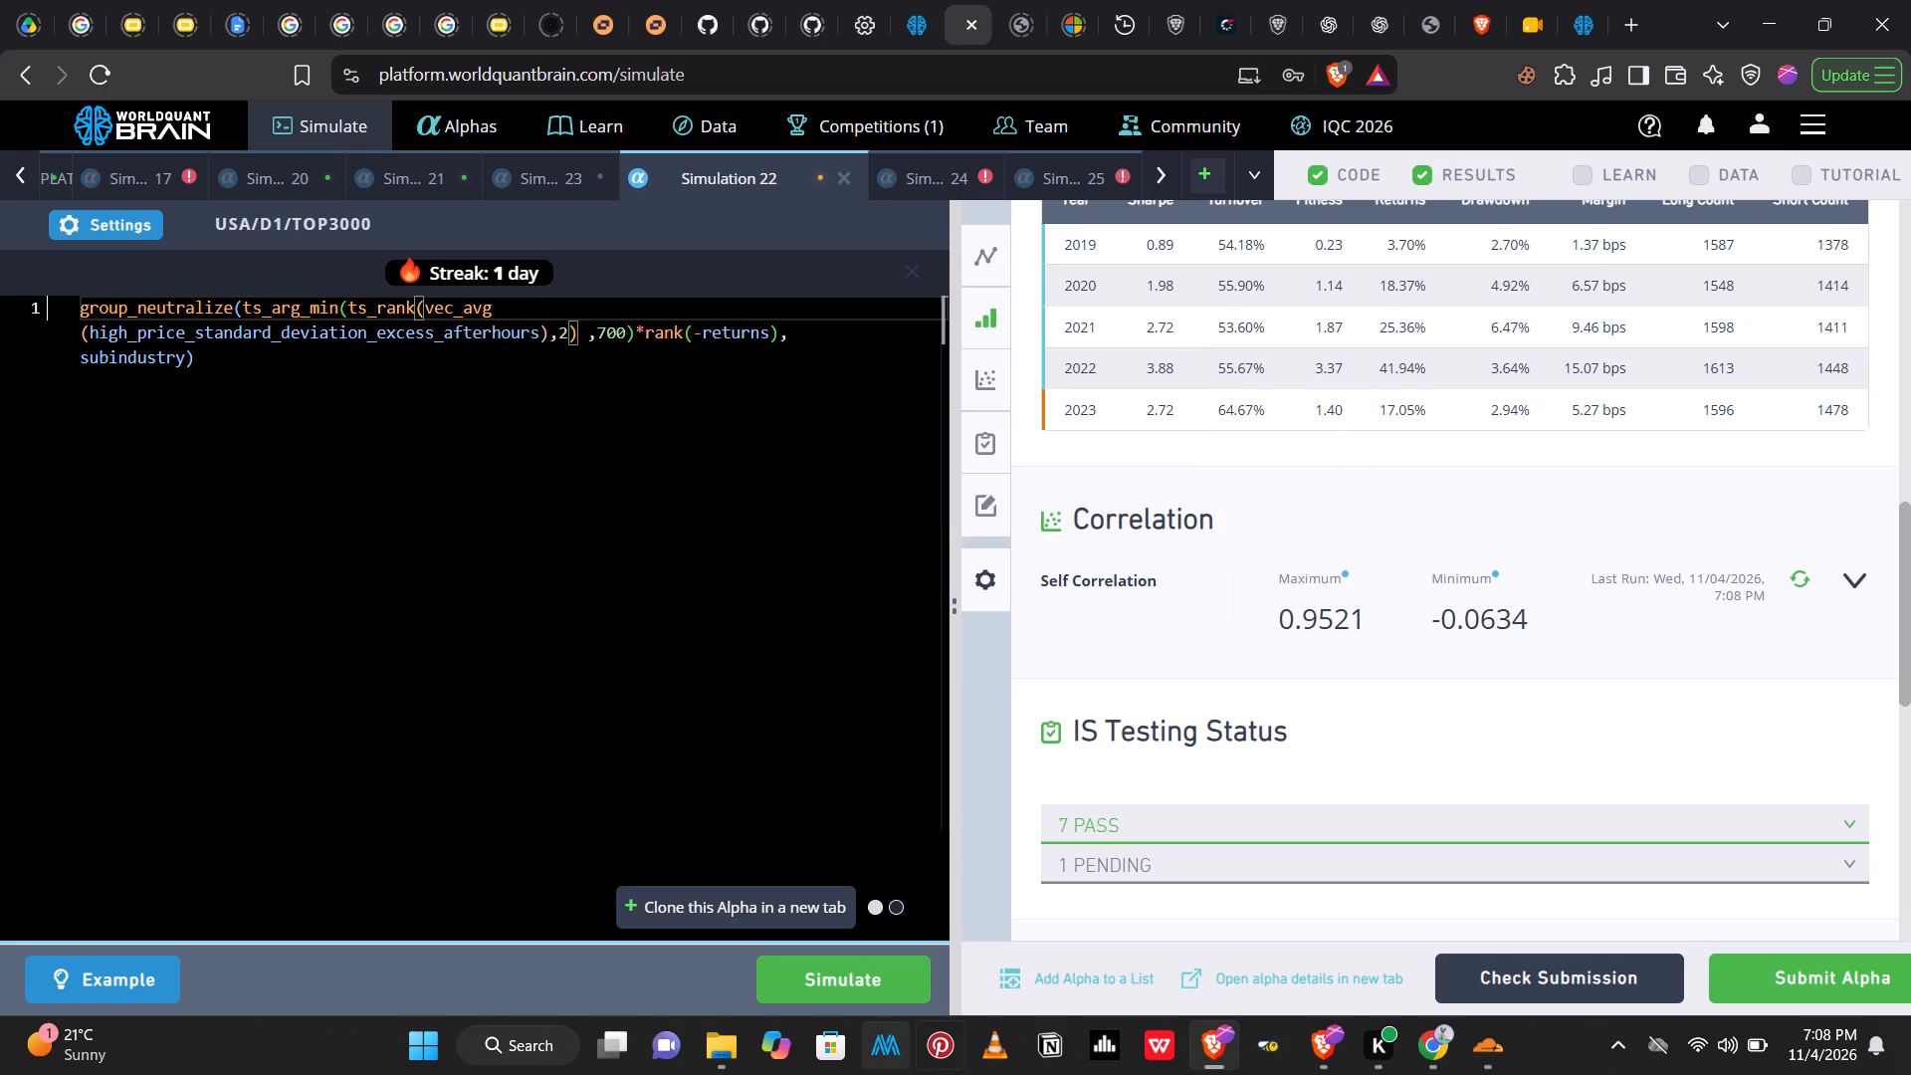
{"action": "left_click", "coordinate": [870, 958]}
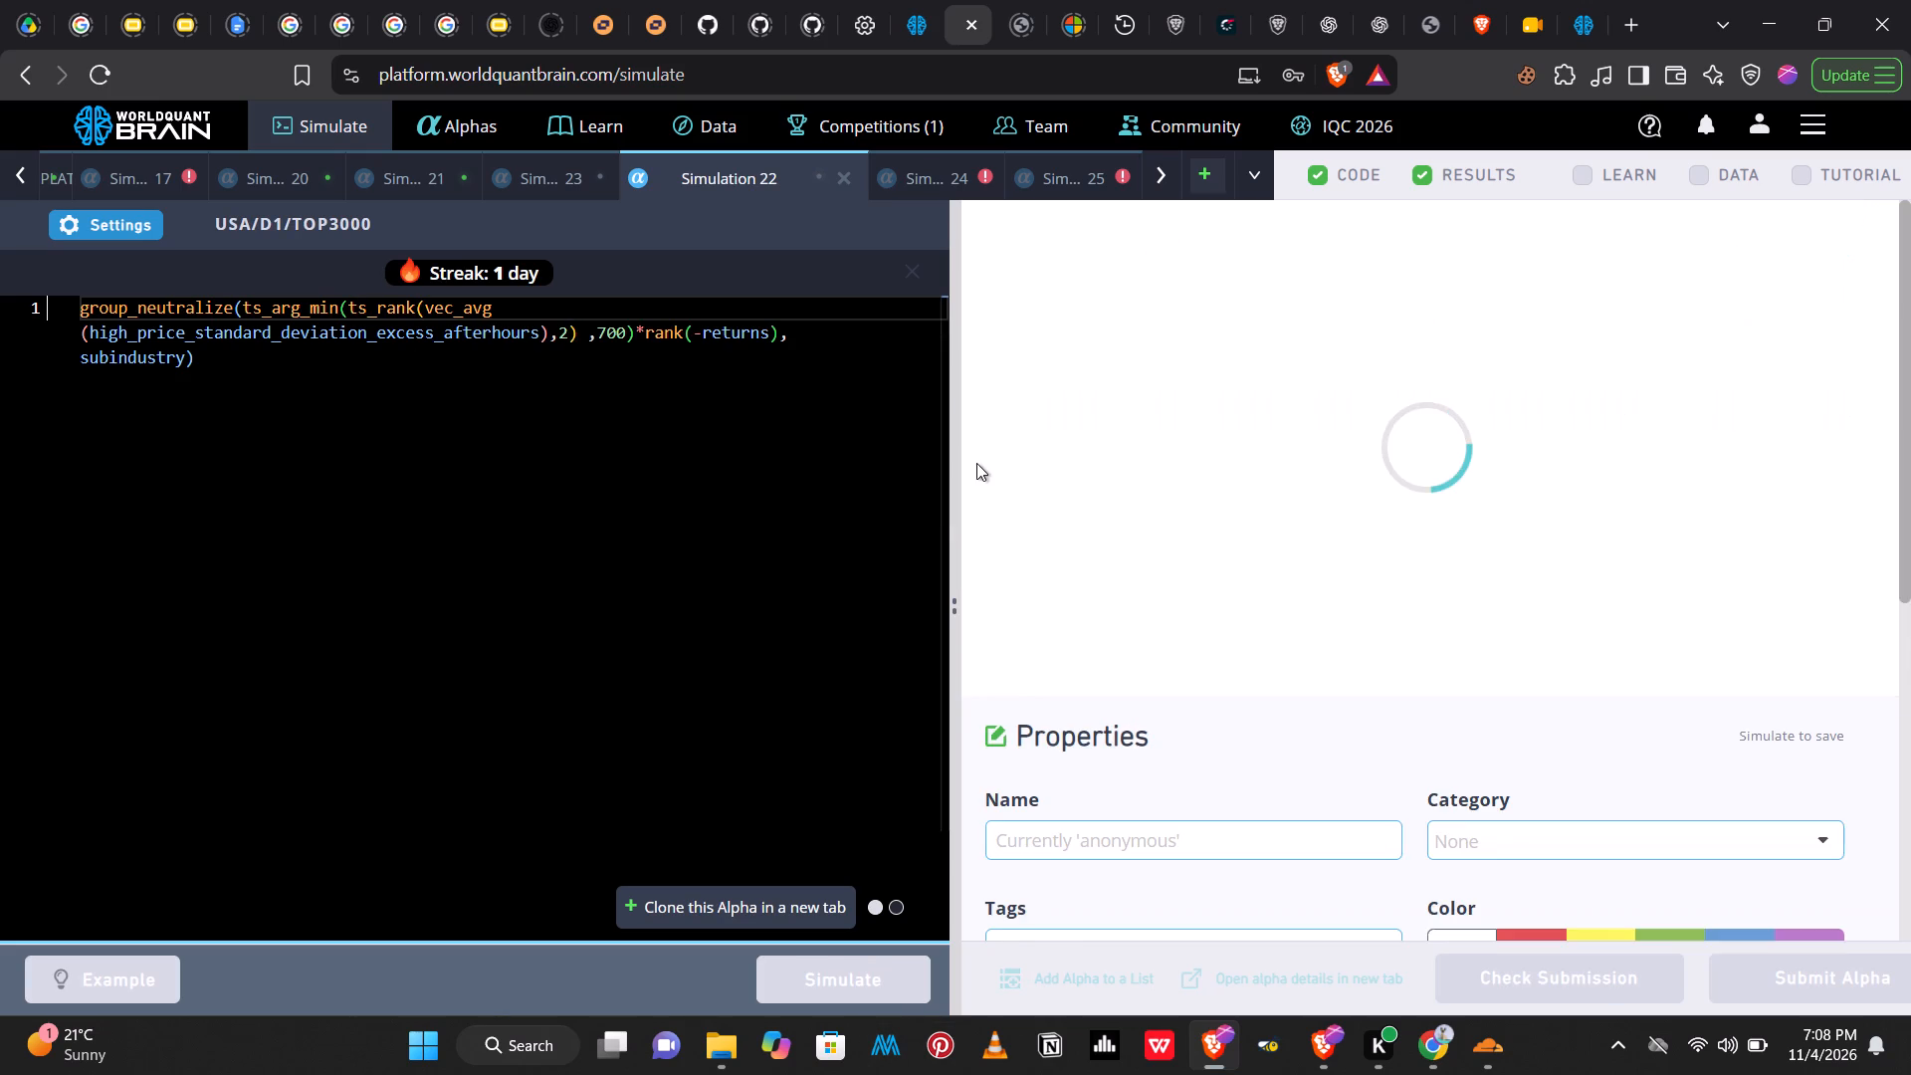
In Simulation 25, replace the data field inside vec_avg with pre_news_high_price, copied from the news12 data set's field list, and run the simulation.
{"action": "left_click", "coordinate": [1070, 175]}
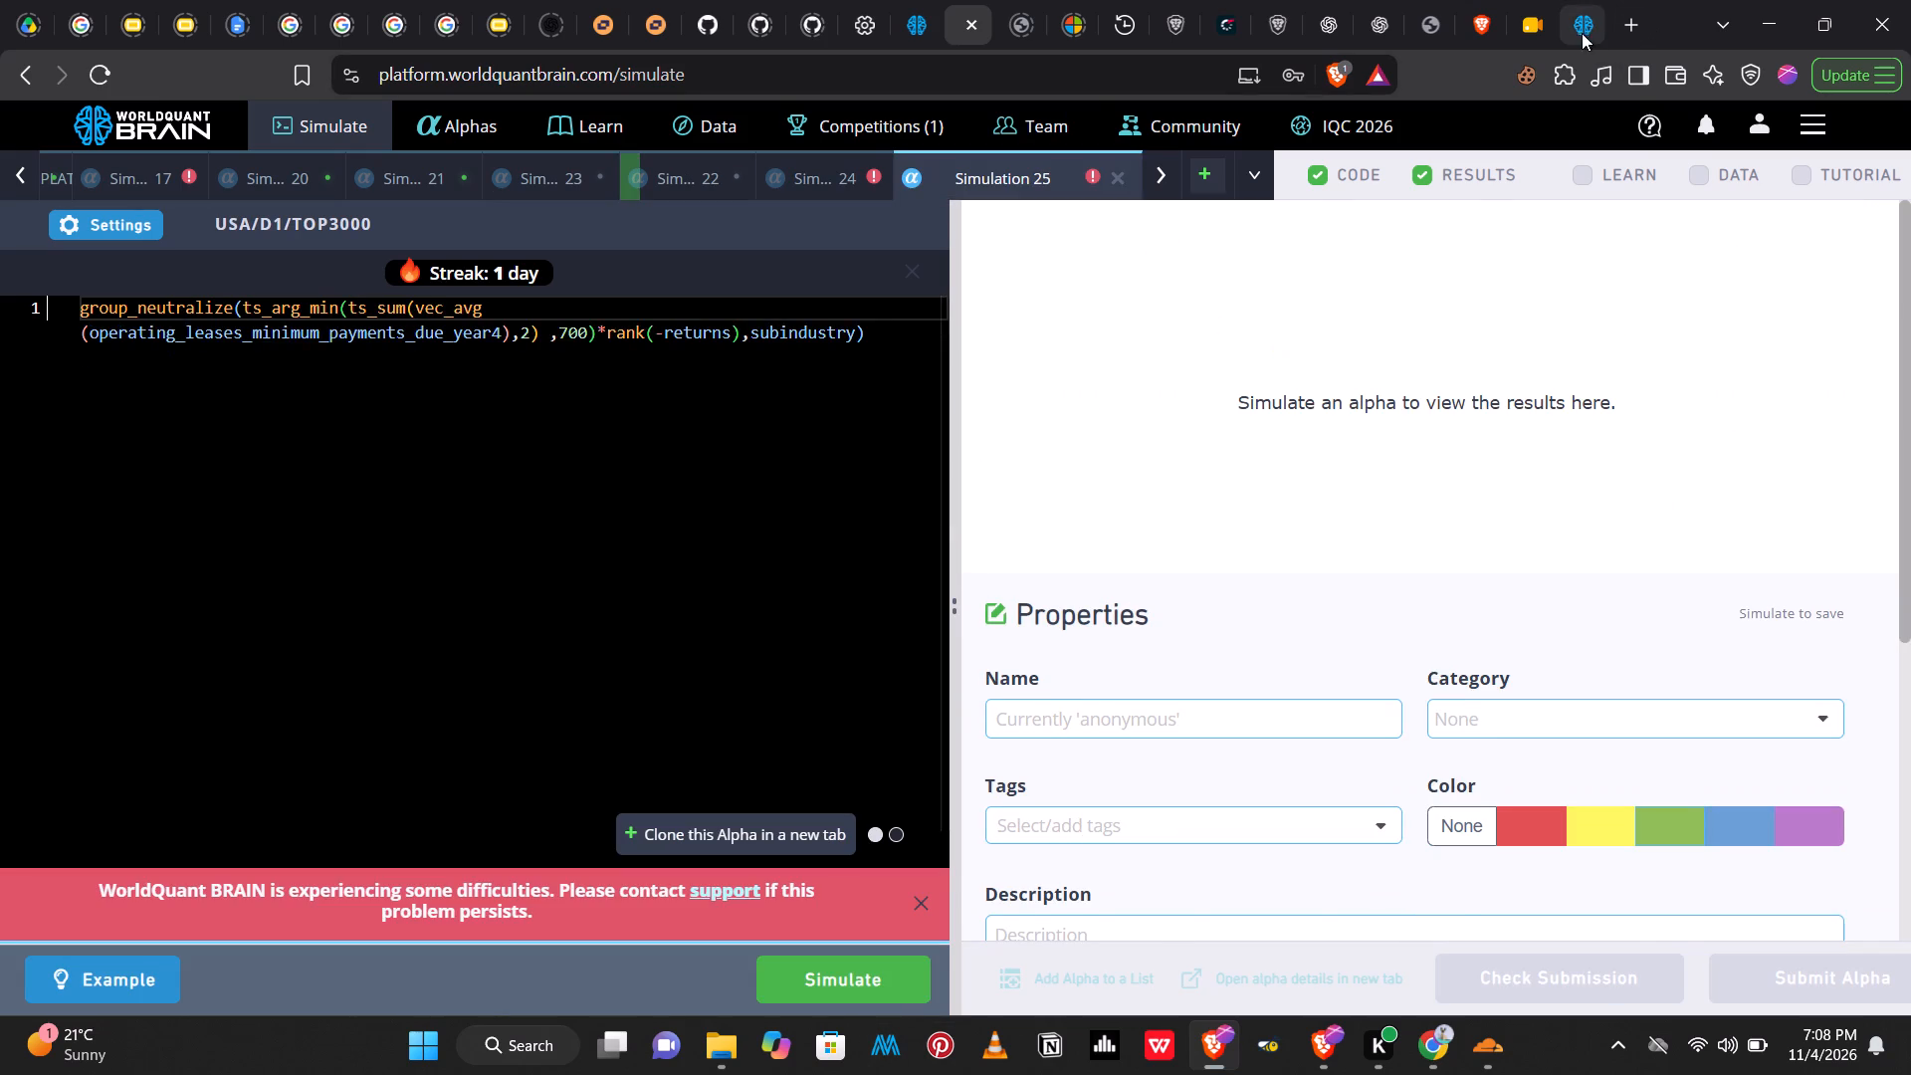
{"action": "left_click", "coordinate": [1579, 28]}
{"action": "left_click_drag", "start_coordinate": [1902, 406], "coordinate": [1902, 411]}
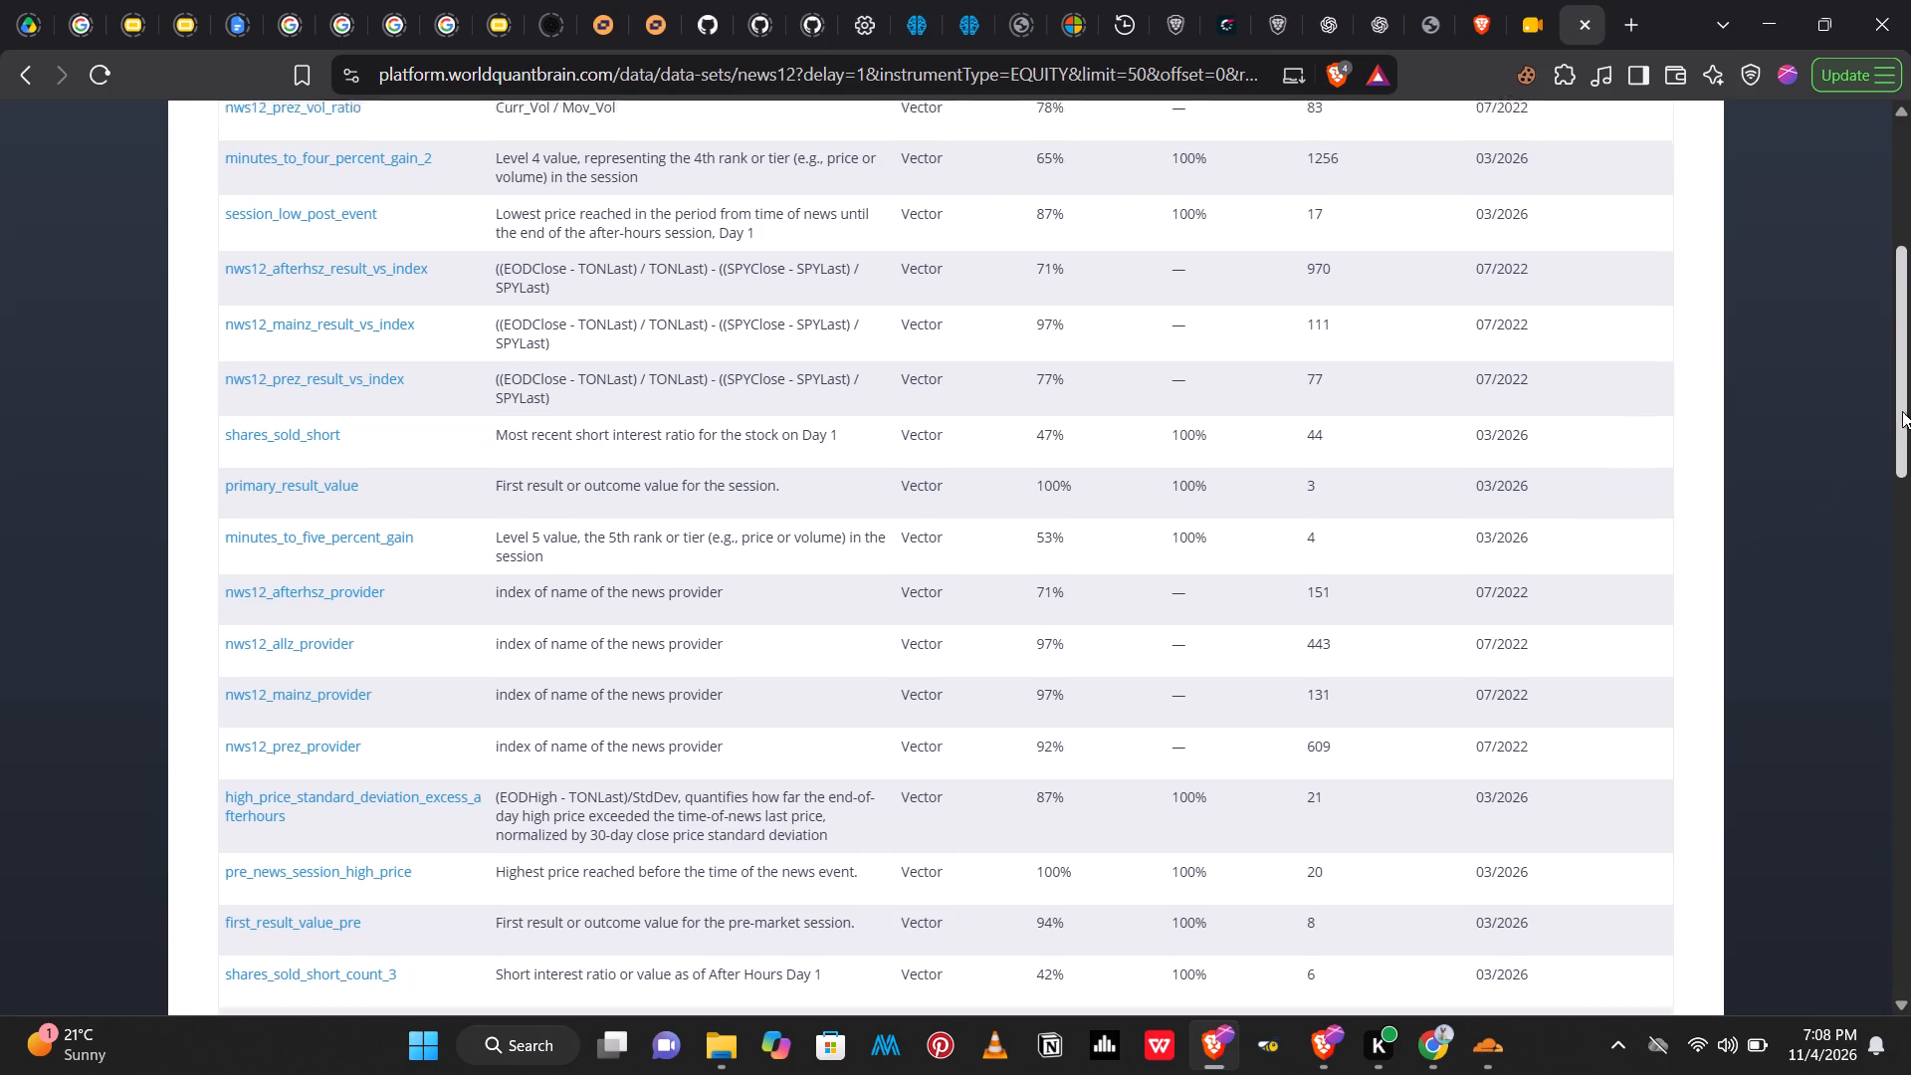
{"action": "left_click_drag", "start_coordinate": [1902, 411], "coordinate": [1910, 555]}
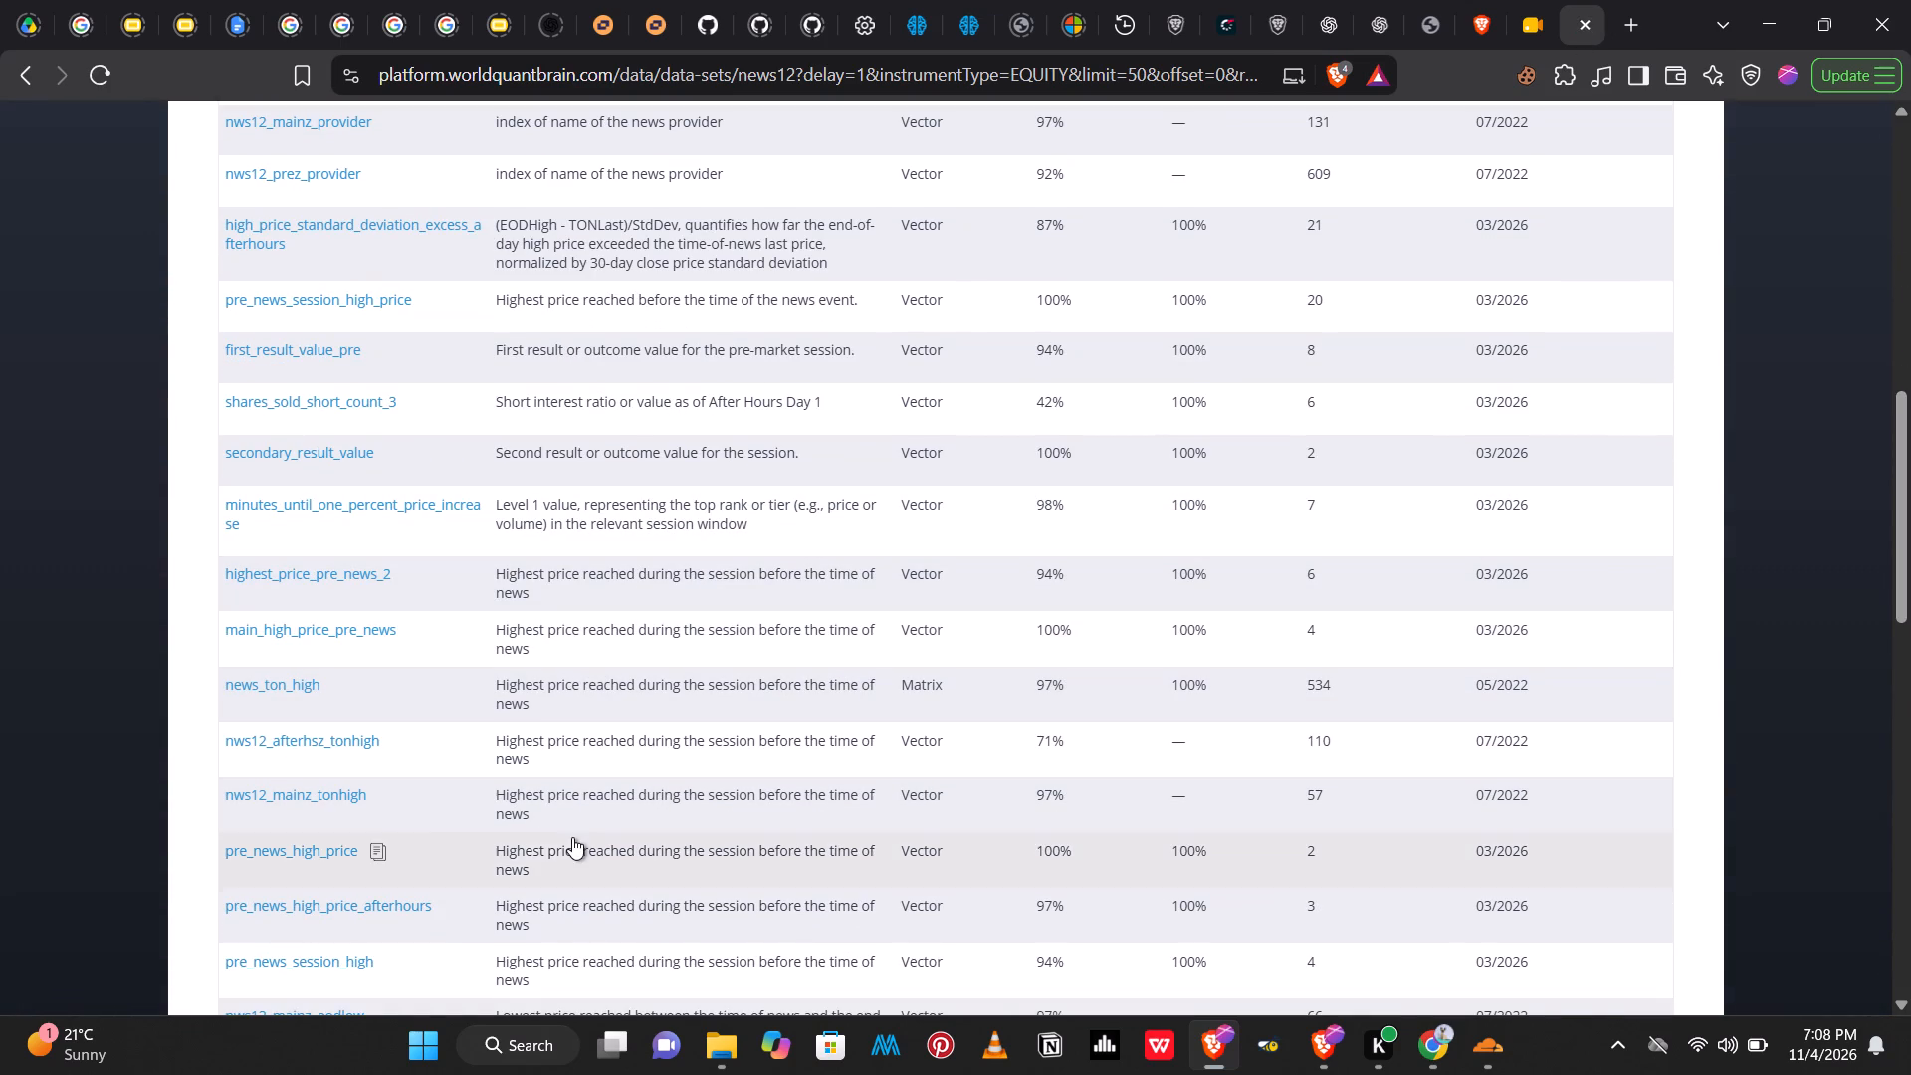
{"action": "left_click", "coordinate": [374, 853]}
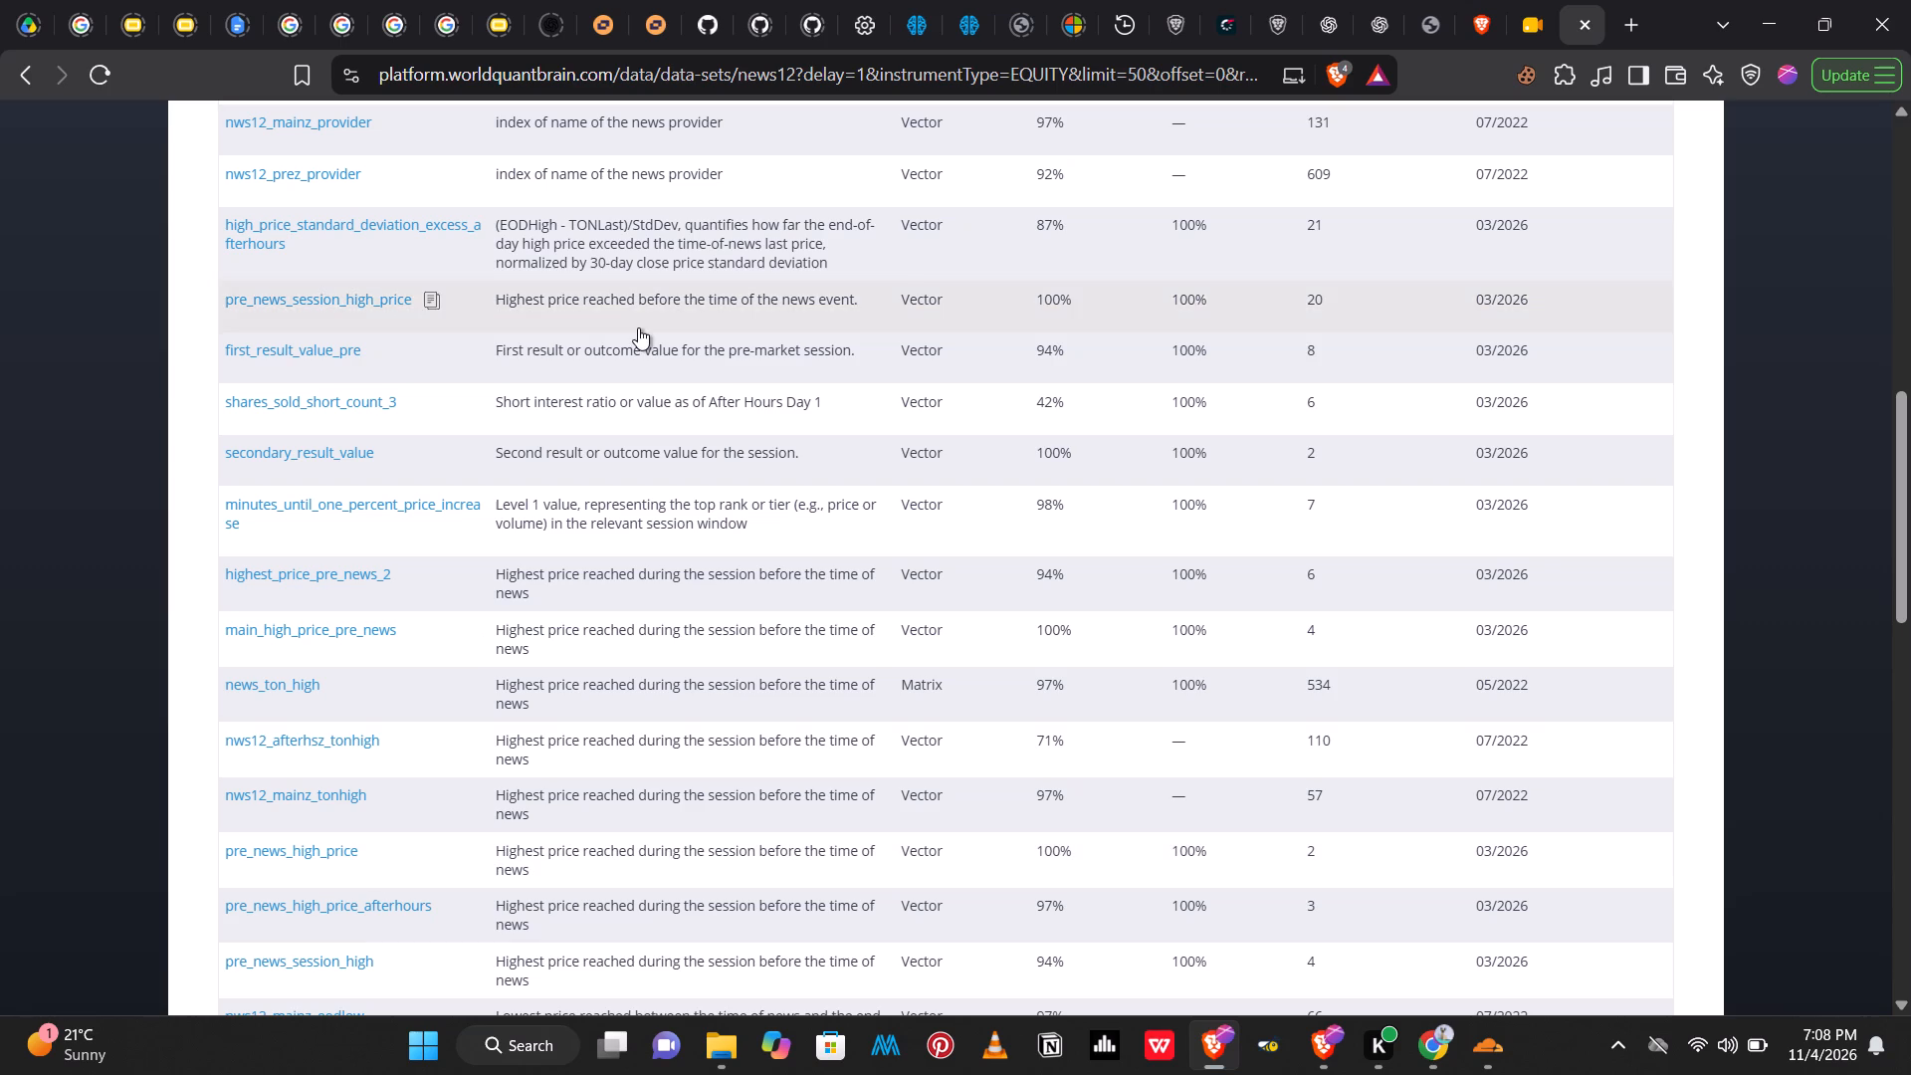
{"action": "left_click", "coordinate": [975, 35]}
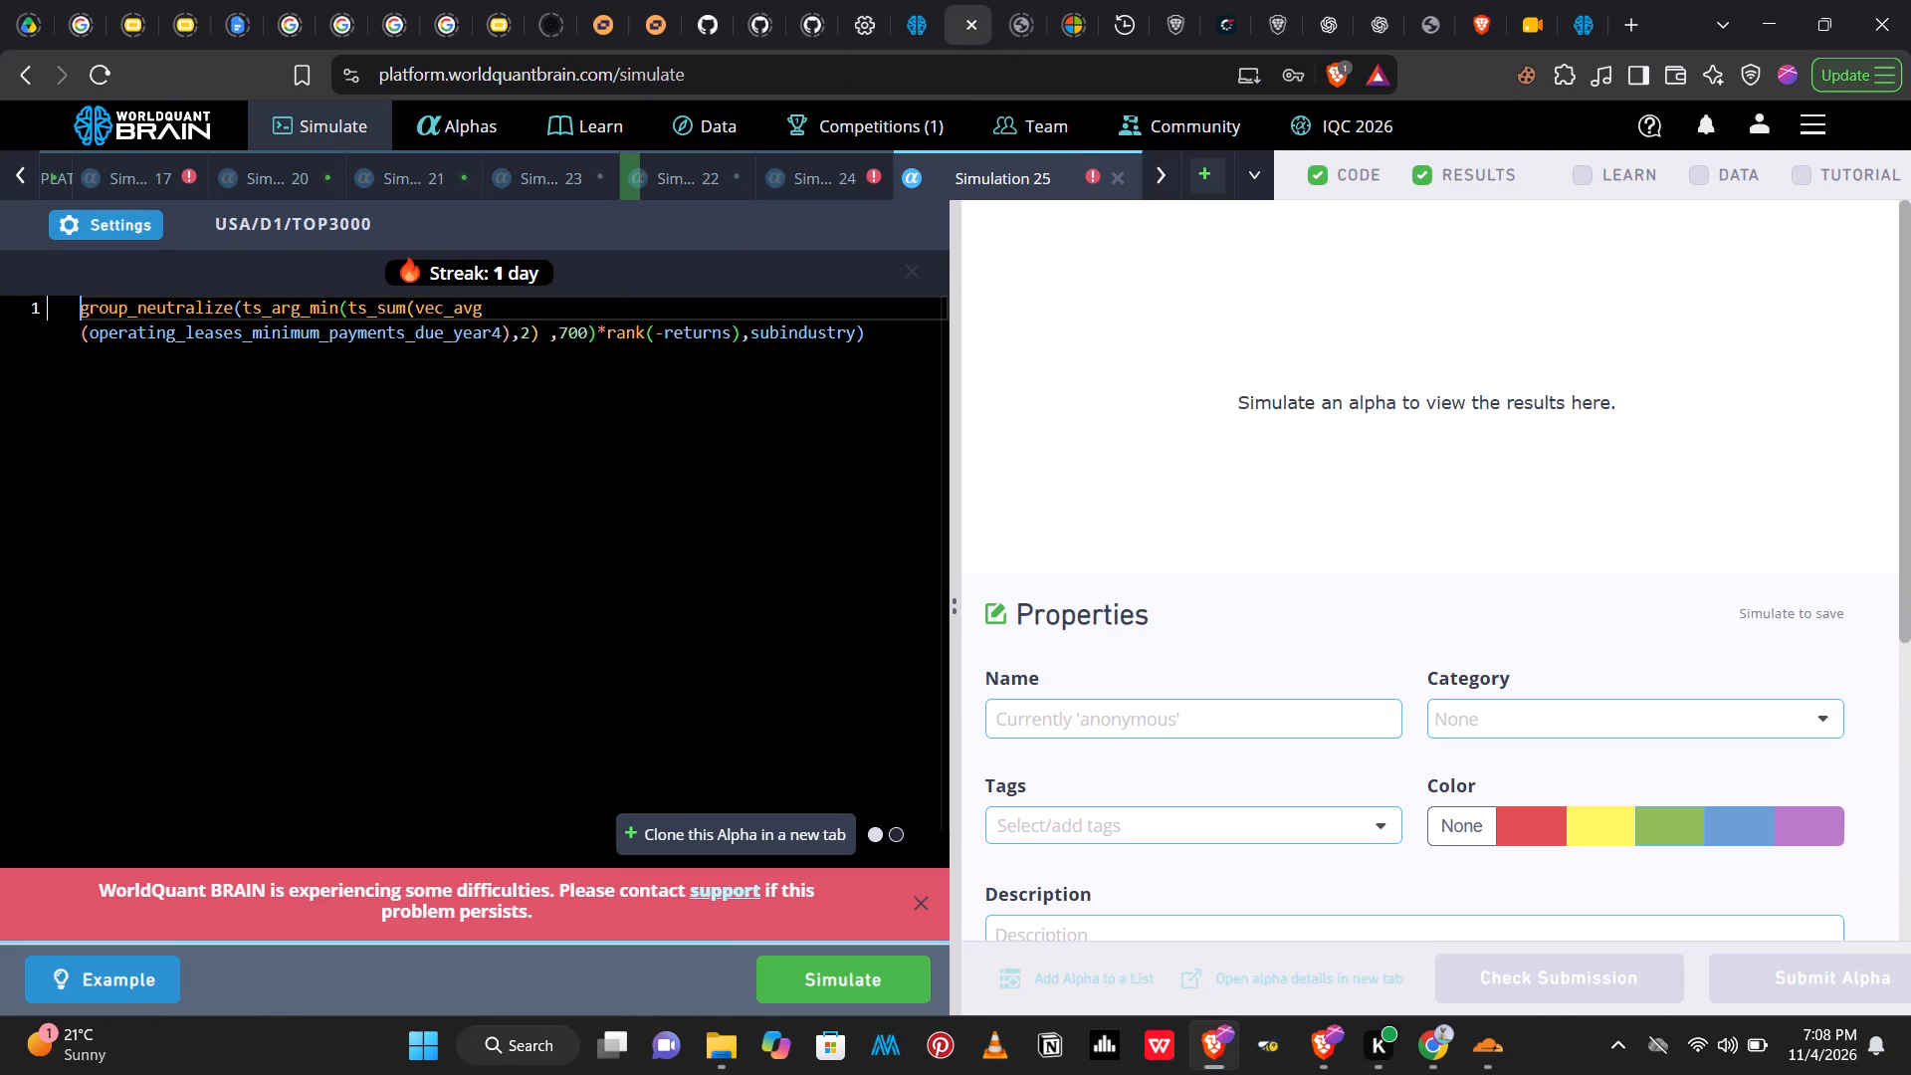
{"action": "left_click_drag", "start_coordinate": [501, 336], "coordinate": [108, 347]}
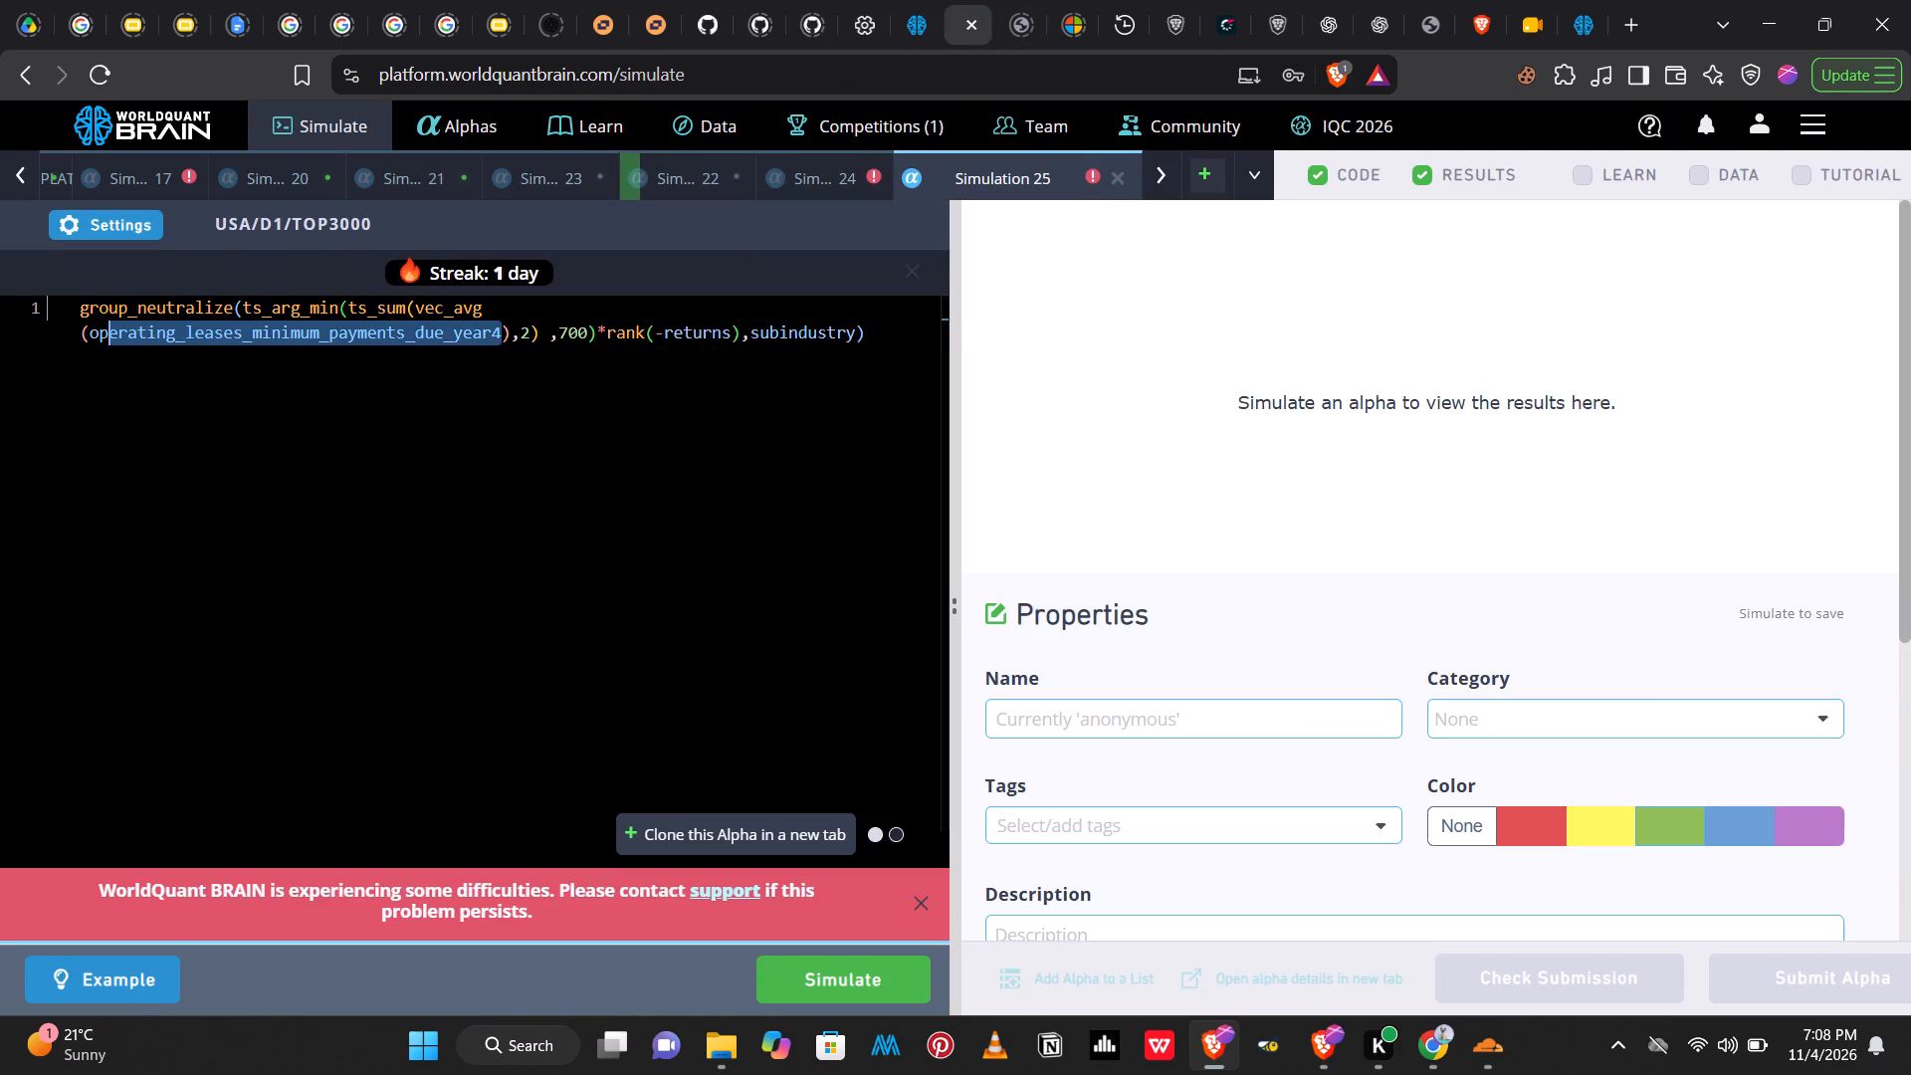
{"action": "left_click_drag", "start_coordinate": [108, 347], "coordinate": [92, 347]}
{"action": "key", "text": "ctrl+v"}
{"action": "left_click", "coordinate": [842, 977]}
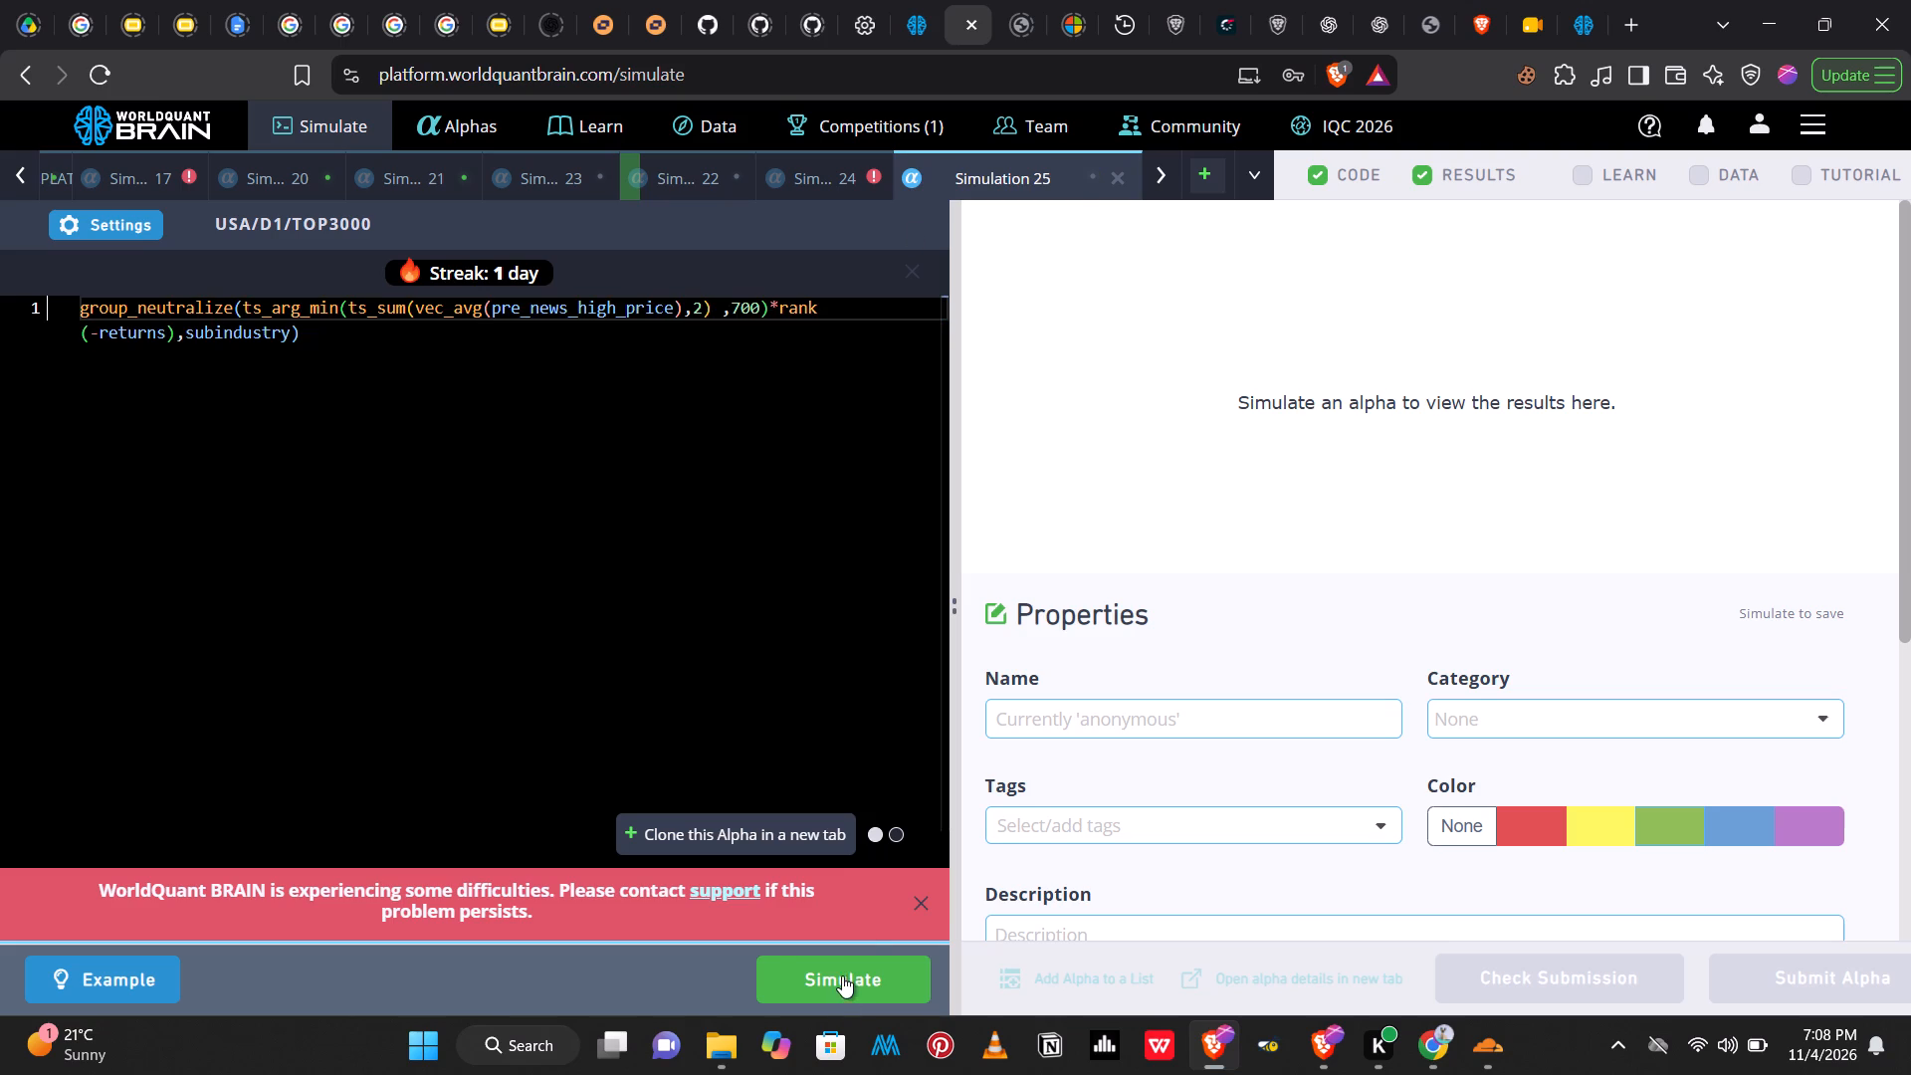
In Simulation 24, replace the data field inside vec_avg with minutes_to_five_percent_gain, copied from the news12 field list, and run the simulation.
{"action": "left_click", "coordinate": [829, 173]}
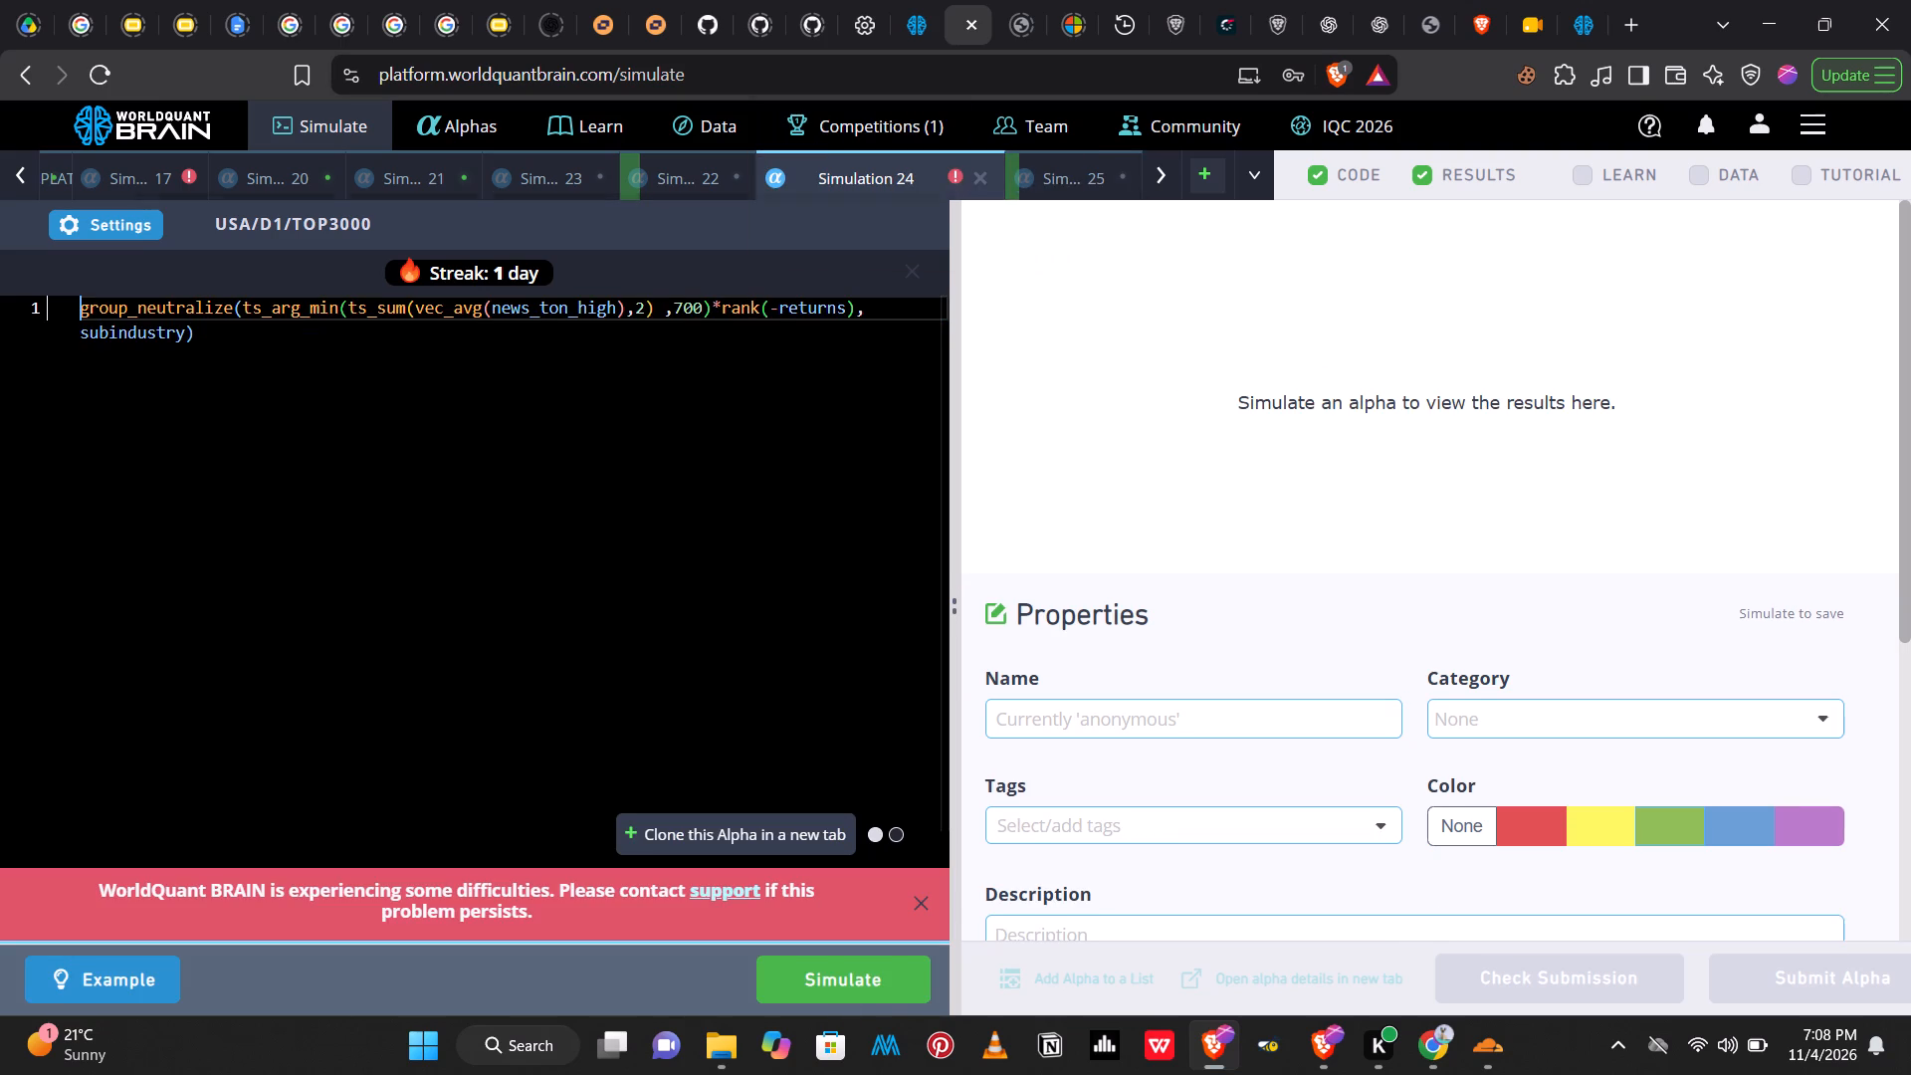
{"action": "left_click", "coordinate": [1575, 15]}
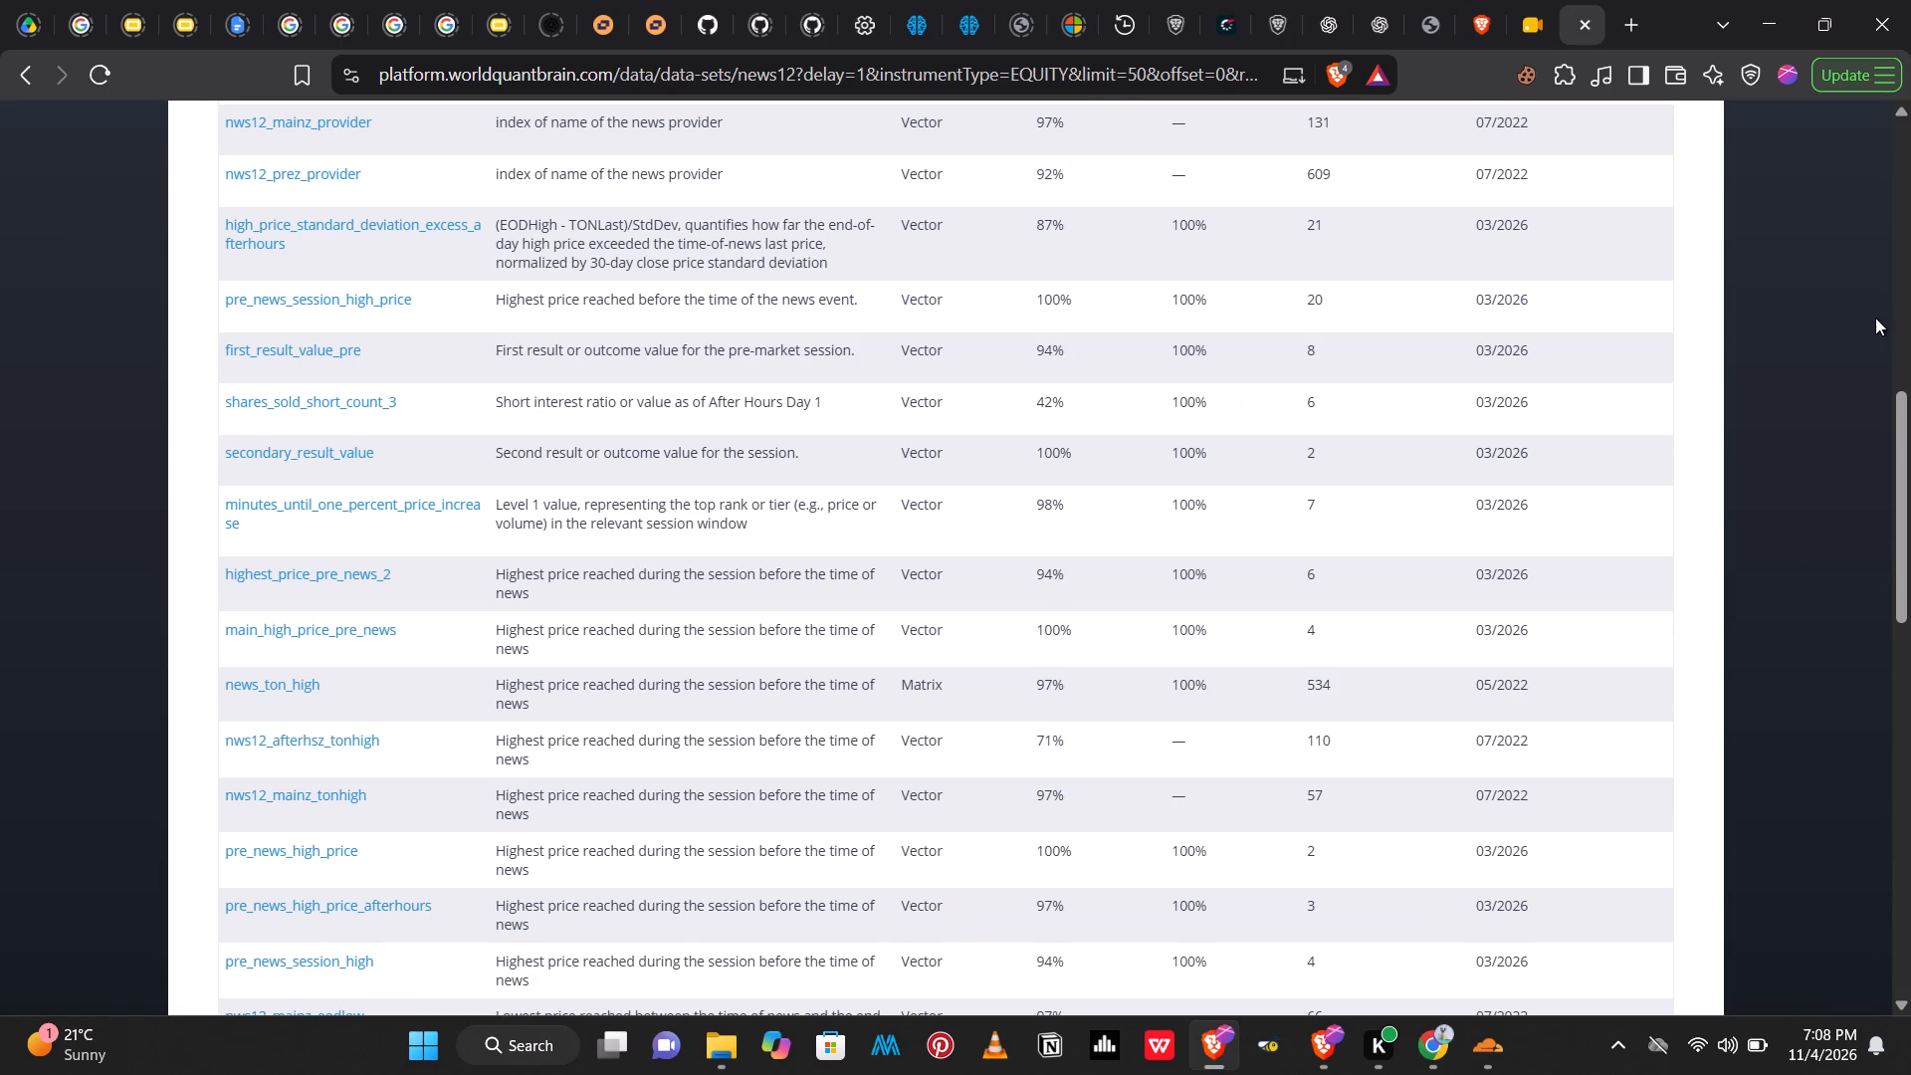
{"action": "left_click_drag", "start_coordinate": [1910, 448], "coordinate": [1908, 804]}
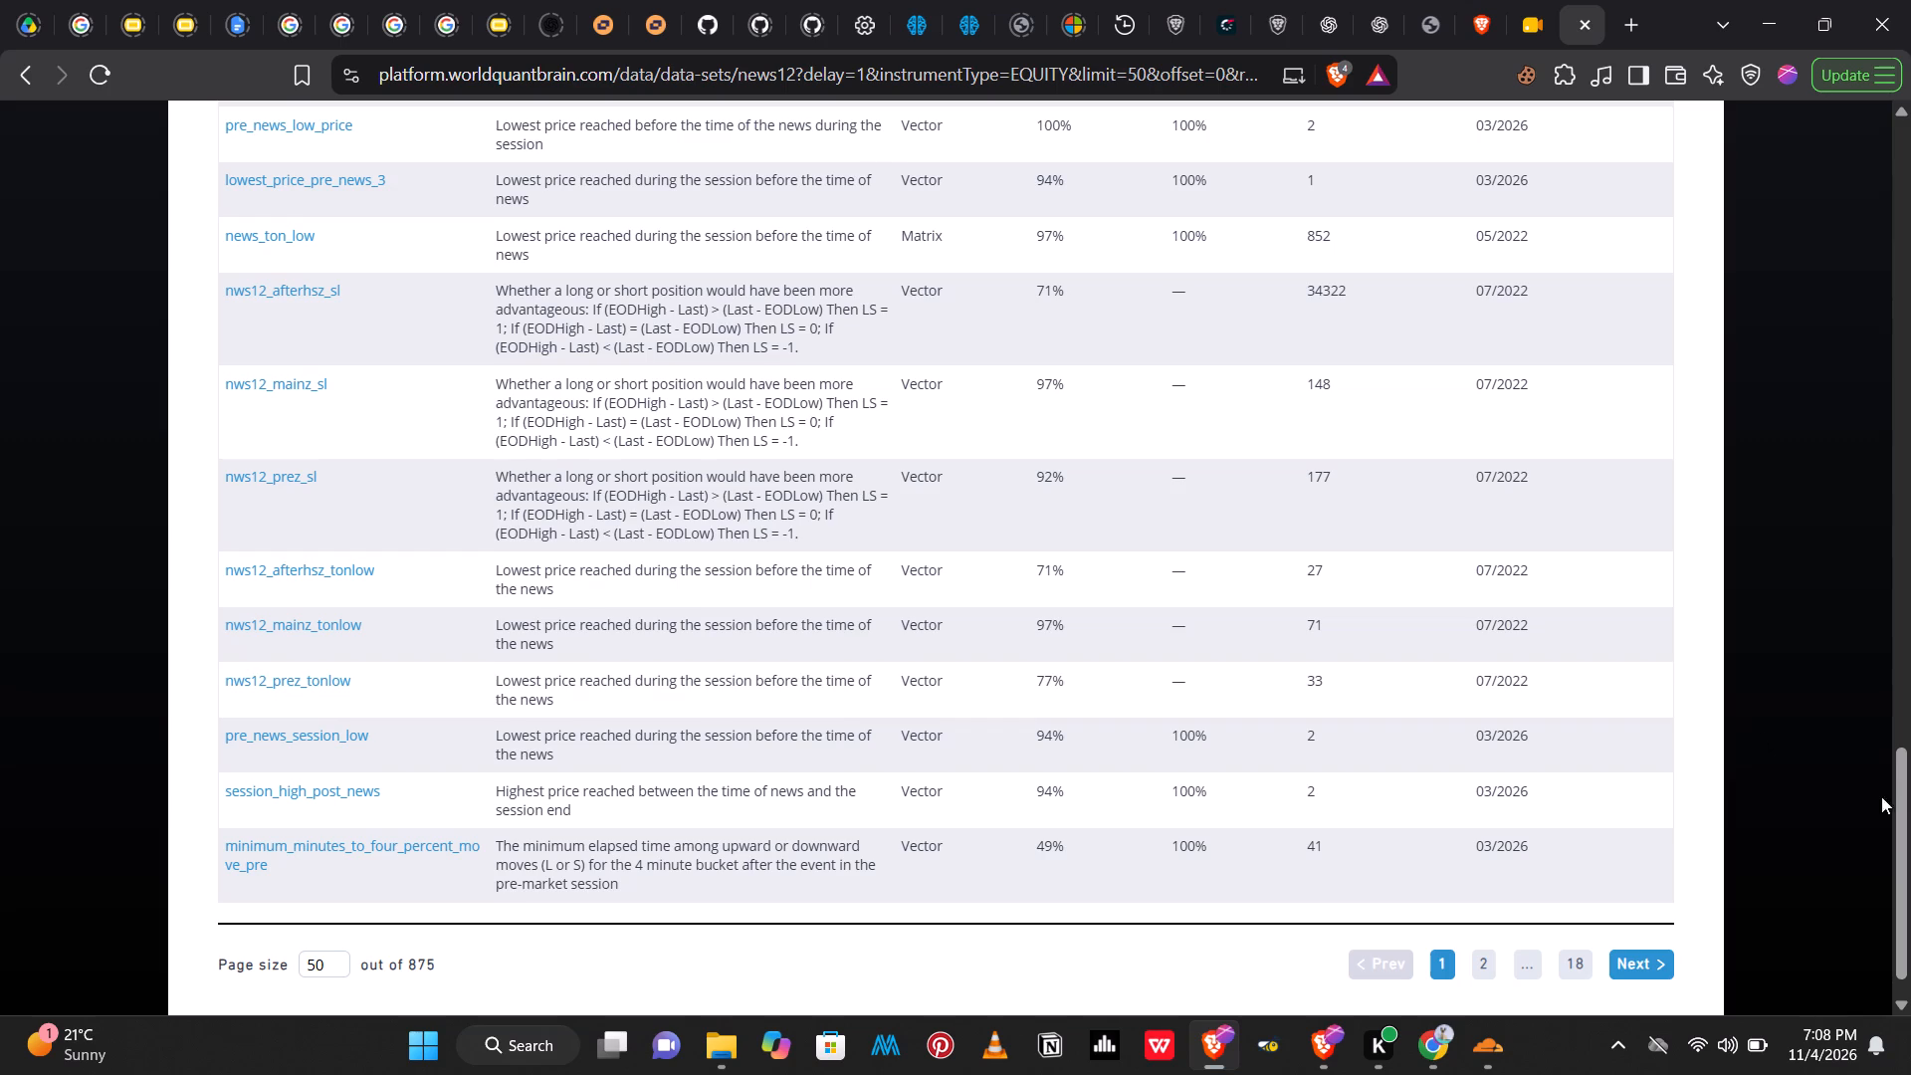
{"action": "left_click_drag", "start_coordinate": [1904, 803], "coordinate": [1831, 374]}
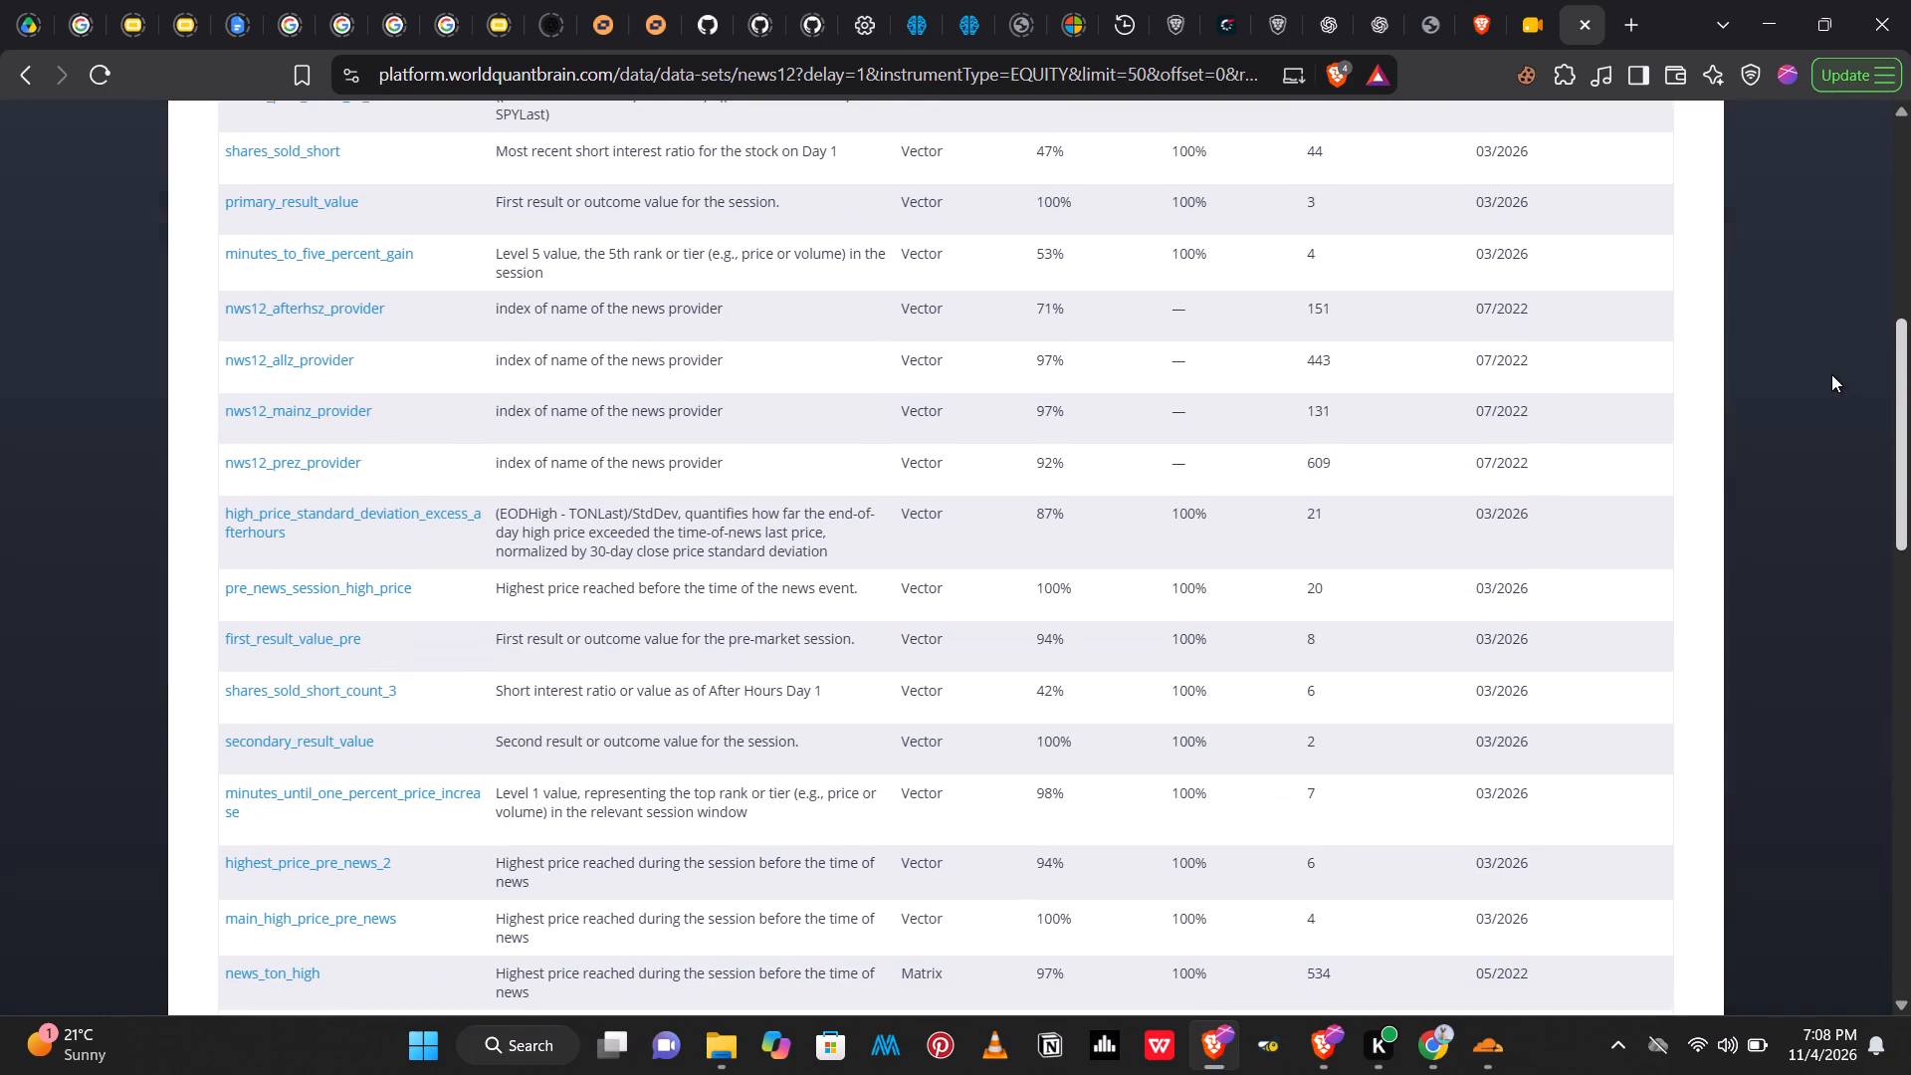
{"action": "left_click_drag", "start_coordinate": [1831, 374], "coordinate": [1822, 344]}
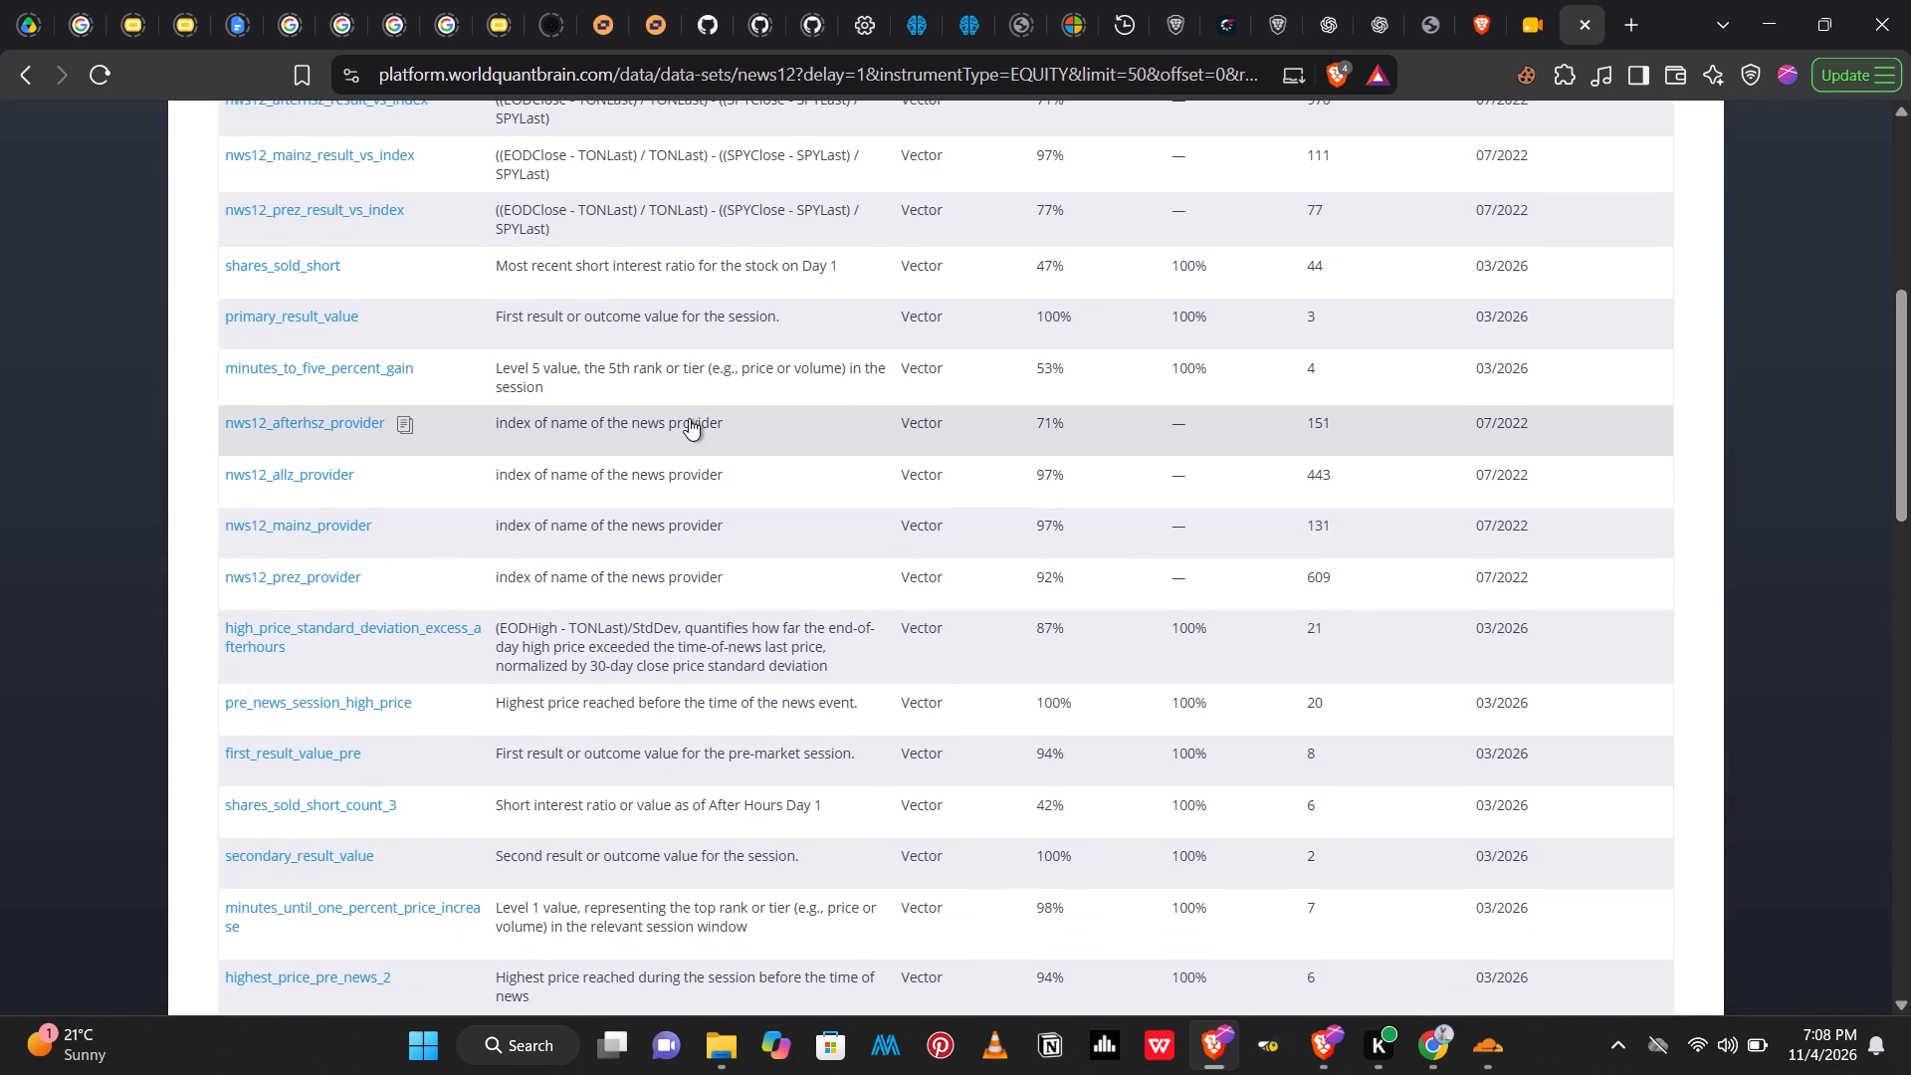
{"action": "left_click", "coordinate": [434, 372]}
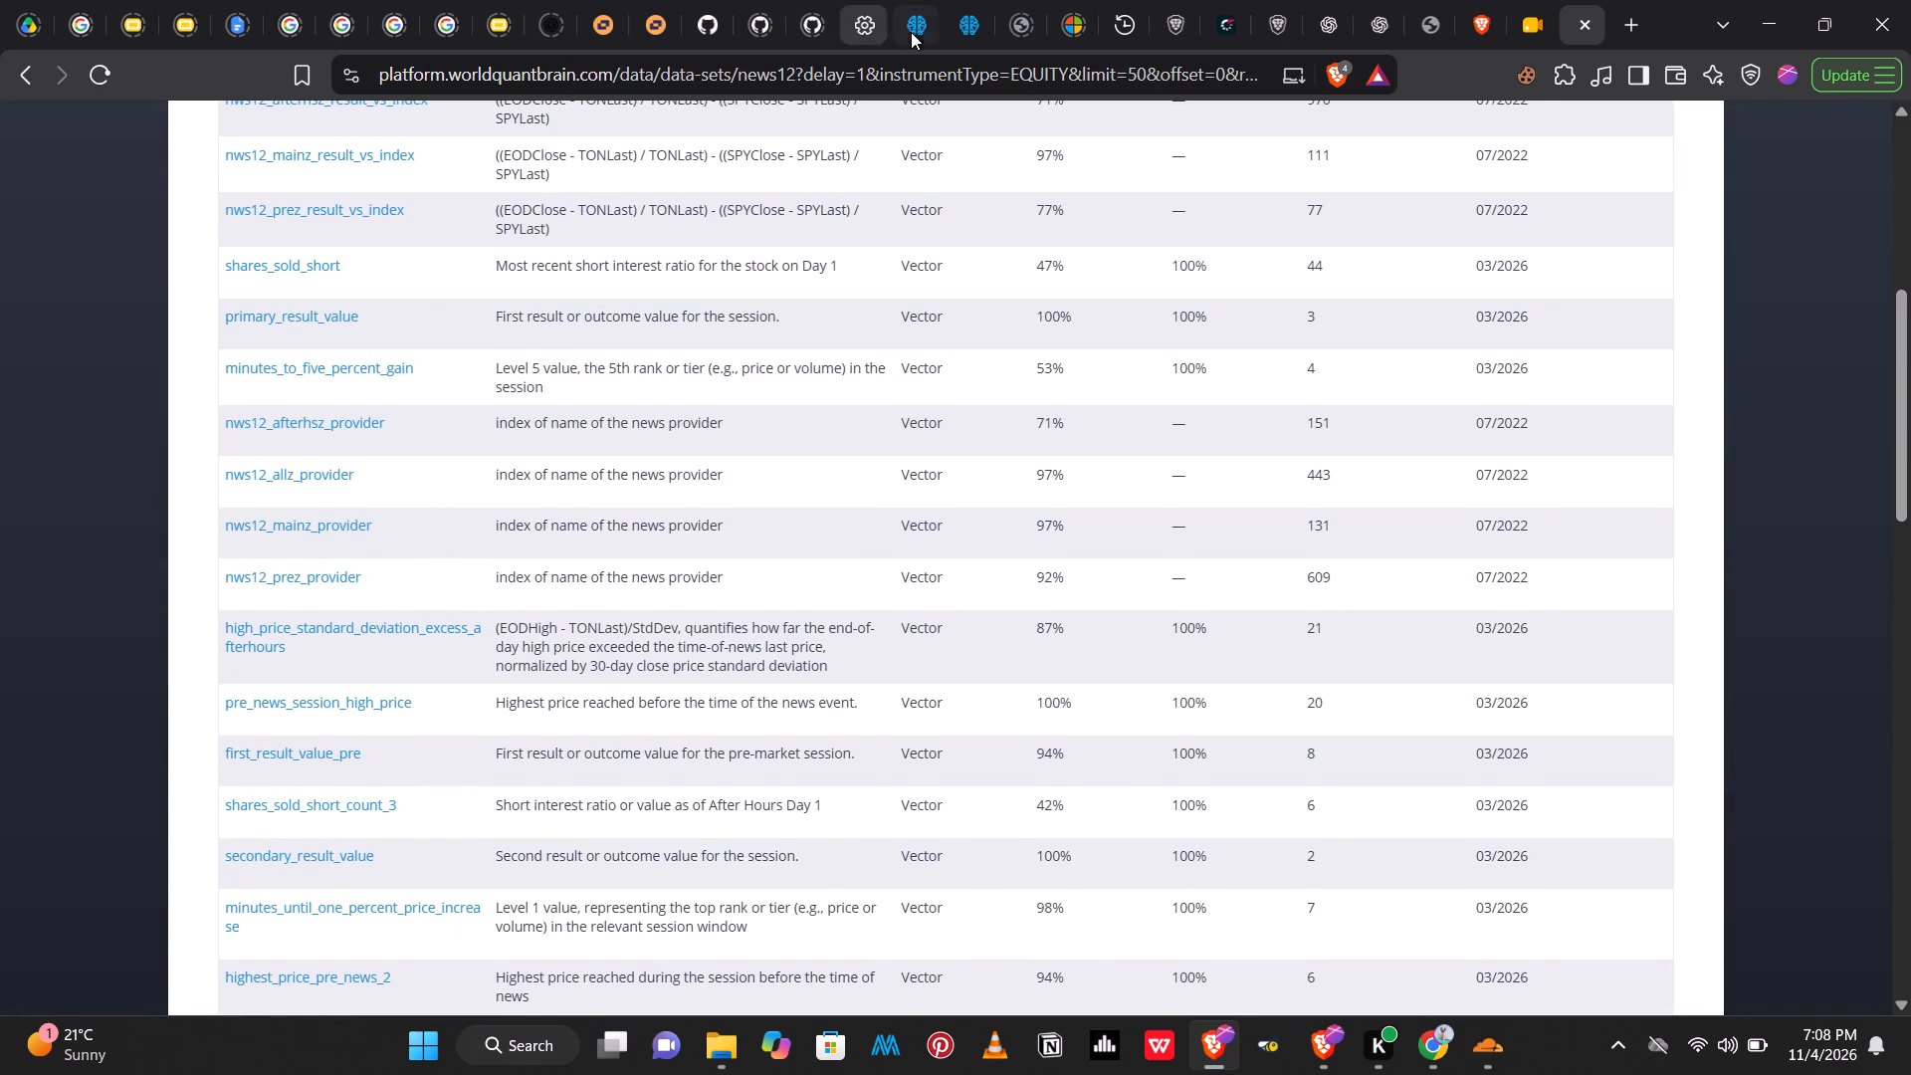
{"action": "left_click", "coordinate": [954, 21]}
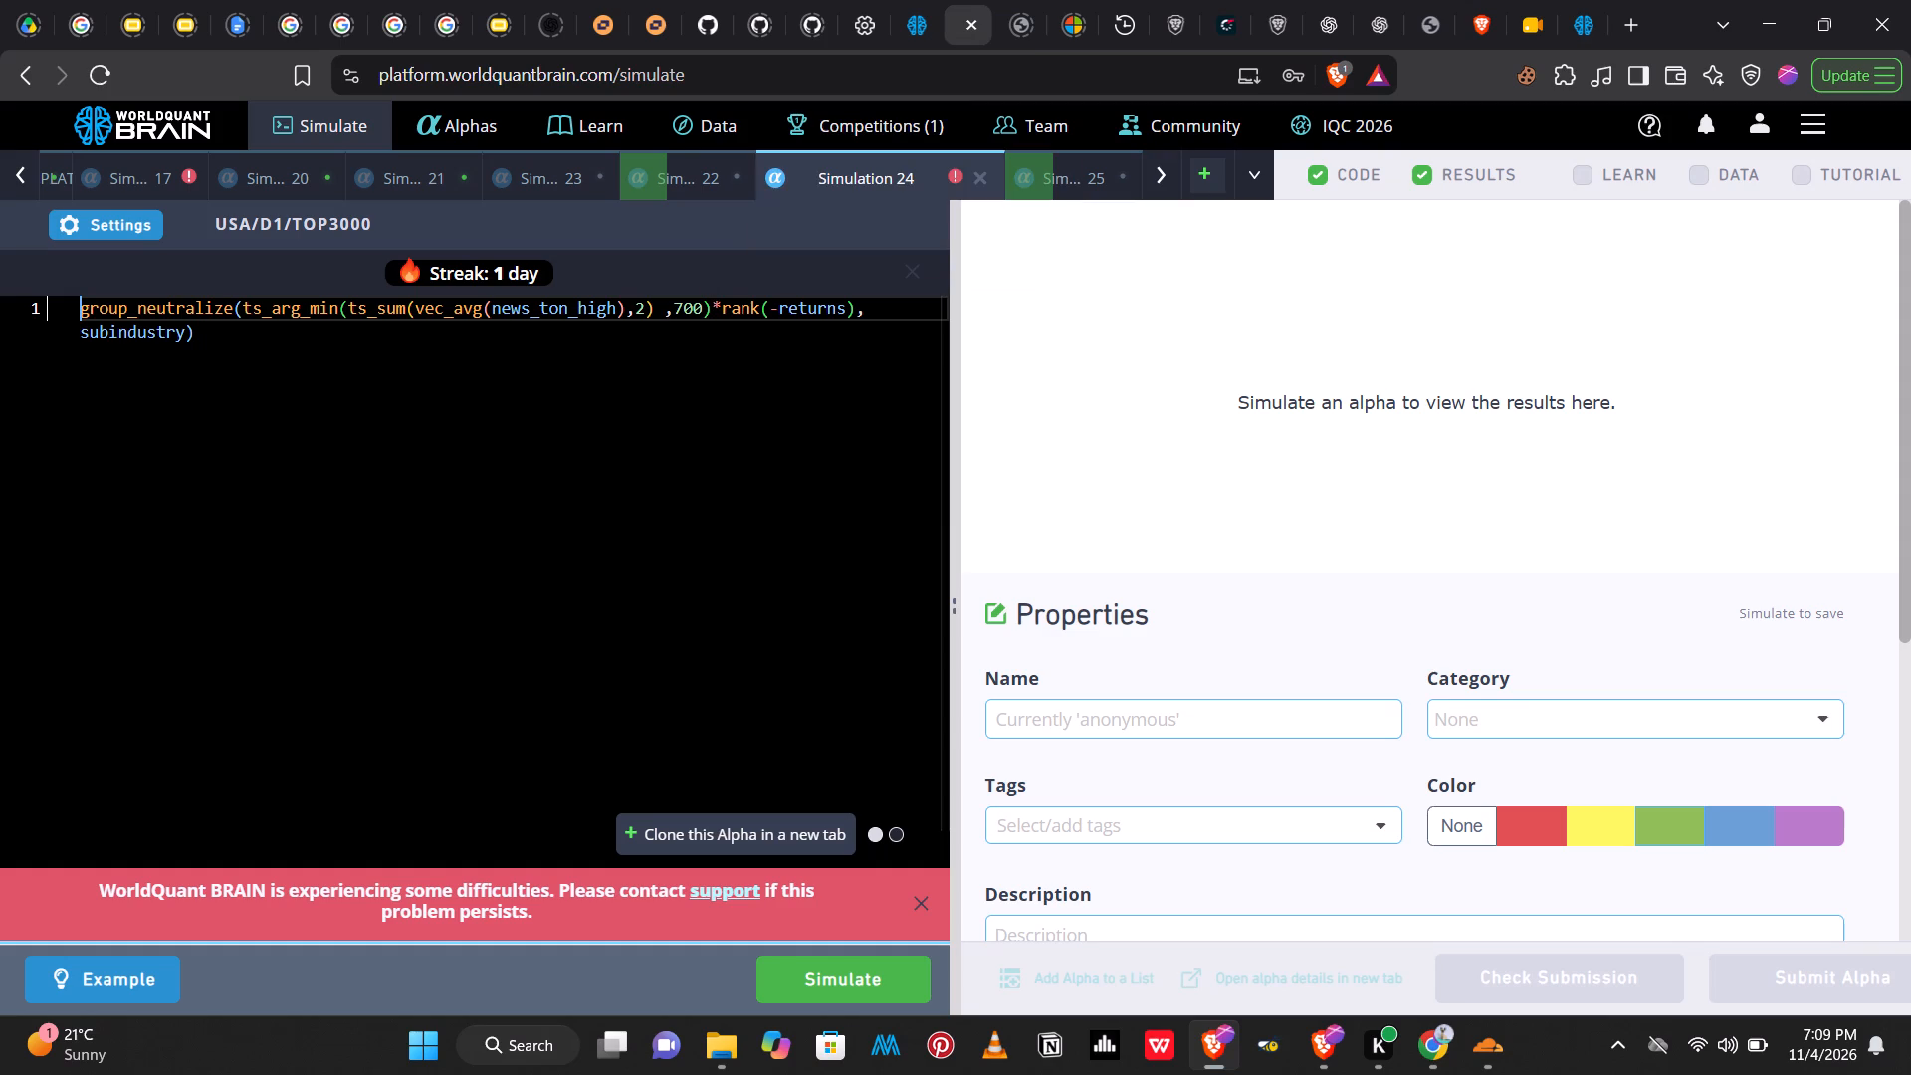
{"action": "left_click_drag", "start_coordinate": [616, 305], "coordinate": [560, 305]}
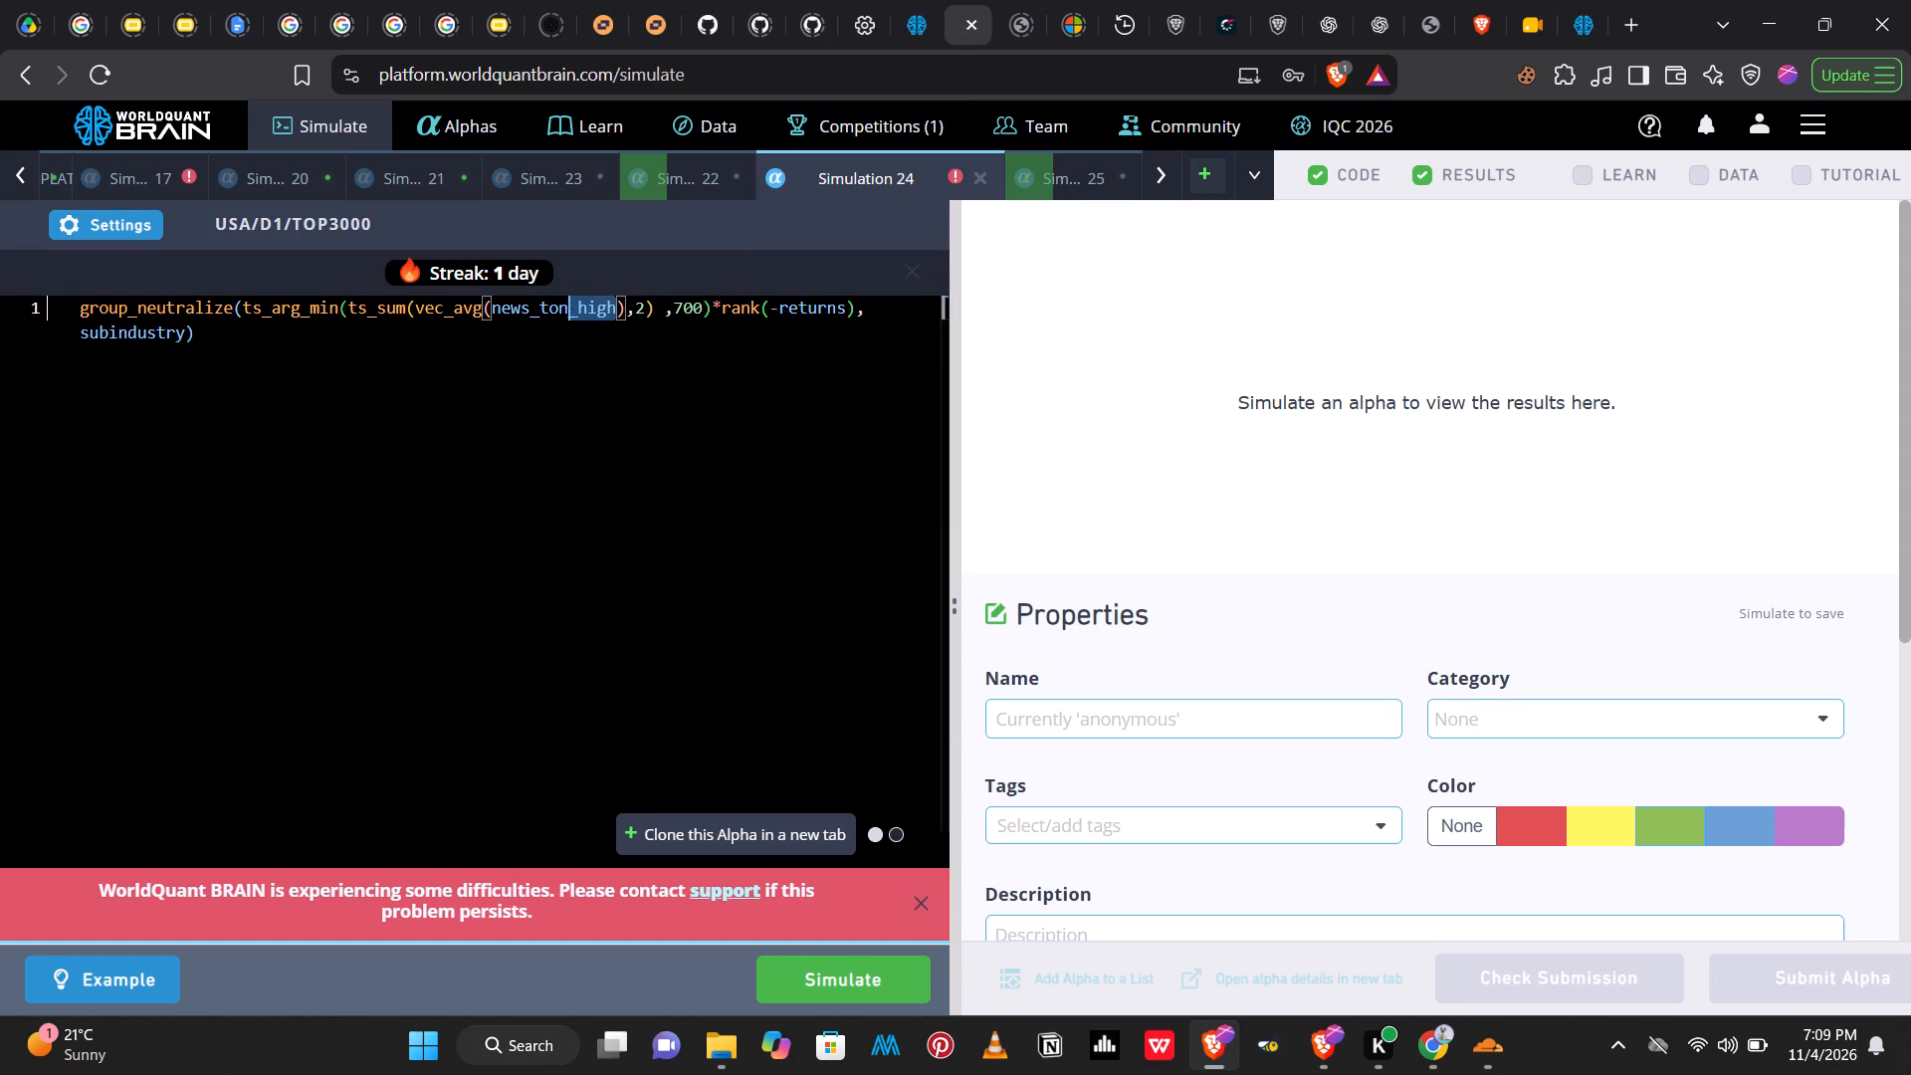
{"action": "left_click_drag", "start_coordinate": [560, 305], "coordinate": [492, 312]}
{"action": "key", "text": "ctrl+v"}
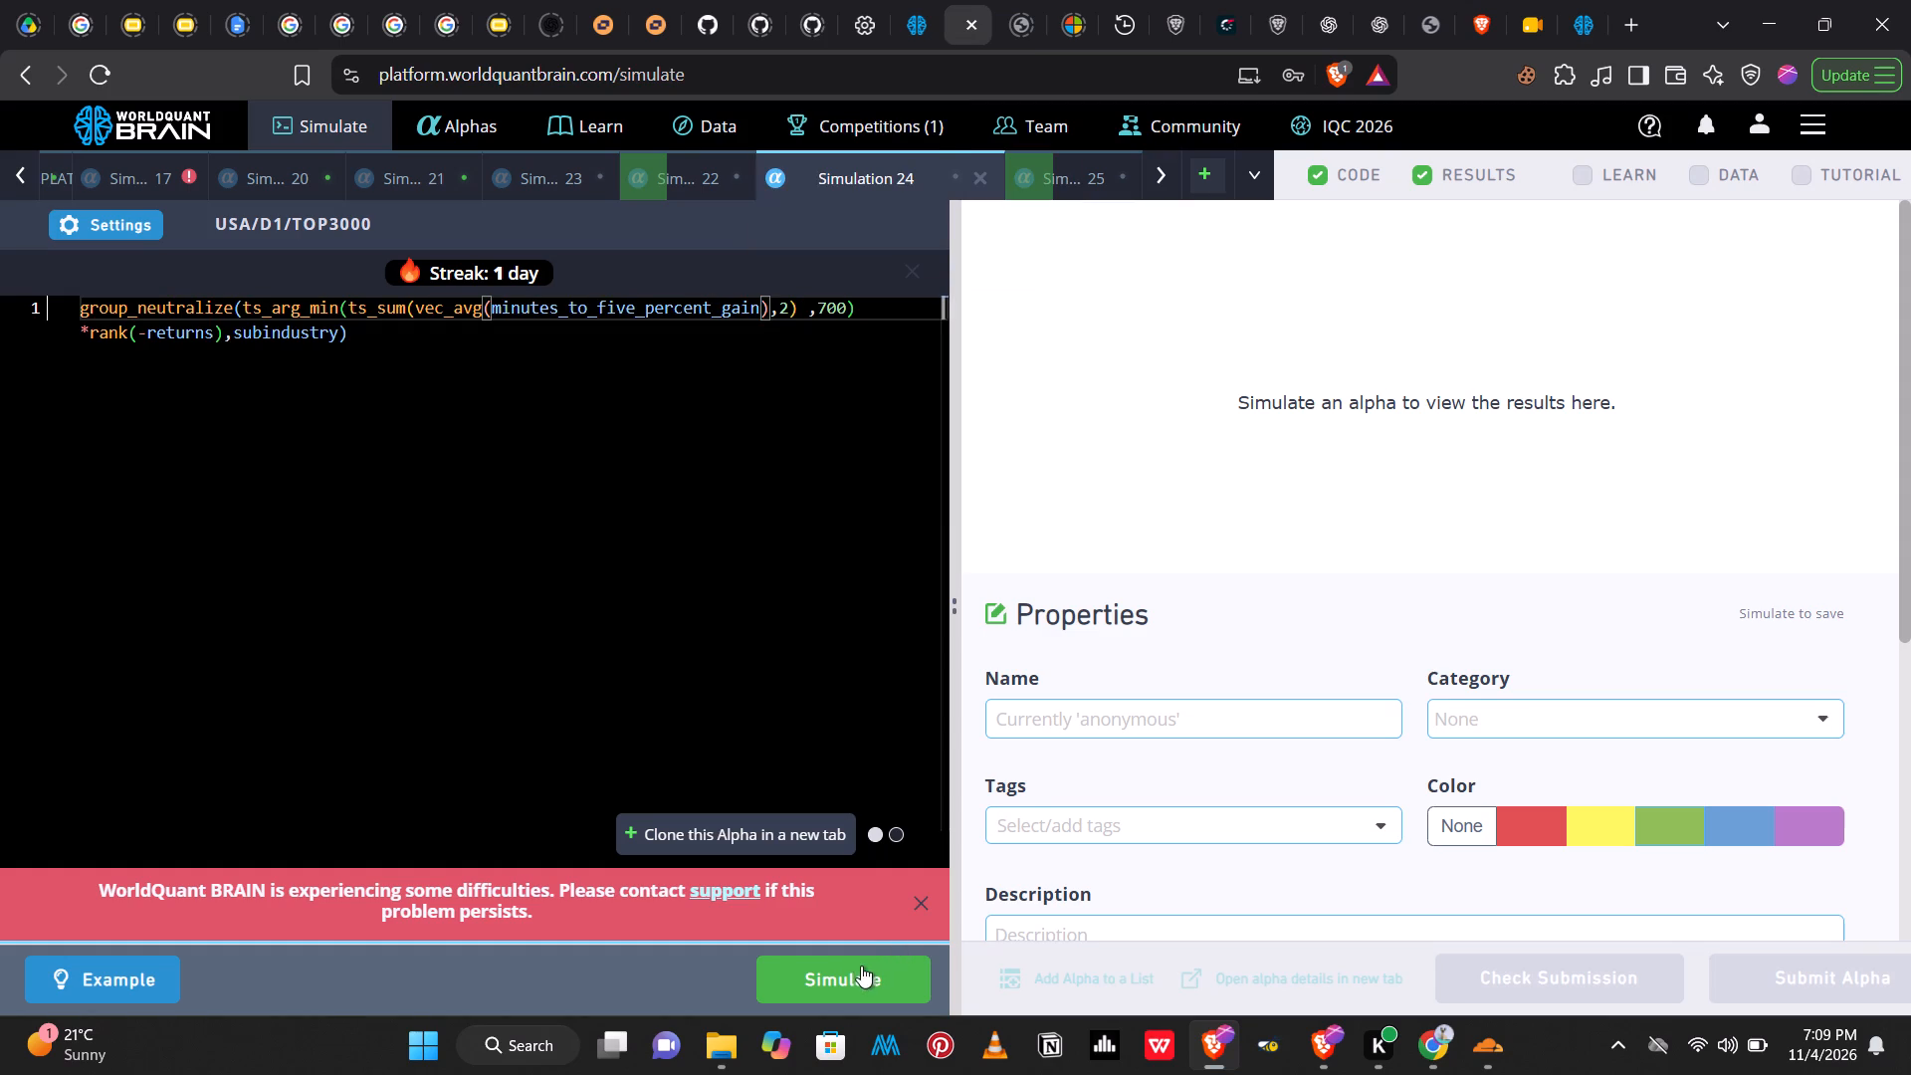
{"action": "left_click", "coordinate": [860, 967]}
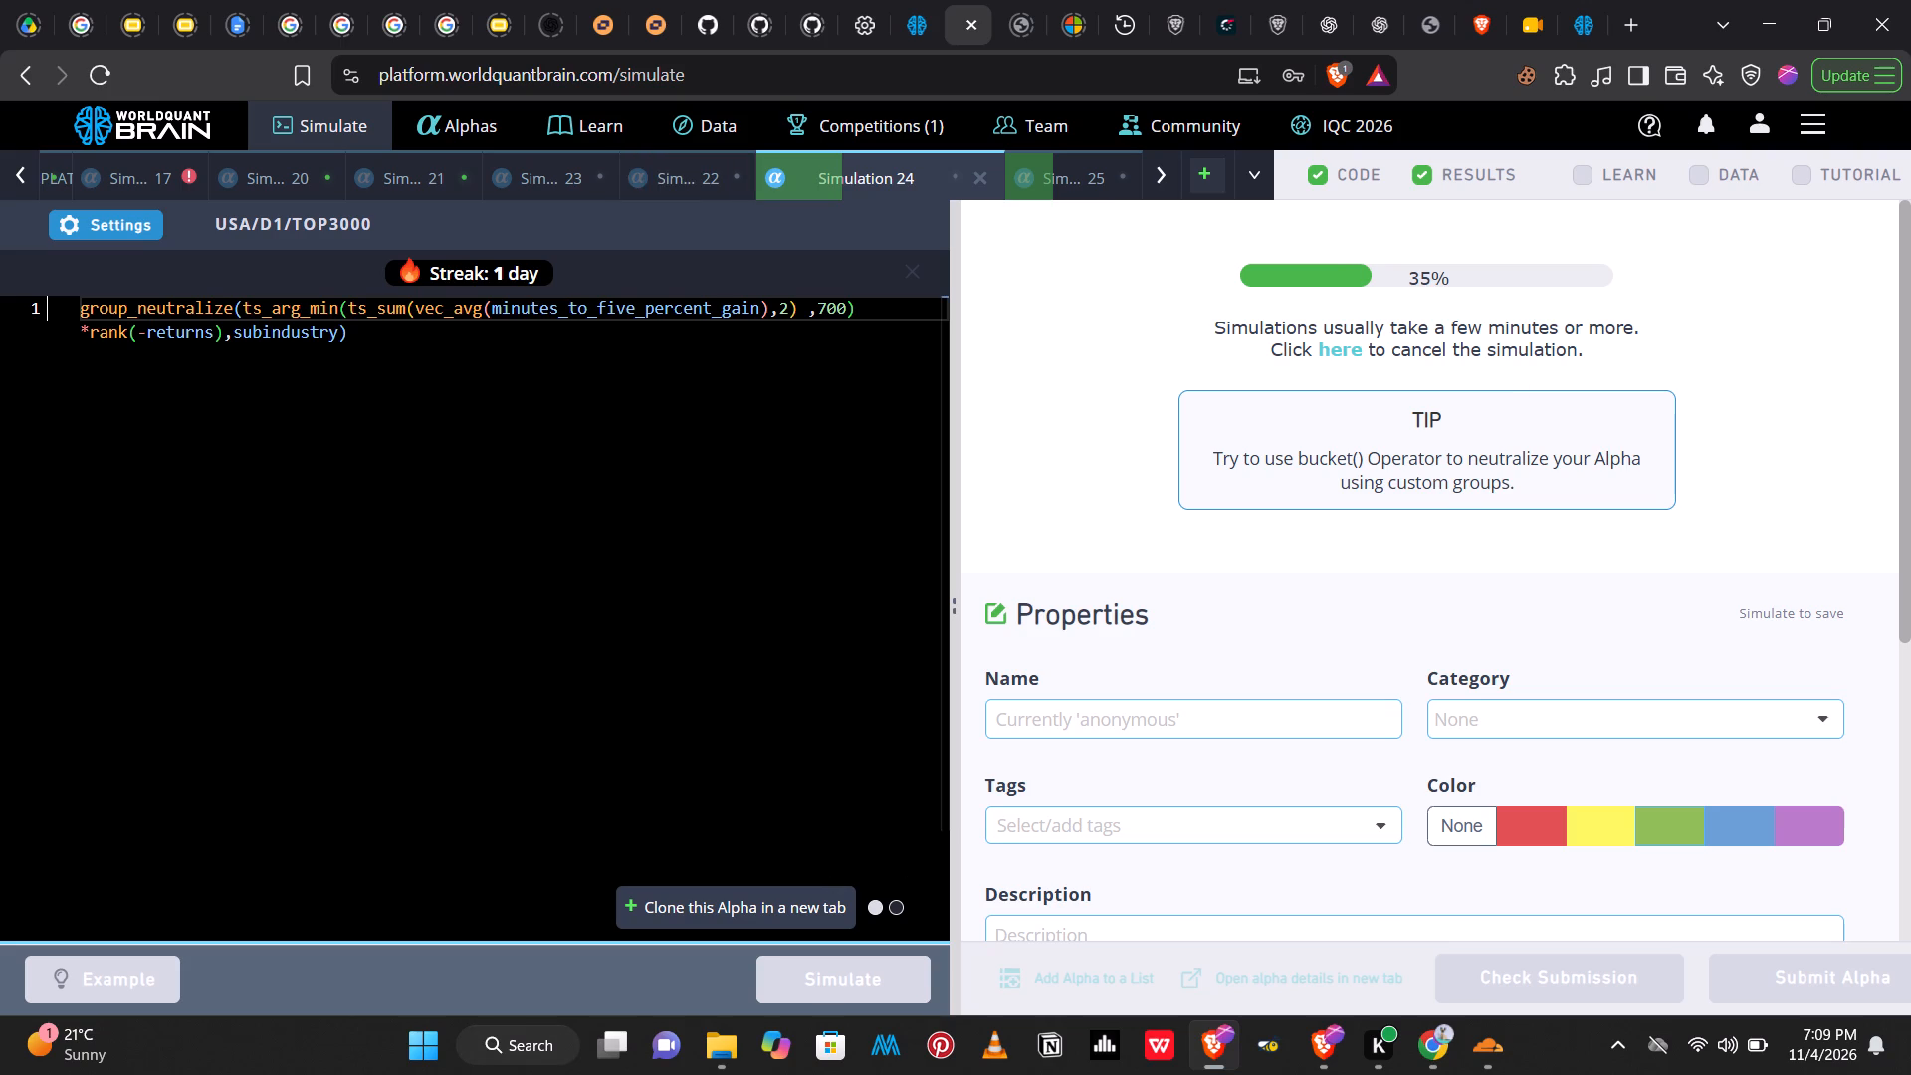
Show the test period for Simulation 22's ts_rank version, run its self-correlation check, and review the yearly results.
{"action": "left_click", "coordinate": [686, 181]}
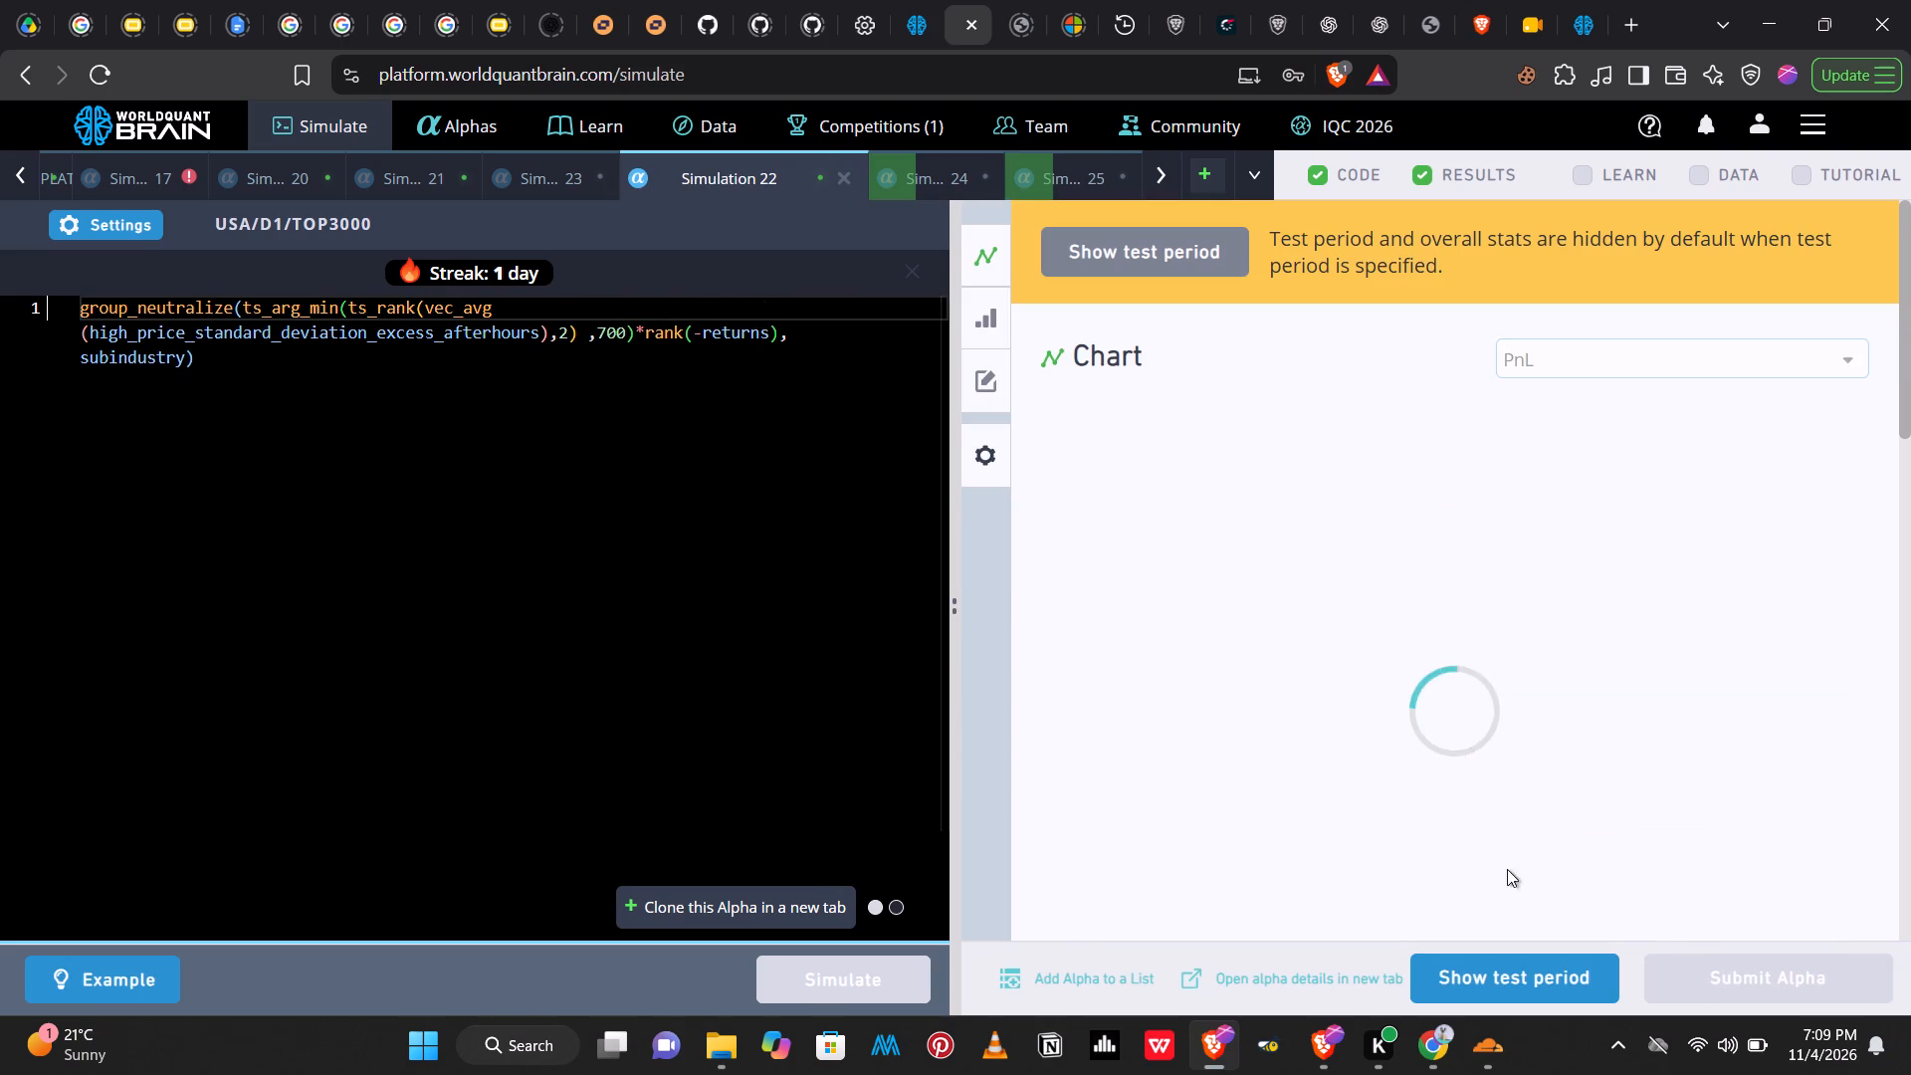
{"action": "left_click", "coordinate": [1483, 992]}
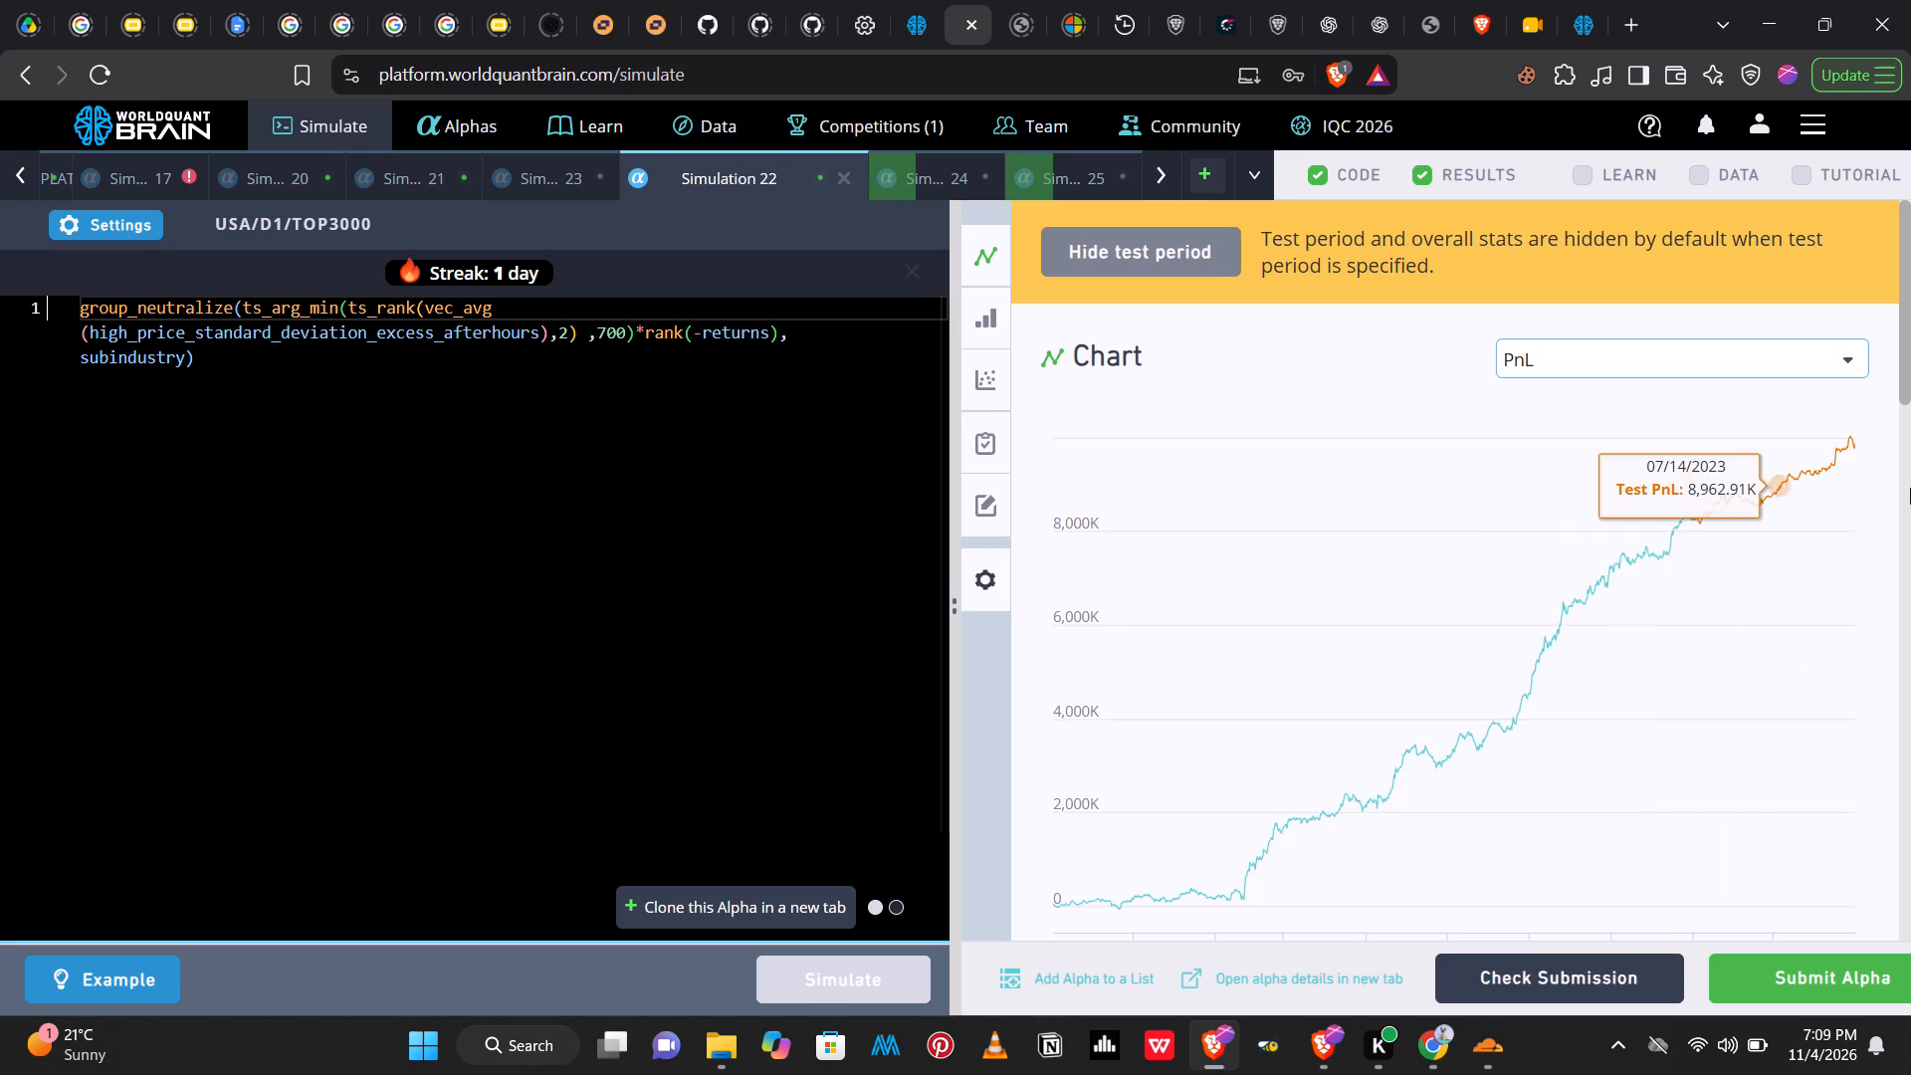
{"action": "left_click_drag", "start_coordinate": [1906, 325], "coordinate": [1910, 680]}
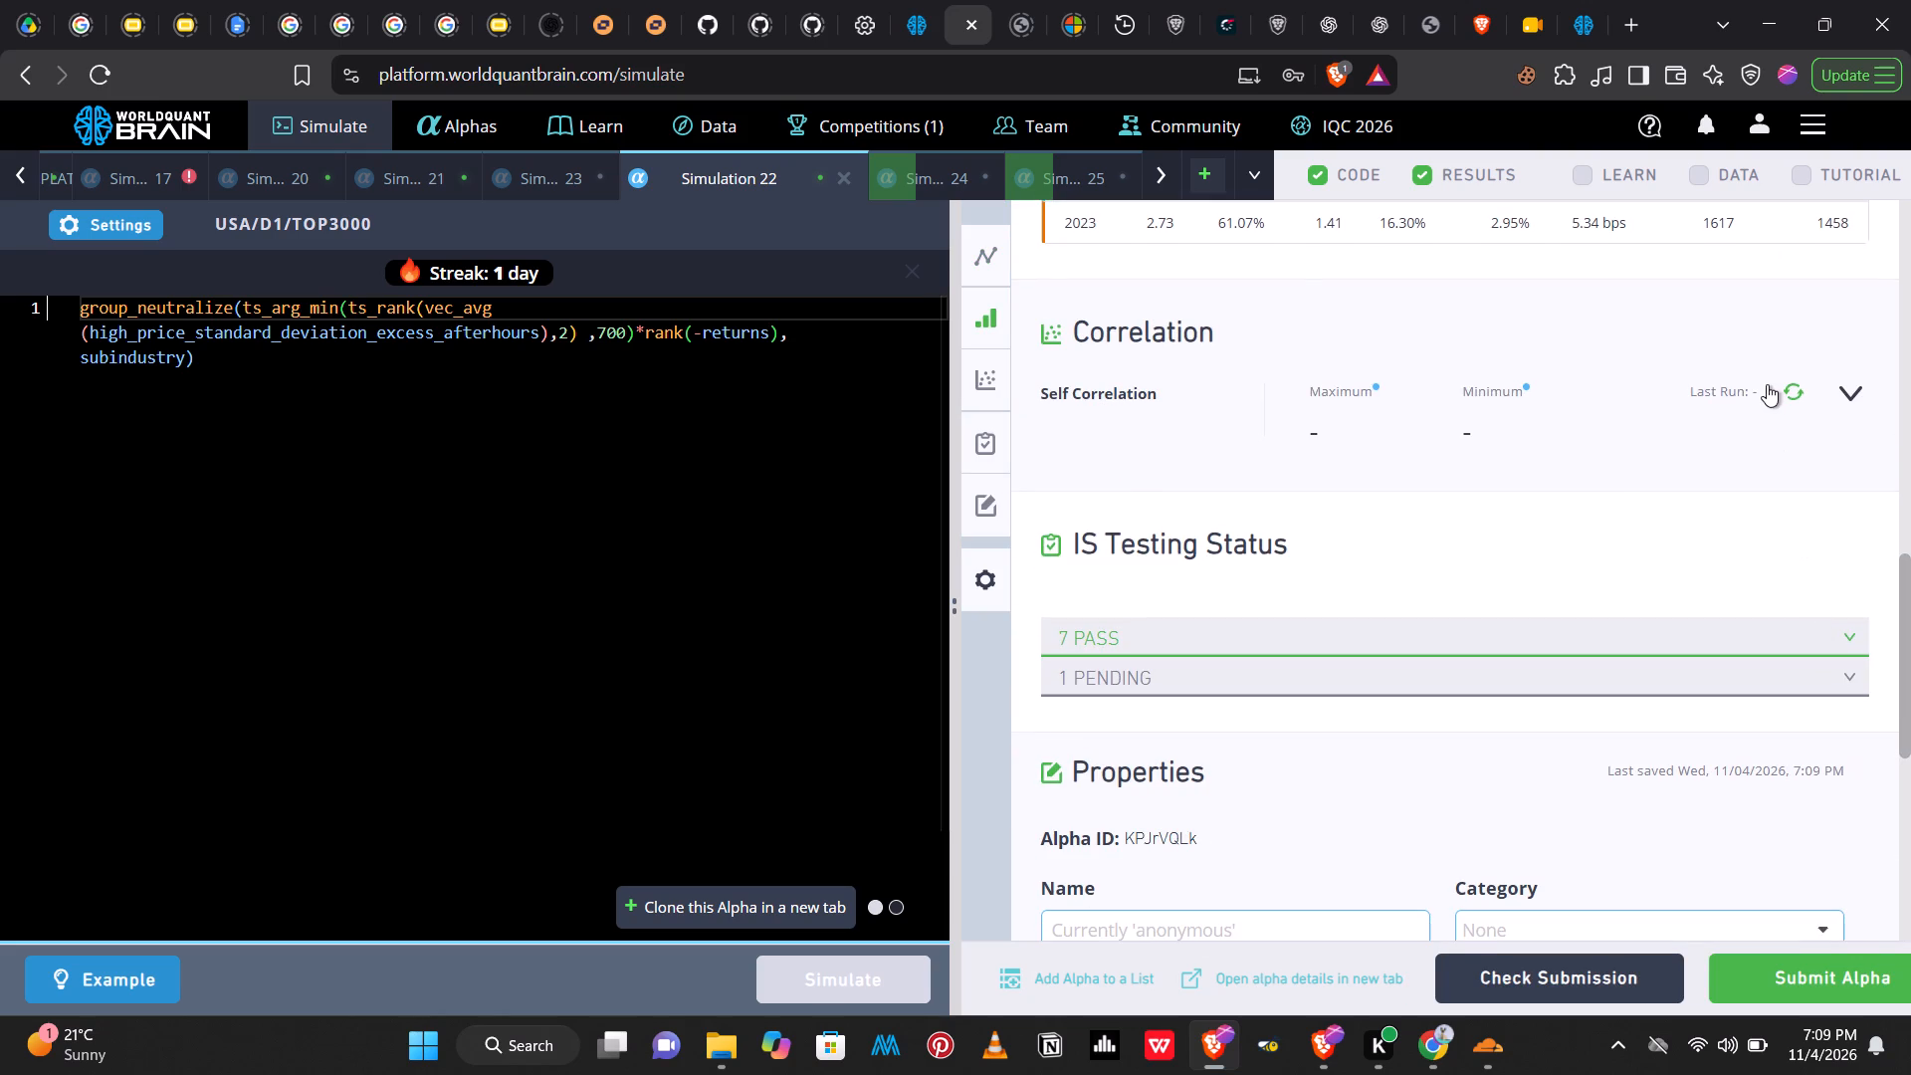
{"action": "left_click", "coordinate": [1783, 385]}
{"action": "left_click_drag", "start_coordinate": [1910, 654], "coordinate": [1899, 582]}
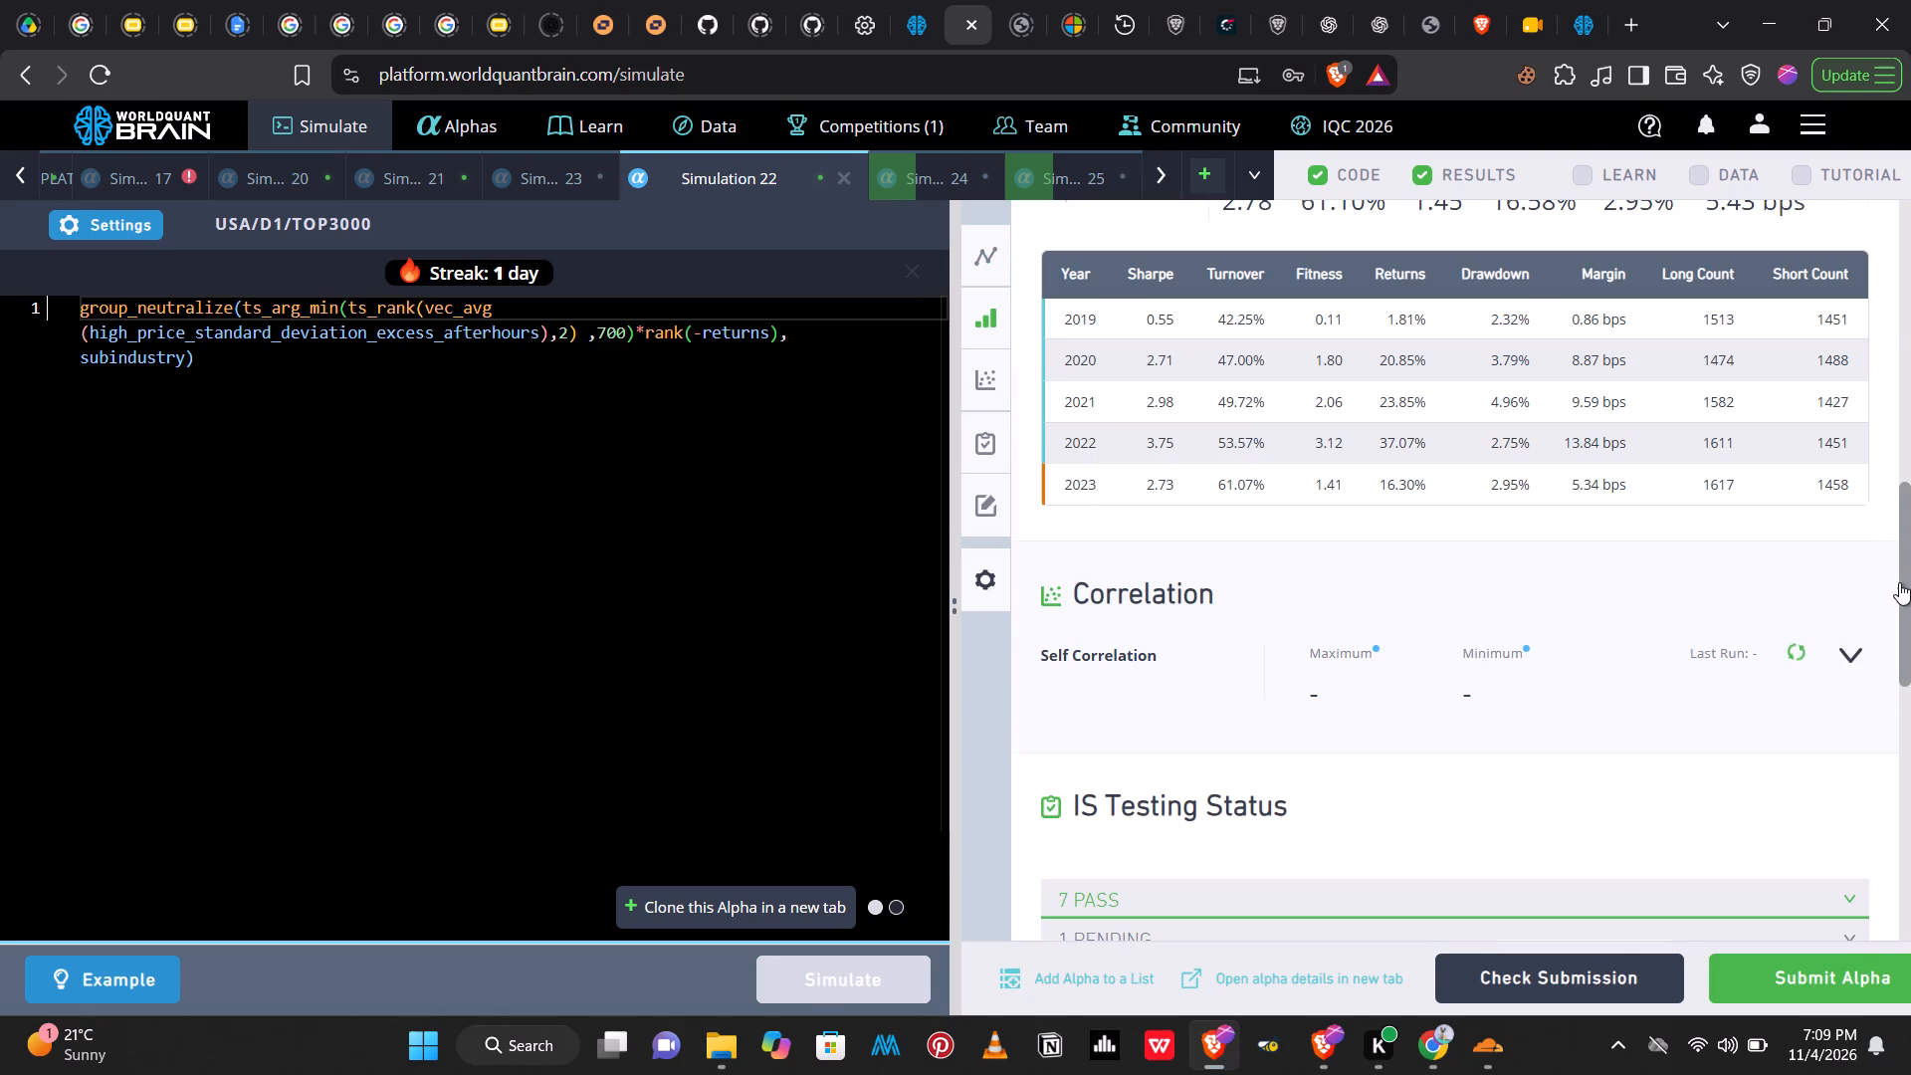
{"action": "left_click", "coordinate": [1899, 582]}
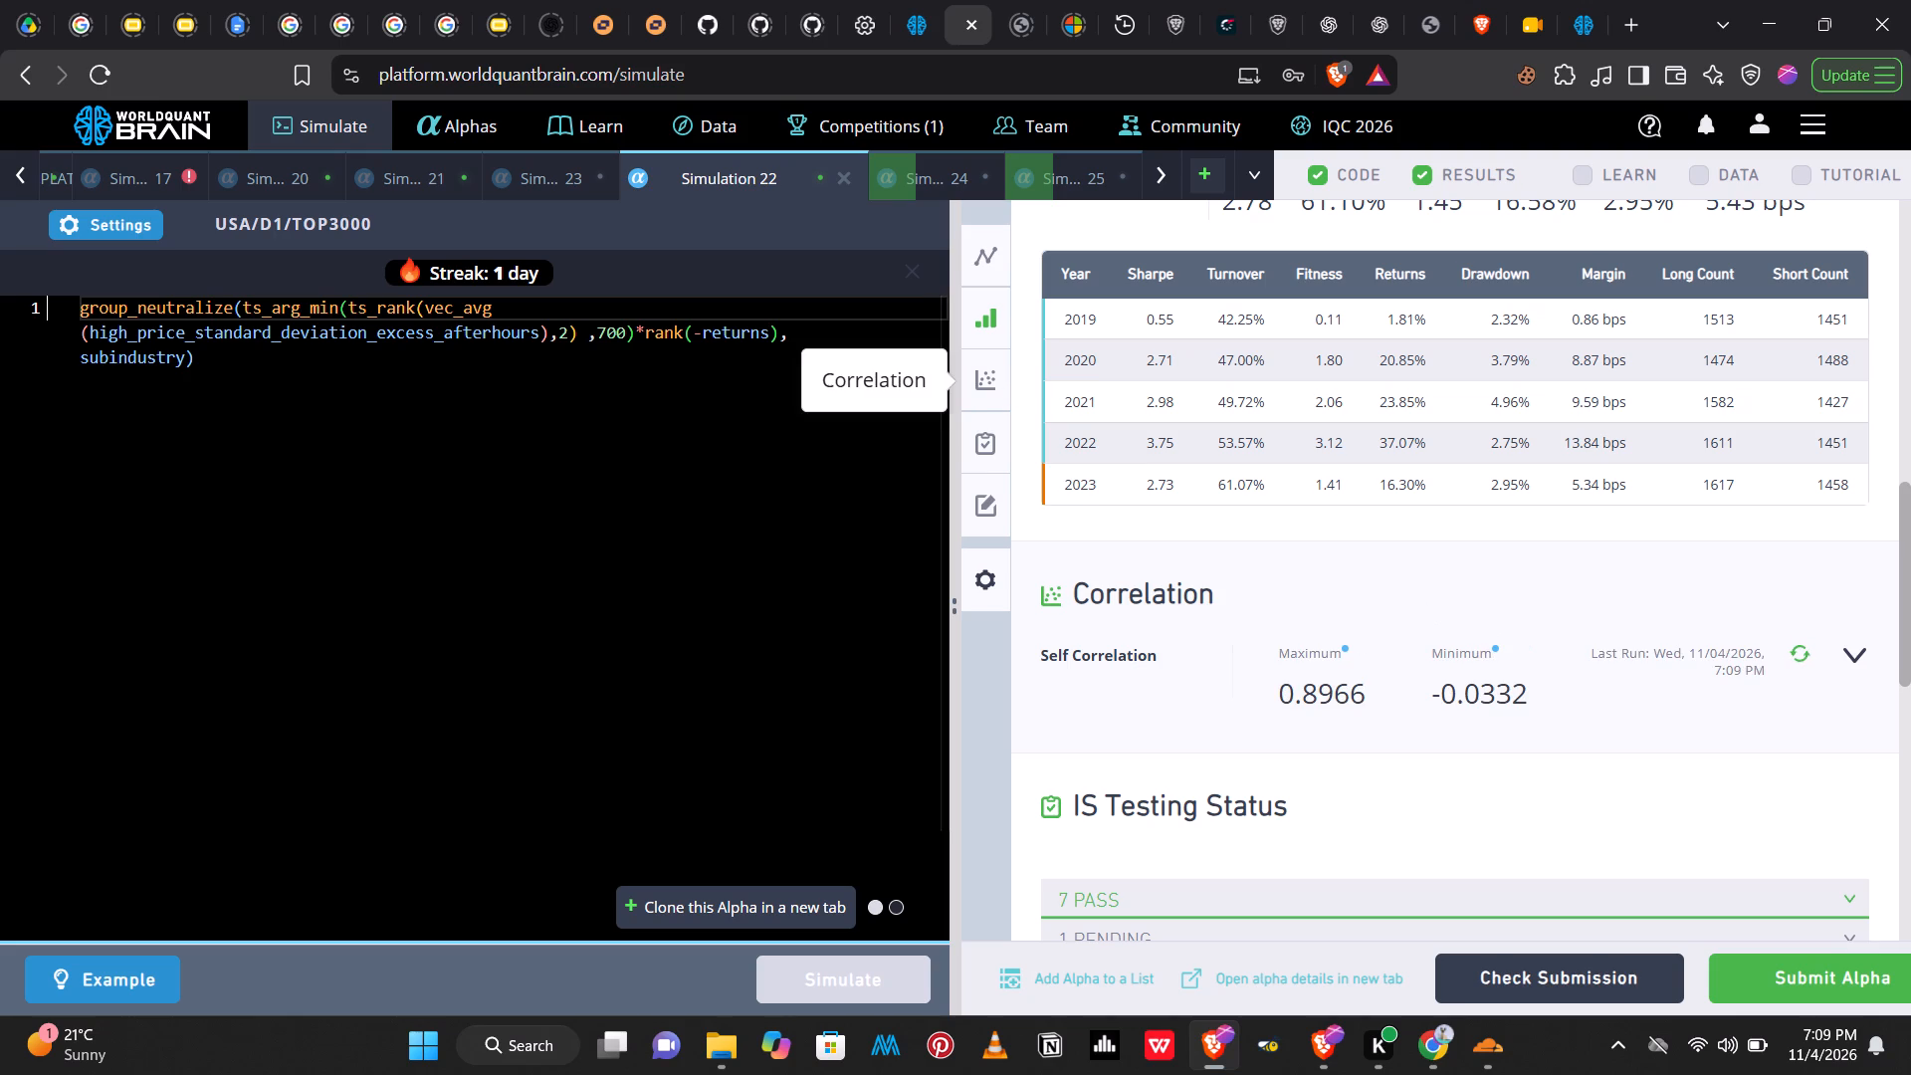
In Simulation 22, replace the ts_arg_min operator with ts_arg_max and run the simulation.
{"action": "left_click", "coordinate": [338, 308]}
{"action": "key", "text": "BackSpace"}
{"action": "key", "text": "BackSpace"}
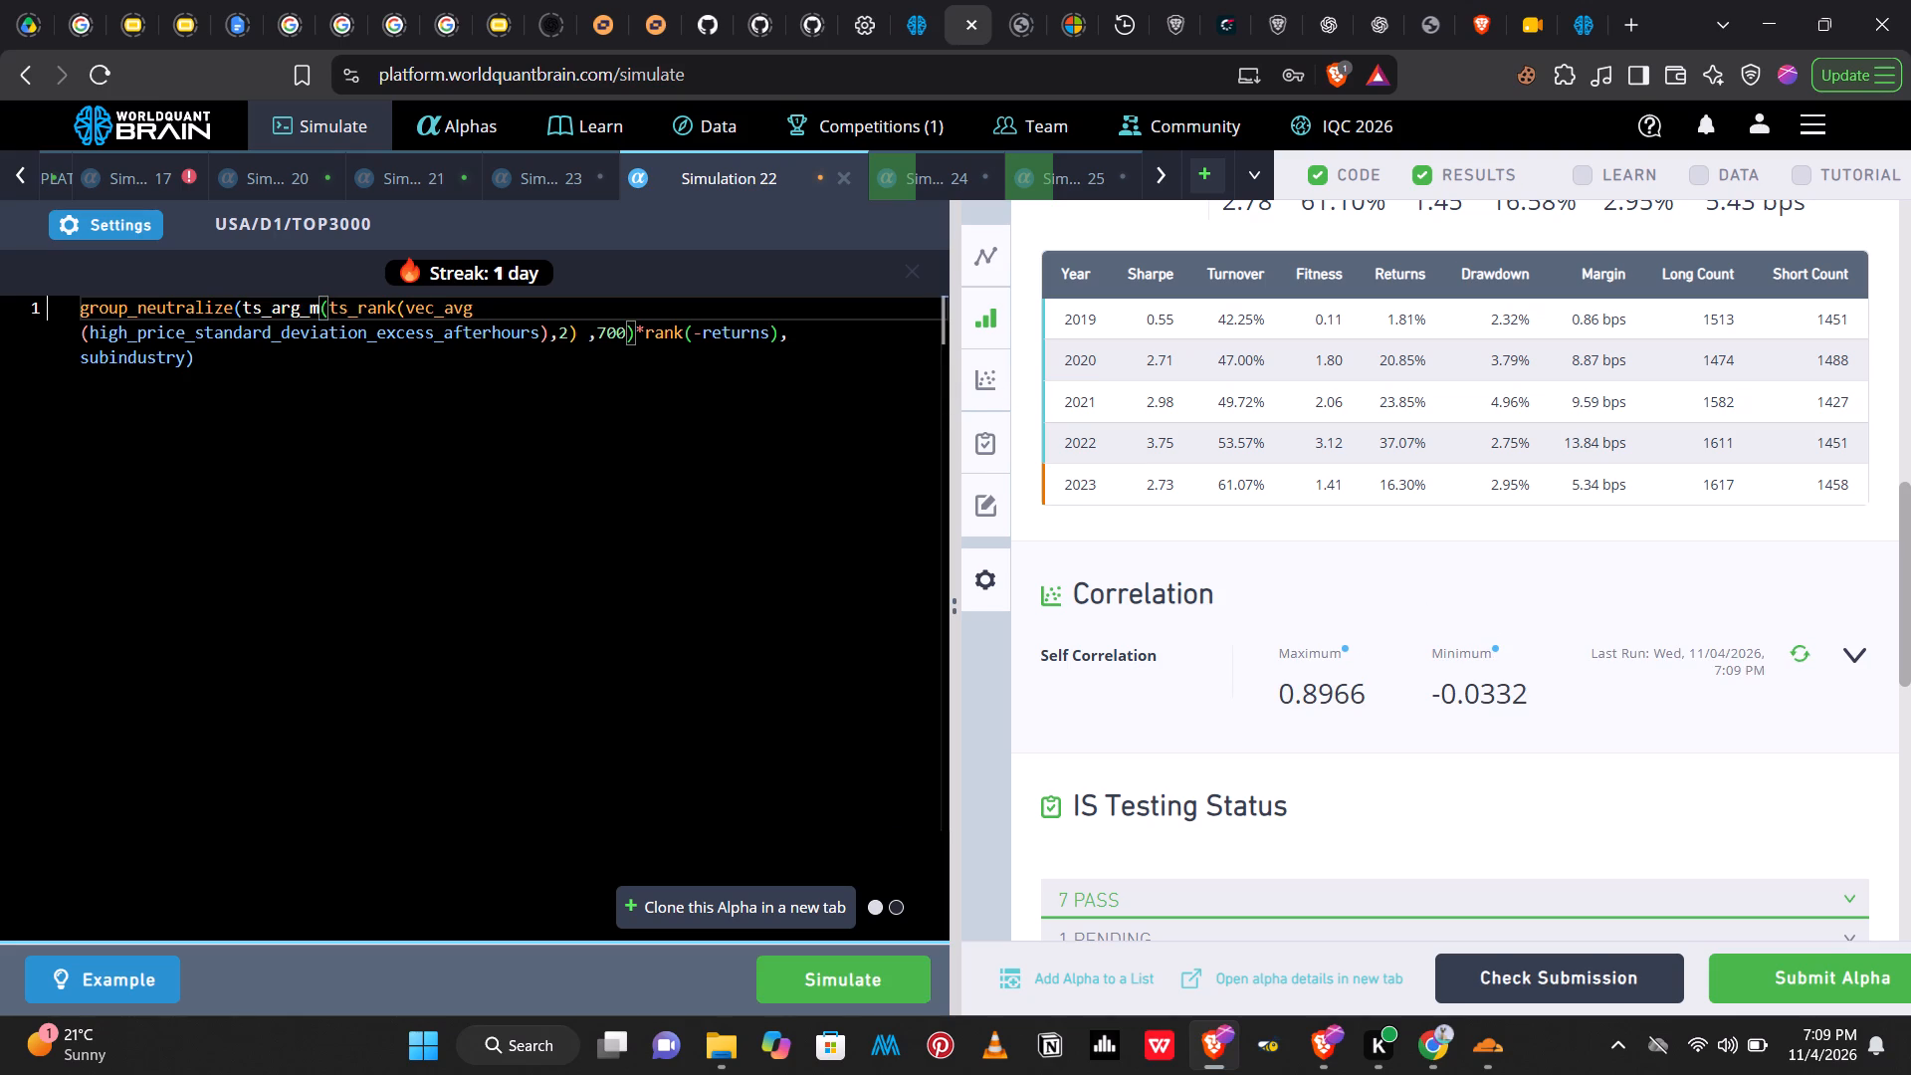
{"action": "type", "text": "ax"}
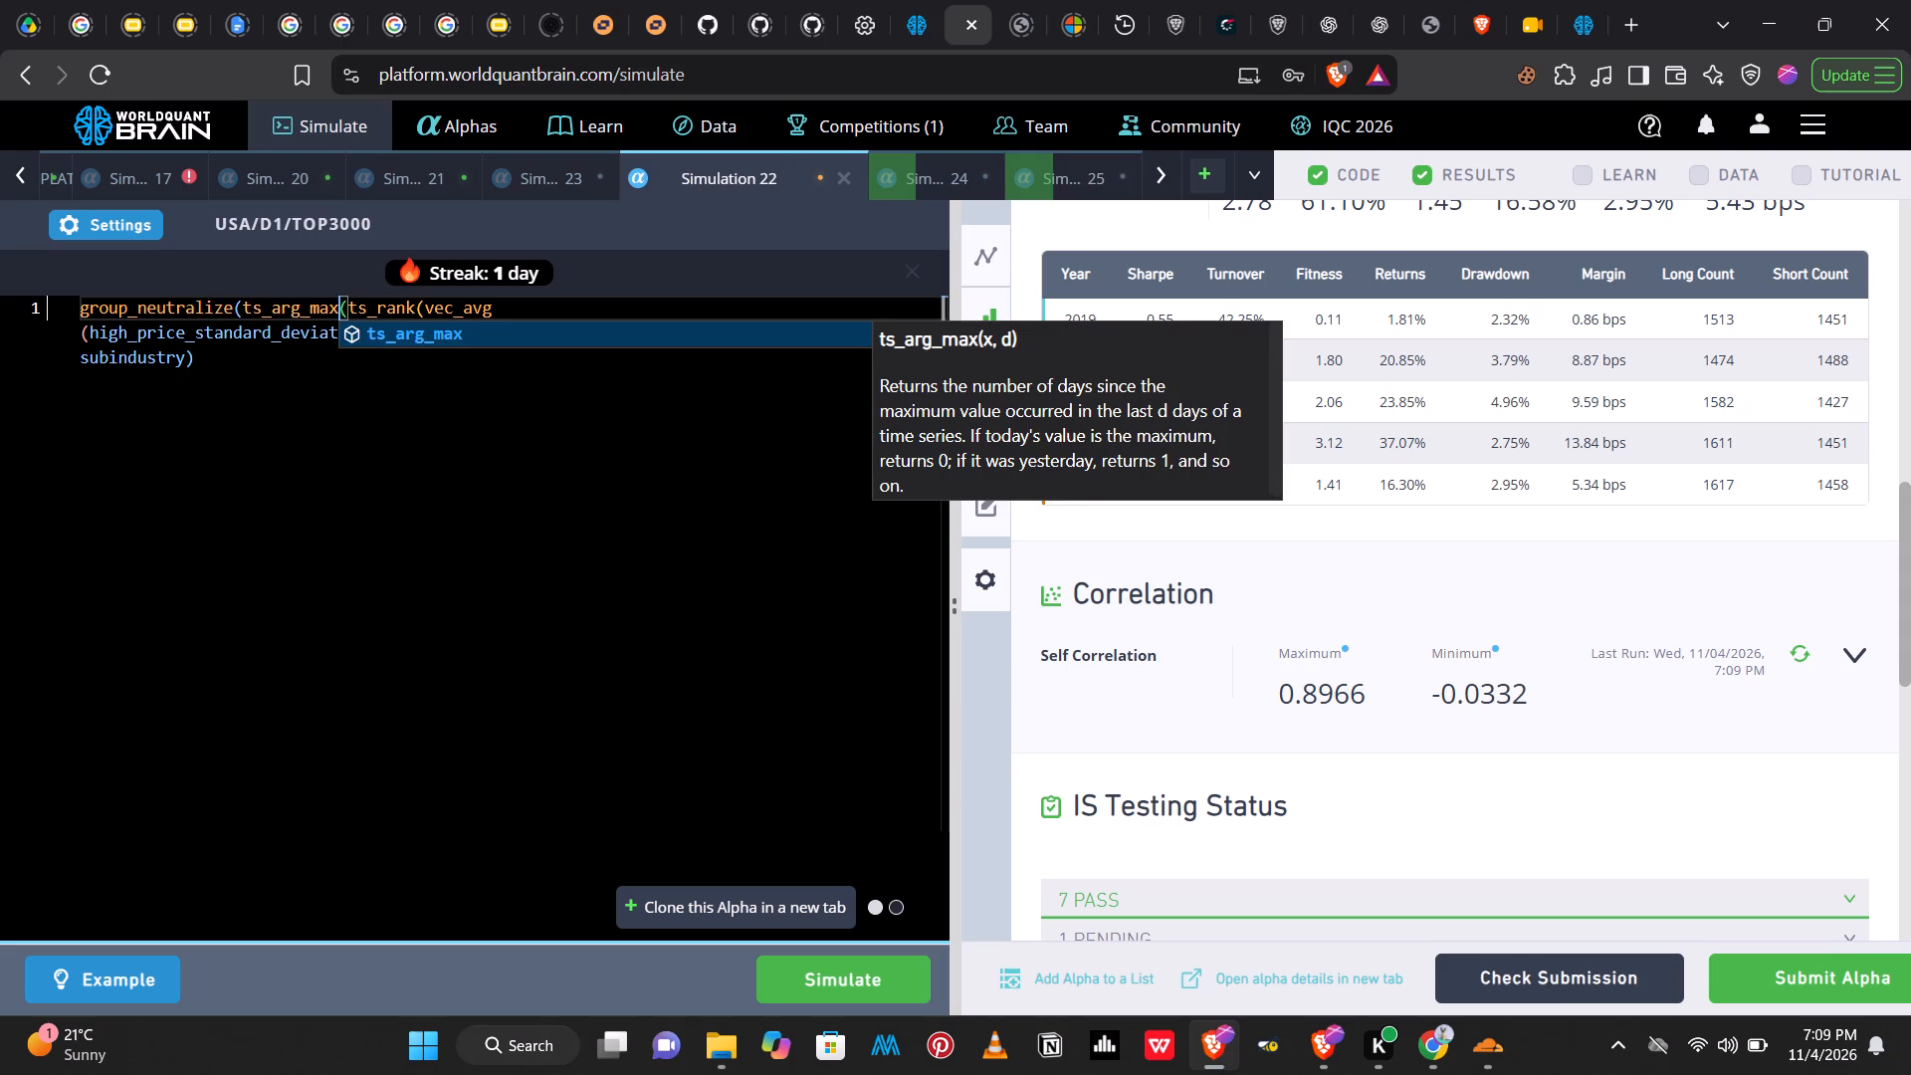
{"action": "key", "text": "Return"}
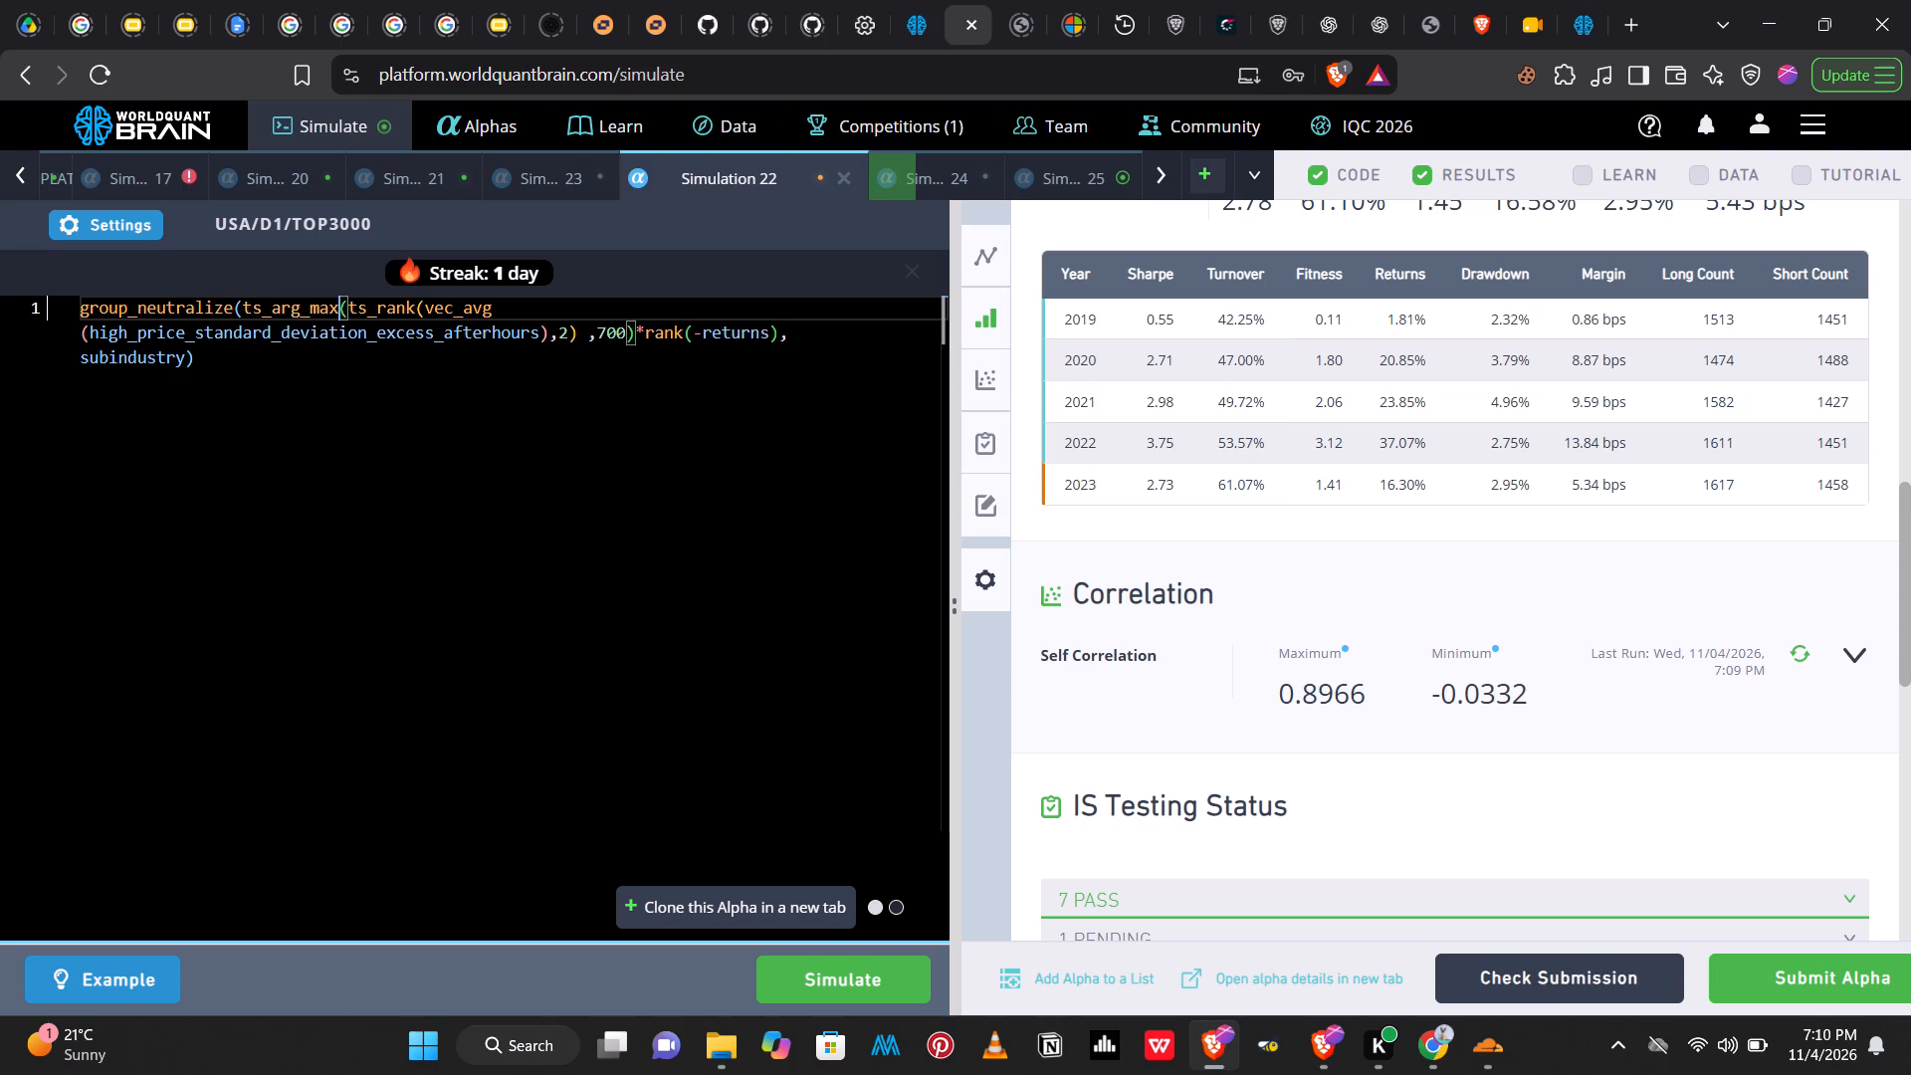
{"action": "left_click", "coordinate": [832, 967]}
Show the test period for Simulation 25's pre_news_high_price version.
{"action": "left_click", "coordinate": [1059, 173]}
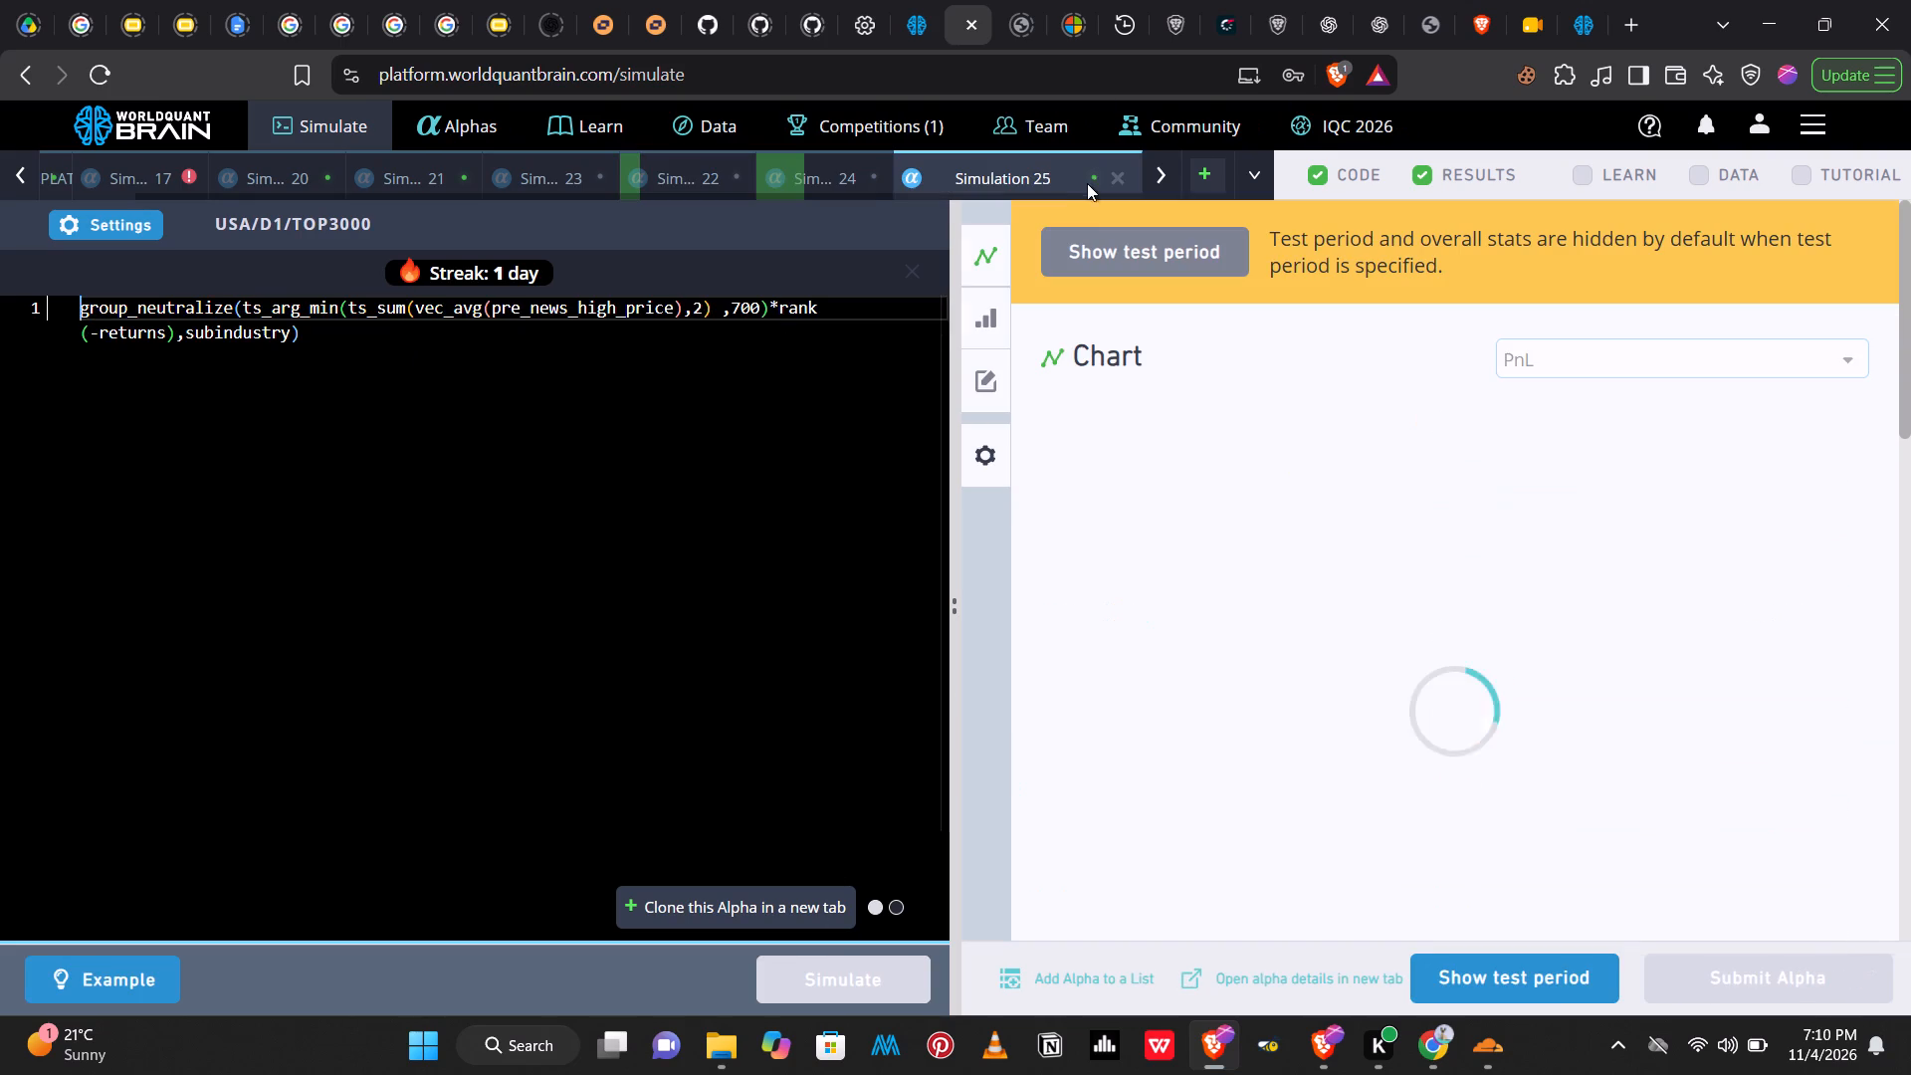
{"action": "left_click", "coordinate": [1482, 955]}
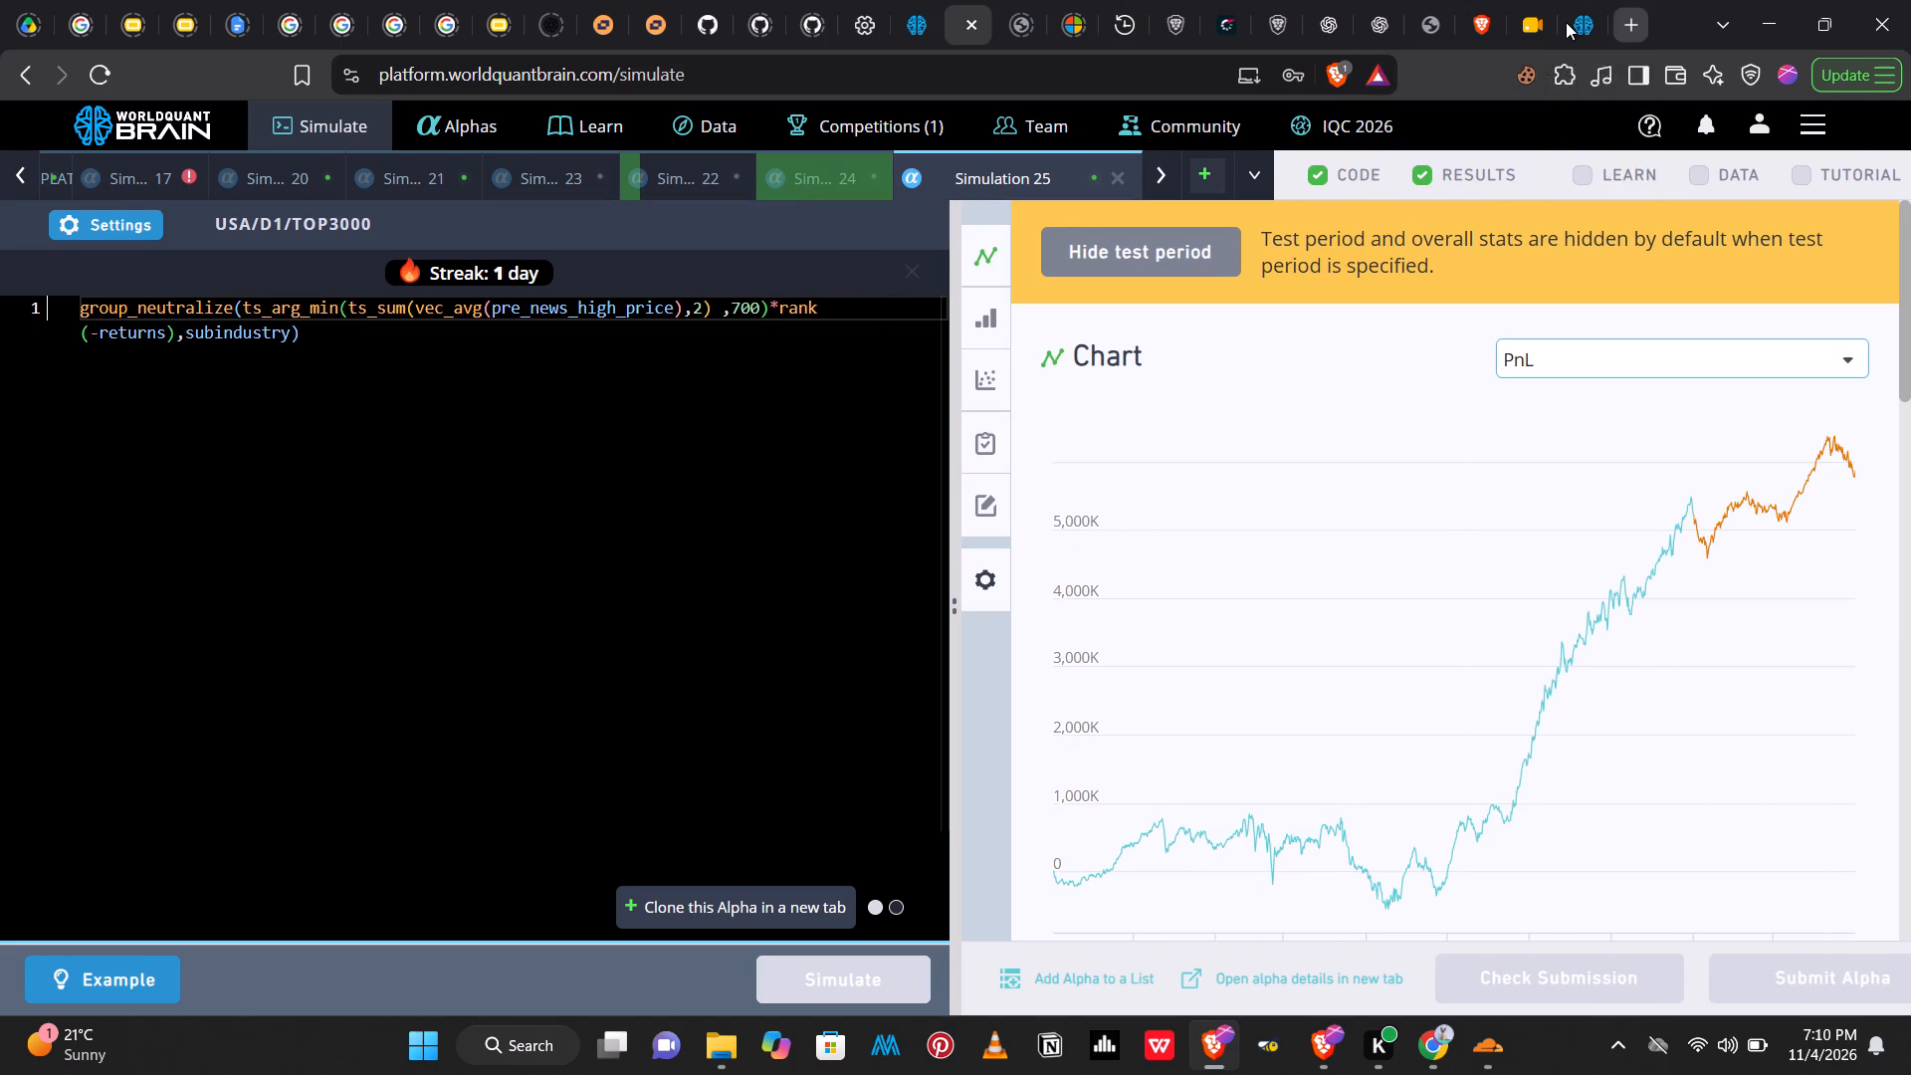
Show the test period for Simulation 24's minutes_to_five_percent_gain version, run its self-correlation check, and review the yearly results.
{"action": "left_click", "coordinate": [811, 181]}
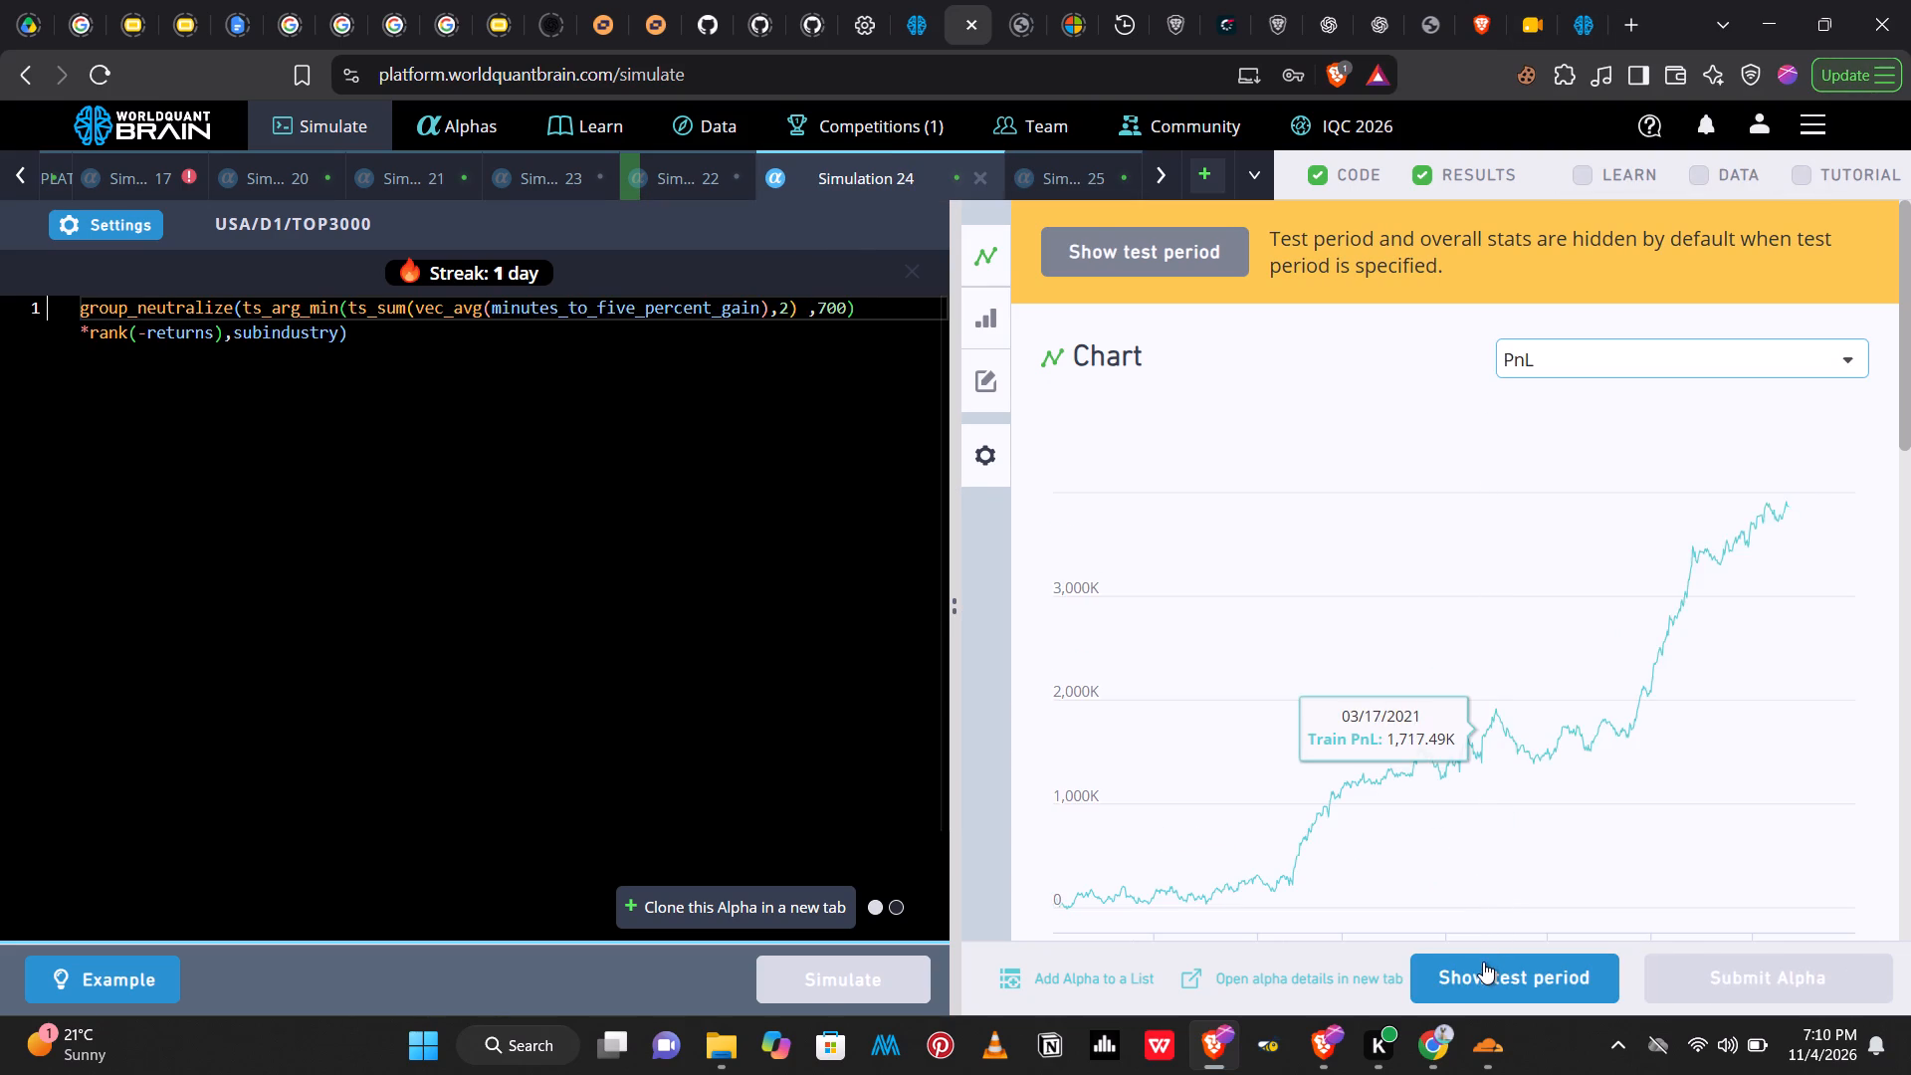
{"action": "left_click", "coordinate": [1483, 962]}
{"action": "left_click_drag", "start_coordinate": [1910, 273], "coordinate": [1910, 274]}
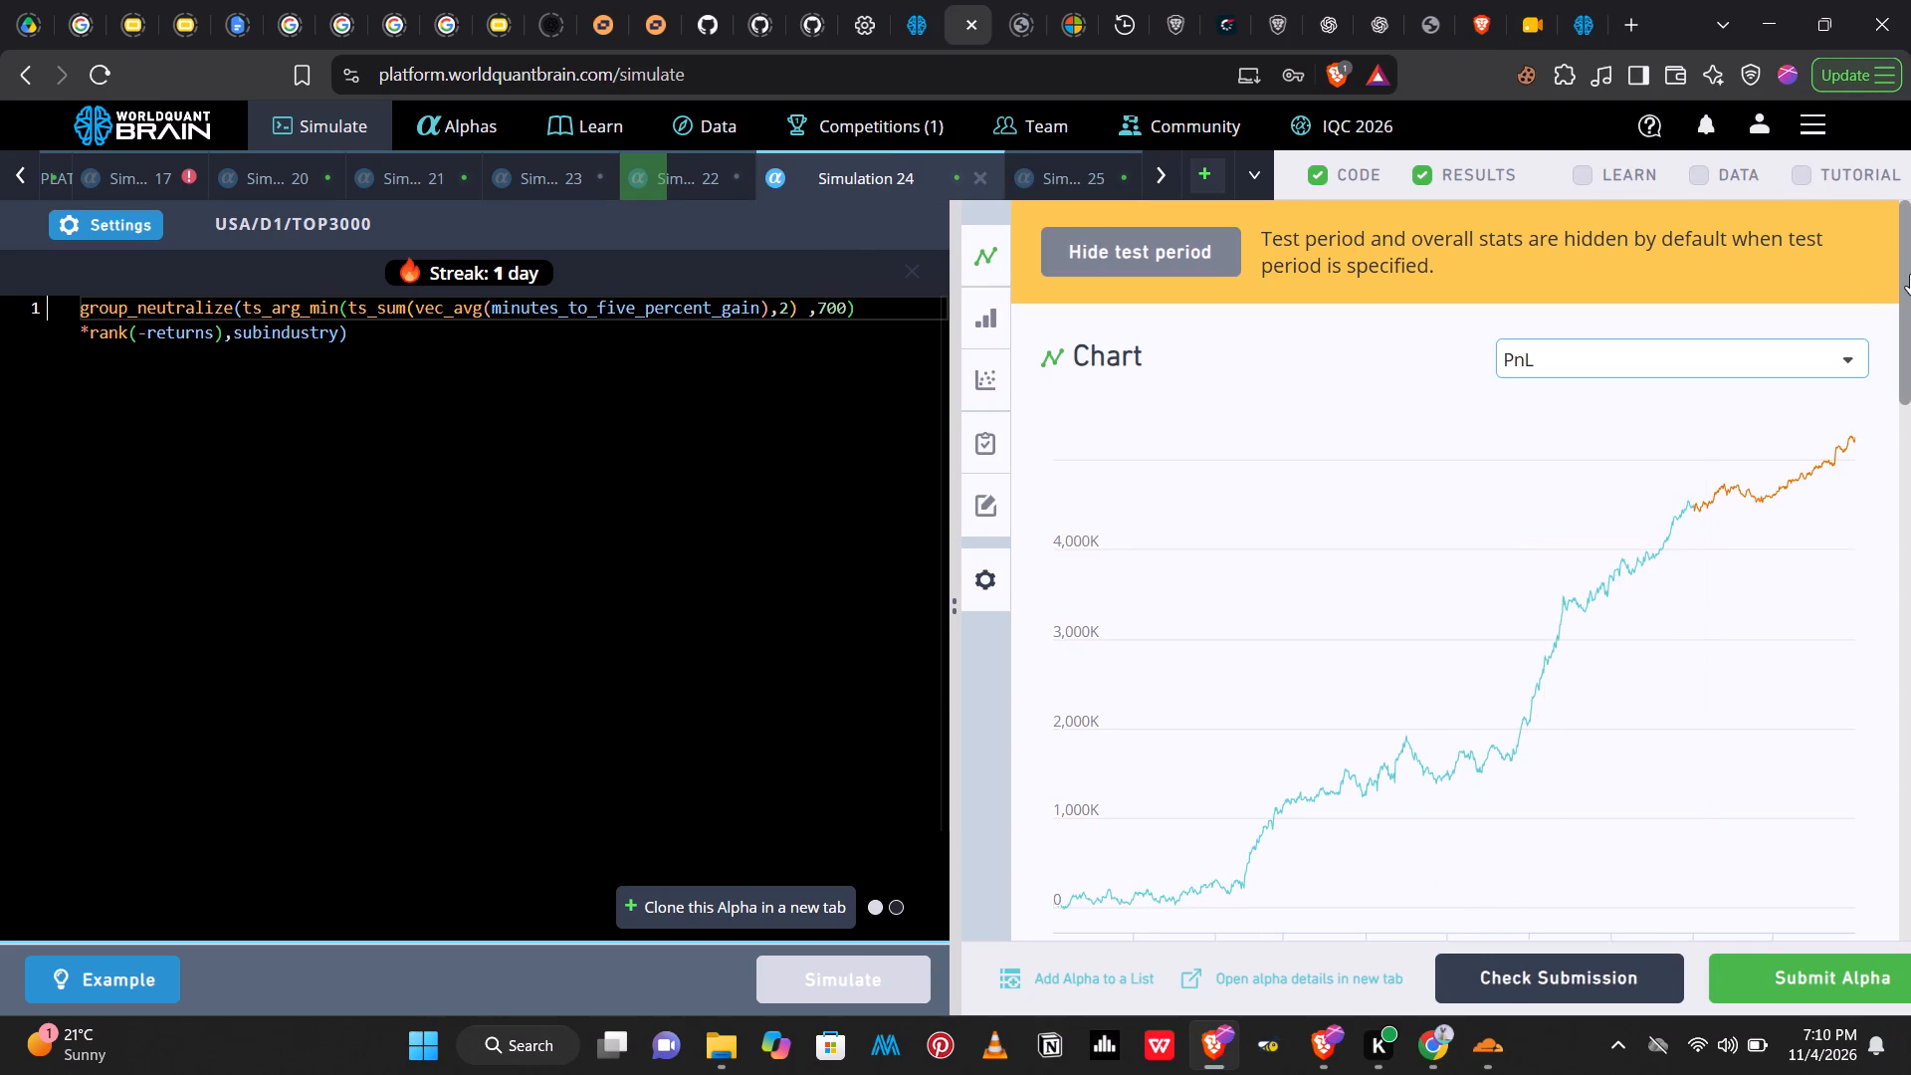
{"action": "left_click_drag", "start_coordinate": [1910, 274], "coordinate": [1910, 574]}
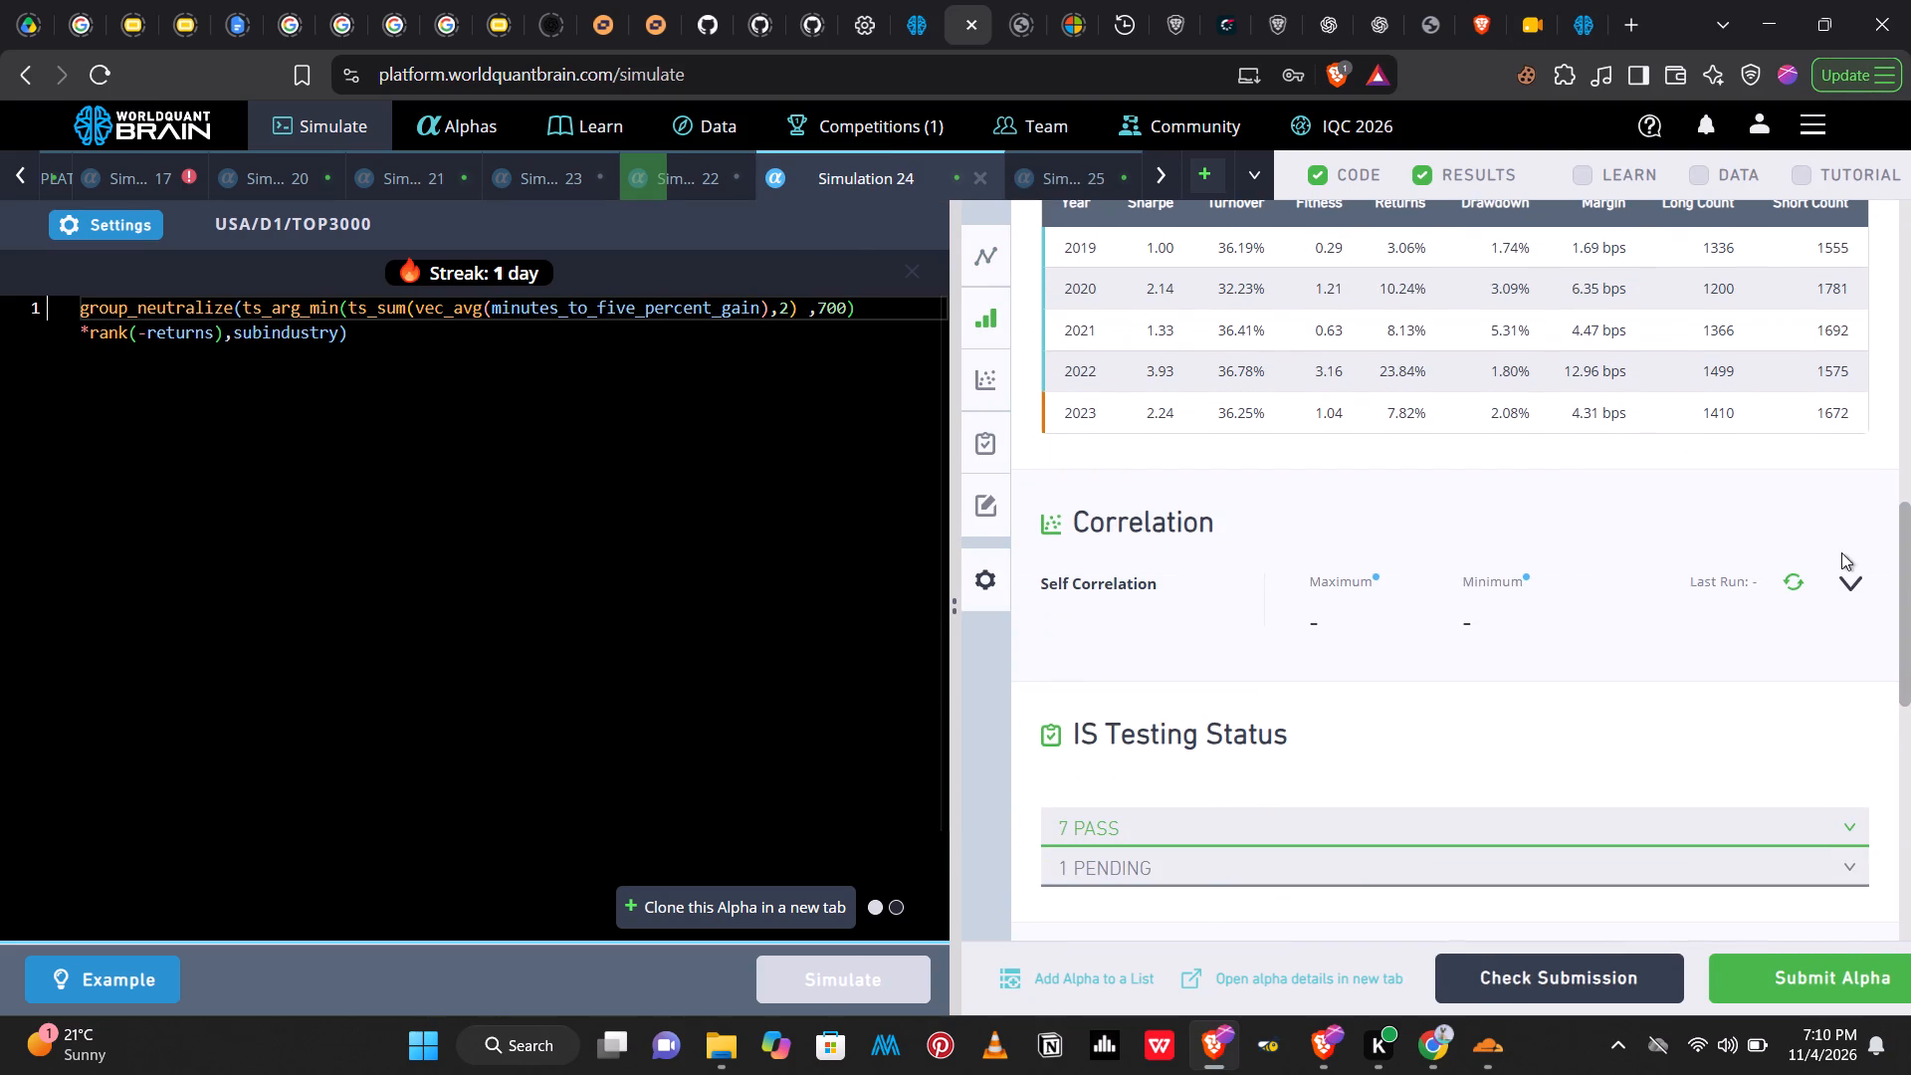
{"action": "left_click", "coordinate": [1801, 575]}
{"action": "left_click_drag", "start_coordinate": [1910, 542], "coordinate": [1903, 499]}
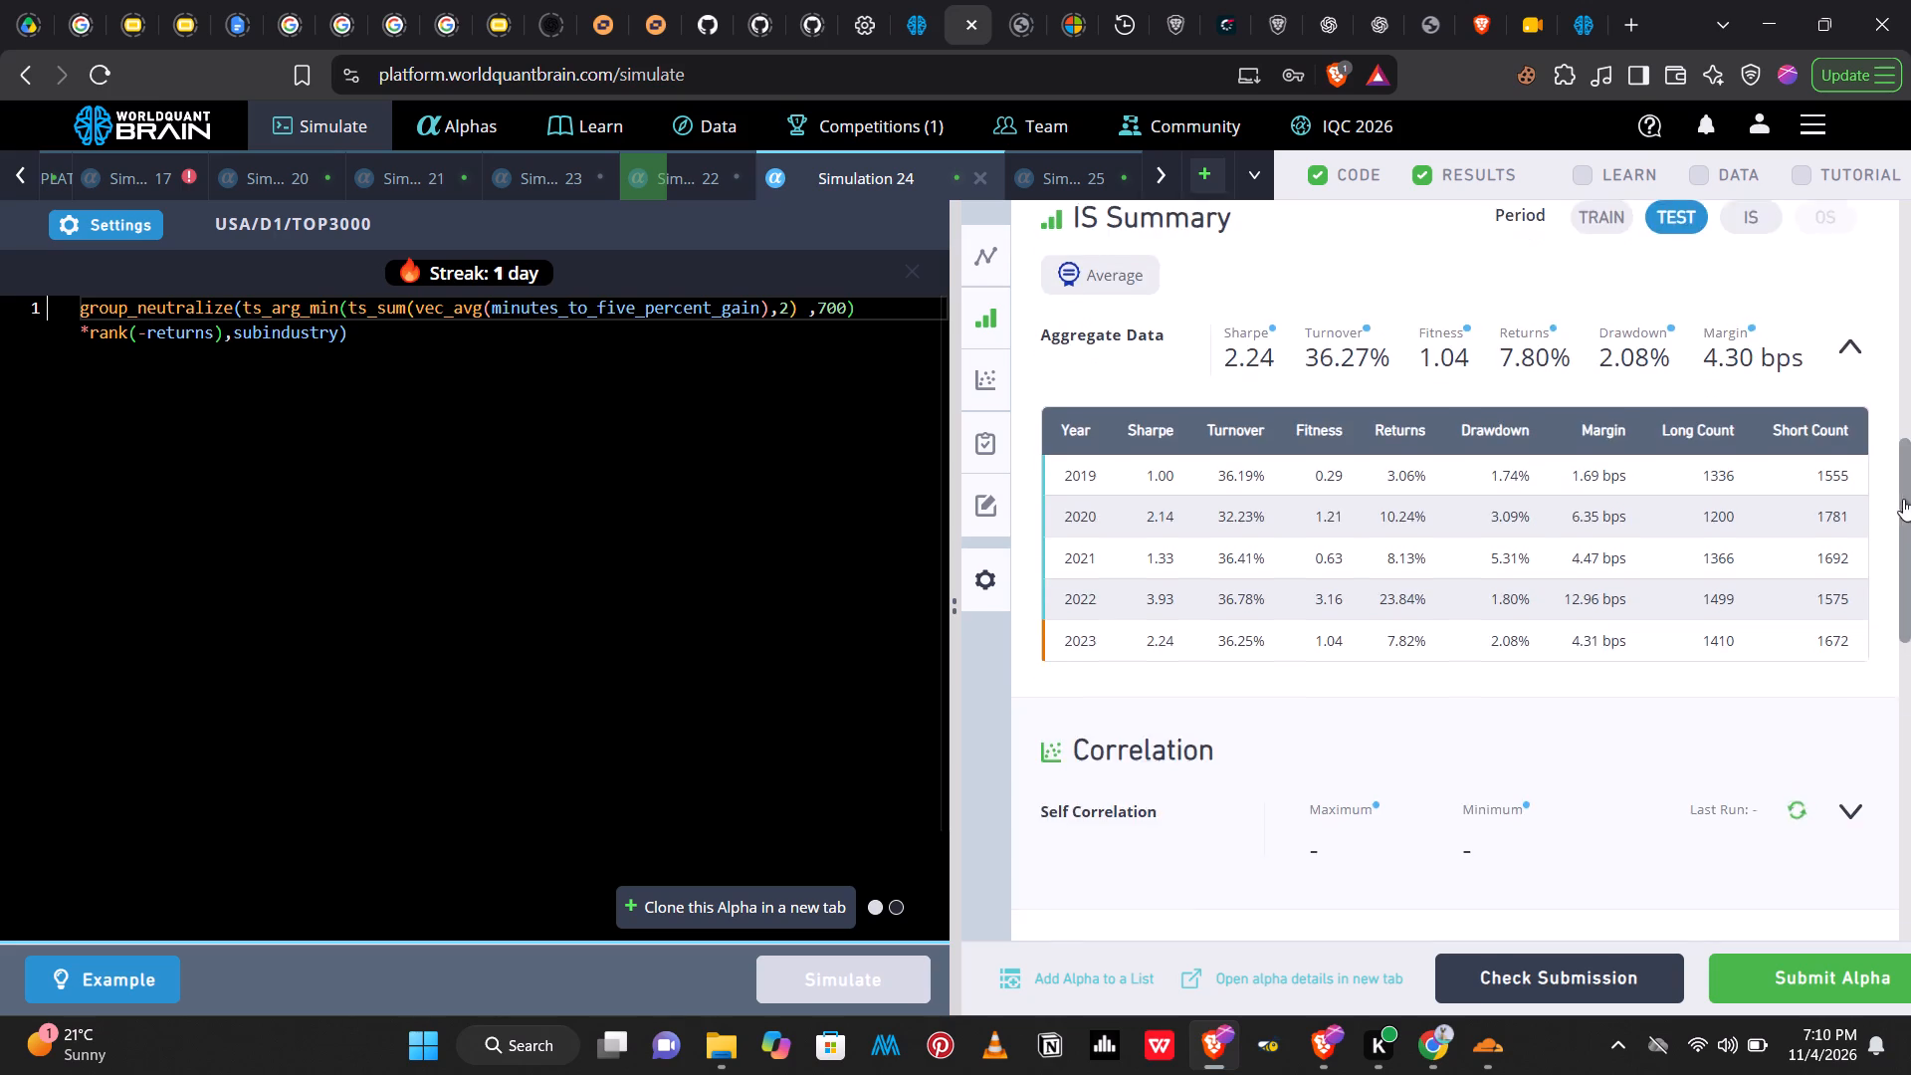
{"action": "left_click_drag", "start_coordinate": [1903, 499], "coordinate": [1910, 552]}
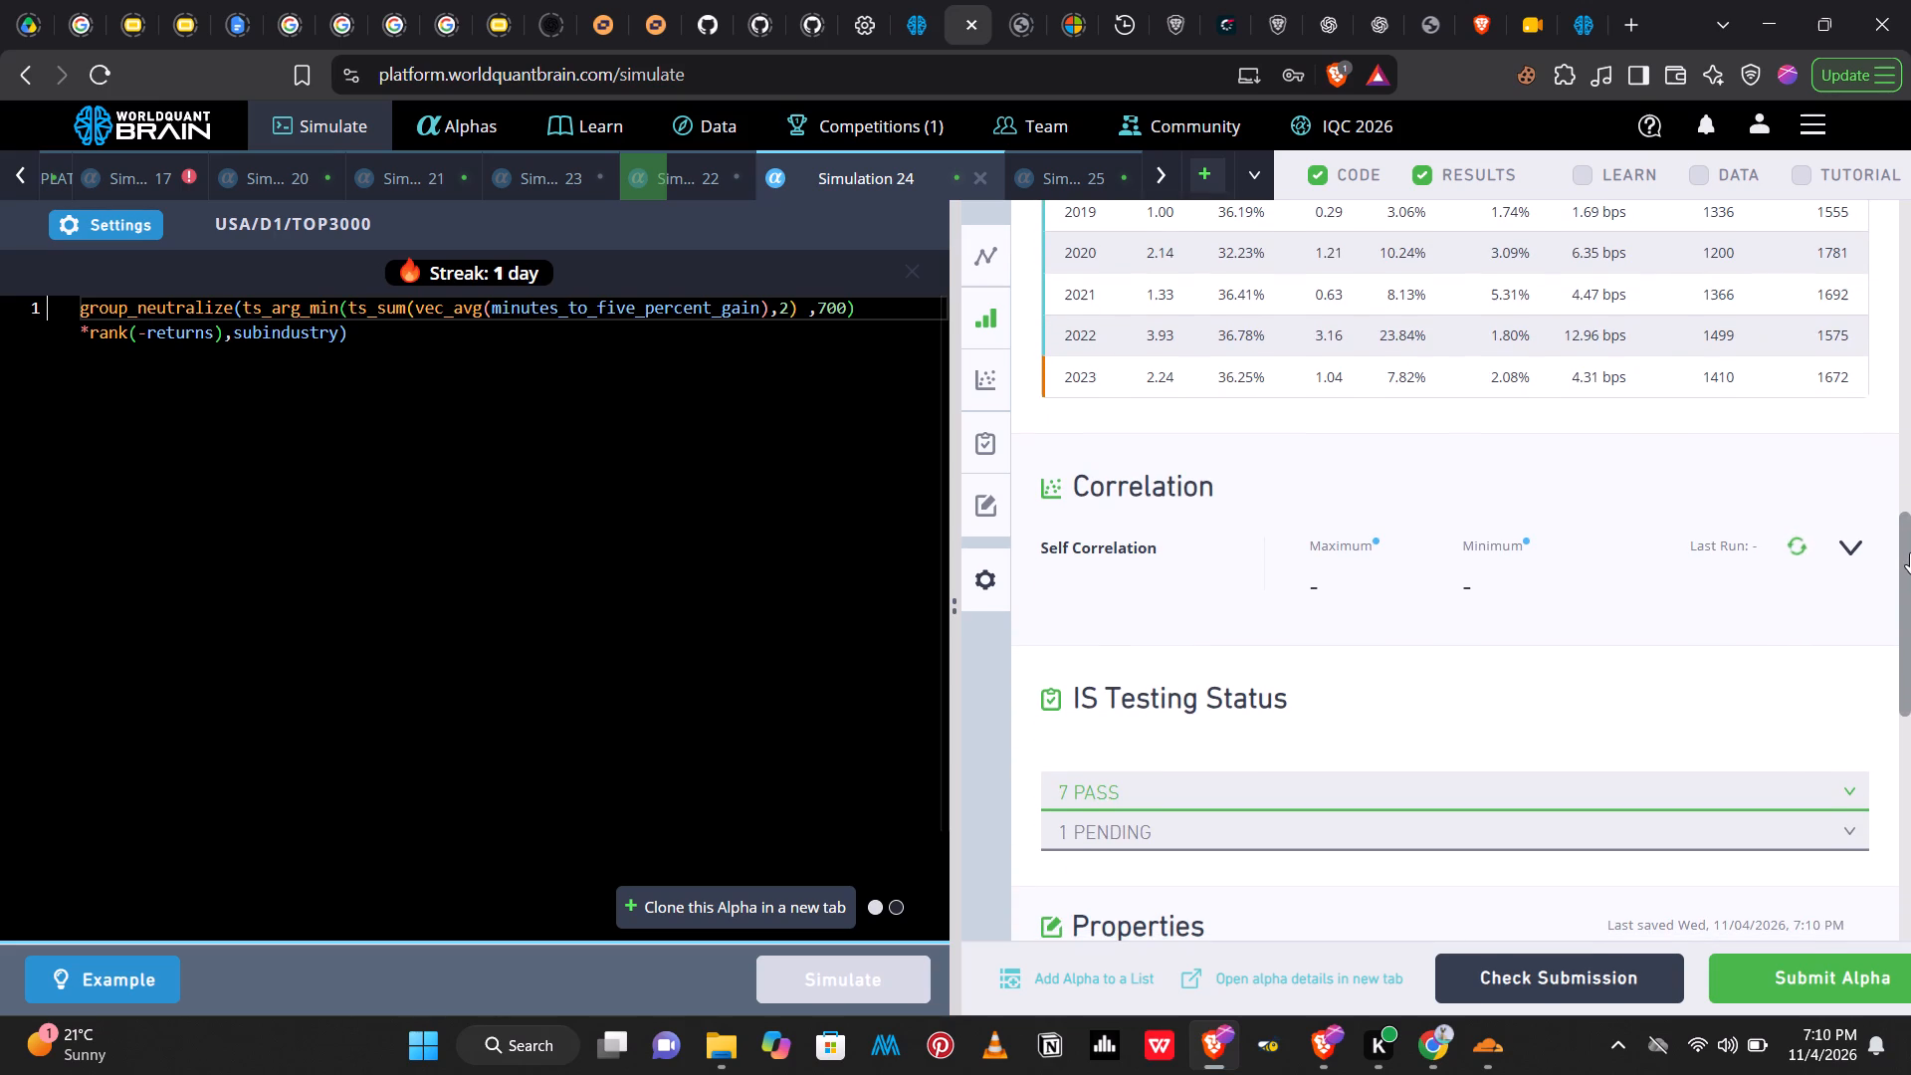
In Simulation 25, replace the data field inside vec_avg with nws12_afterhsz_sl, copied from the news12 field list, and run the simulation.
{"action": "left_click", "coordinate": [1075, 183]}
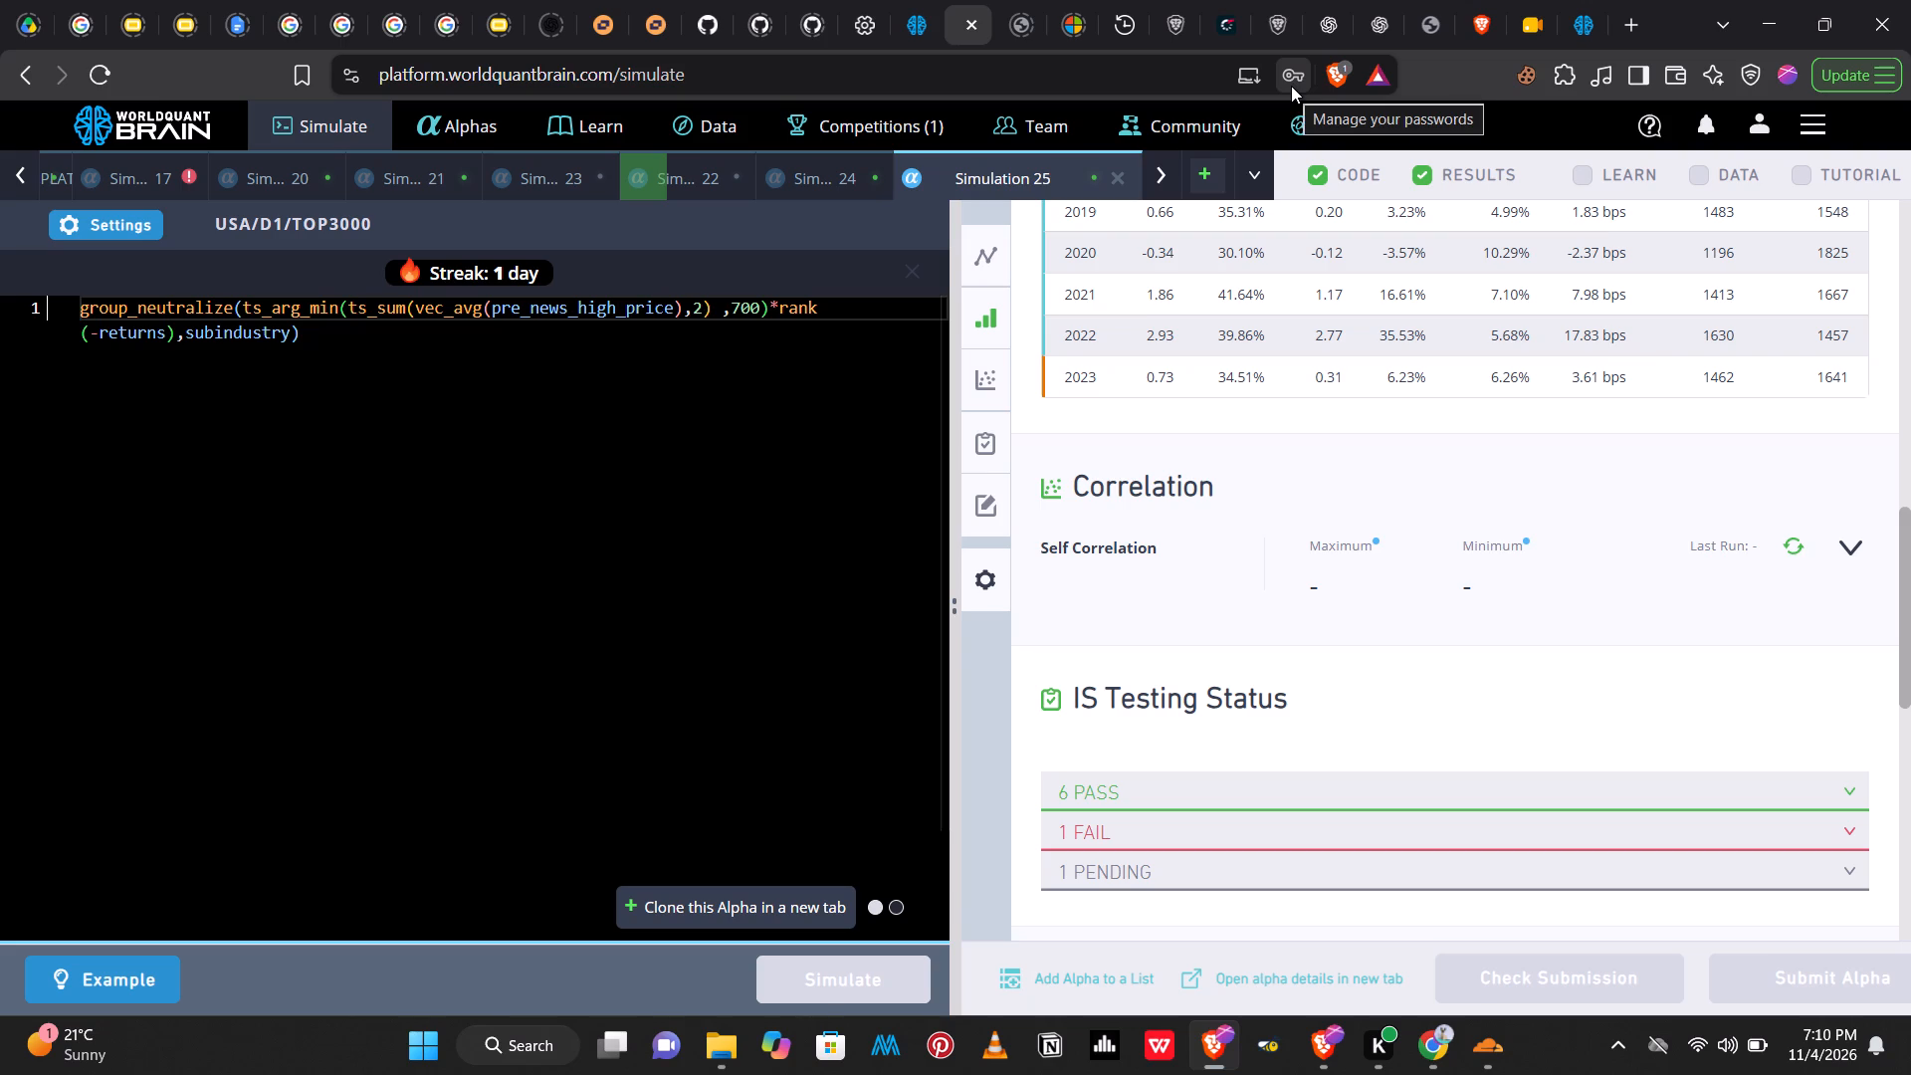
{"action": "left_click", "coordinate": [1578, 30]}
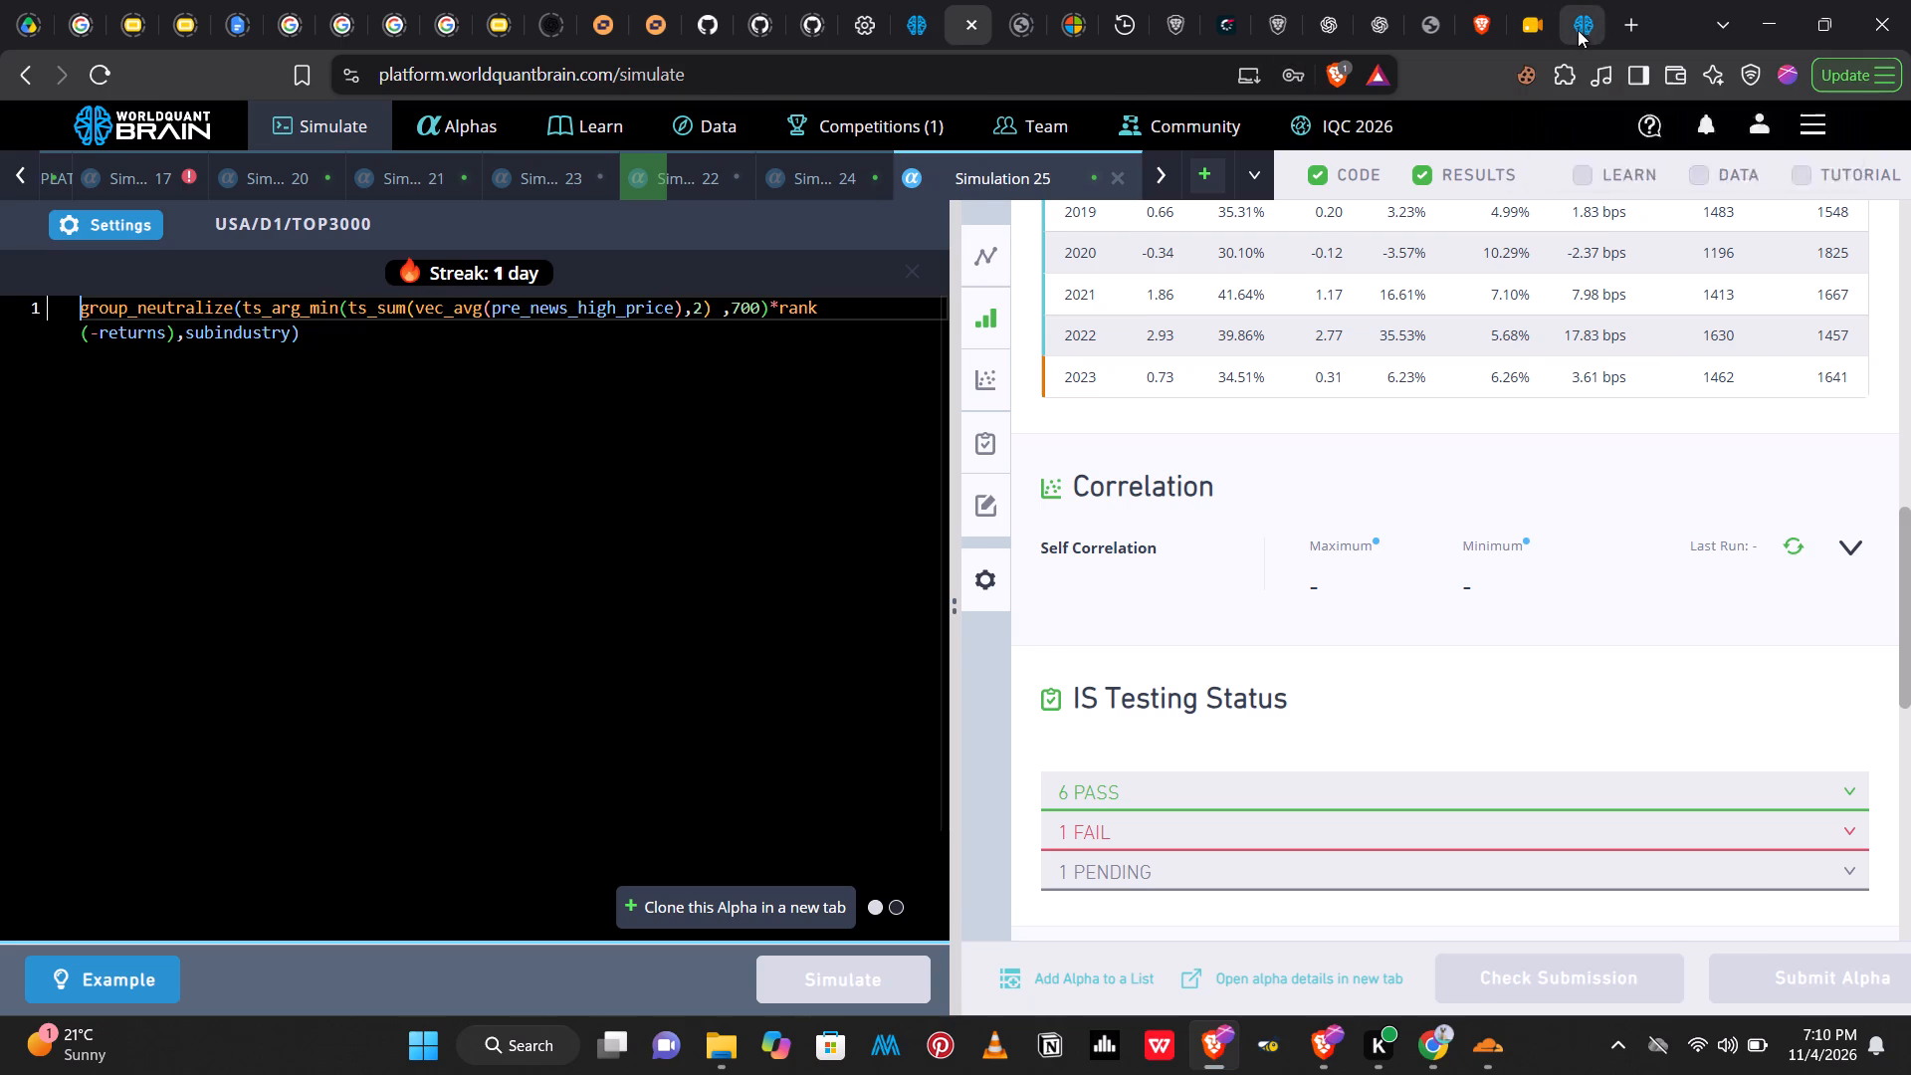
{"action": "left_click_drag", "start_coordinate": [1898, 365], "coordinate": [1901, 384]}
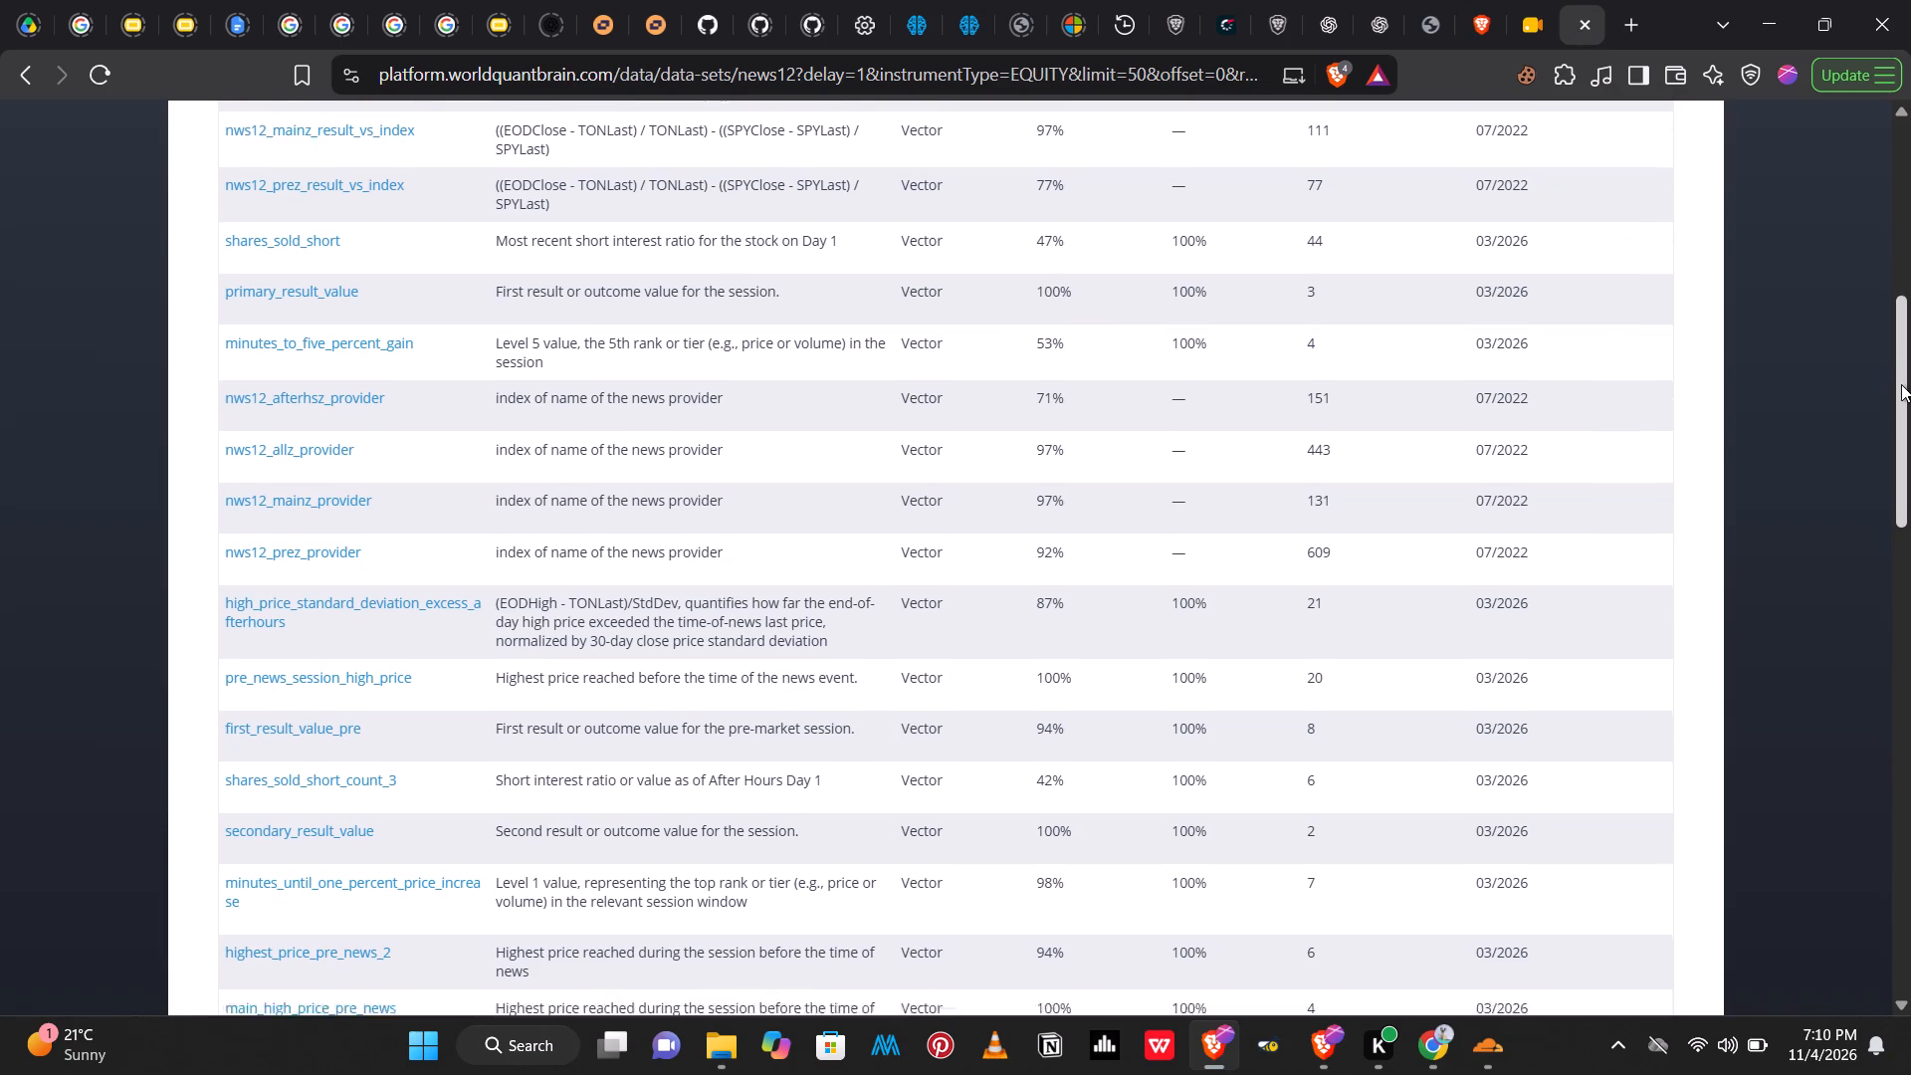
{"action": "left_click_drag", "start_coordinate": [1901, 384], "coordinate": [1910, 621]}
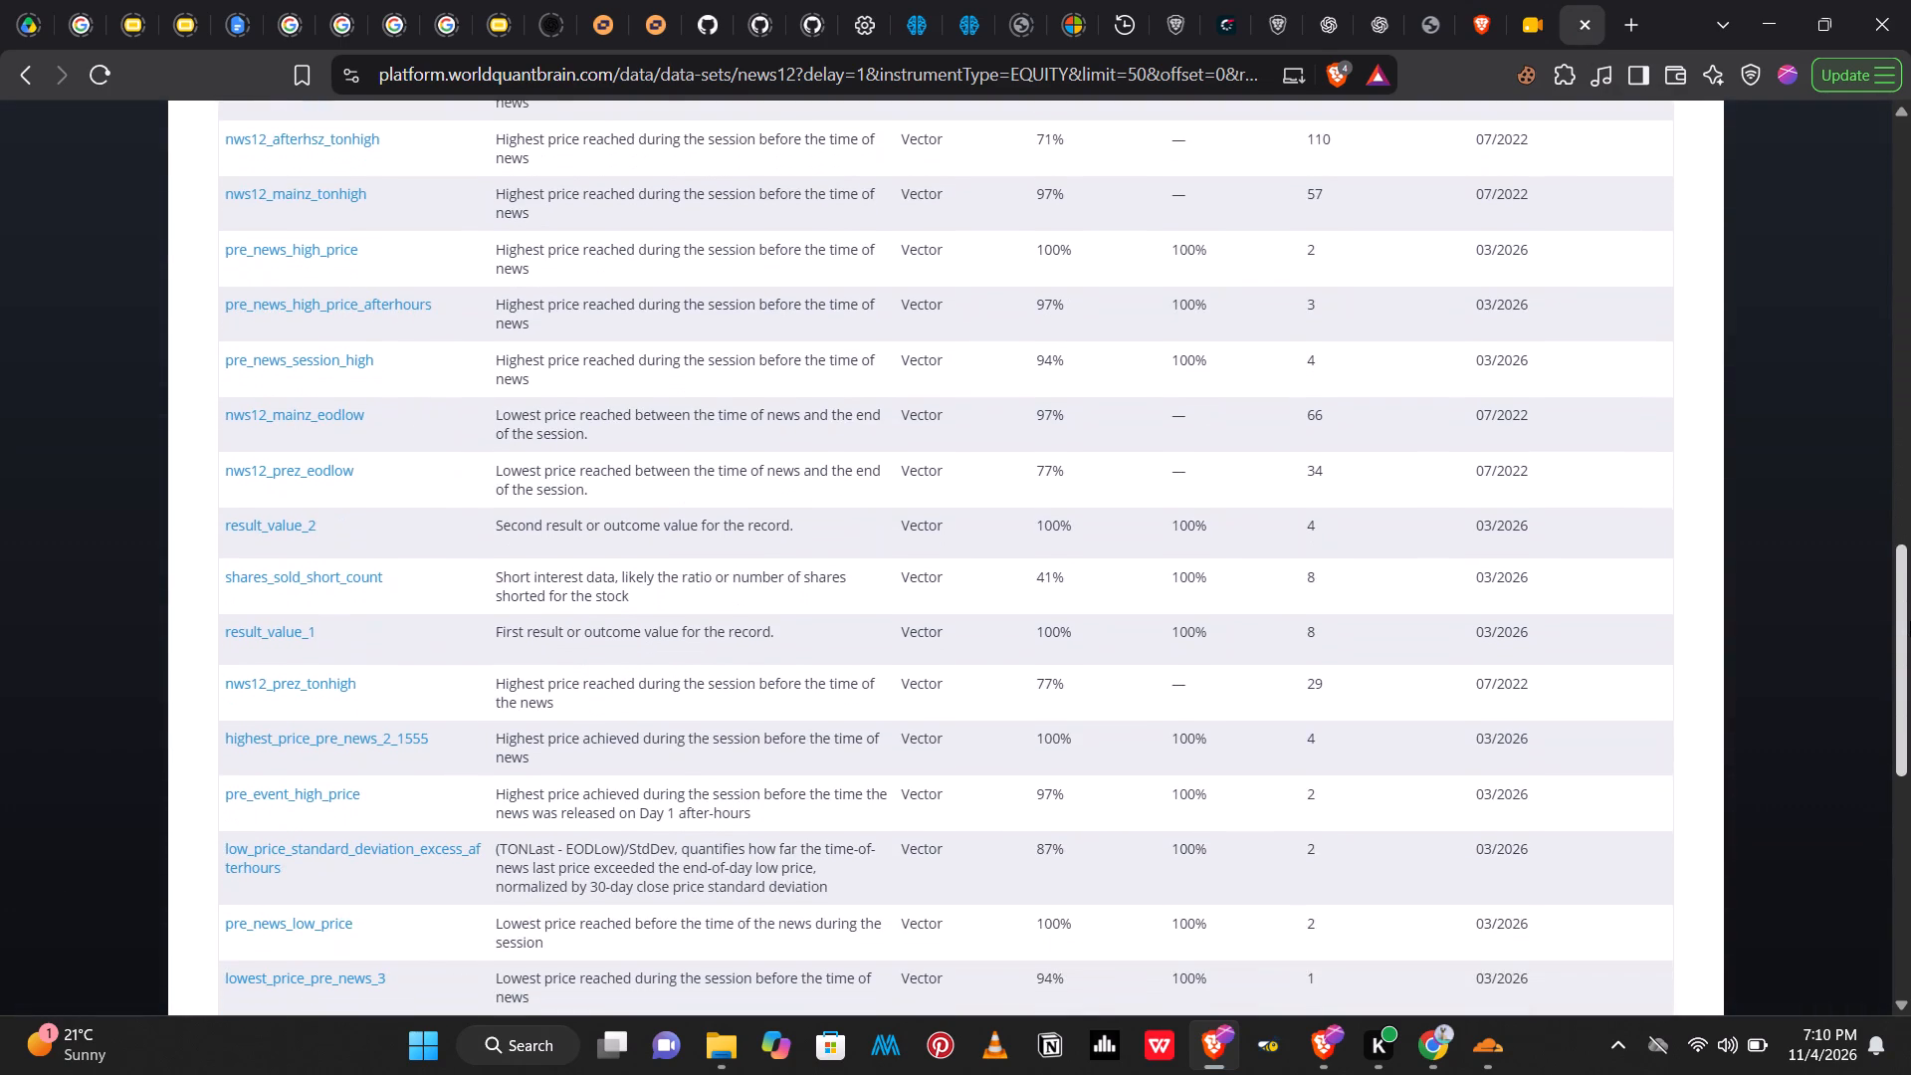
{"action": "left_click_drag", "start_coordinate": [1910, 621], "coordinate": [1910, 695]}
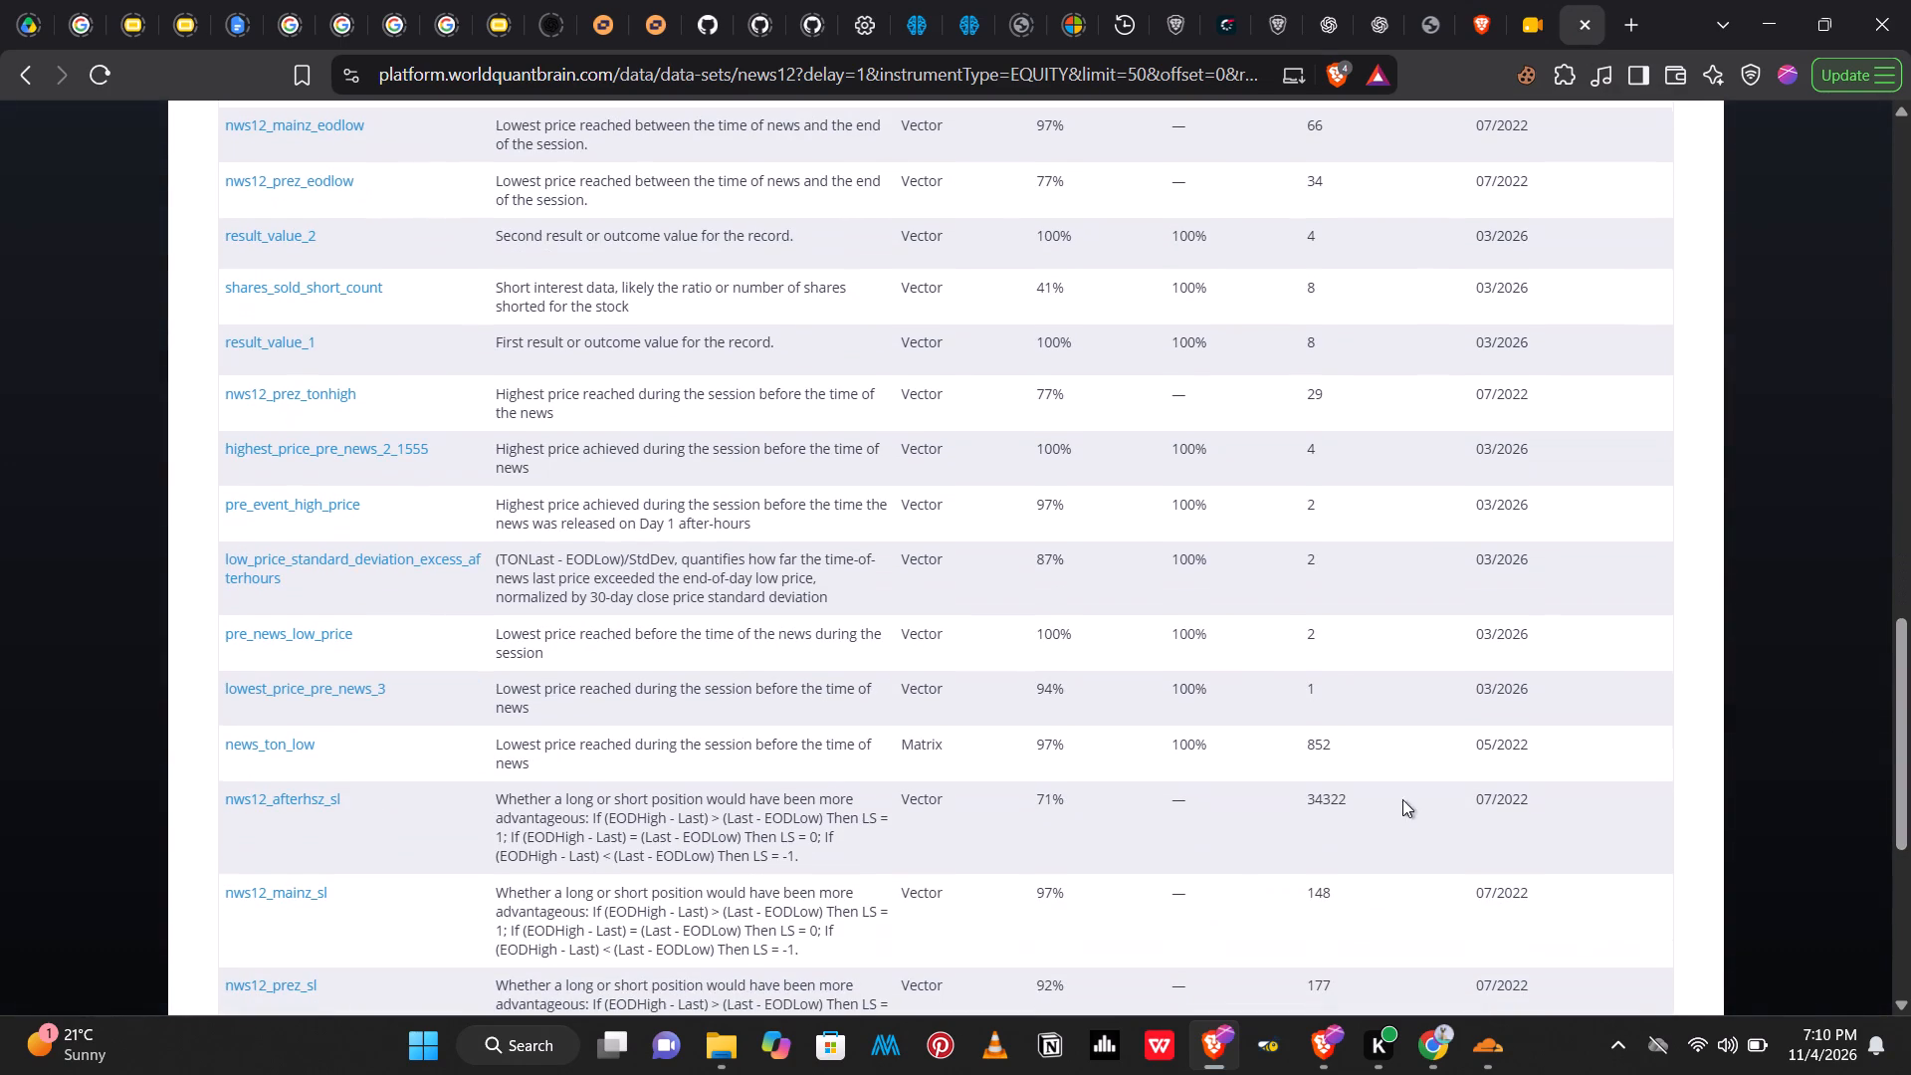
{"action": "left_click", "coordinate": [361, 805]}
{"action": "left_click", "coordinate": [969, 26]}
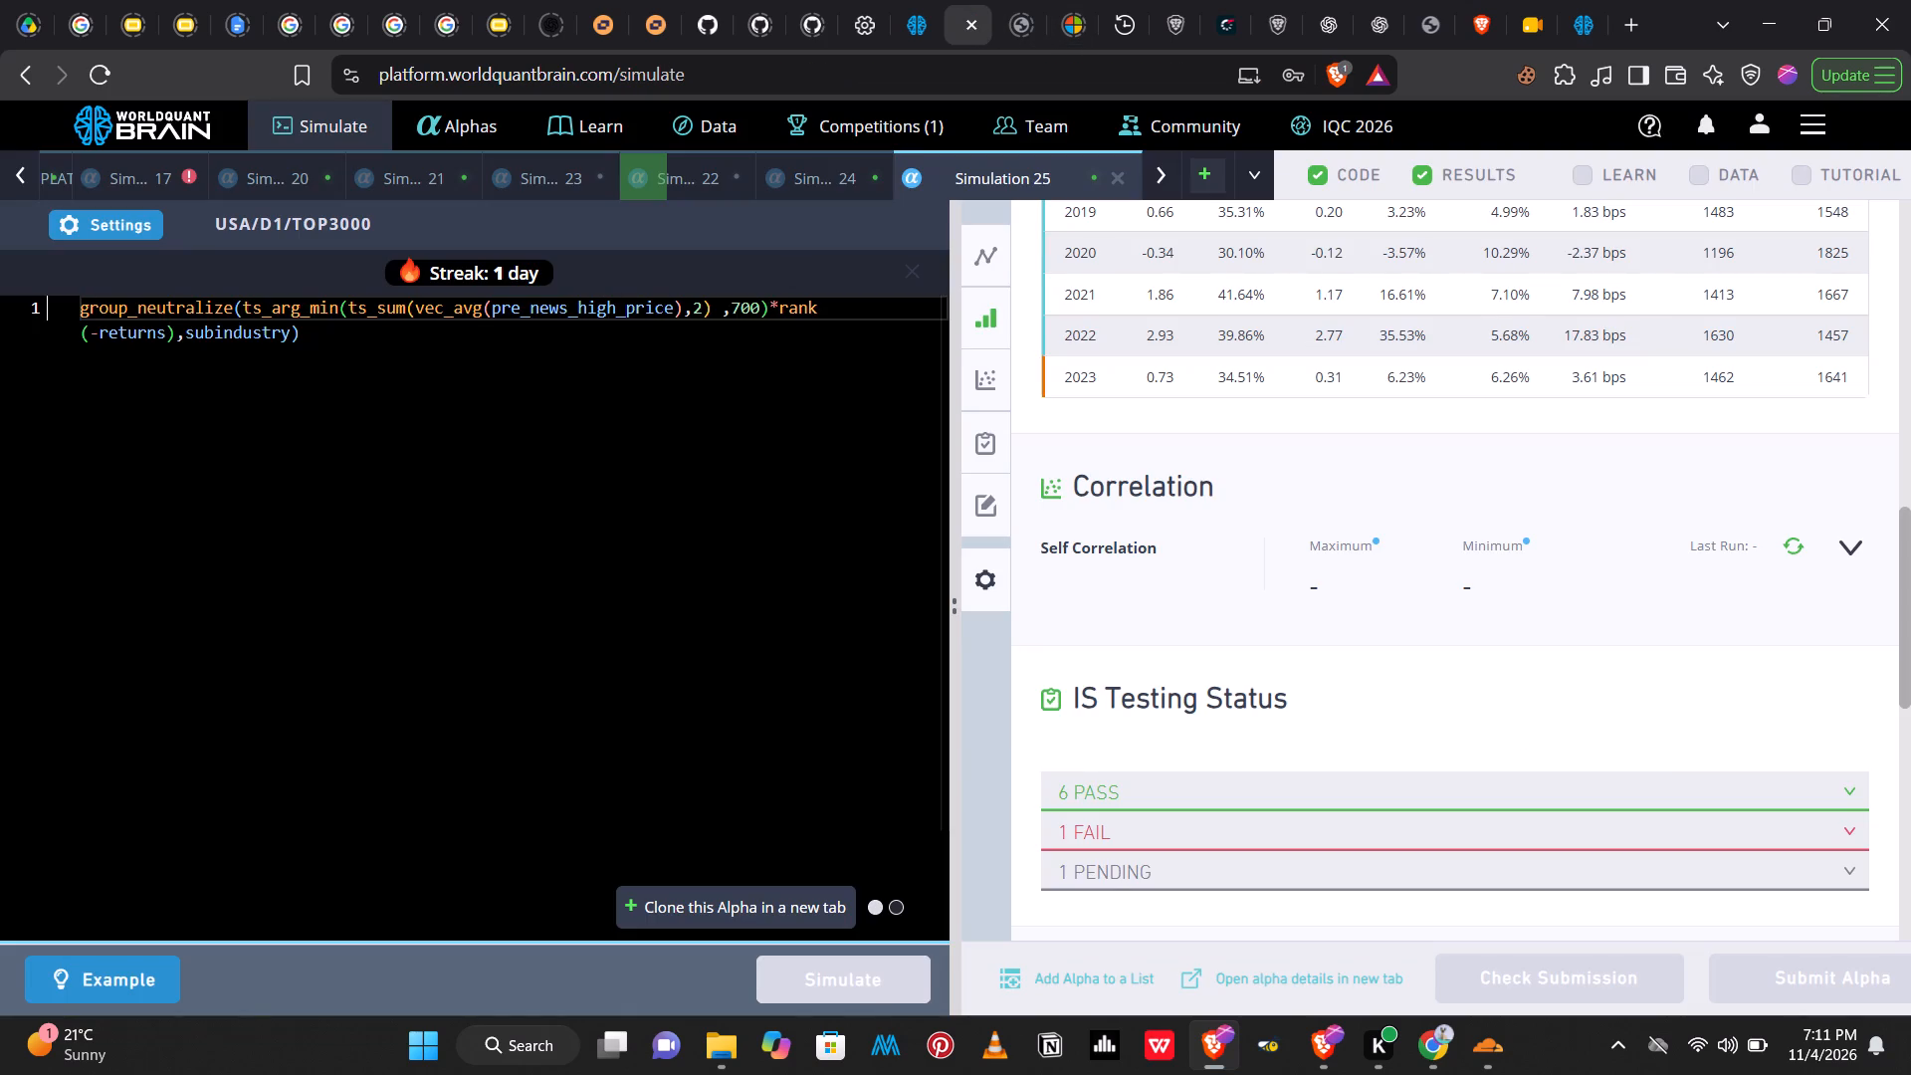
{"action": "left_click_drag", "start_coordinate": [676, 315], "coordinate": [493, 309]}
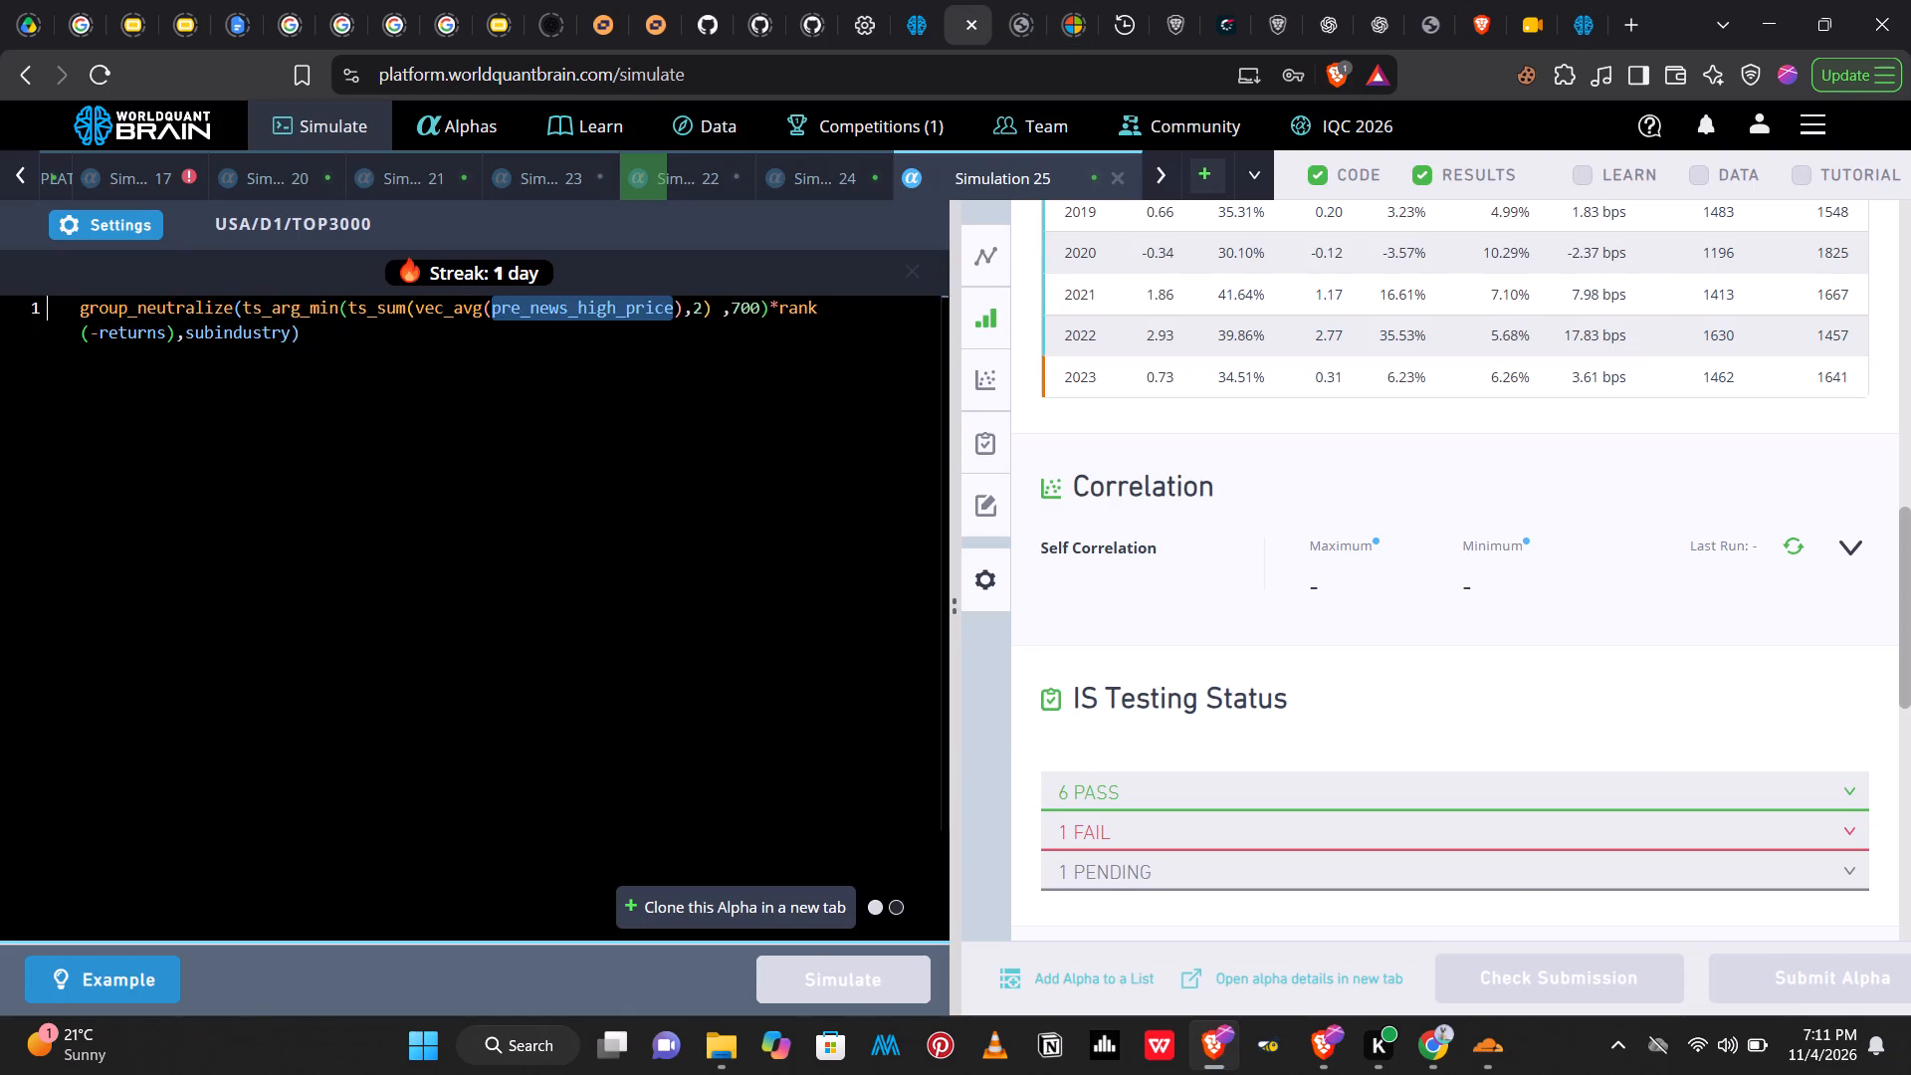
{"action": "key", "text": "ctrl+v"}
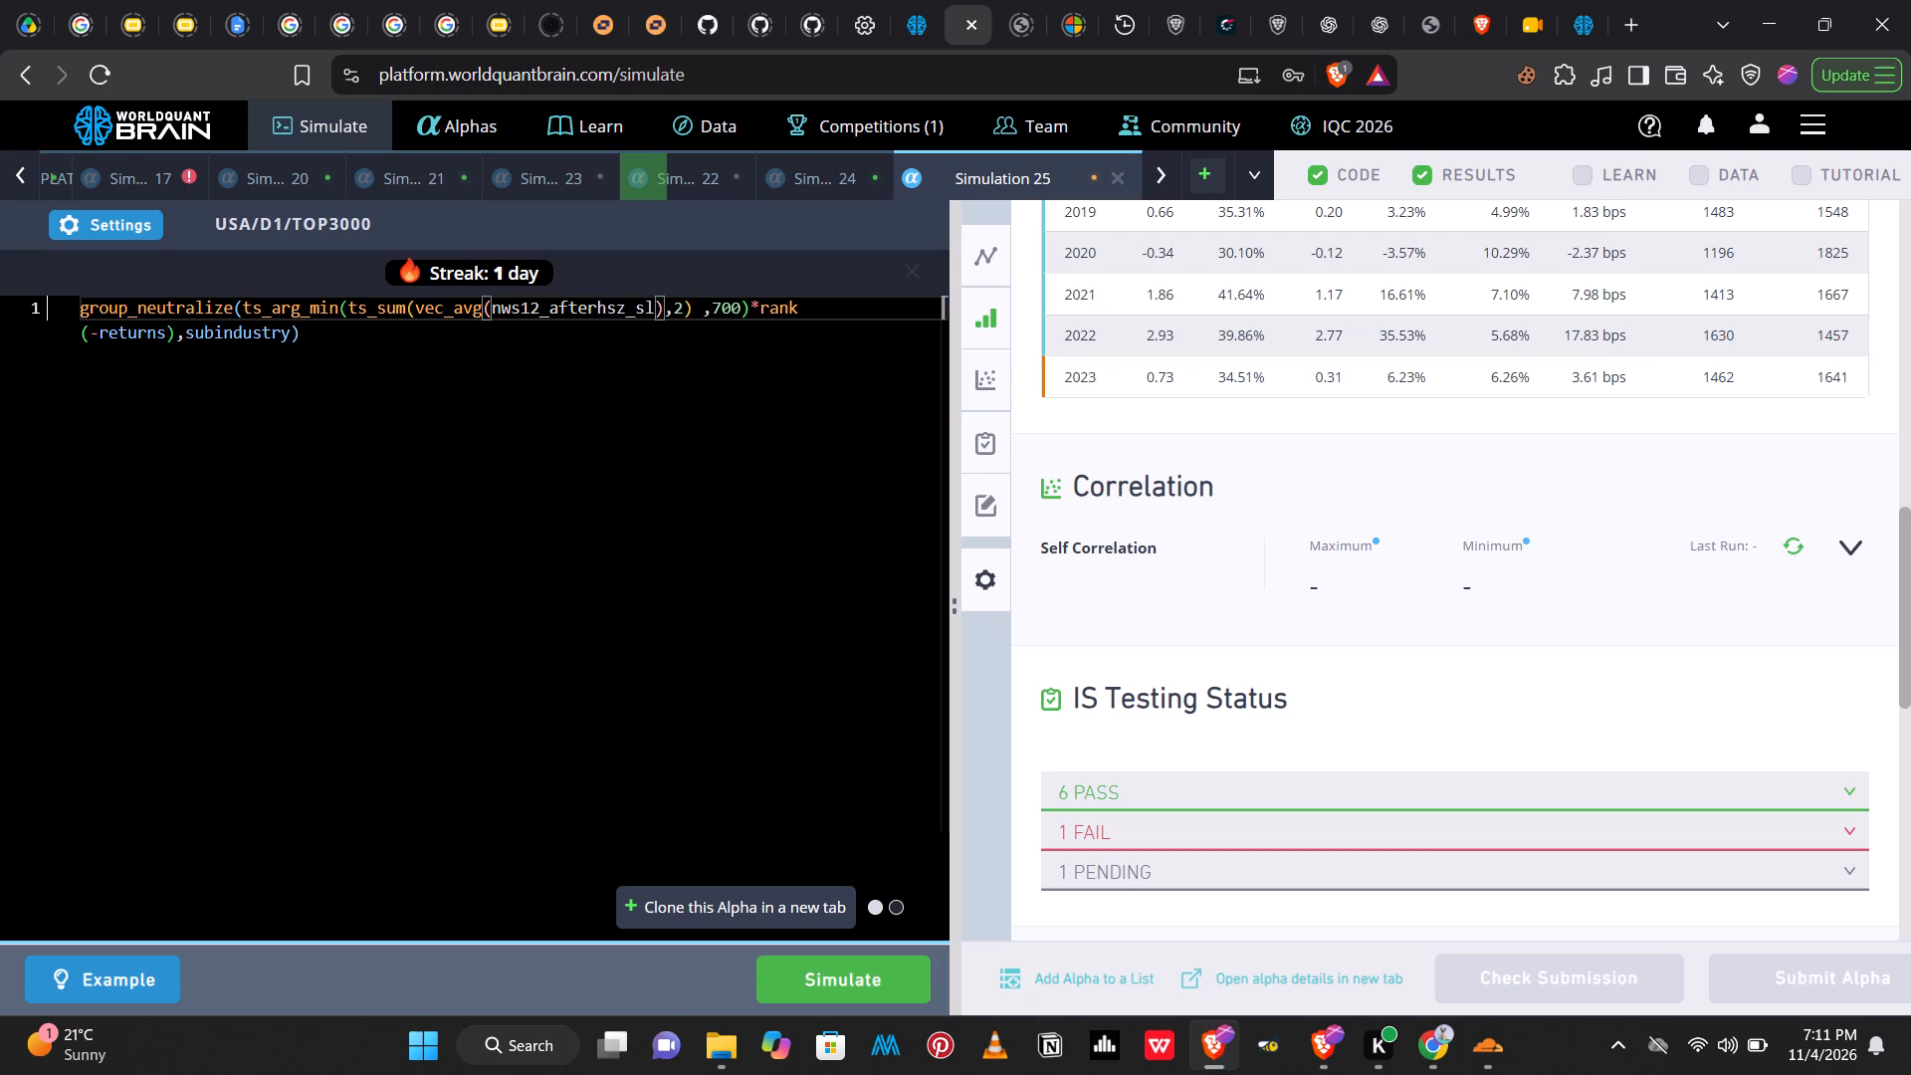
{"action": "left_click", "coordinate": [892, 973]}
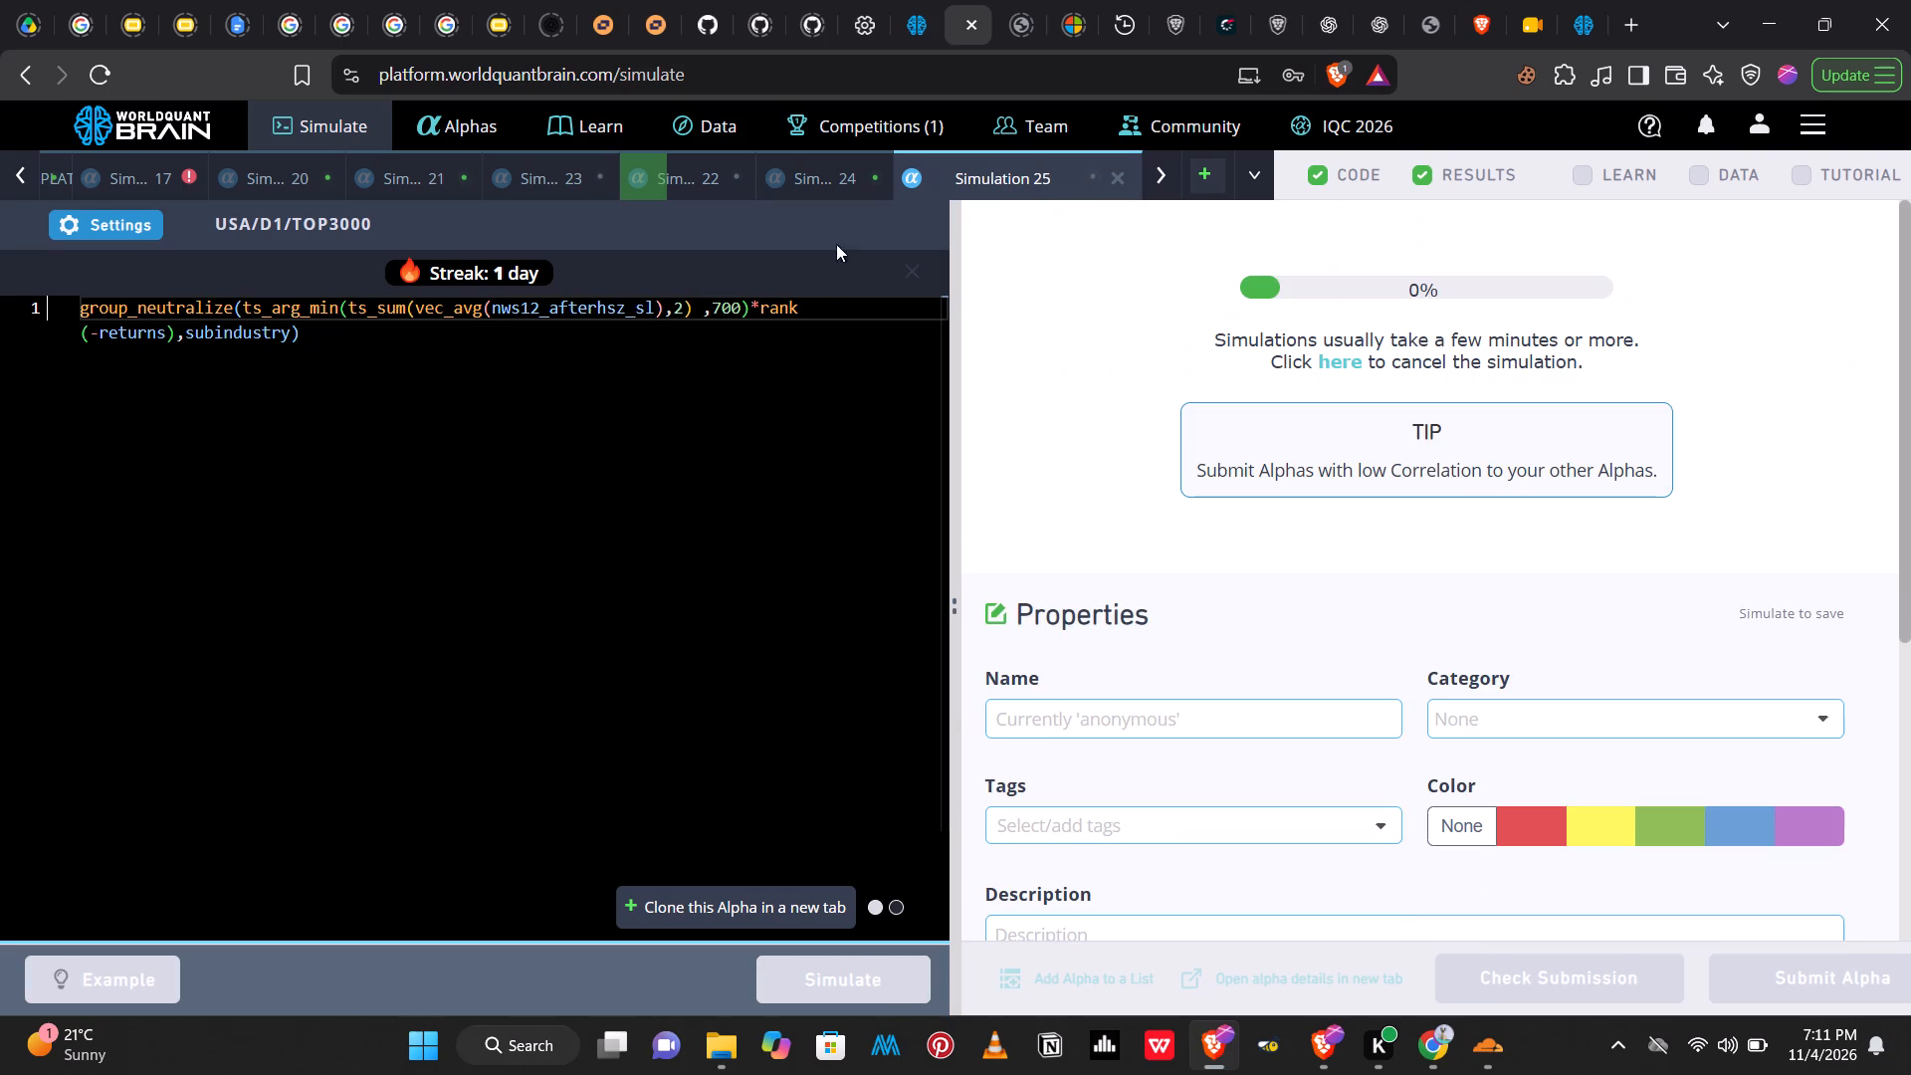
In Simulation 24, replace the vec_avg data field with spy_etf_last_trade_price_3, copied from page 2 of the news12 field list, and run the simulation.
{"action": "left_click", "coordinate": [809, 178]}
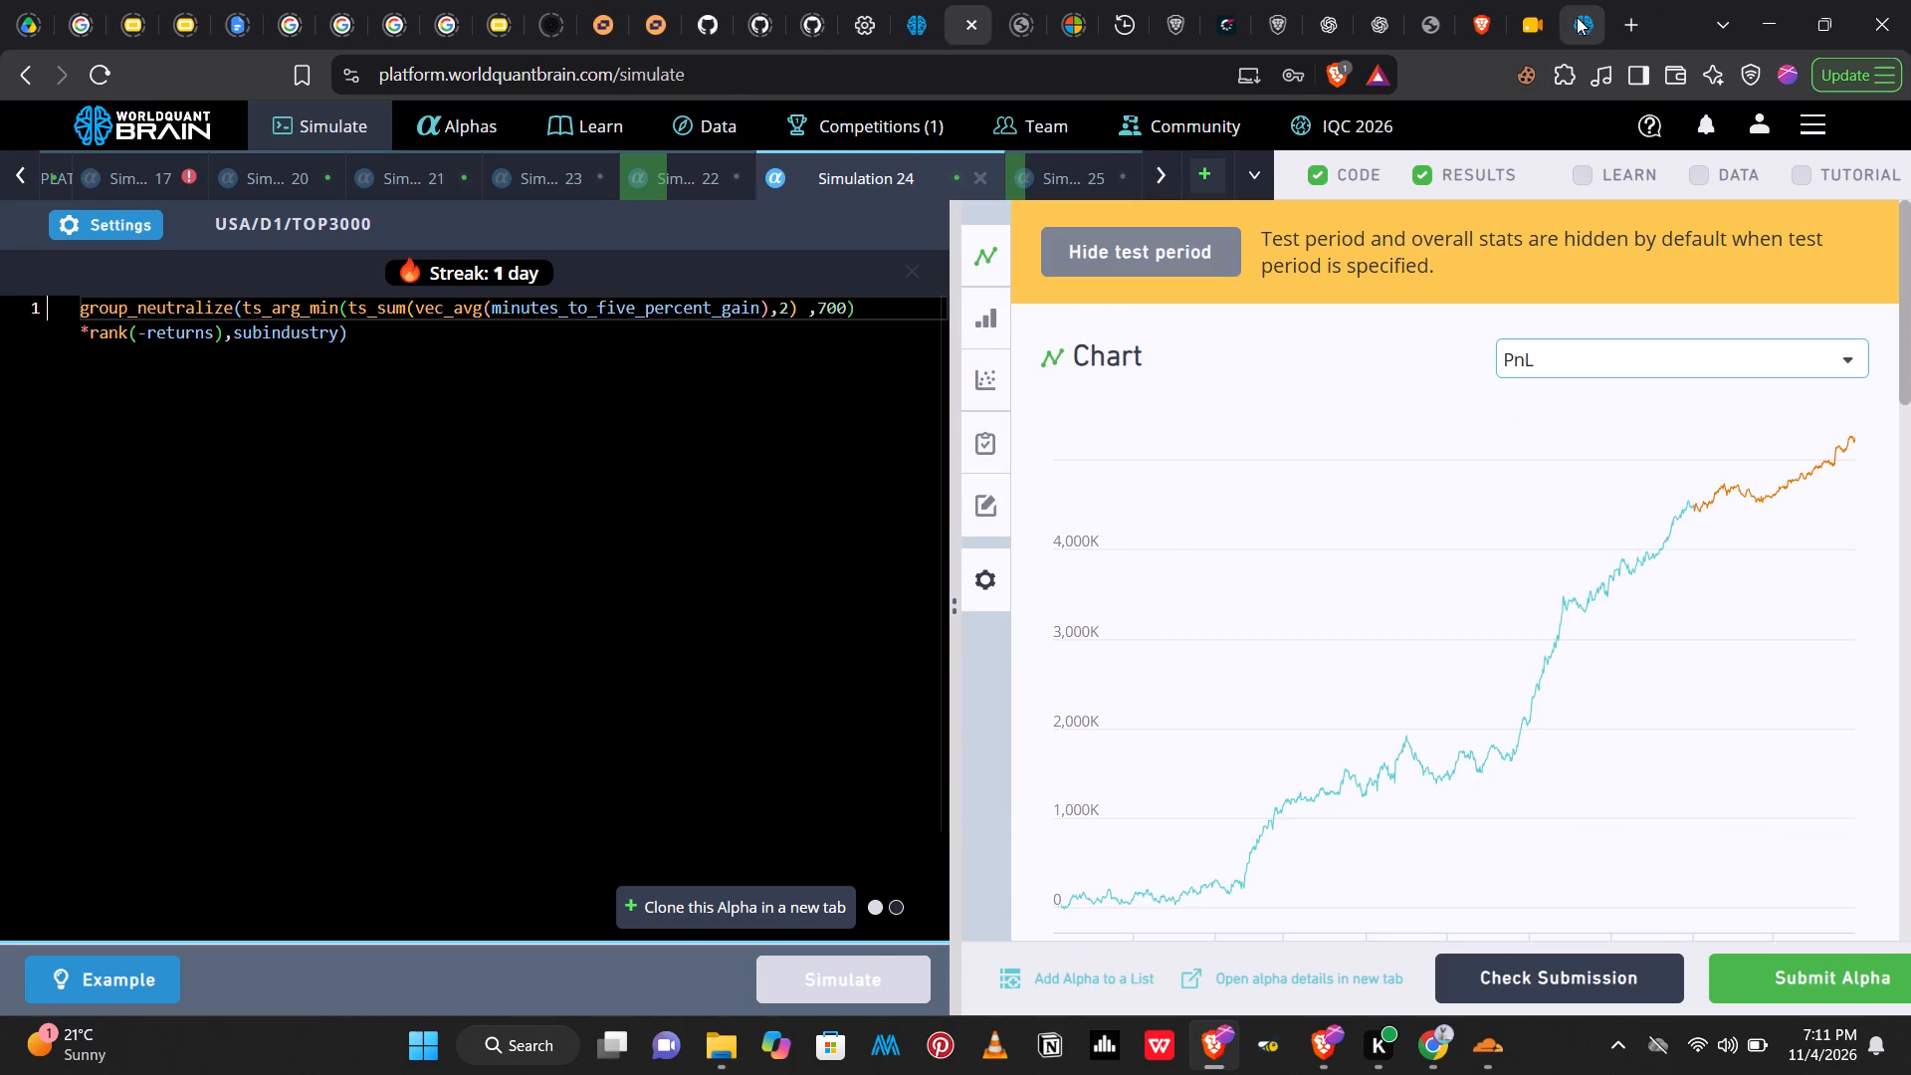
{"action": "left_click", "coordinate": [1577, 17]}
{"action": "left_click_drag", "start_coordinate": [1905, 649], "coordinate": [1904, 660]}
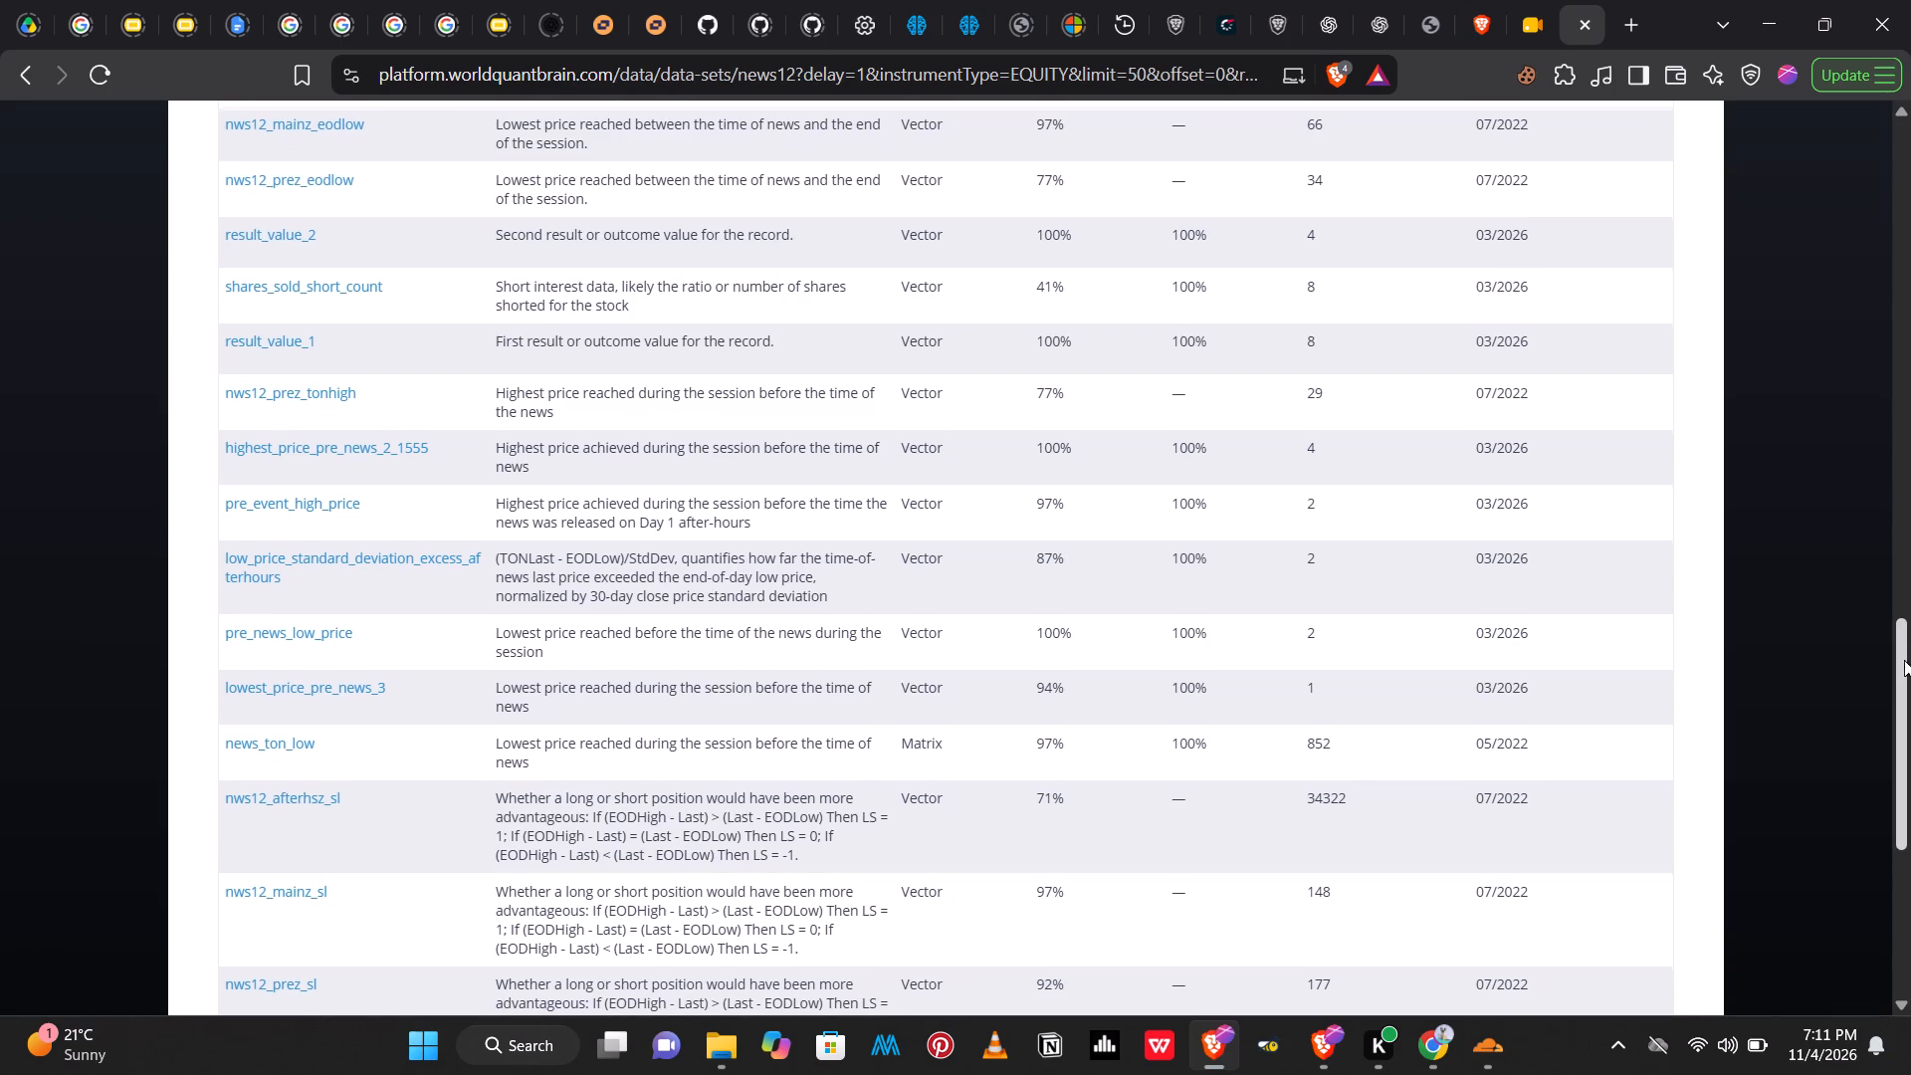
{"action": "left_click_drag", "start_coordinate": [1904, 660], "coordinate": [1910, 812]}
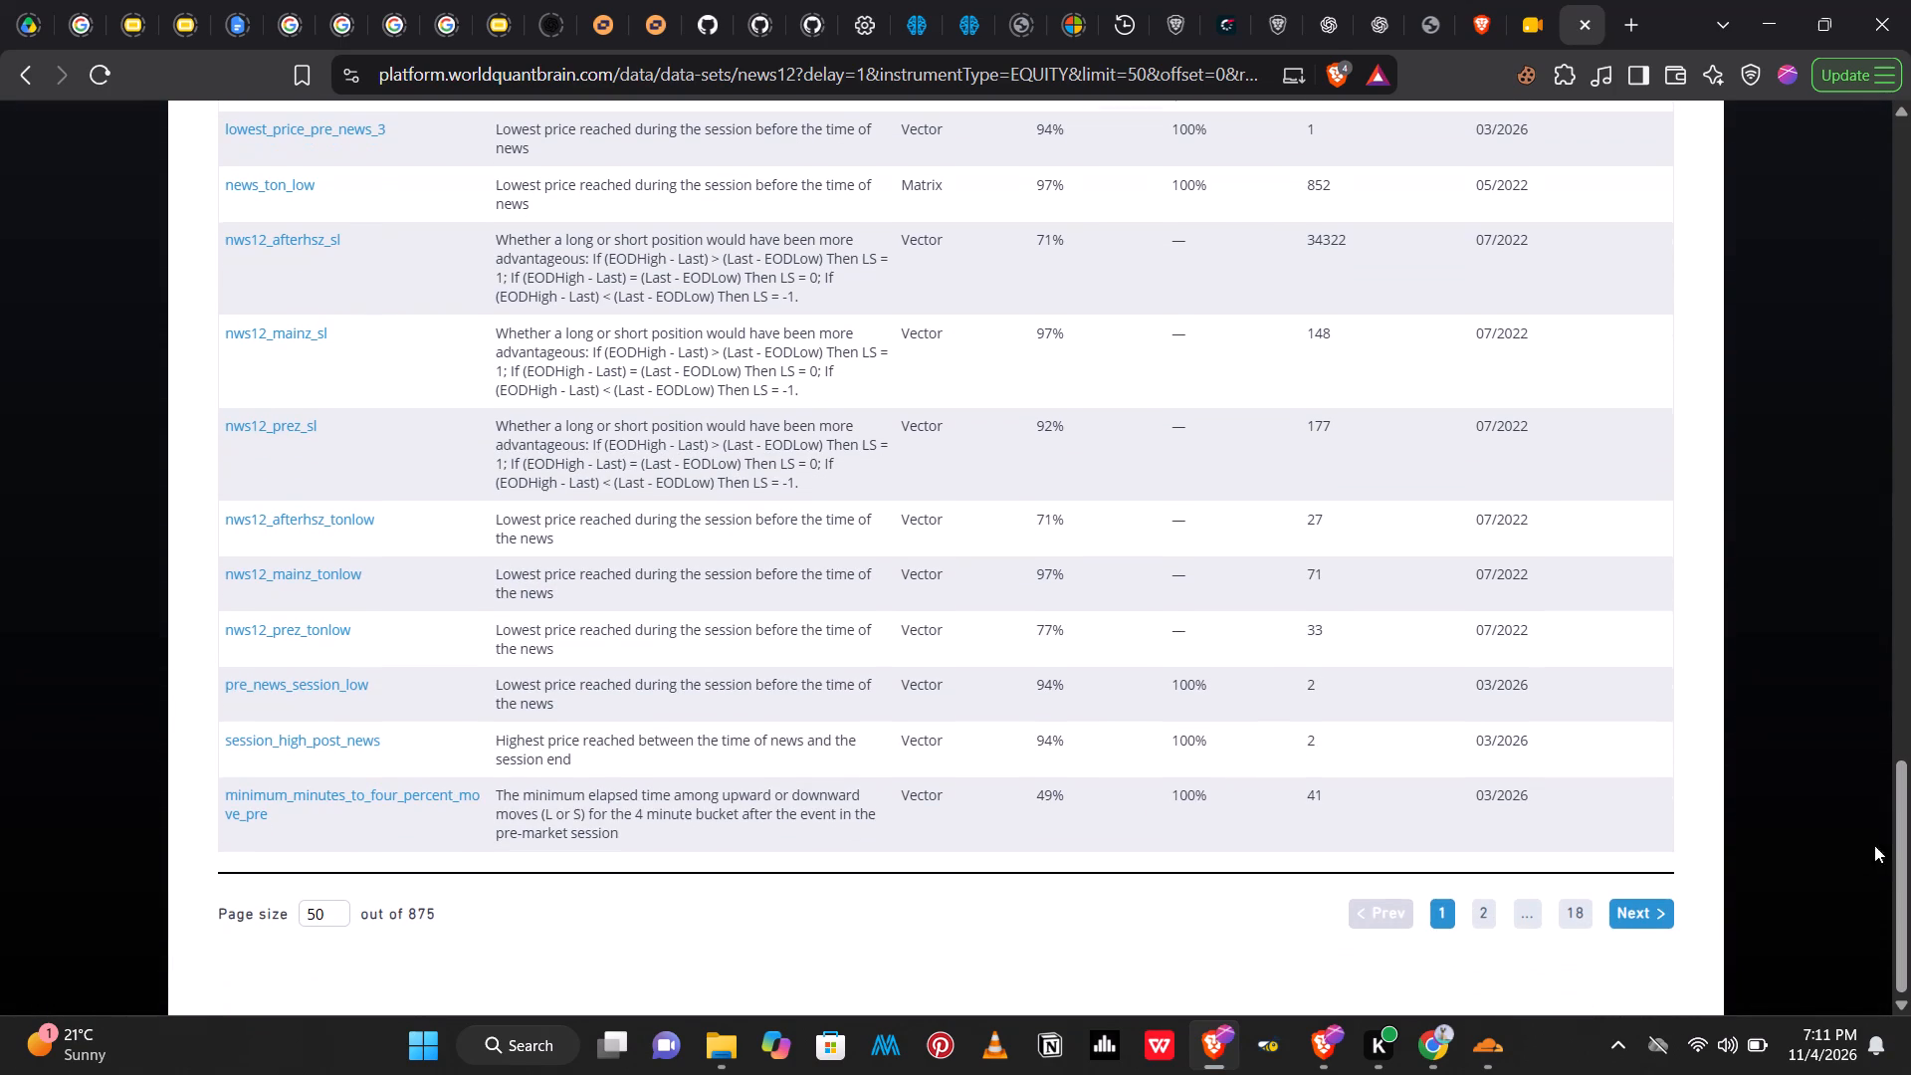
{"action": "left_click", "coordinate": [1493, 908]}
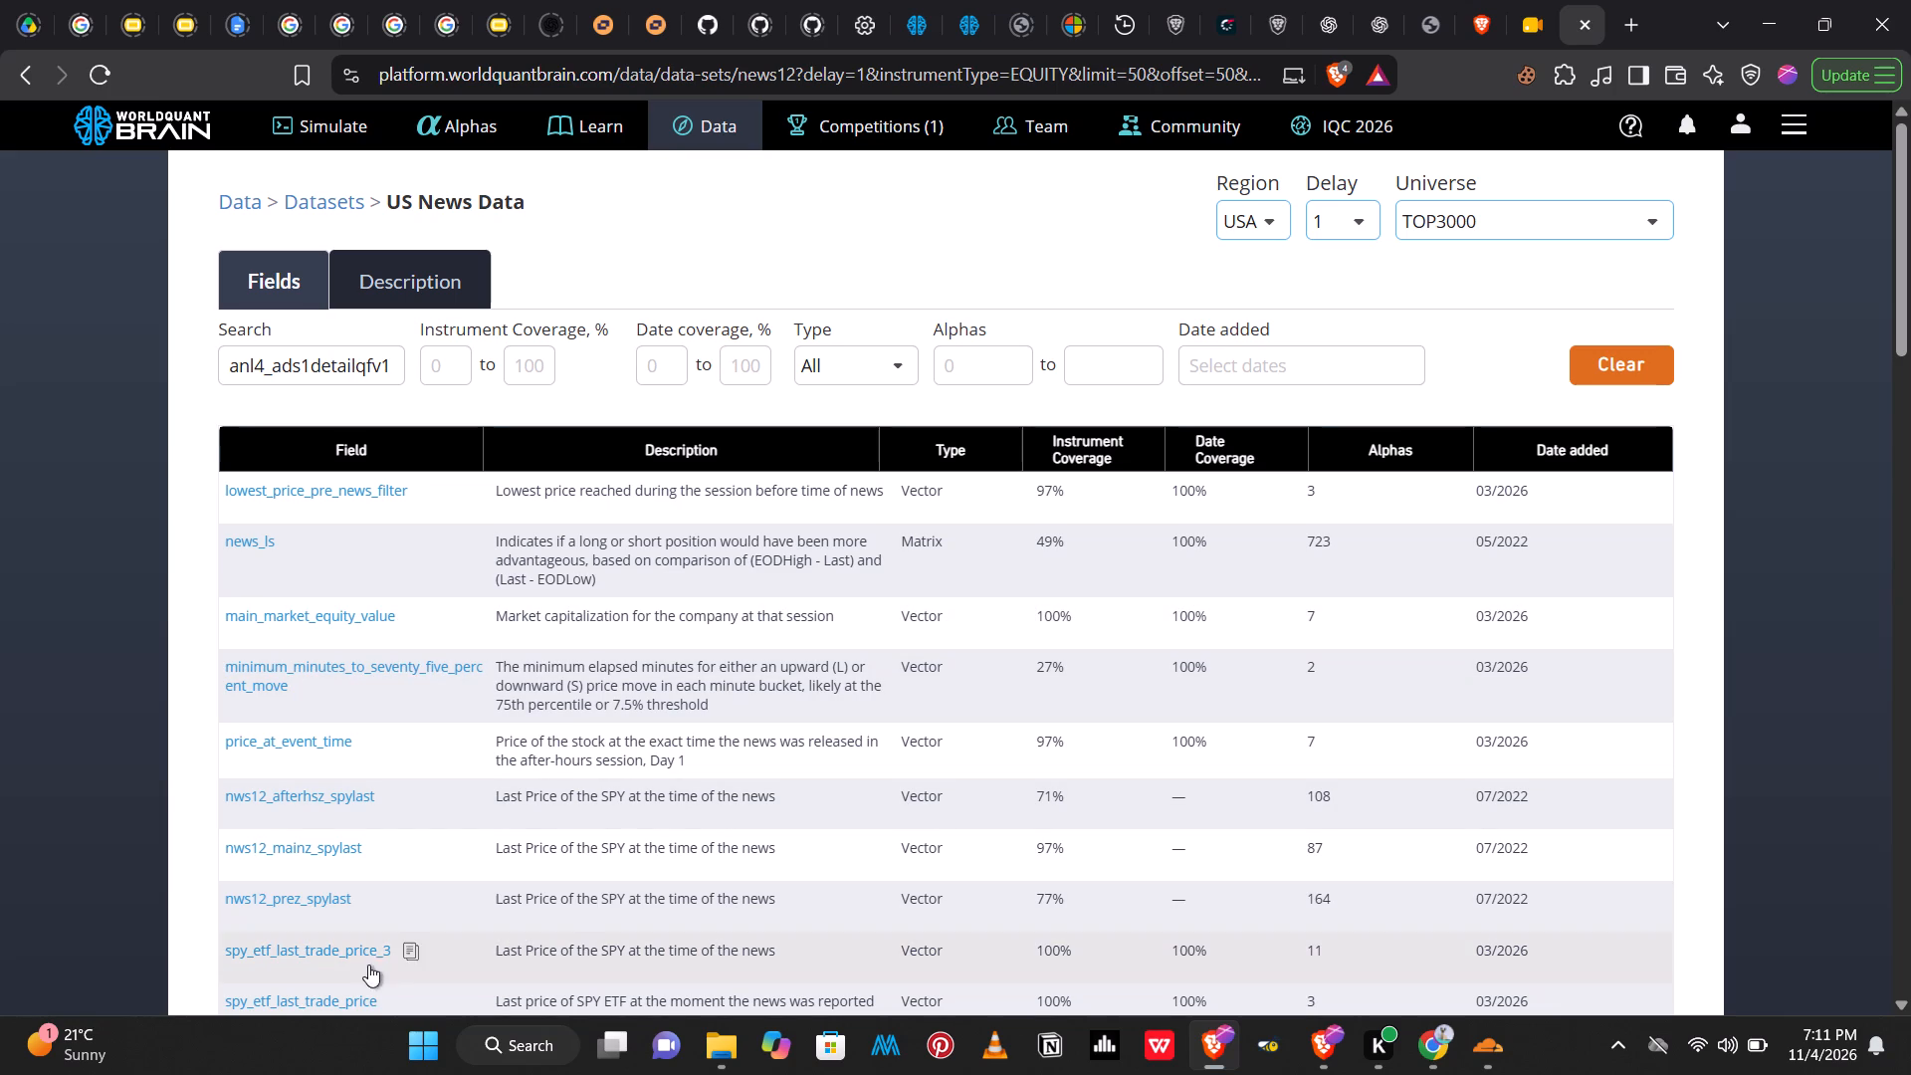
{"action": "left_click", "coordinate": [416, 951]}
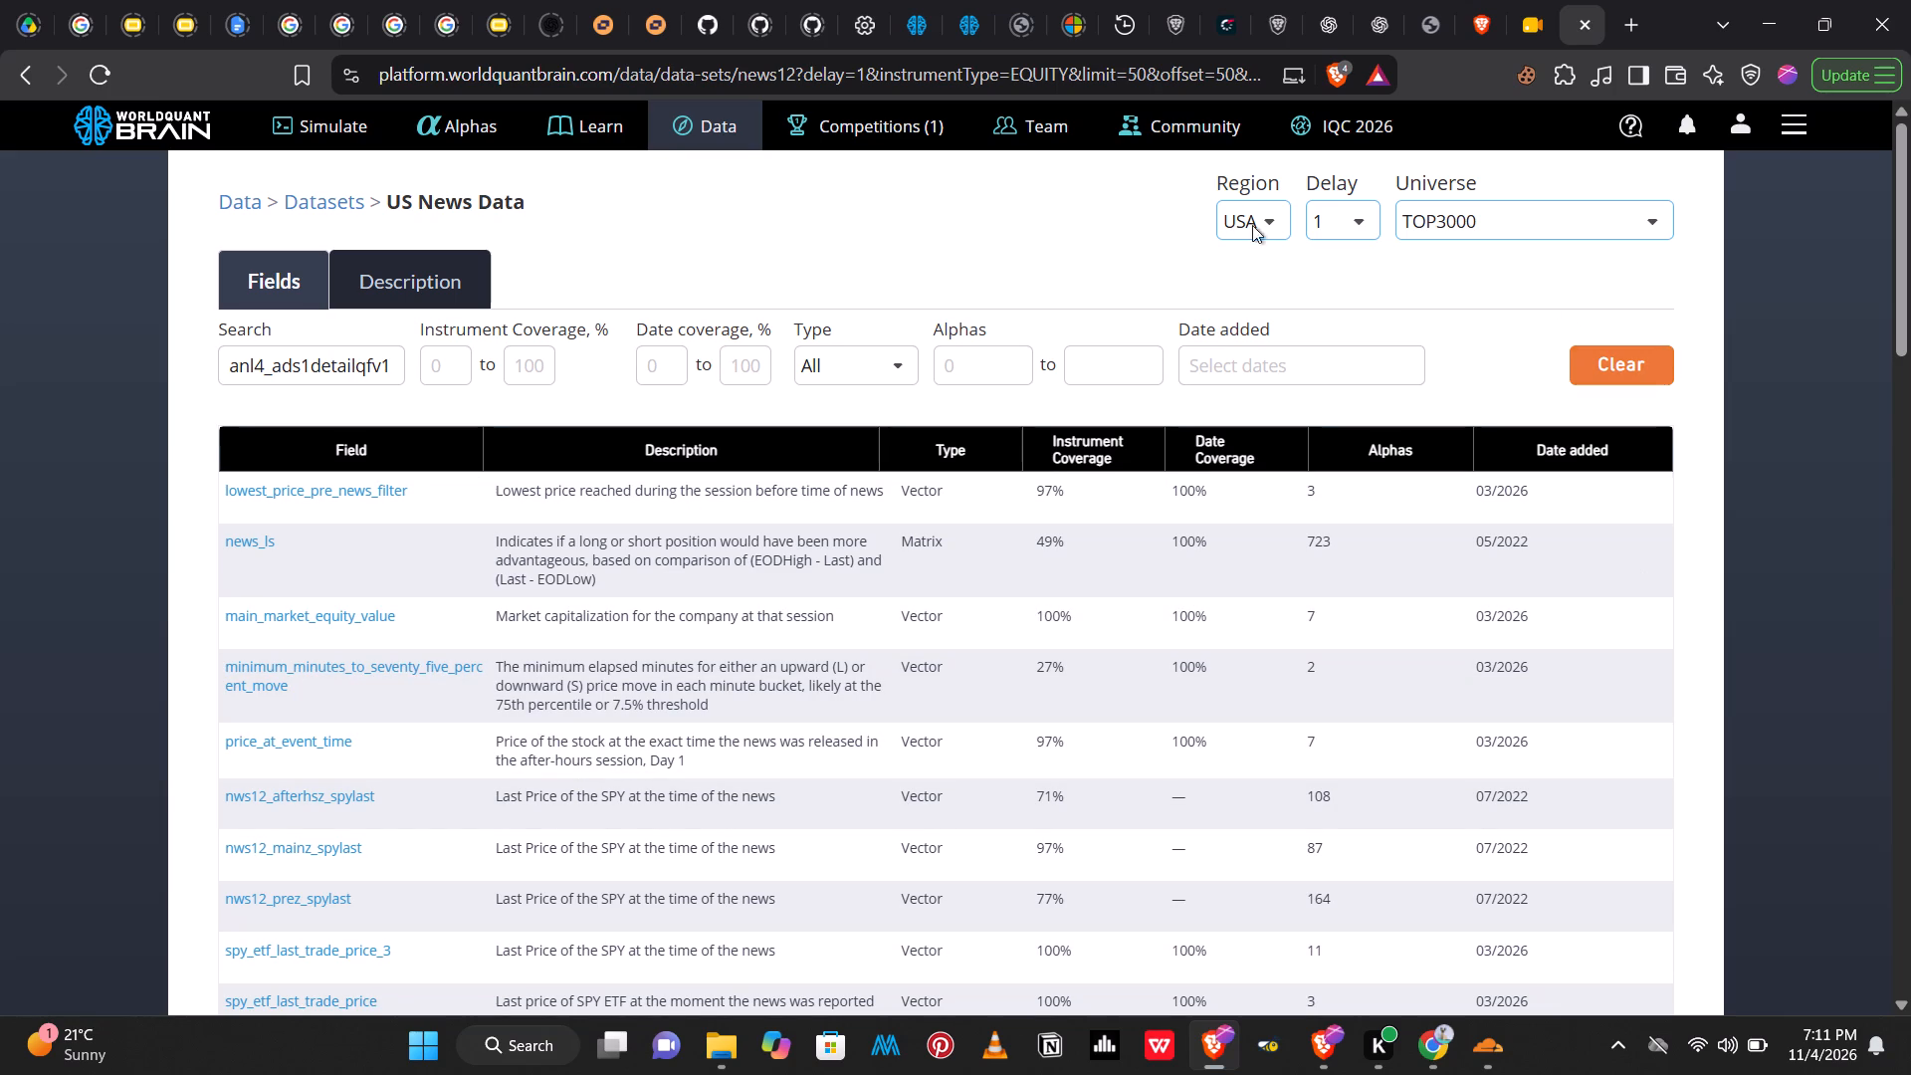
{"action": "left_click", "coordinate": [495, 127]}
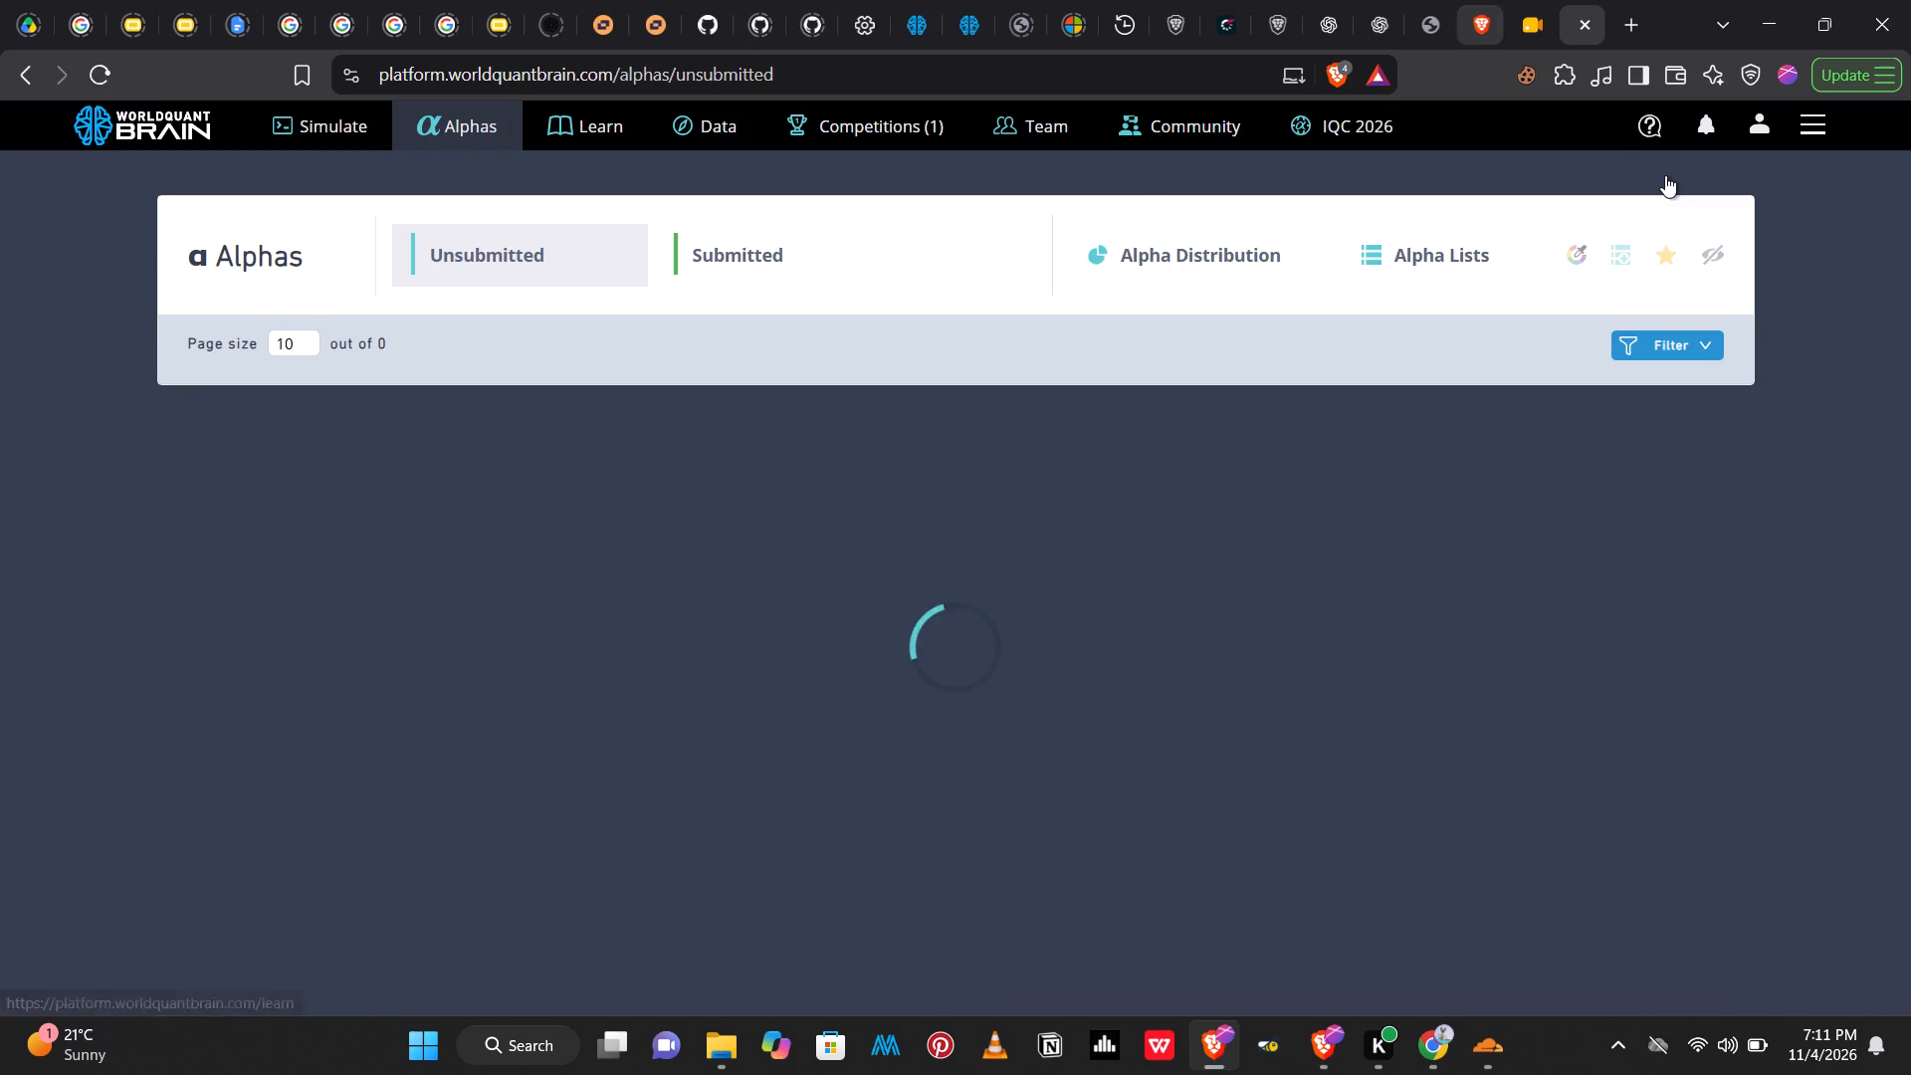
{"action": "left_click", "coordinate": [27, 75]}
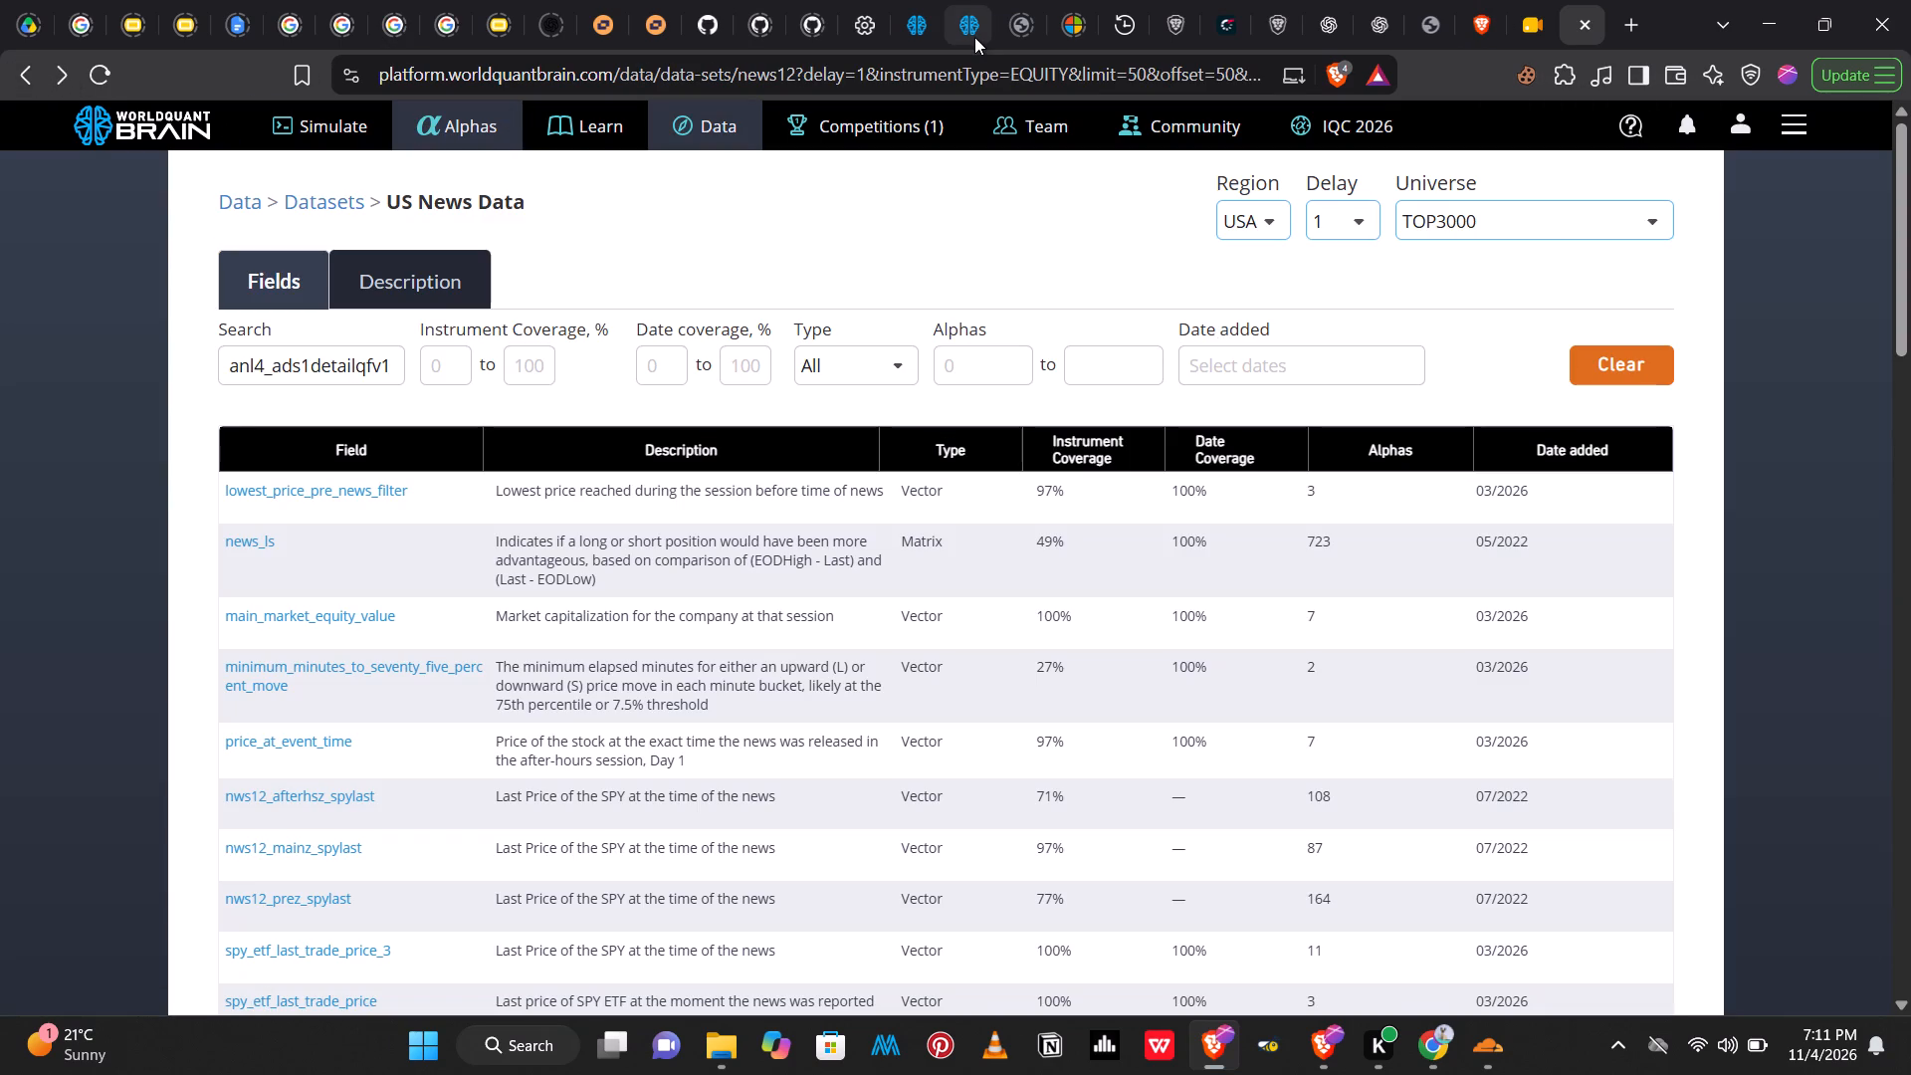
{"action": "left_click", "coordinate": [974, 37]}
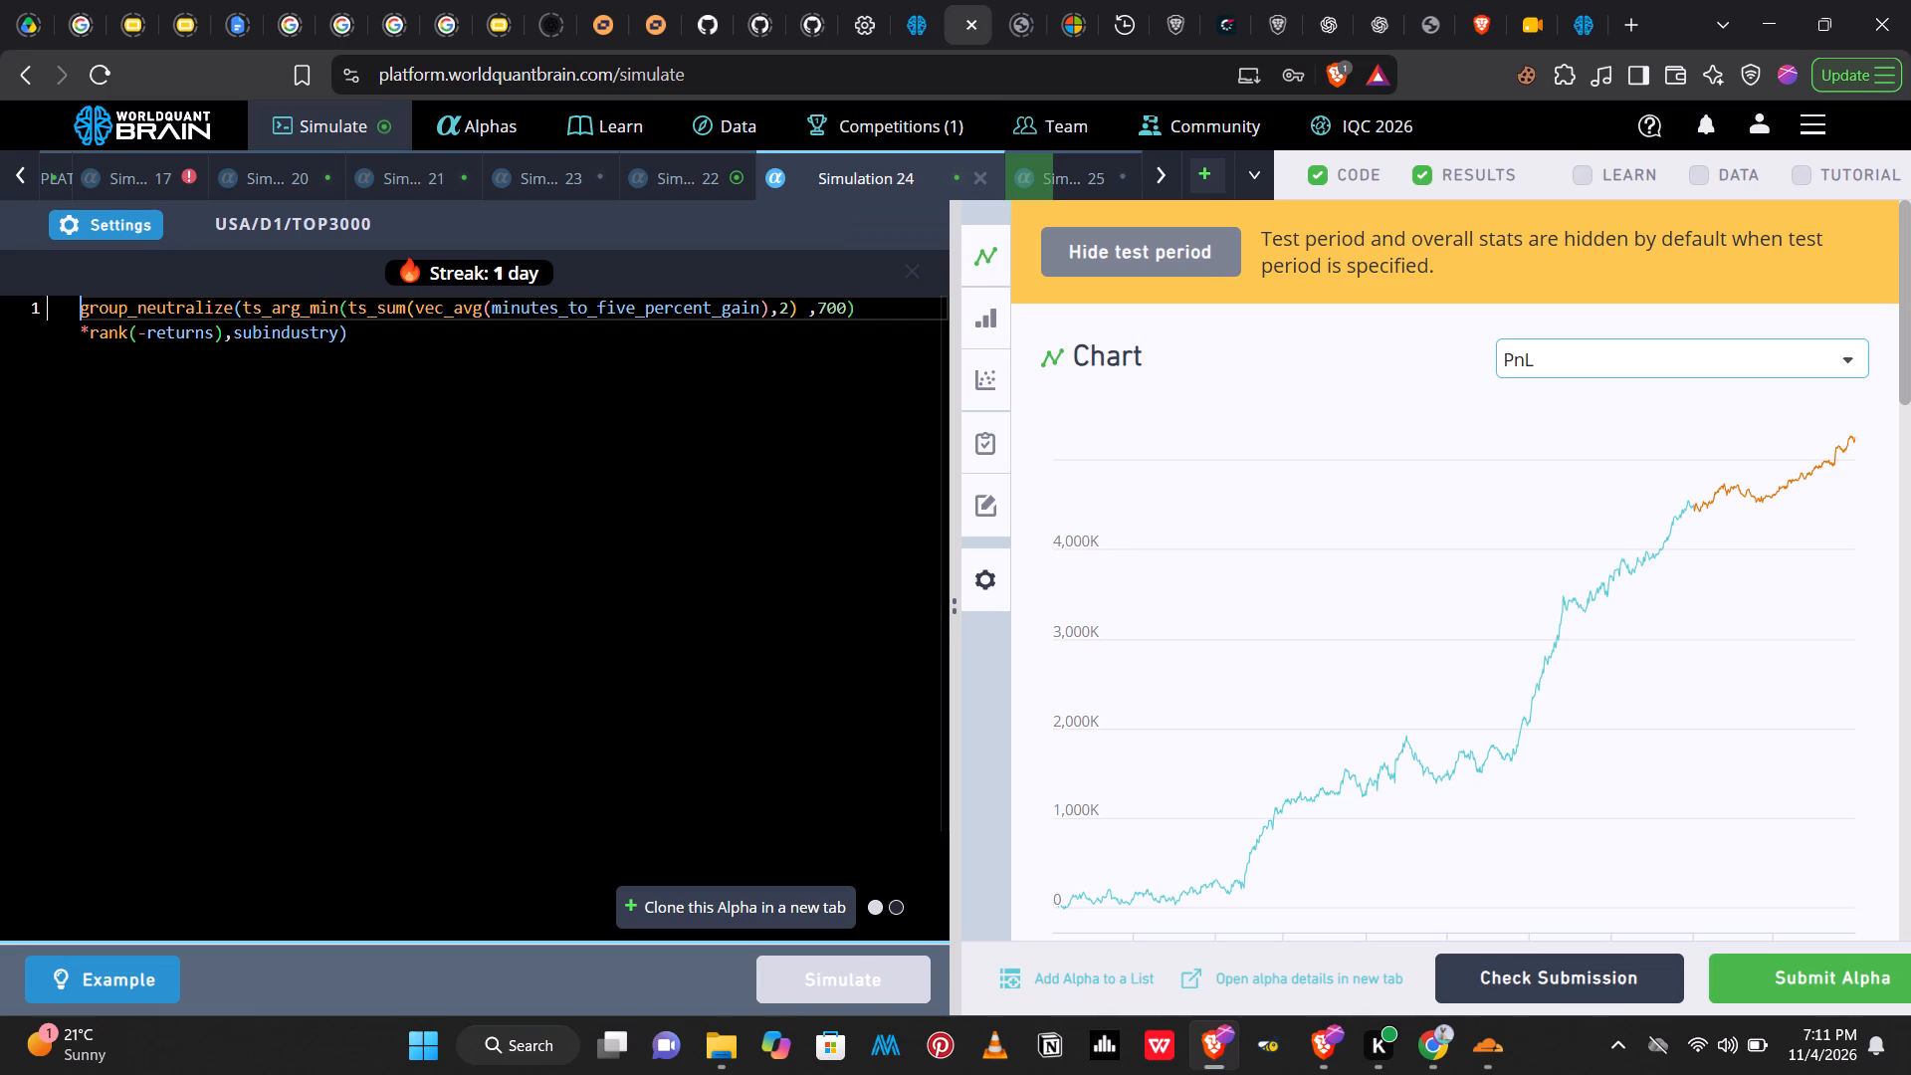
{"action": "left_click_drag", "start_coordinate": [759, 308], "coordinate": [493, 318]}
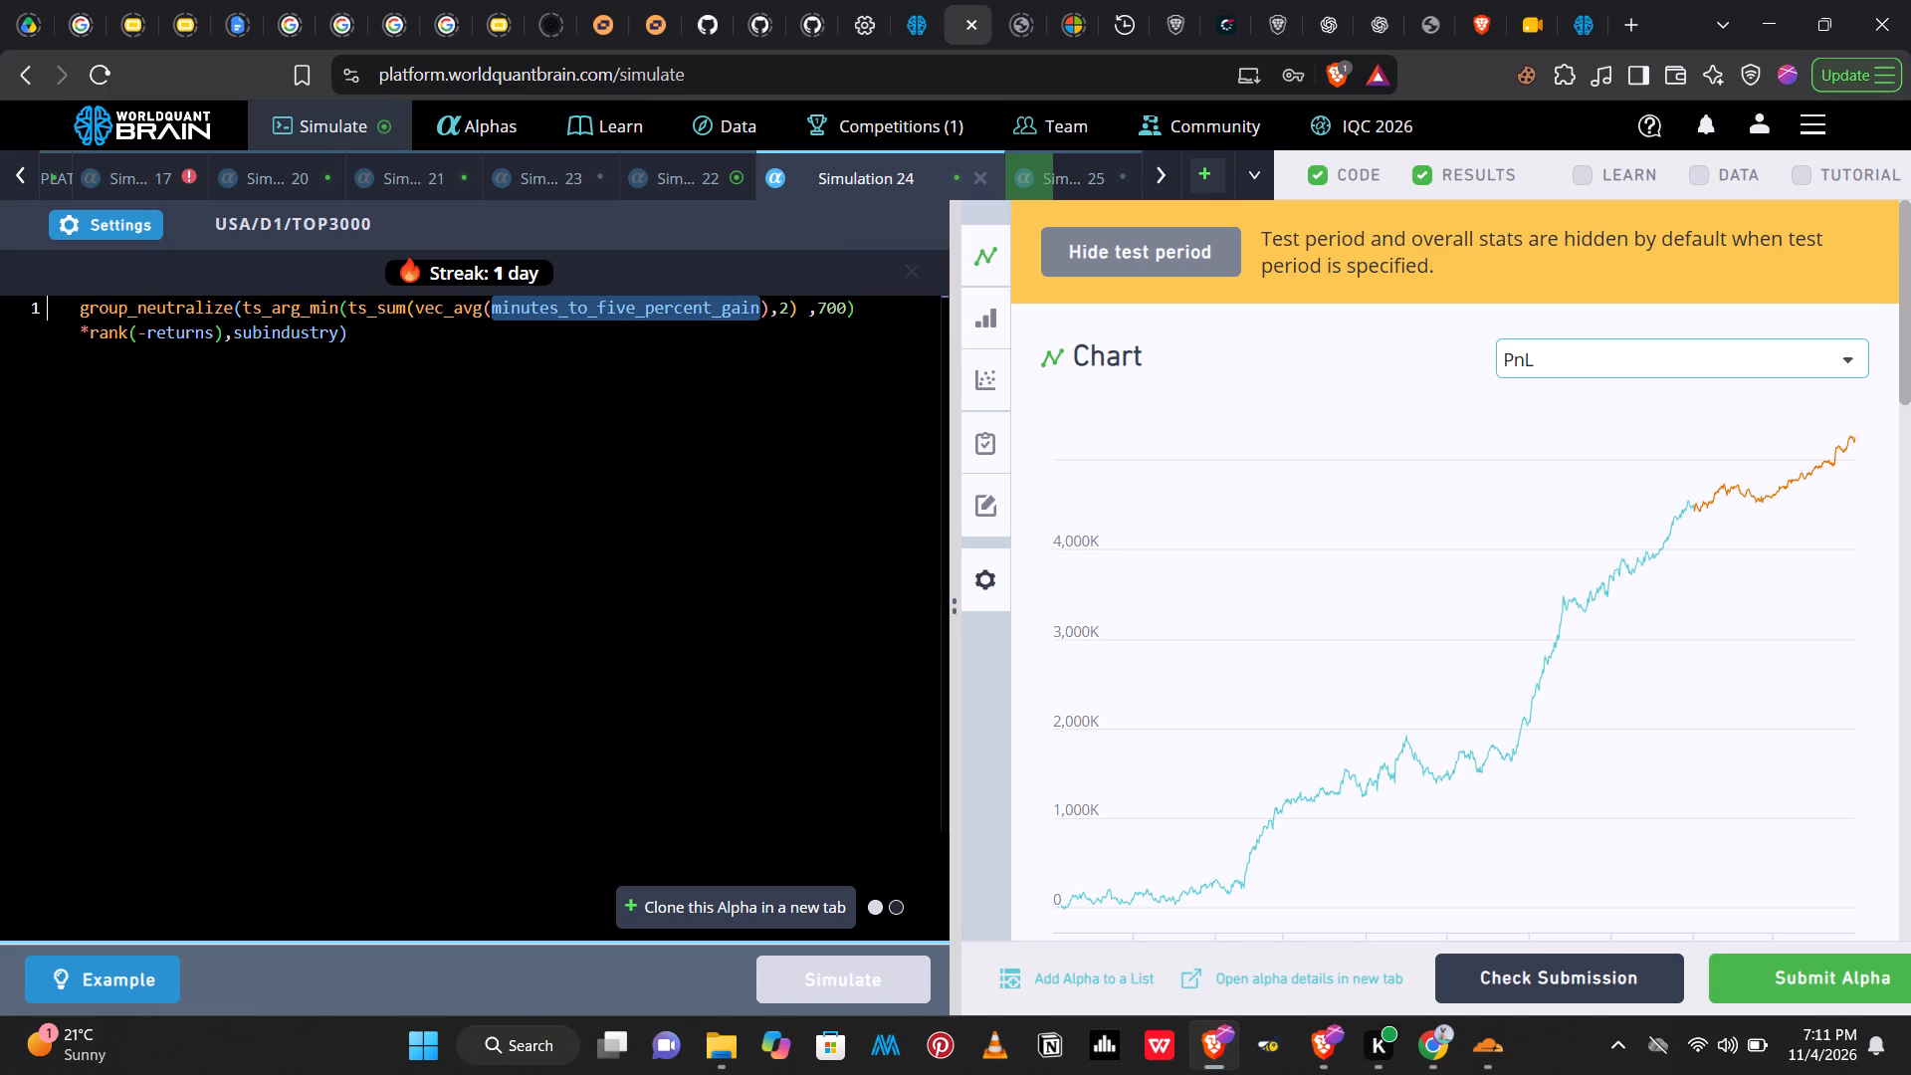
{"action": "key", "text": "ctrl+v"}
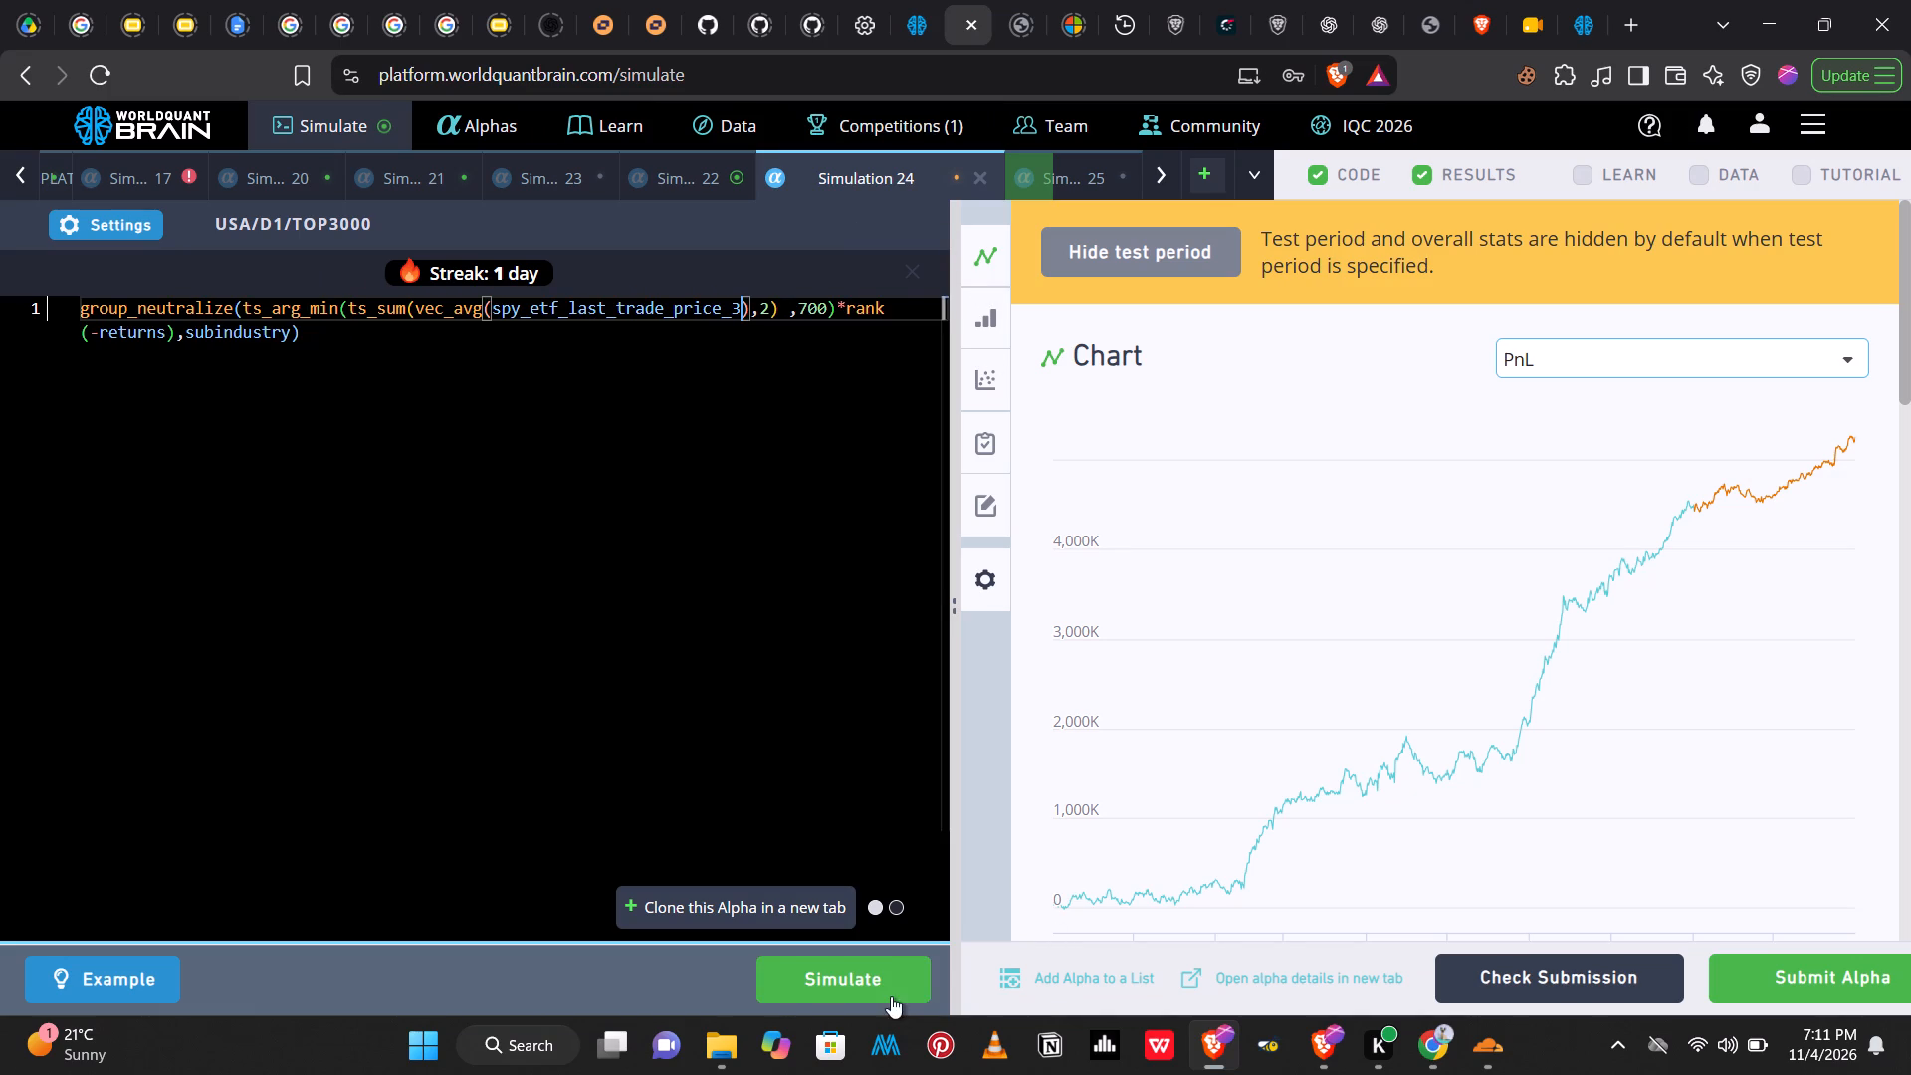
{"action": "left_click", "coordinate": [883, 979]}
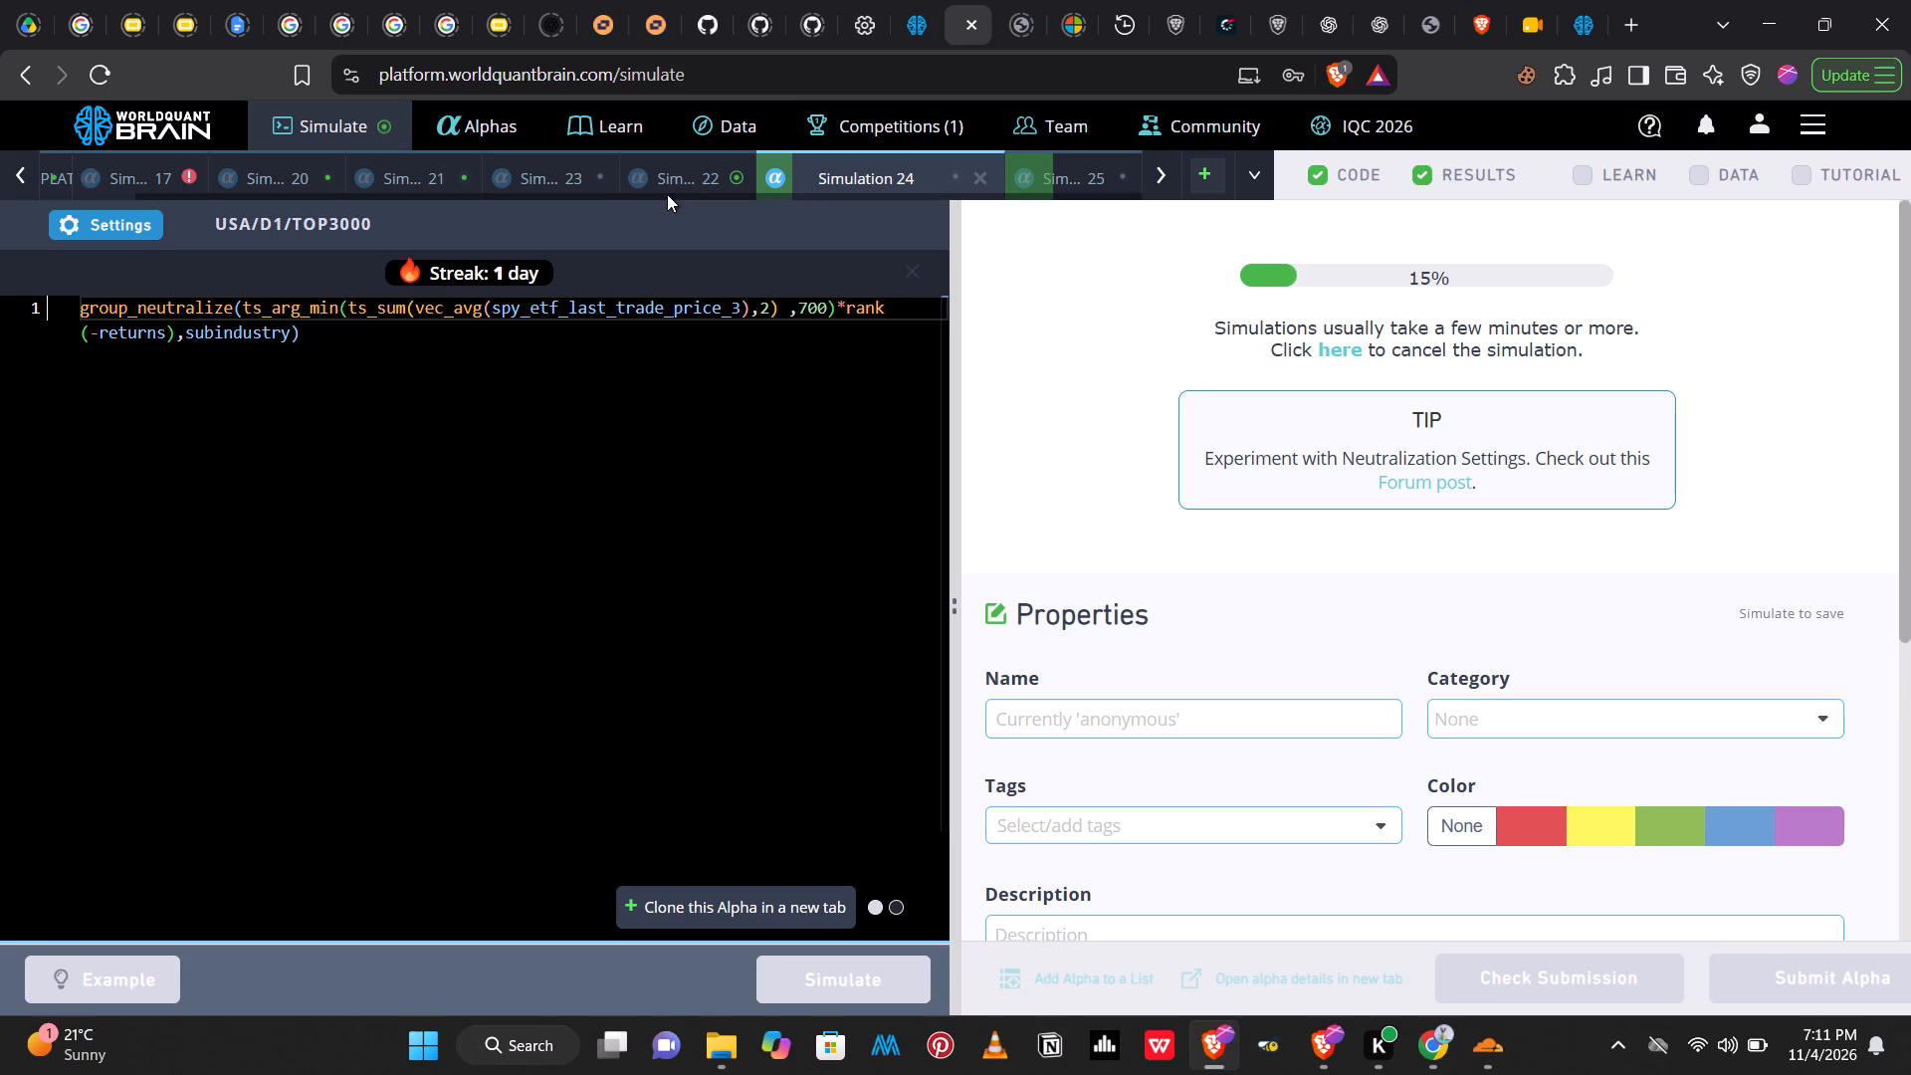
Show the test period for Simulation 22's high_price_standard_deviation_excess_afterhours version and run its self-correlation check.
{"action": "left_click", "coordinate": [668, 191]}
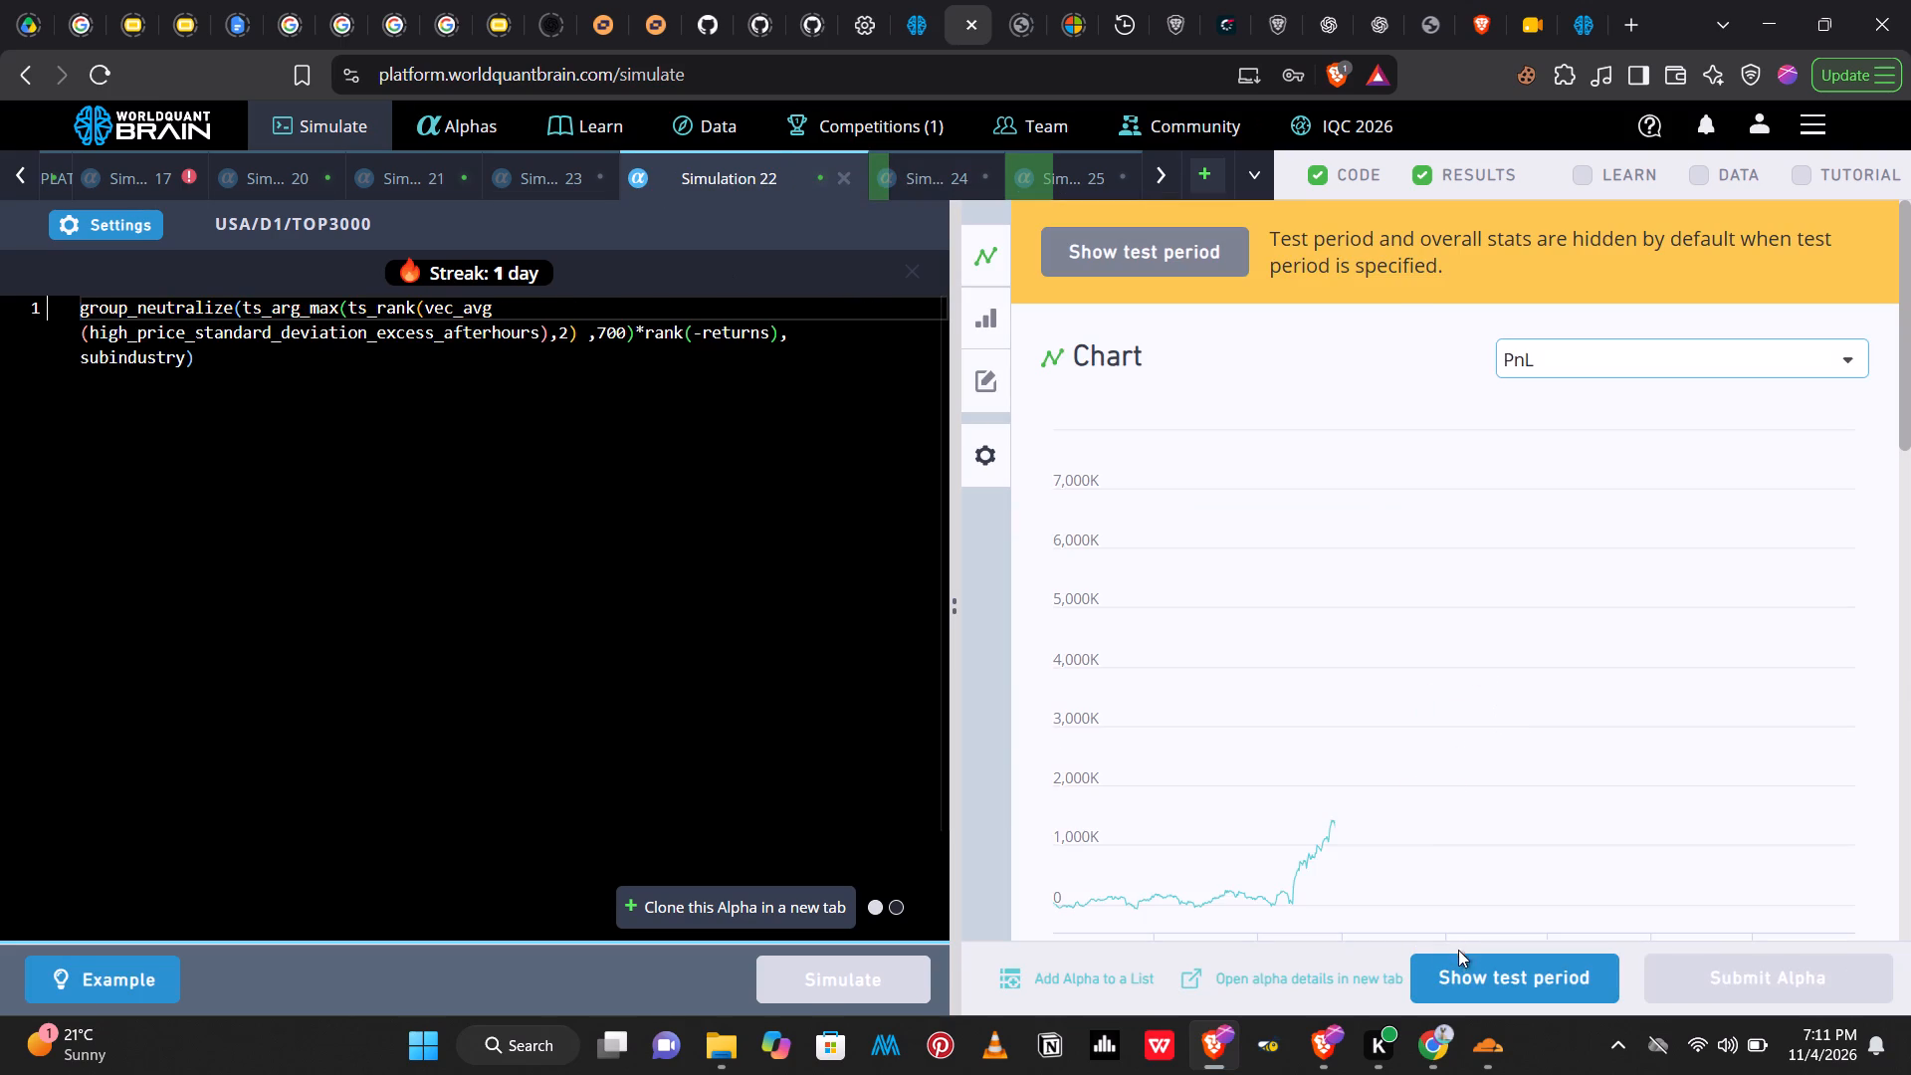
{"action": "left_click", "coordinate": [1468, 965]}
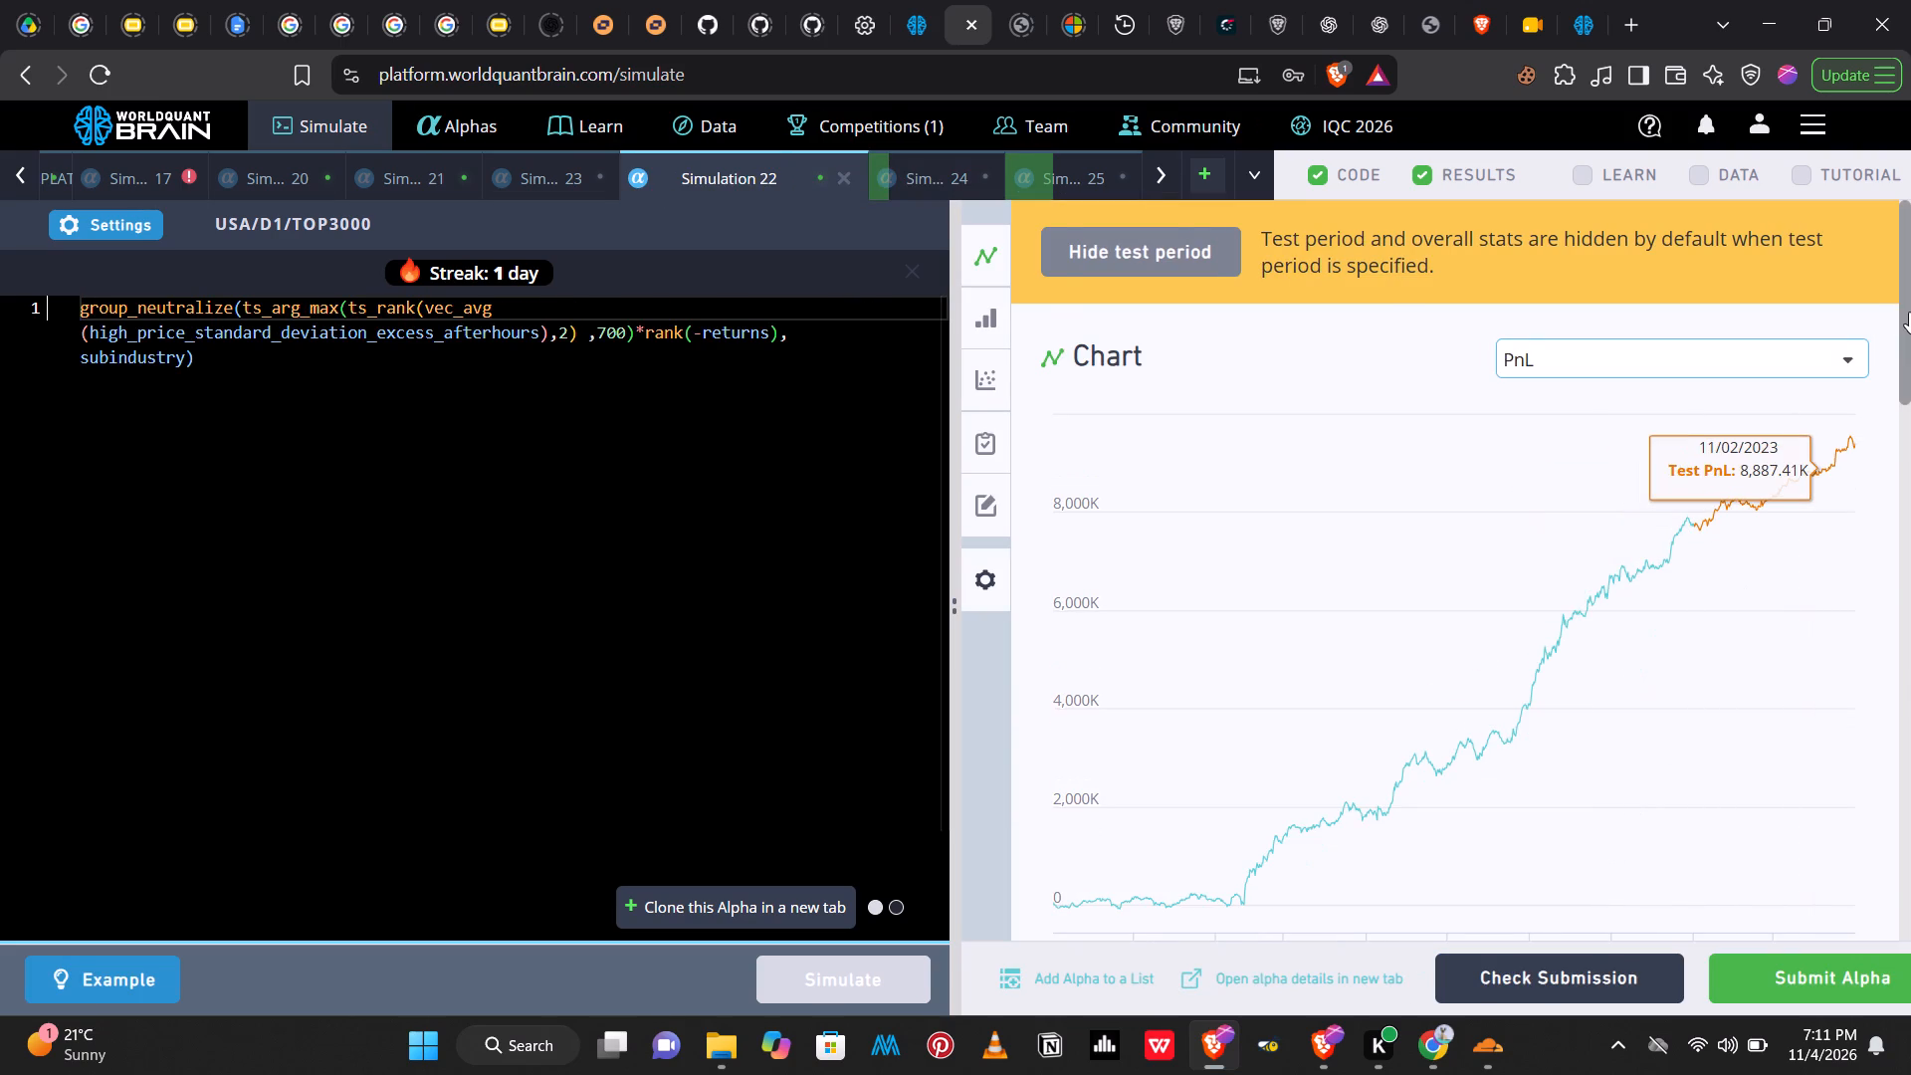
{"action": "left_click_drag", "start_coordinate": [1909, 312], "coordinate": [1910, 685]}
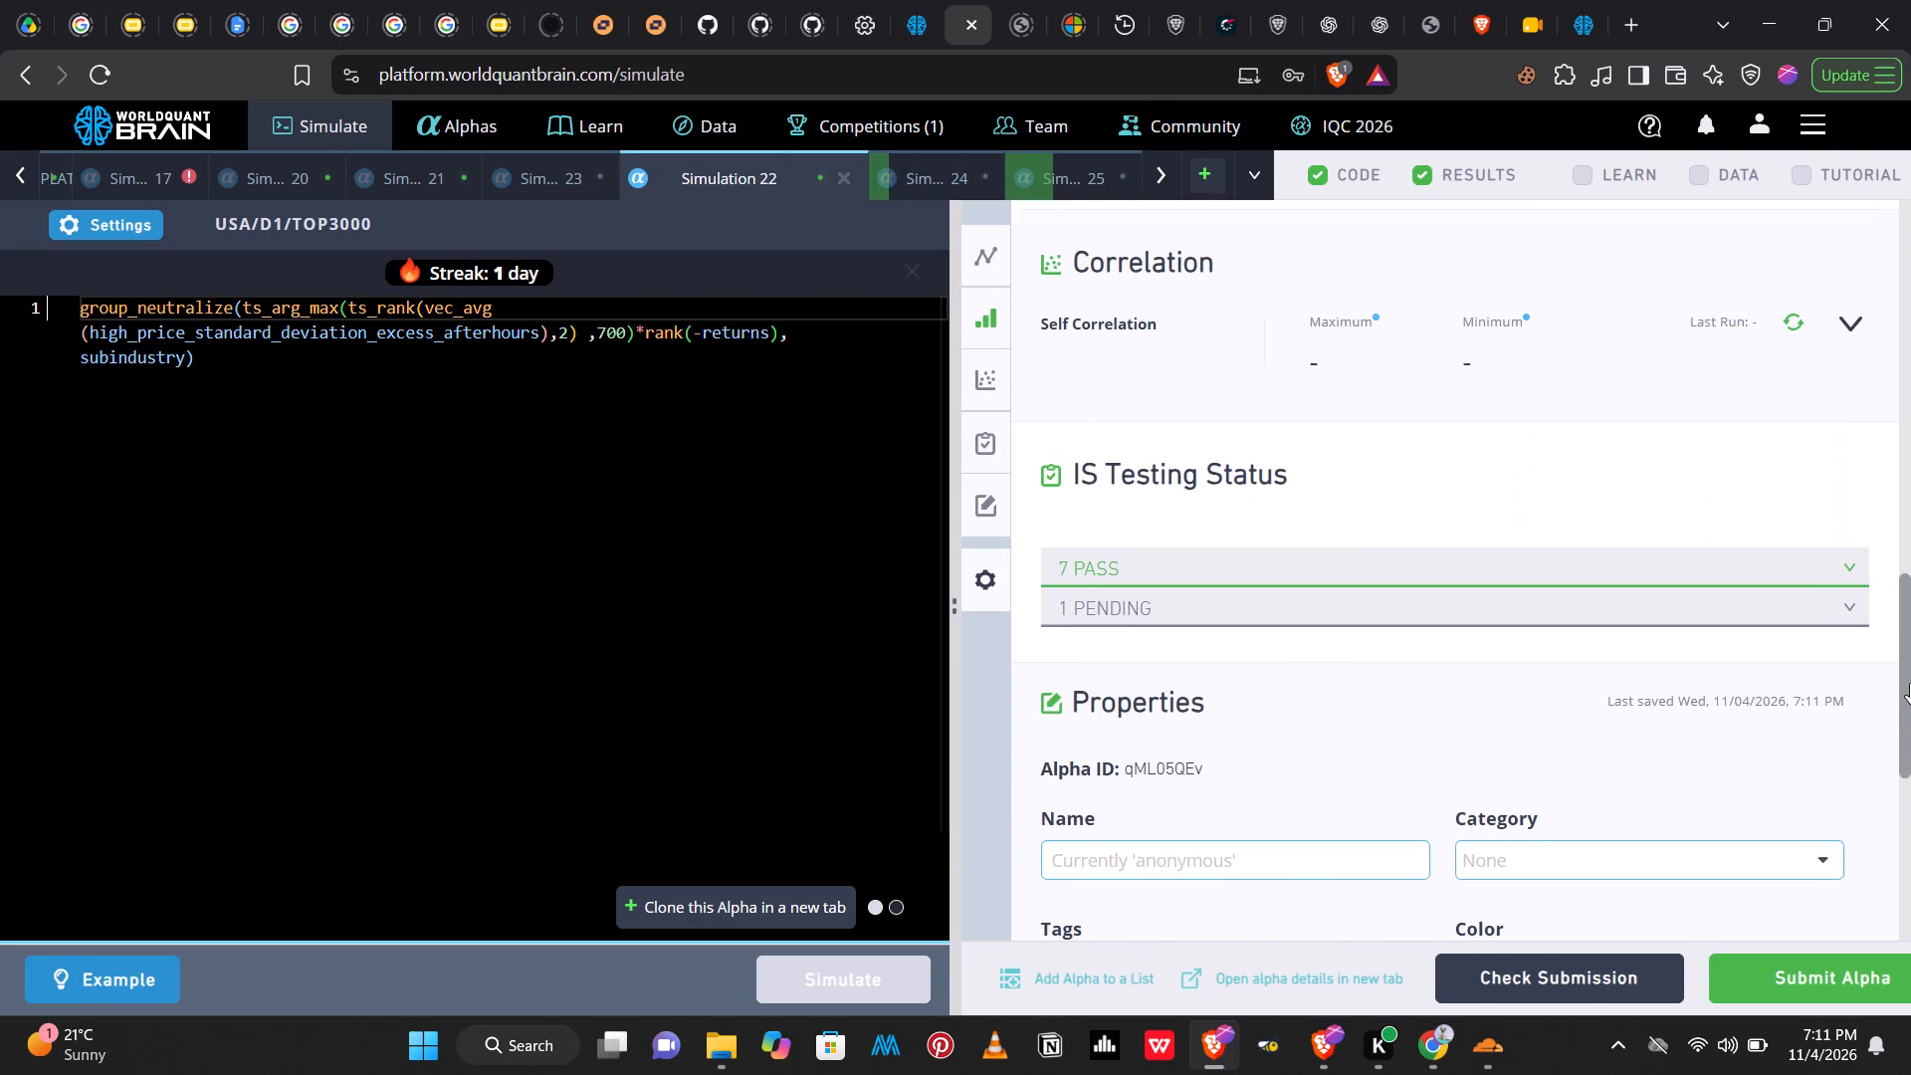
{"action": "left_click", "coordinate": [1795, 317]}
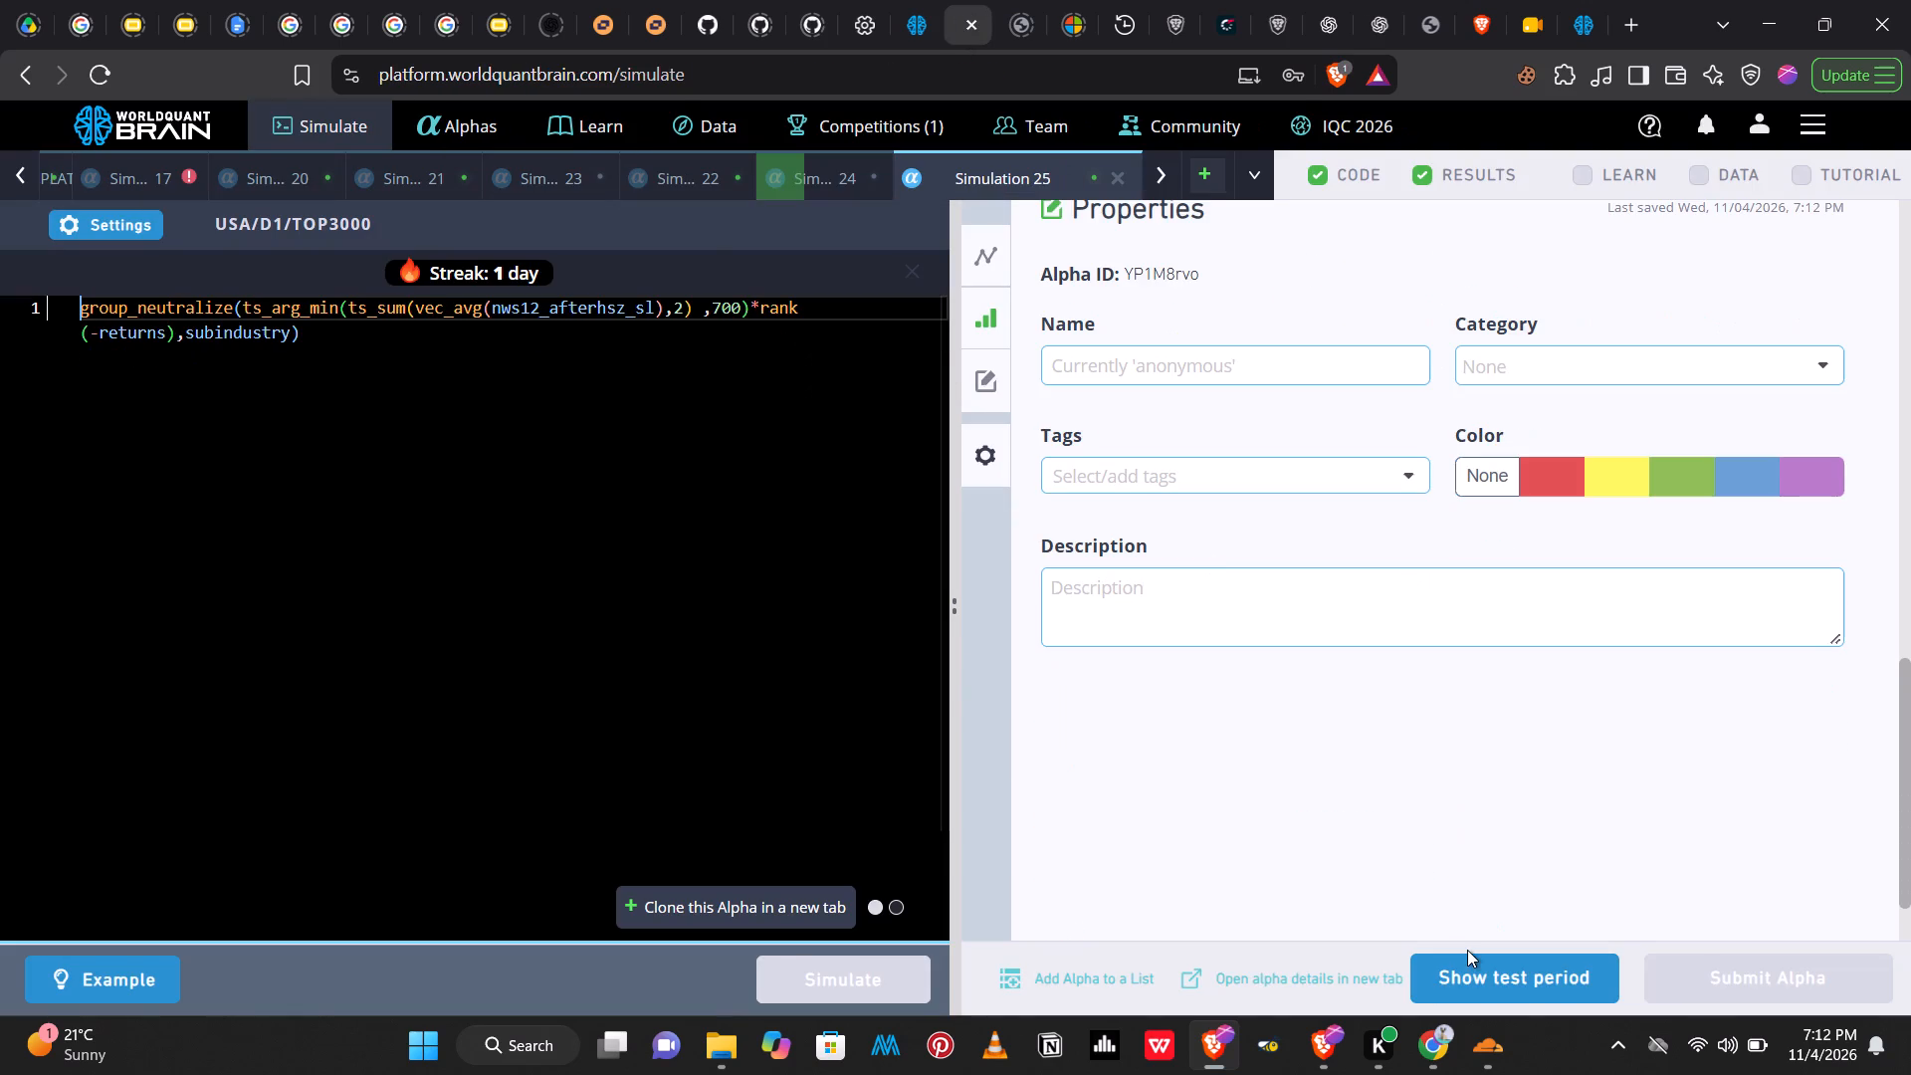
{"action": "left_click", "coordinate": [1470, 964]}
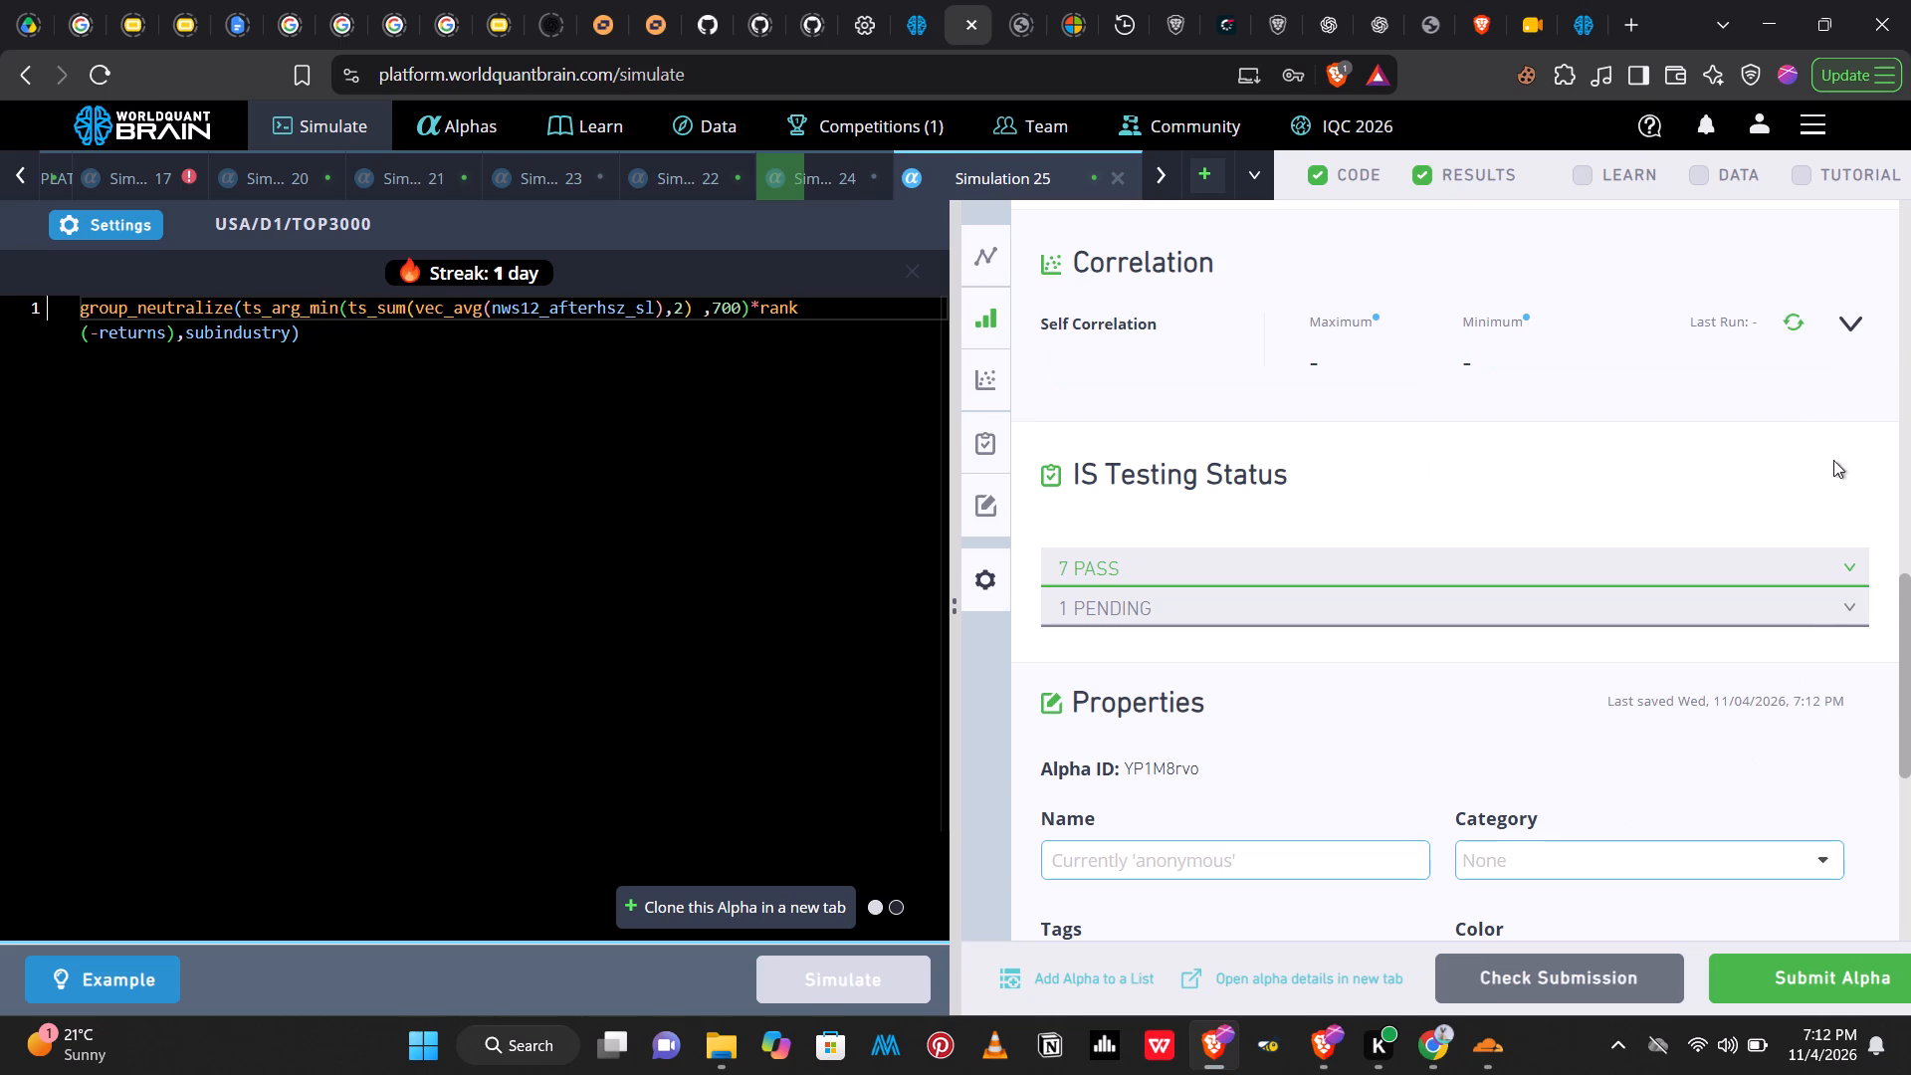
{"action": "left_click", "coordinate": [1793, 319]}
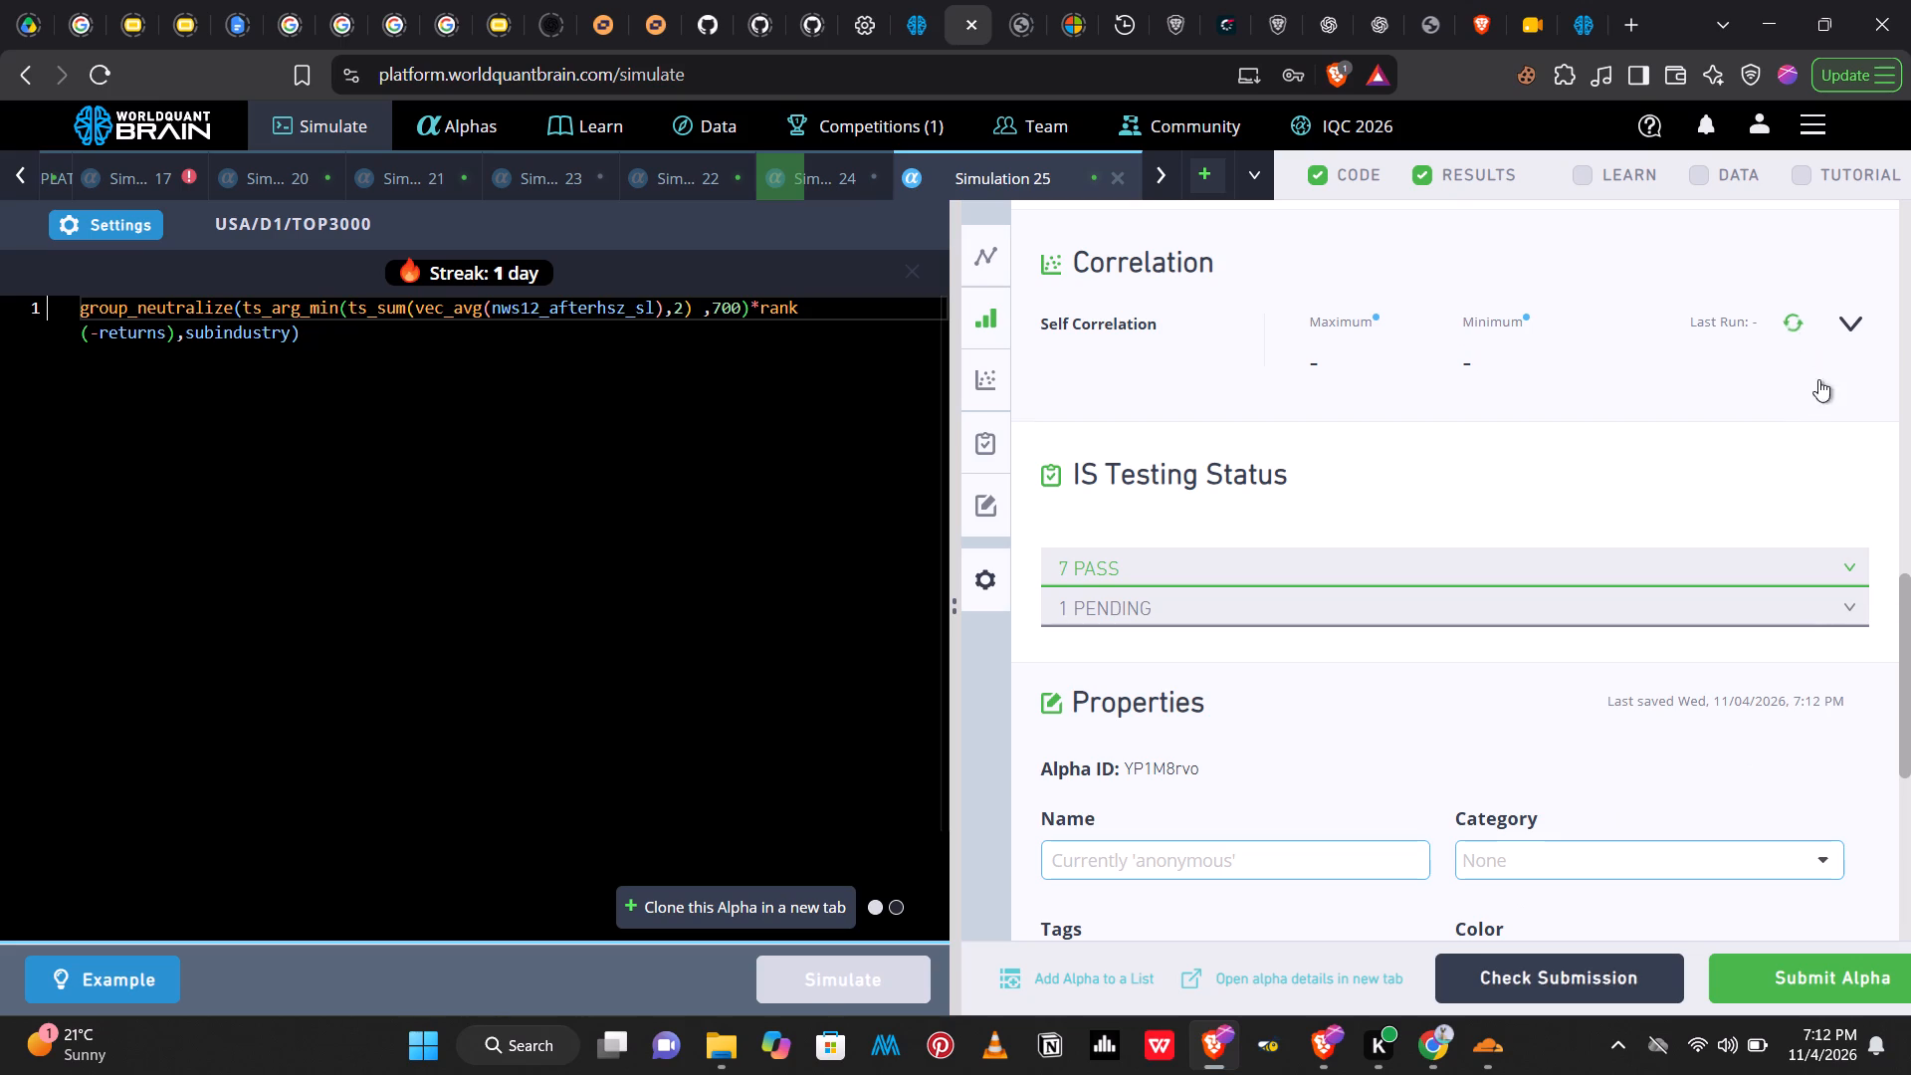
{"action": "left_click_drag", "start_coordinate": [1901, 596], "coordinate": [1900, 468]}
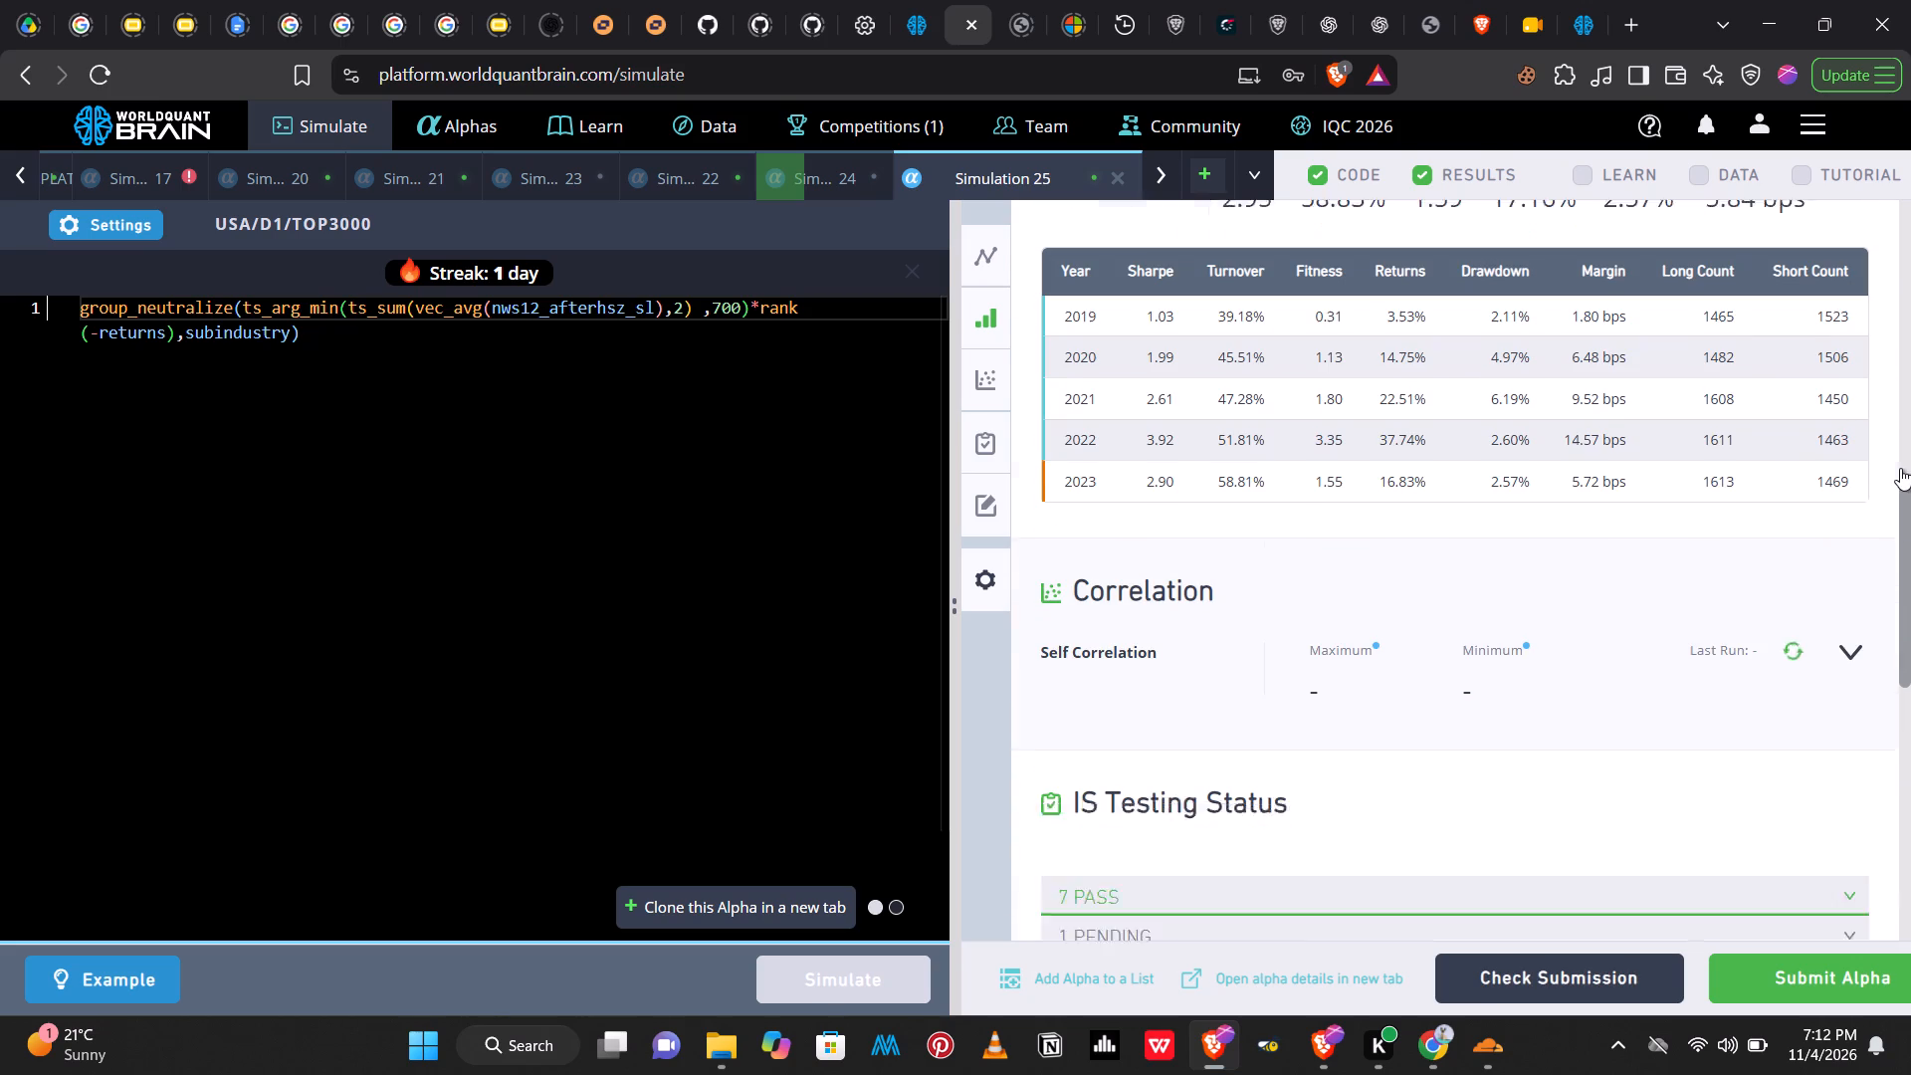
{"action": "left_click_drag", "start_coordinate": [1900, 468], "coordinate": [1910, 514]}
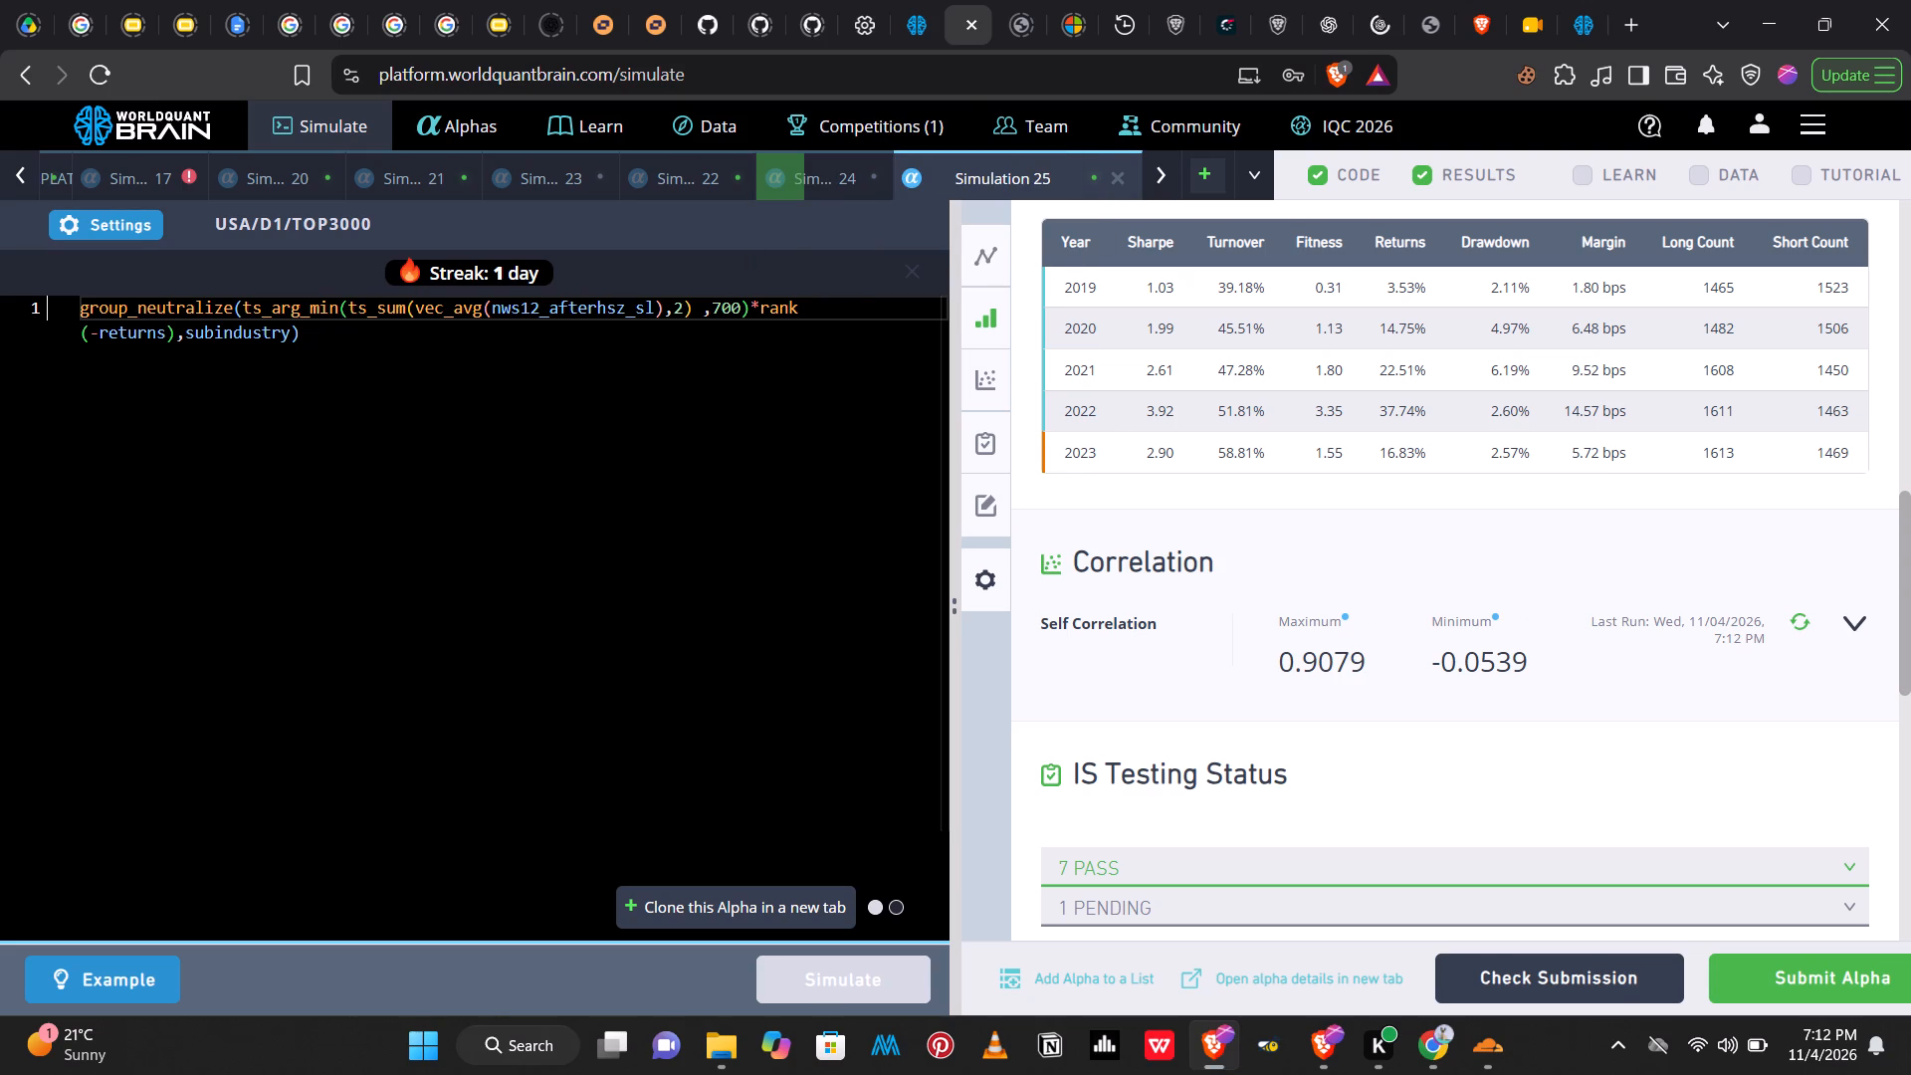
In Simulation 25, replace the outer time-series operator with ts_decay_linear and run the simulation.
{"action": "left_click_drag", "start_coordinate": [335, 313], "coordinate": [276, 317]}
{"action": "key", "text": "BackSpace"}
{"action": "type", "text": "de"}
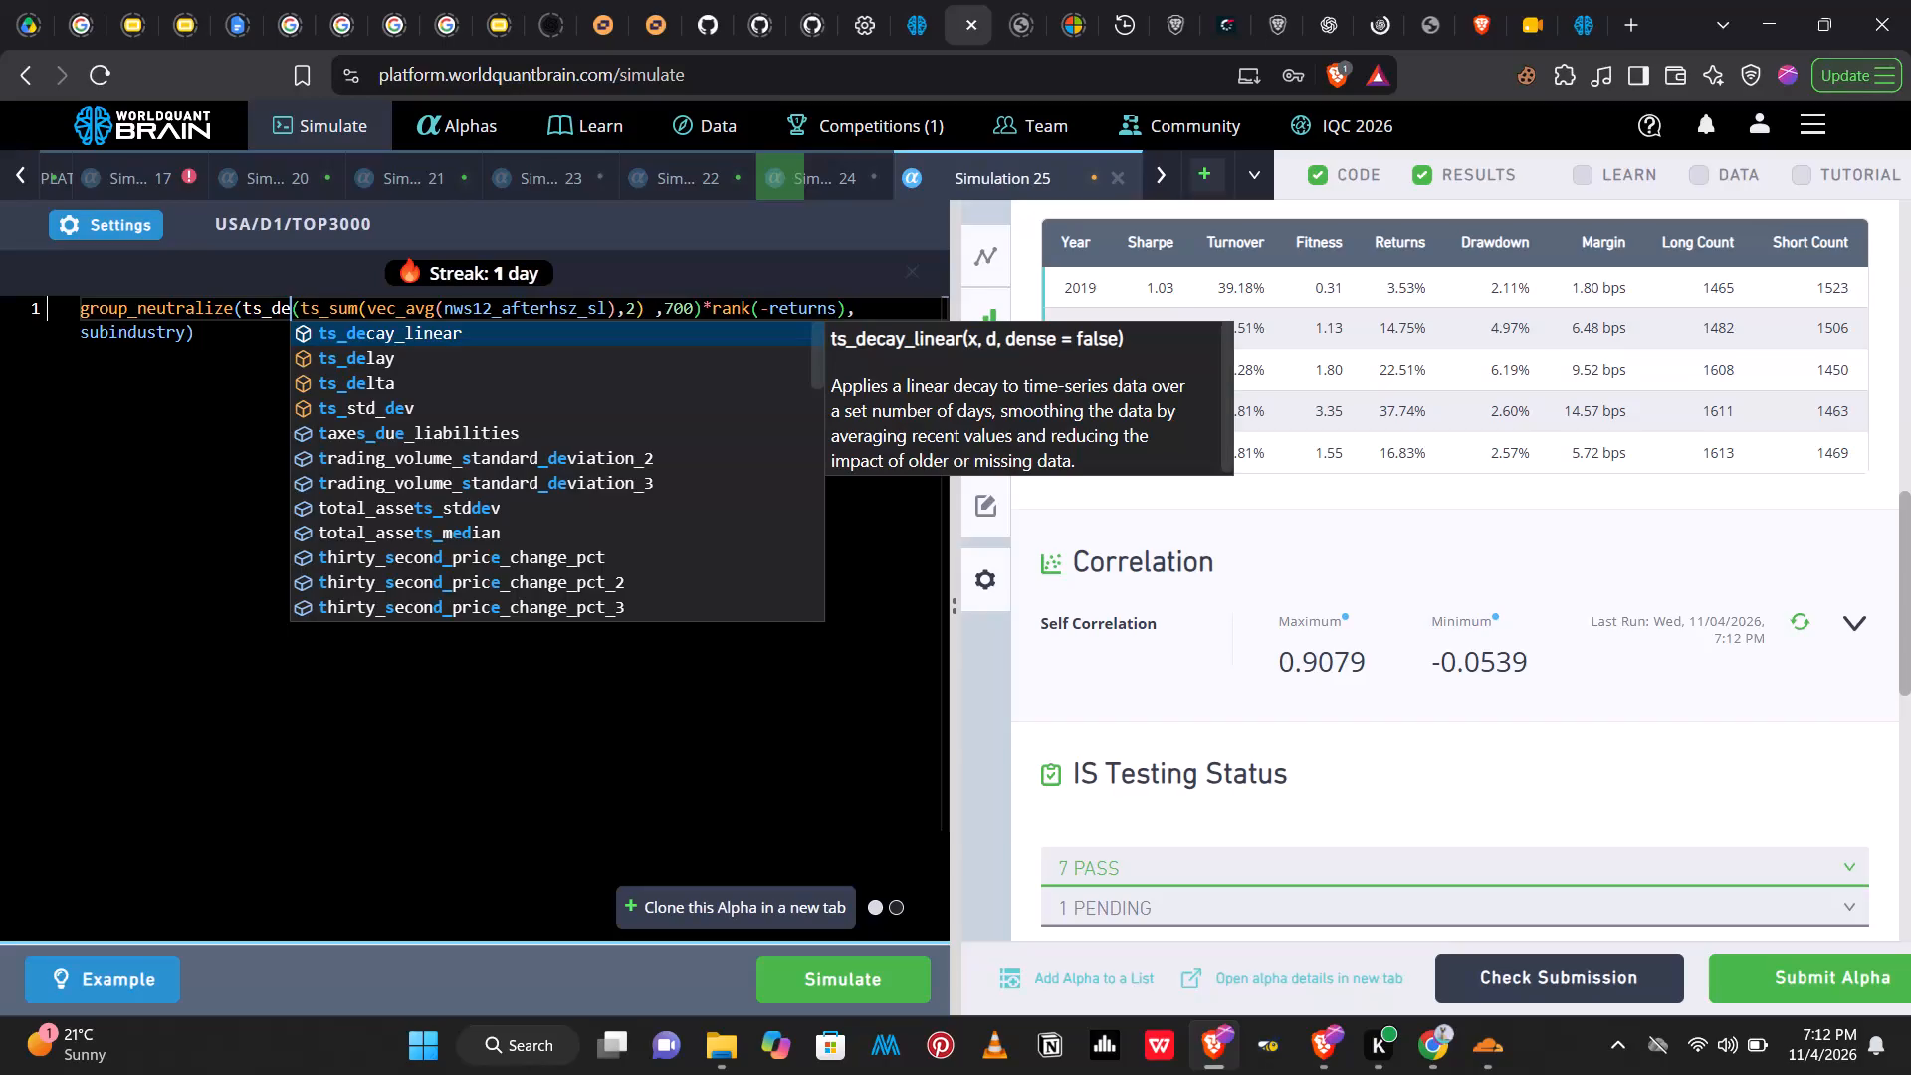
{"action": "key", "text": "Return"}
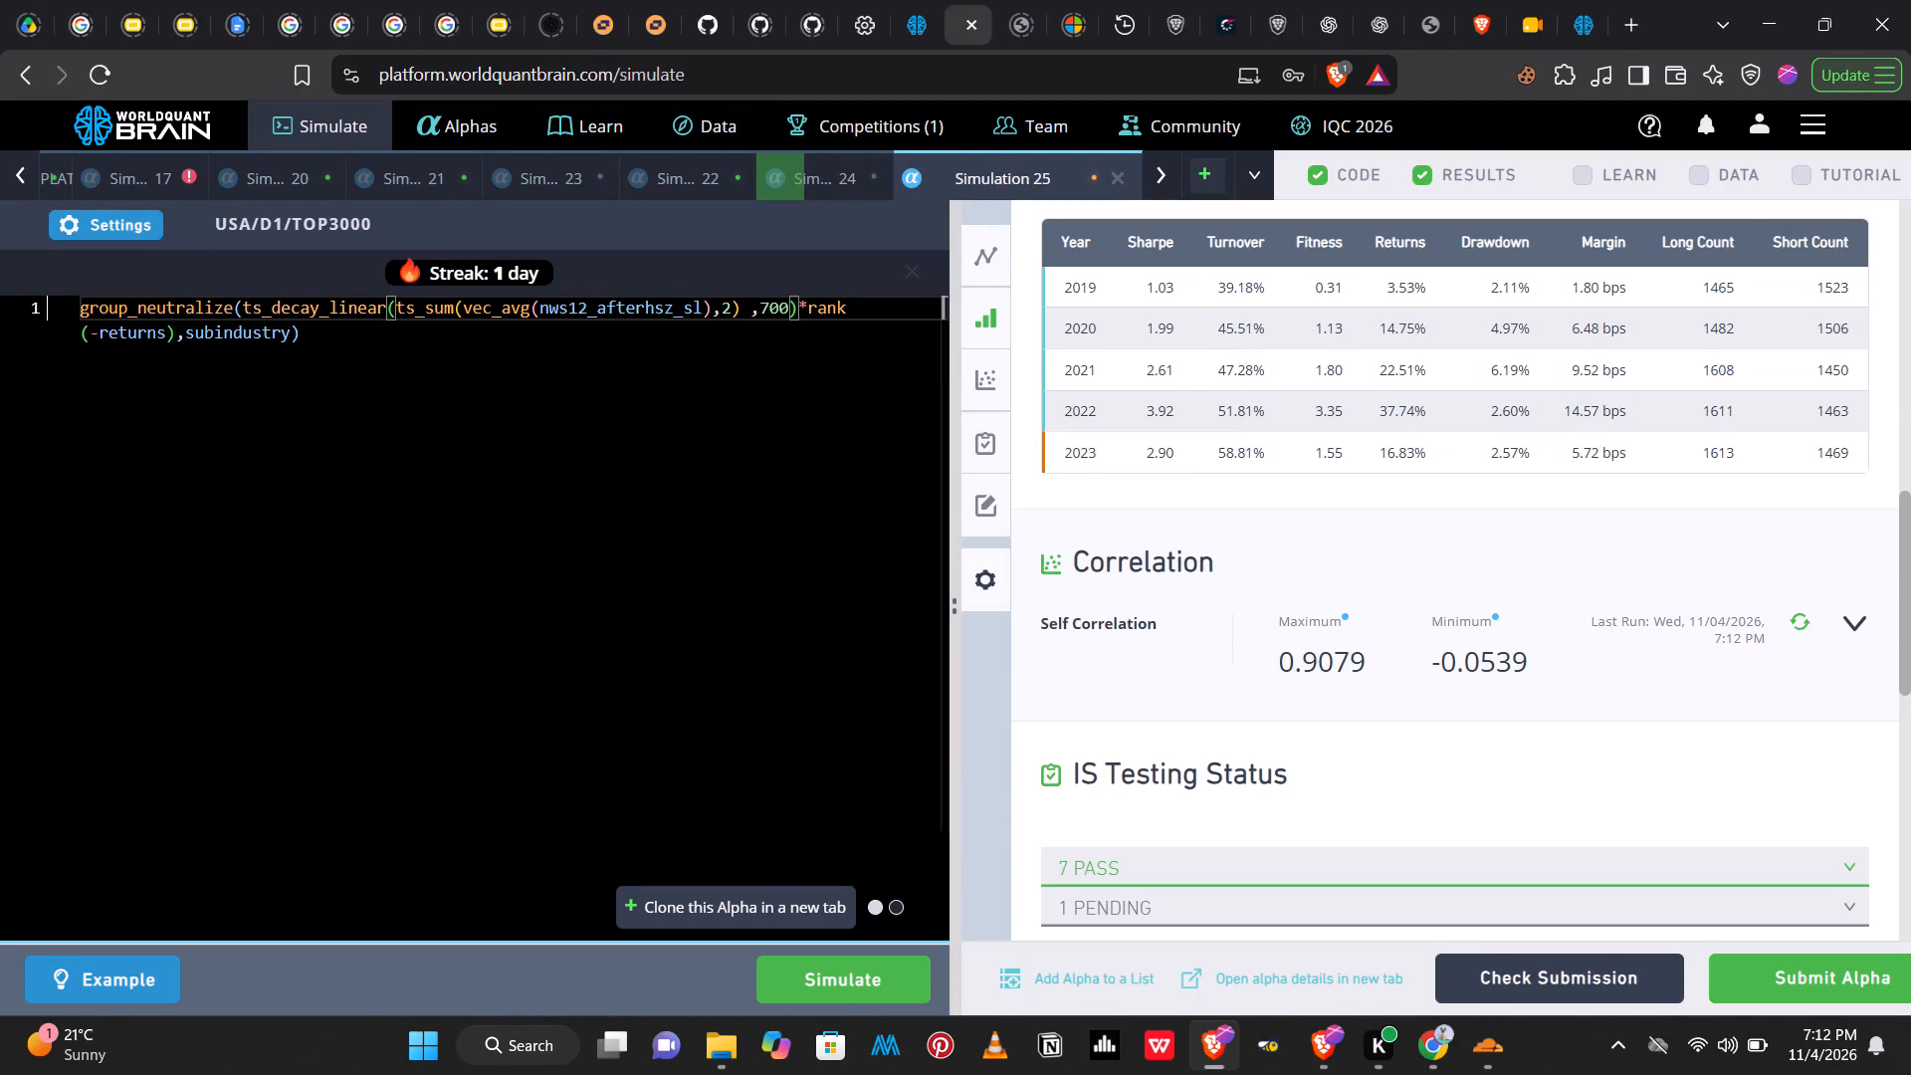
{"action": "left_click", "coordinate": [855, 988]}
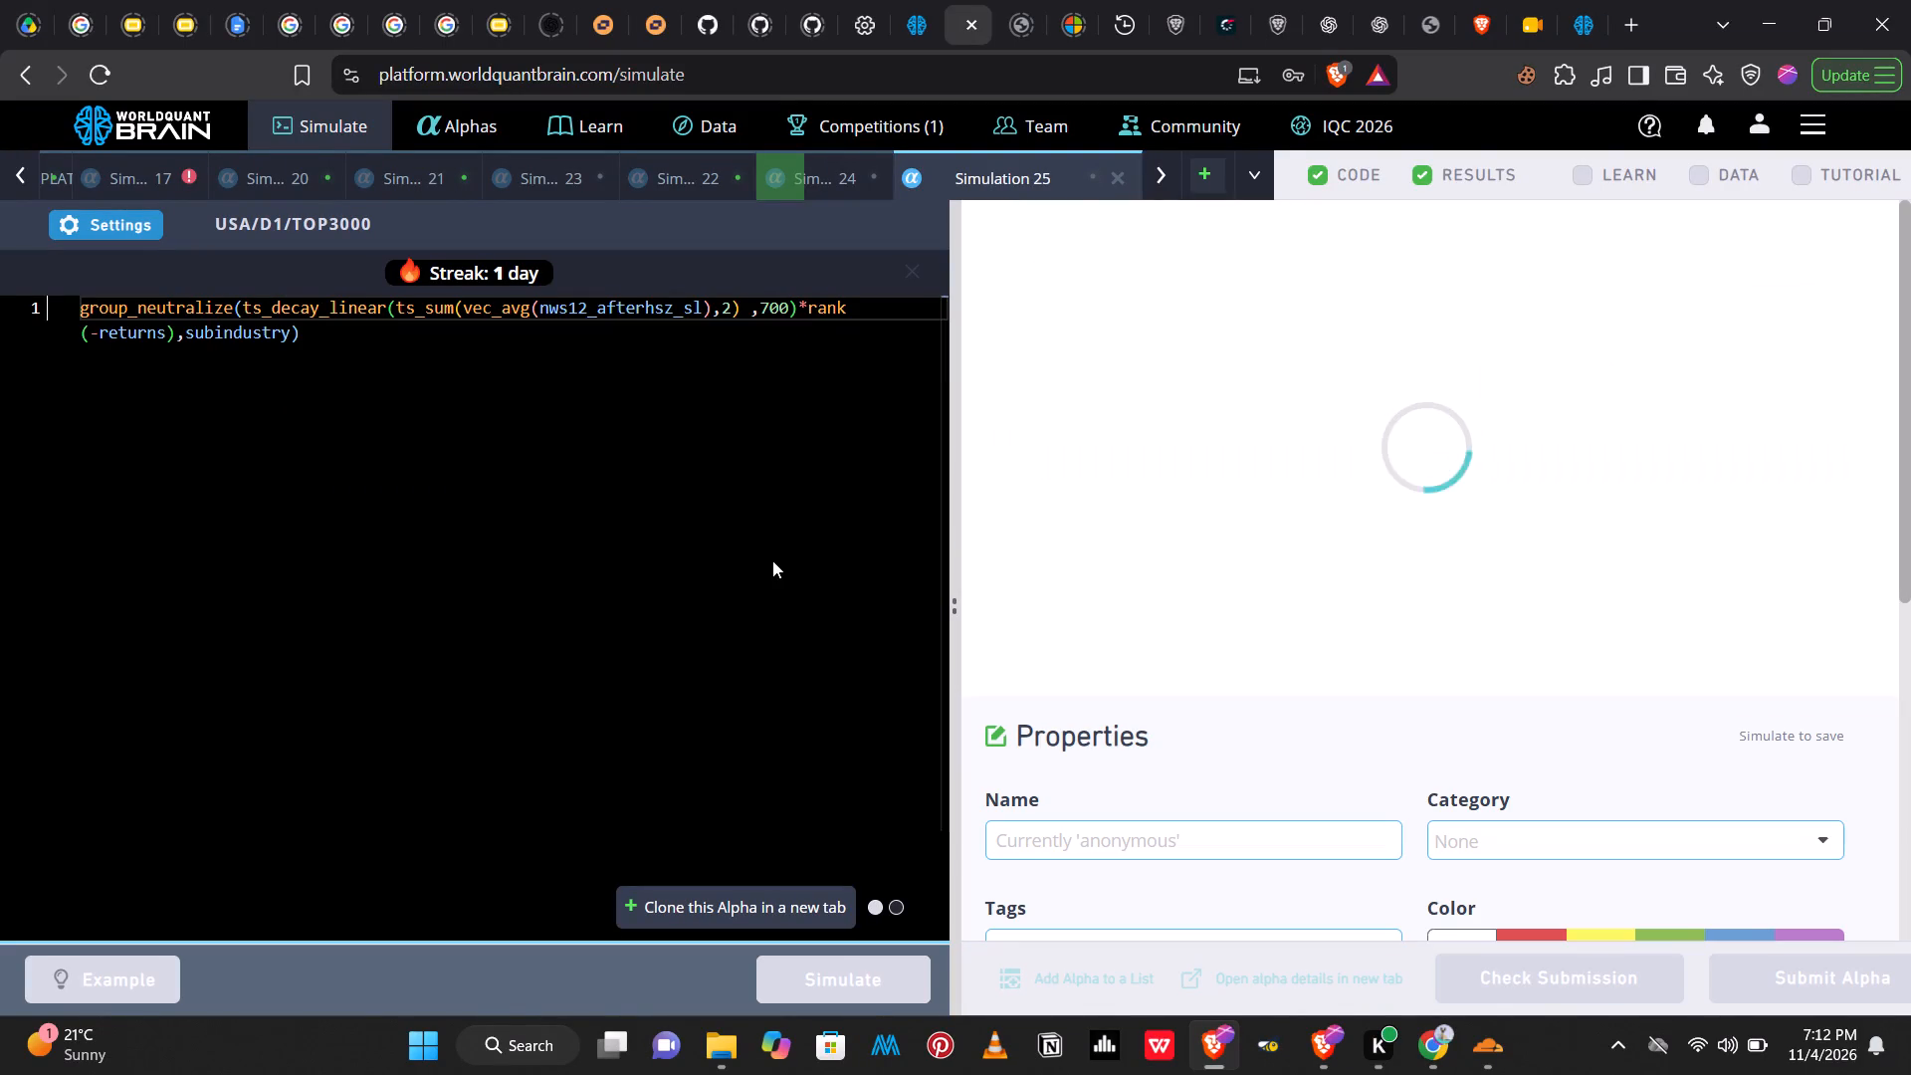
In Simulation 22, replace the outer time-series operator around ts_rank with ts_decay_linear and run the simulation.
{"action": "left_click", "coordinate": [681, 174]}
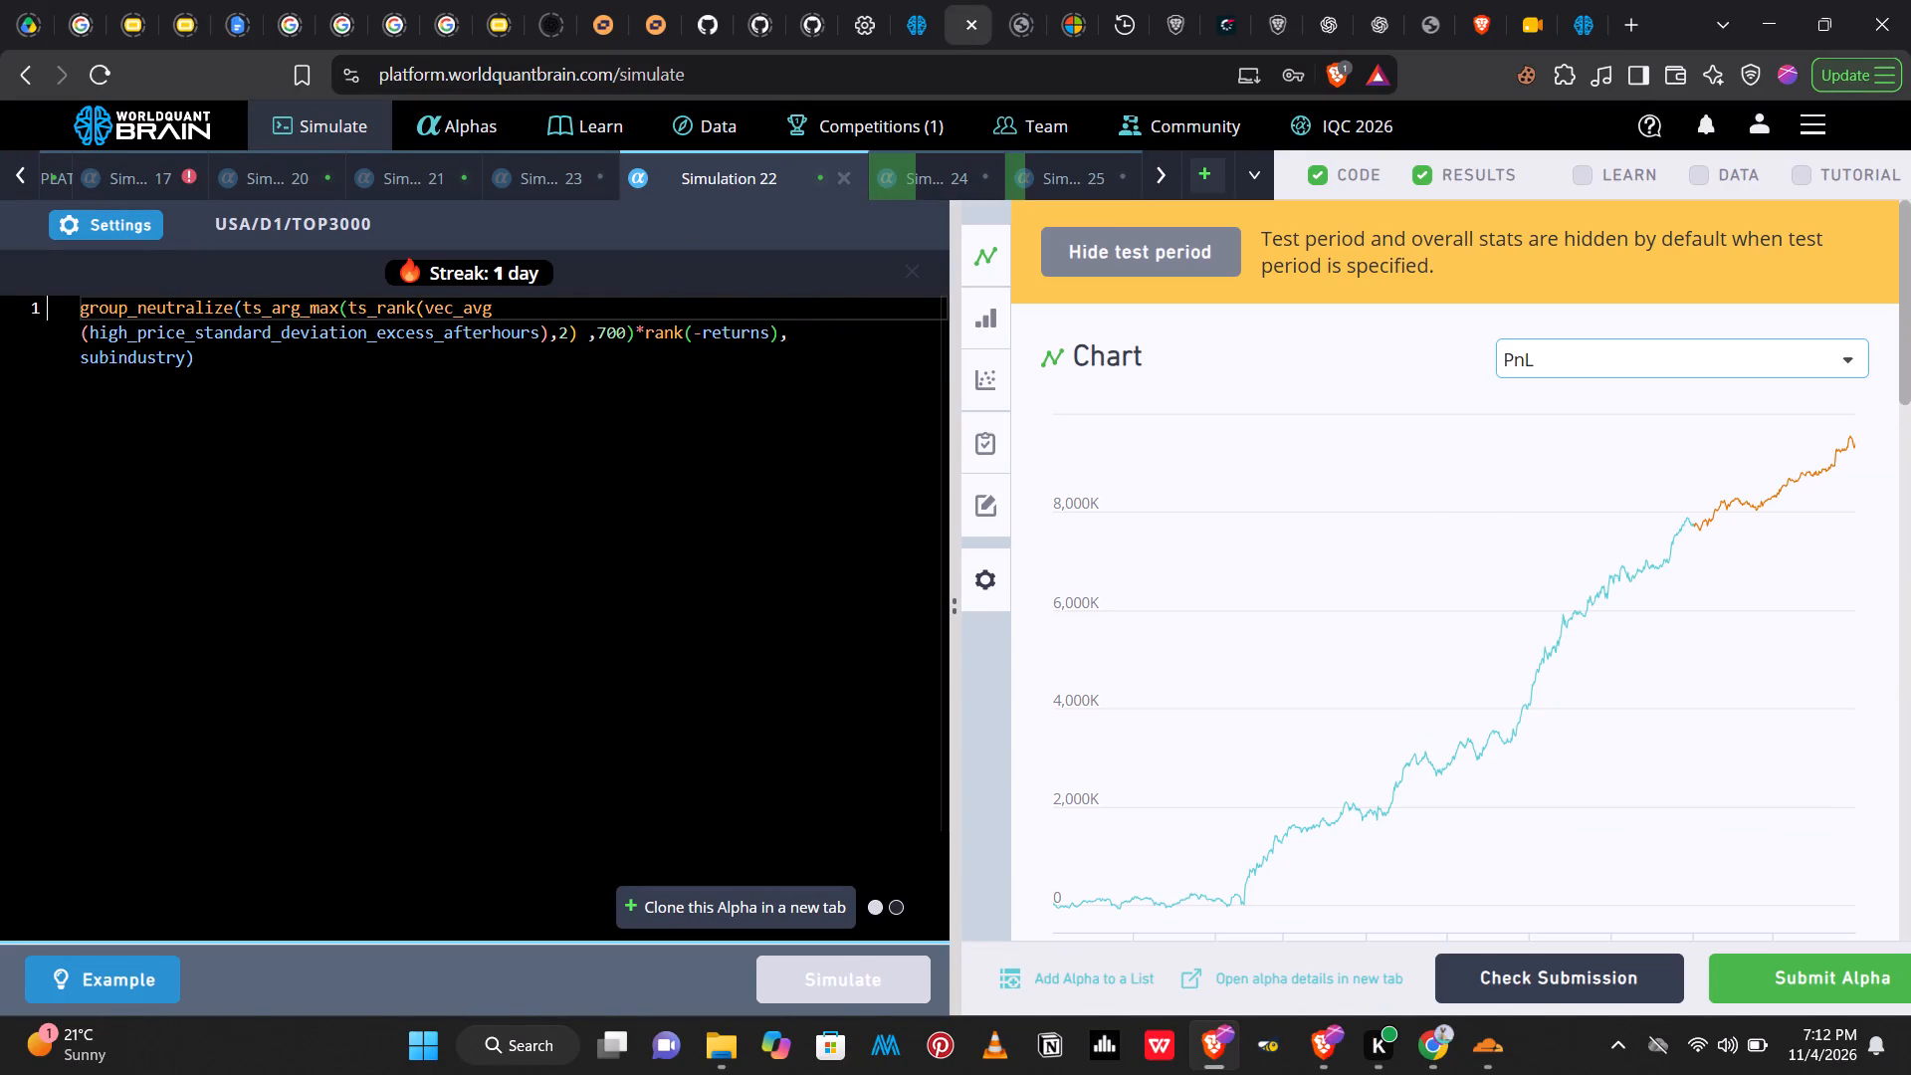
{"action": "left_click_drag", "start_coordinate": [336, 309], "coordinate": [271, 313]}
{"action": "key", "text": "BackSpace"}
{"action": "type", "text": "mi"}
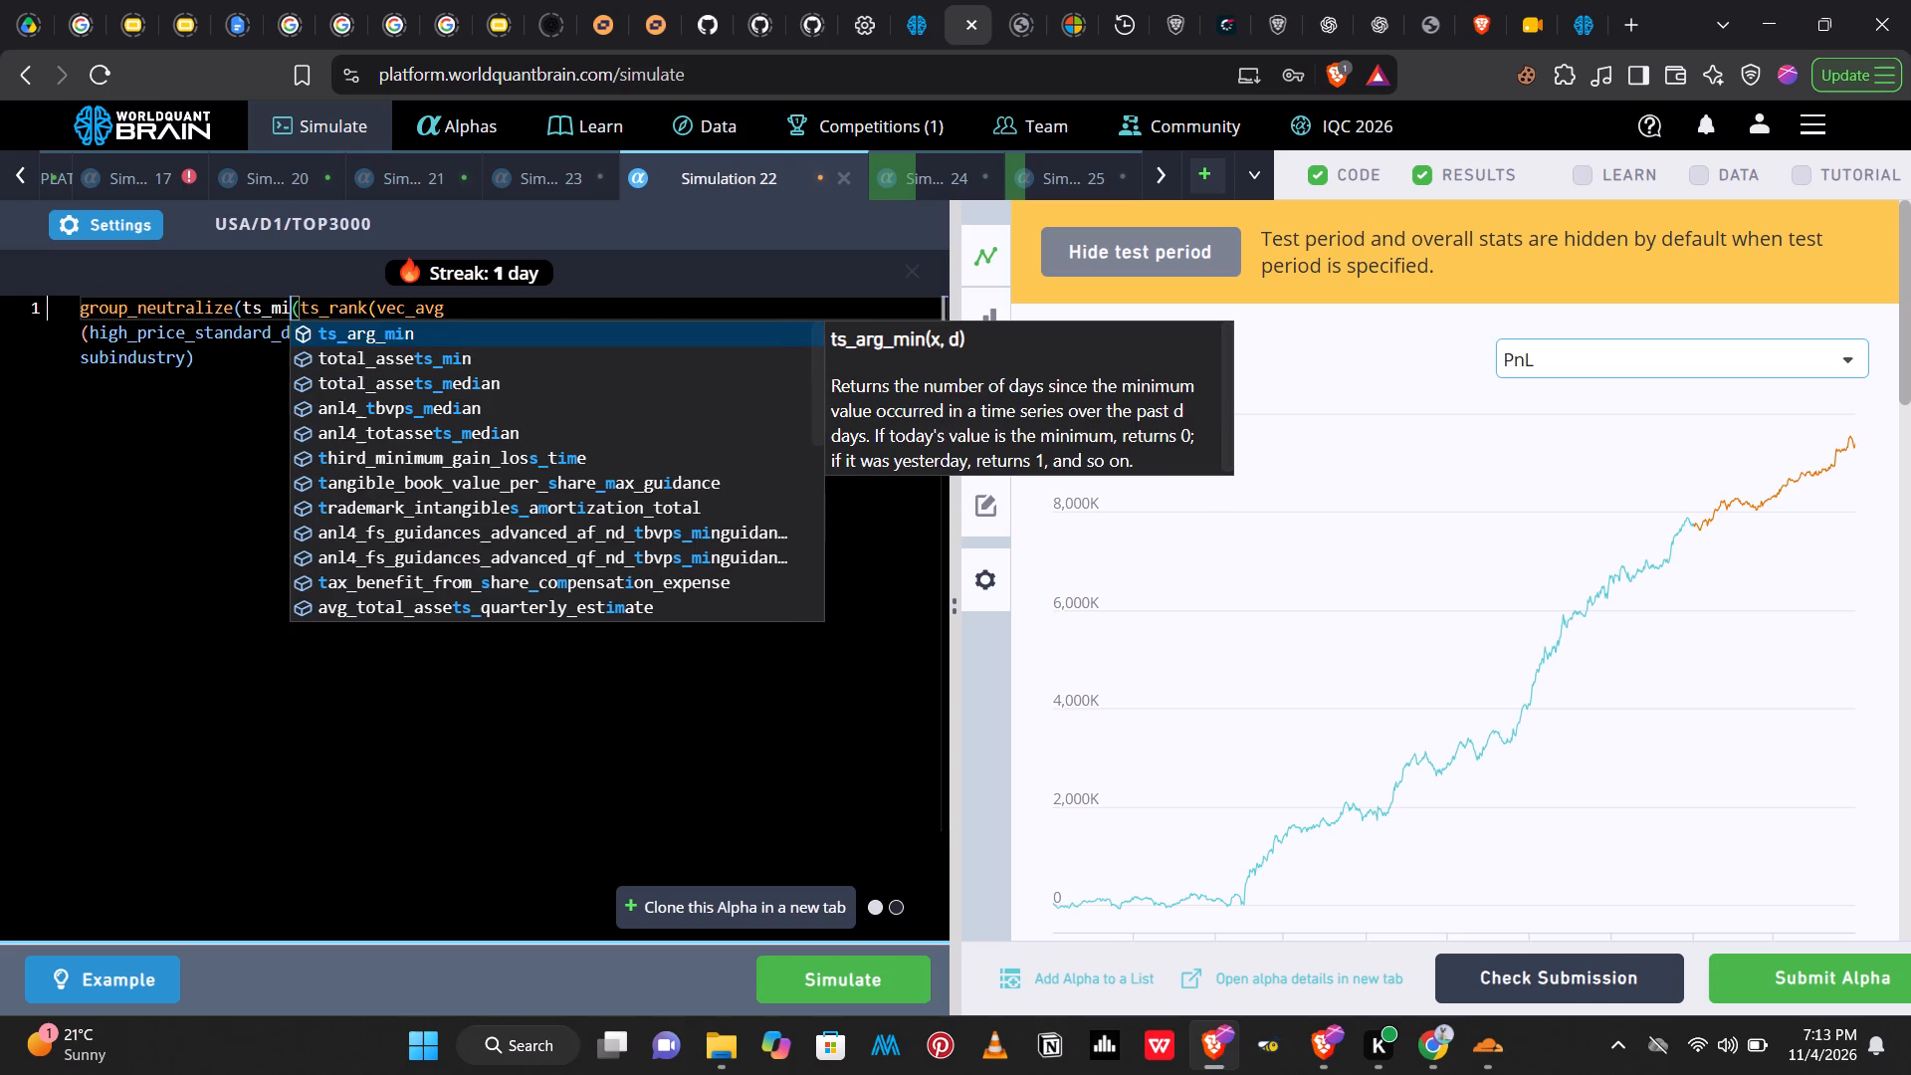
{"action": "key", "text": "n"}
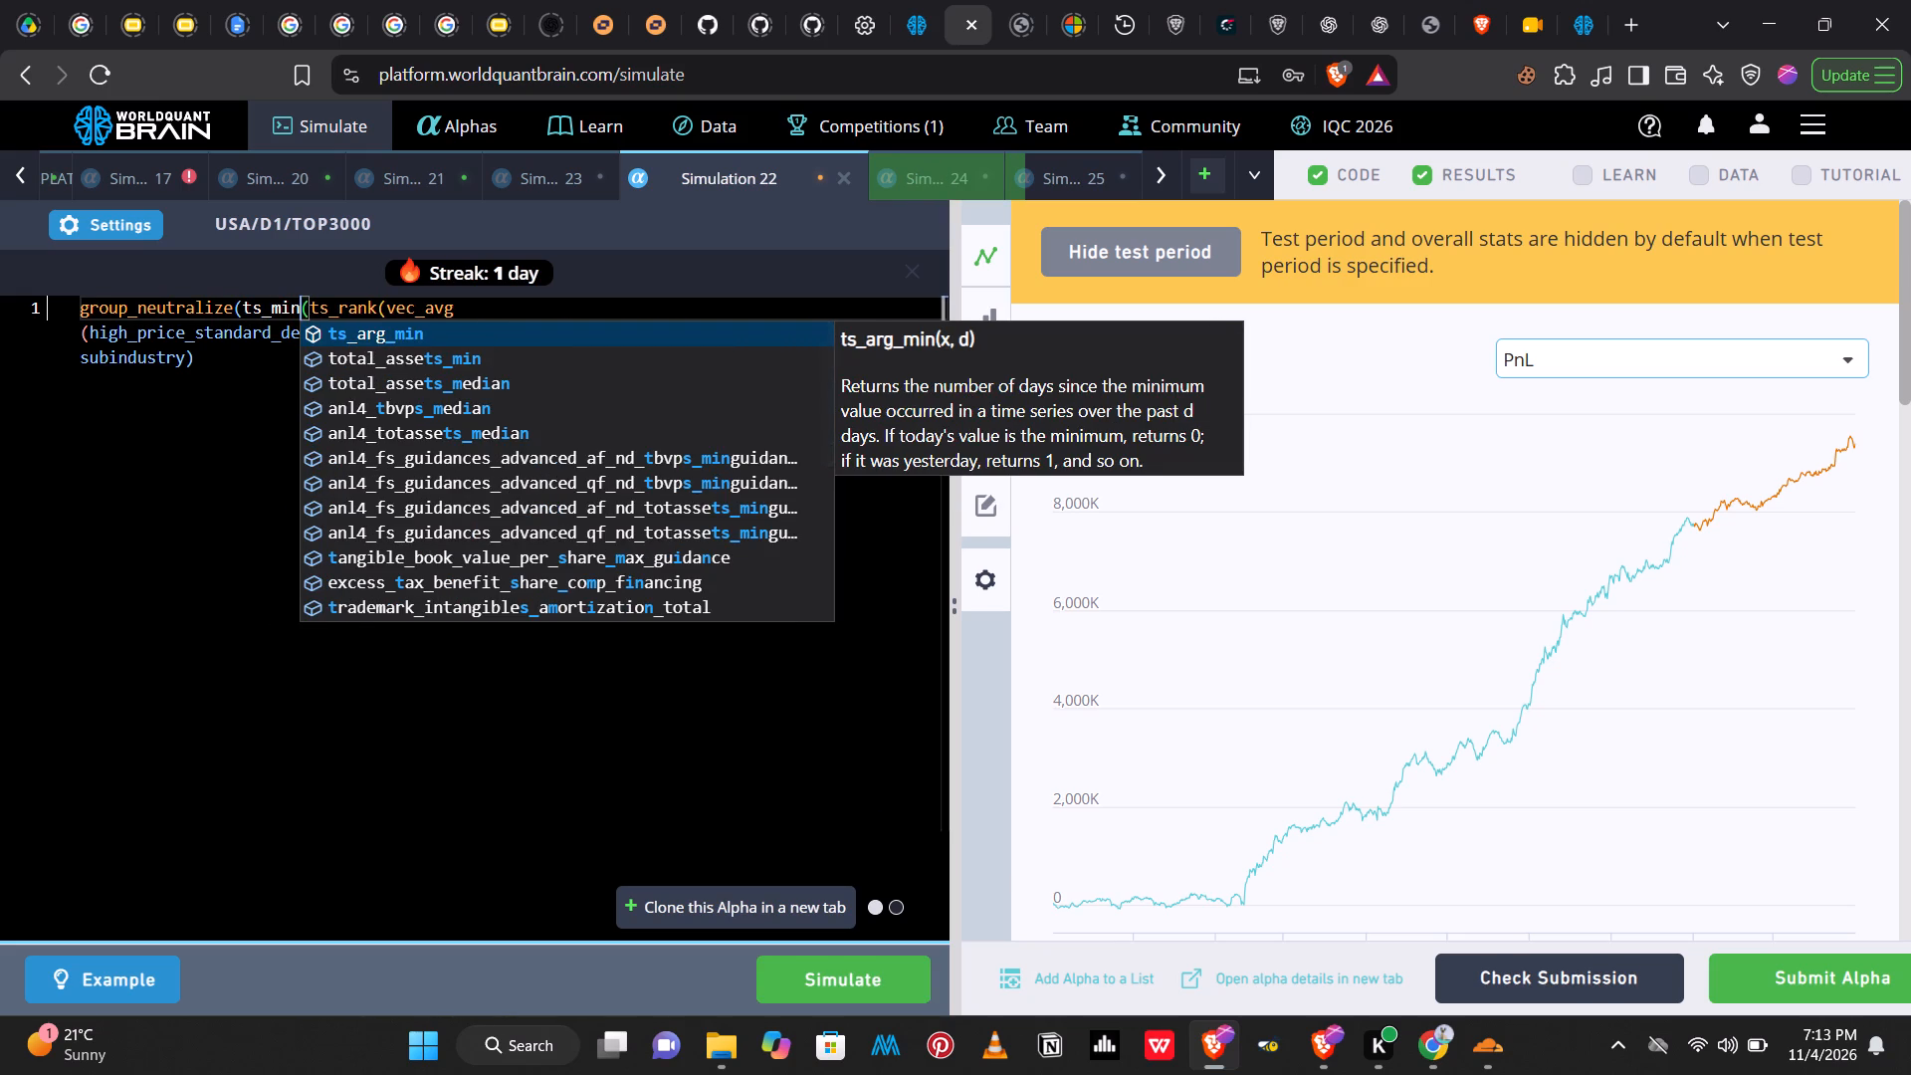
{"action": "key", "text": "BackSpace"}
{"action": "key", "text": "BackSpace"}
{"action": "key", "text": "BackSpace"}
{"action": "type", "text": "de"}
{"action": "key", "text": "Return"}
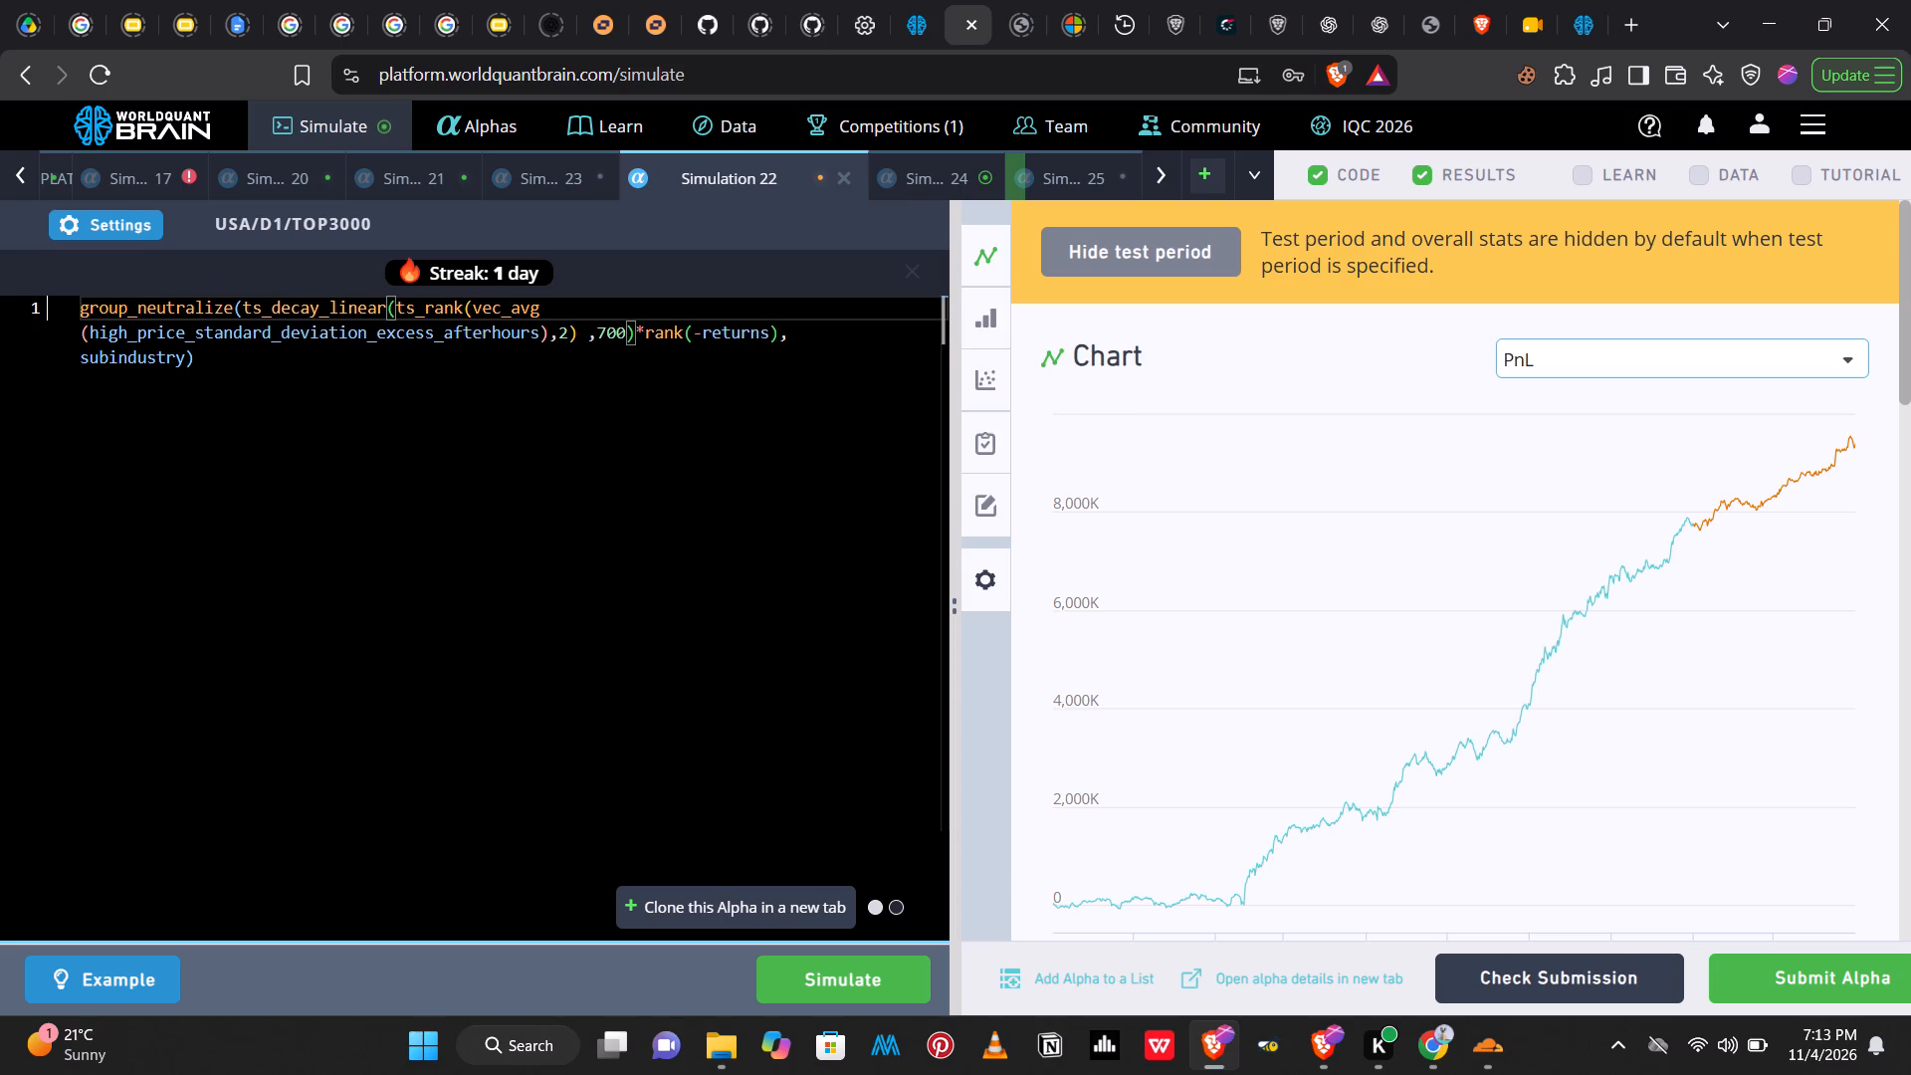
{"action": "left_click", "coordinate": [821, 977]}
Show the test period for Simulation 24's spy_etf_last_trade_price_3 version, review the yearly results, and run its self-correlation check.
{"action": "left_click", "coordinate": [943, 168]}
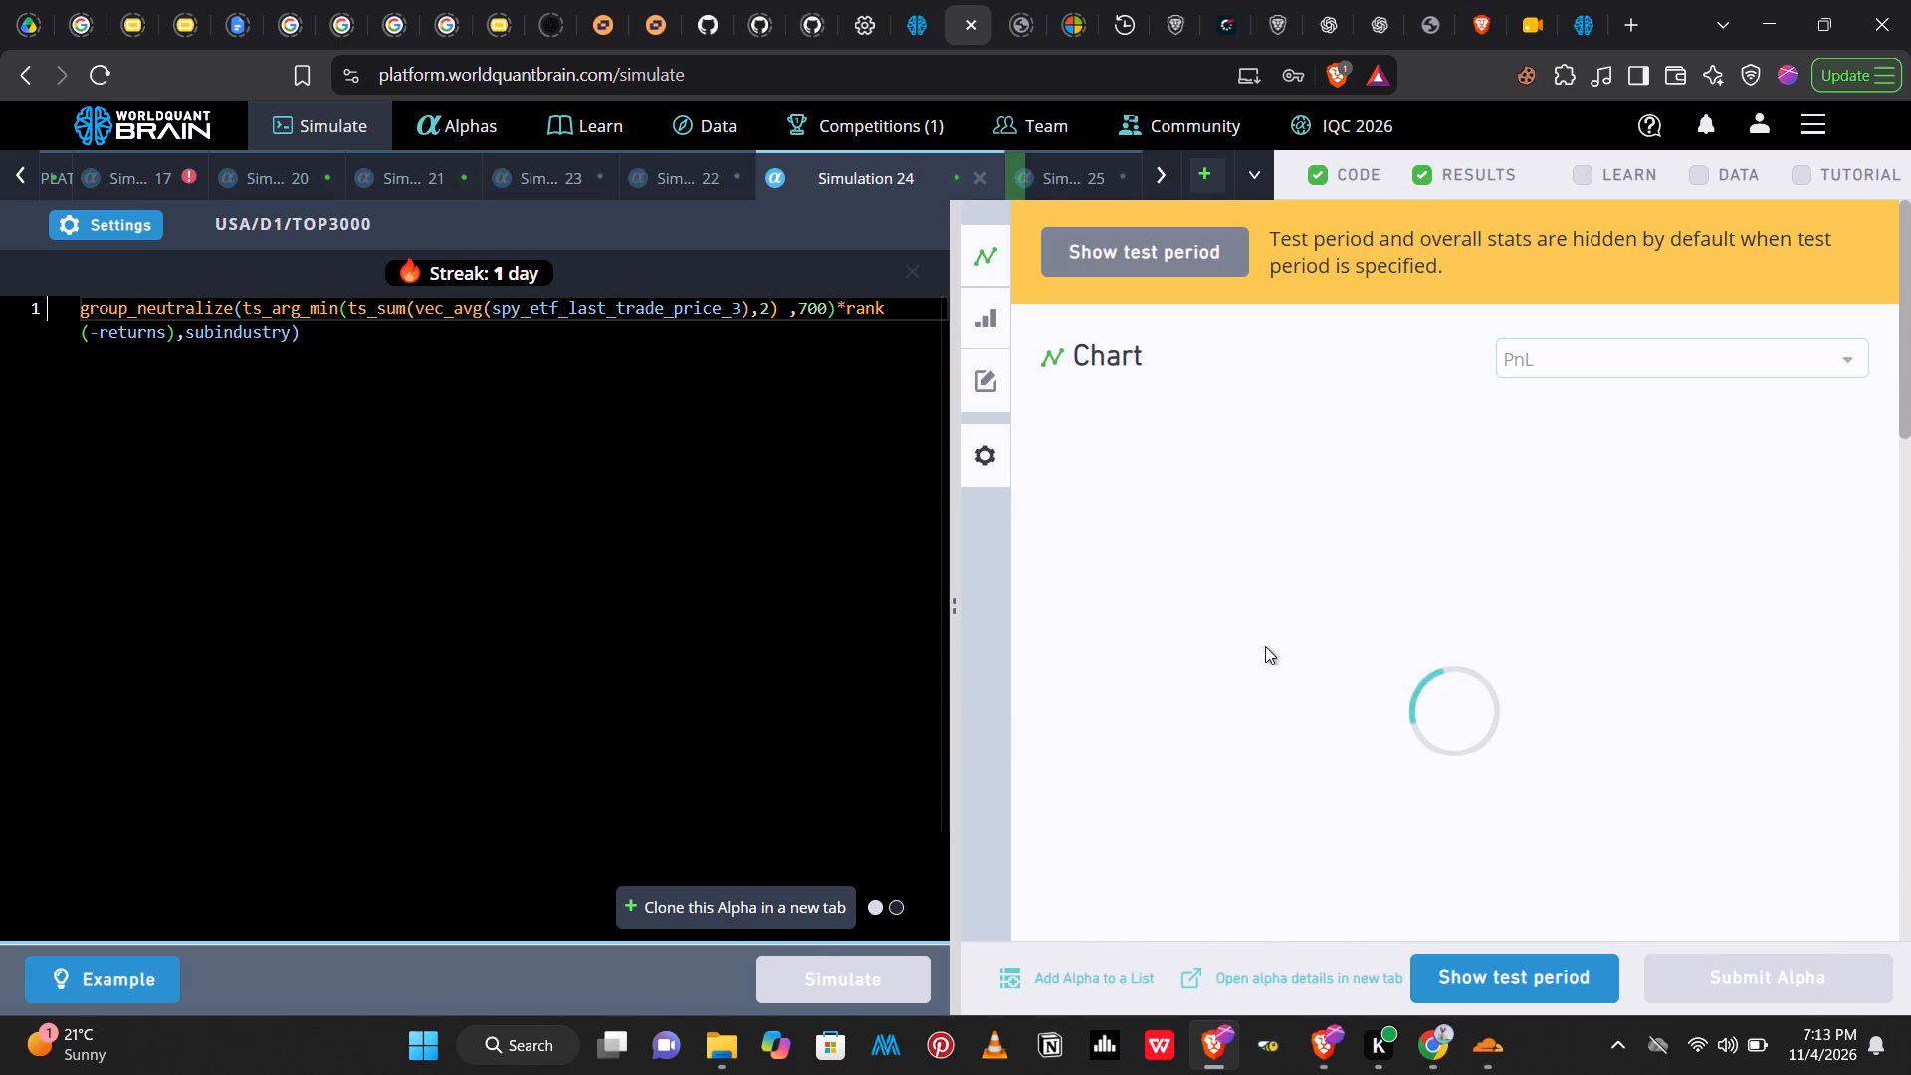
{"action": "left_click", "coordinate": [1494, 968]}
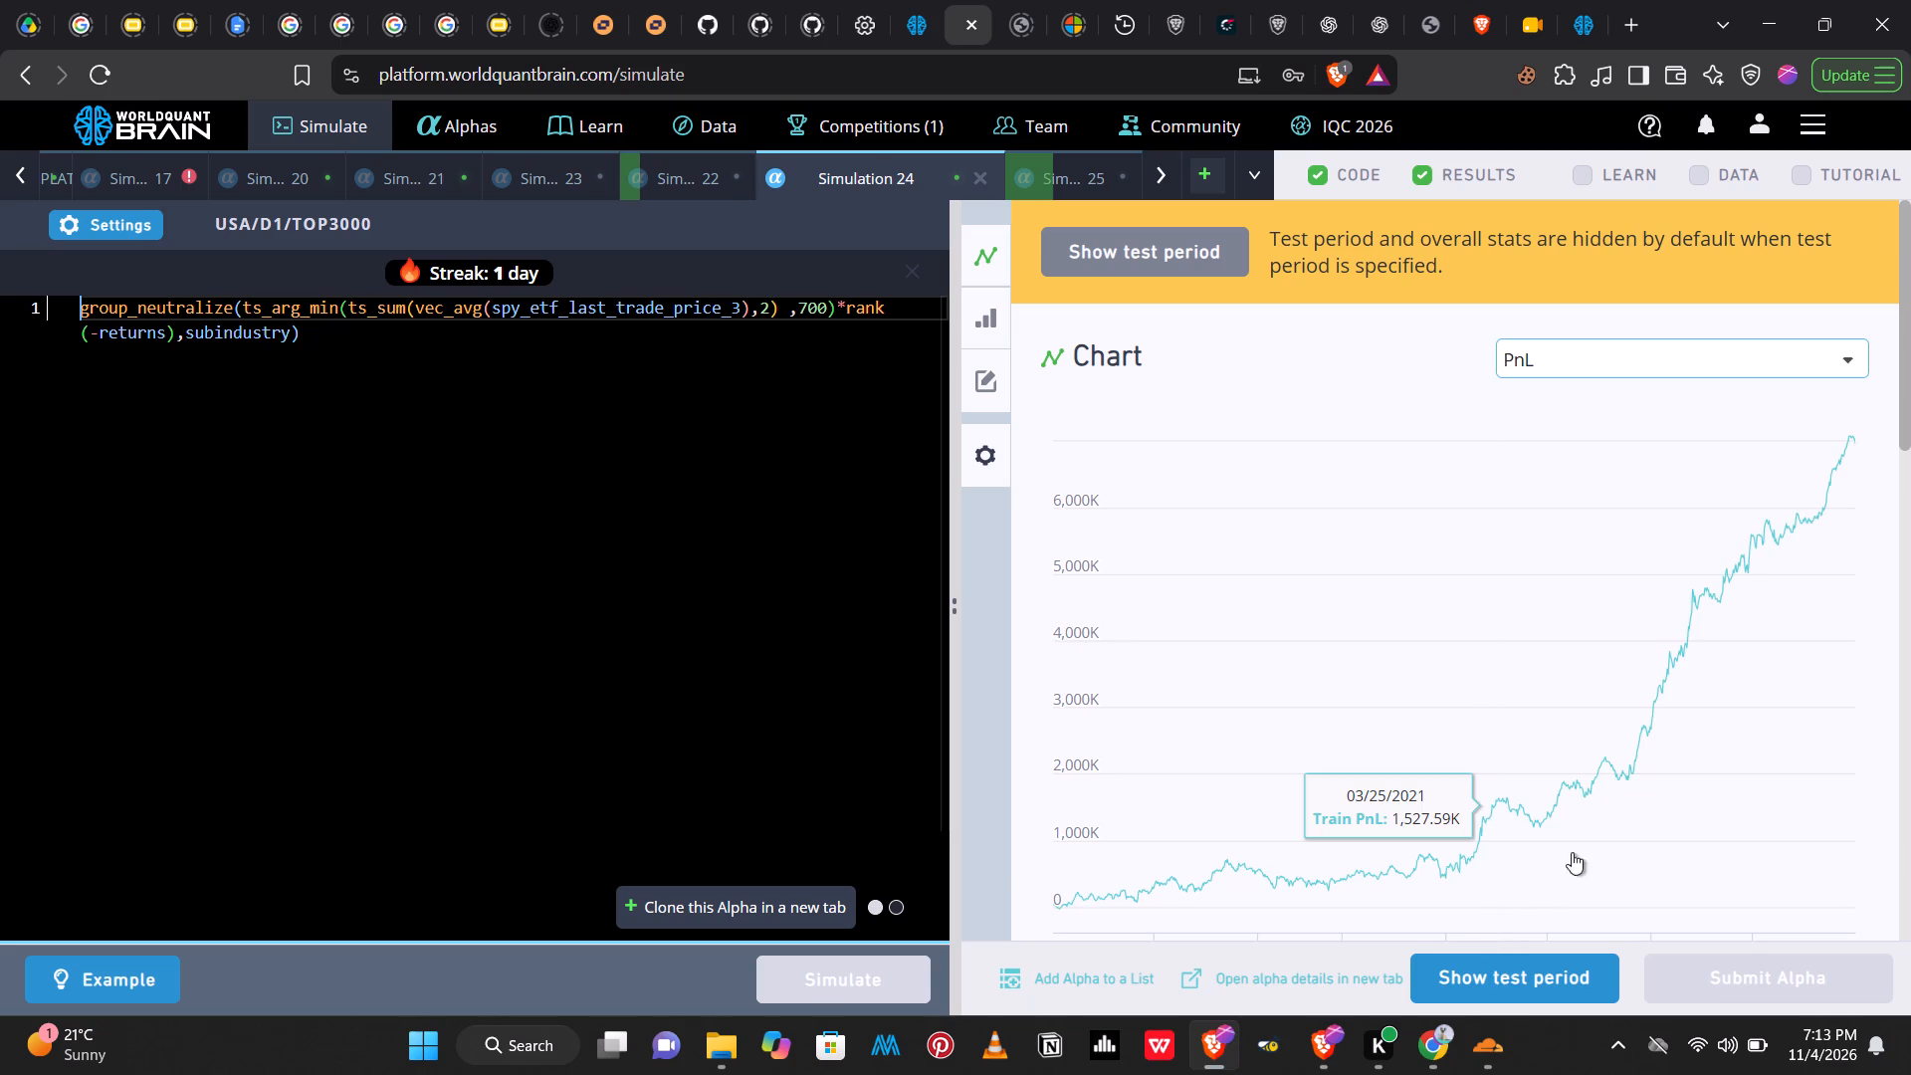
{"action": "left_click_drag", "start_coordinate": [1910, 325], "coordinate": [1910, 567]}
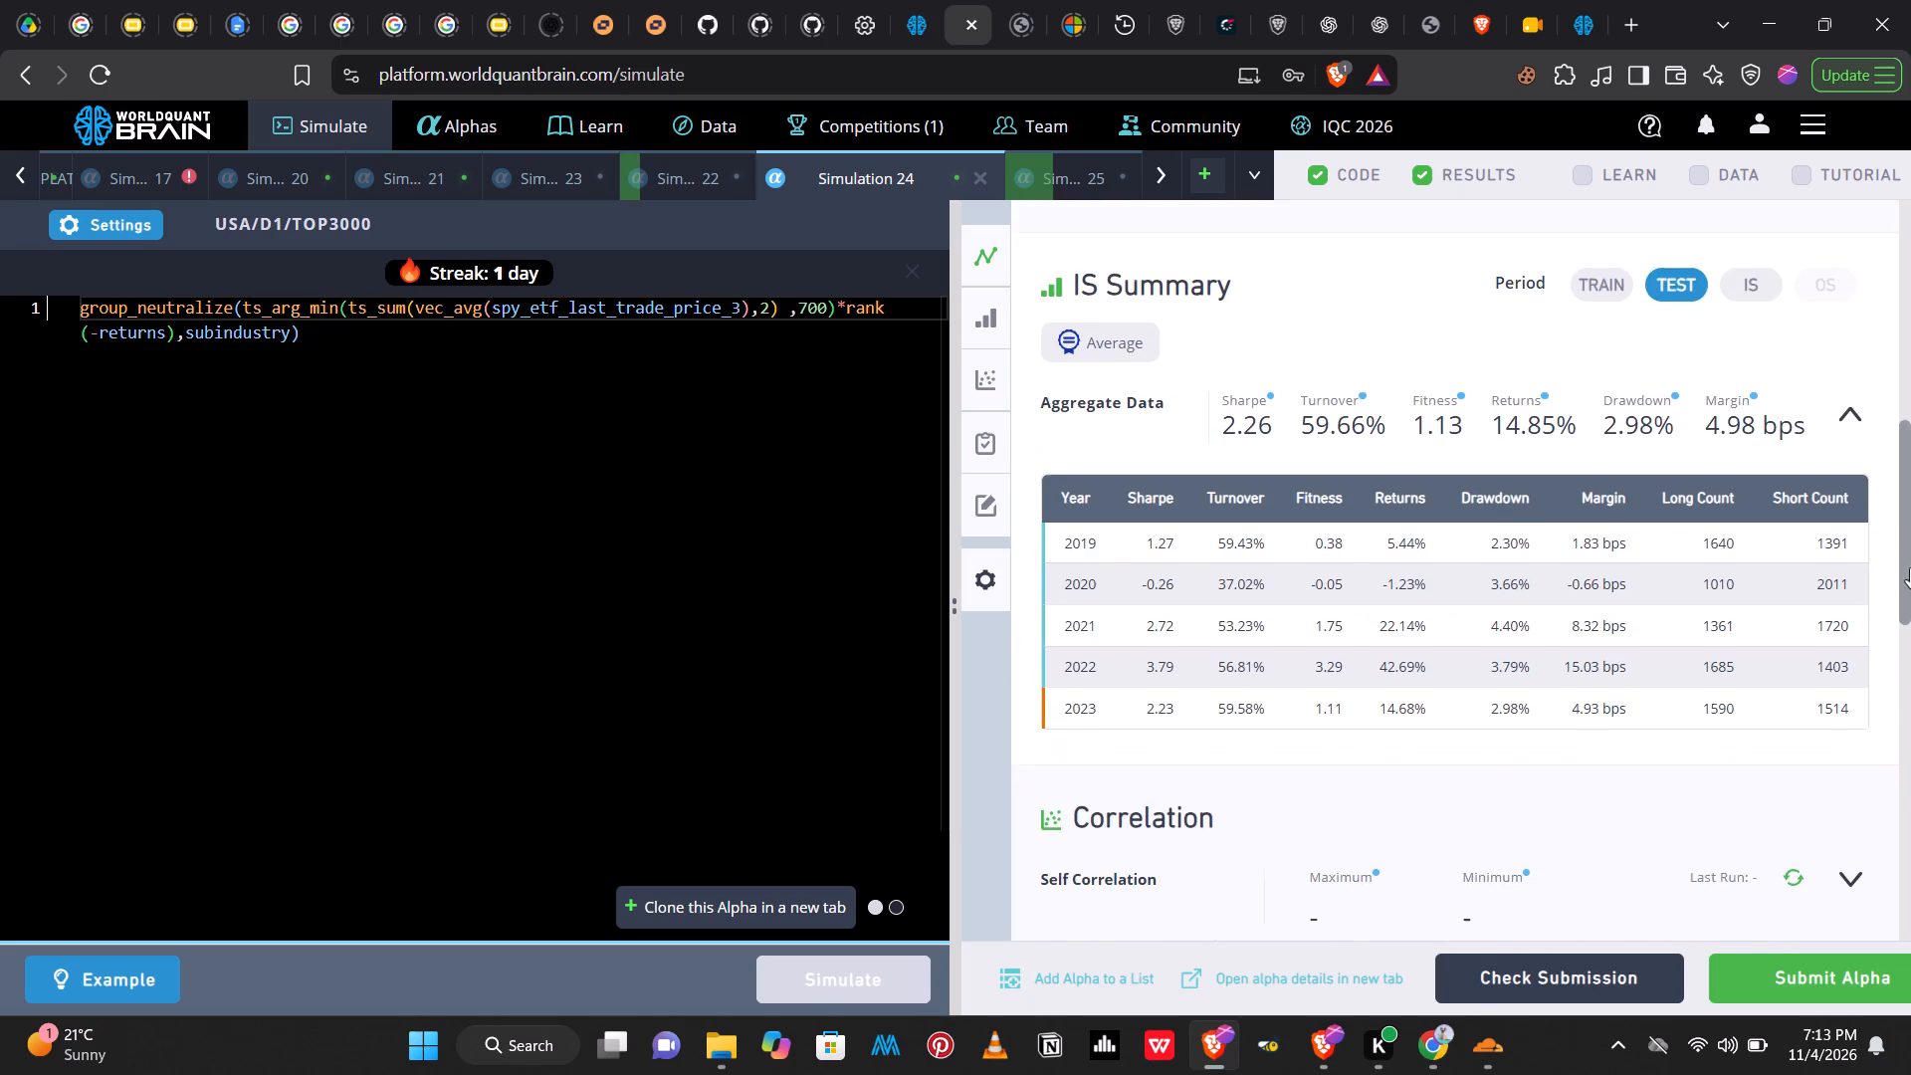
{"action": "left_click_drag", "start_coordinate": [1910, 567], "coordinate": [1910, 625]}
{"action": "left_click", "coordinate": [1795, 591]}
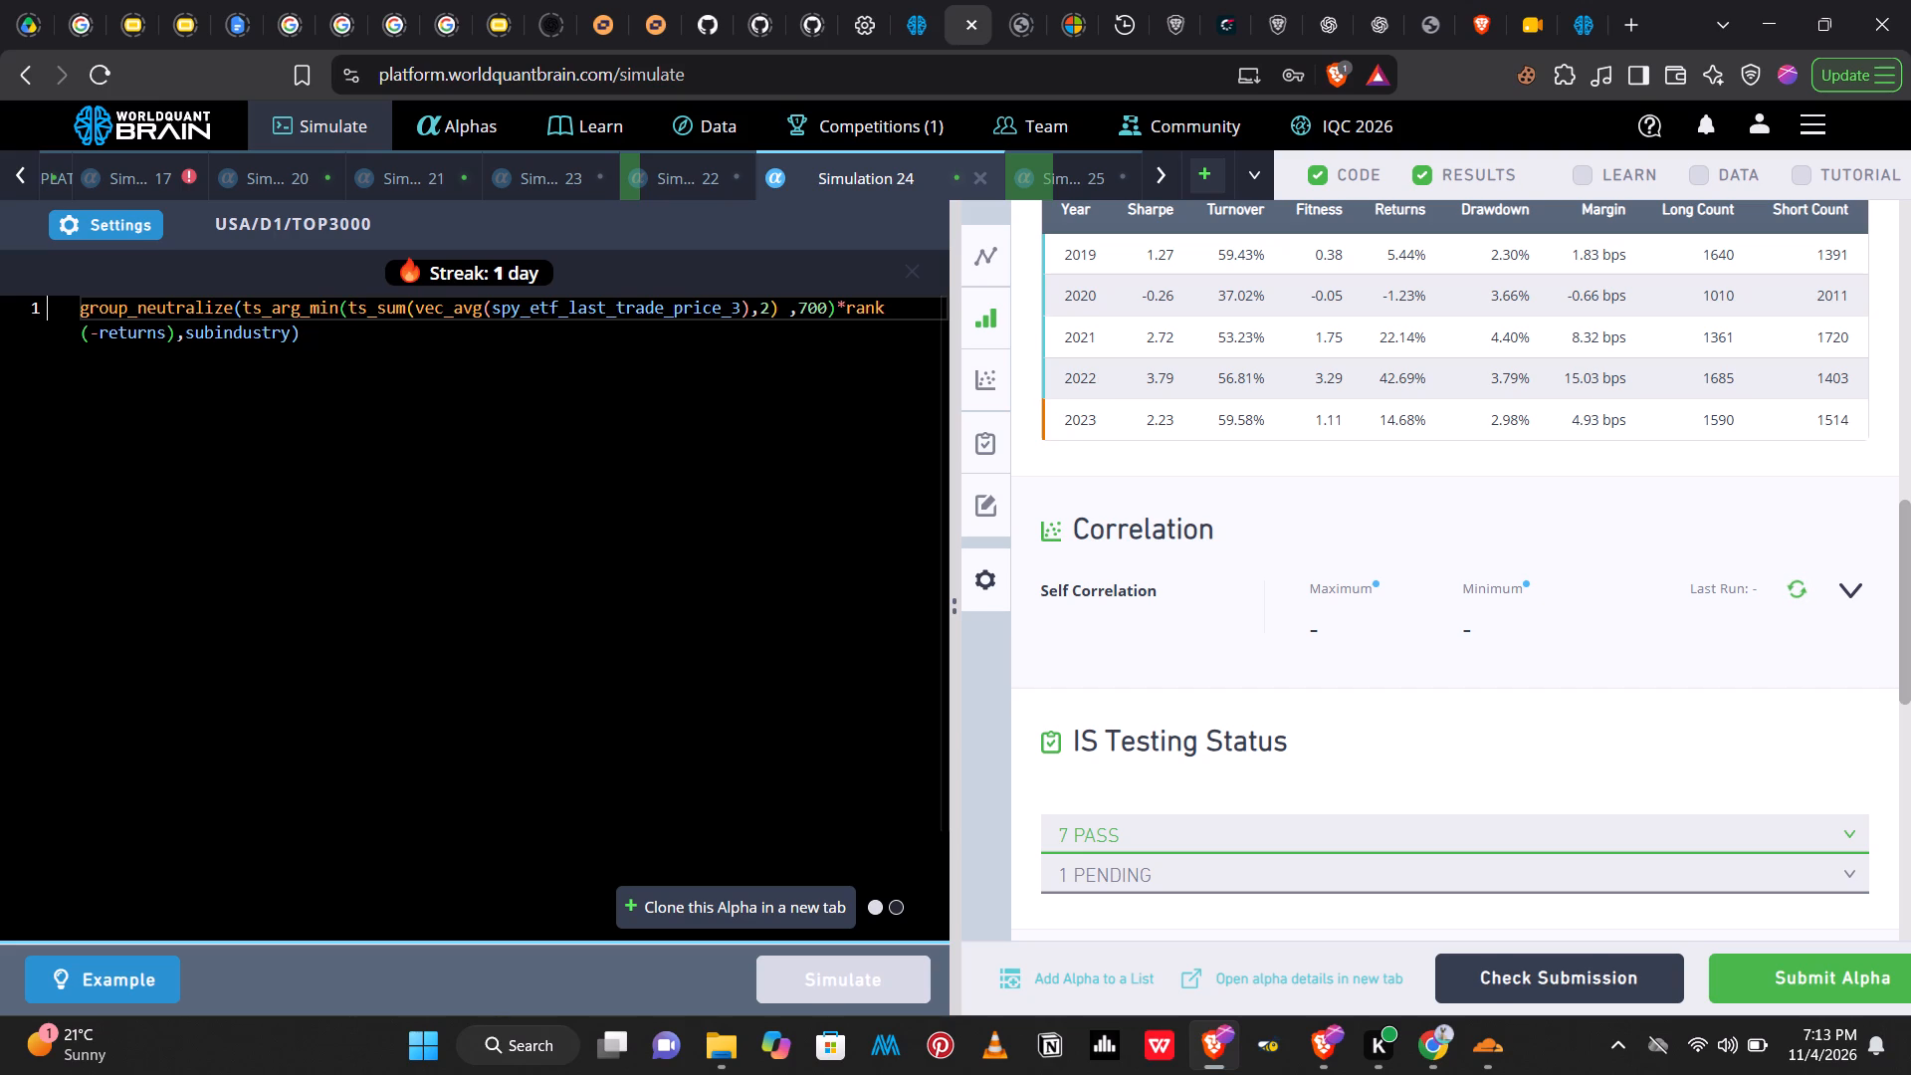
In Simulation 24, replace the inner time-series operator around vec_avg with ts_decay_linear.
{"action": "left_click", "coordinate": [400, 317]}
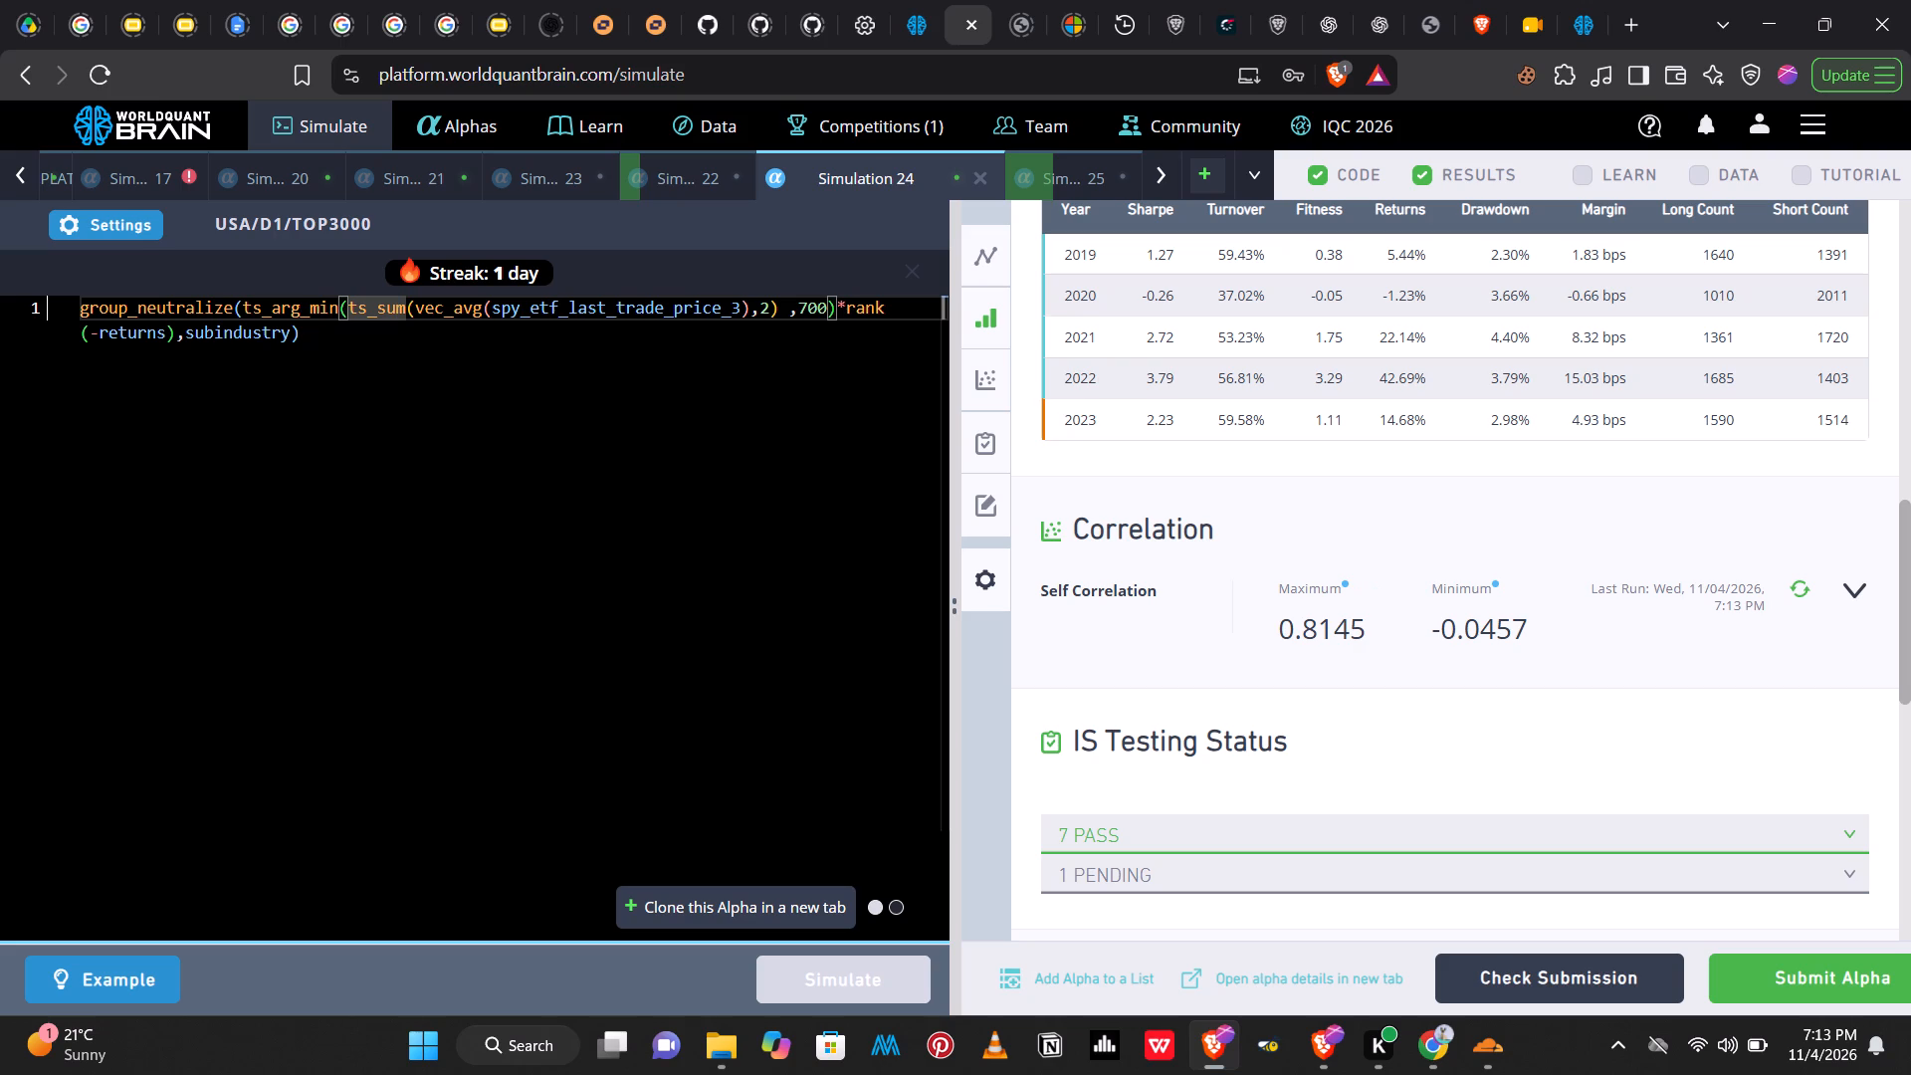
{"action": "left_click", "coordinate": [415, 319]}
{"action": "left_click", "coordinate": [406, 313]}
{"action": "key", "text": "BackSpace"}
{"action": "key", "text": "BackSpace"}
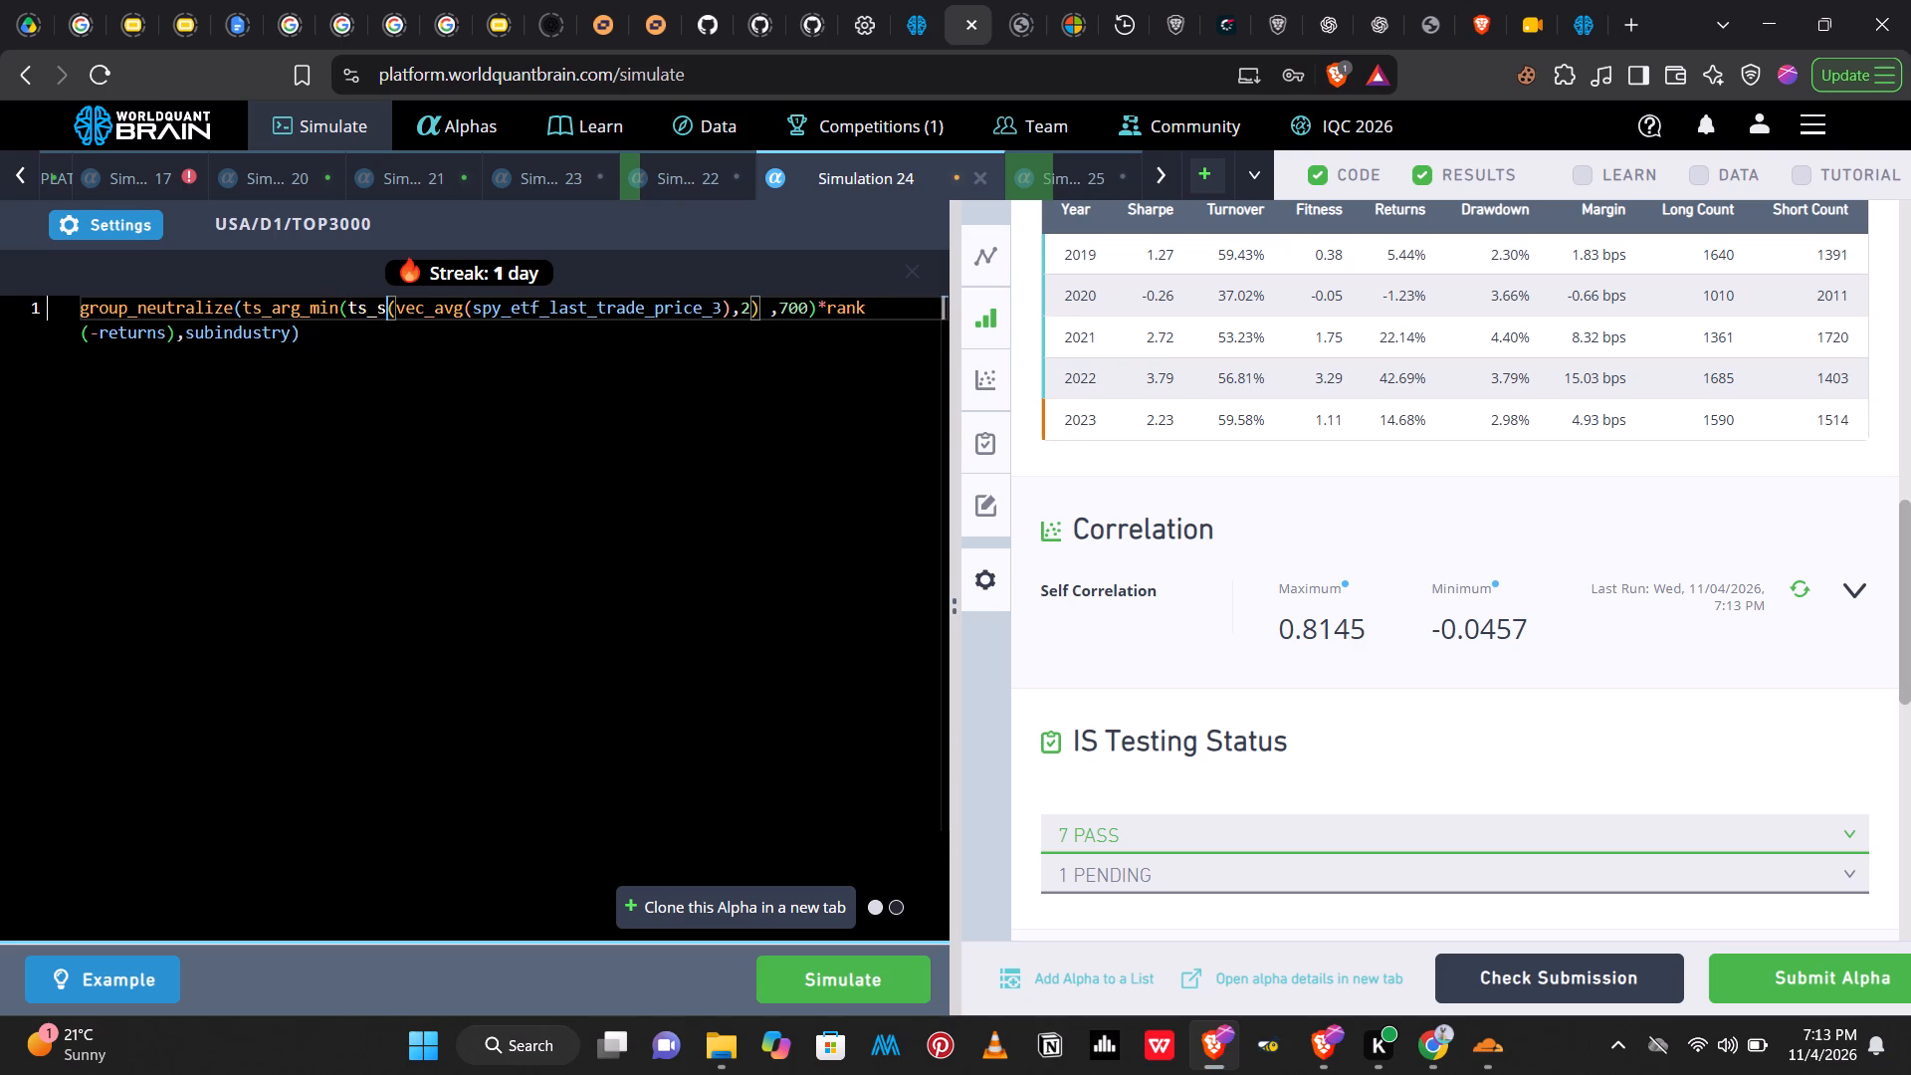
{"action": "key", "text": "BackSpace"}
{"action": "type", "text": "de"}
{"action": "key", "text": "c"}
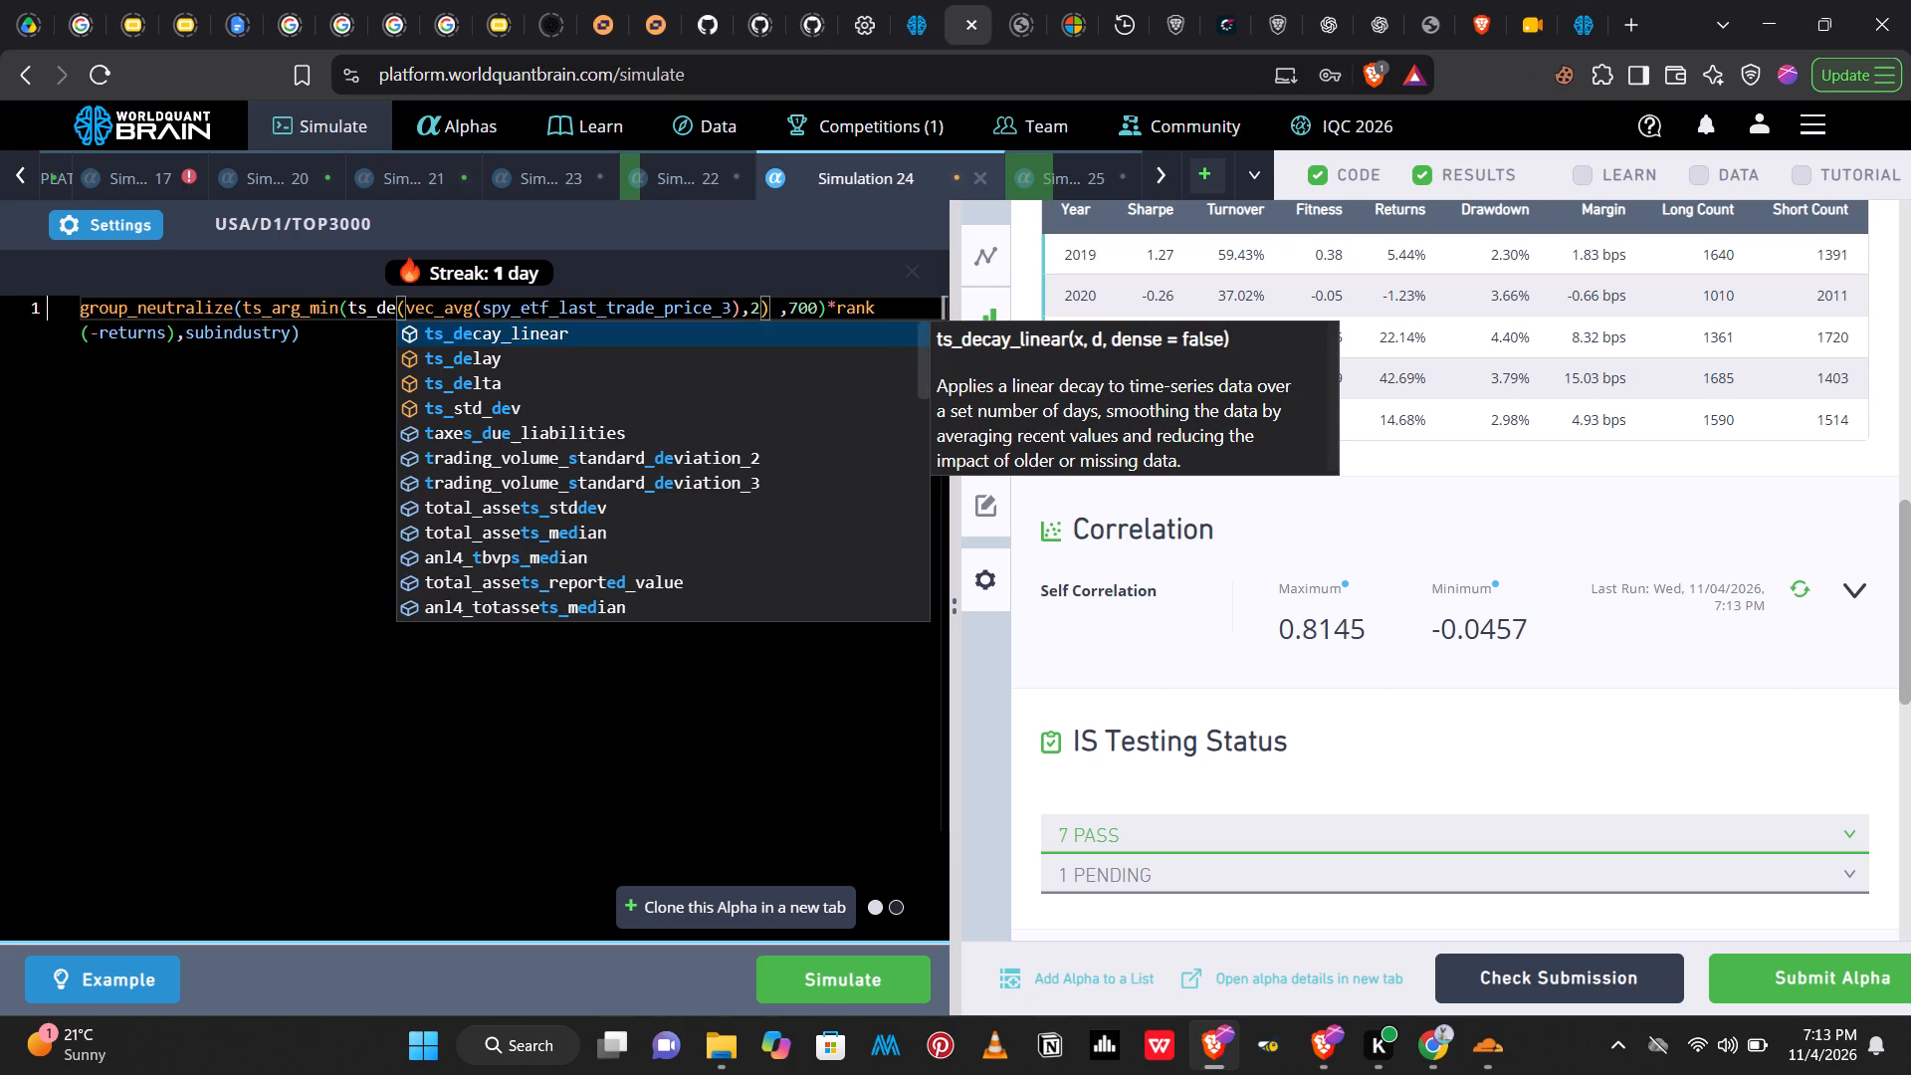
{"action": "key", "text": "Return"}
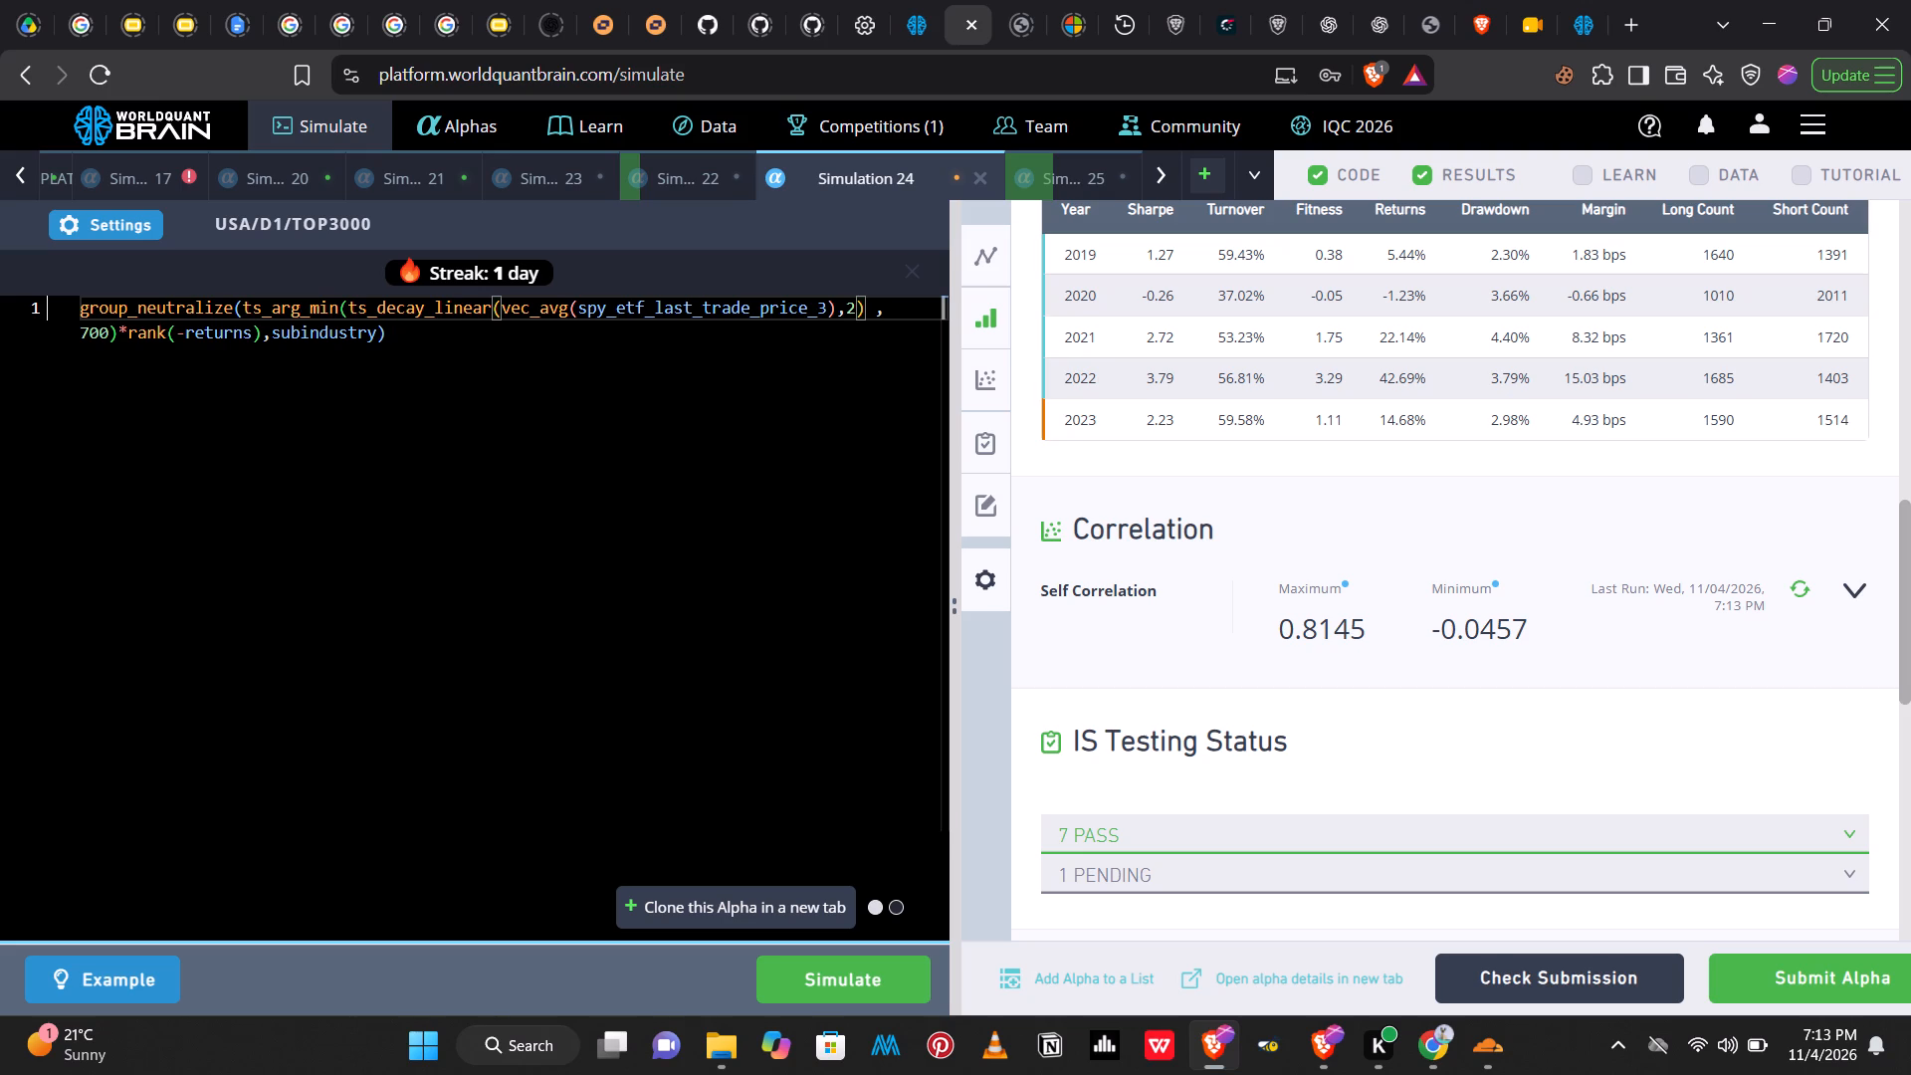
Change Simulation 24's outer time-series operator to ts_arg_max and run the simulation.
{"action": "left_click", "coordinate": [333, 318]}
{"action": "key", "text": "BackSpace"}
{"action": "key", "text": "BackSpace"}
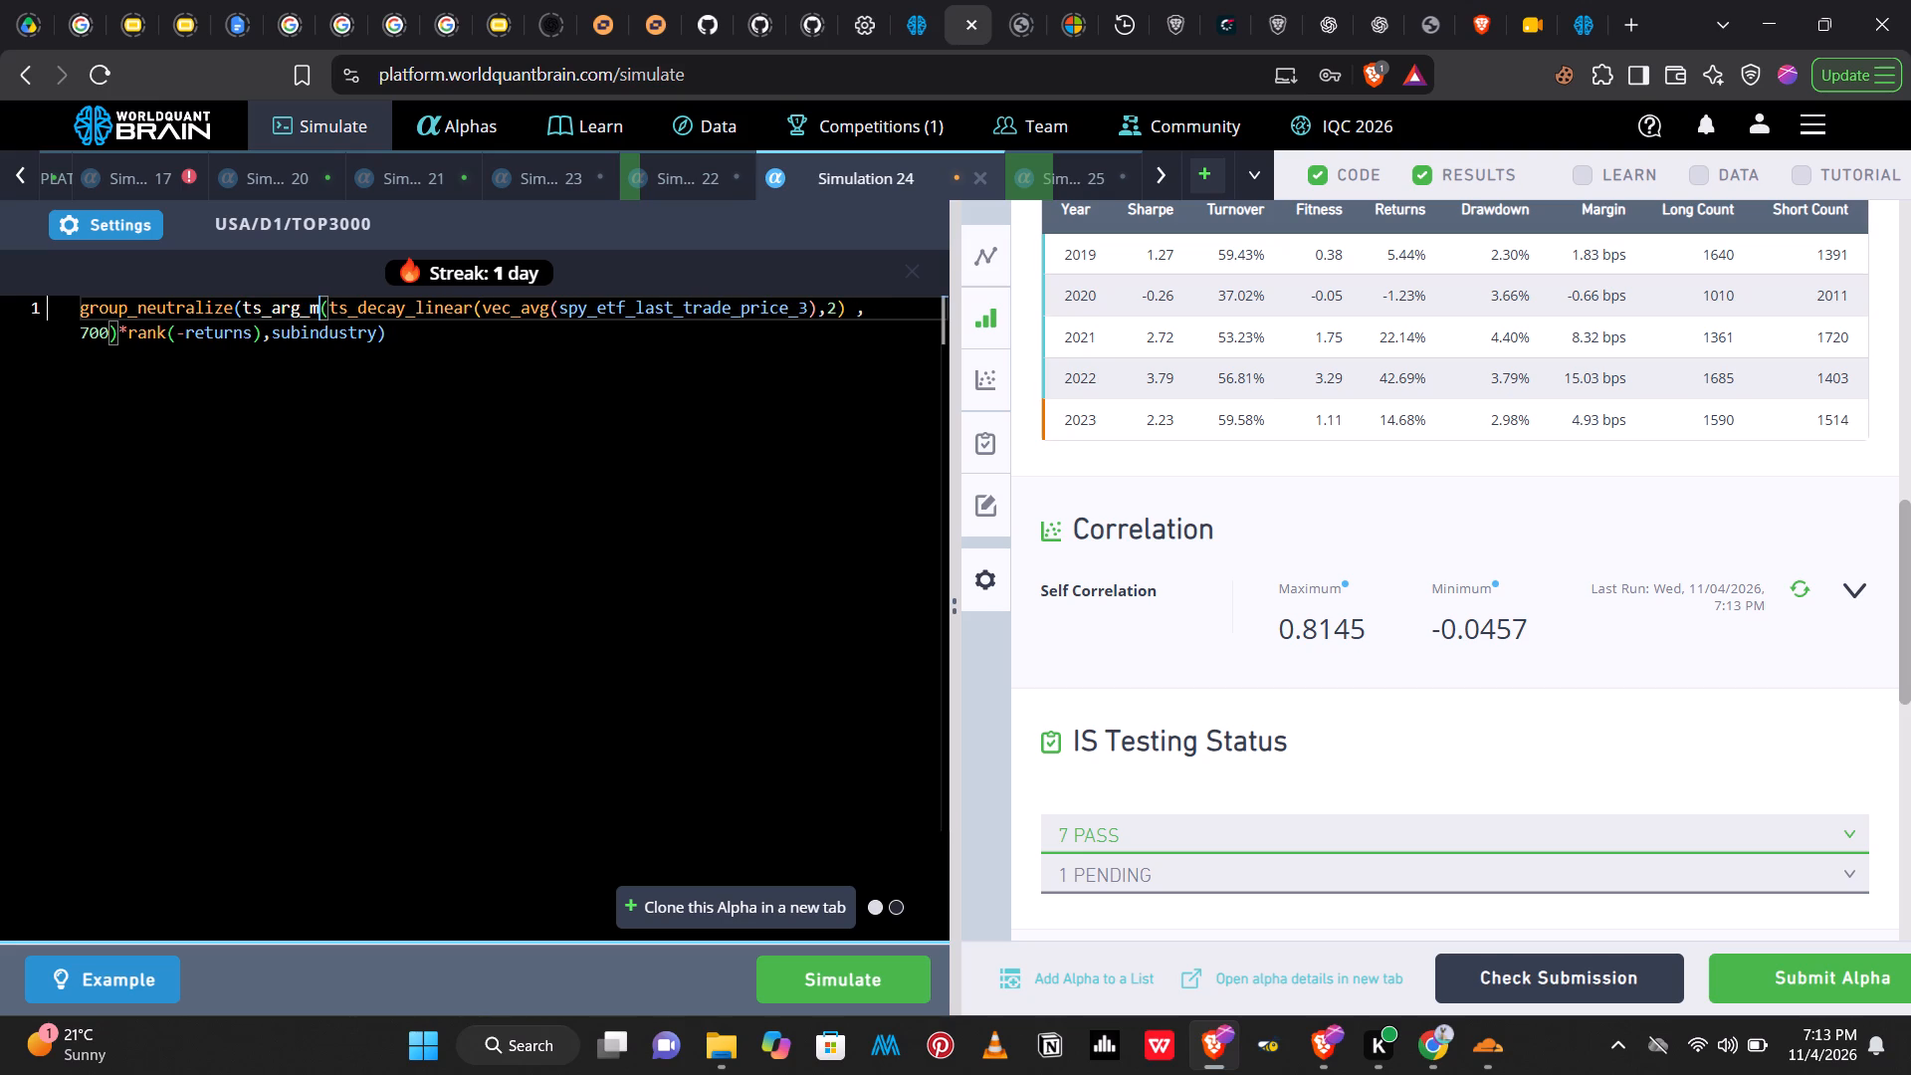
{"action": "type", "text": "ax"}
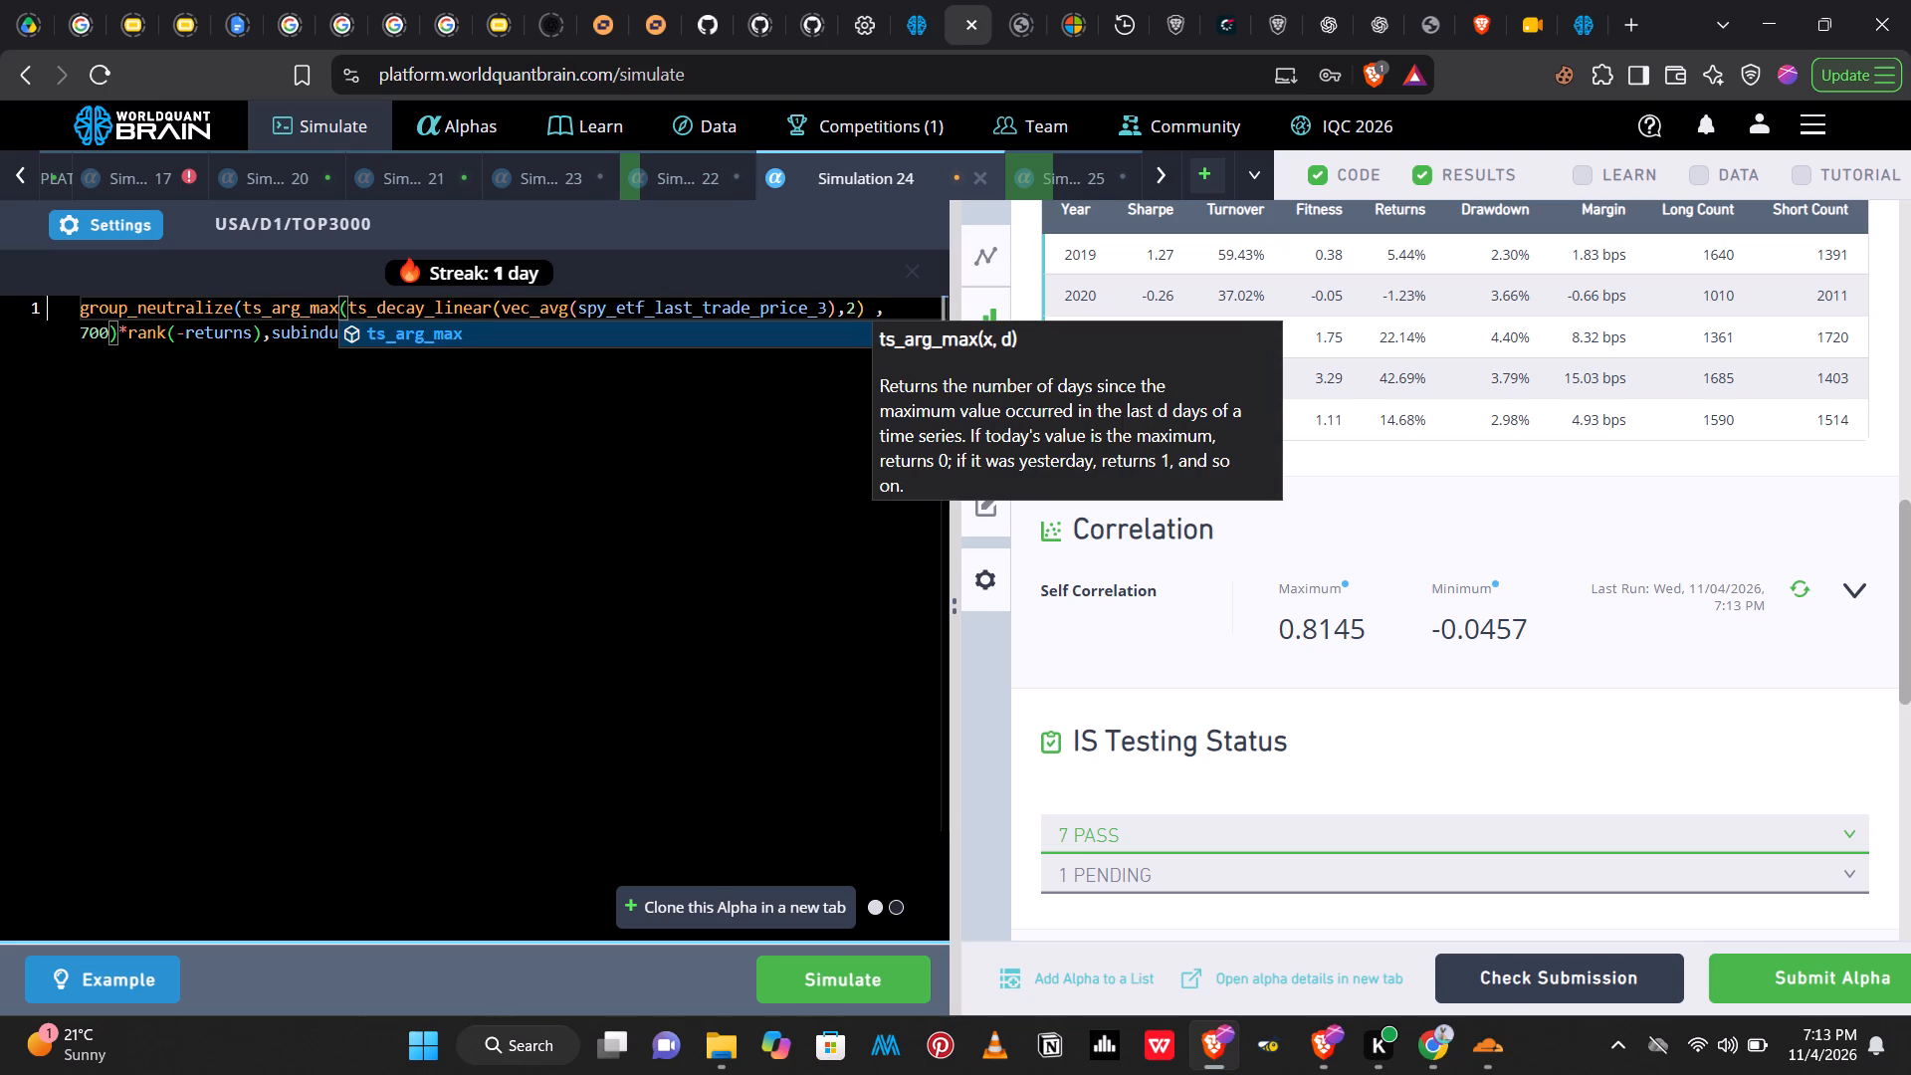
{"action": "left_click", "coordinate": [829, 967]}
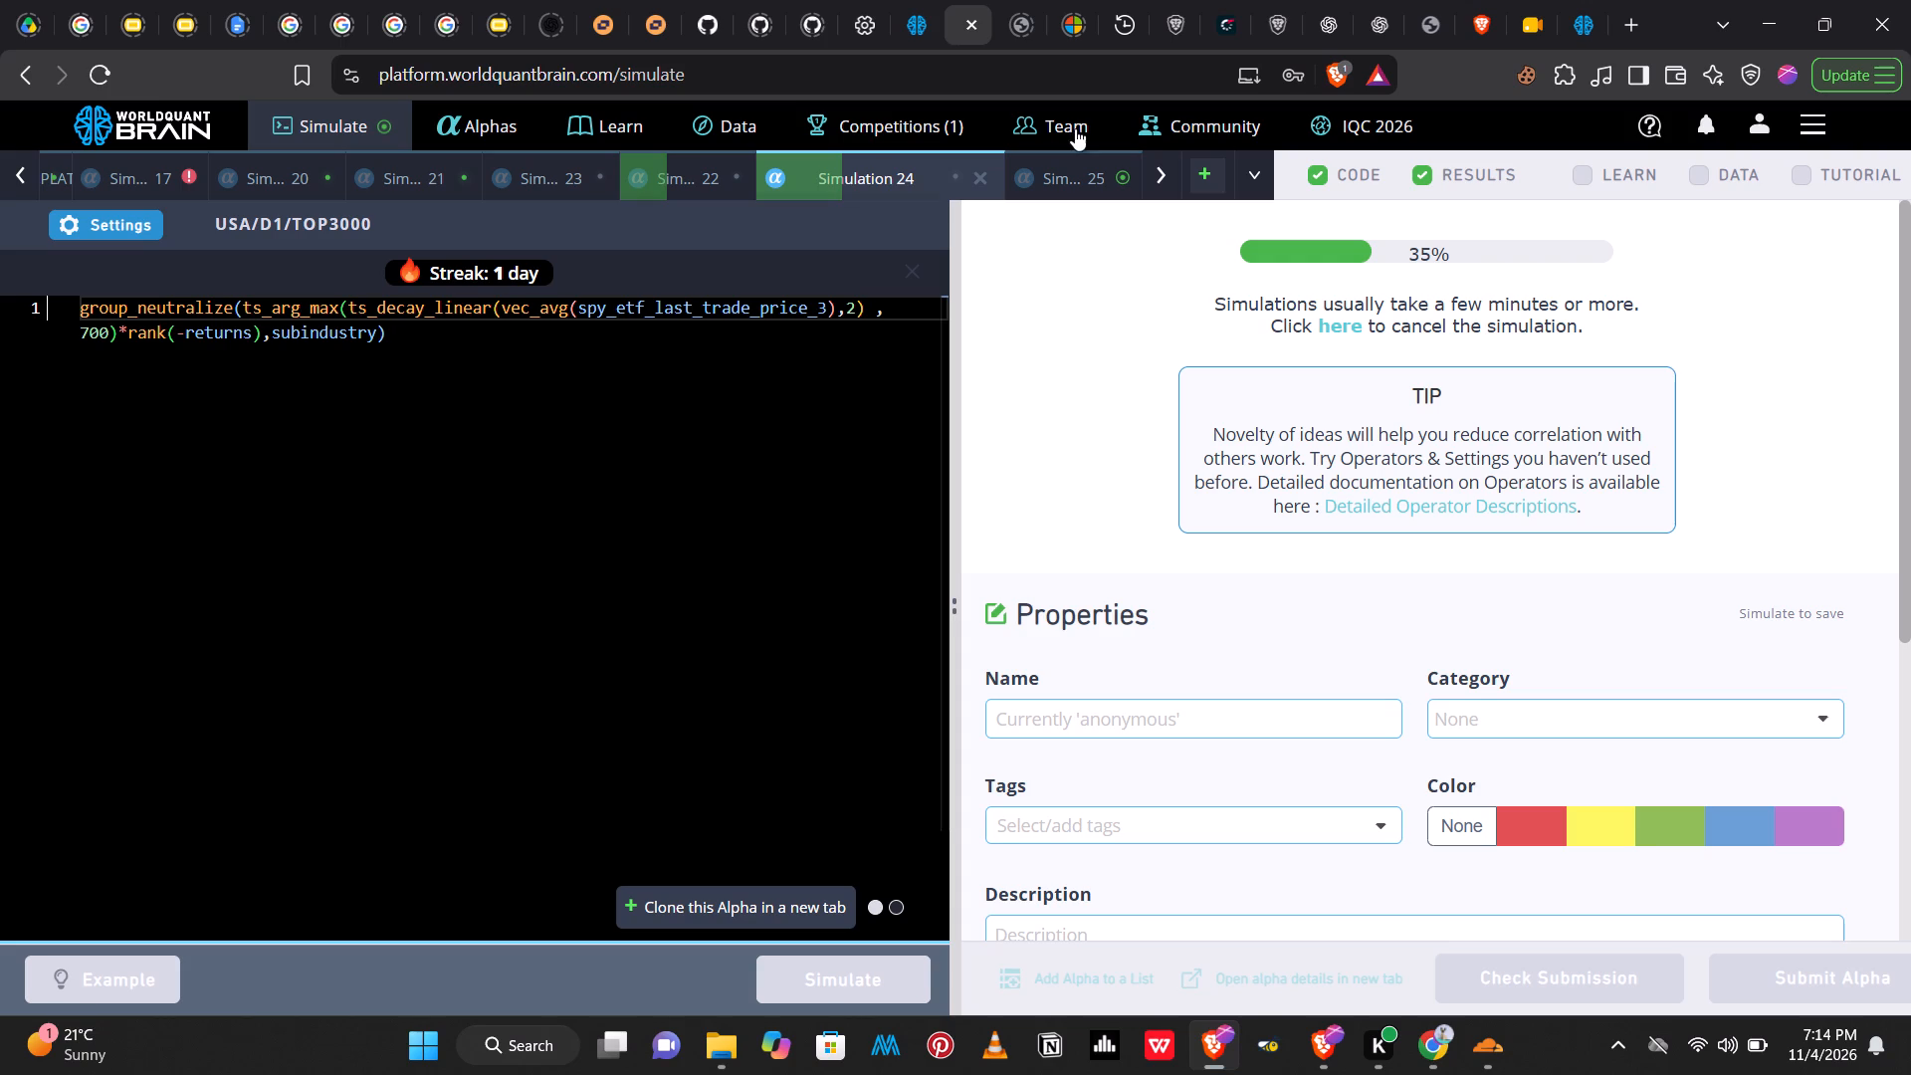
Show the test period for Simulation 25's ts_decay_linear version.
{"action": "left_click", "coordinate": [1061, 169]}
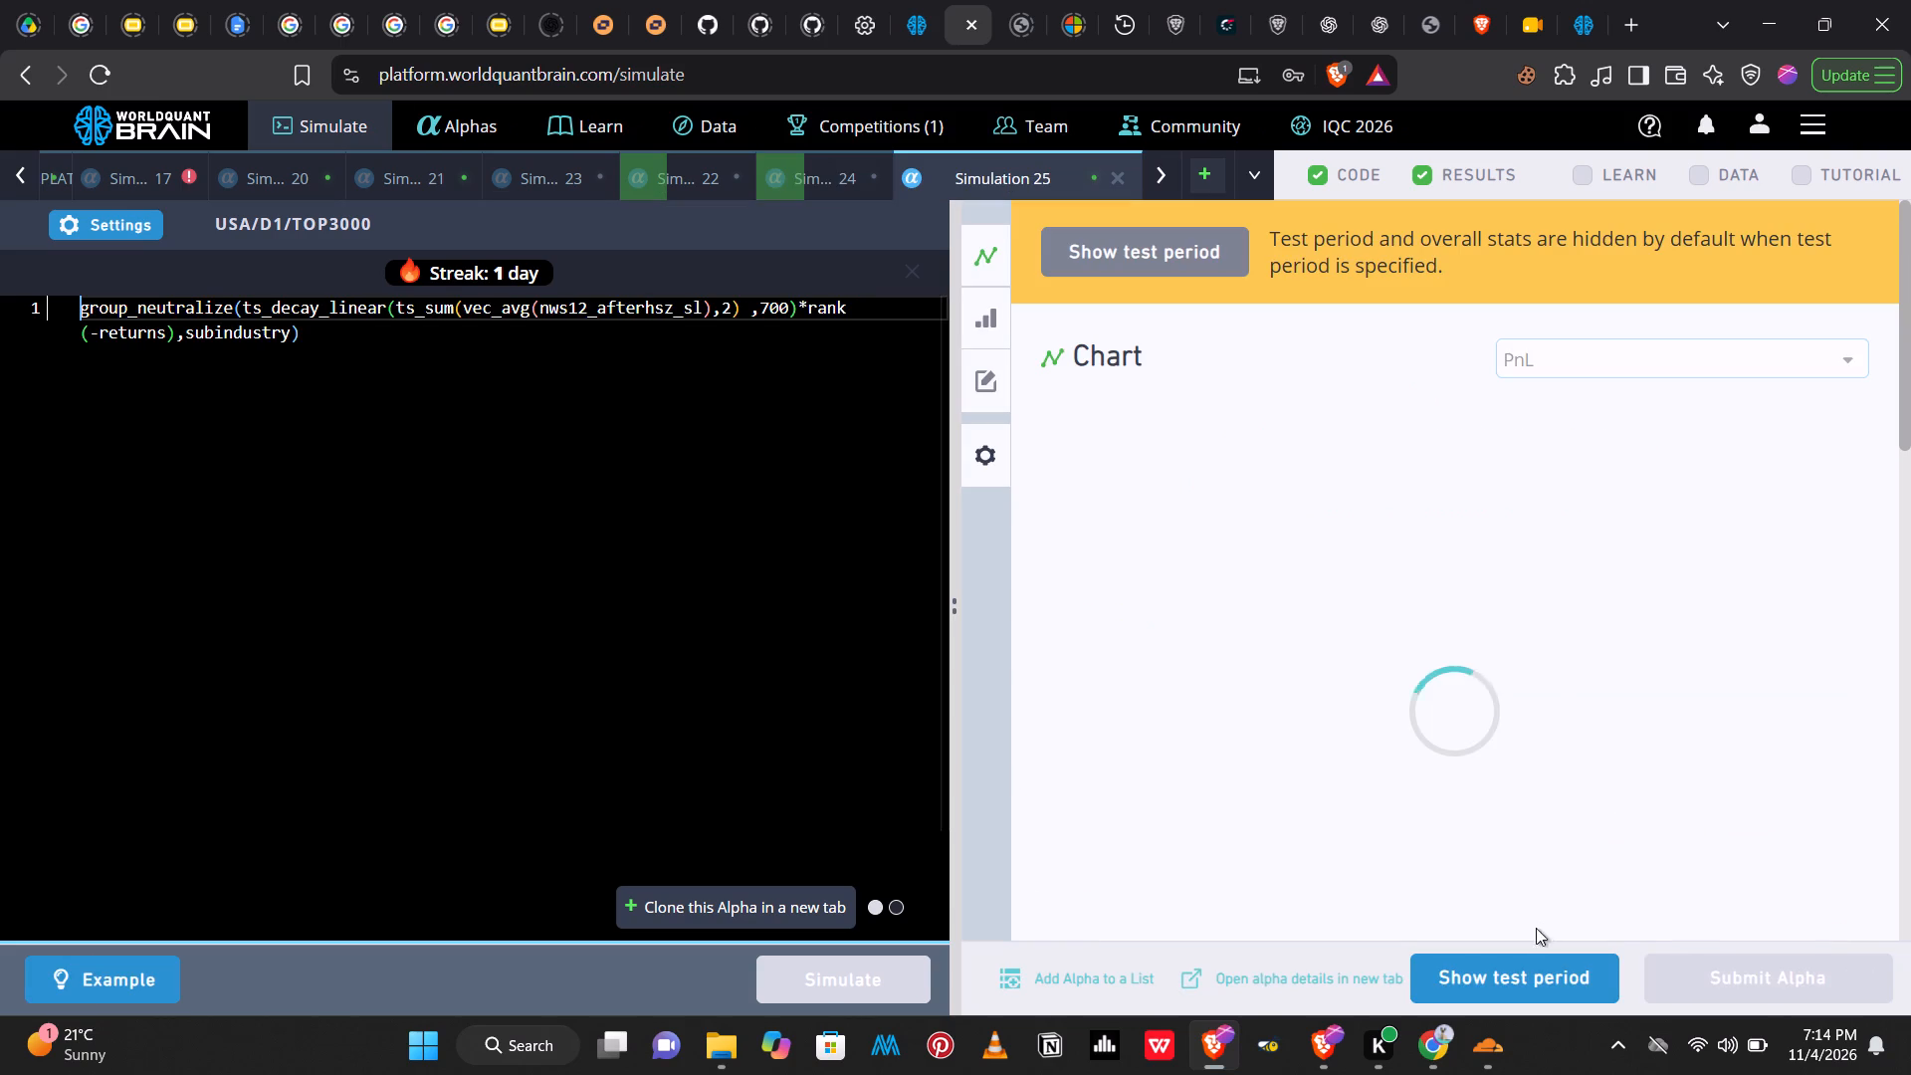
{"action": "left_click", "coordinate": [1505, 975]}
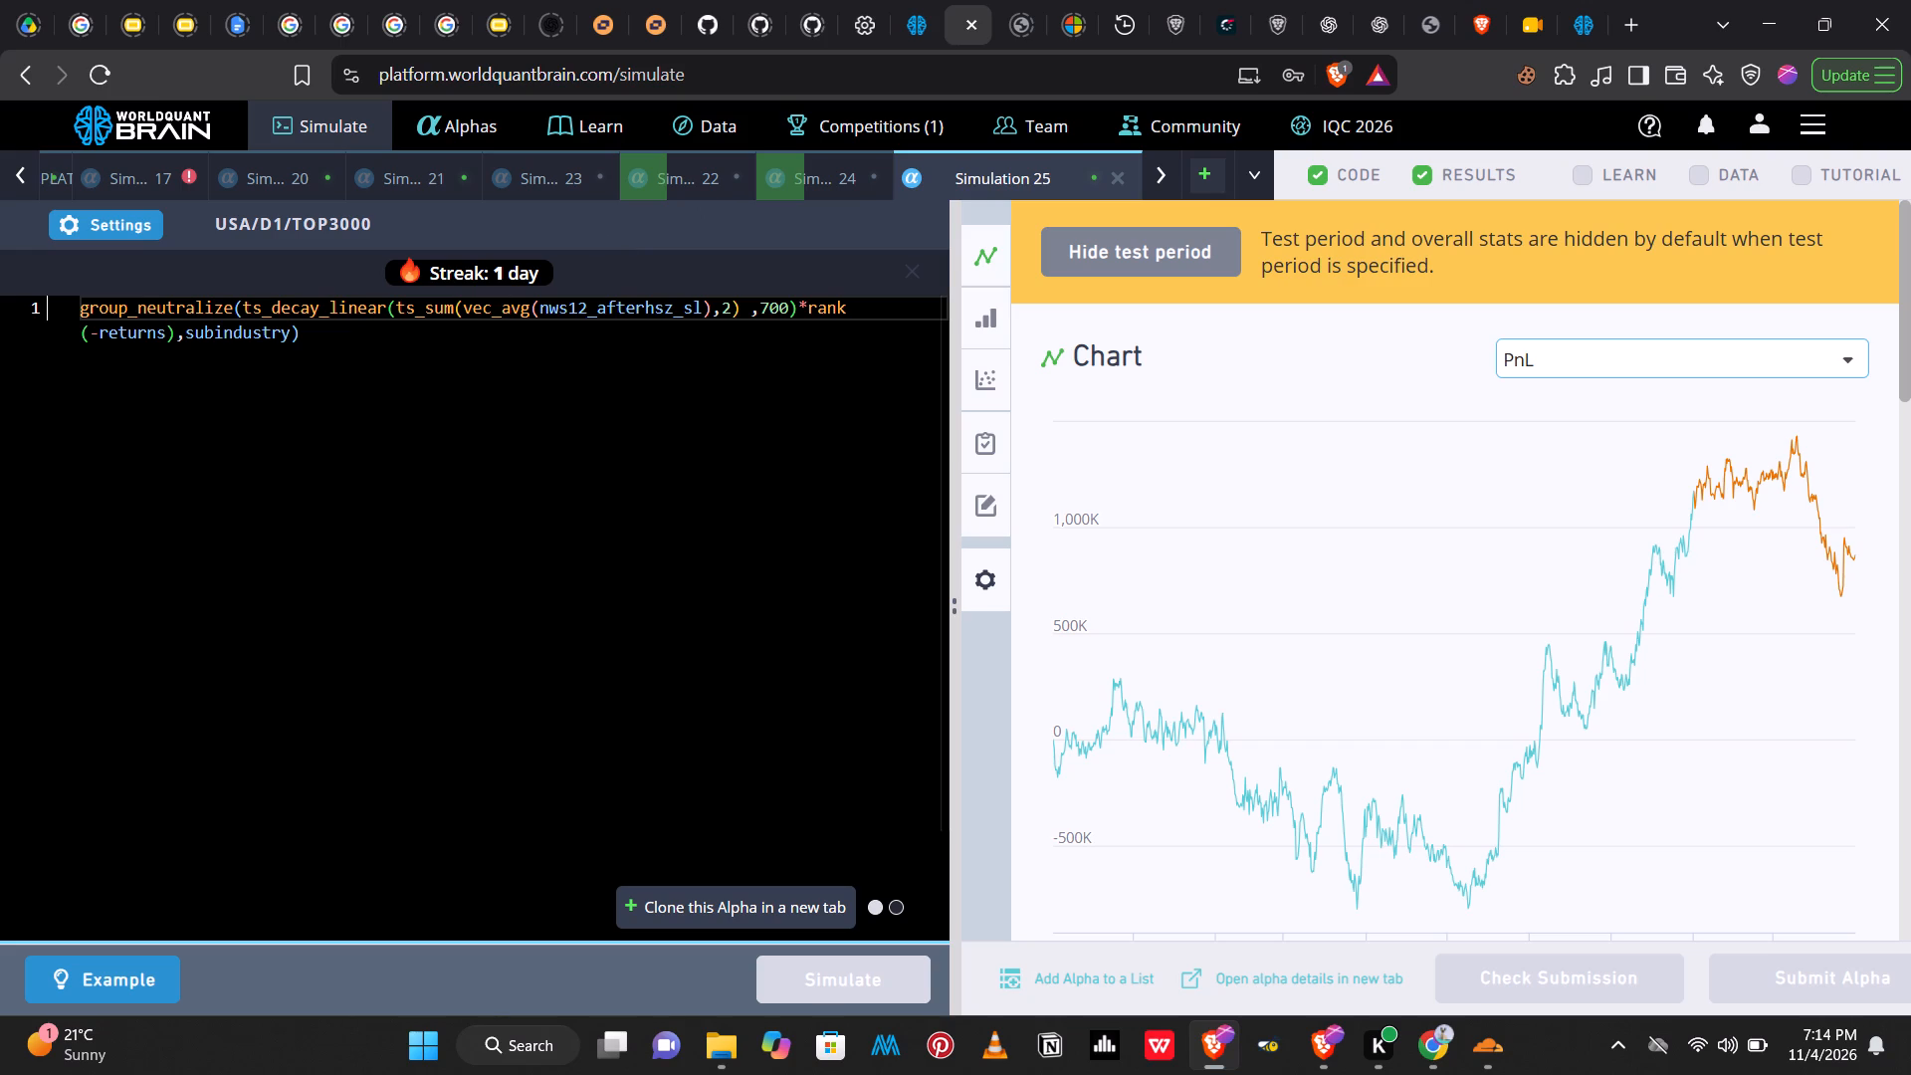
In Simulation 25, replace the outer ts_decay_linear operator with ts_sum and run the simulation.
{"action": "left_click_drag", "start_coordinate": [386, 314], "coordinate": [281, 319]}
{"action": "key", "text": "BackSpace"}
{"action": "key", "text": "BackSpace"}
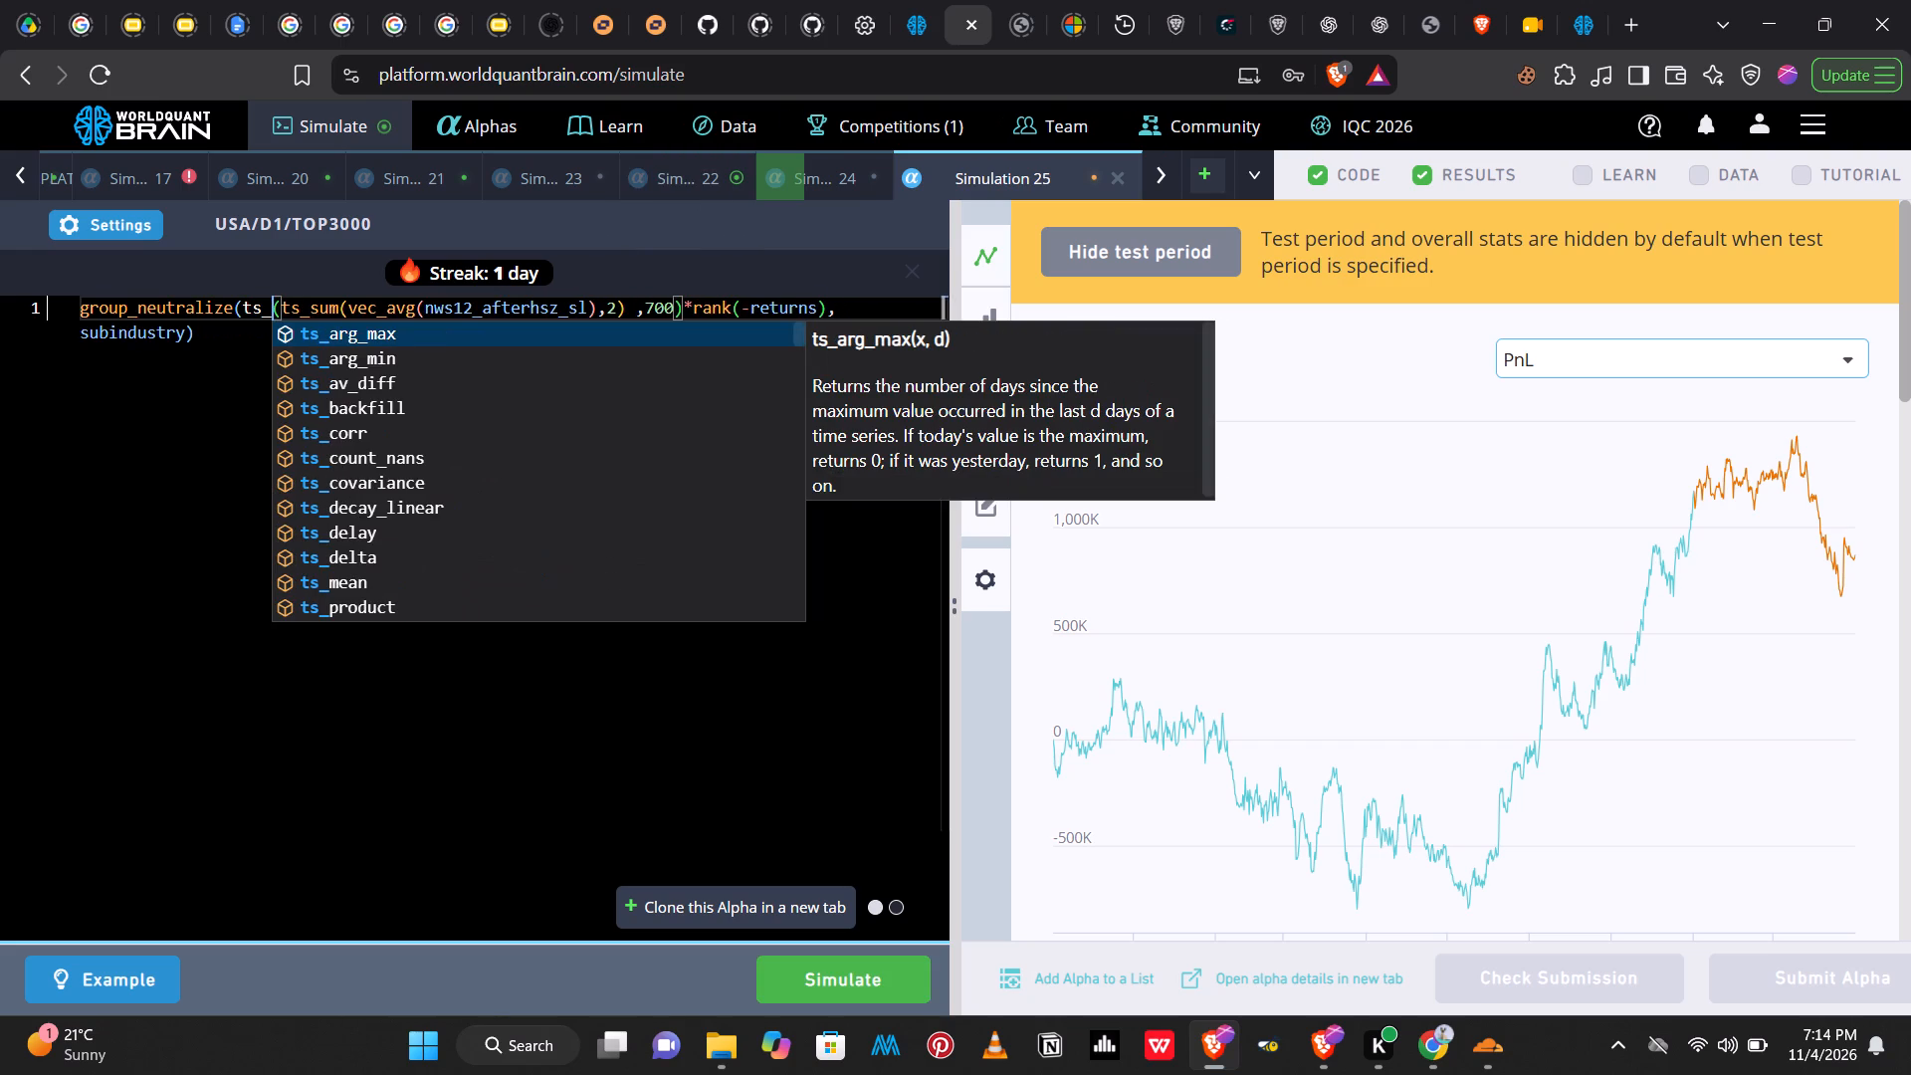
{"action": "type", "text": "sum"}
{"action": "key", "text": "Return"}
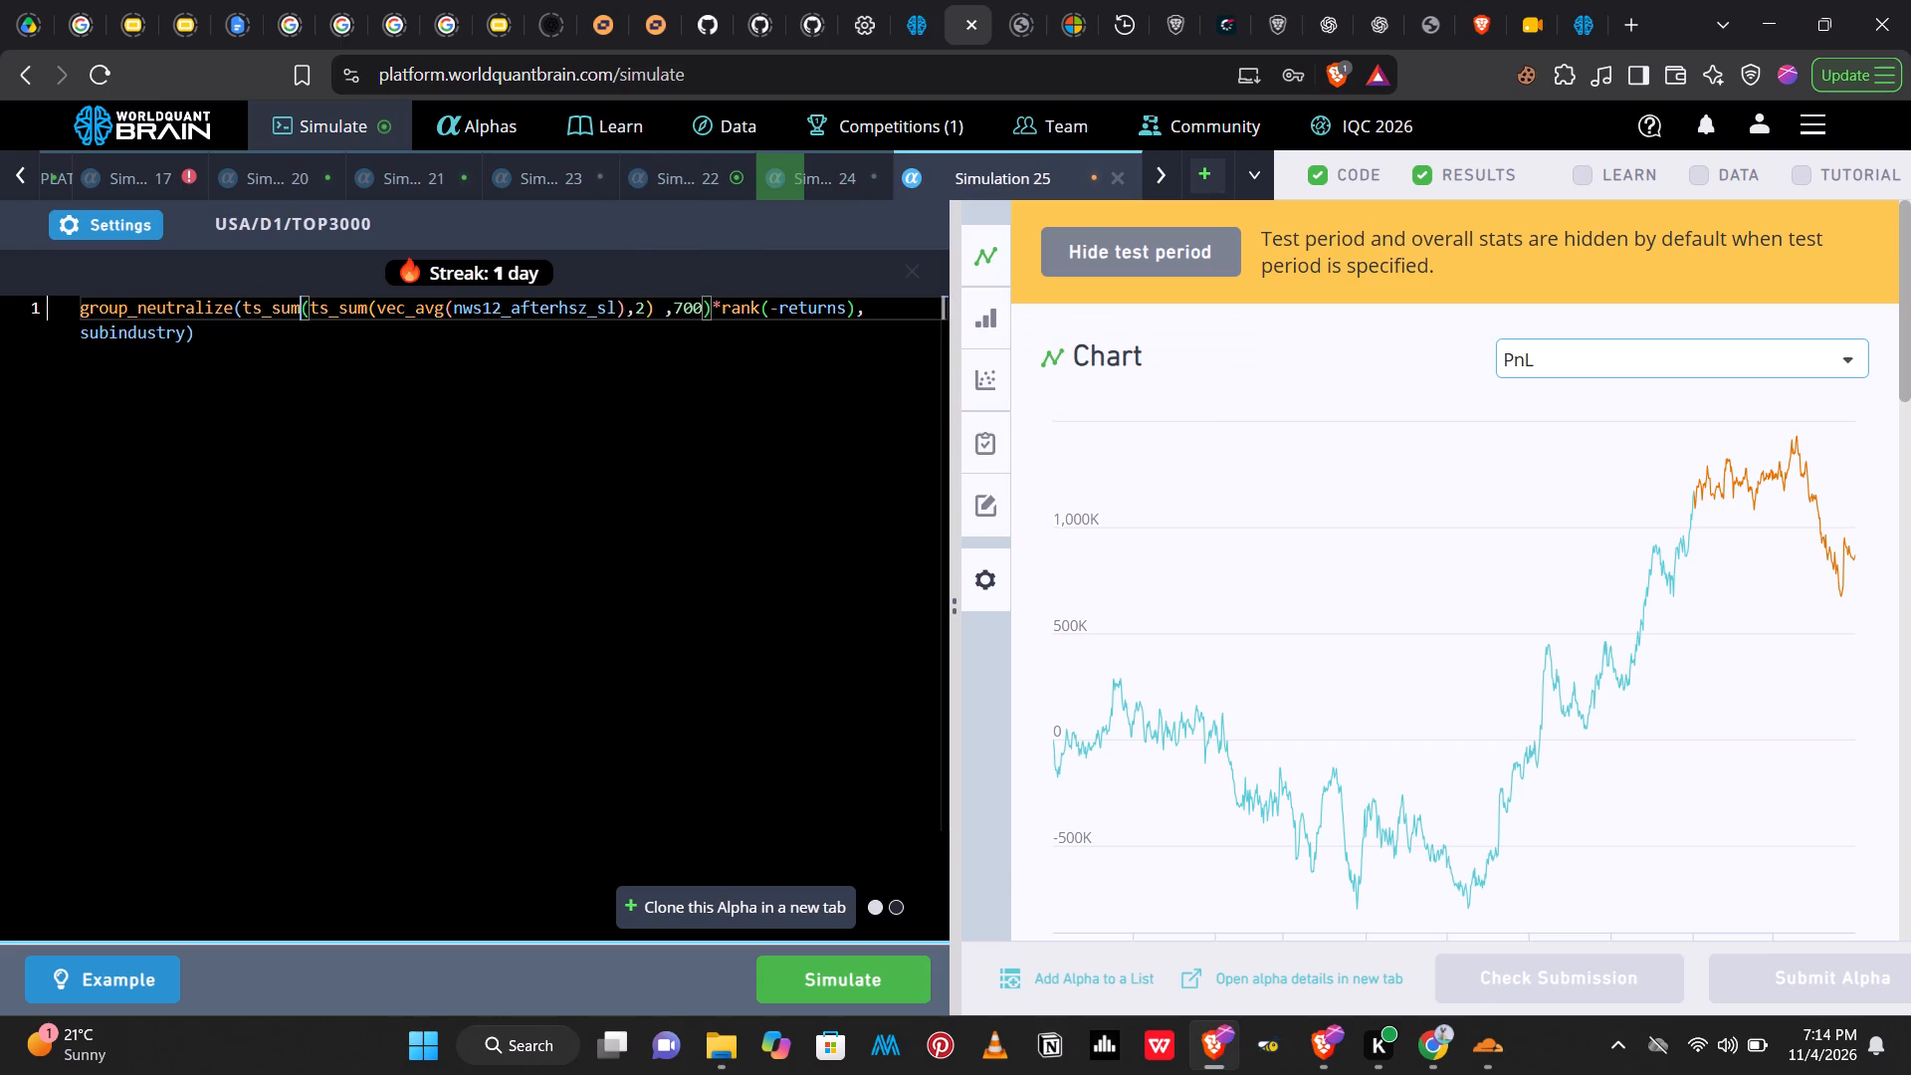
{"action": "left_click", "coordinate": [889, 988]}
Show the test period for Simulation 22's ts_decay_linear version and review its yearly statistics and IS testing status.
{"action": "left_click", "coordinate": [673, 182]}
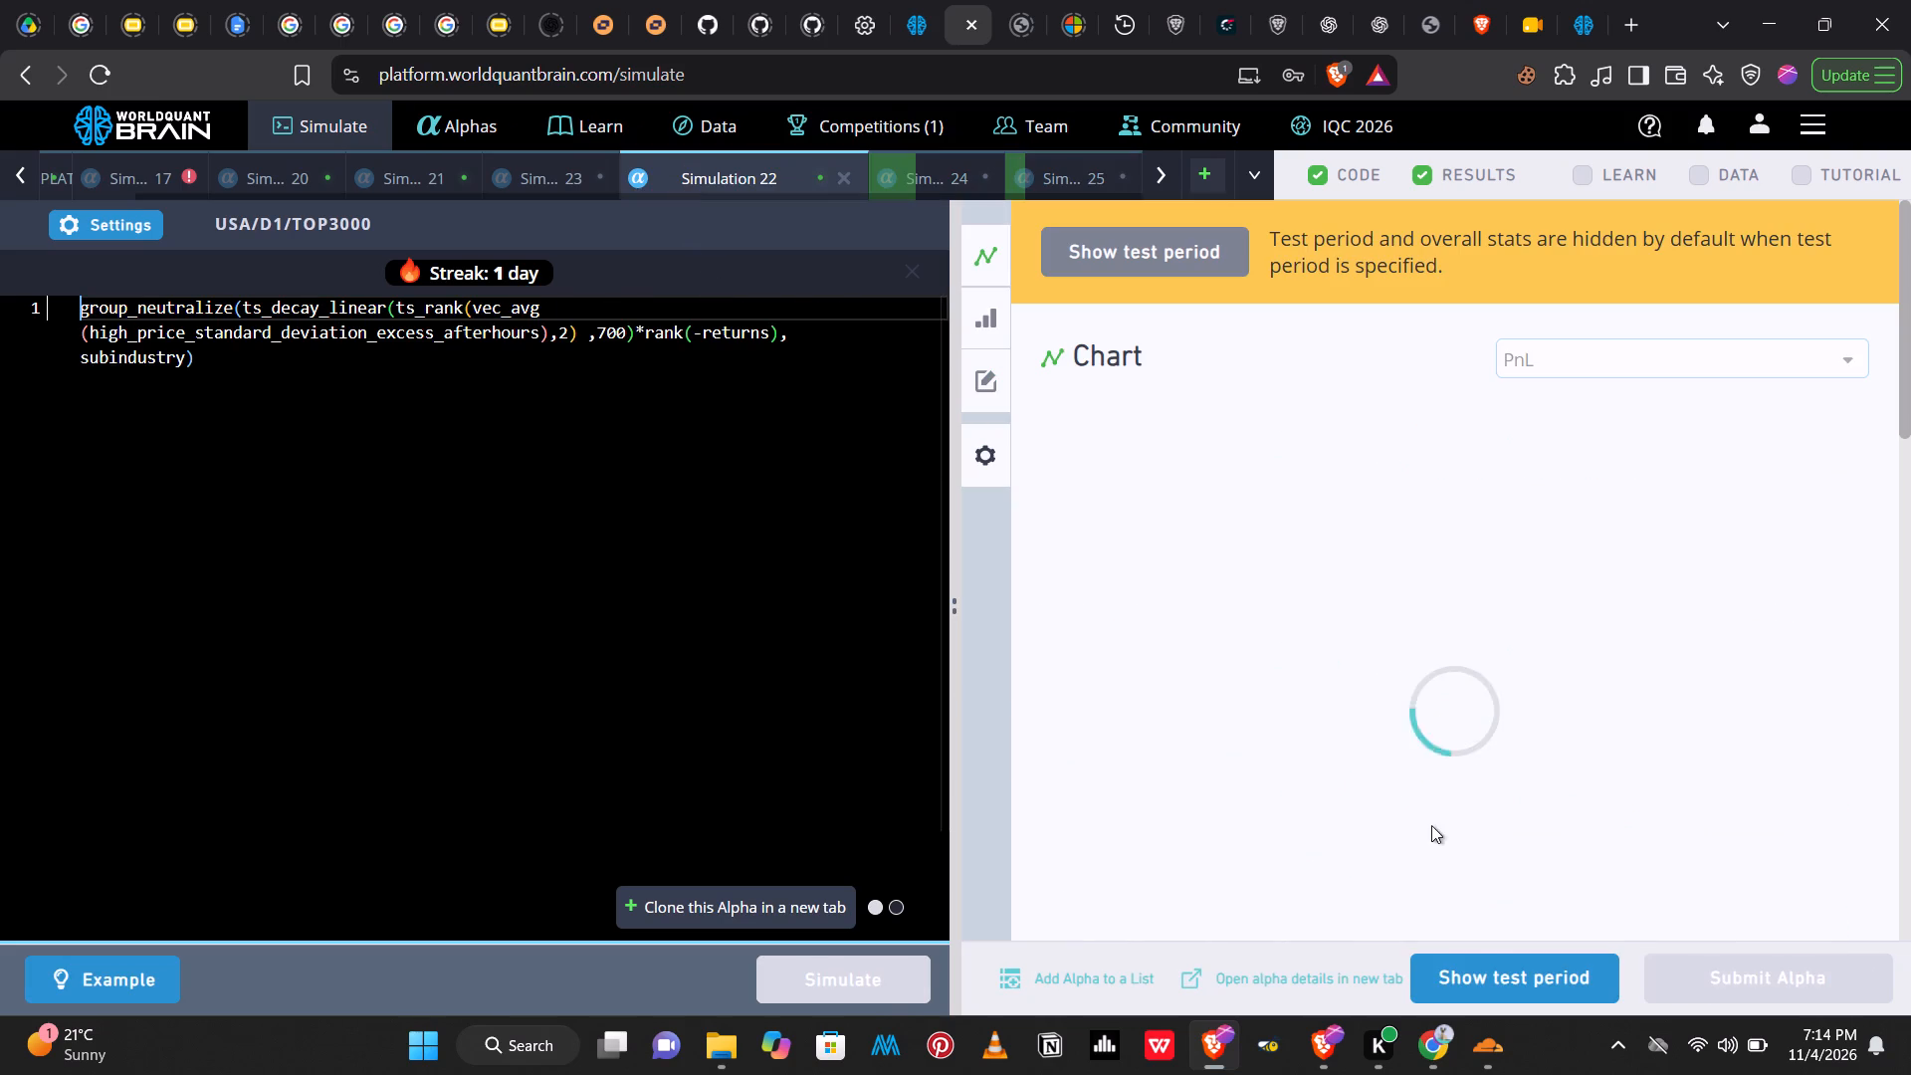
{"action": "left_click", "coordinate": [1479, 966]}
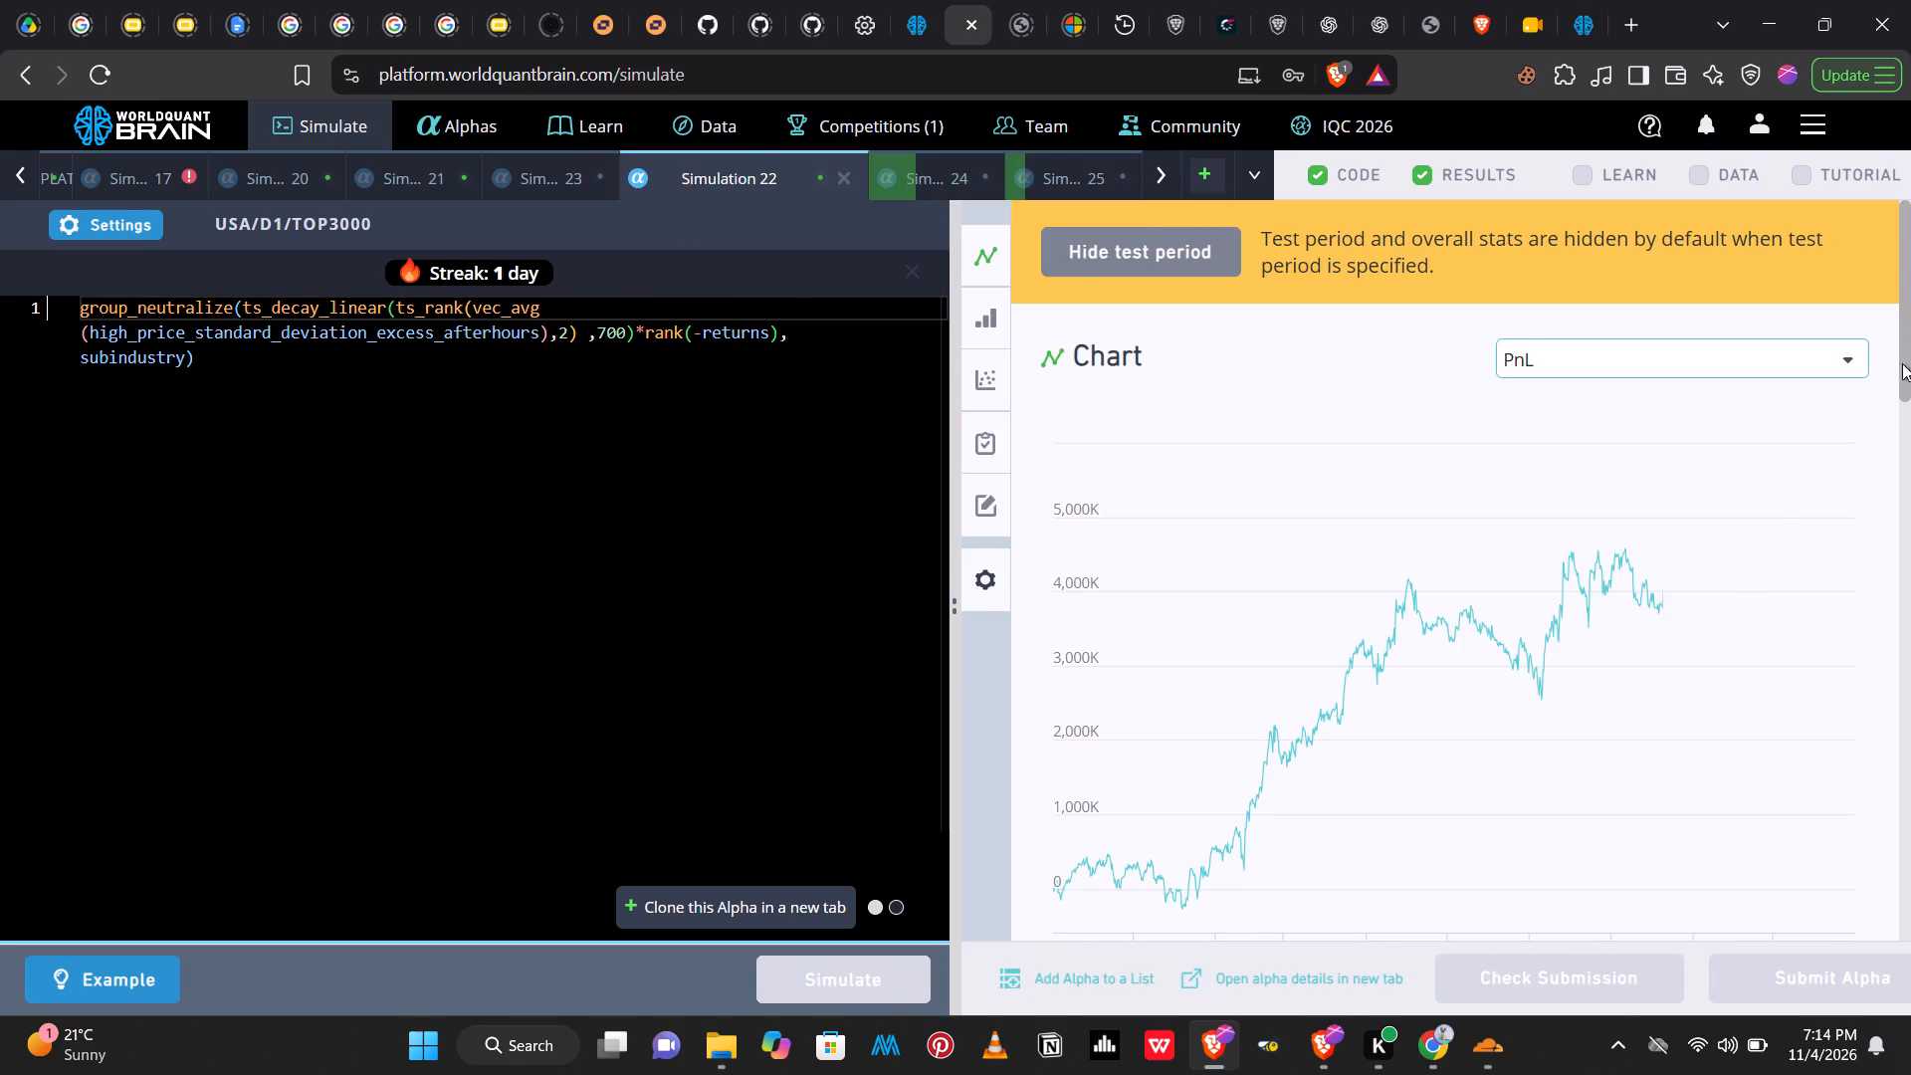
{"action": "left_click_drag", "start_coordinate": [1909, 338], "coordinate": [1910, 679]}
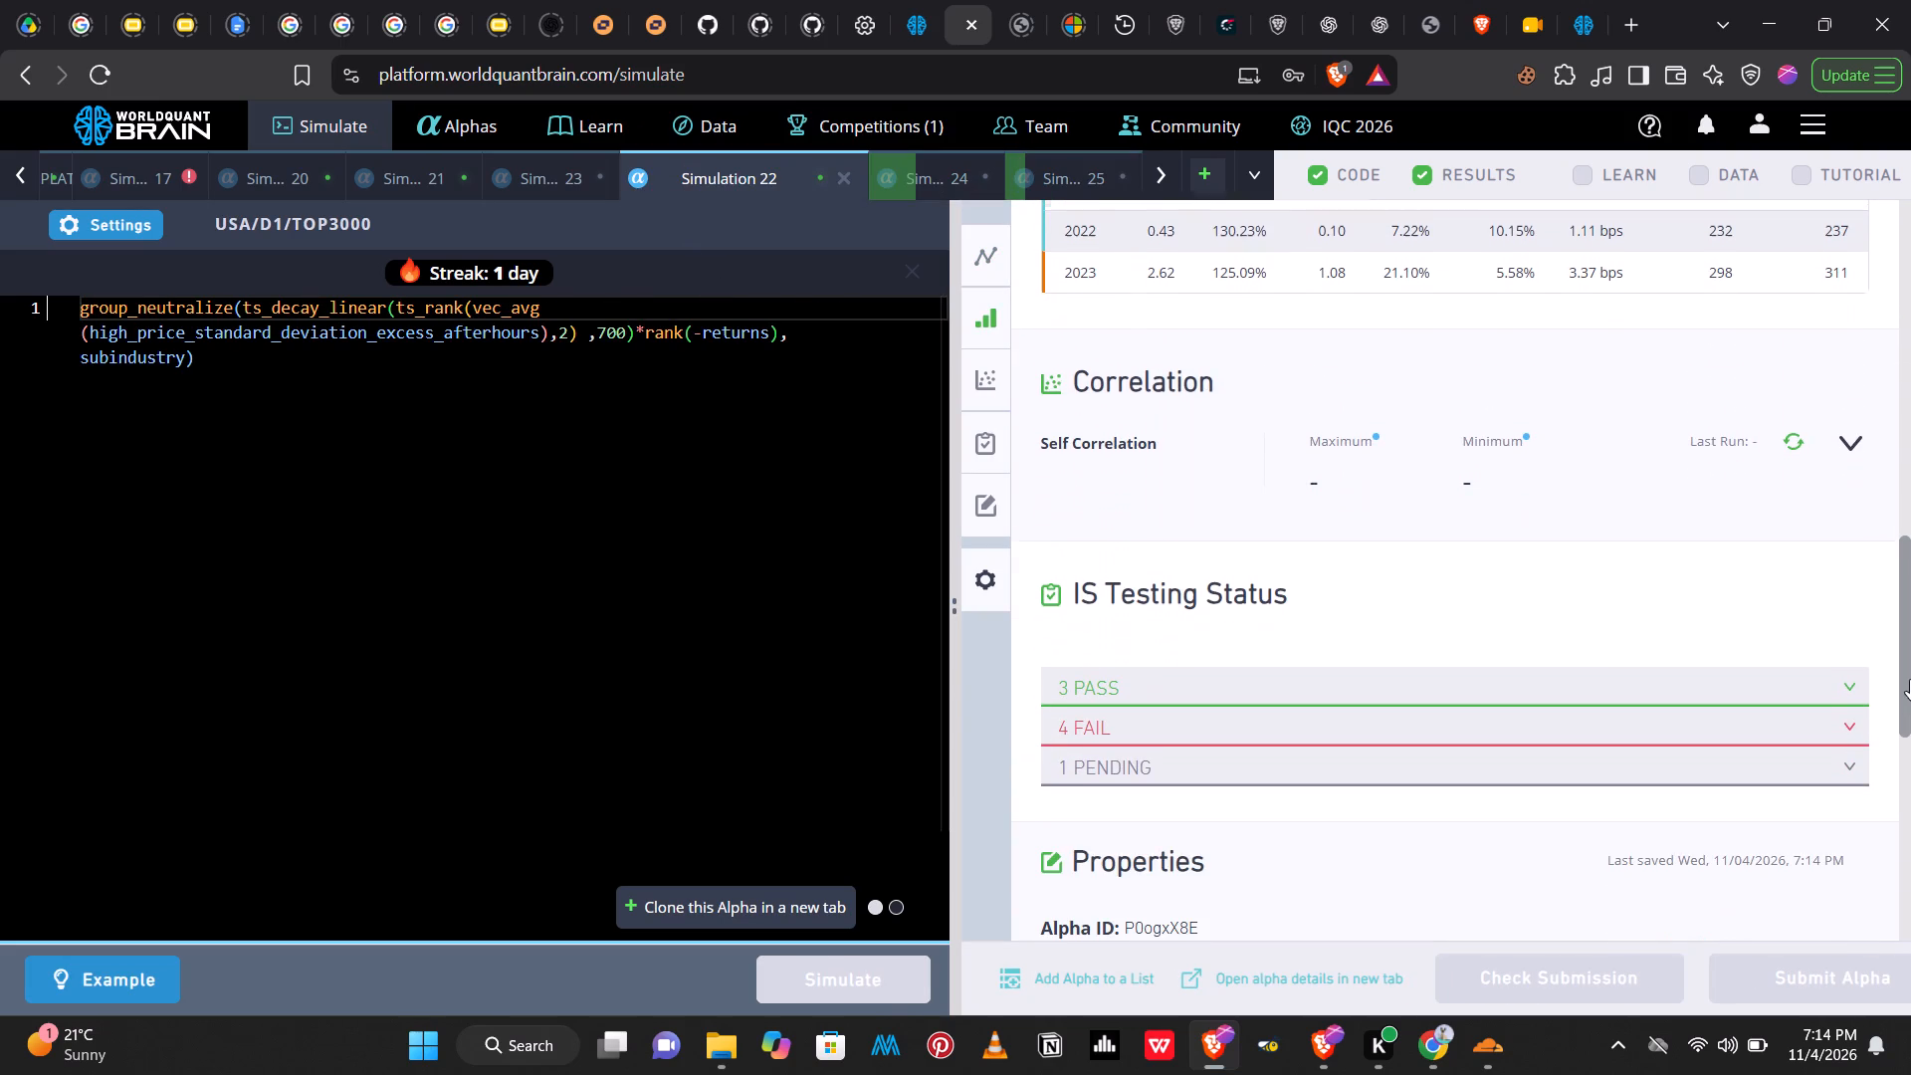
{"action": "left_click_drag", "start_coordinate": [1910, 679], "coordinate": [1893, 359]}
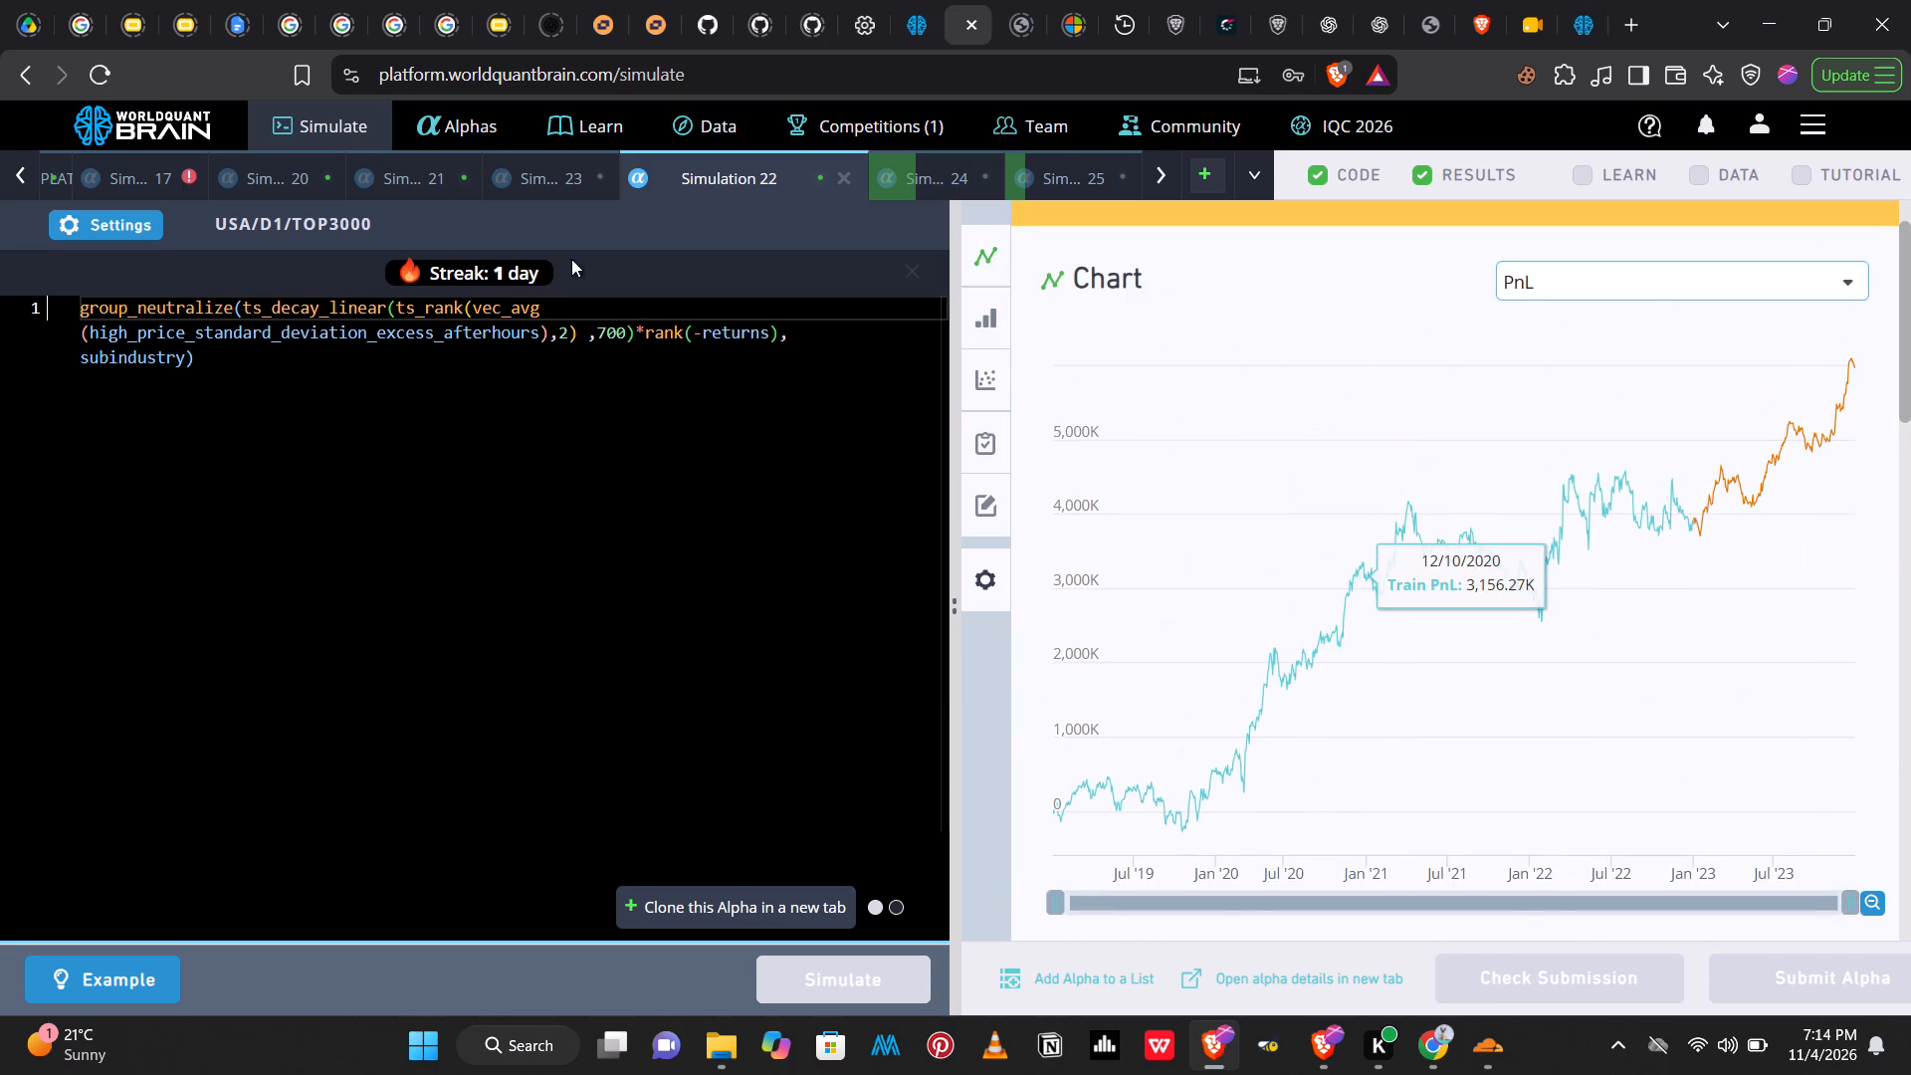
In Simulation 22, replace the outer ts_decay_linear operator with ts_mean and run the simulation.
{"action": "left_click_drag", "start_coordinate": [385, 313], "coordinate": [351, 311]}
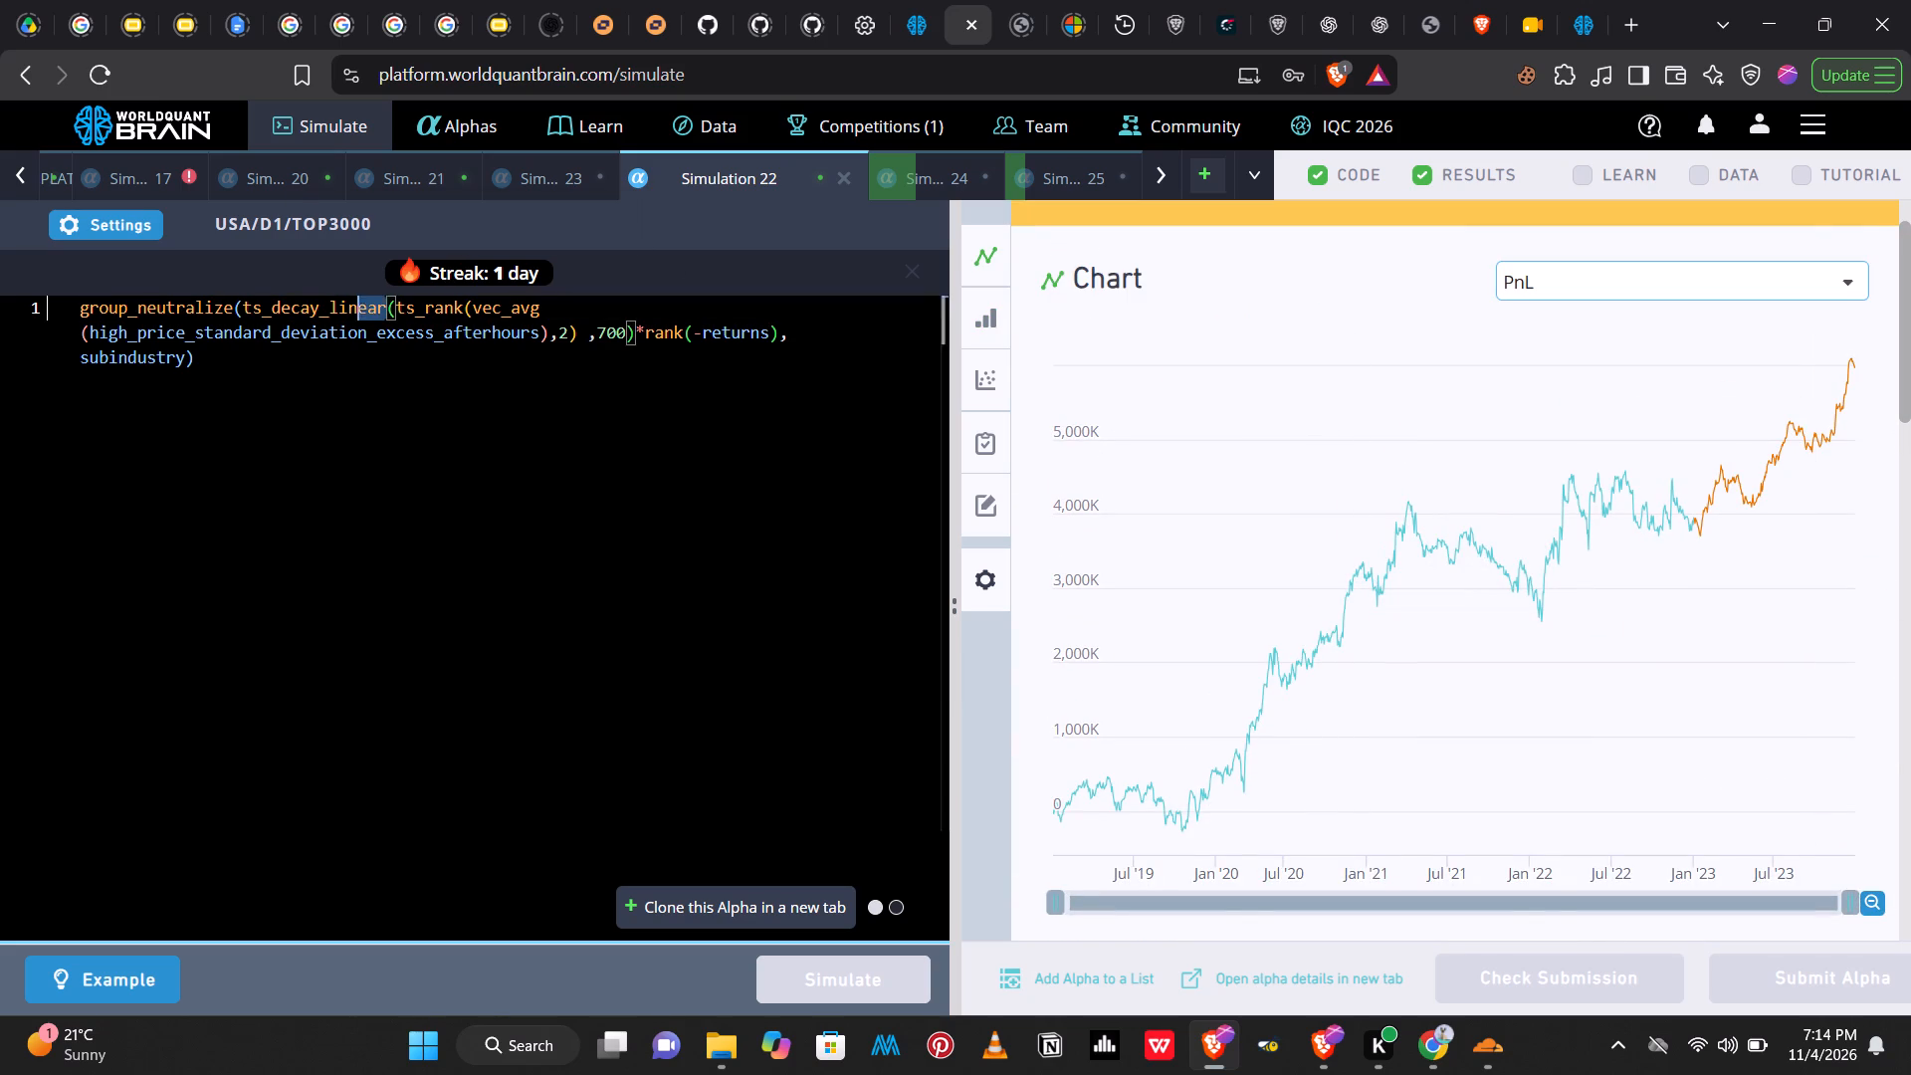
{"action": "left_click_drag", "start_coordinate": [351, 311], "coordinate": [272, 313]}
{"action": "type", "text": "mean"}
{"action": "key", "text": "Return"}
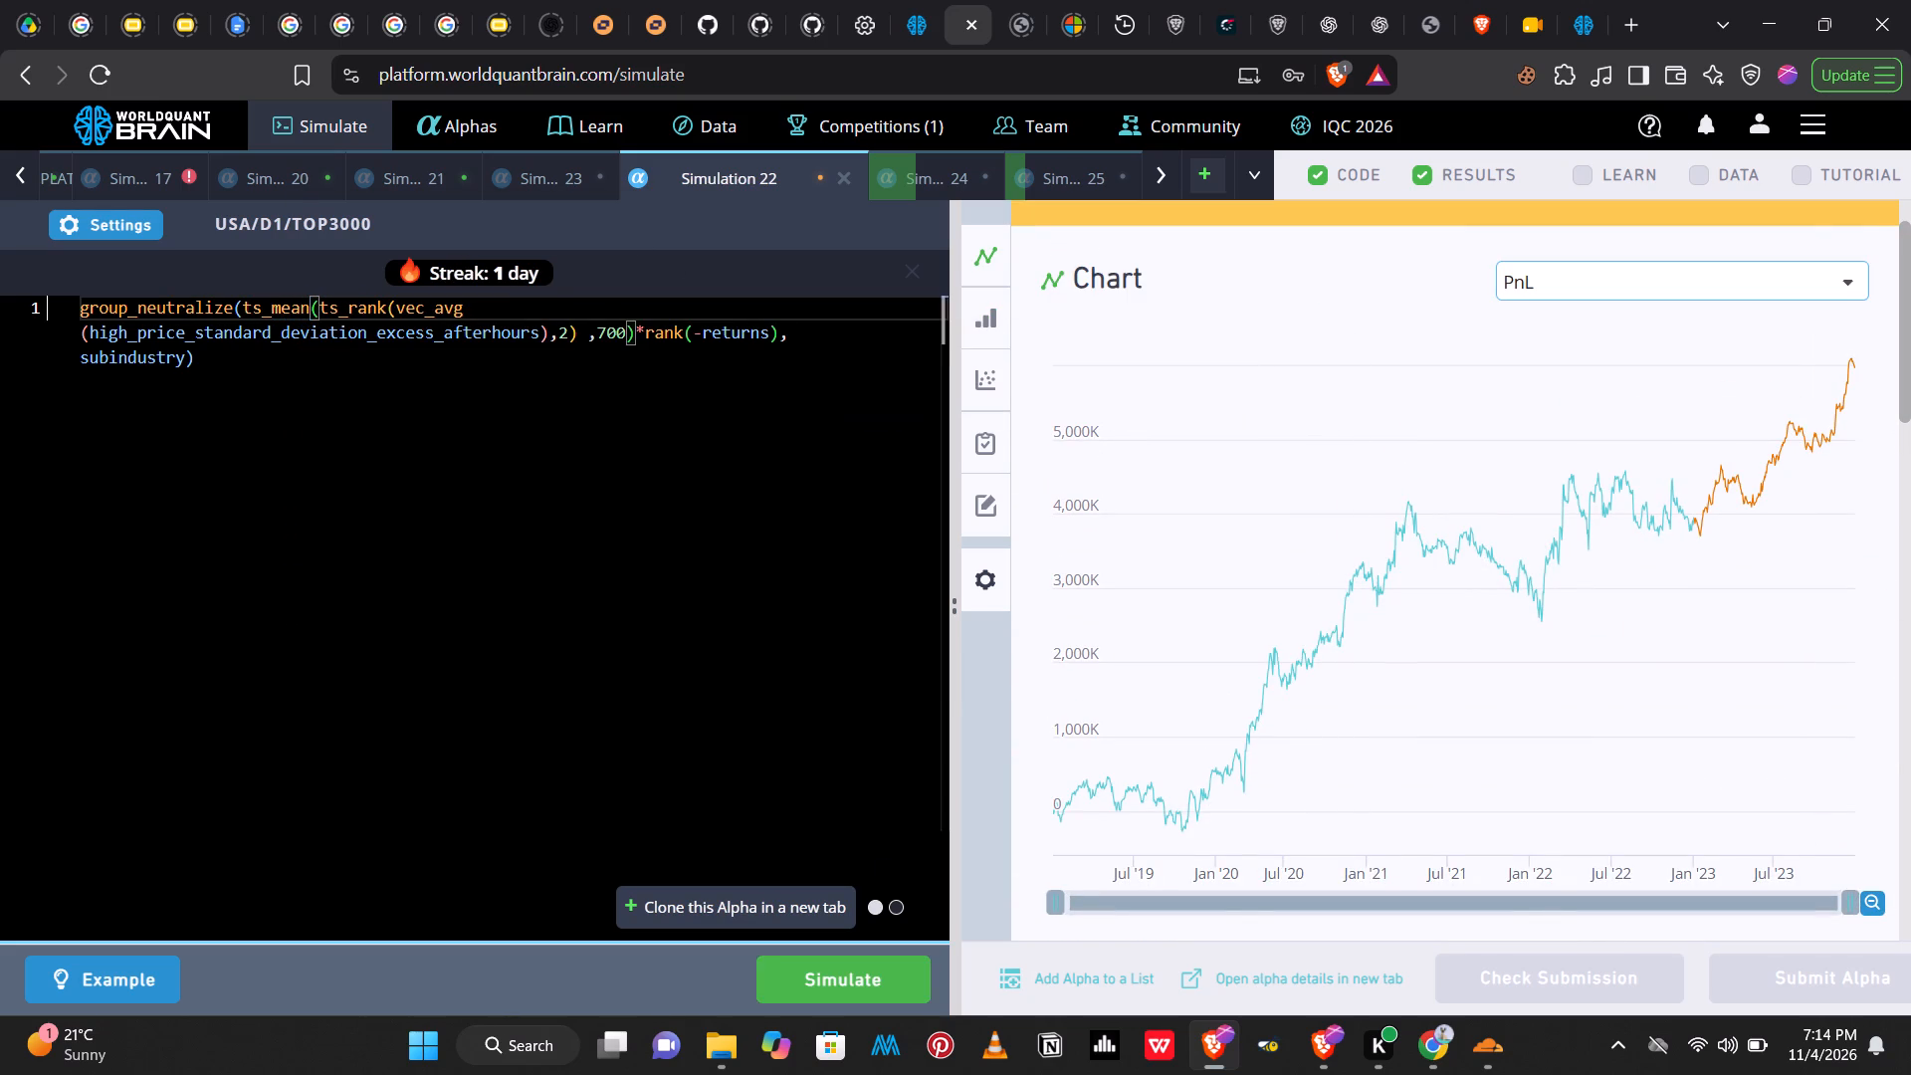
{"action": "left_click", "coordinate": [857, 971]}
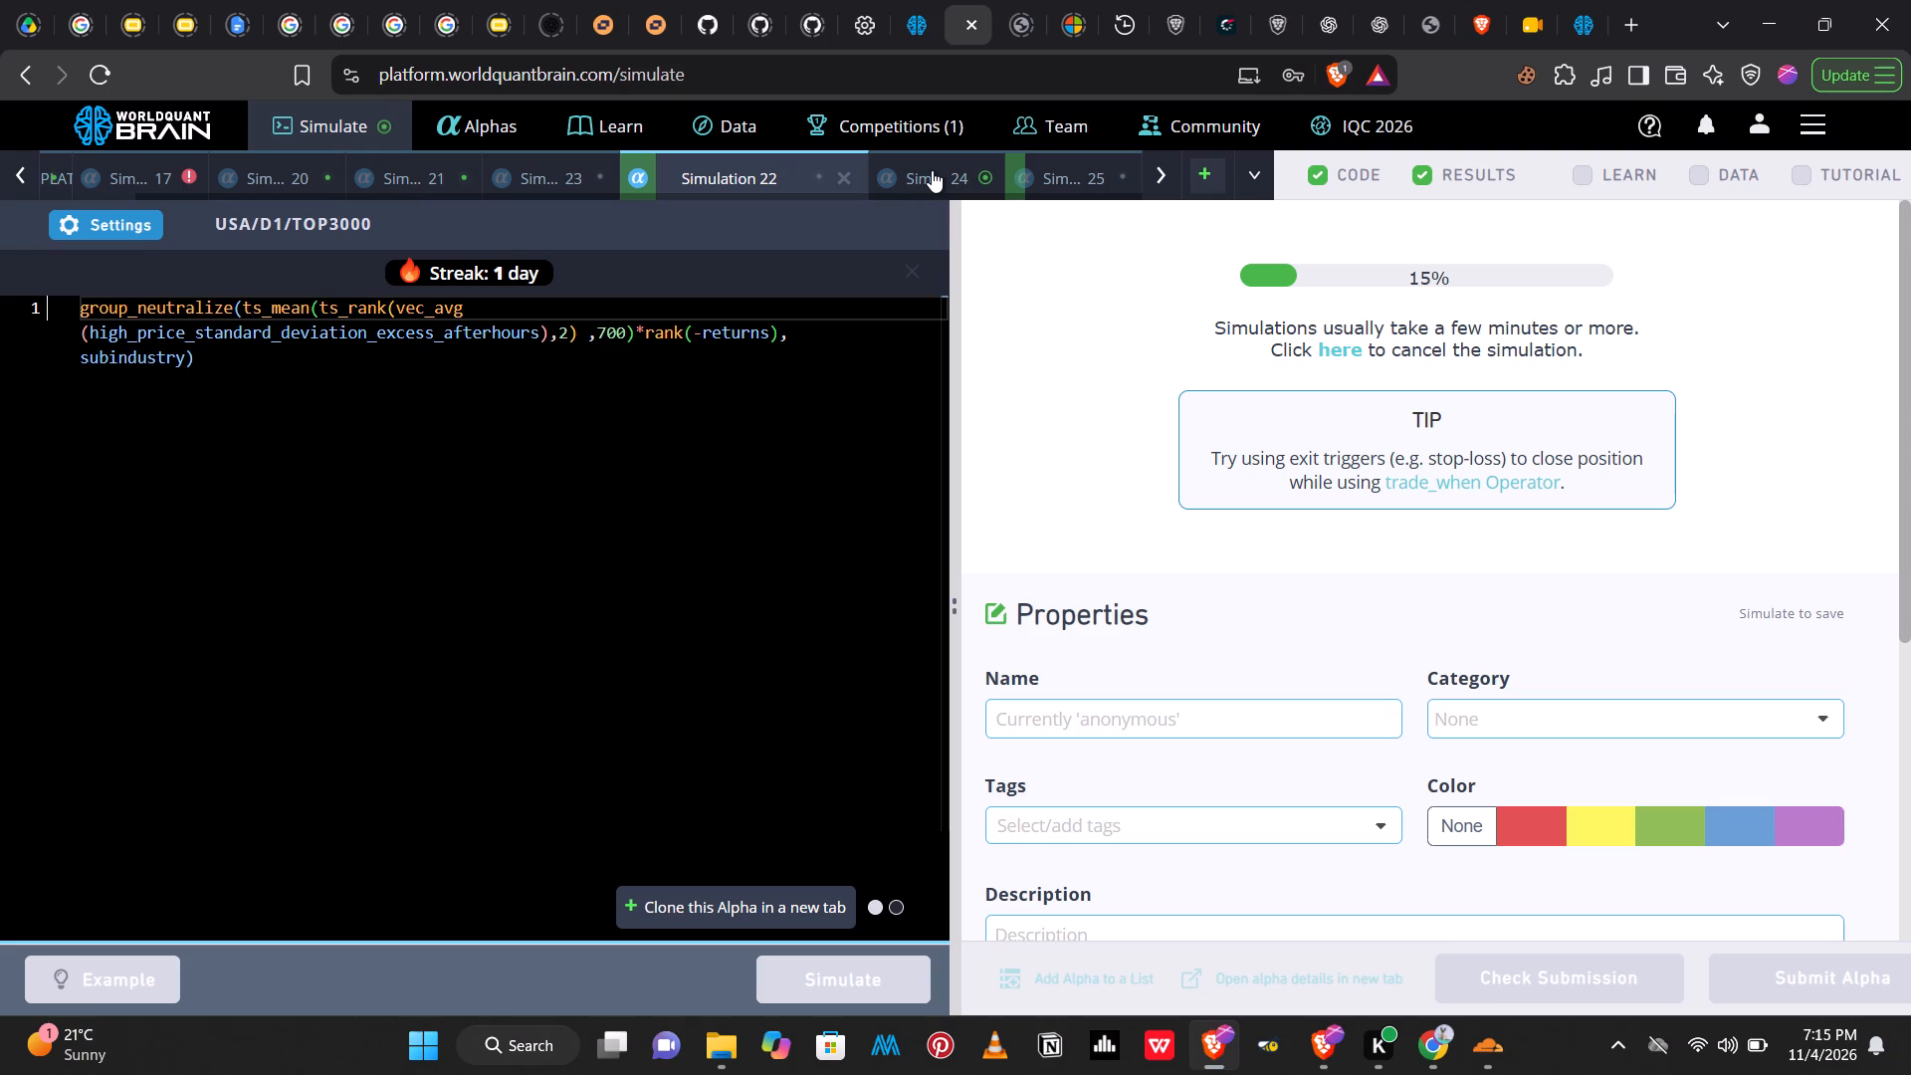
Show the test period for Simulation 24's ts_arg_max version and review its IS testing status and yearly statistics.
{"action": "left_click", "coordinate": [924, 172]}
{"action": "left_click", "coordinate": [1524, 977]}
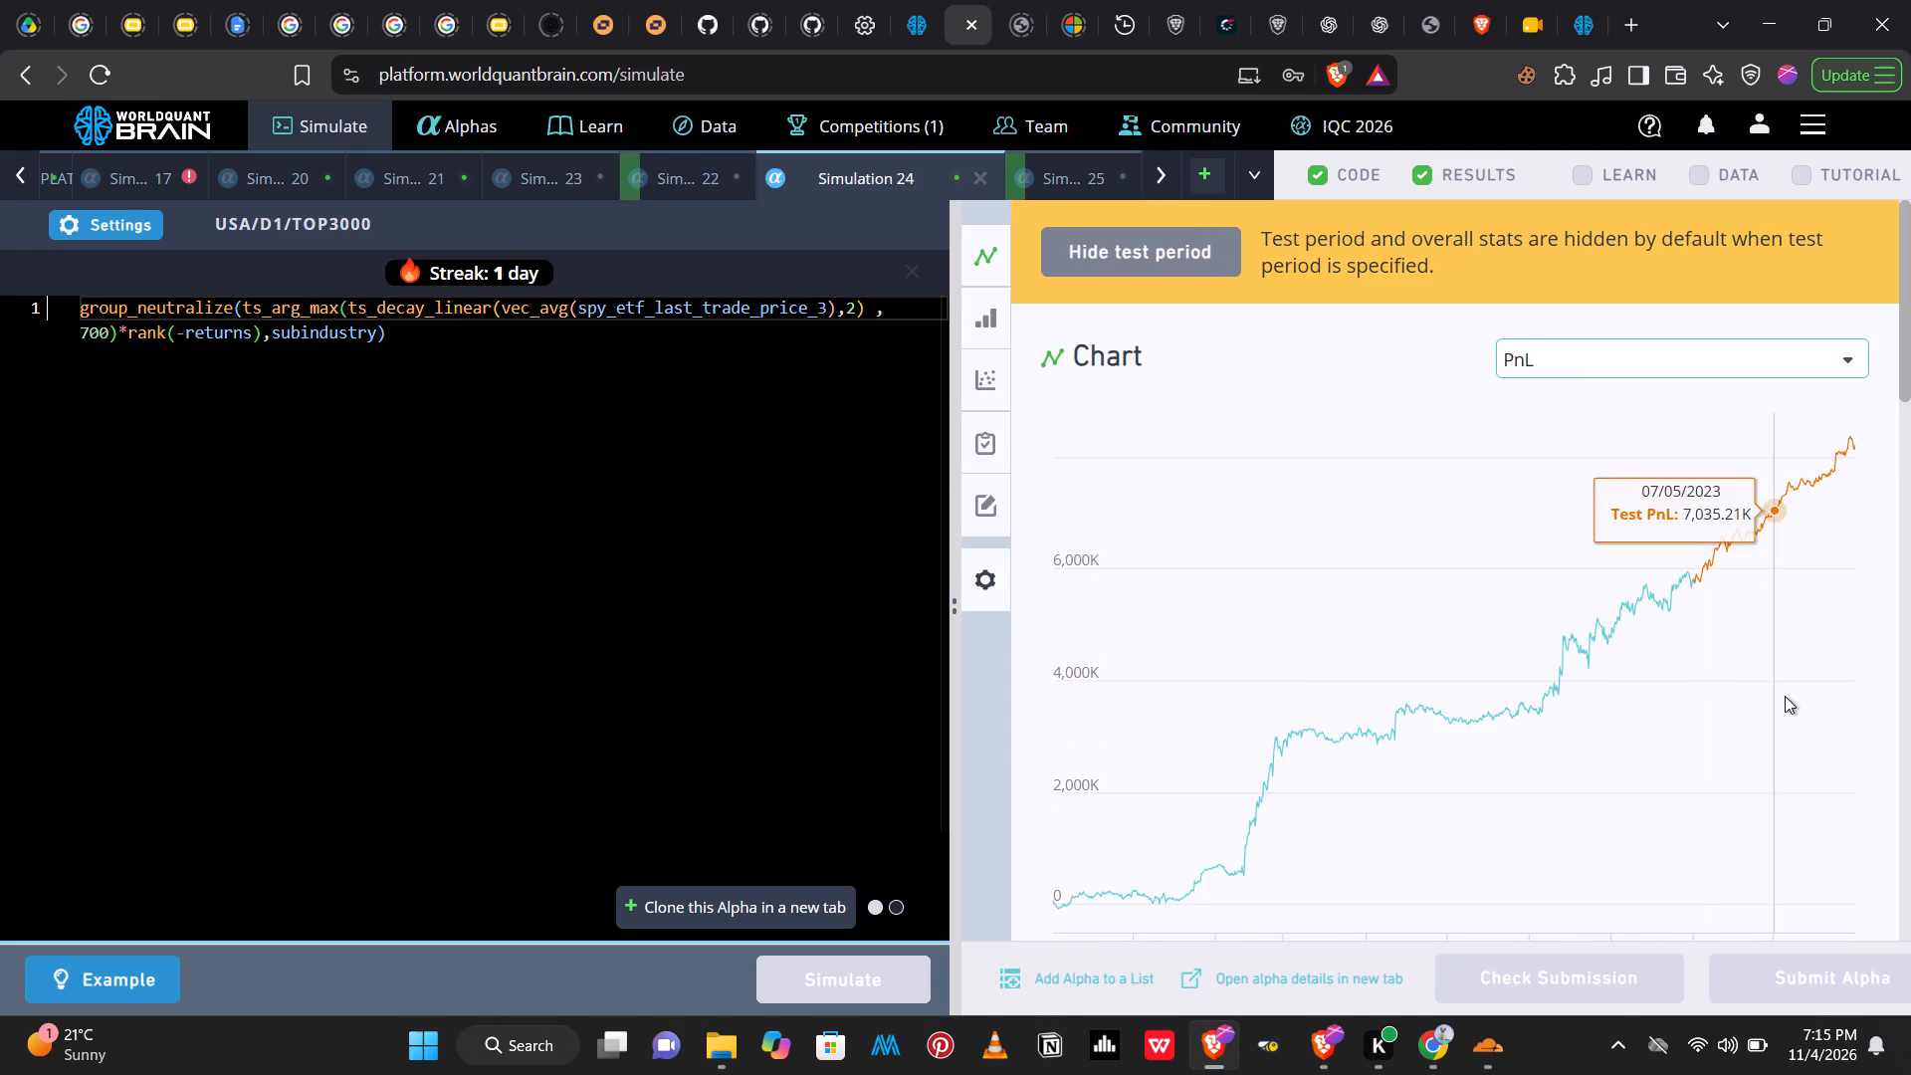
{"action": "left_click_drag", "start_coordinate": [1910, 328], "coordinate": [1910, 739]}
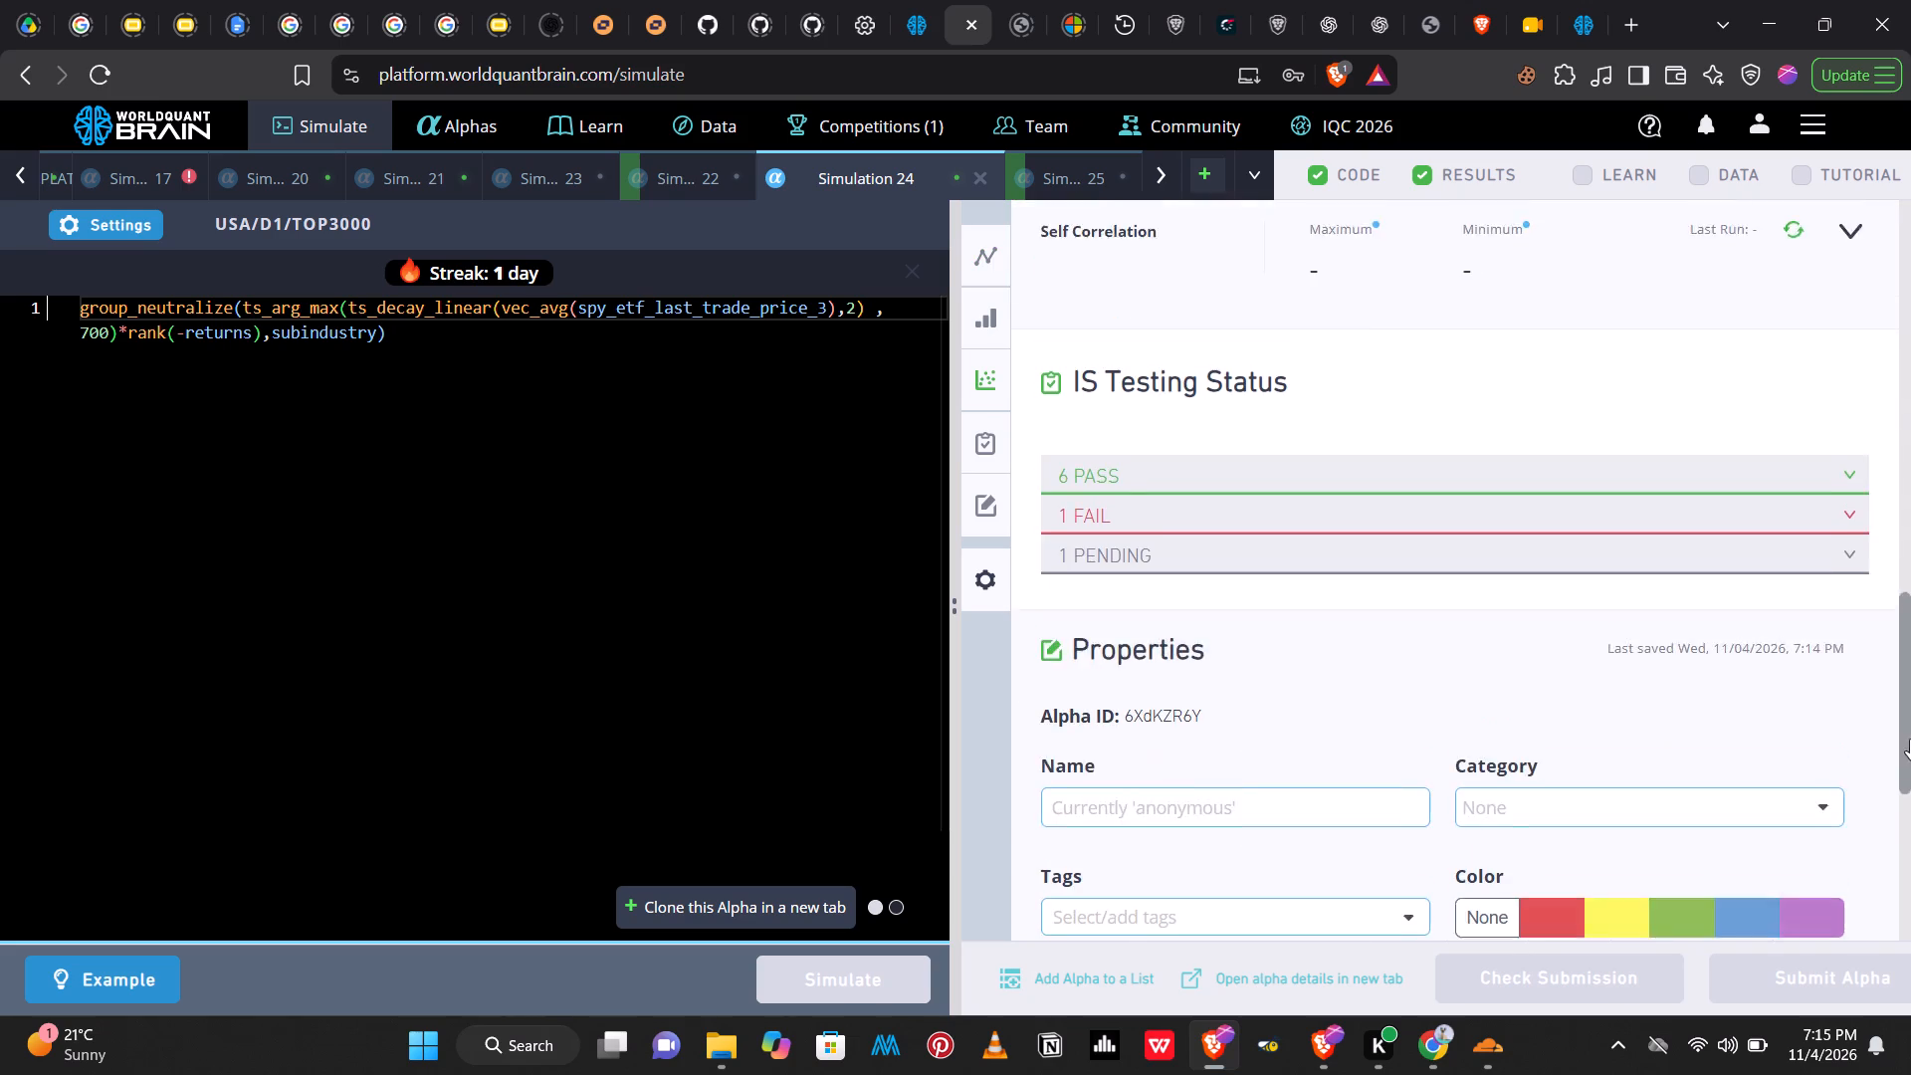
{"action": "left_click_drag", "start_coordinate": [1910, 739], "coordinate": [1876, 572]}
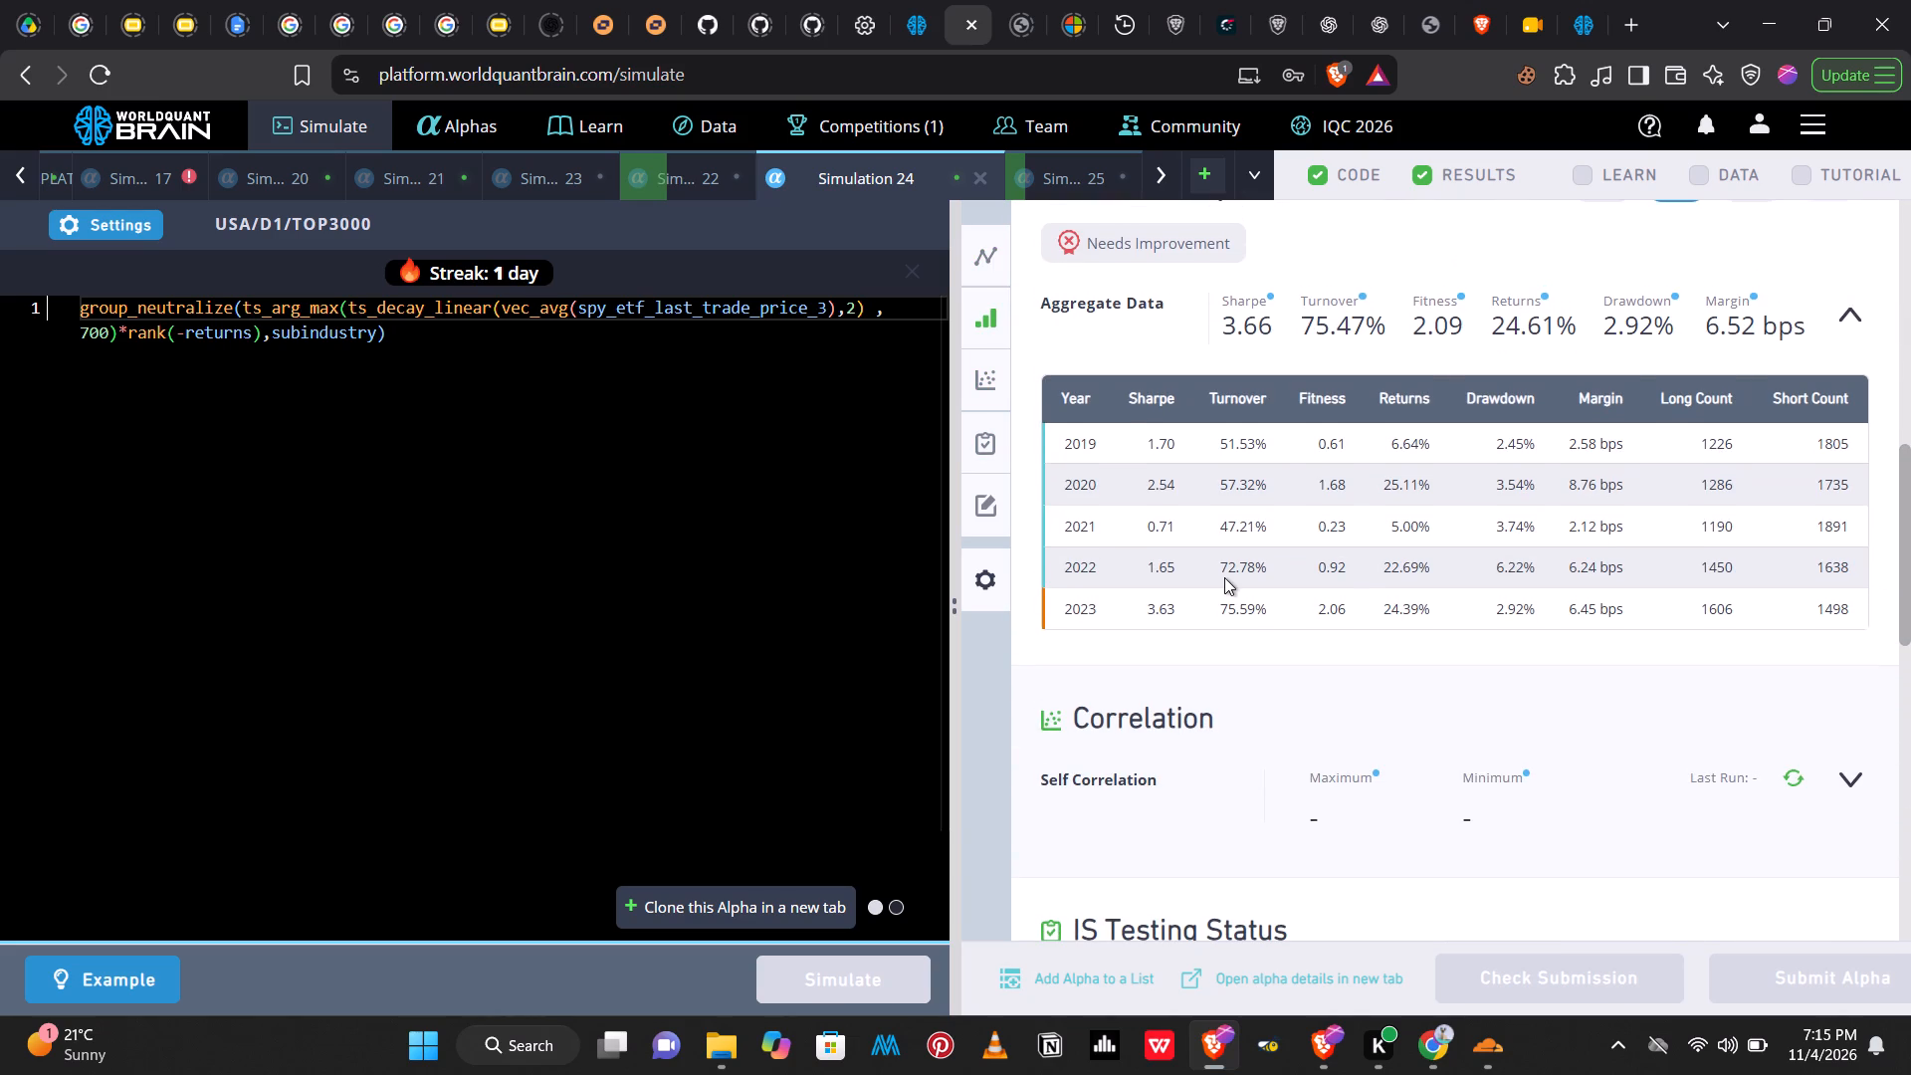
In Simulation 24, change the outer ts_arg_max operator to ts_arg_min and run the simulation.
{"action": "left_click", "coordinate": [338, 310]}
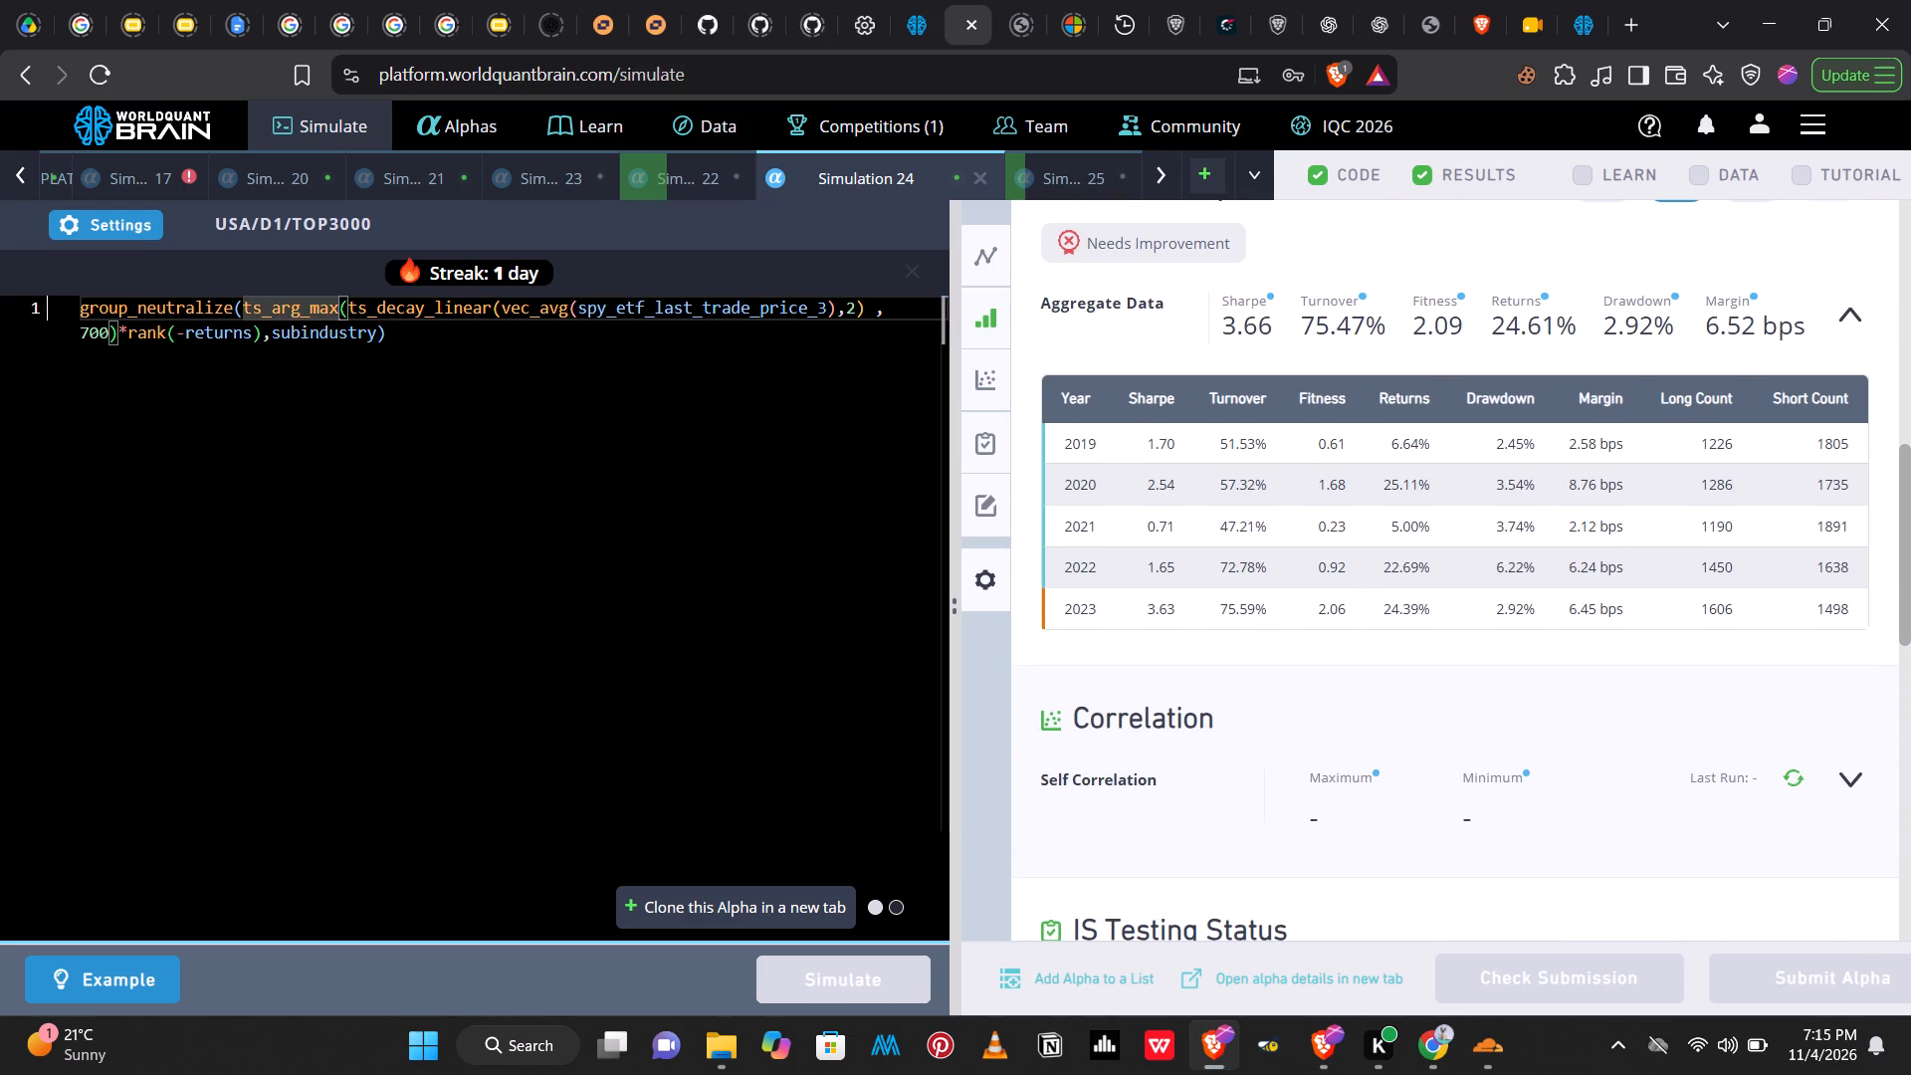
{"action": "key", "text": "BackSpace"}
{"action": "key", "text": "BackSpace"}
{"action": "type", "text": "in"}
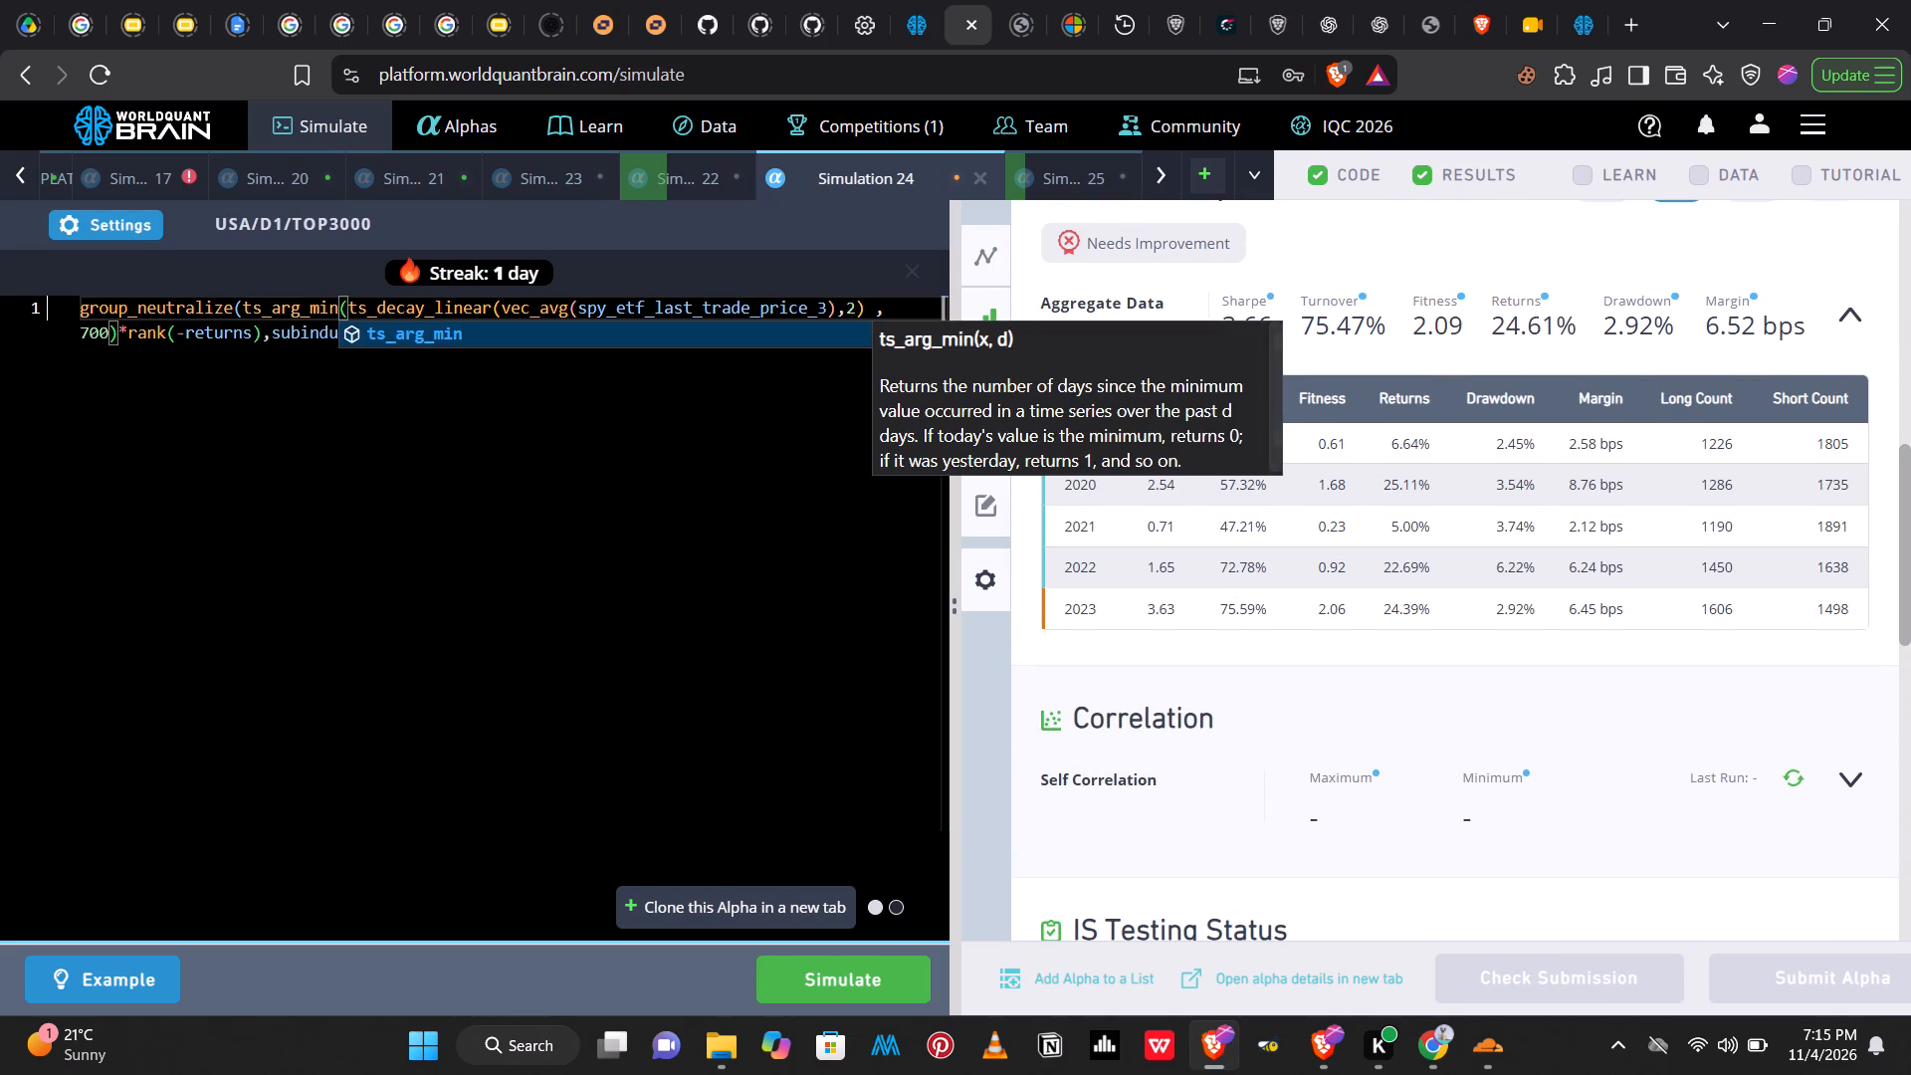
{"action": "key", "text": "Return"}
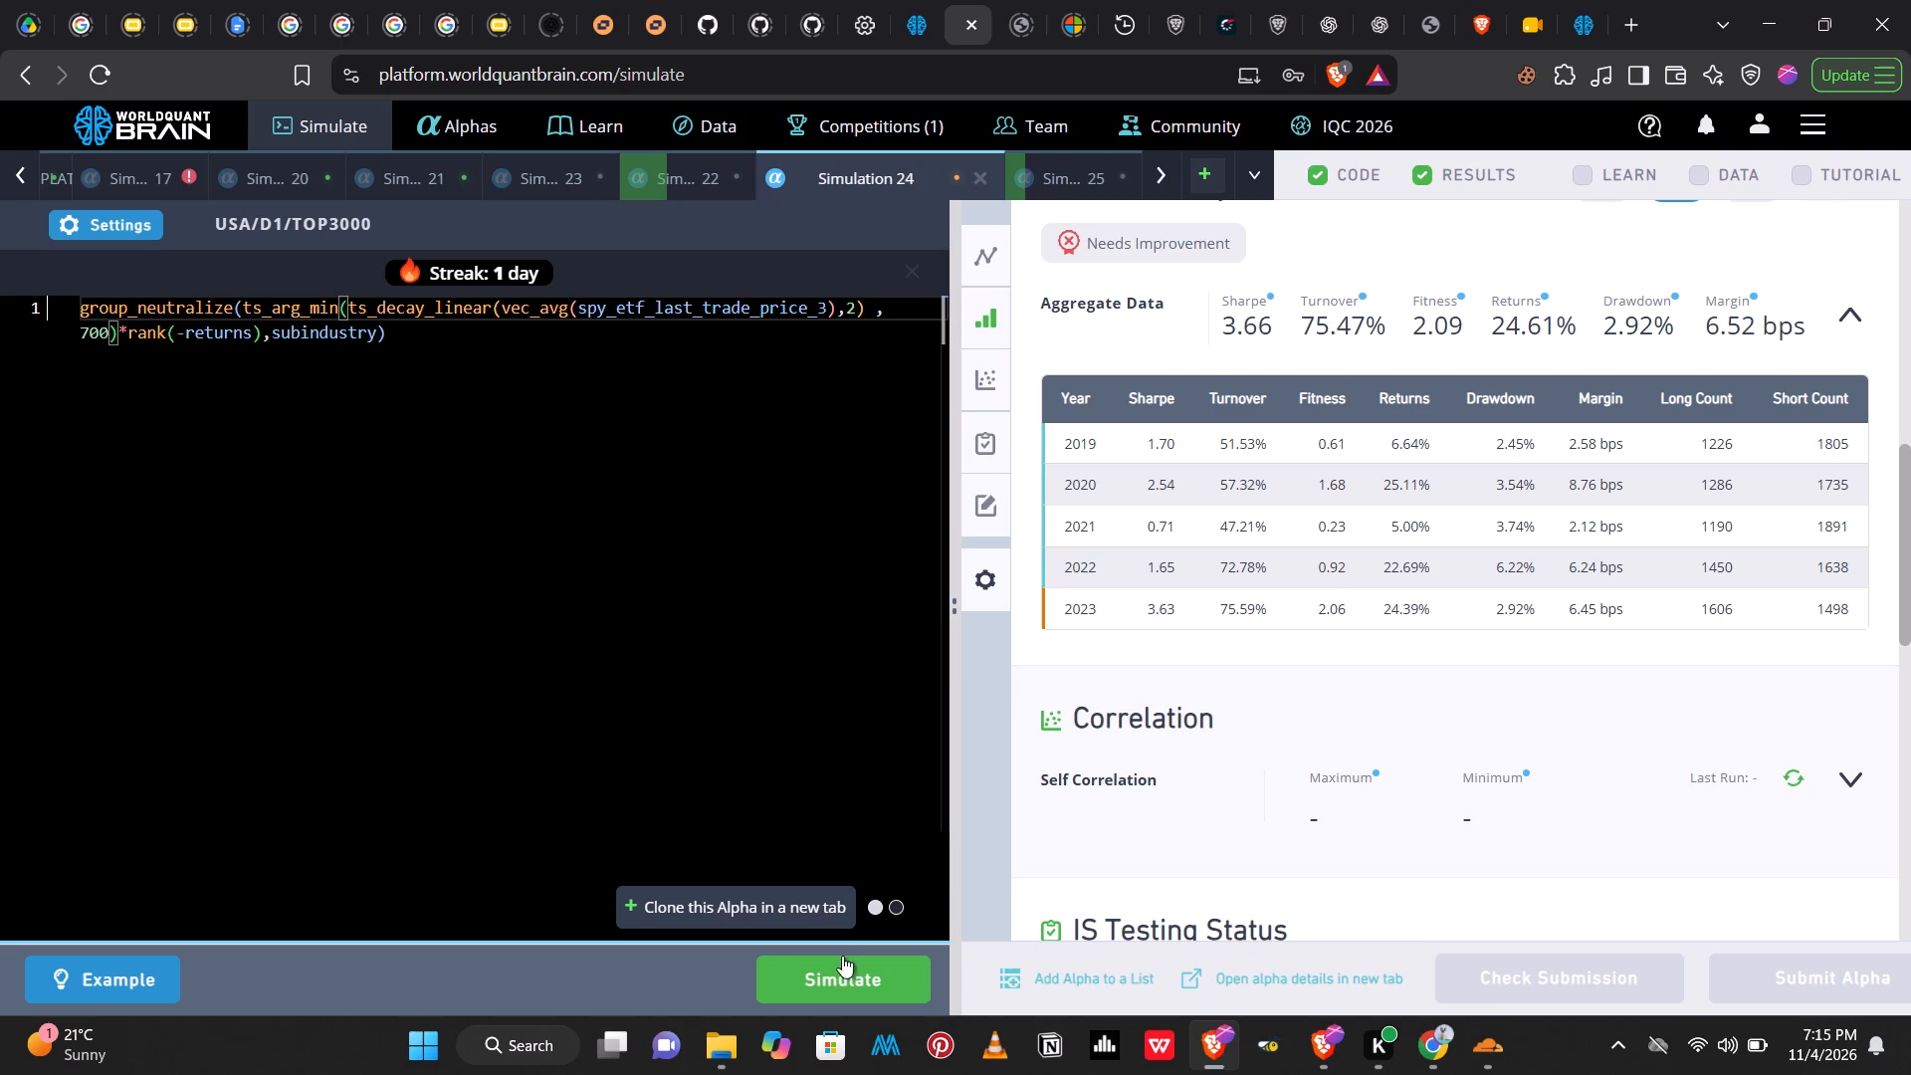
{"action": "left_click", "coordinate": [835, 978]}
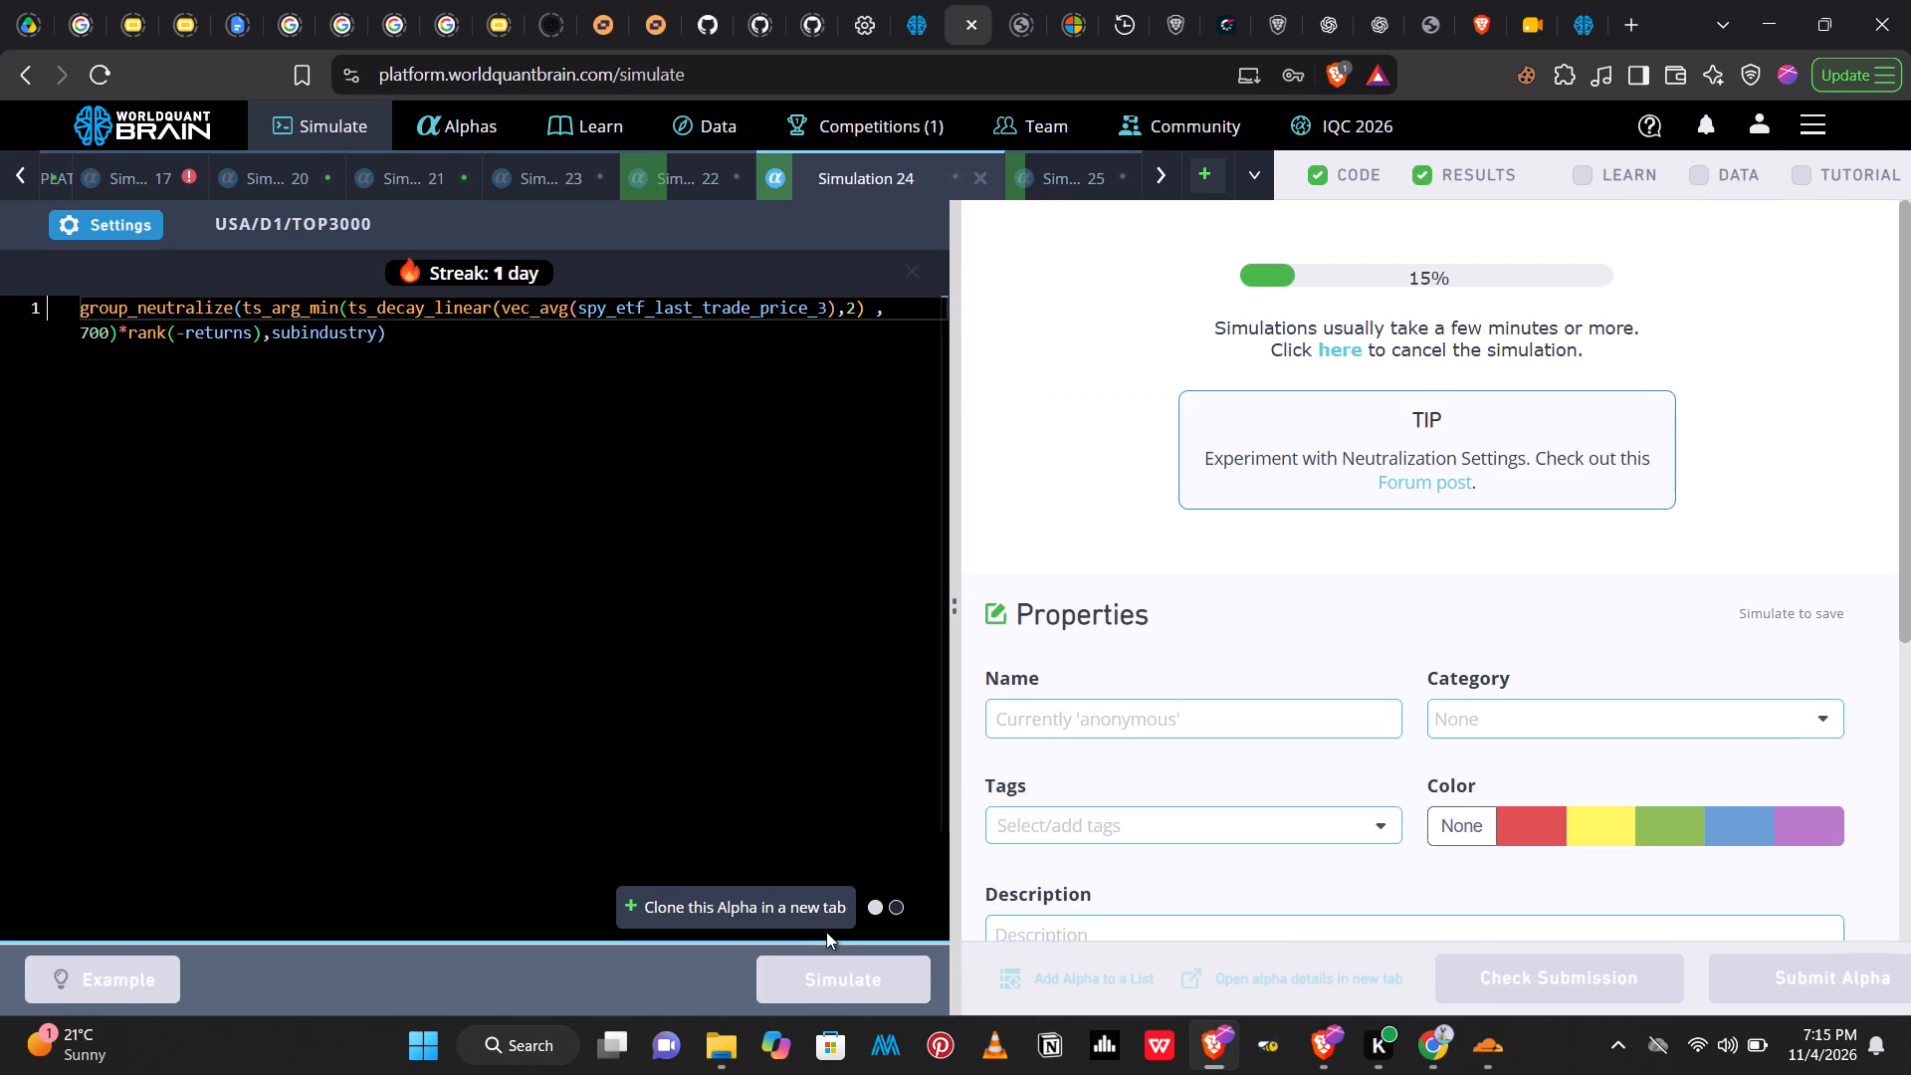
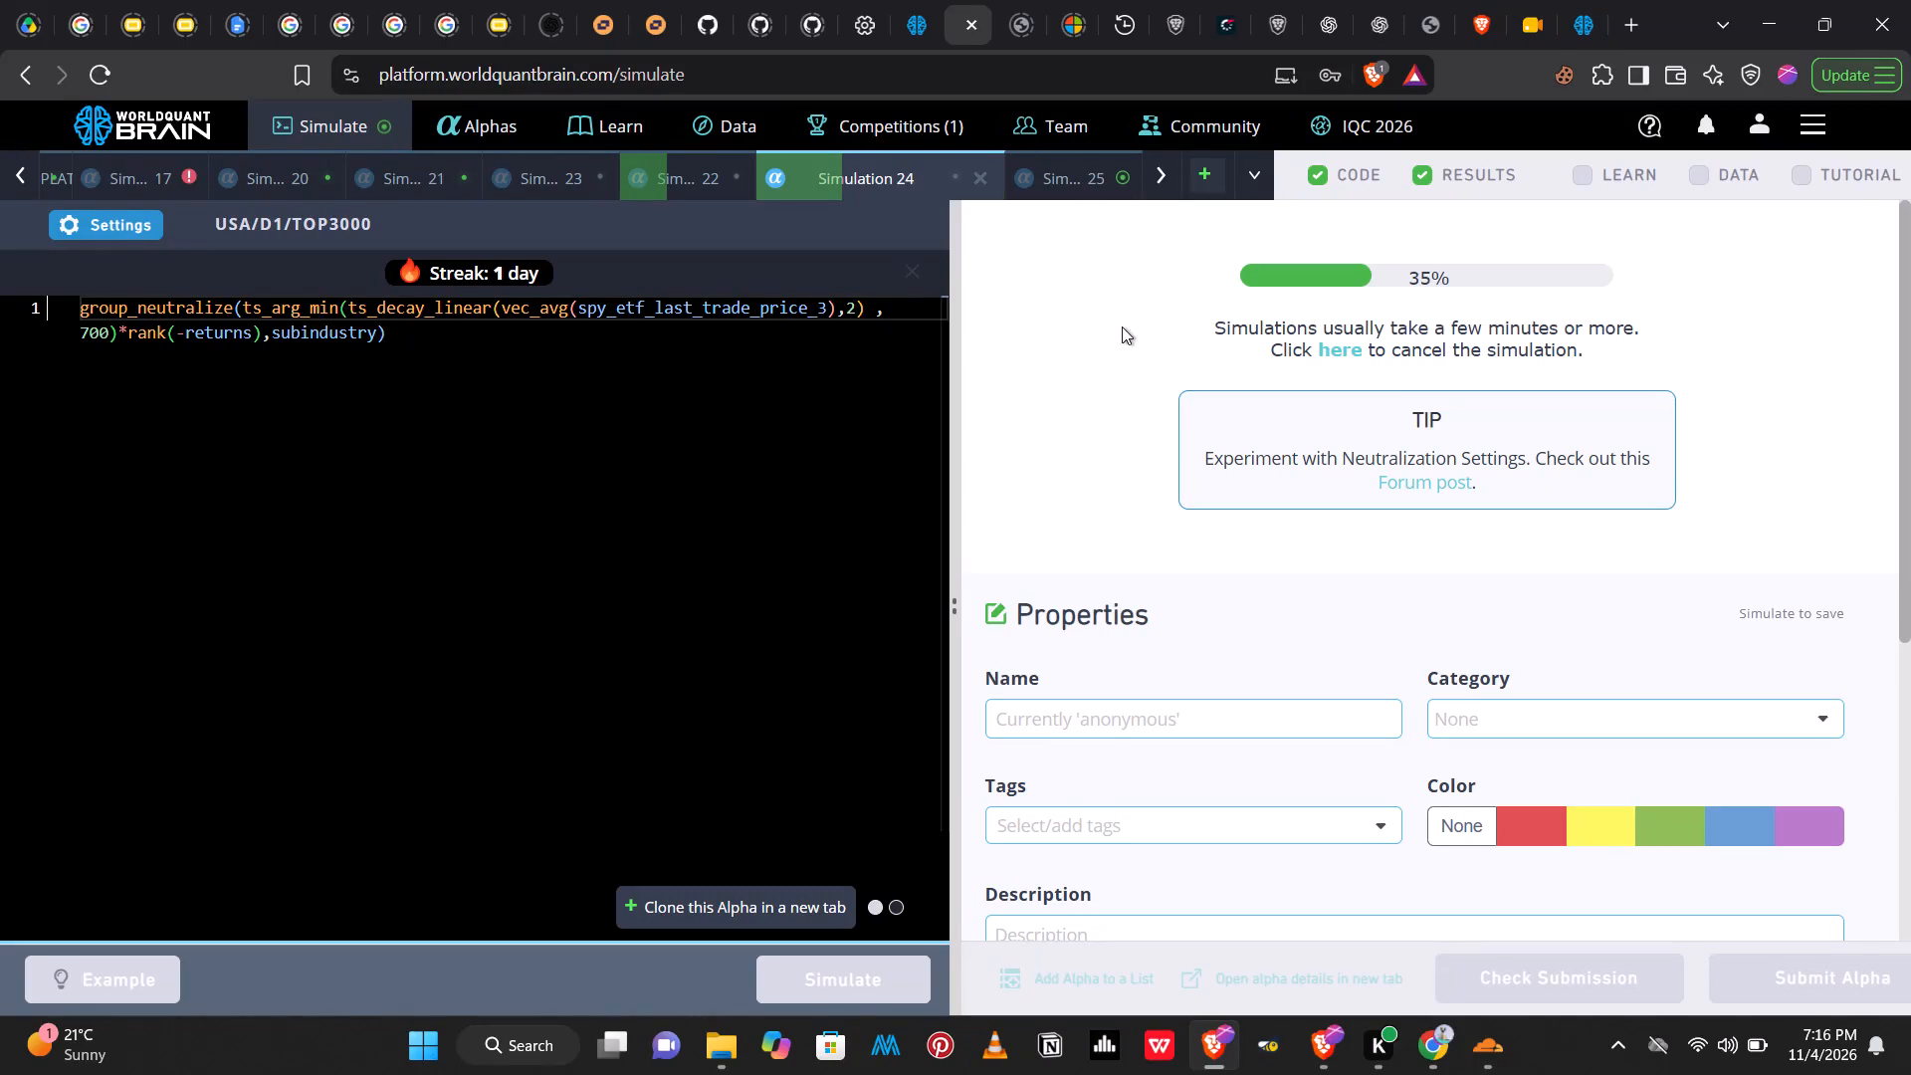
Show the test period for Simulation 25's nested ts_sum version and review its PnL chart.
{"action": "left_click", "coordinate": [1065, 179]}
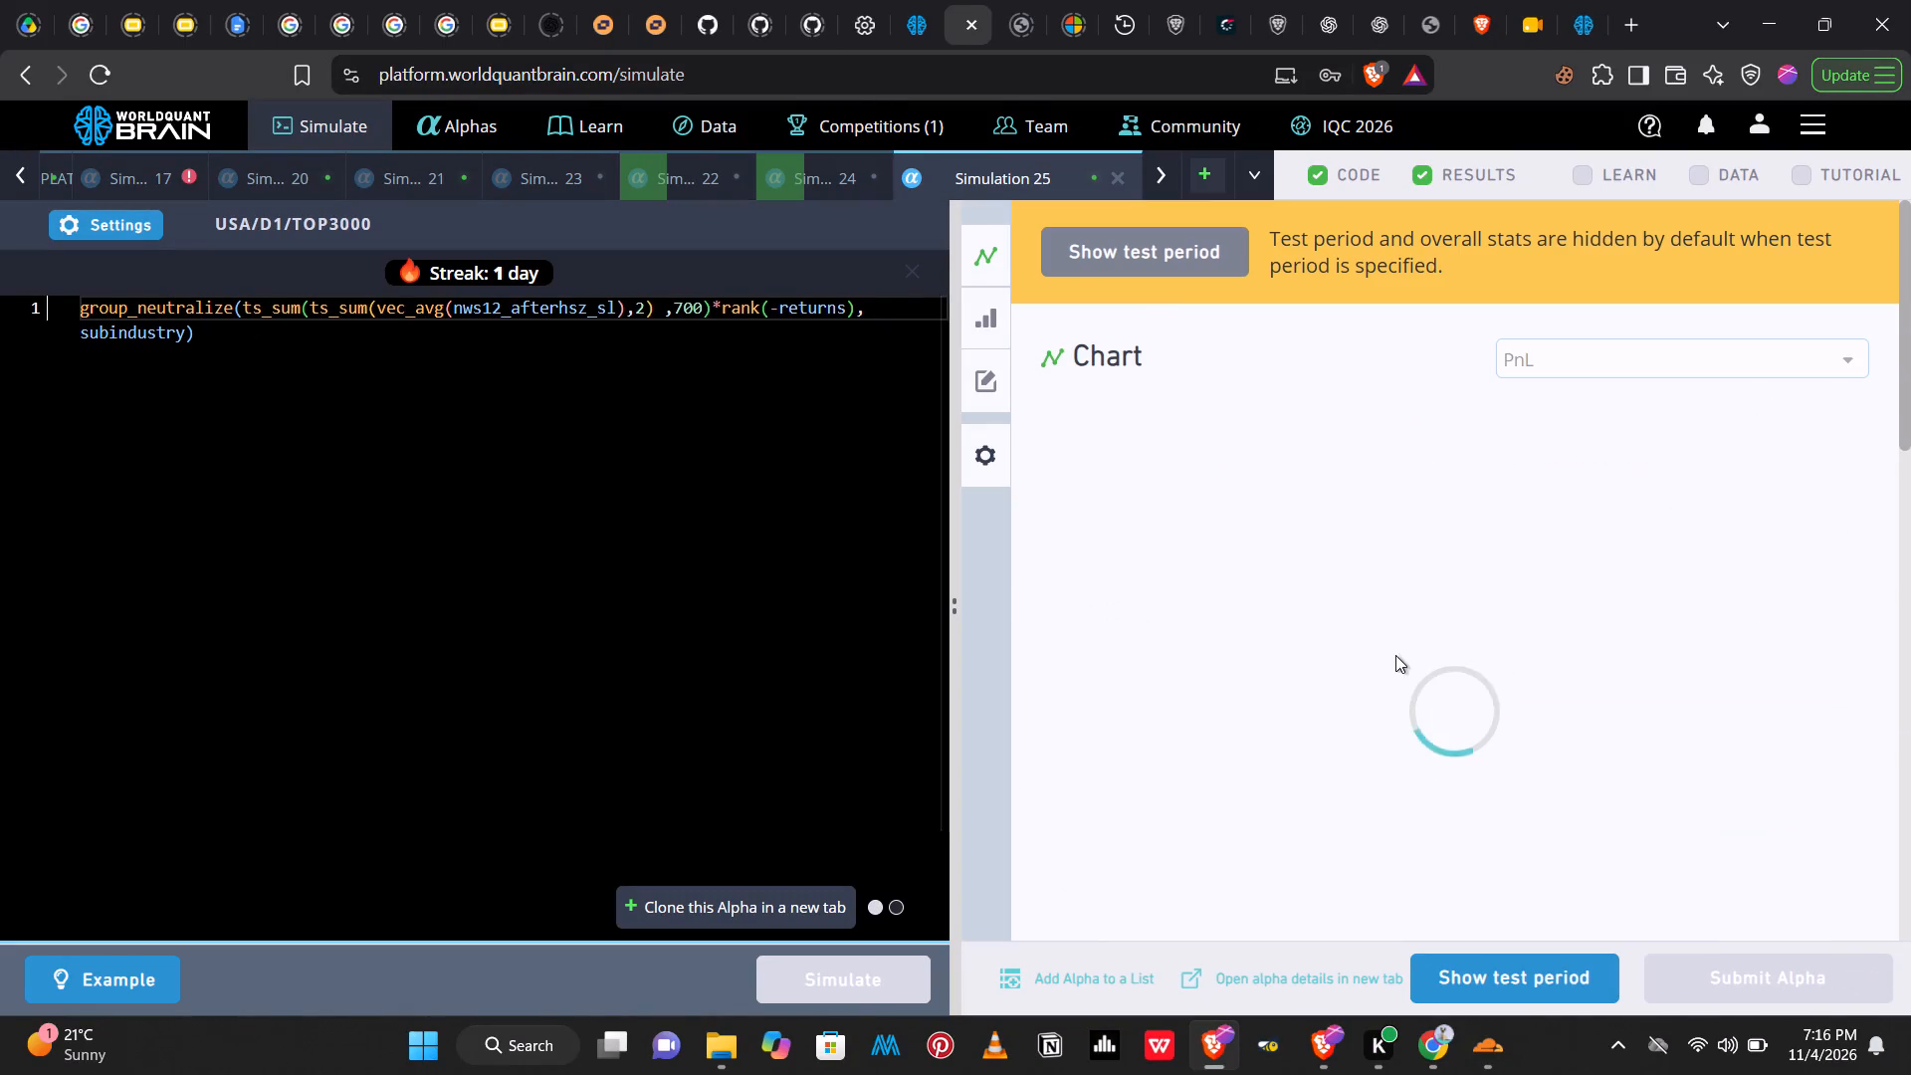
{"action": "left_click", "coordinate": [1490, 983]}
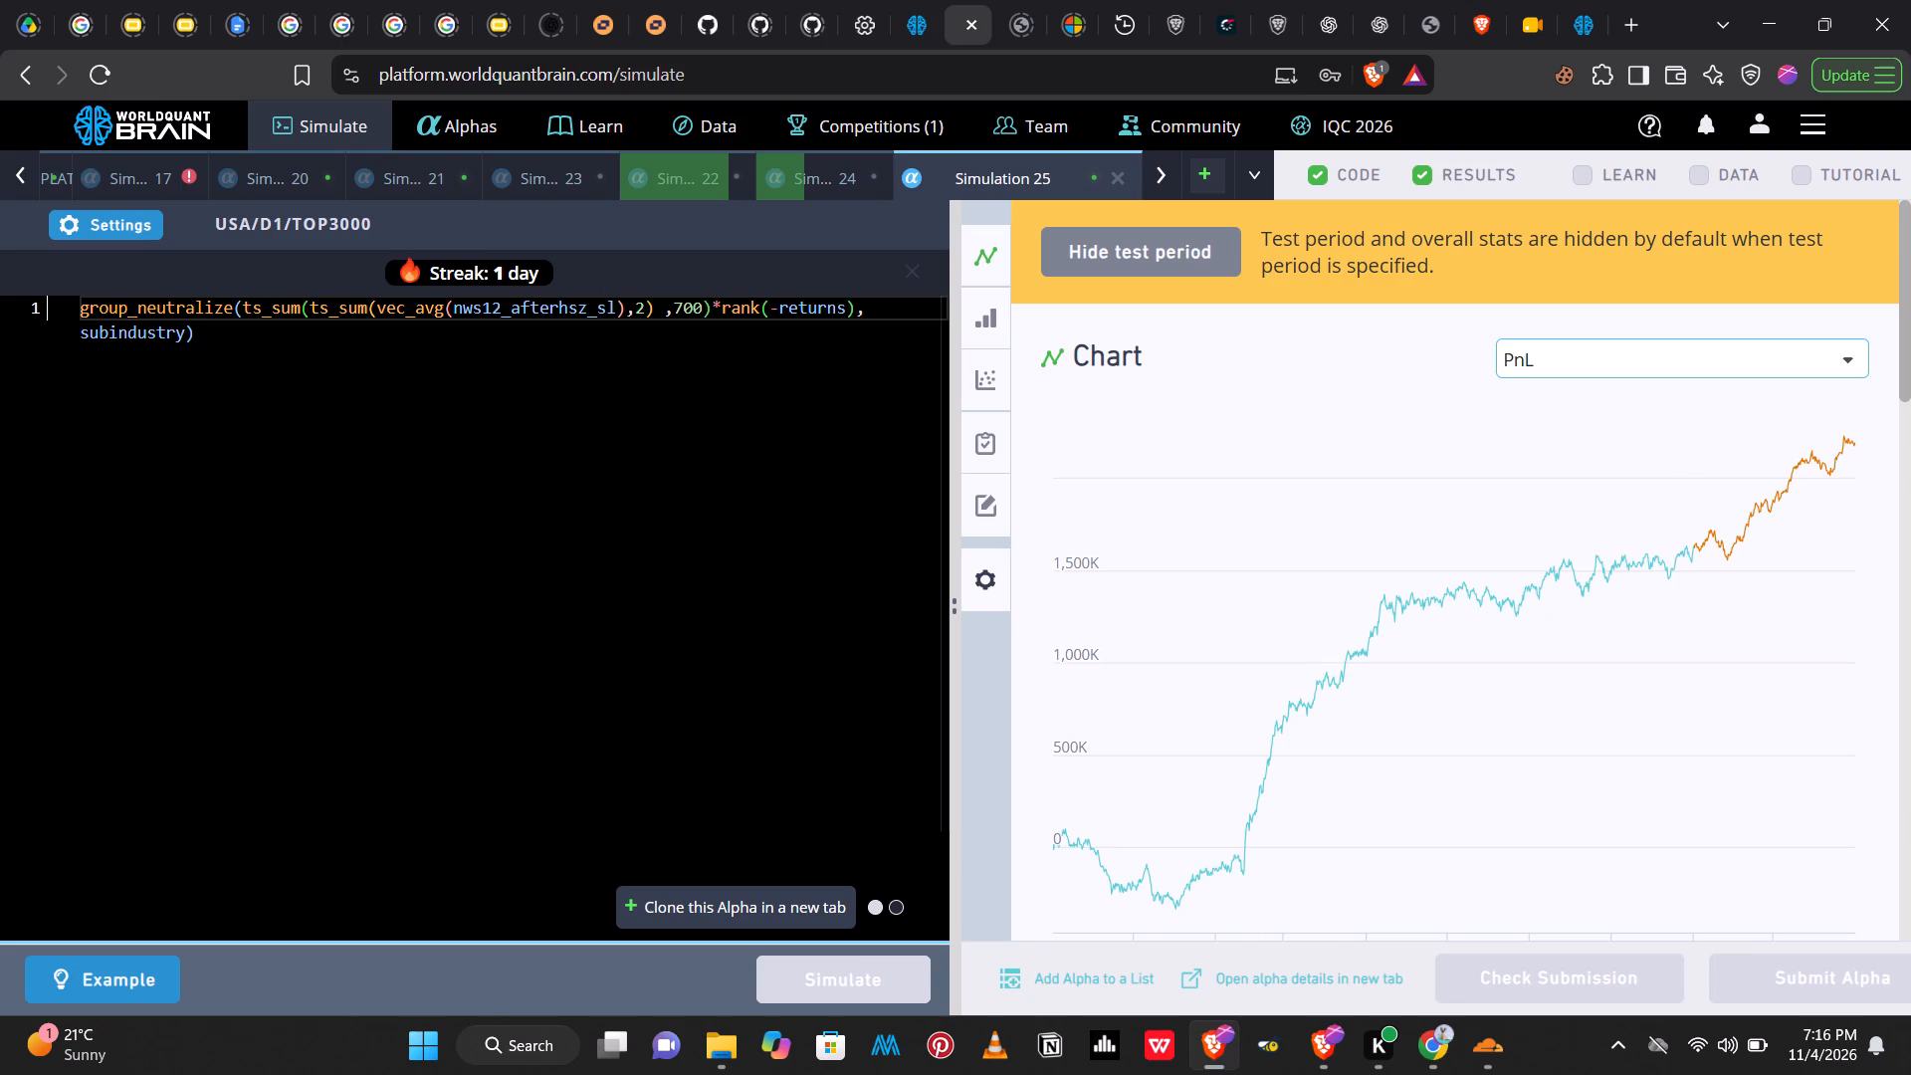
In Simulation 25, replace the inner ts_sum operator with ts_rank and run the simulation.
{"action": "left_click", "coordinate": [369, 319]}
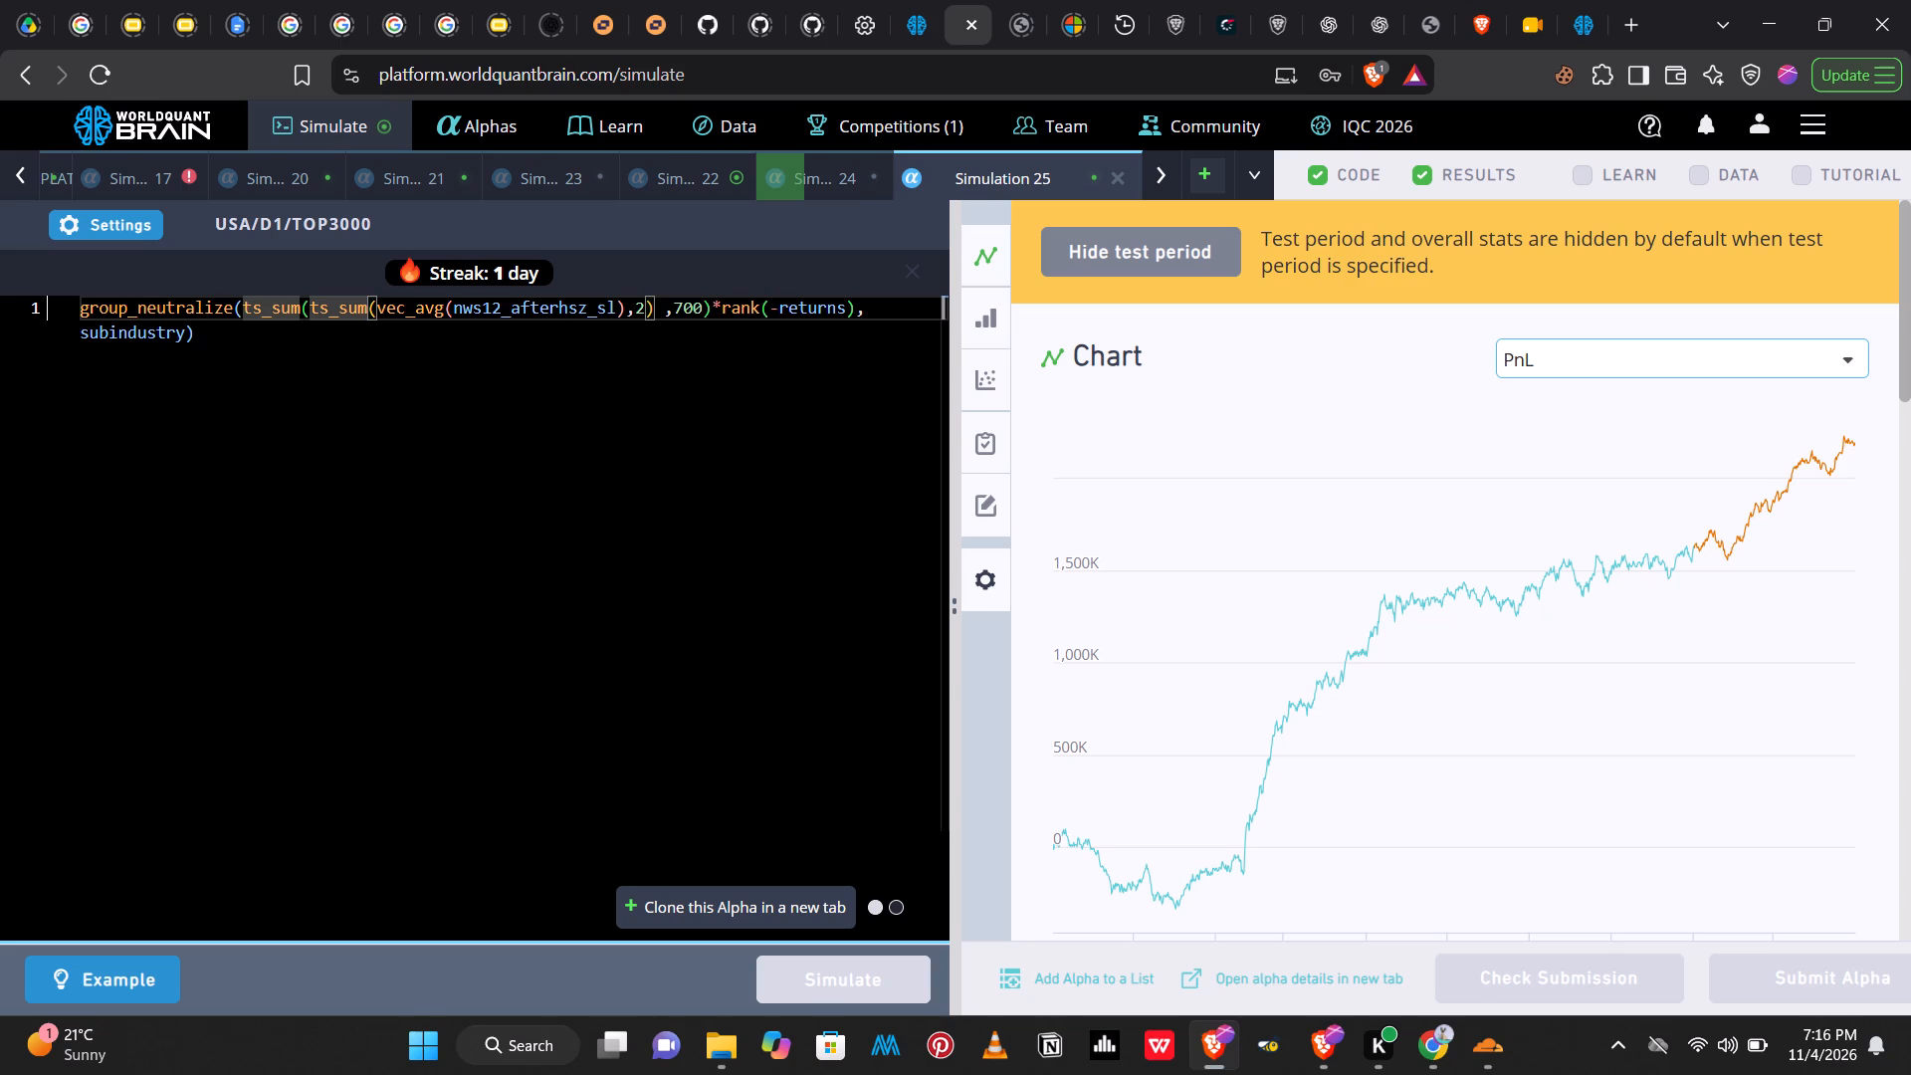
{"action": "key", "text": "BackSpace"}
{"action": "key", "text": "BackSpace"}
{"action": "key", "text": "BackSpace"}
{"action": "key", "text": "BackSpace"}
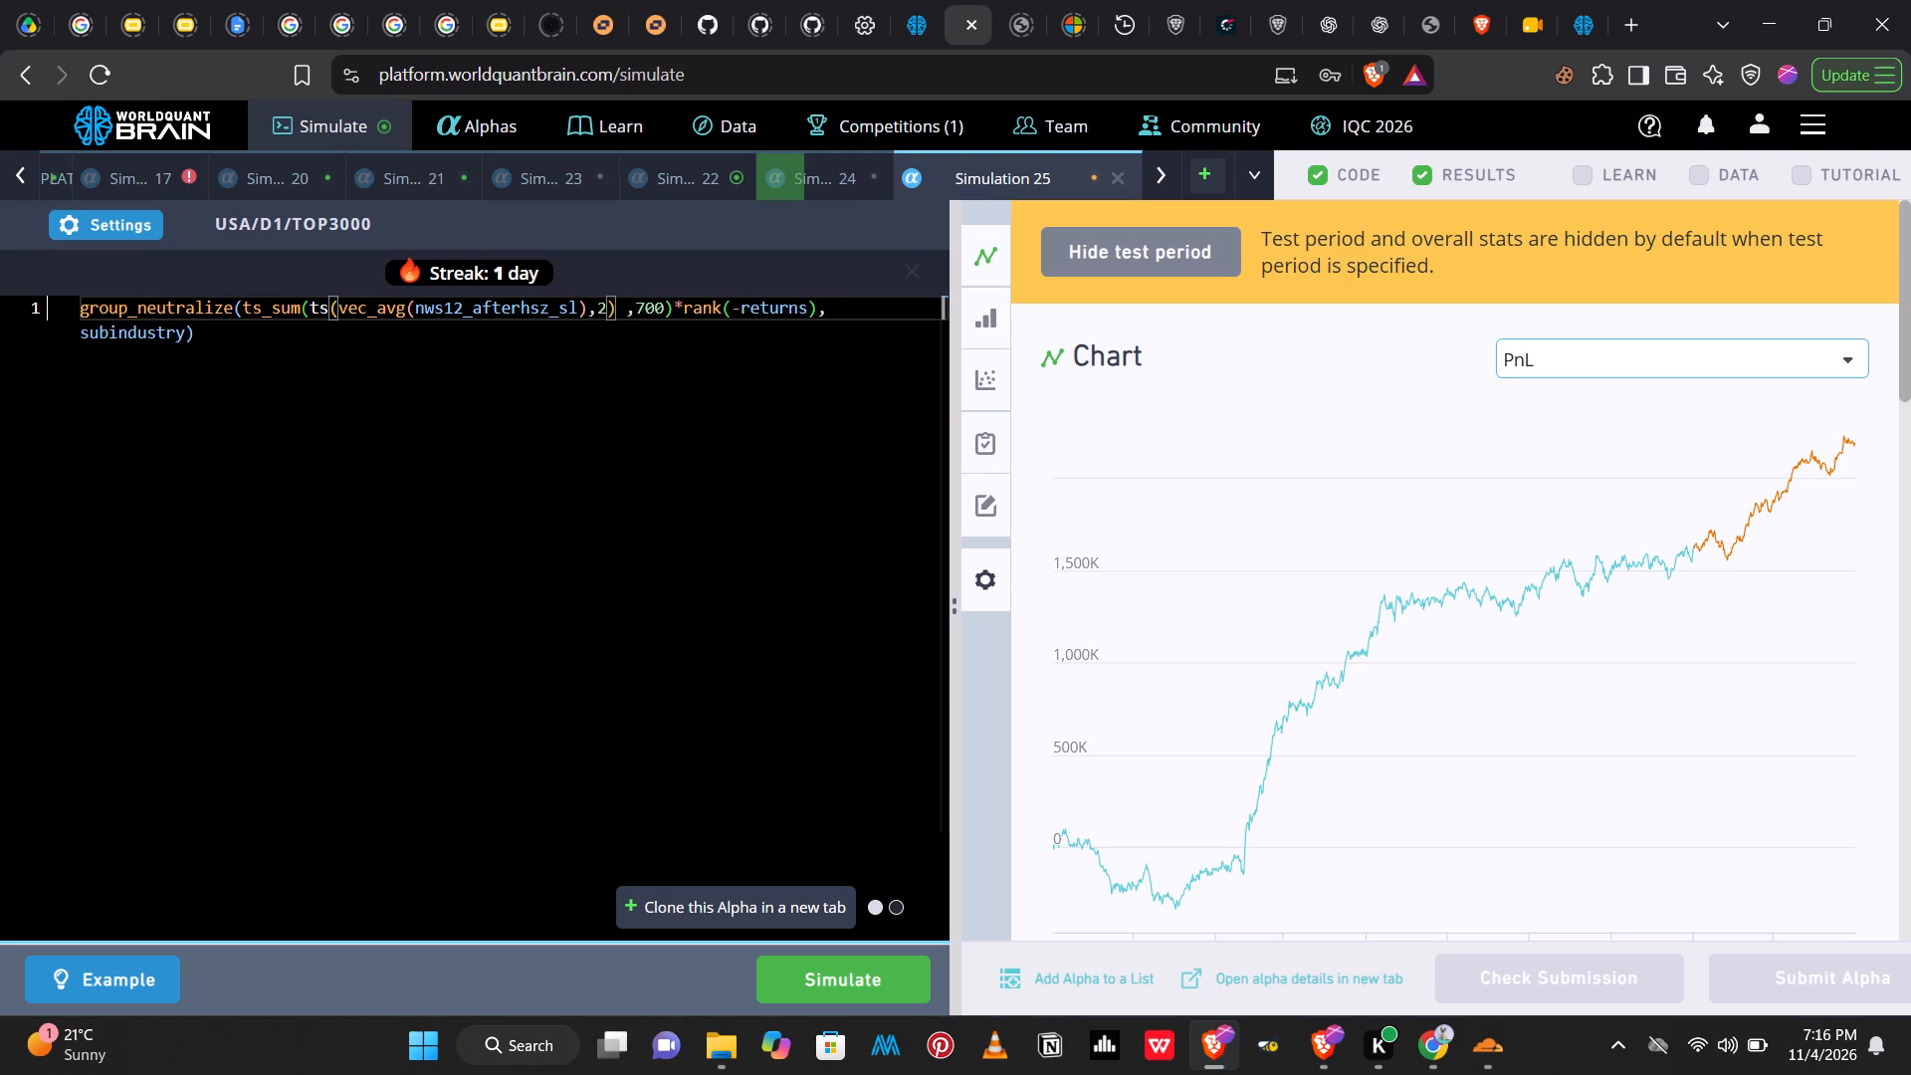
{"action": "key", "text": "space"}
{"action": "type", "text": "f"}
{"action": "key", "text": "BackSpace"}
{"action": "key", "text": "BackSpace"}
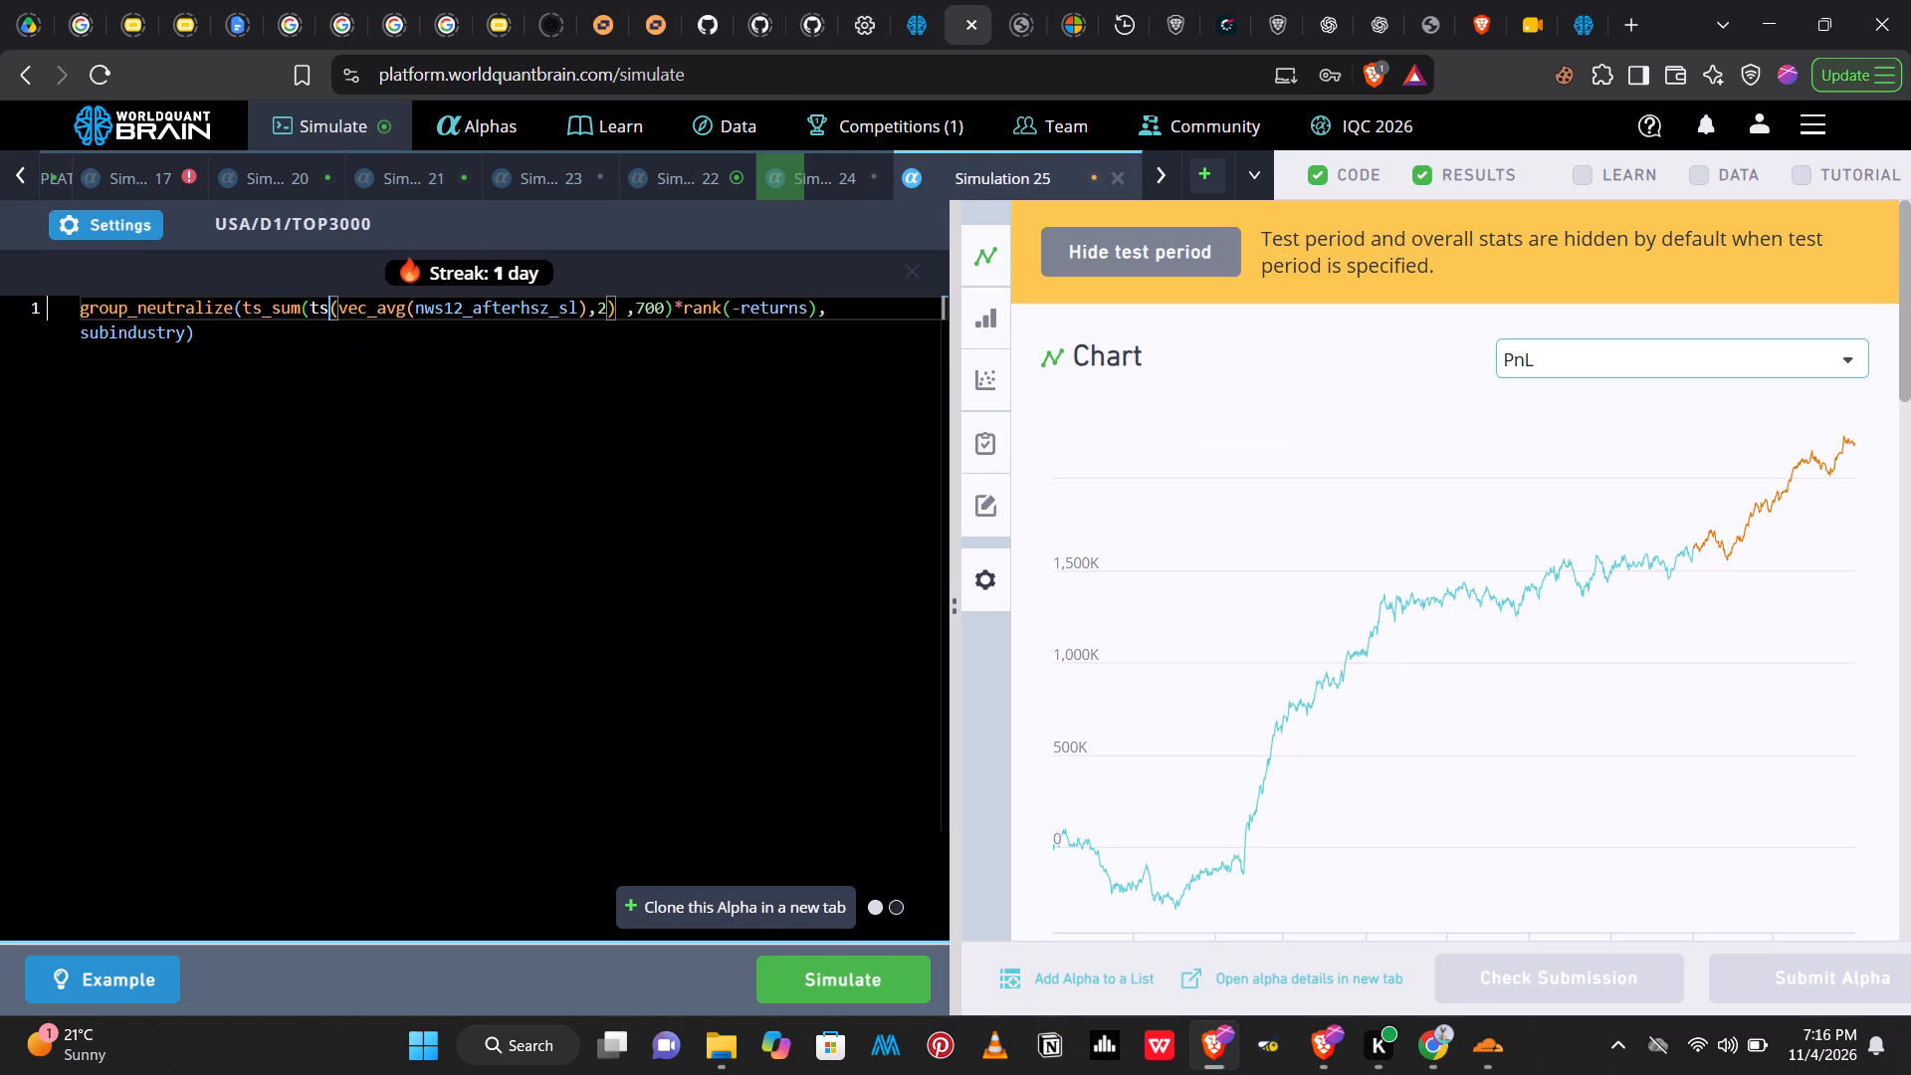
{"action": "key", "text": "BackSpace"}
{"action": "key", "text": "BackSpace"}
{"action": "type", "text": "ts"}
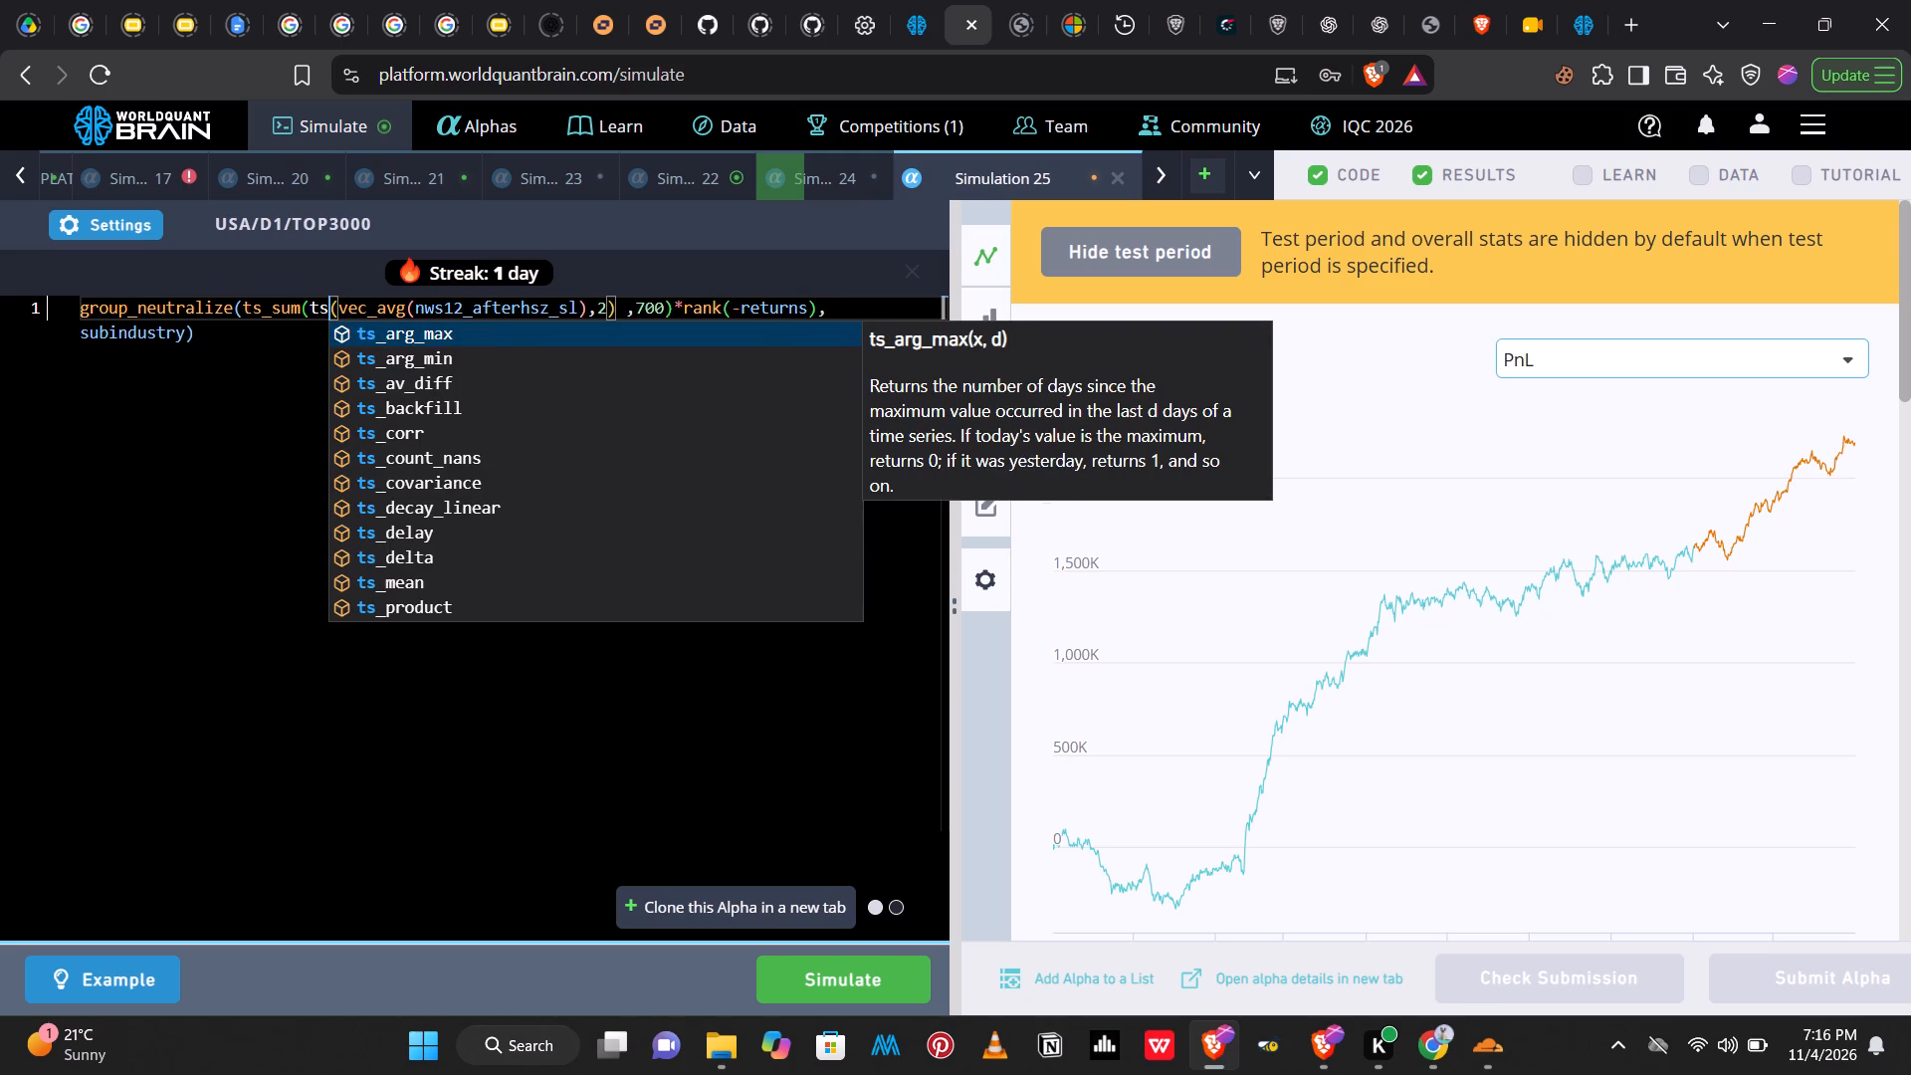
{"action": "key", "text": "Down"}
{"action": "key", "text": "Down"}
{"action": "key", "text": "Down"}
{"action": "key", "text": "Down"}
{"action": "key", "text": "Down"}
{"action": "key", "text": "Down"}
{"action": "key", "text": "Down"}
{"action": "key", "text": "Down"}
{"action": "key", "text": "Down"}
{"action": "key", "text": "Down"}
{"action": "key", "text": "Down"}
{"action": "key", "text": "Down"}
{"action": "key", "text": "Down"}
{"action": "key", "text": "Down"}
{"action": "key", "text": "Down"}
{"action": "key", "text": "Down"}
{"action": "key", "text": "Up"}
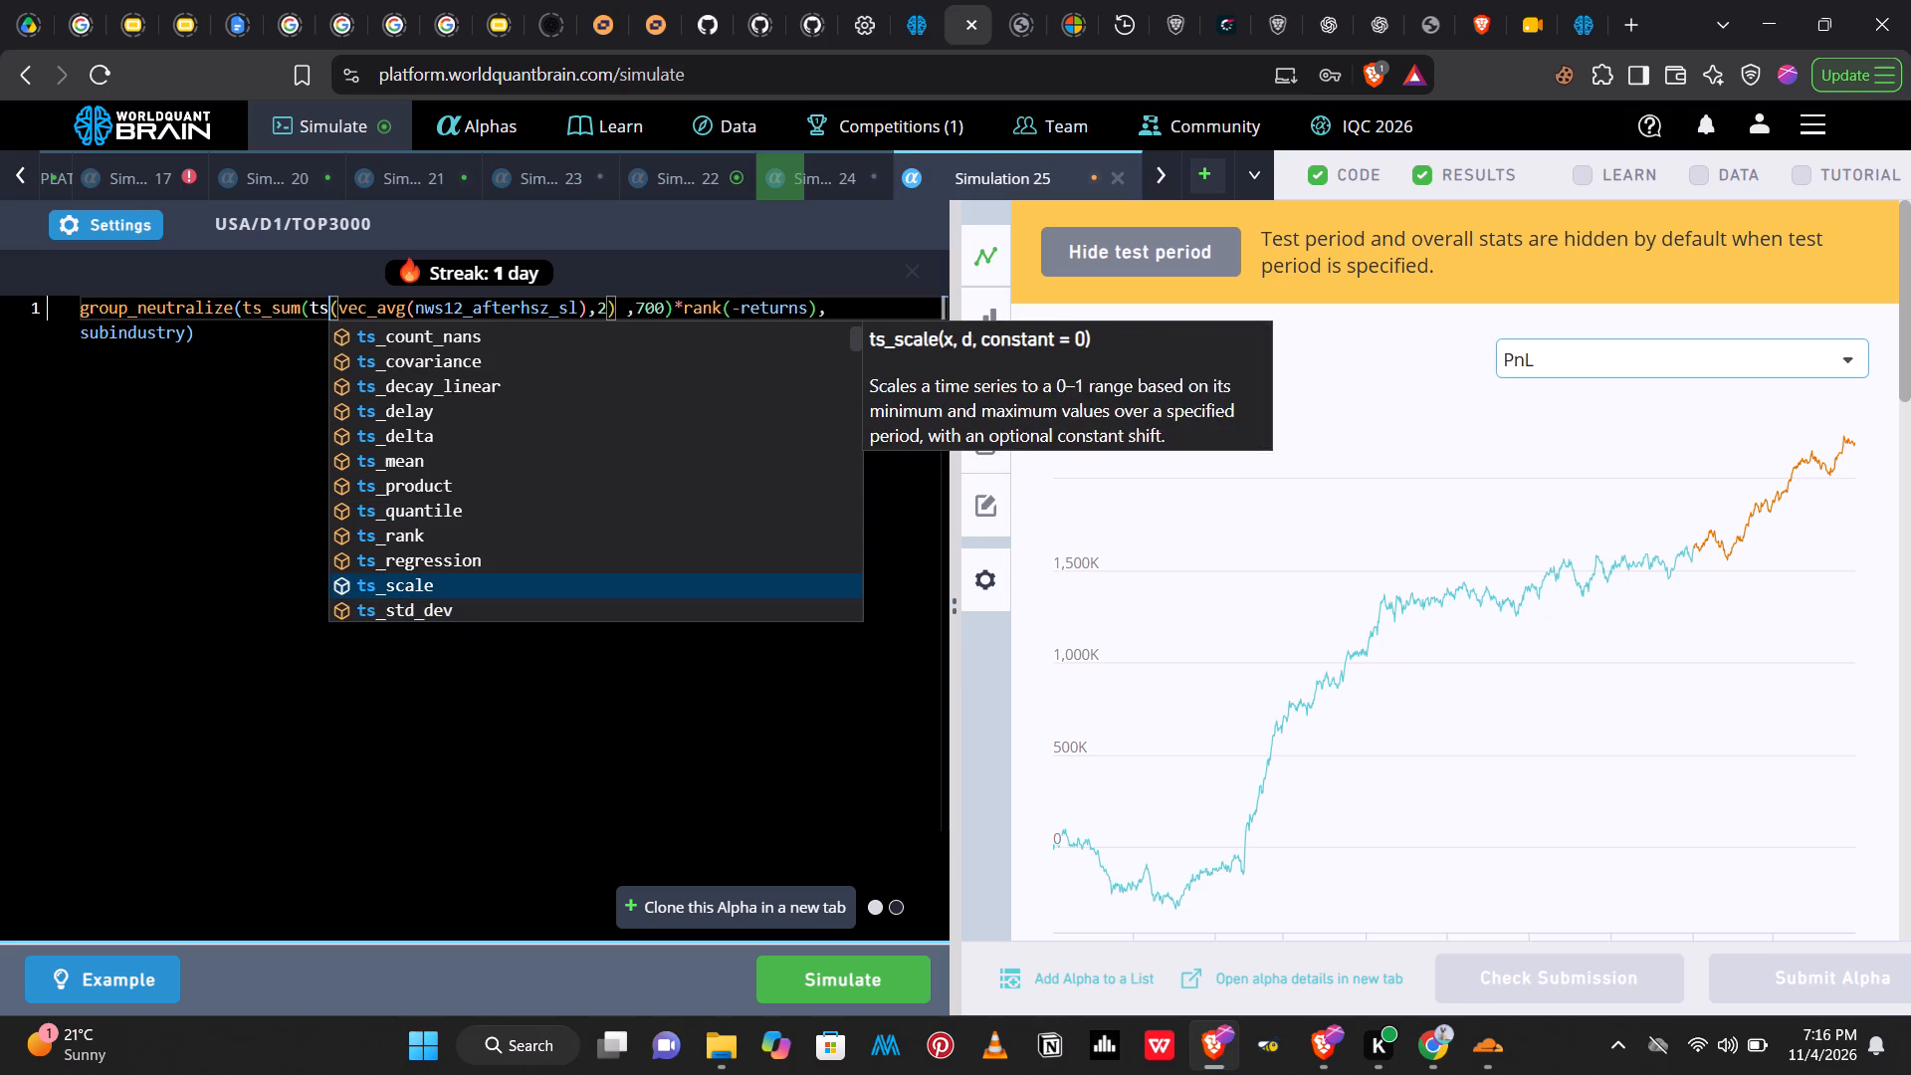
{"action": "key", "text": "Up"}
{"action": "key", "text": "Up"}
{"action": "key", "text": "Return"}
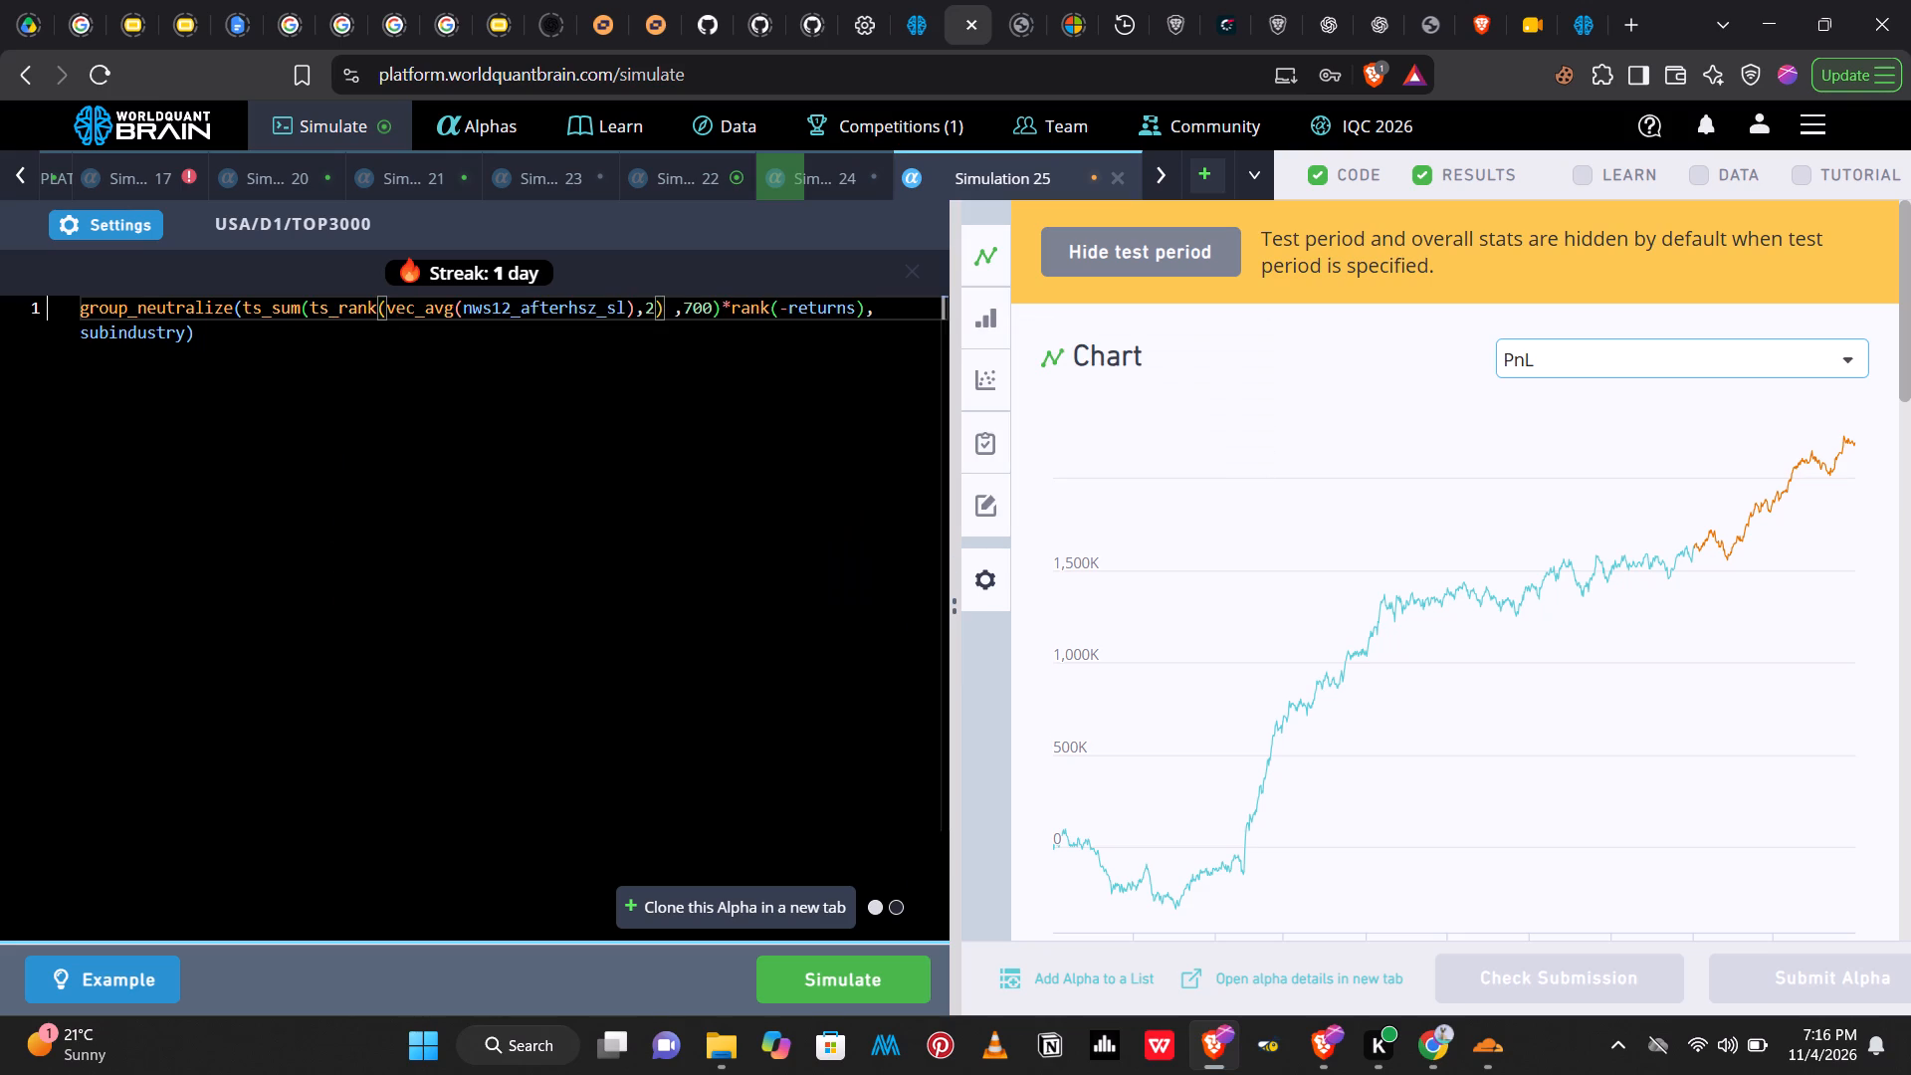
{"action": "left_click", "coordinate": [859, 963]}
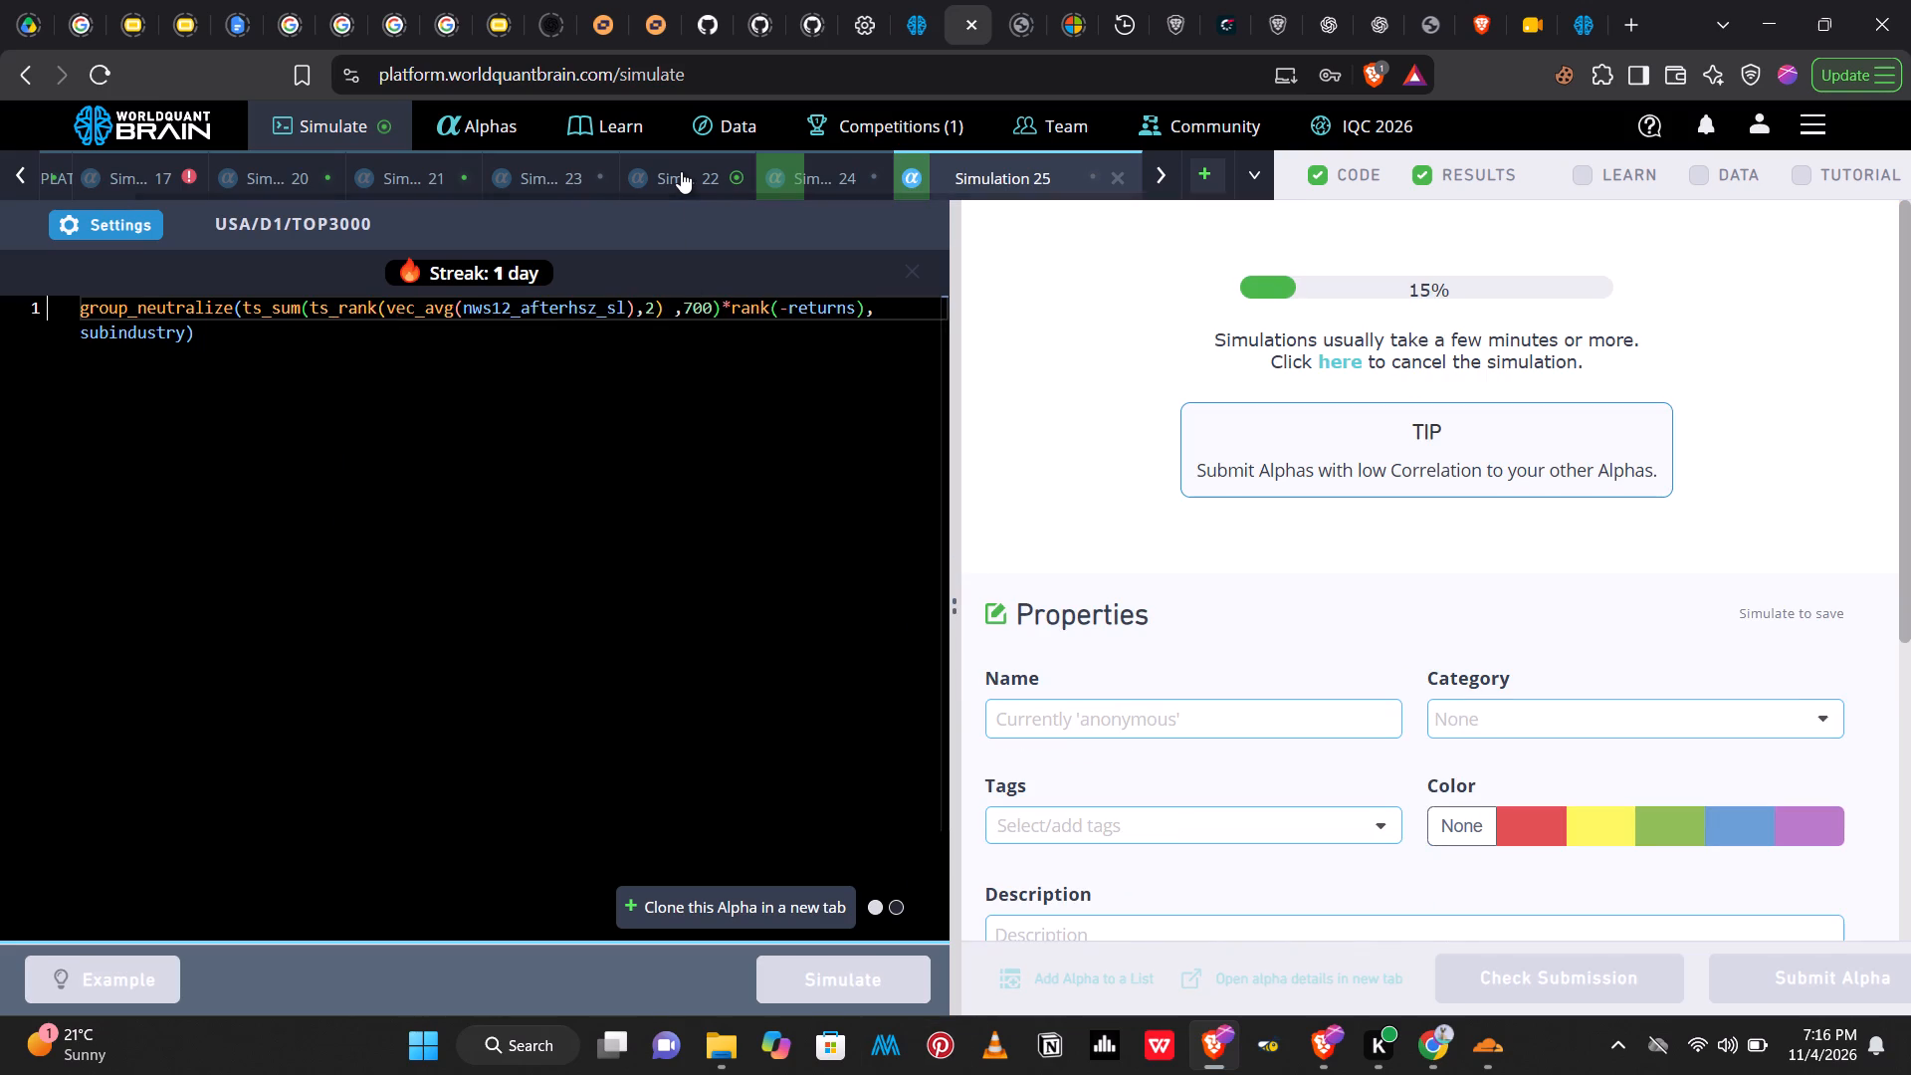
Show the test period for Simulation 22's ts_mean version and review its yearly statistics and IS testing status.
{"action": "left_click", "coordinate": [681, 171]}
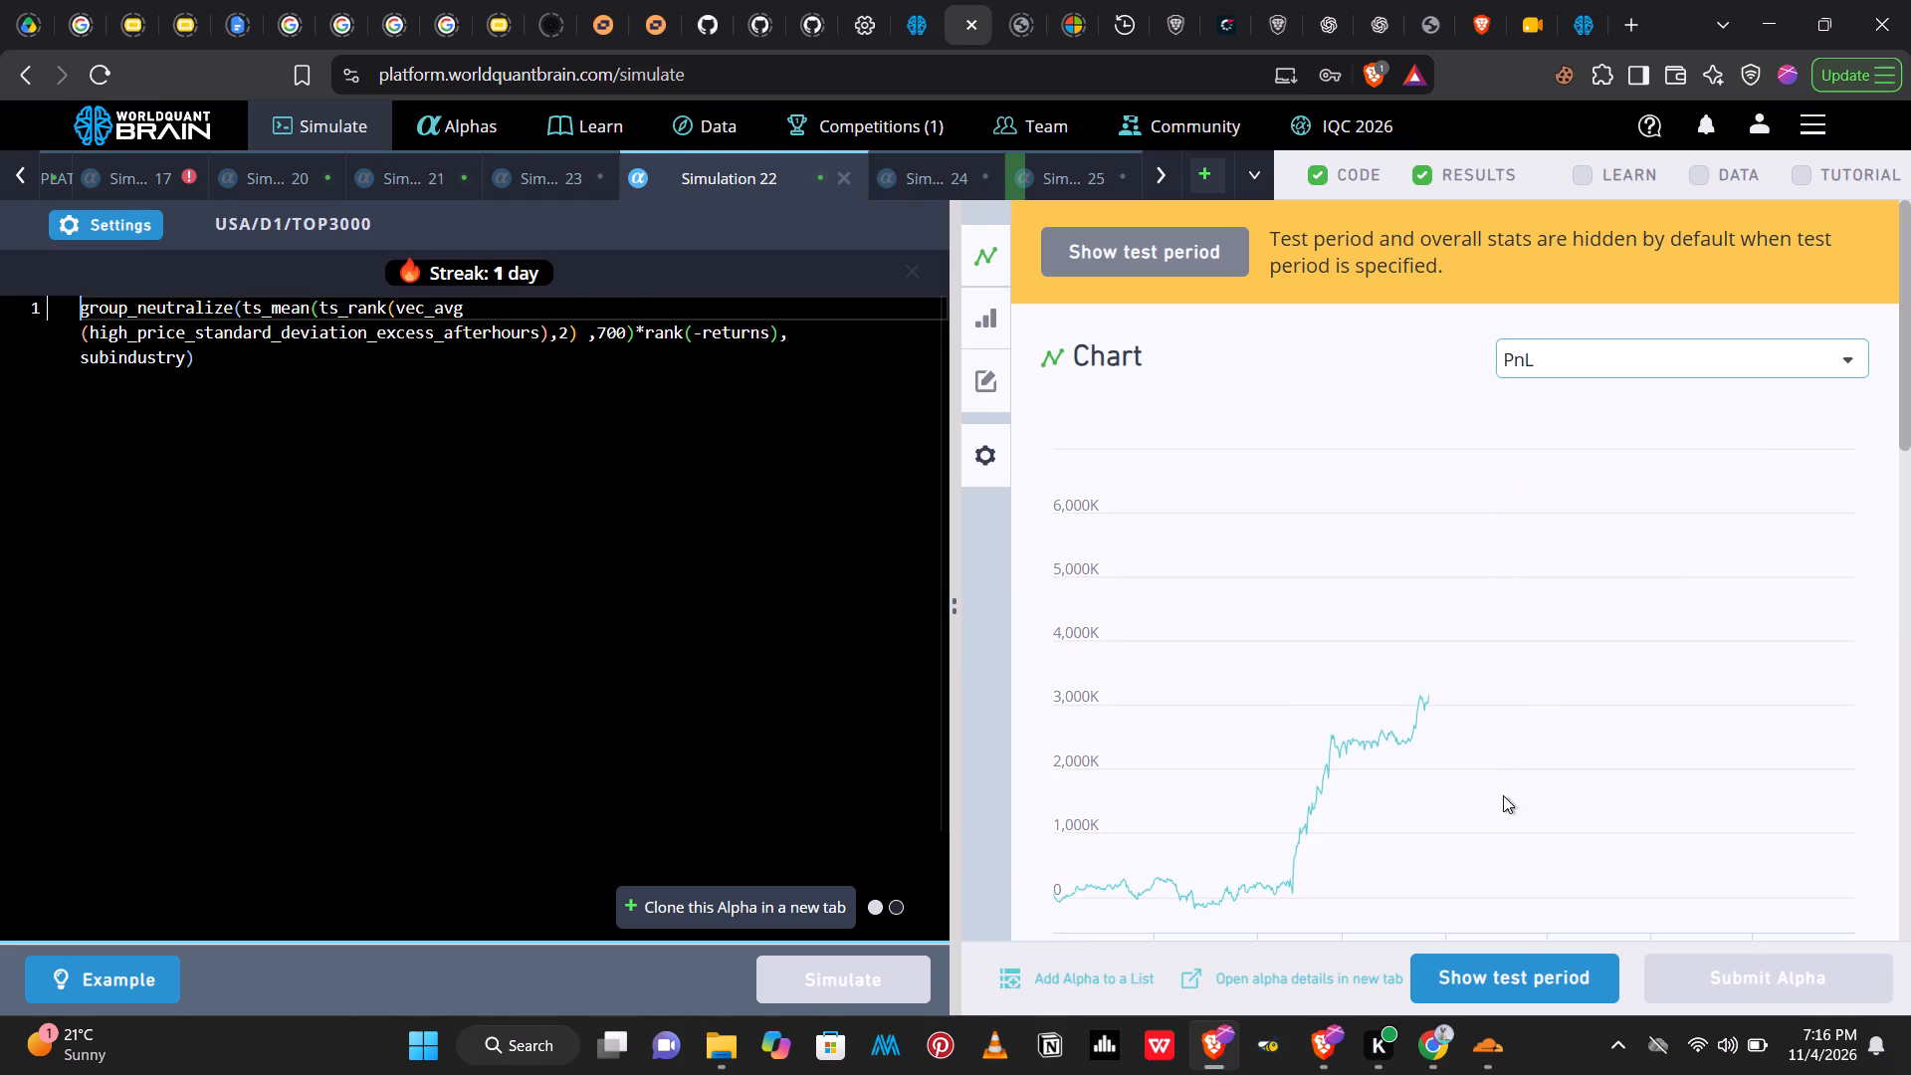
{"action": "left_click", "coordinate": [1501, 968]}
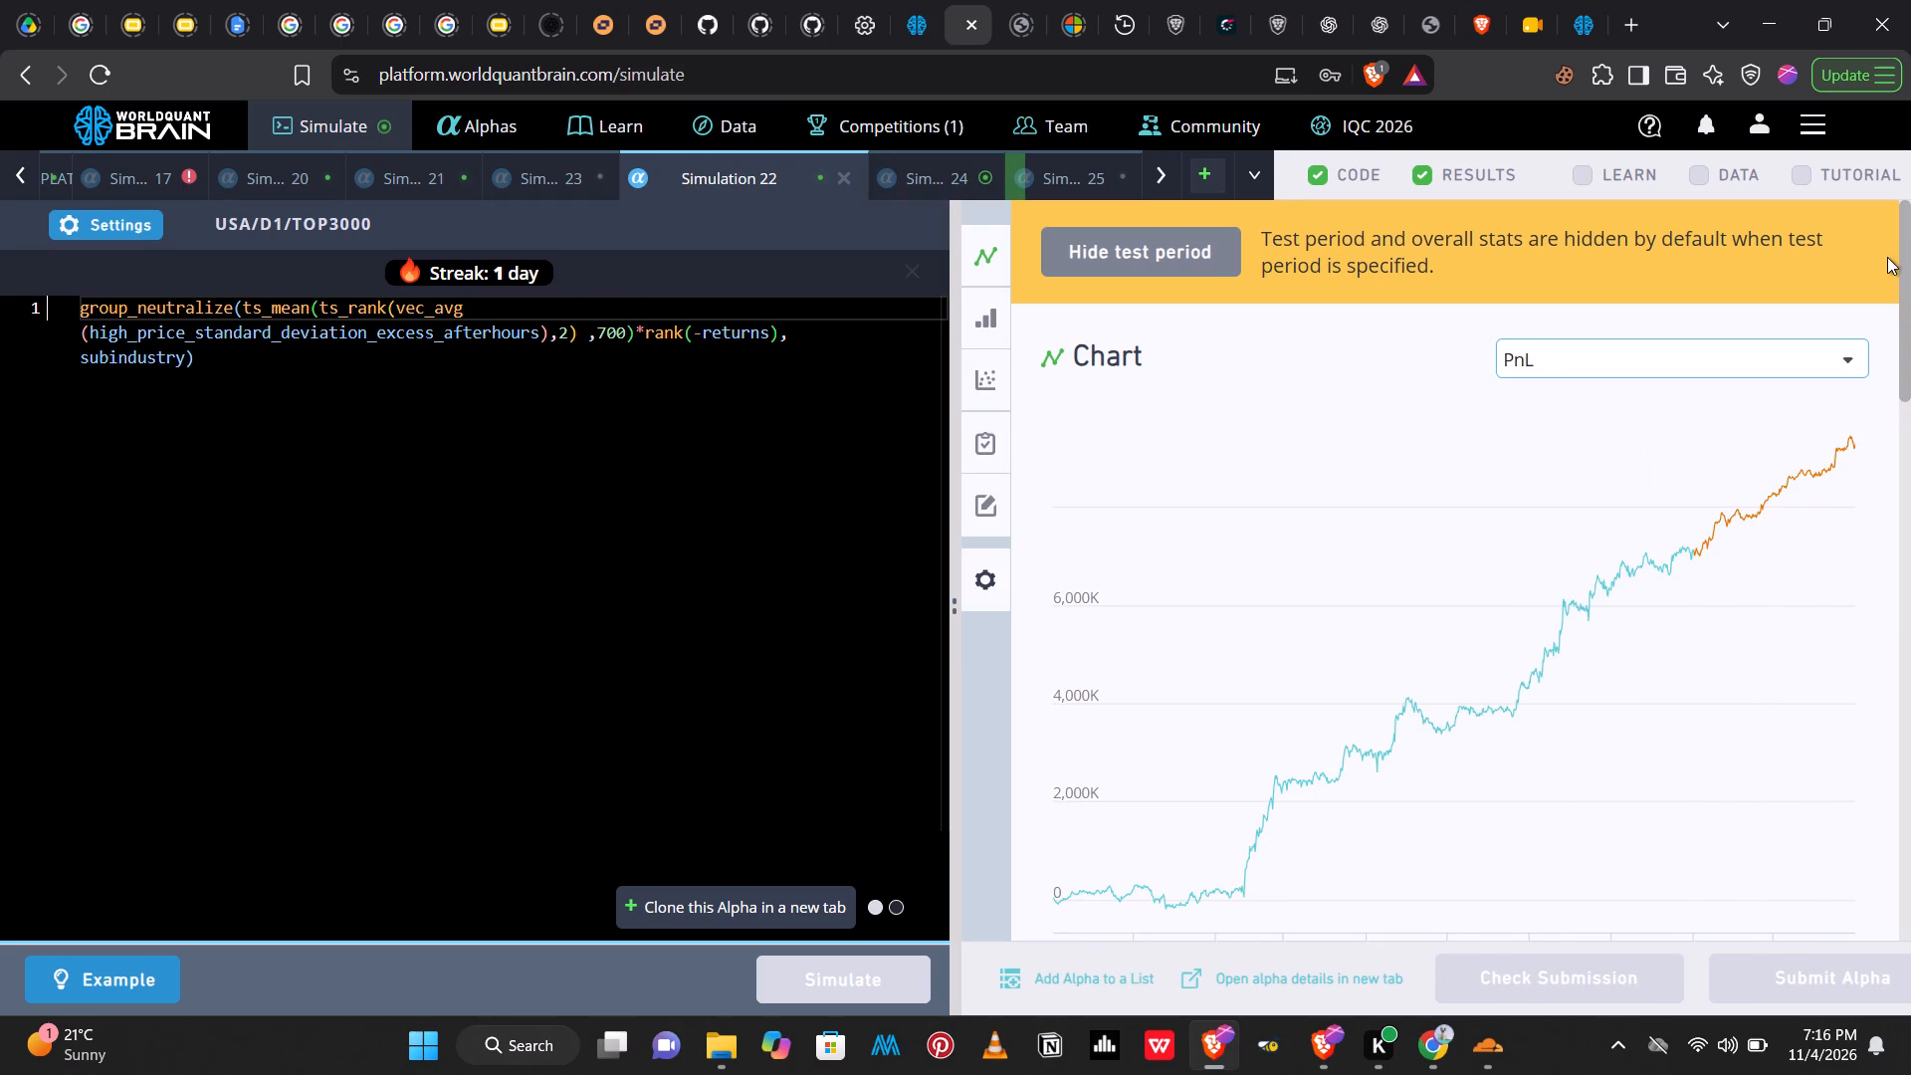
{"action": "left_click_drag", "start_coordinate": [1910, 262], "coordinate": [1905, 606]}
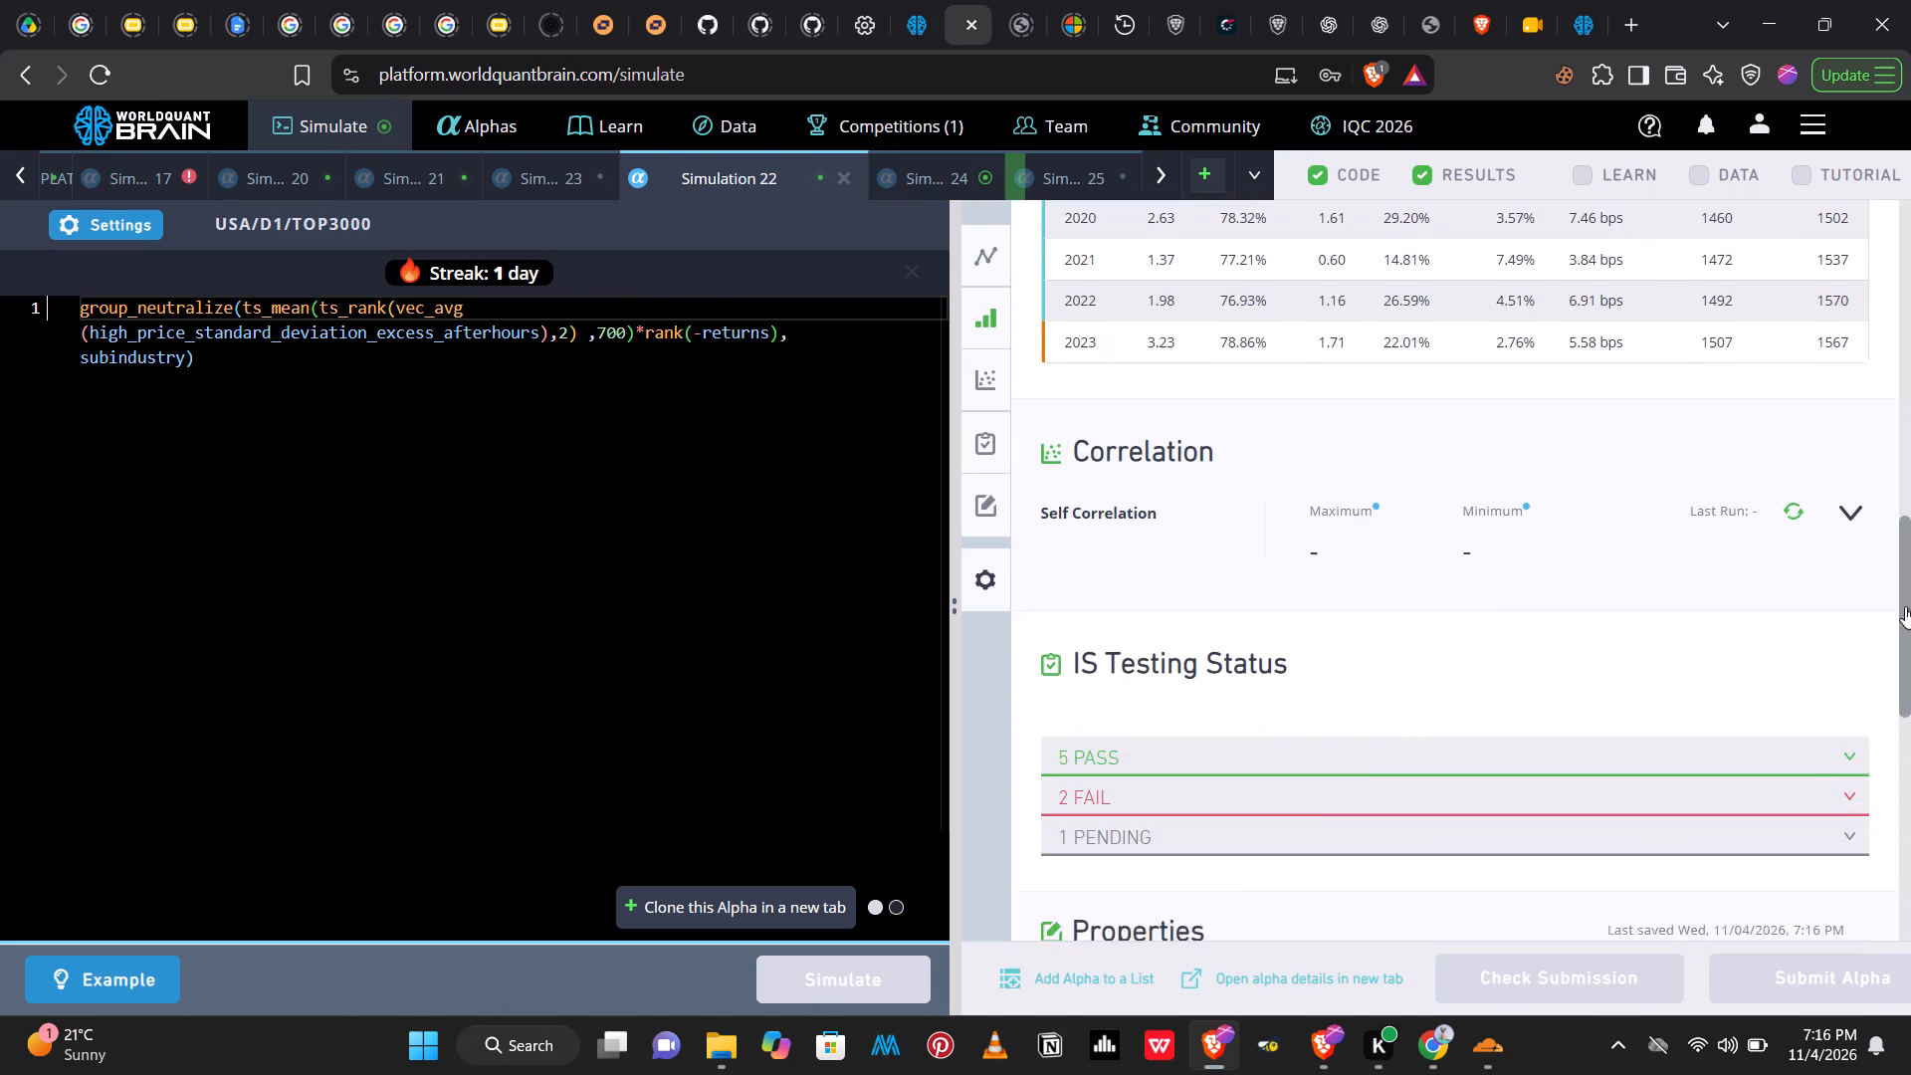
{"action": "left_click_drag", "start_coordinate": [1905, 606], "coordinate": [1905, 622]}
Show the test period for Simulation 24's ts_arg_min version and run its self-correlation check.
{"action": "left_click", "coordinate": [930, 184]}
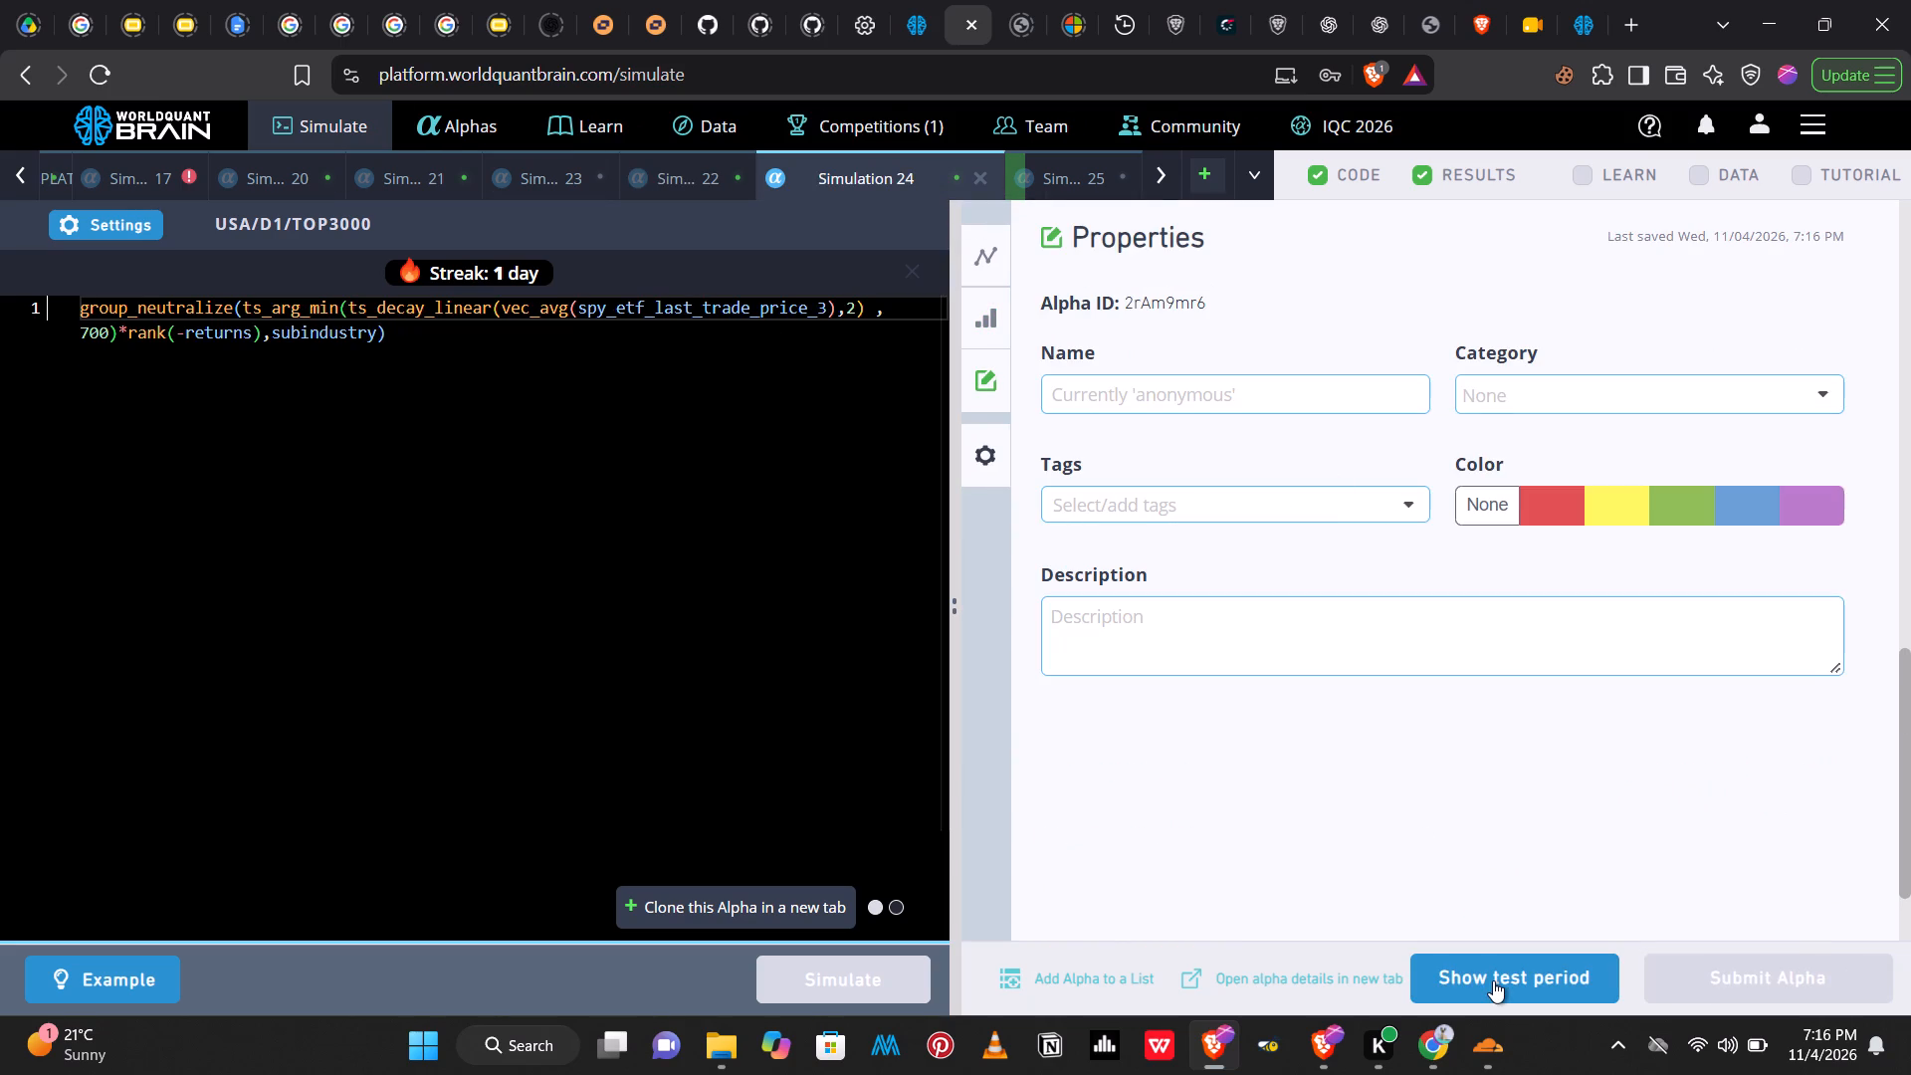
{"action": "left_click", "coordinate": [1493, 980]}
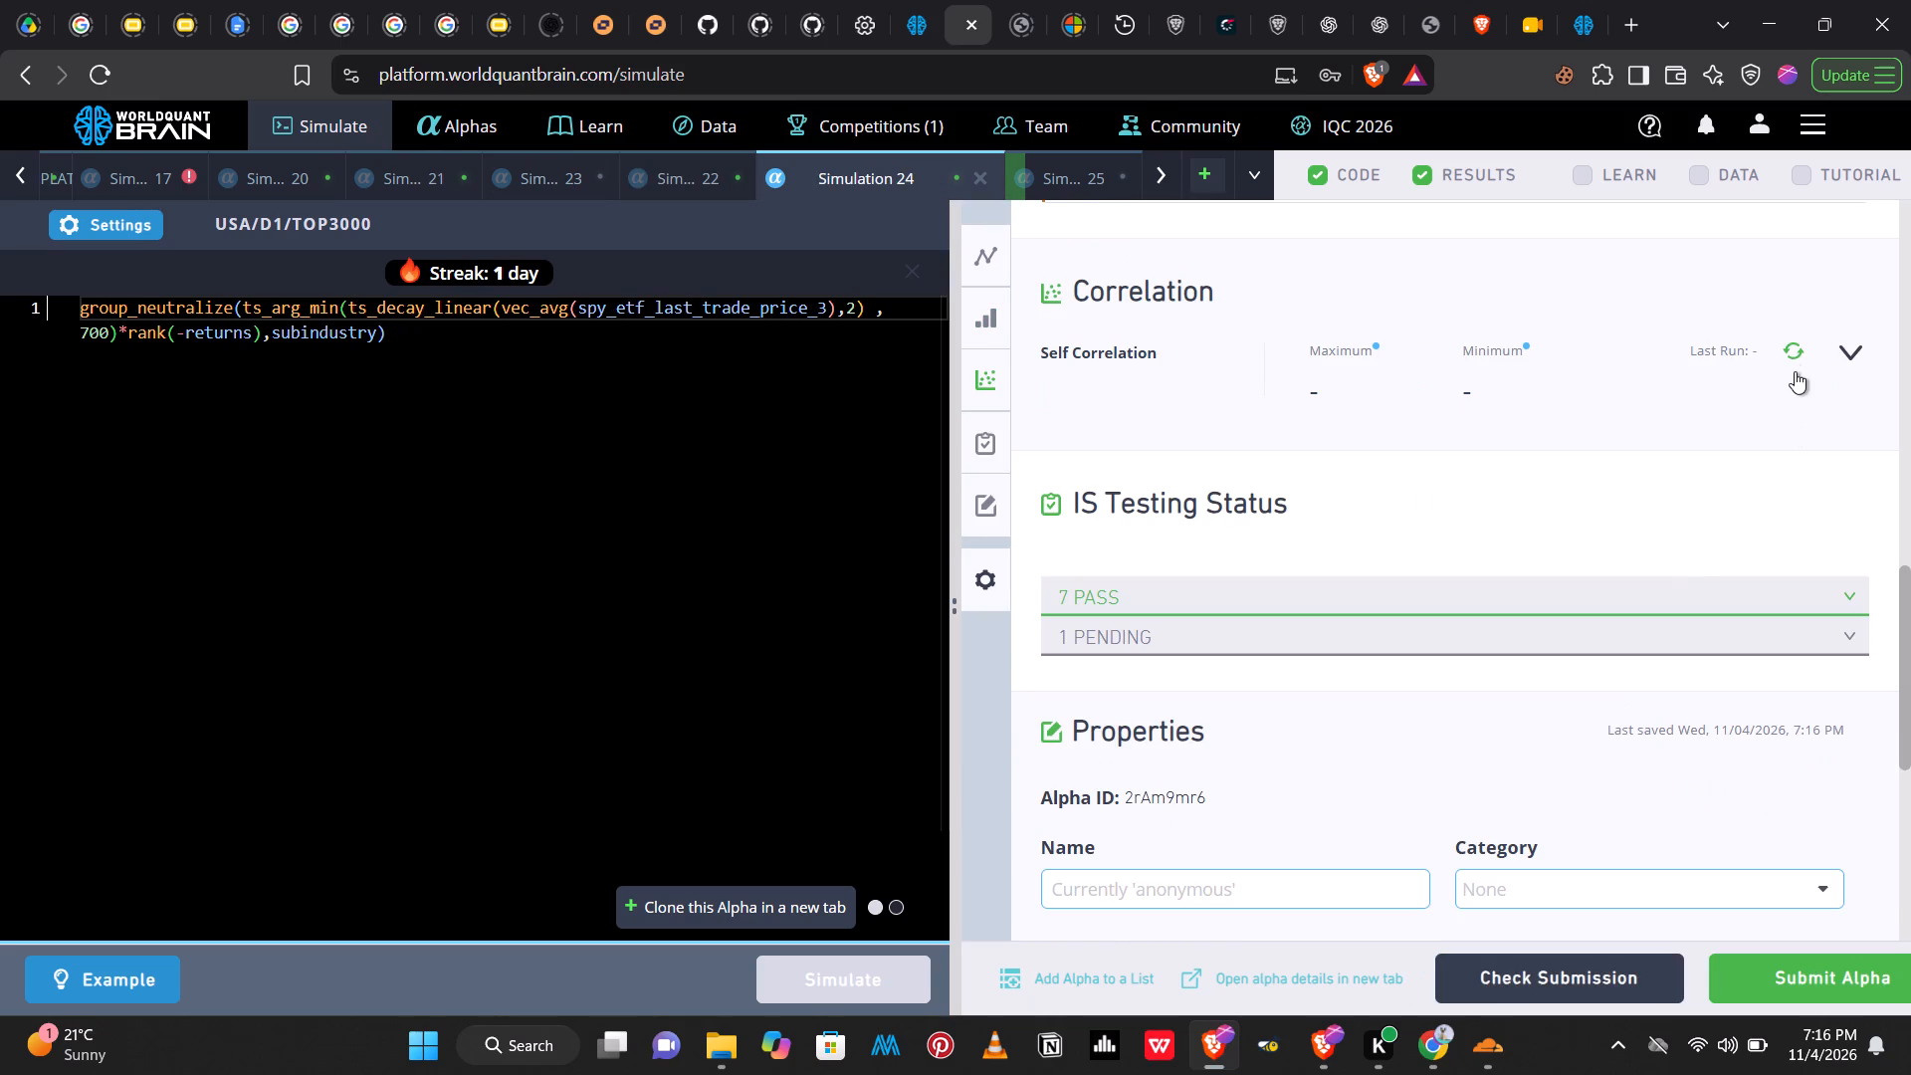
{"action": "left_click", "coordinate": [1794, 352]}
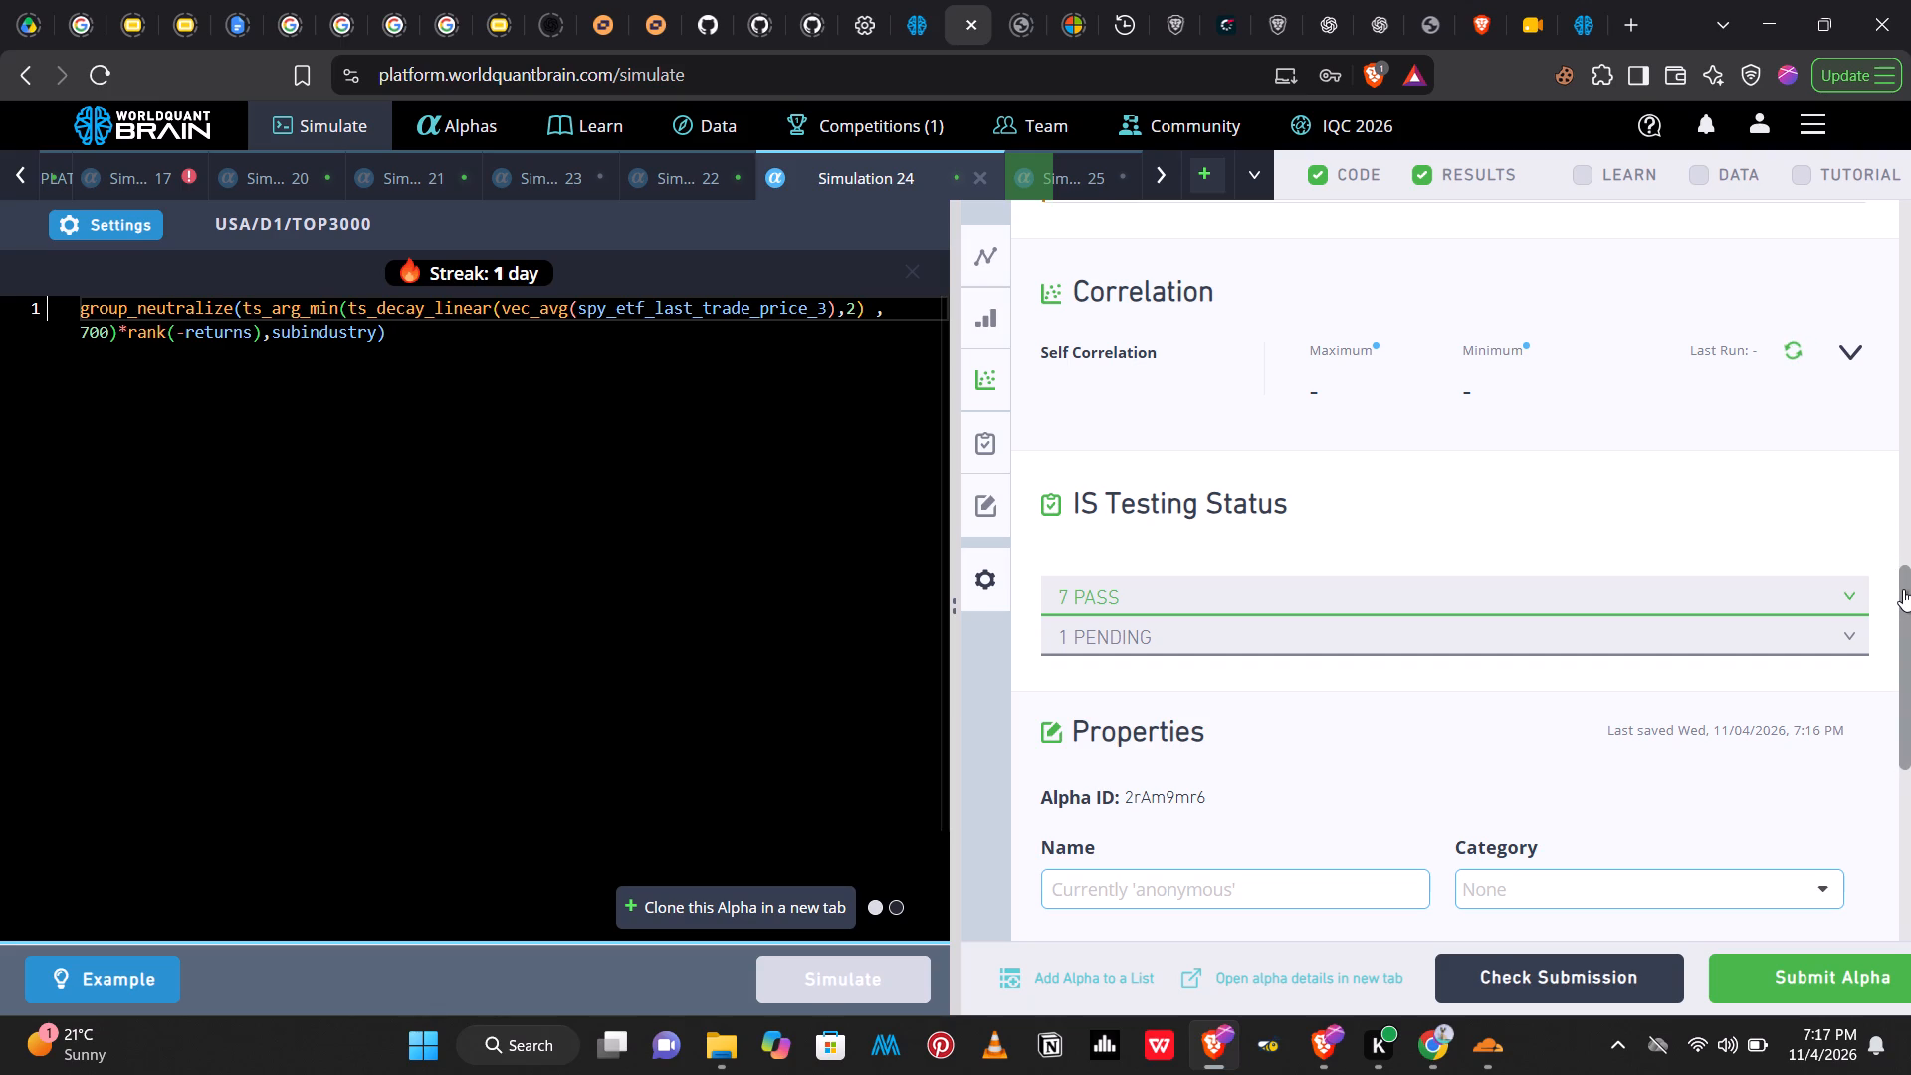
In Simulation 24, set the inner ts_decay_linear window to 10 and run the simulation.
{"action": "left_click", "coordinate": [857, 307]}
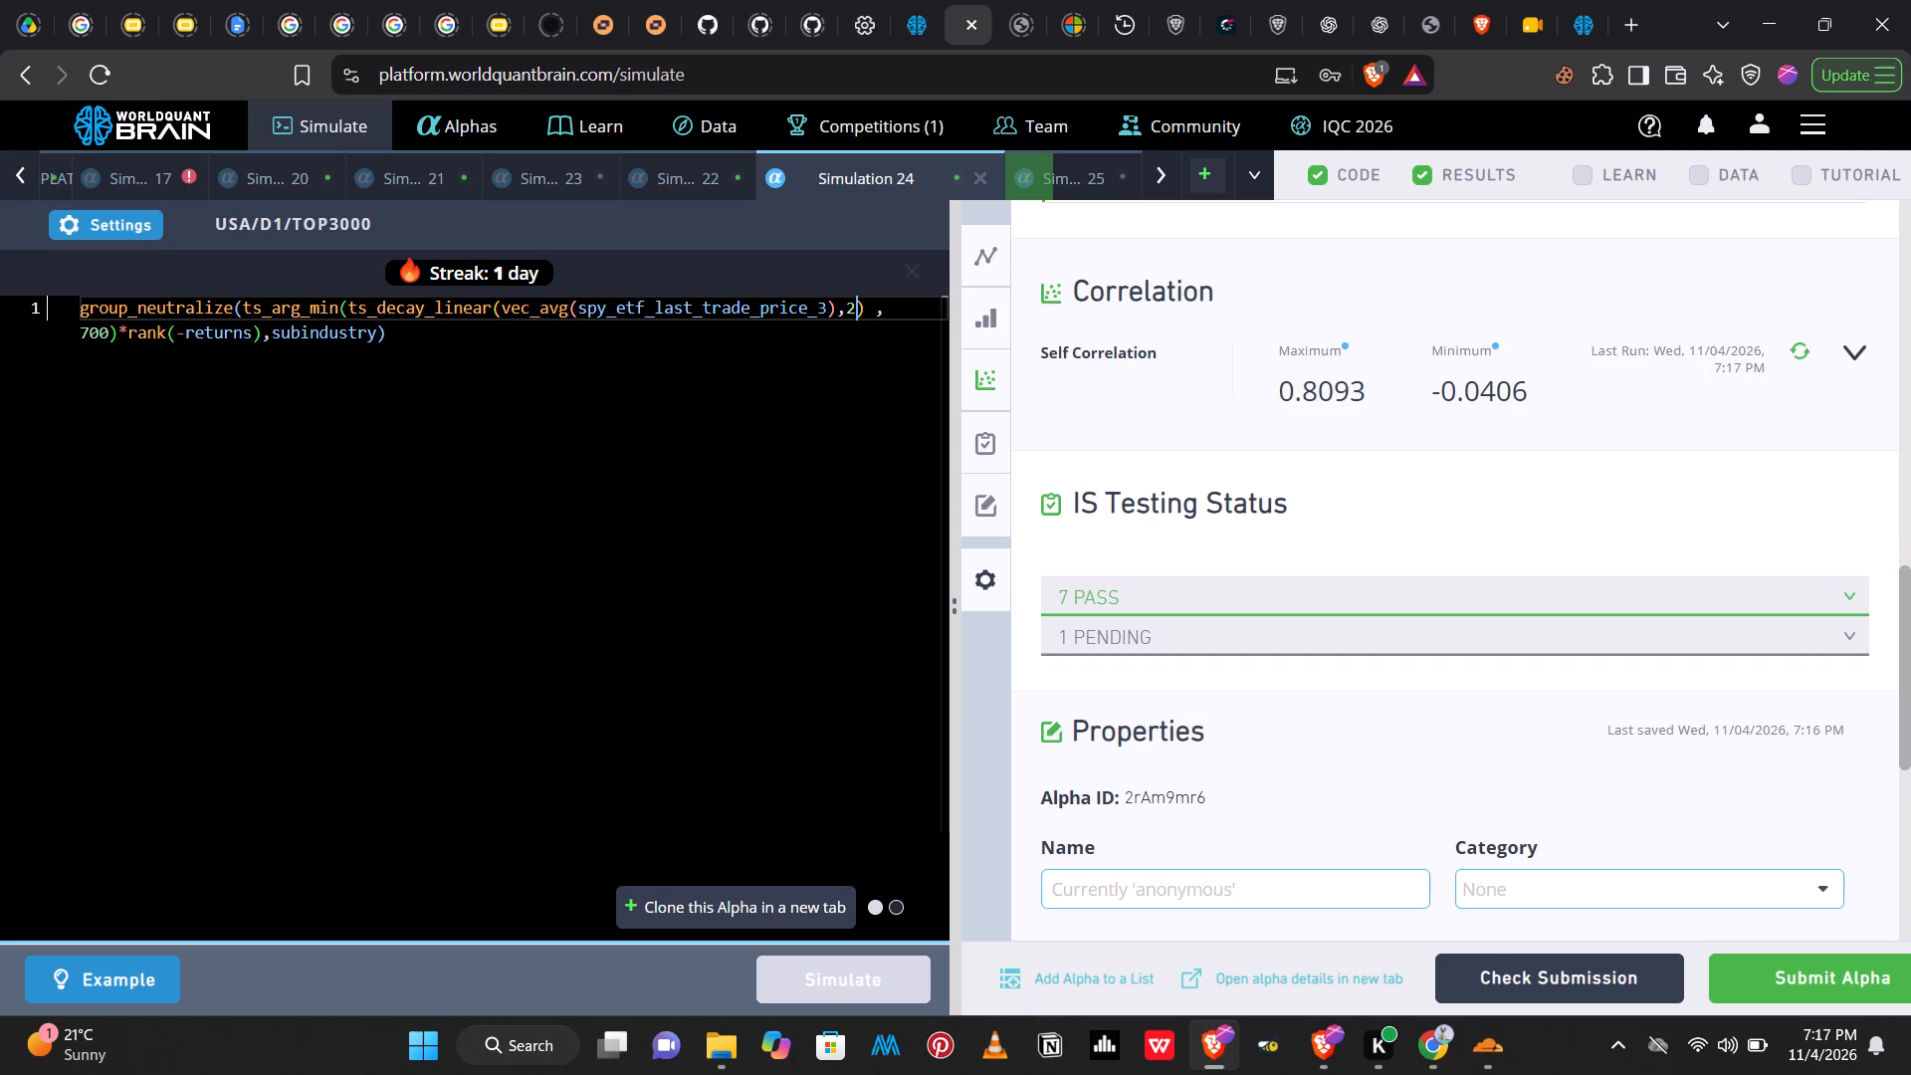
{"action": "key", "text": "BackSpace"}
{"action": "type", "text": "12"}
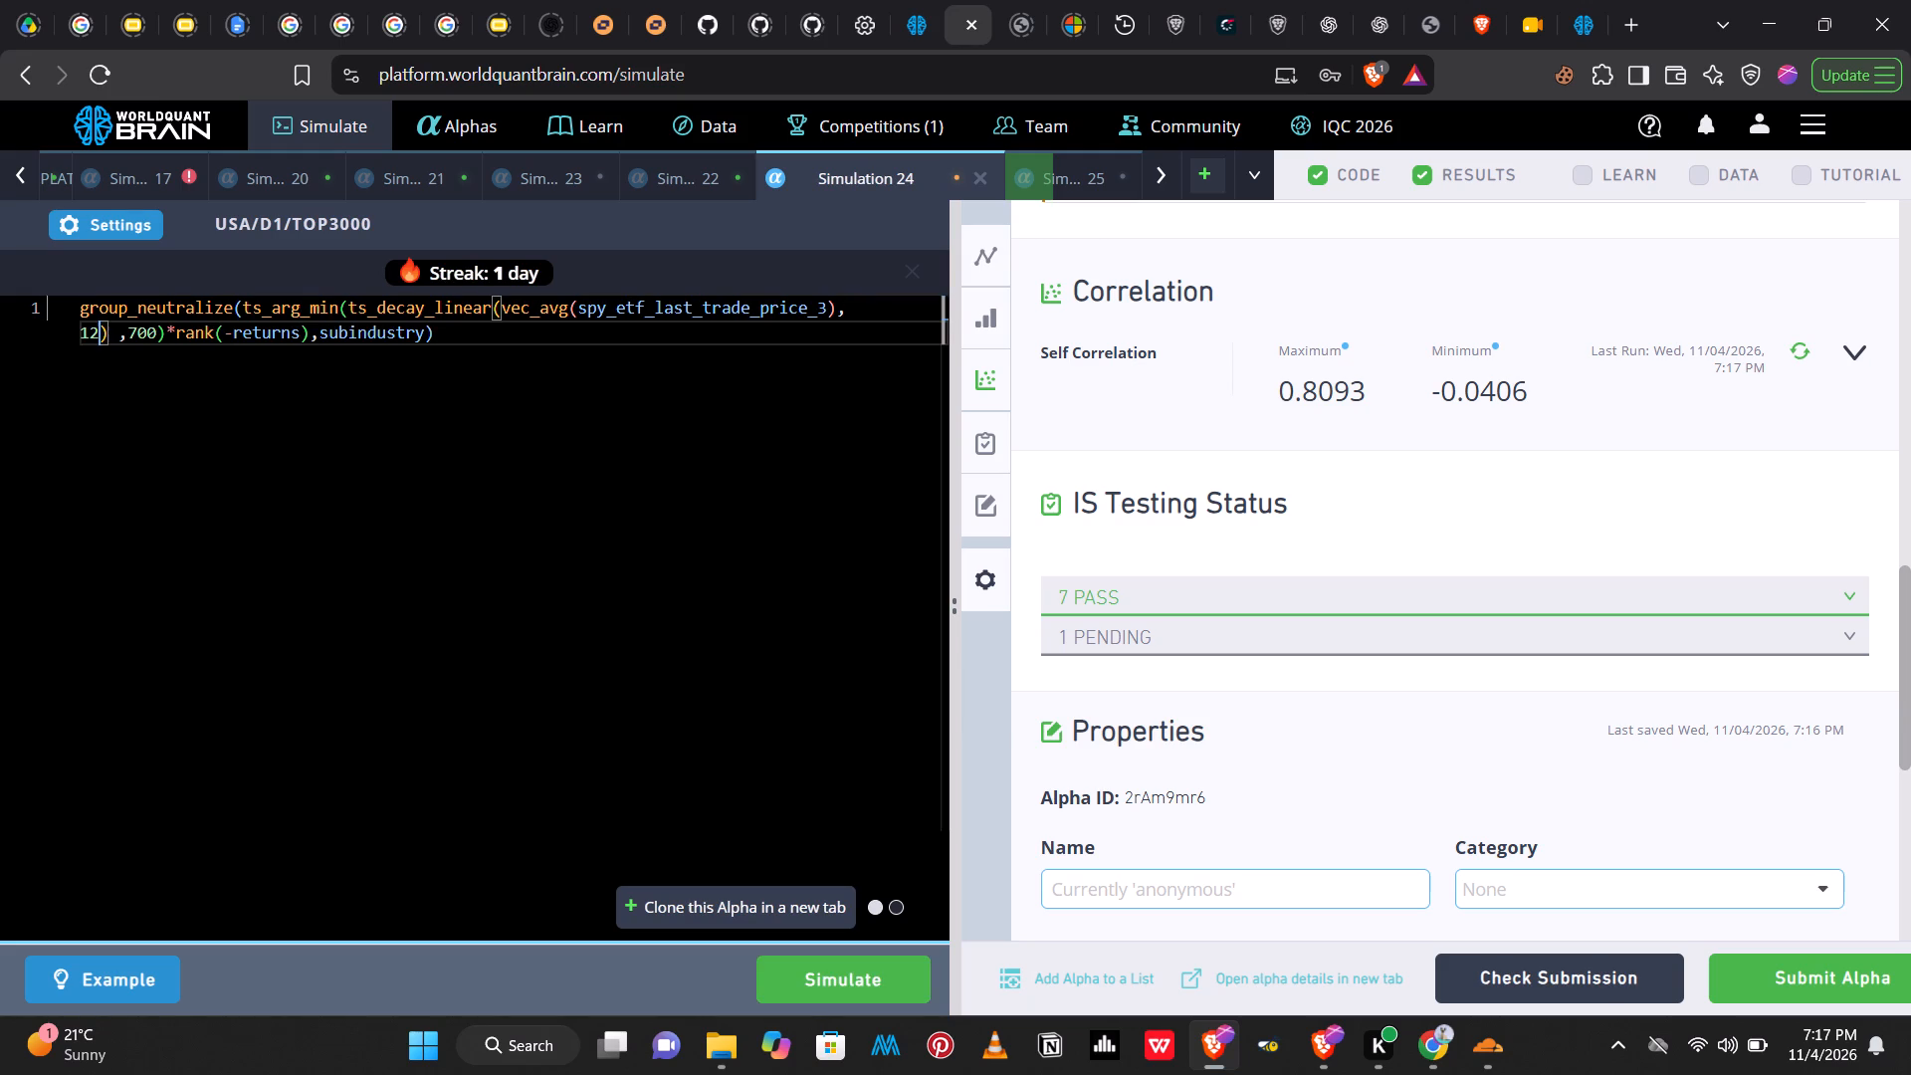
{"action": "key", "text": "BackSpace"}
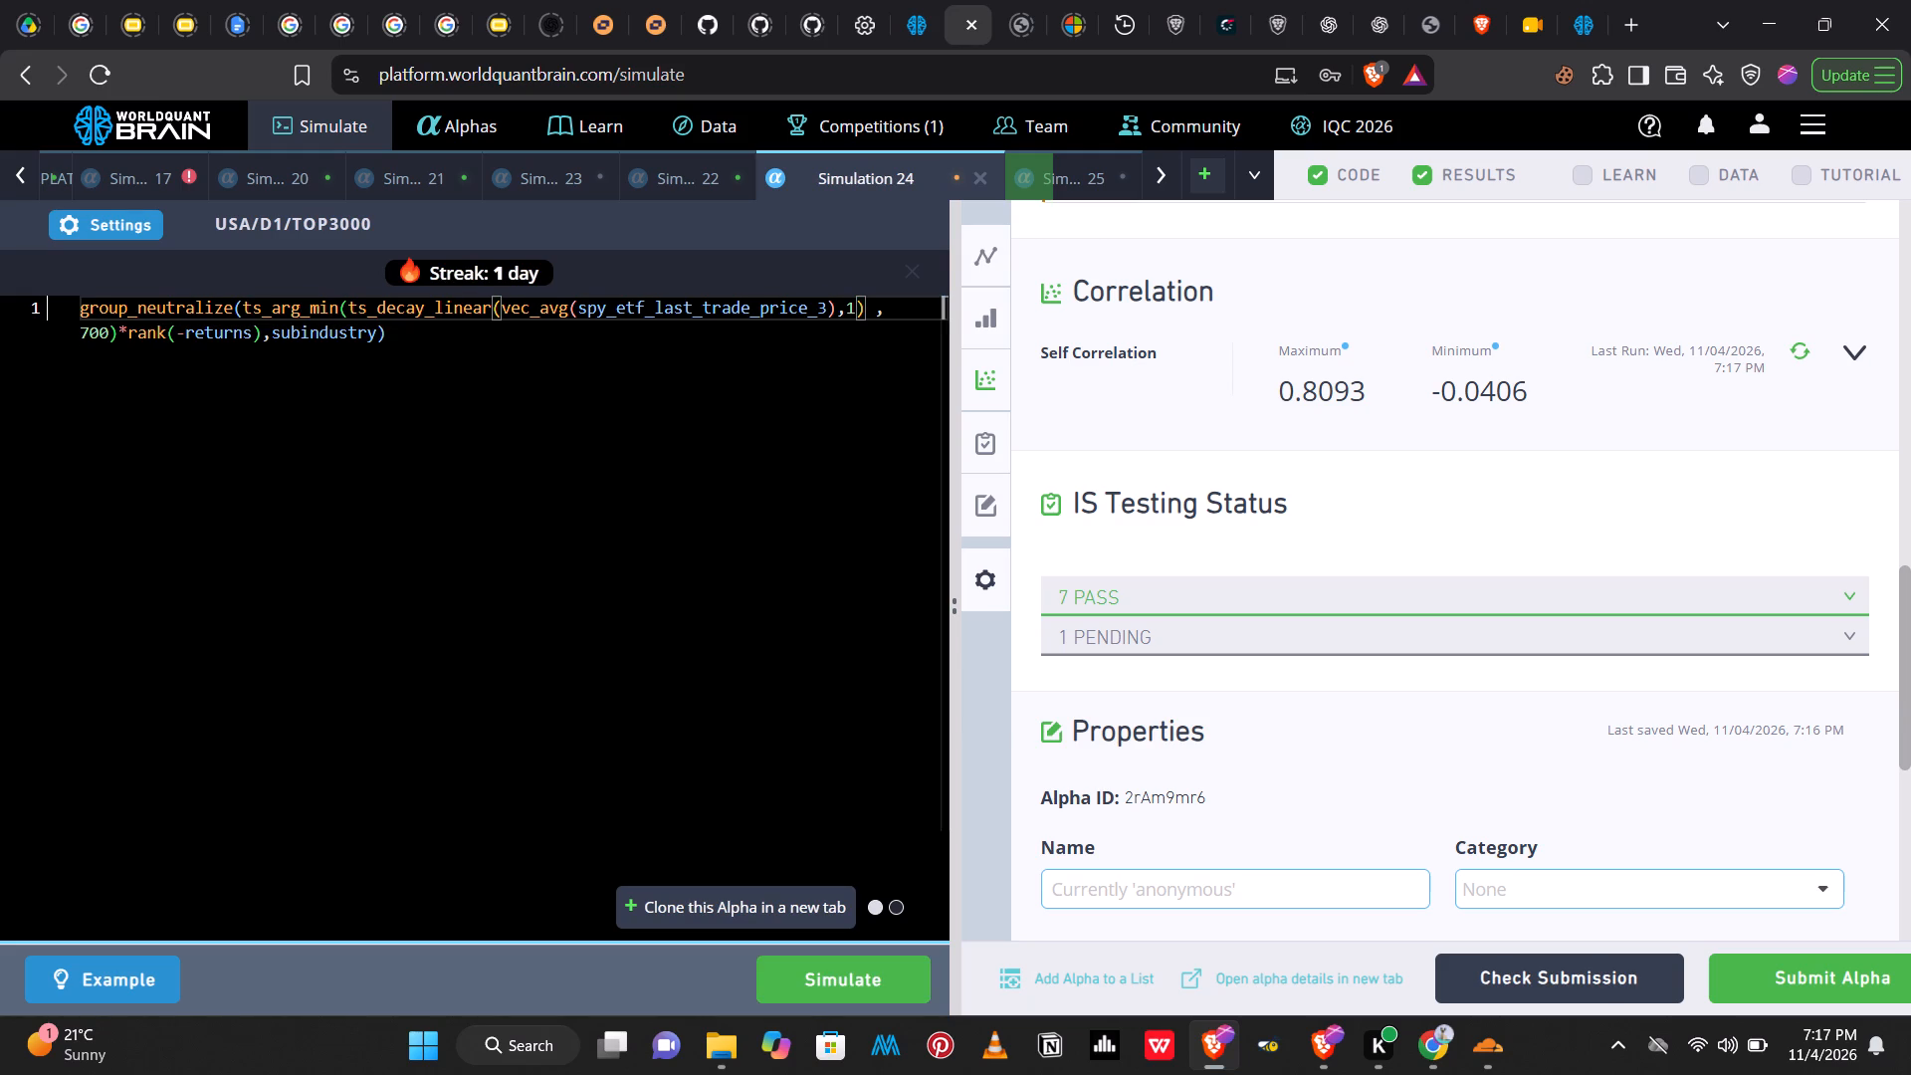
{"action": "key", "text": "0"}
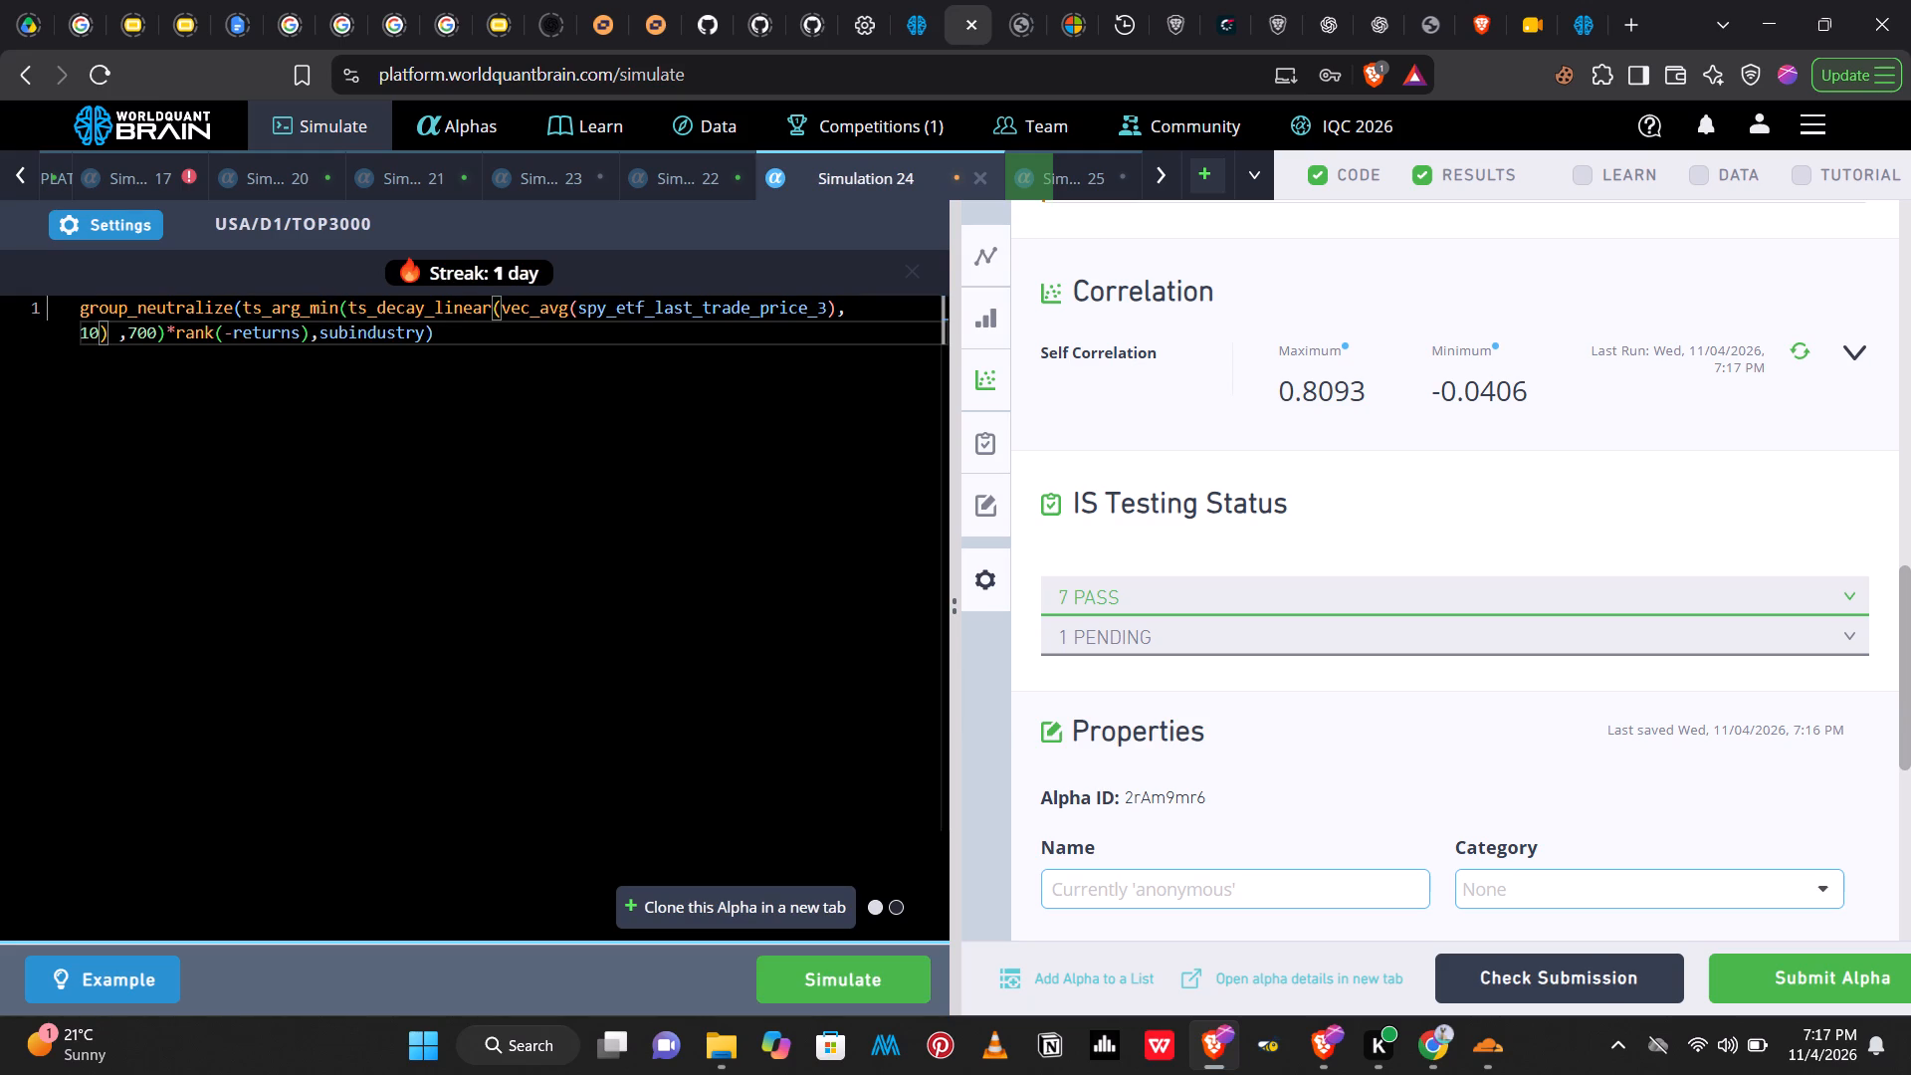
{"action": "left_click", "coordinate": [833, 975]}
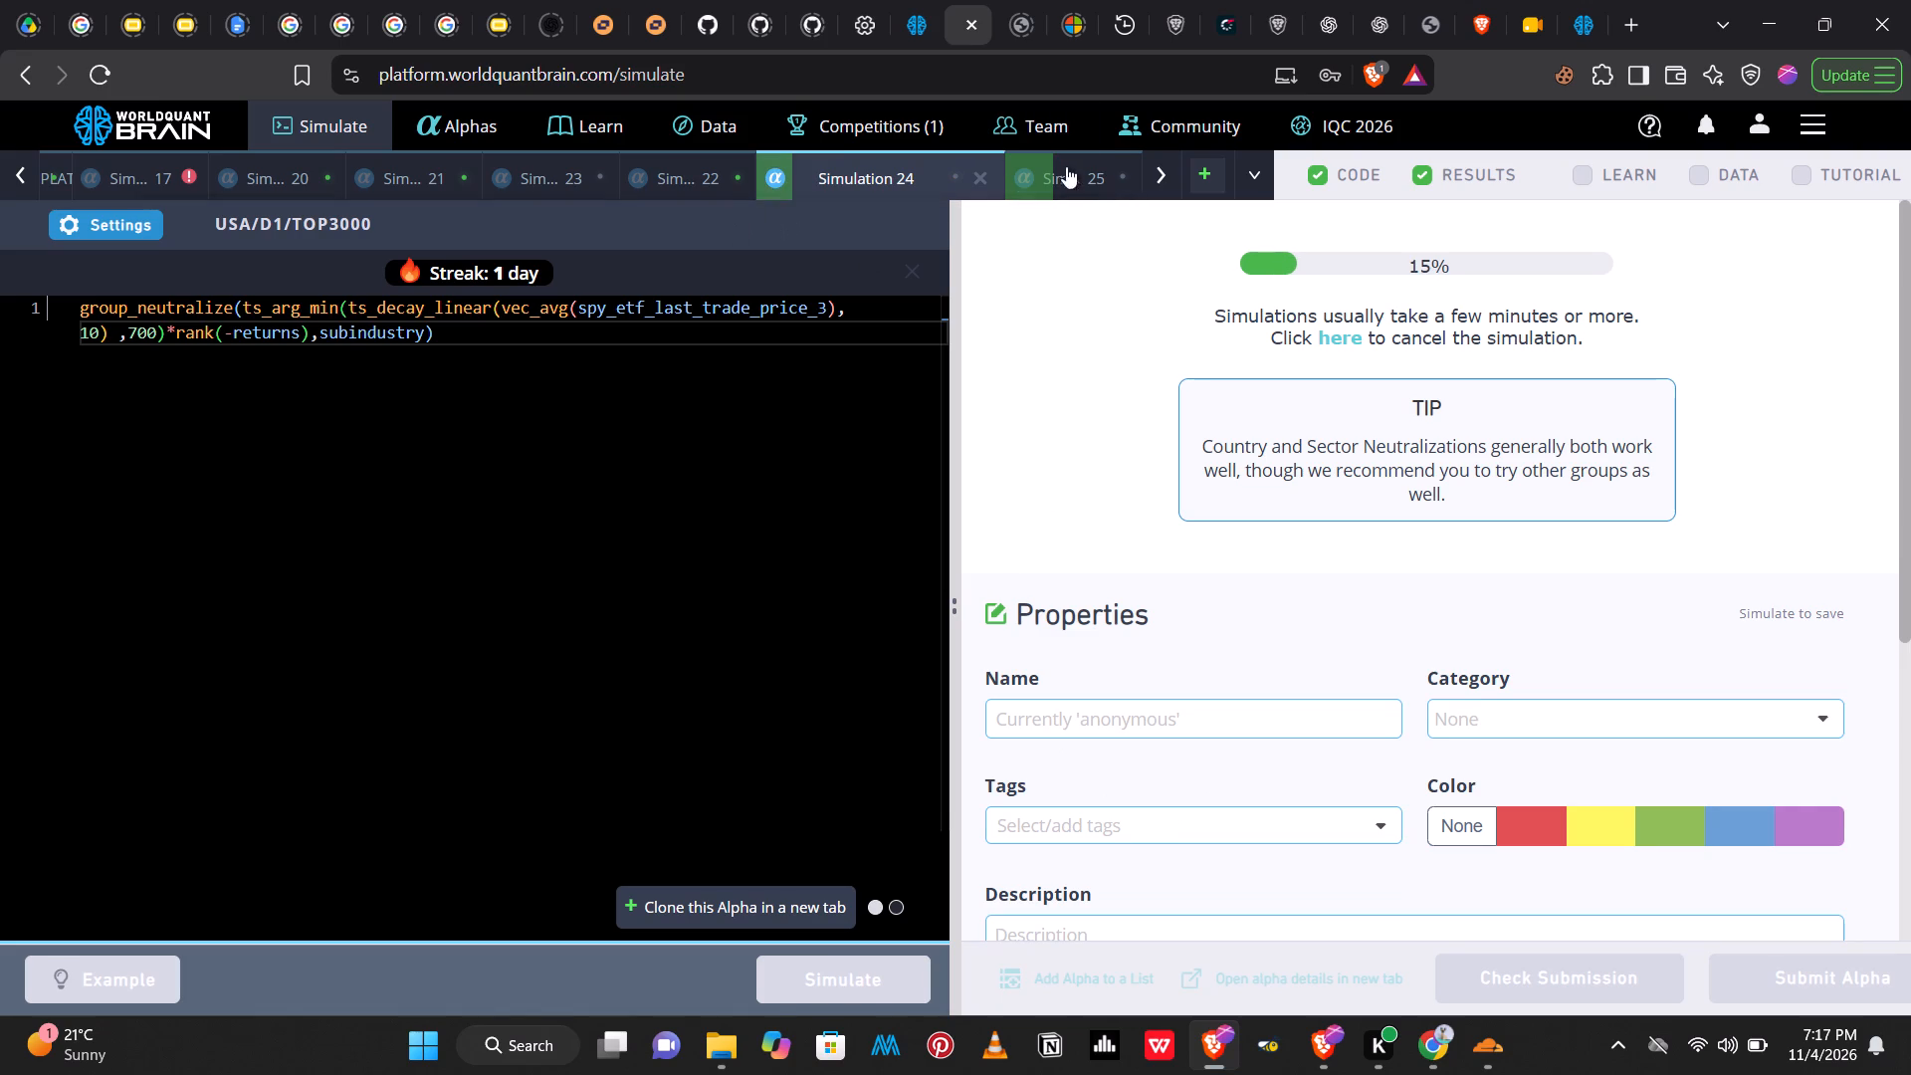
Return to Simulation 22's ts_mean version.
{"action": "left_click", "coordinate": [670, 169]}
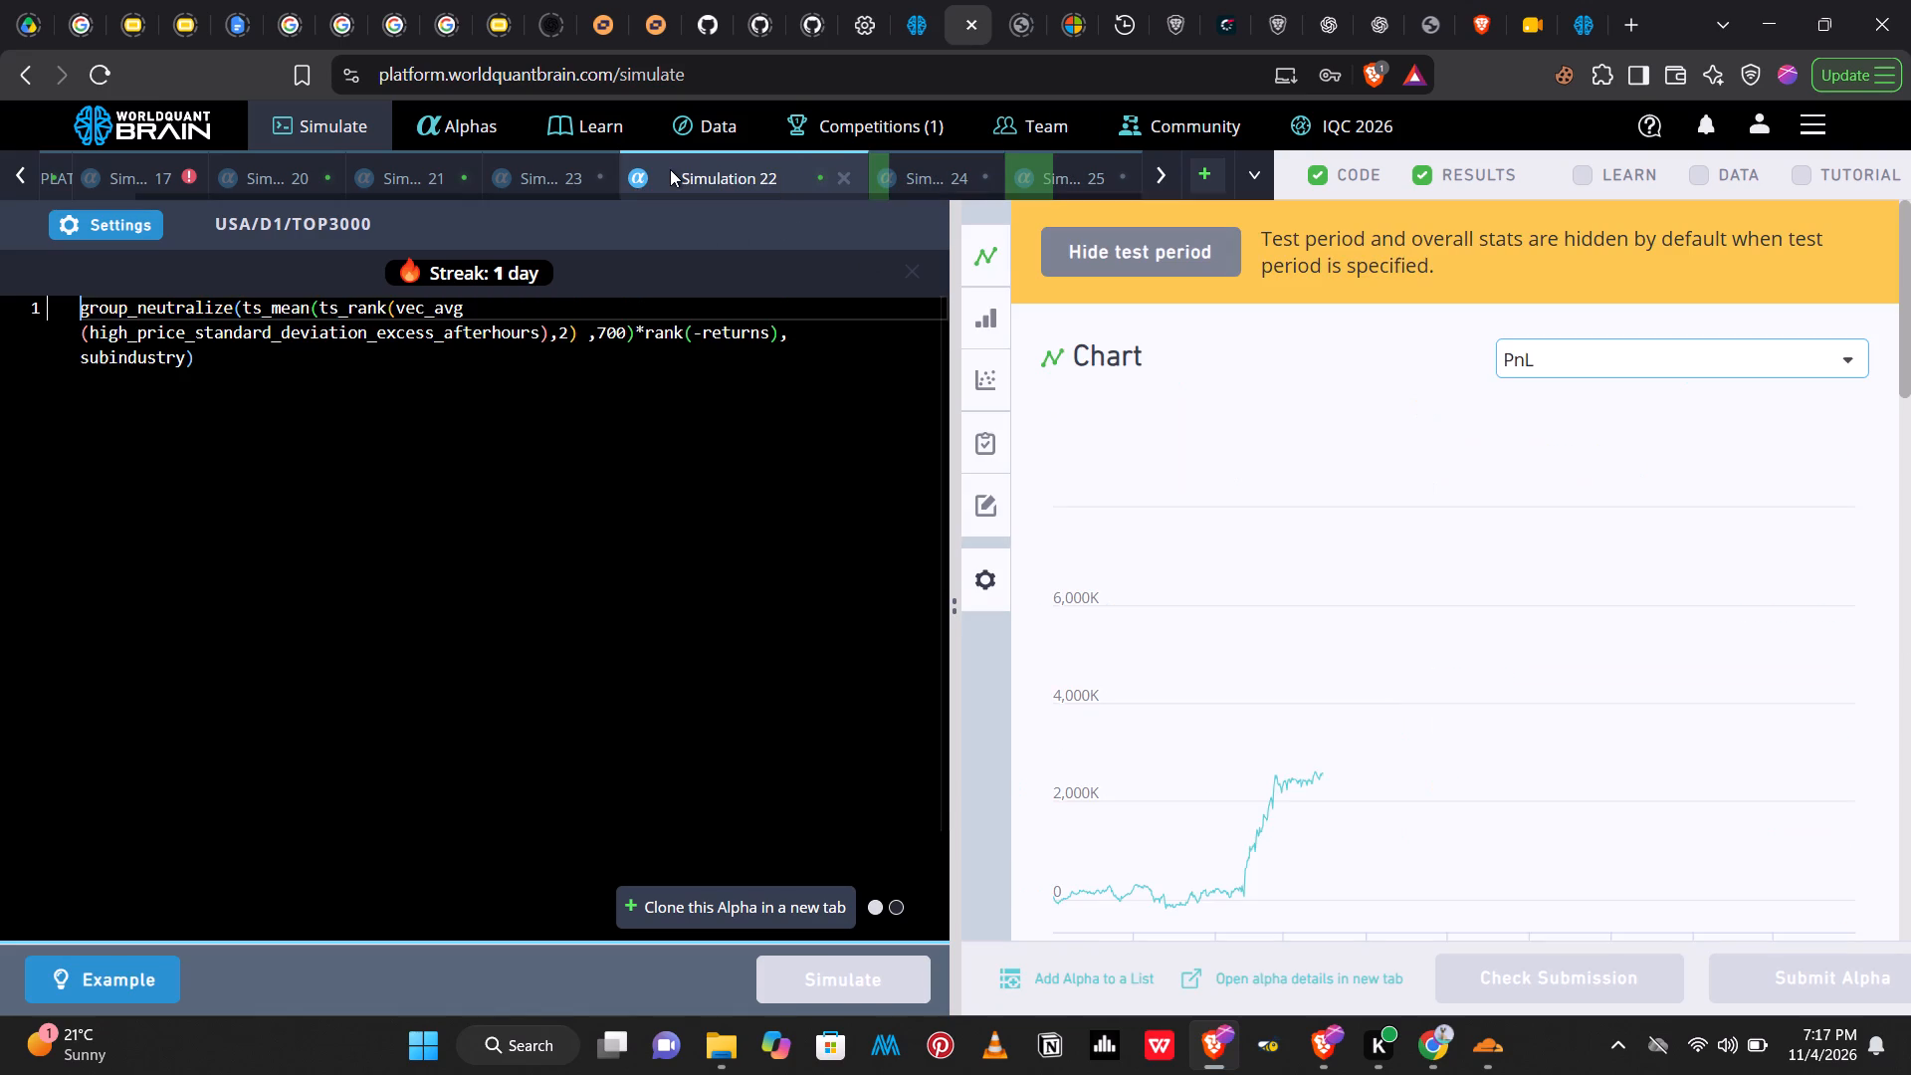
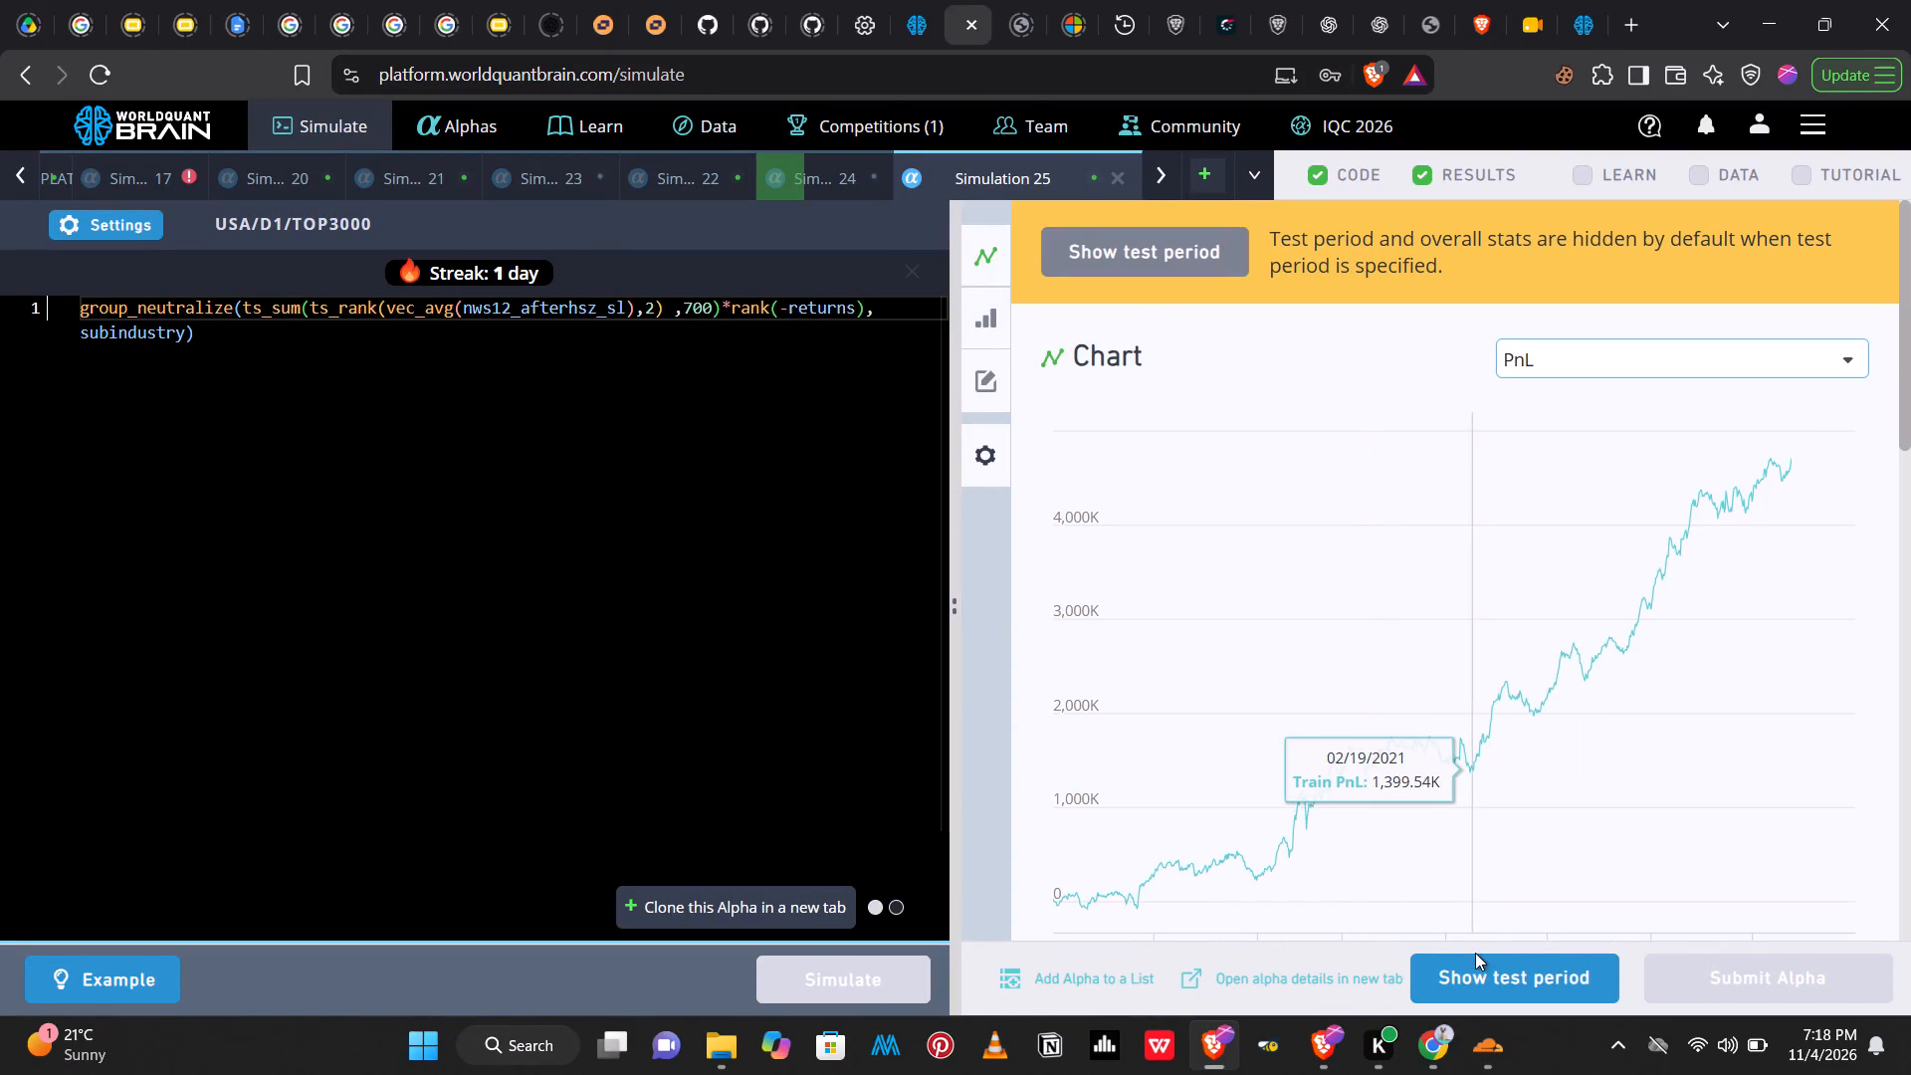
Show the test period for Simulation 25's ts_sum version, review its yearly statistics and run its self-correlation check.
{"action": "left_click", "coordinate": [1473, 964]}
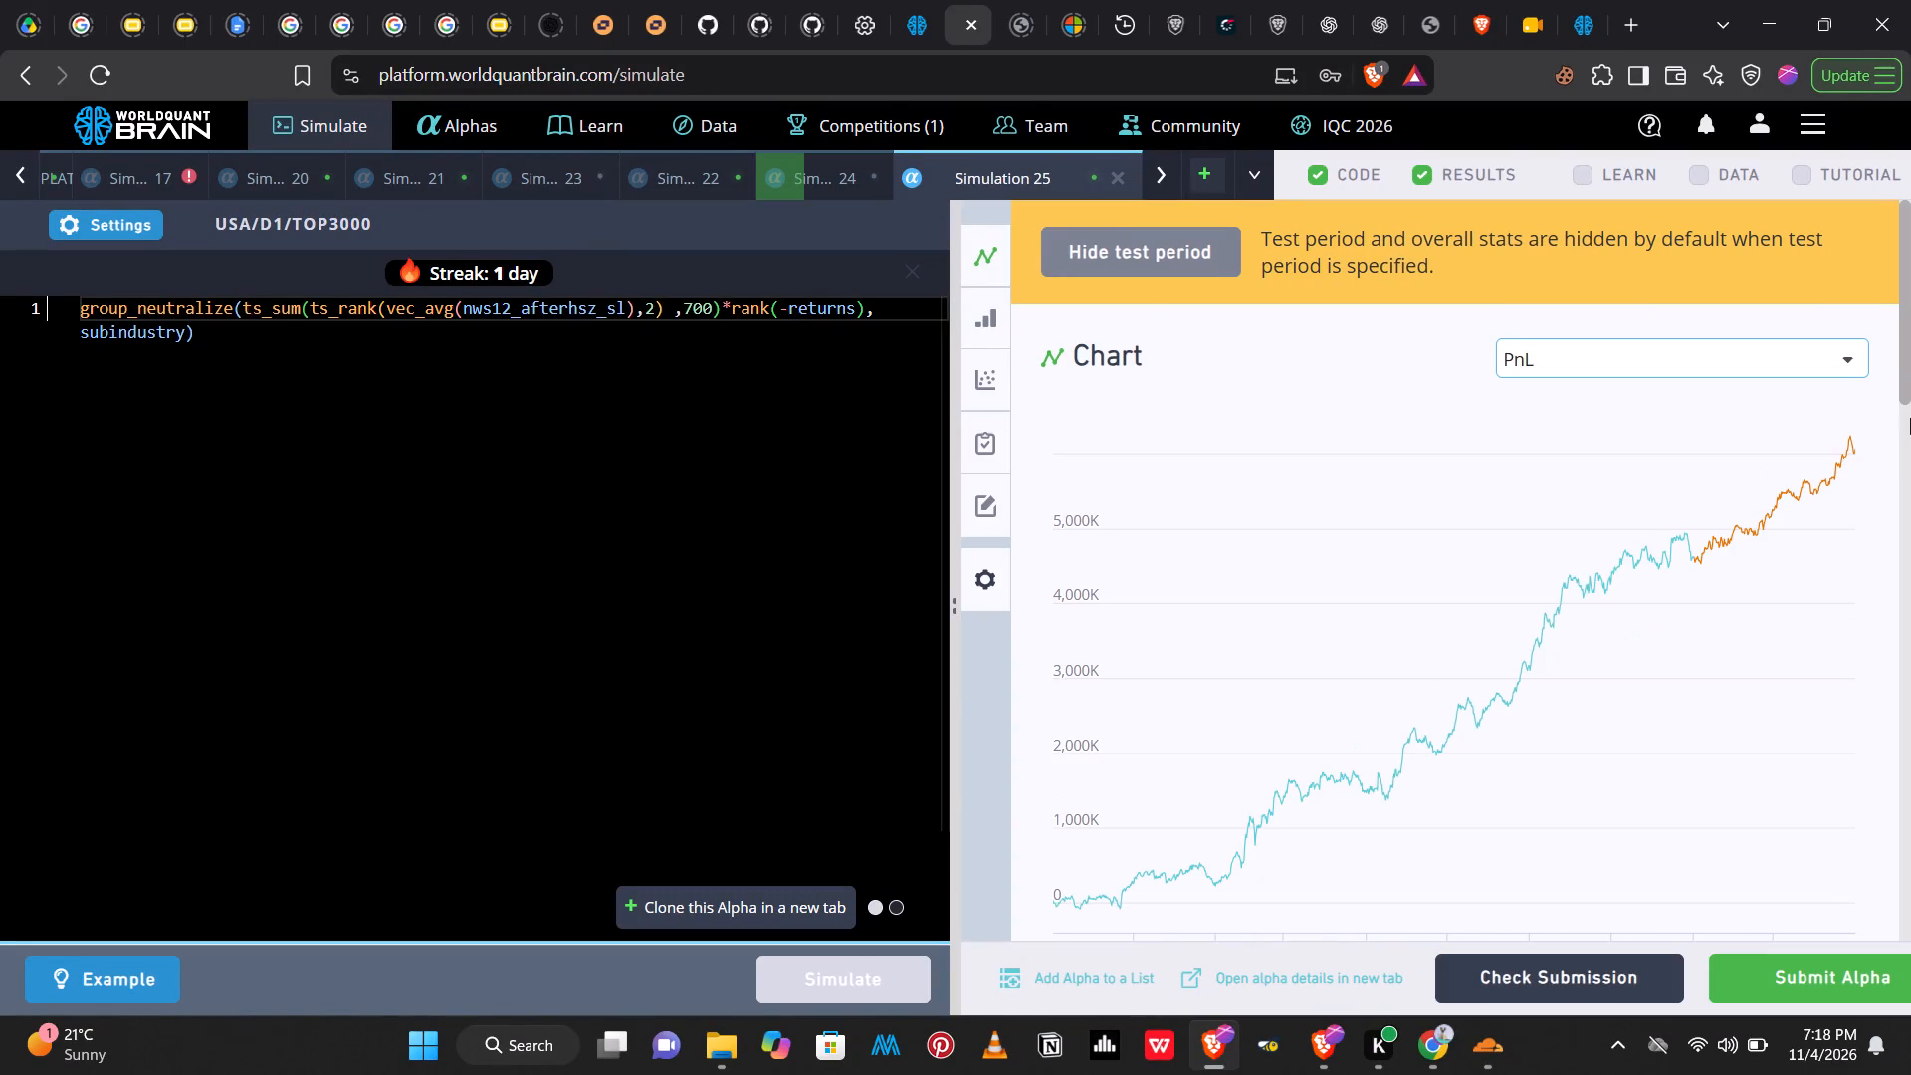
{"action": "left_click_drag", "start_coordinate": [1900, 329], "coordinate": [1893, 405]}
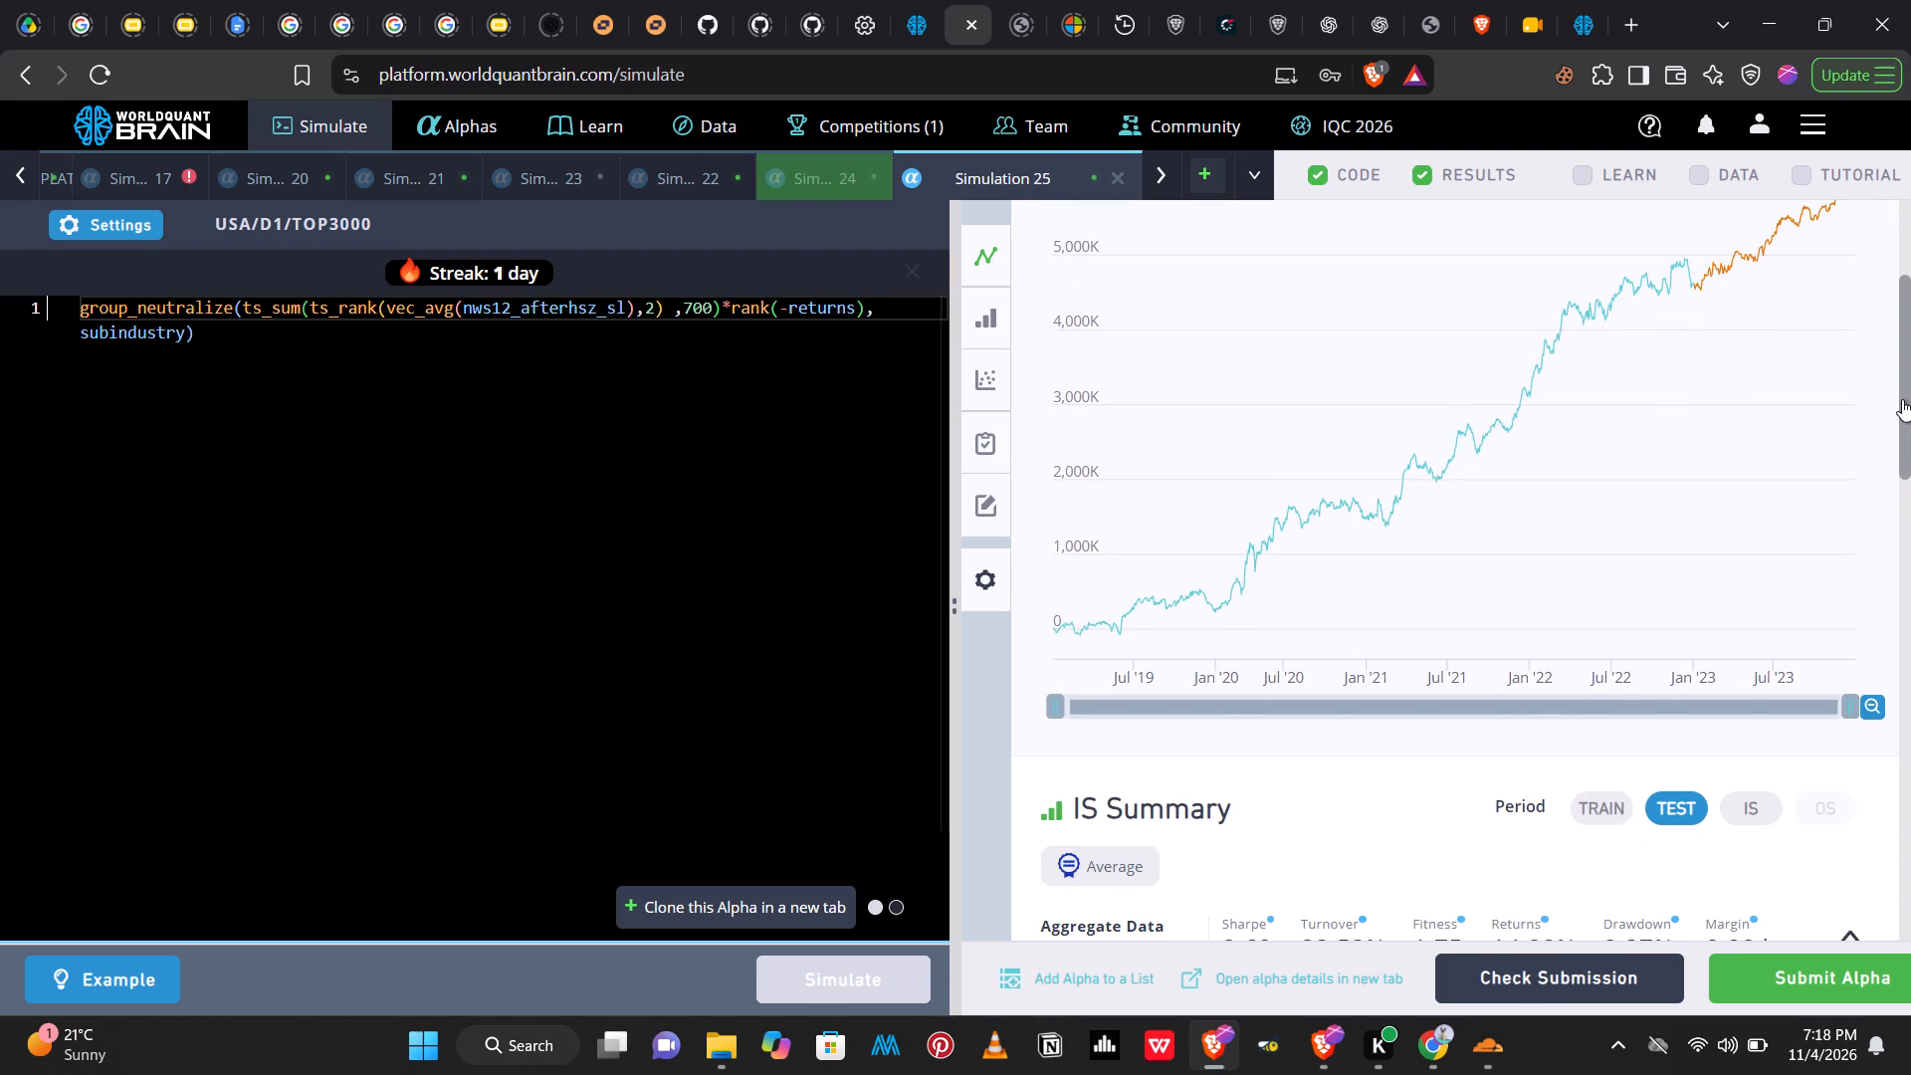
{"action": "left_click_drag", "start_coordinate": [1902, 399], "coordinate": [1904, 517]}
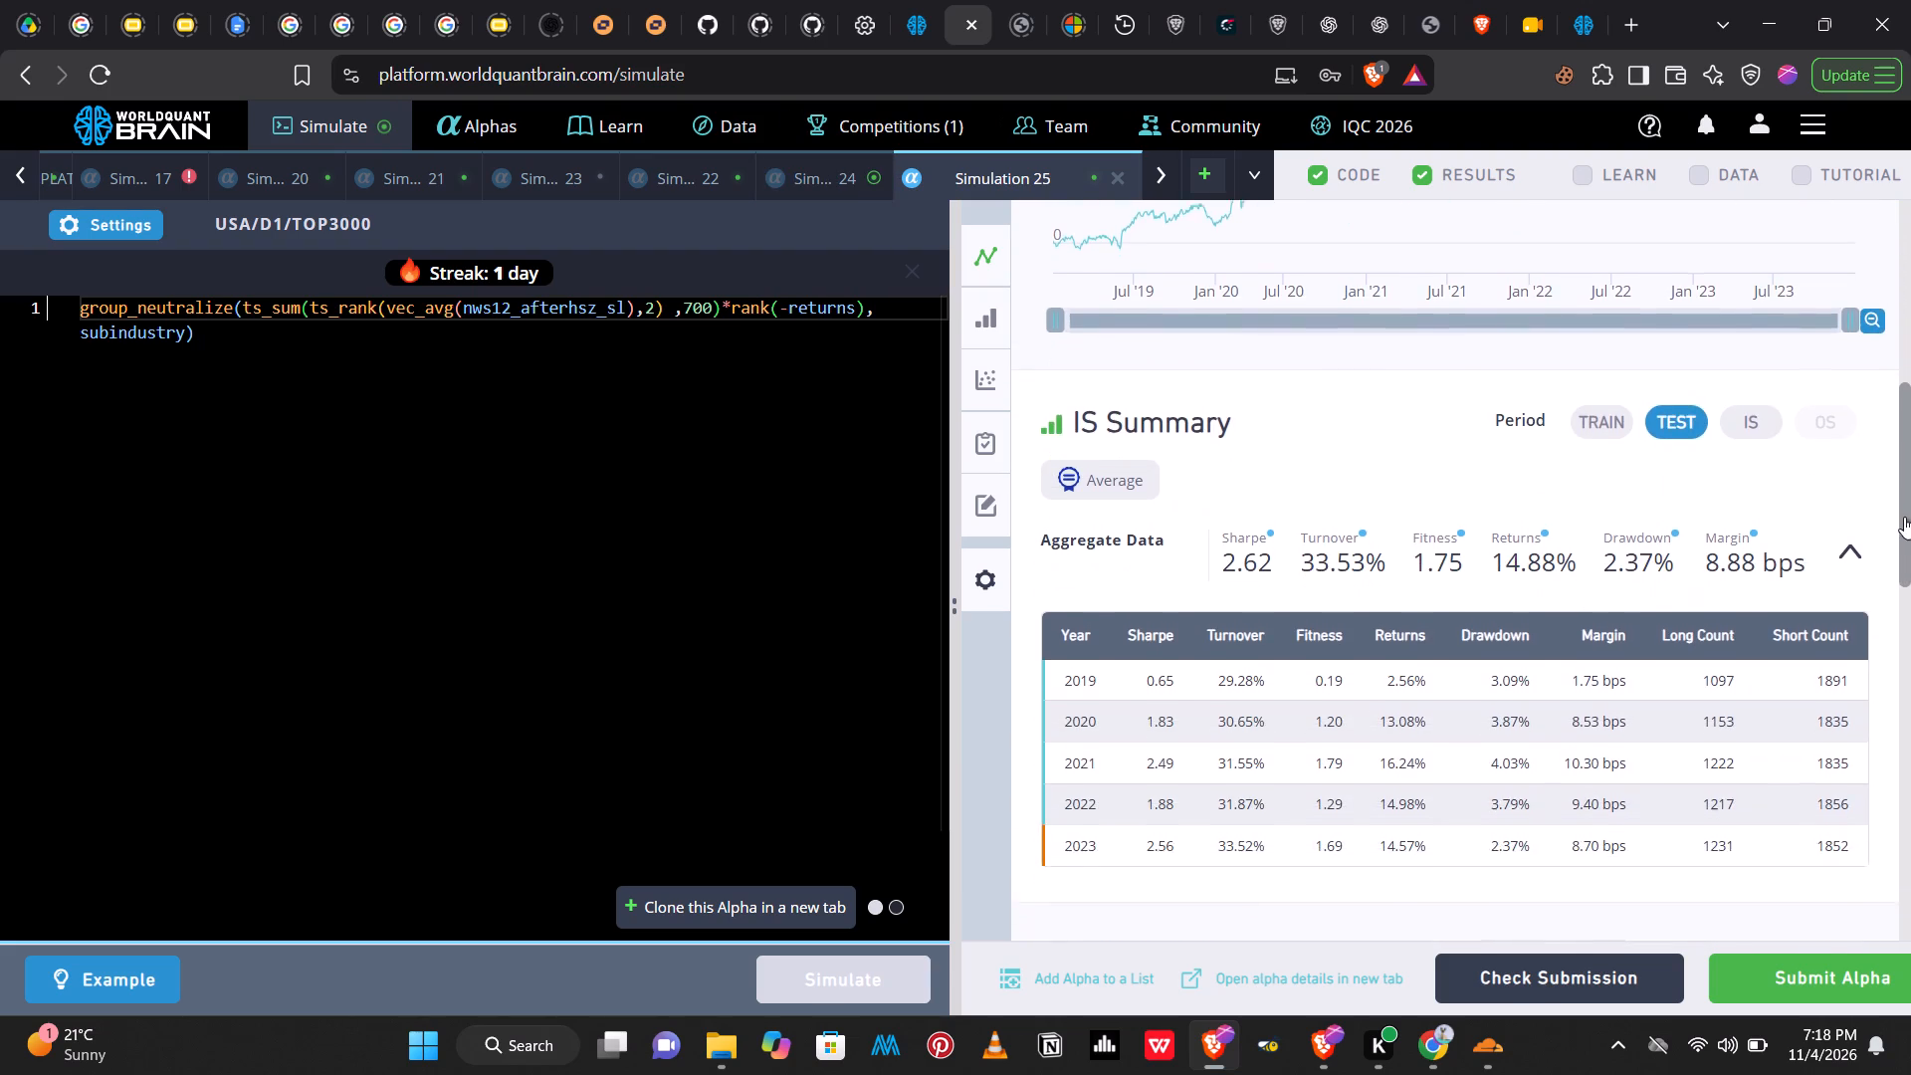
{"action": "left_click_drag", "start_coordinate": [1904, 517], "coordinate": [1887, 615]}
{"action": "left_click", "coordinate": [1801, 625]}
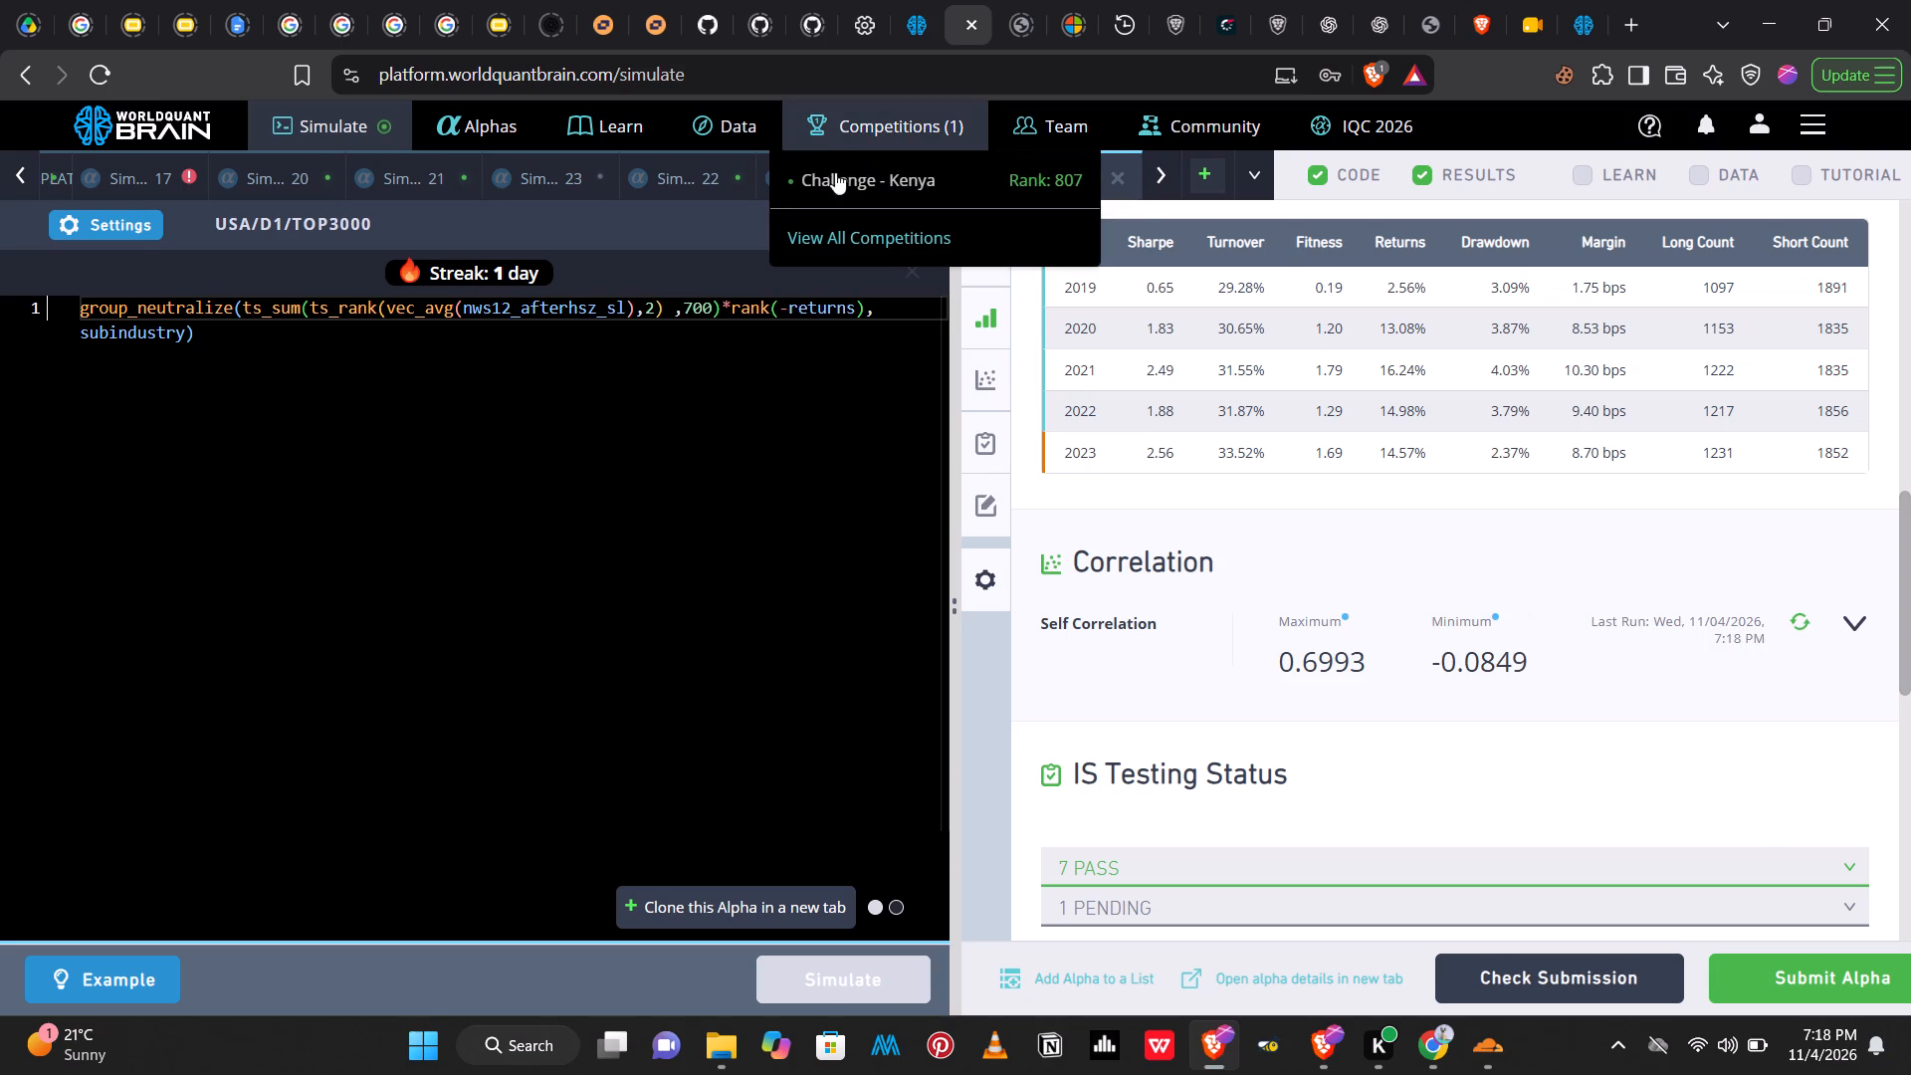
Switch to Simulation 24's ts_arg_min version.
{"action": "left_click", "coordinate": [803, 183]}
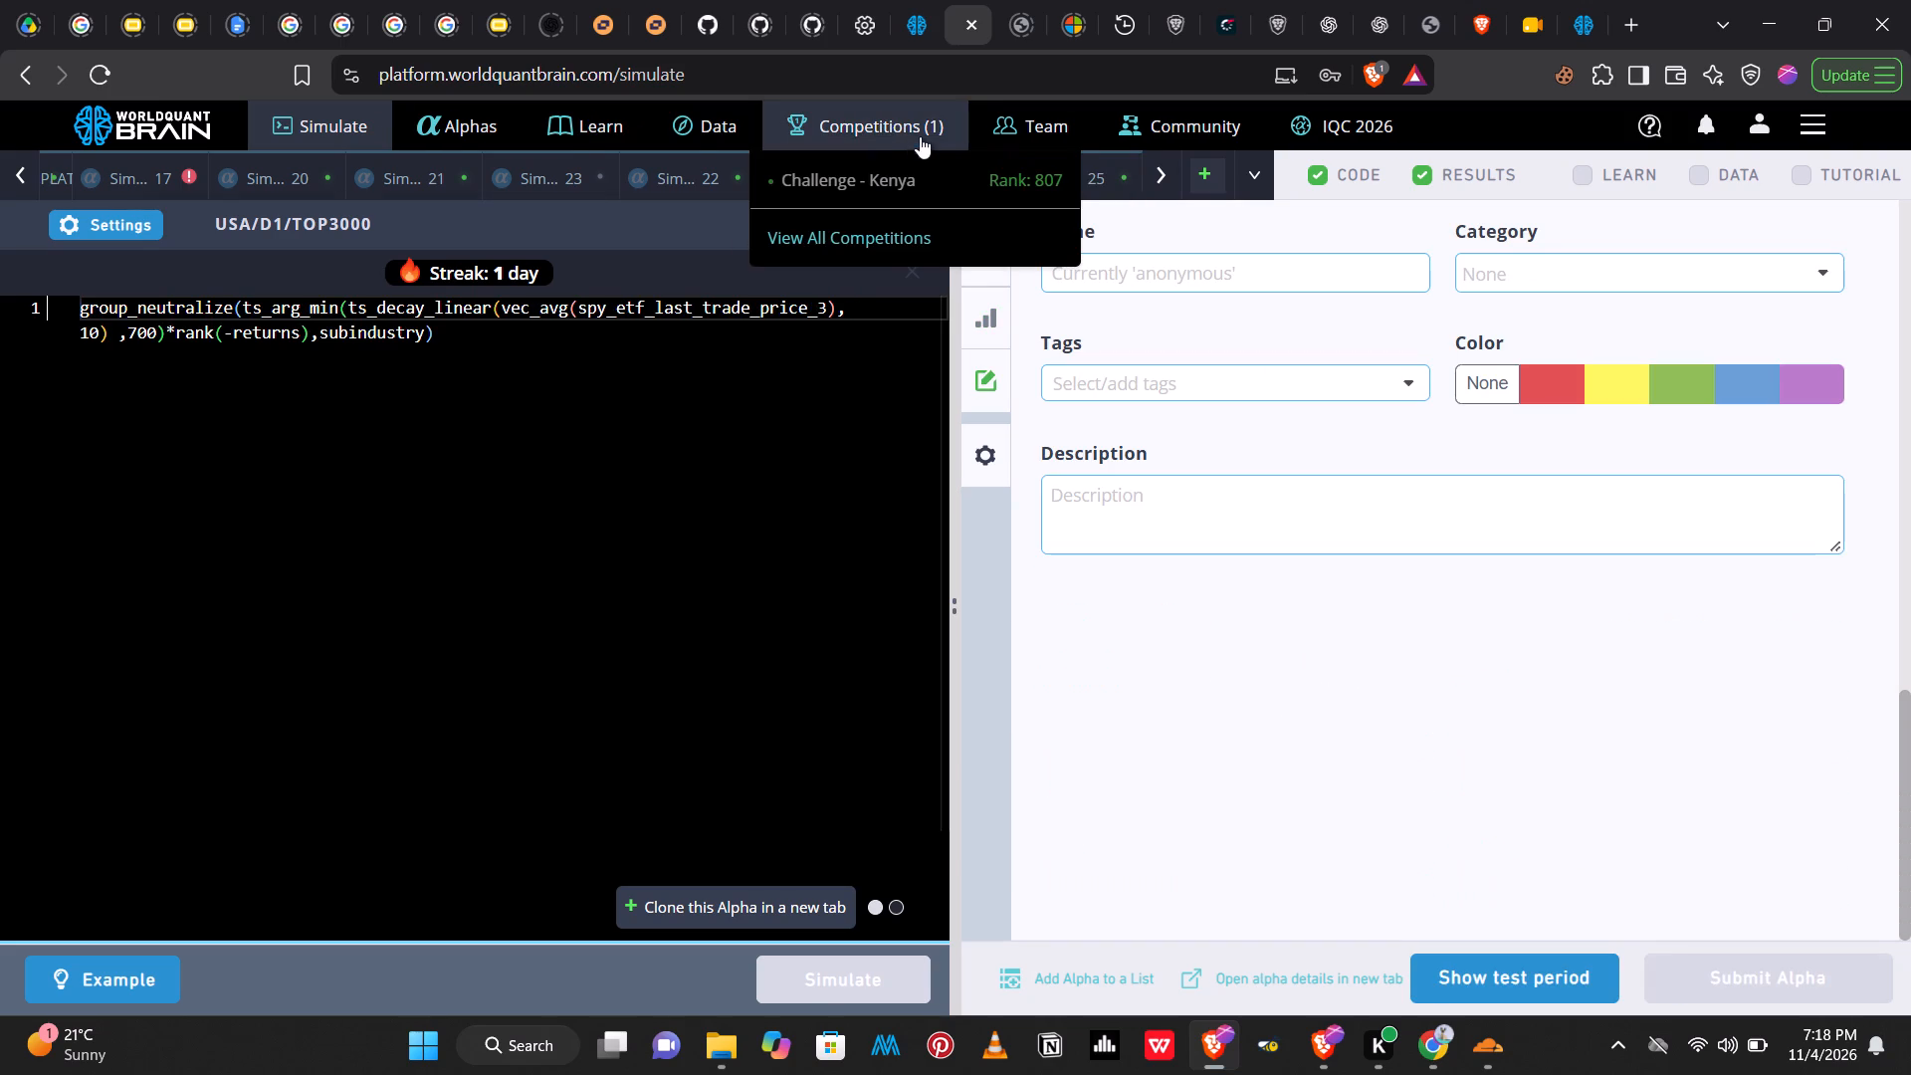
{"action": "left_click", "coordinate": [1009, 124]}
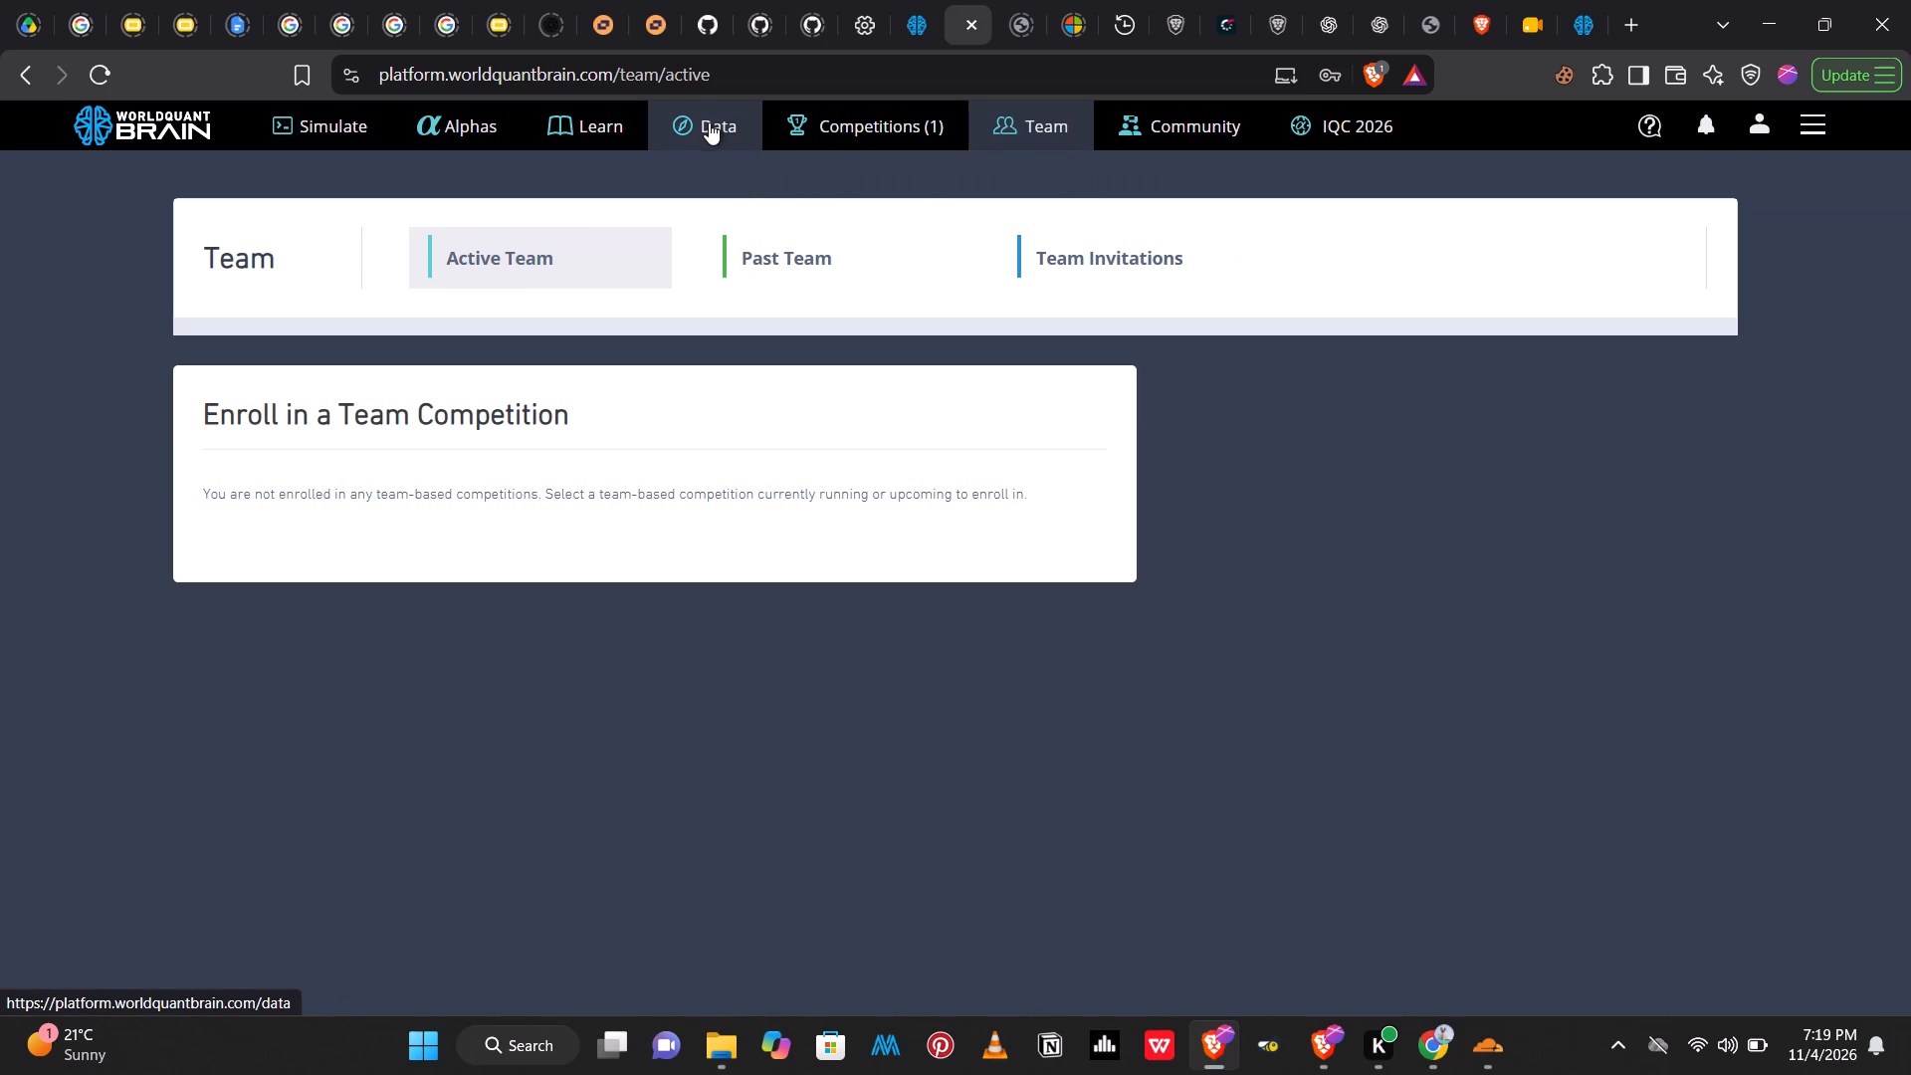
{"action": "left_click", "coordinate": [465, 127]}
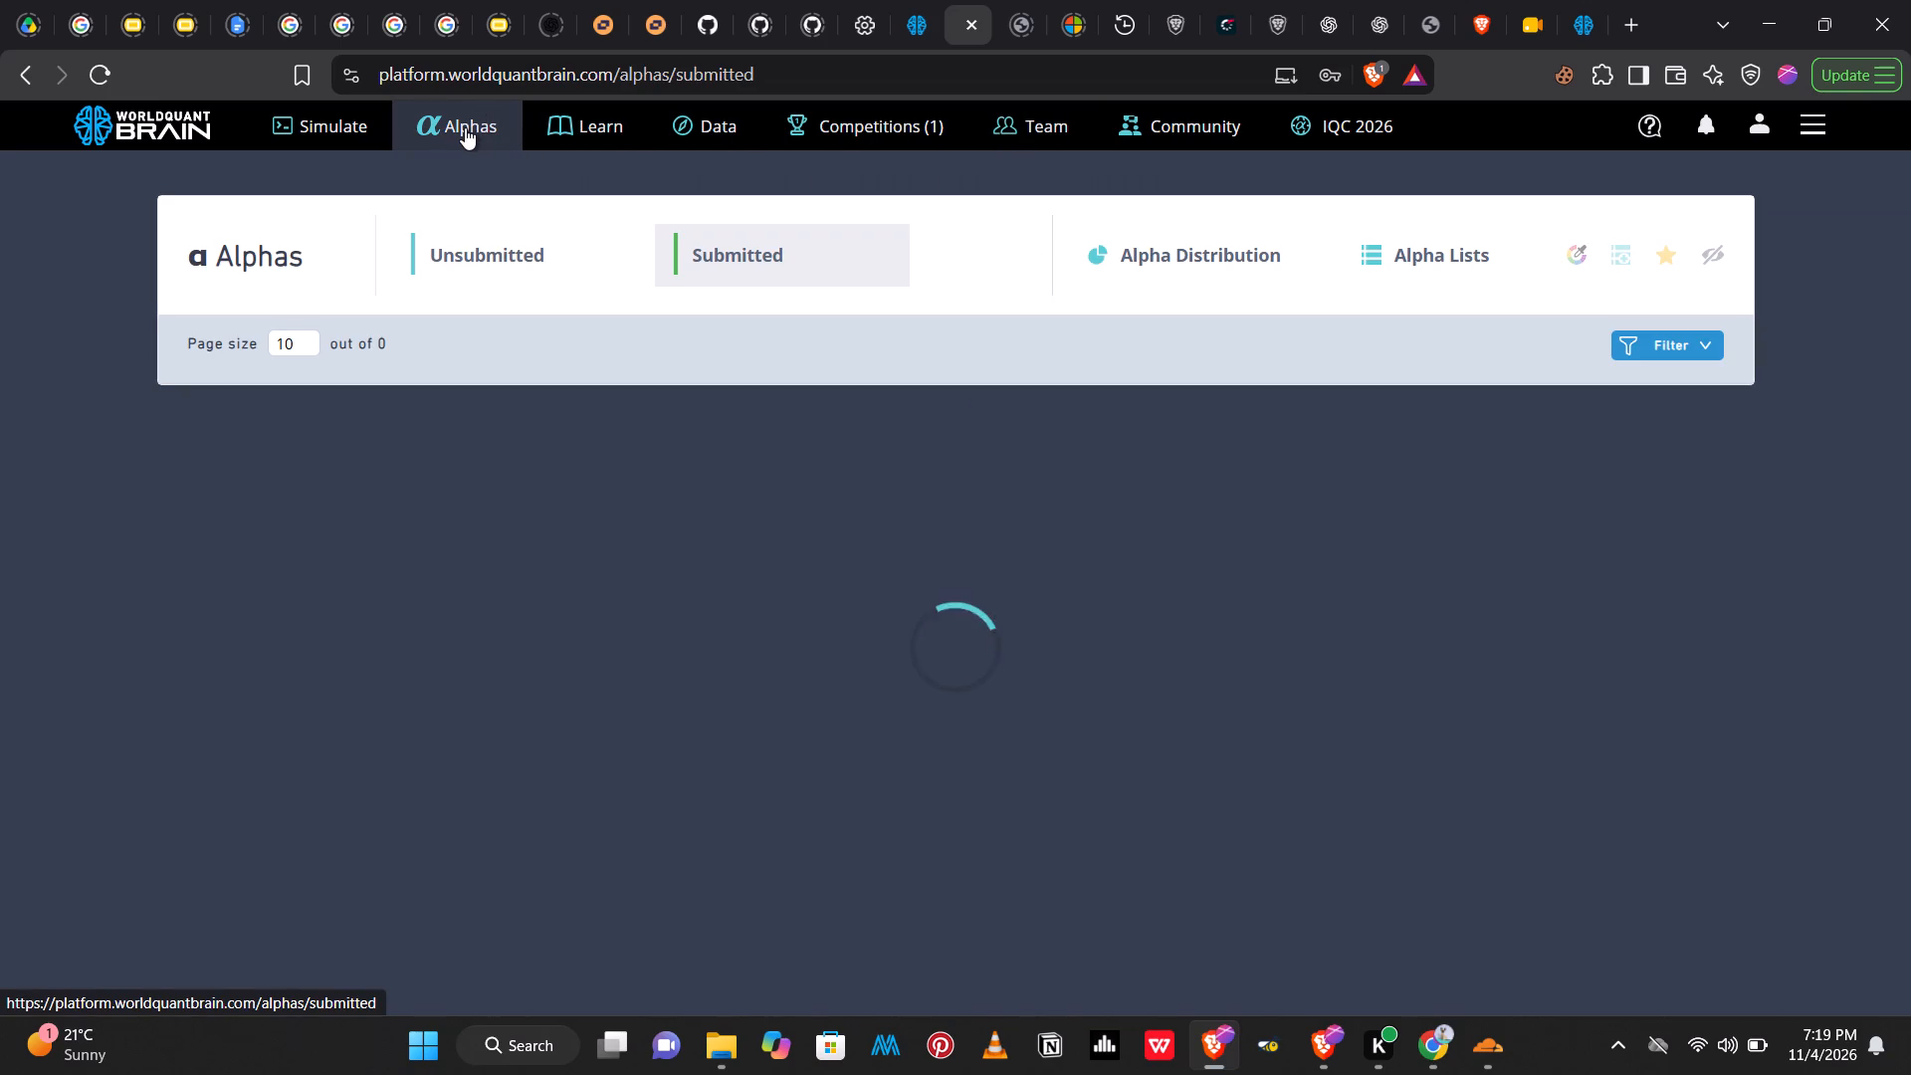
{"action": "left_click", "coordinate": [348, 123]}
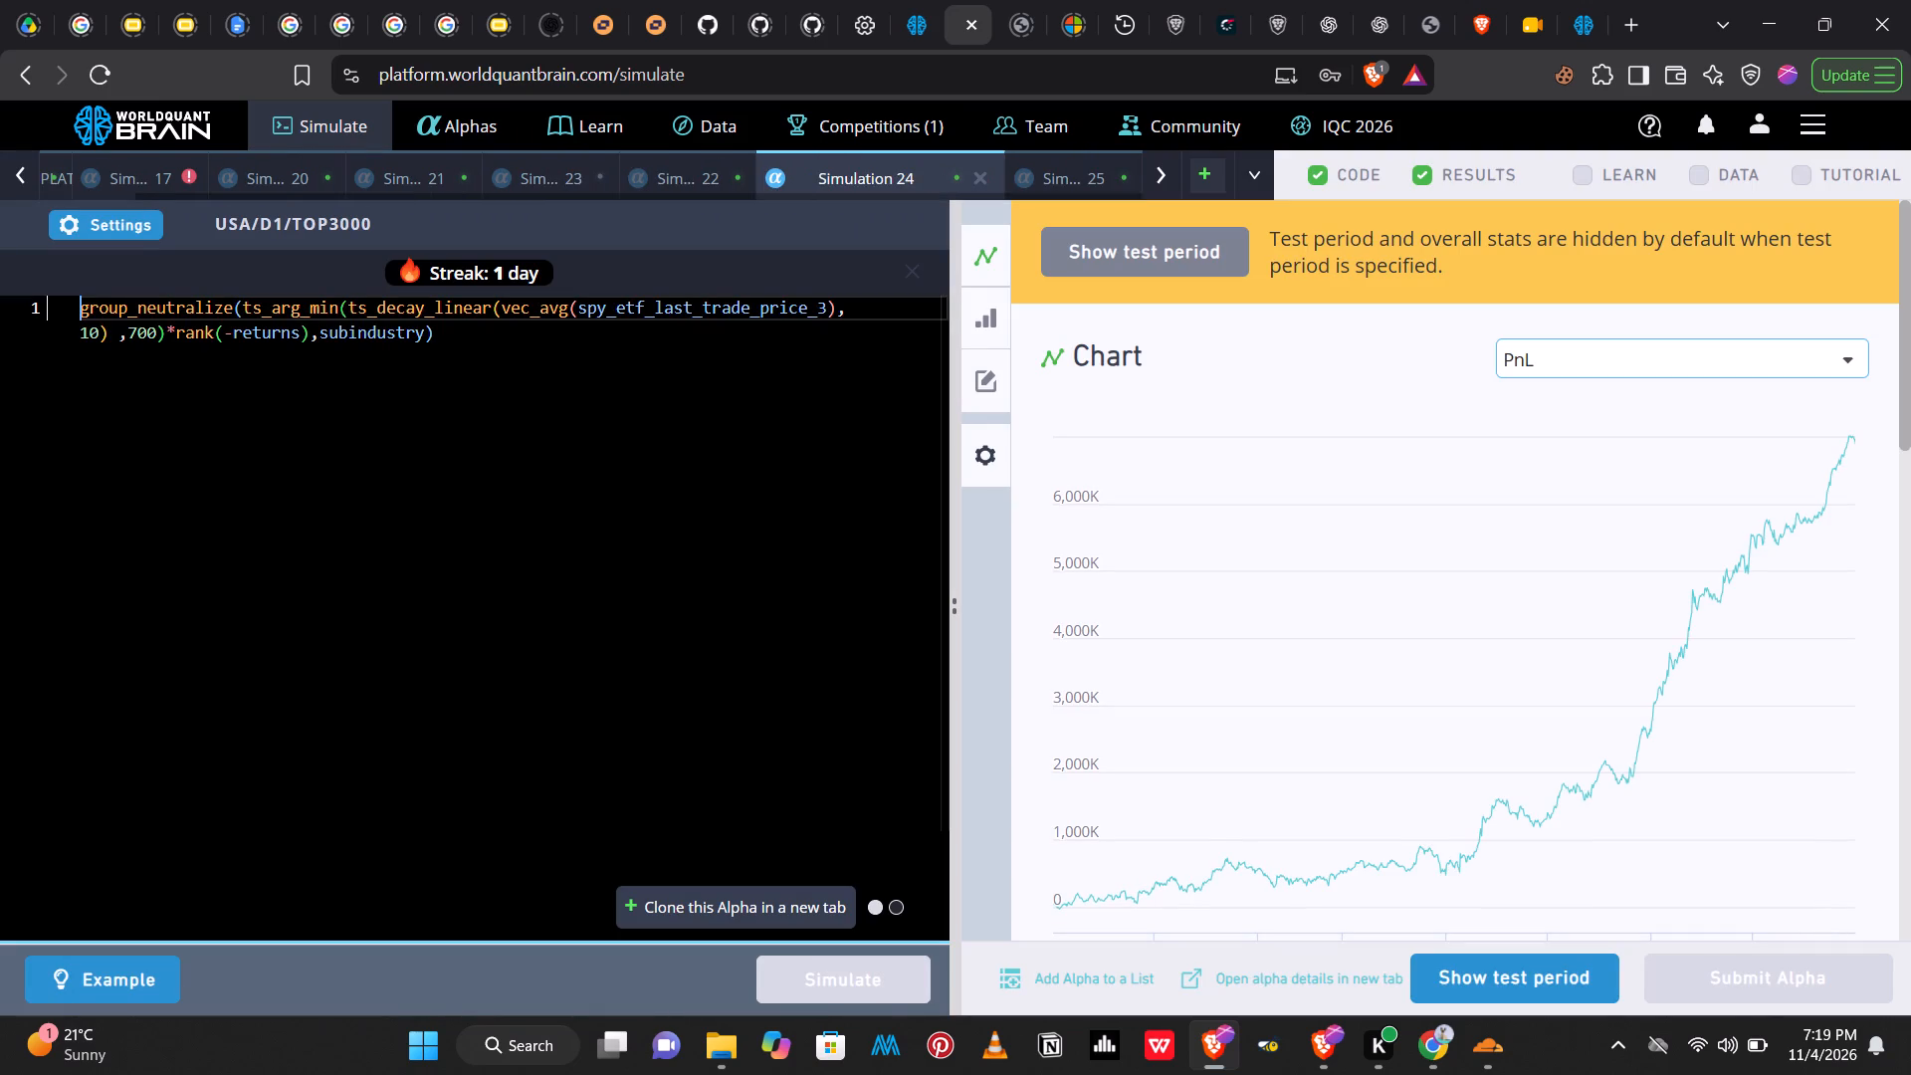
Show the test period for Simulation 24's ts_arg_min version and review its yearly statistics and IS testing status.
{"action": "left_click", "coordinate": [1467, 970]}
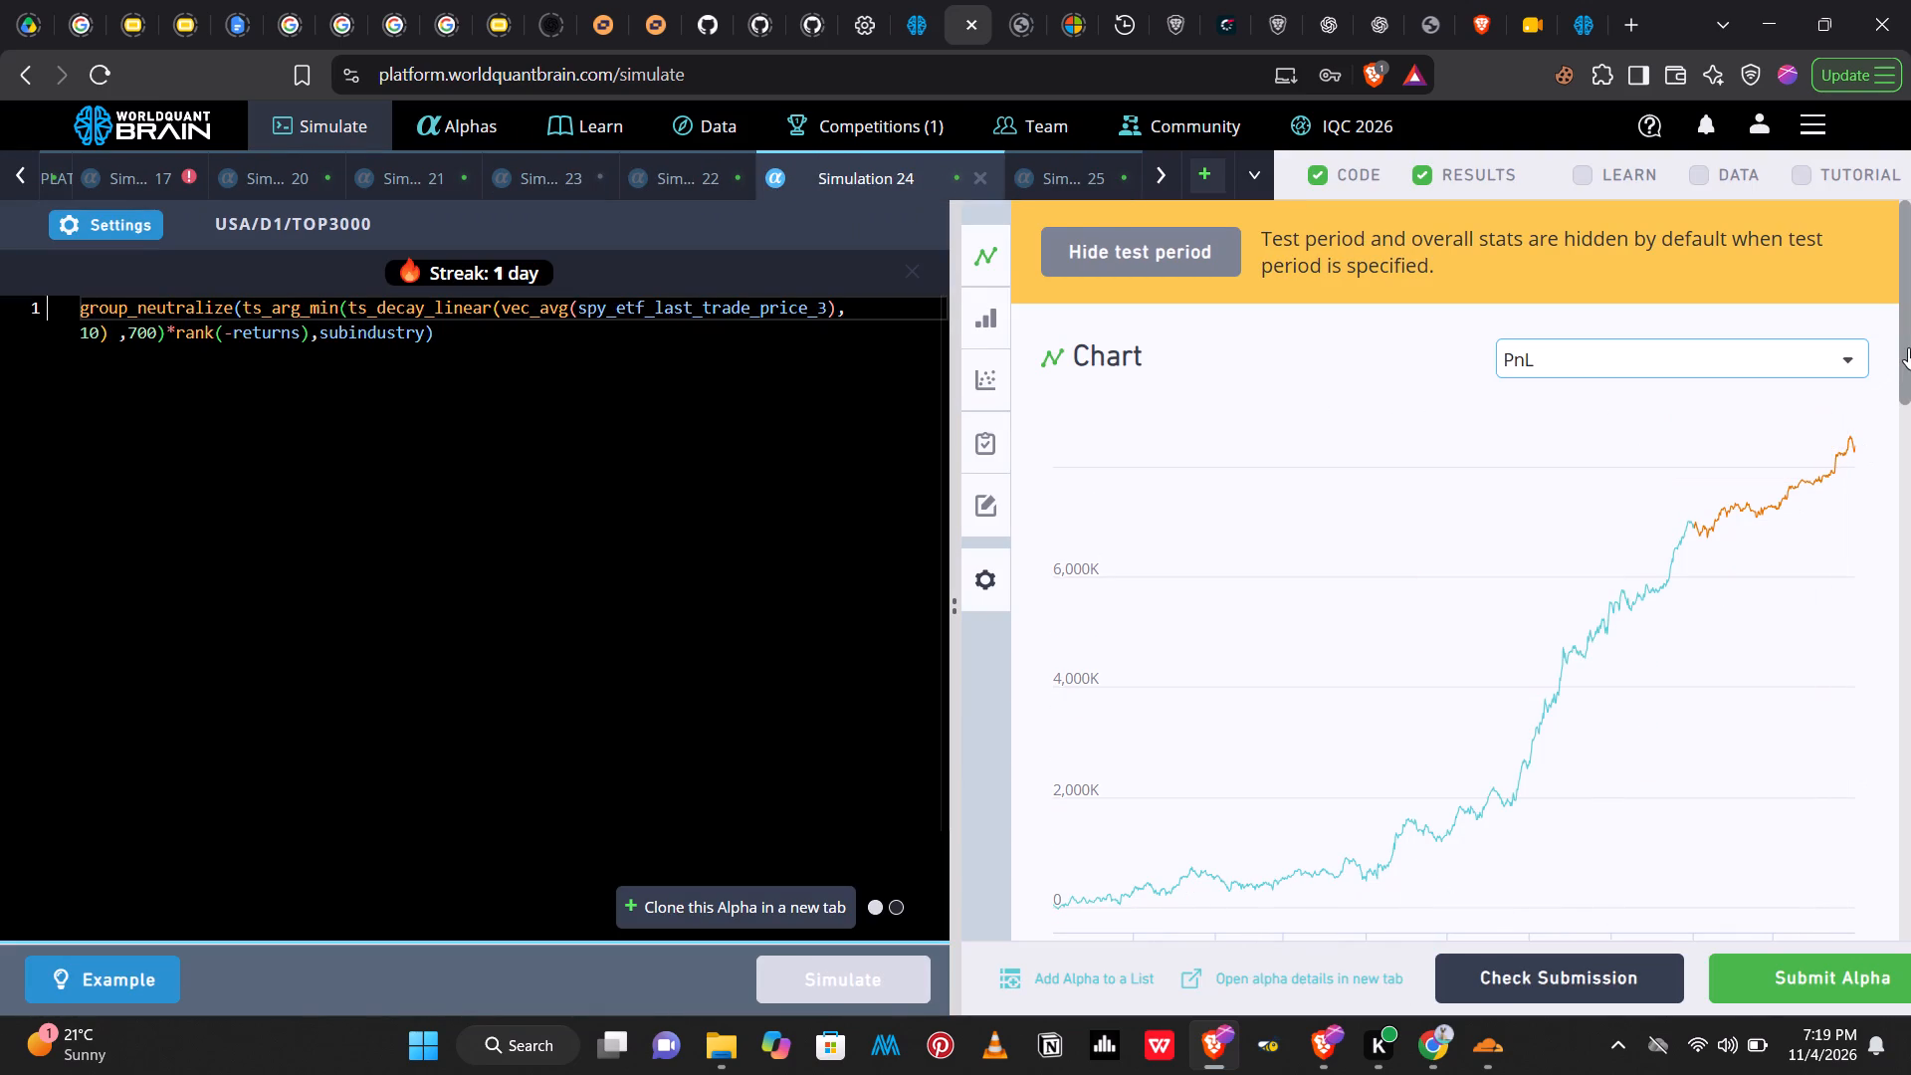
{"action": "left_click_drag", "start_coordinate": [1908, 347], "coordinate": [1908, 376]}
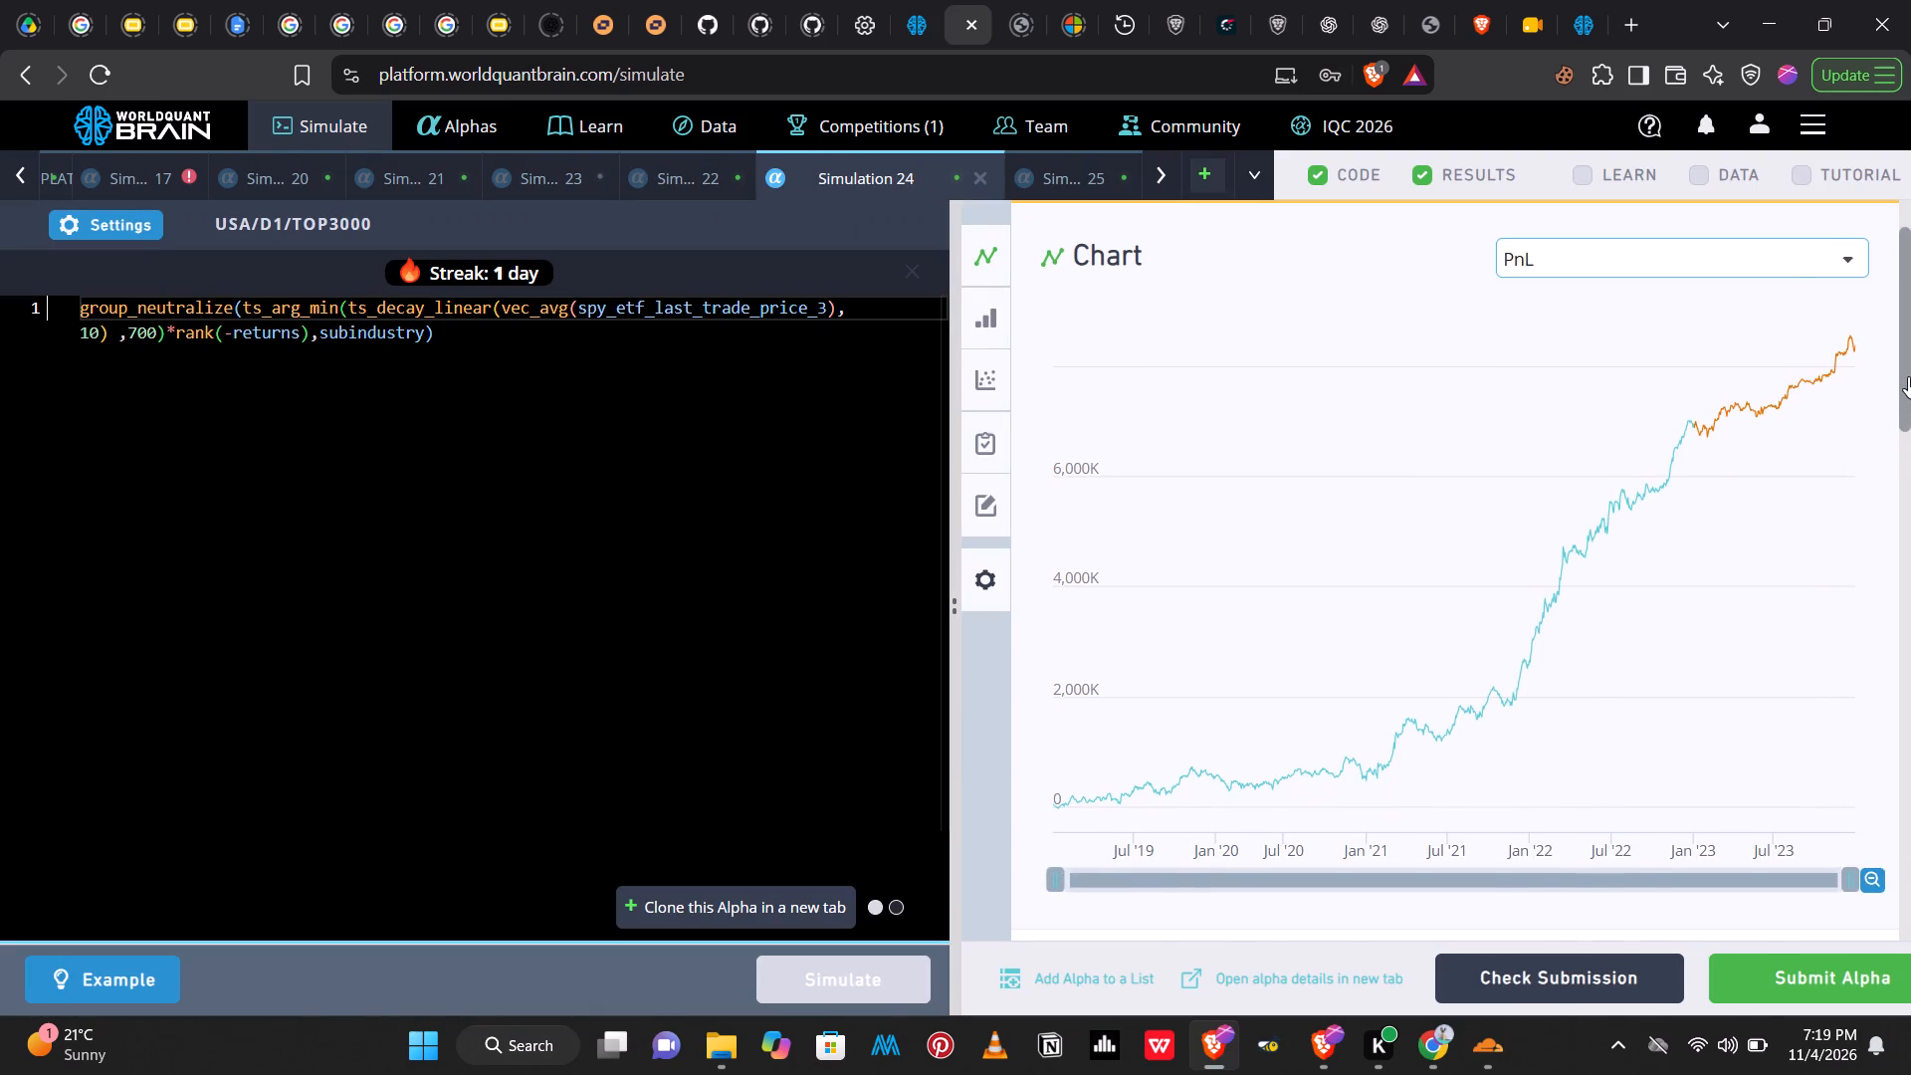
{"action": "left_click_drag", "start_coordinate": [1908, 376], "coordinate": [1895, 503]}
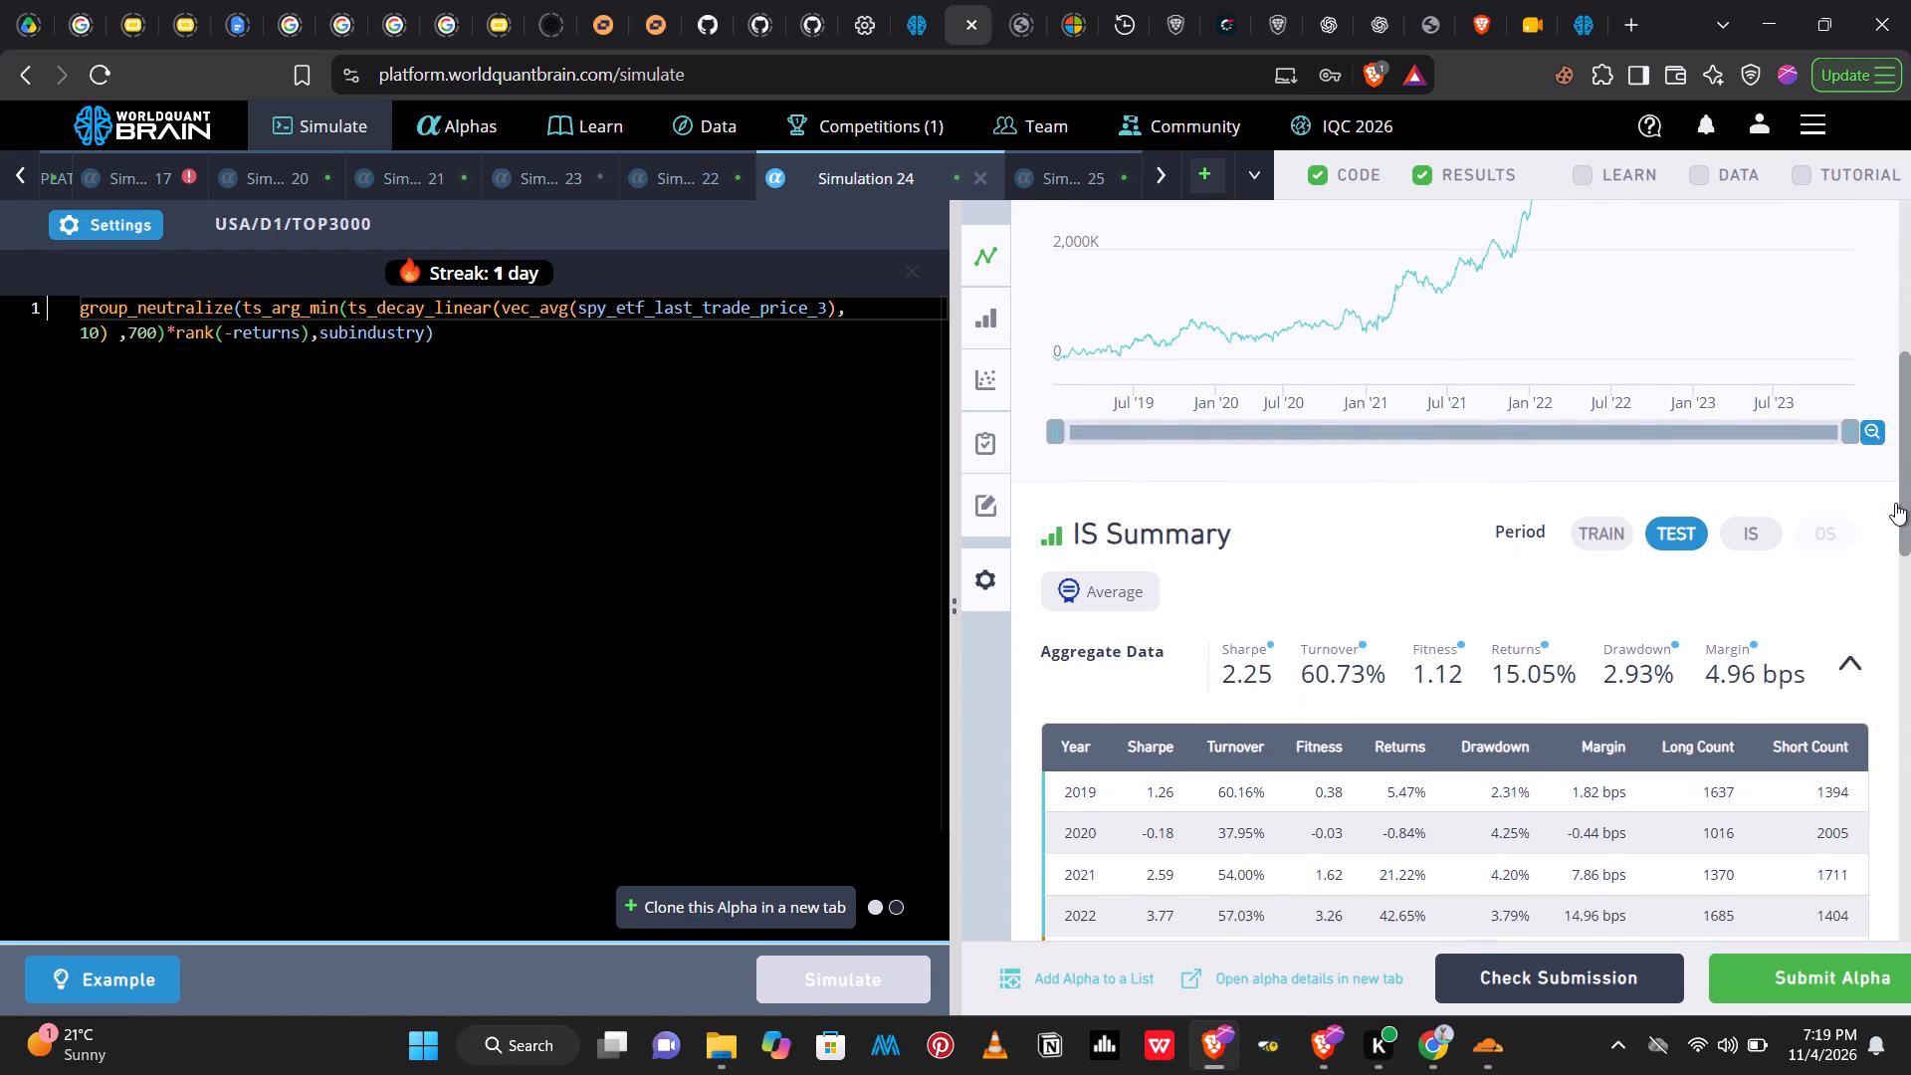
{"action": "left_click_drag", "start_coordinate": [1895, 503], "coordinate": [1889, 638]}
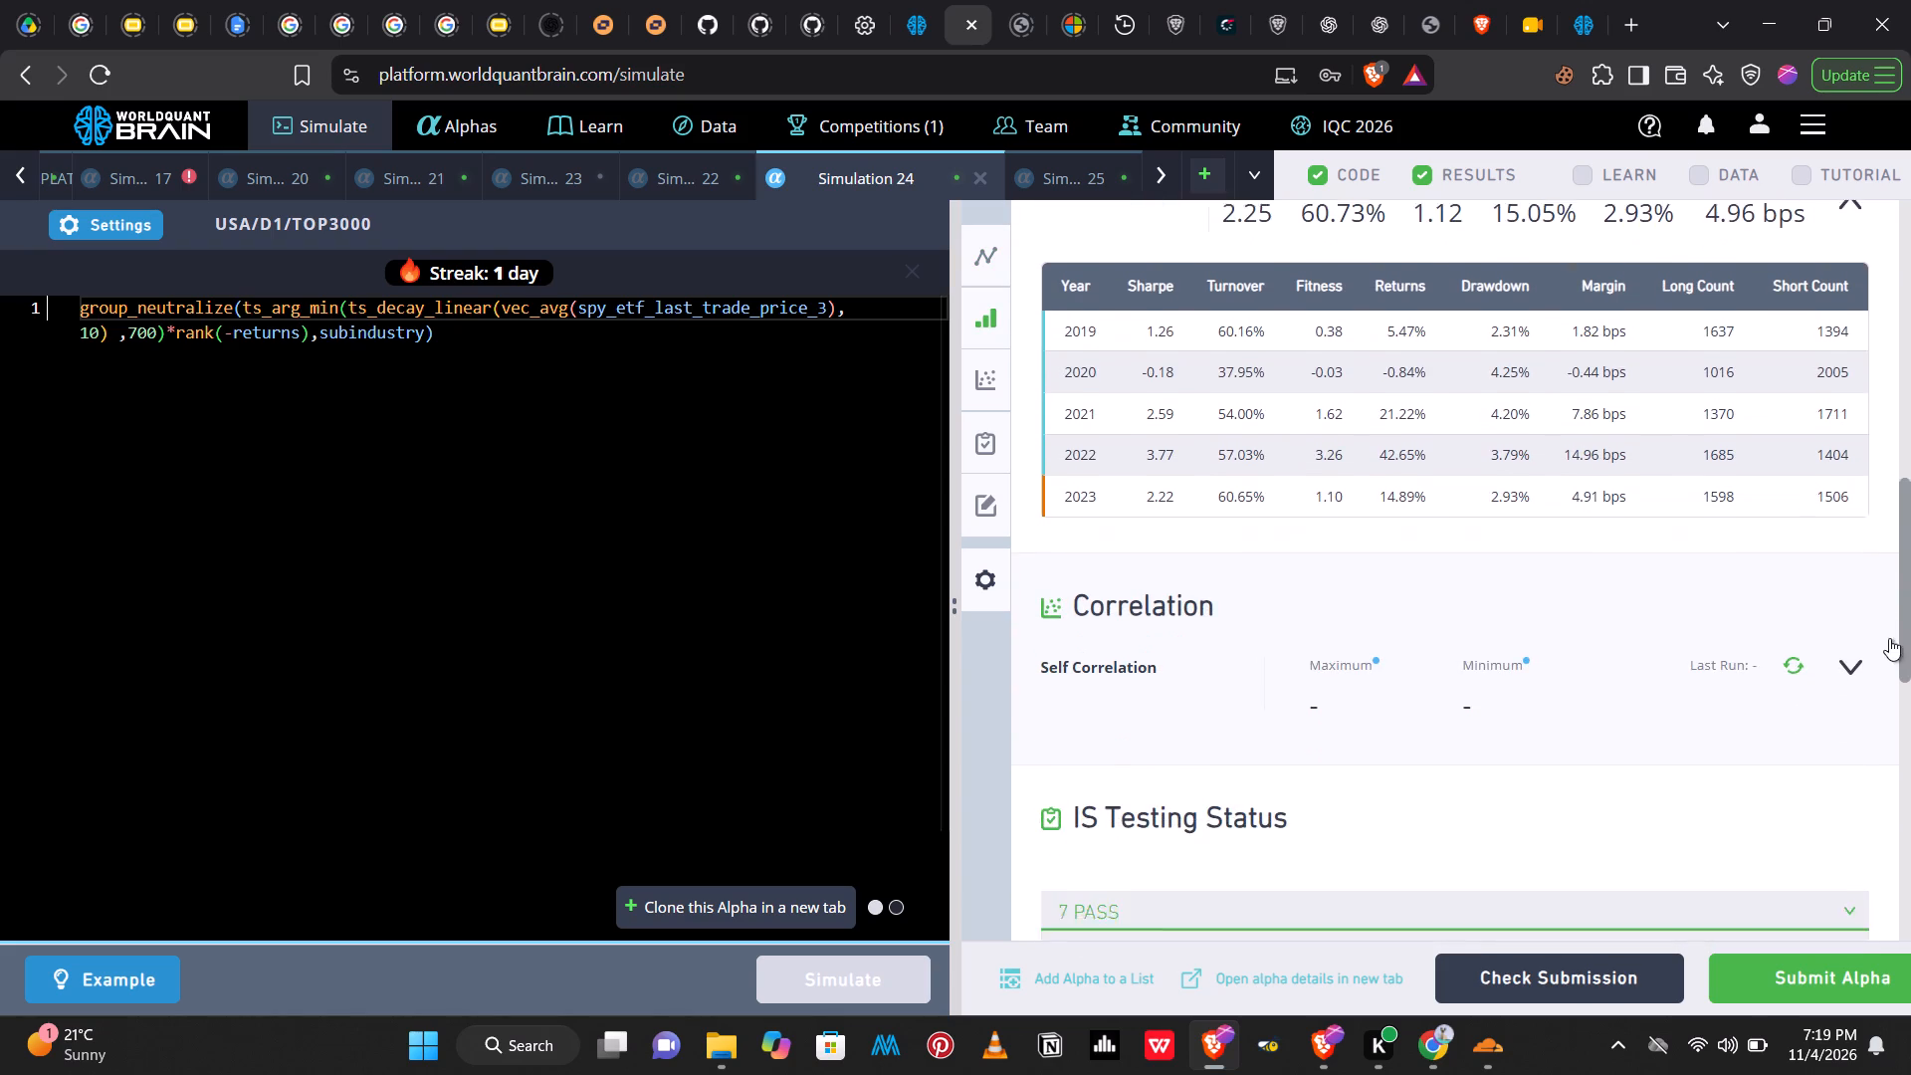
{"action": "left_click_drag", "start_coordinate": [1889, 638], "coordinate": [1886, 699]}
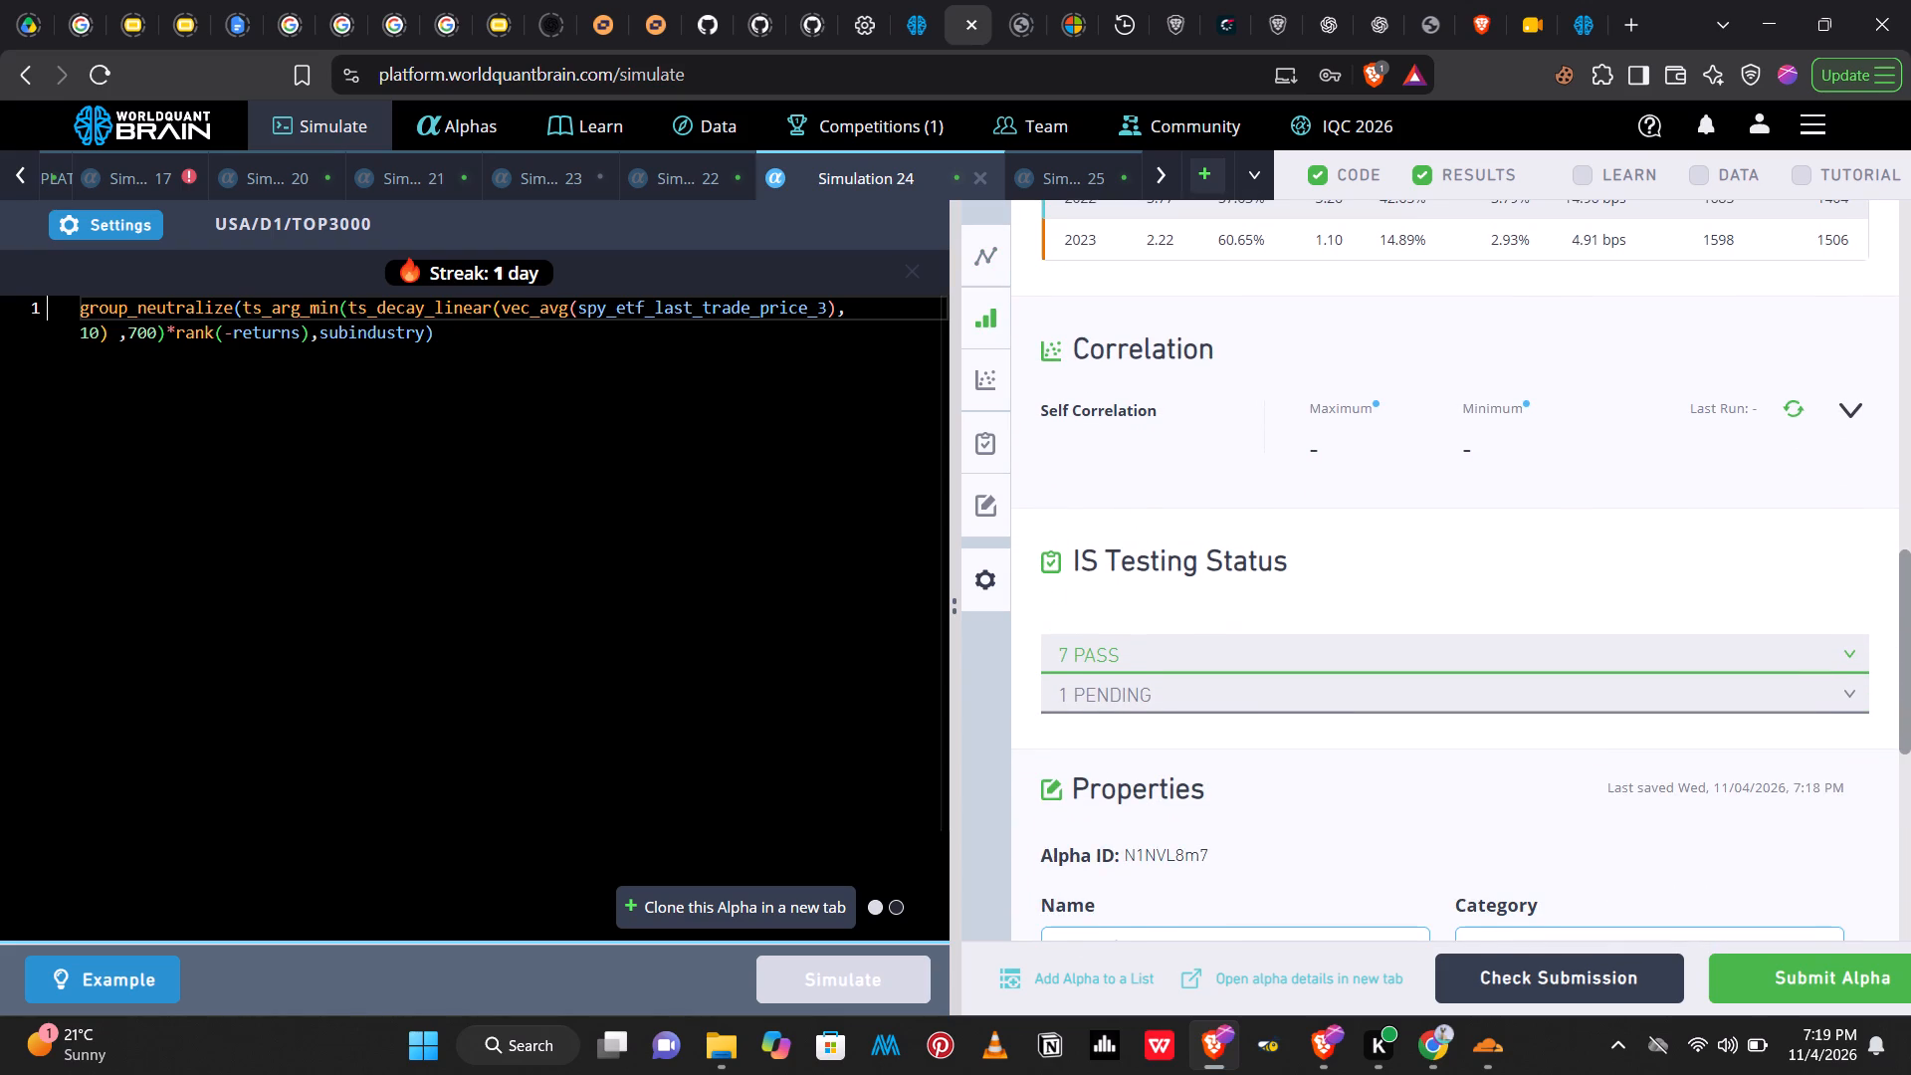
In Simulation 24, set the inner ts_decay_linear window to 25 and run the simulation.
{"action": "left_click", "coordinate": [96, 338]}
{"action": "key", "text": "BackSpace"}
{"action": "key", "text": "BackSpace"}
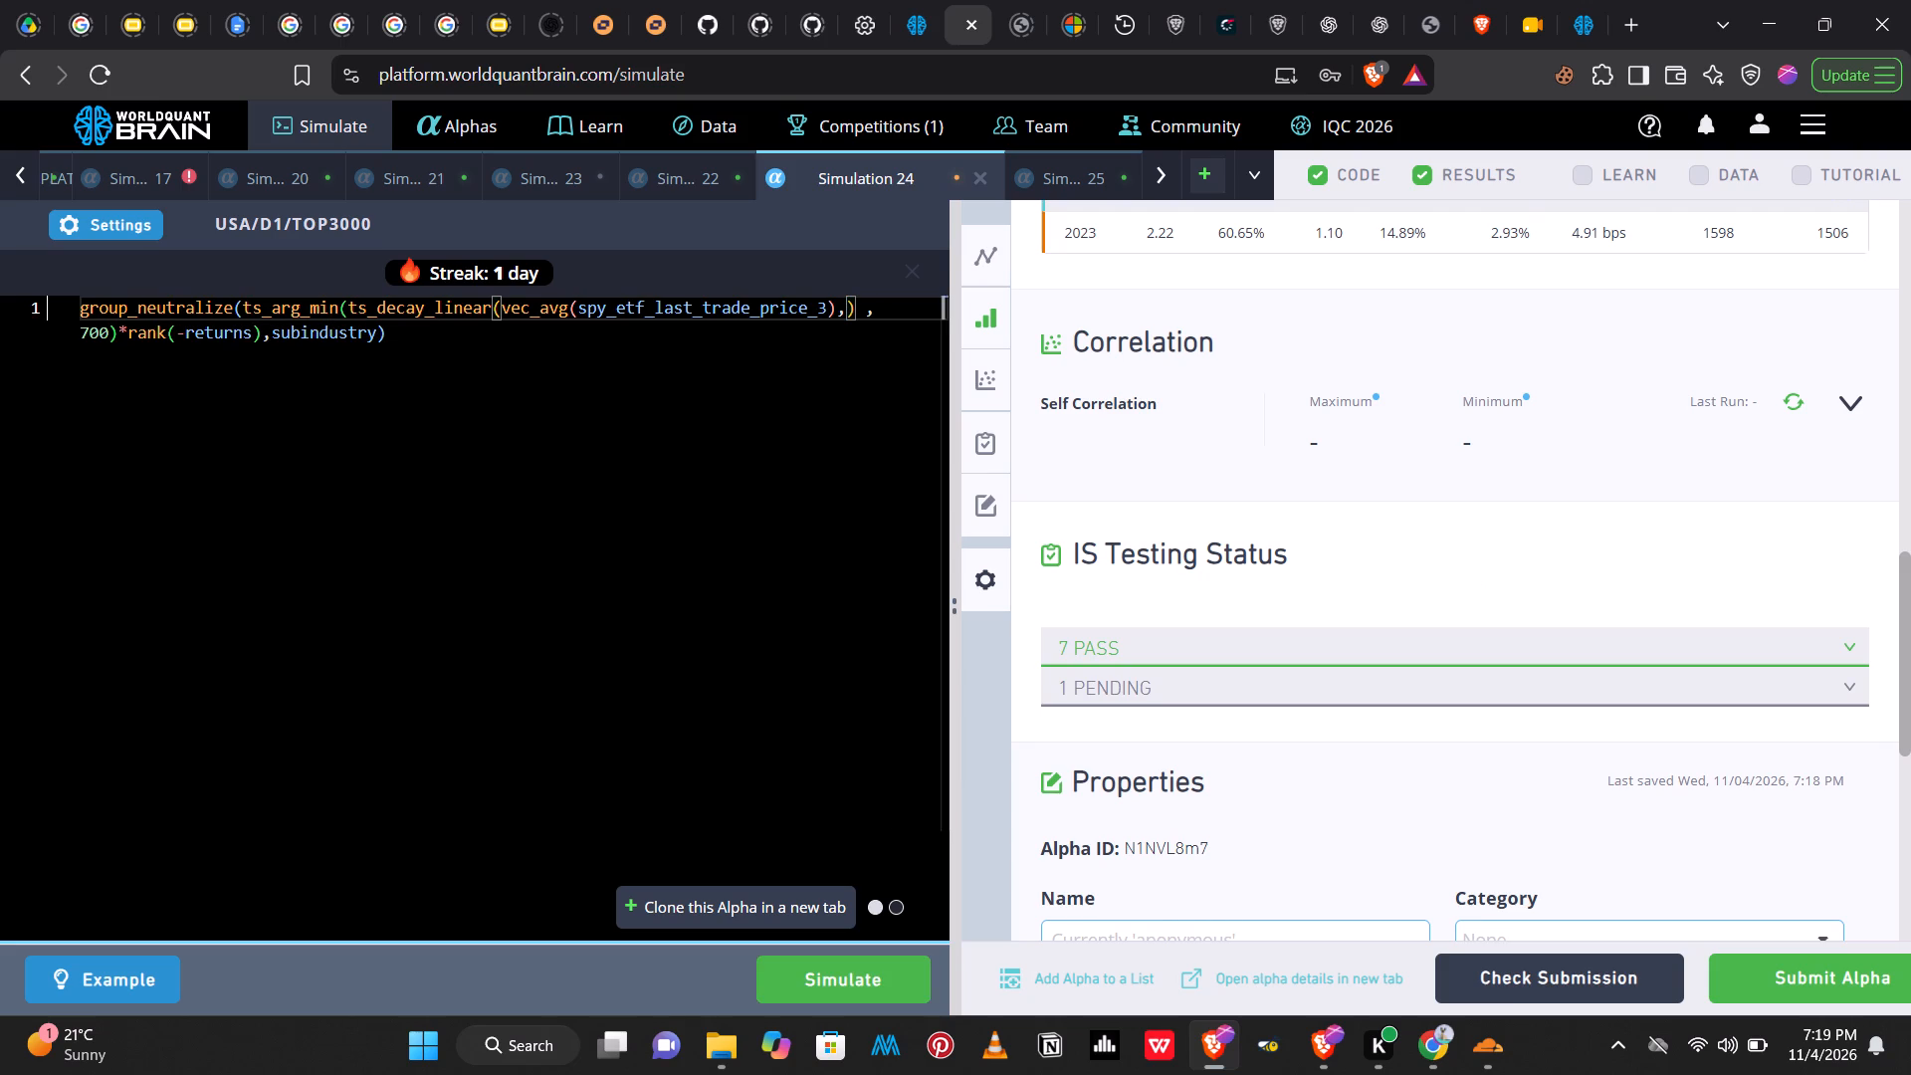
{"action": "type", "text": "25"}
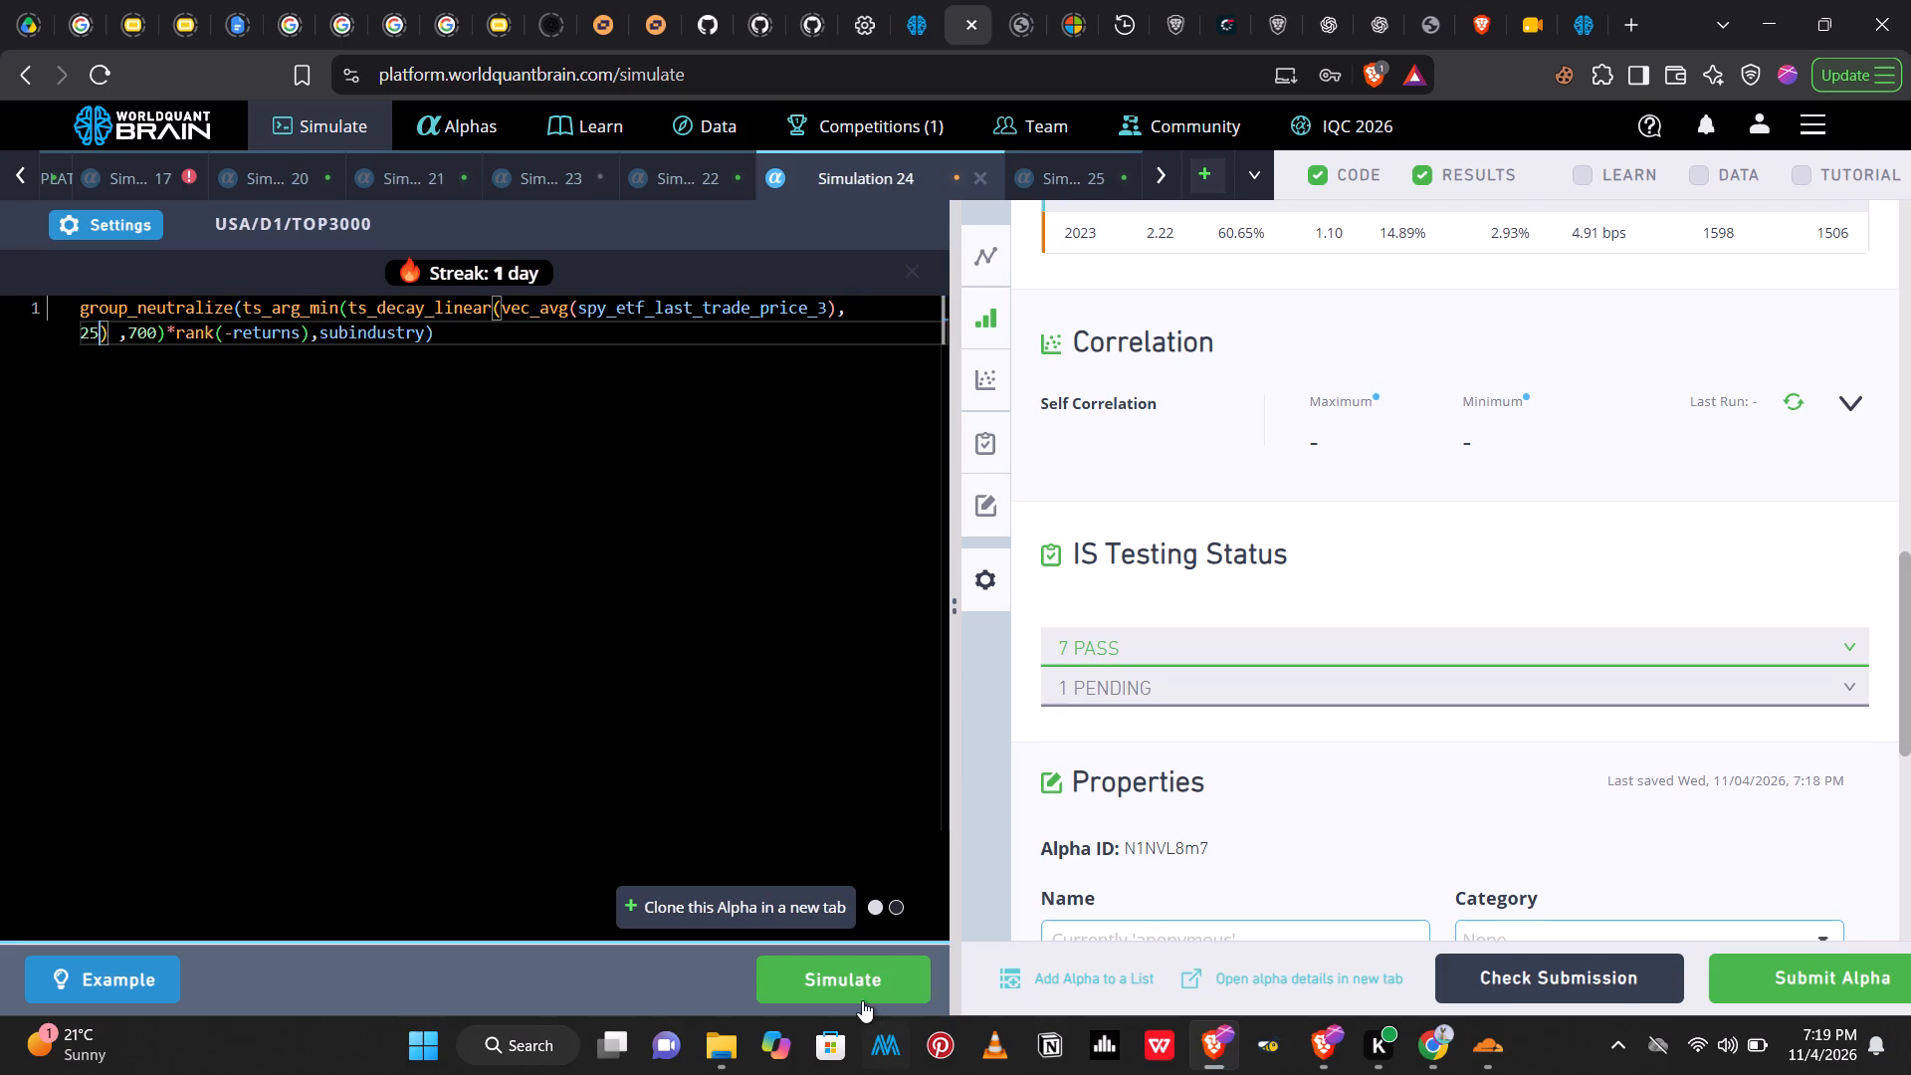
{"action": "left_click", "coordinate": [861, 974]}
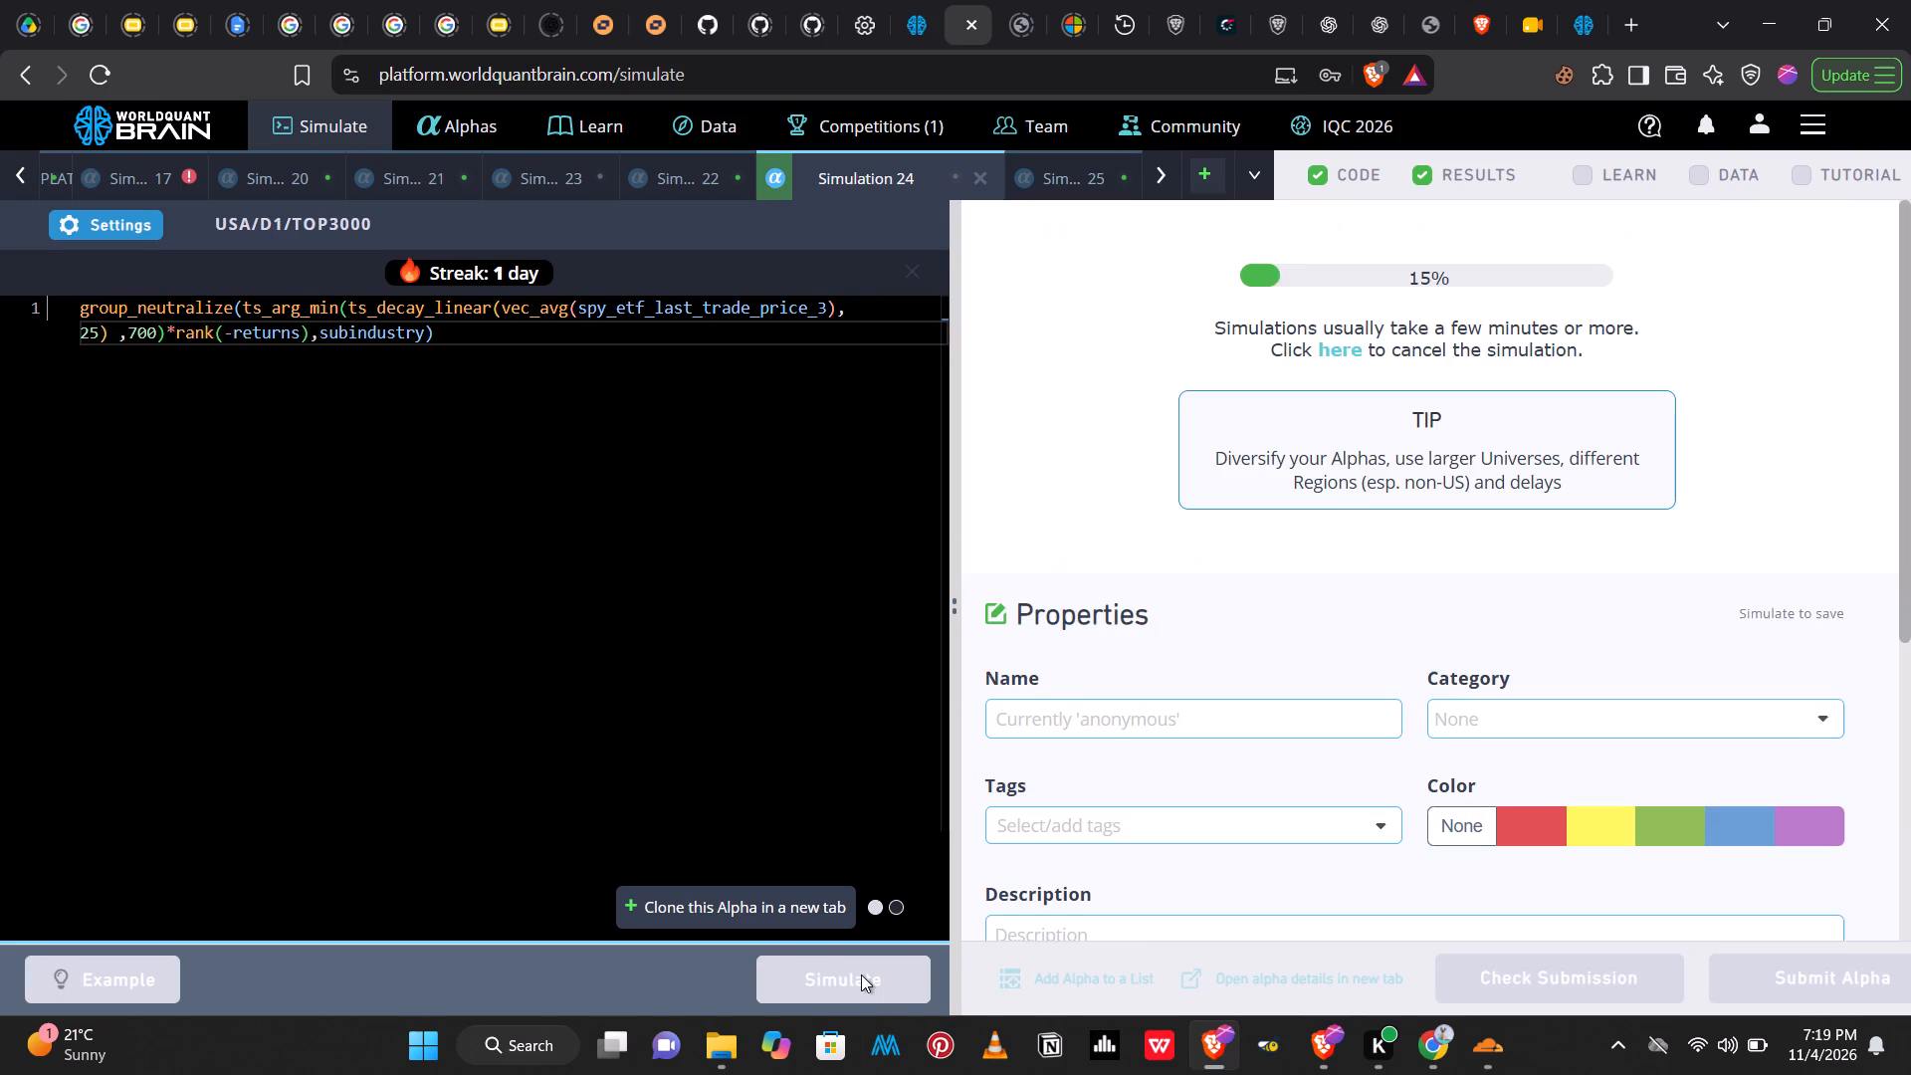
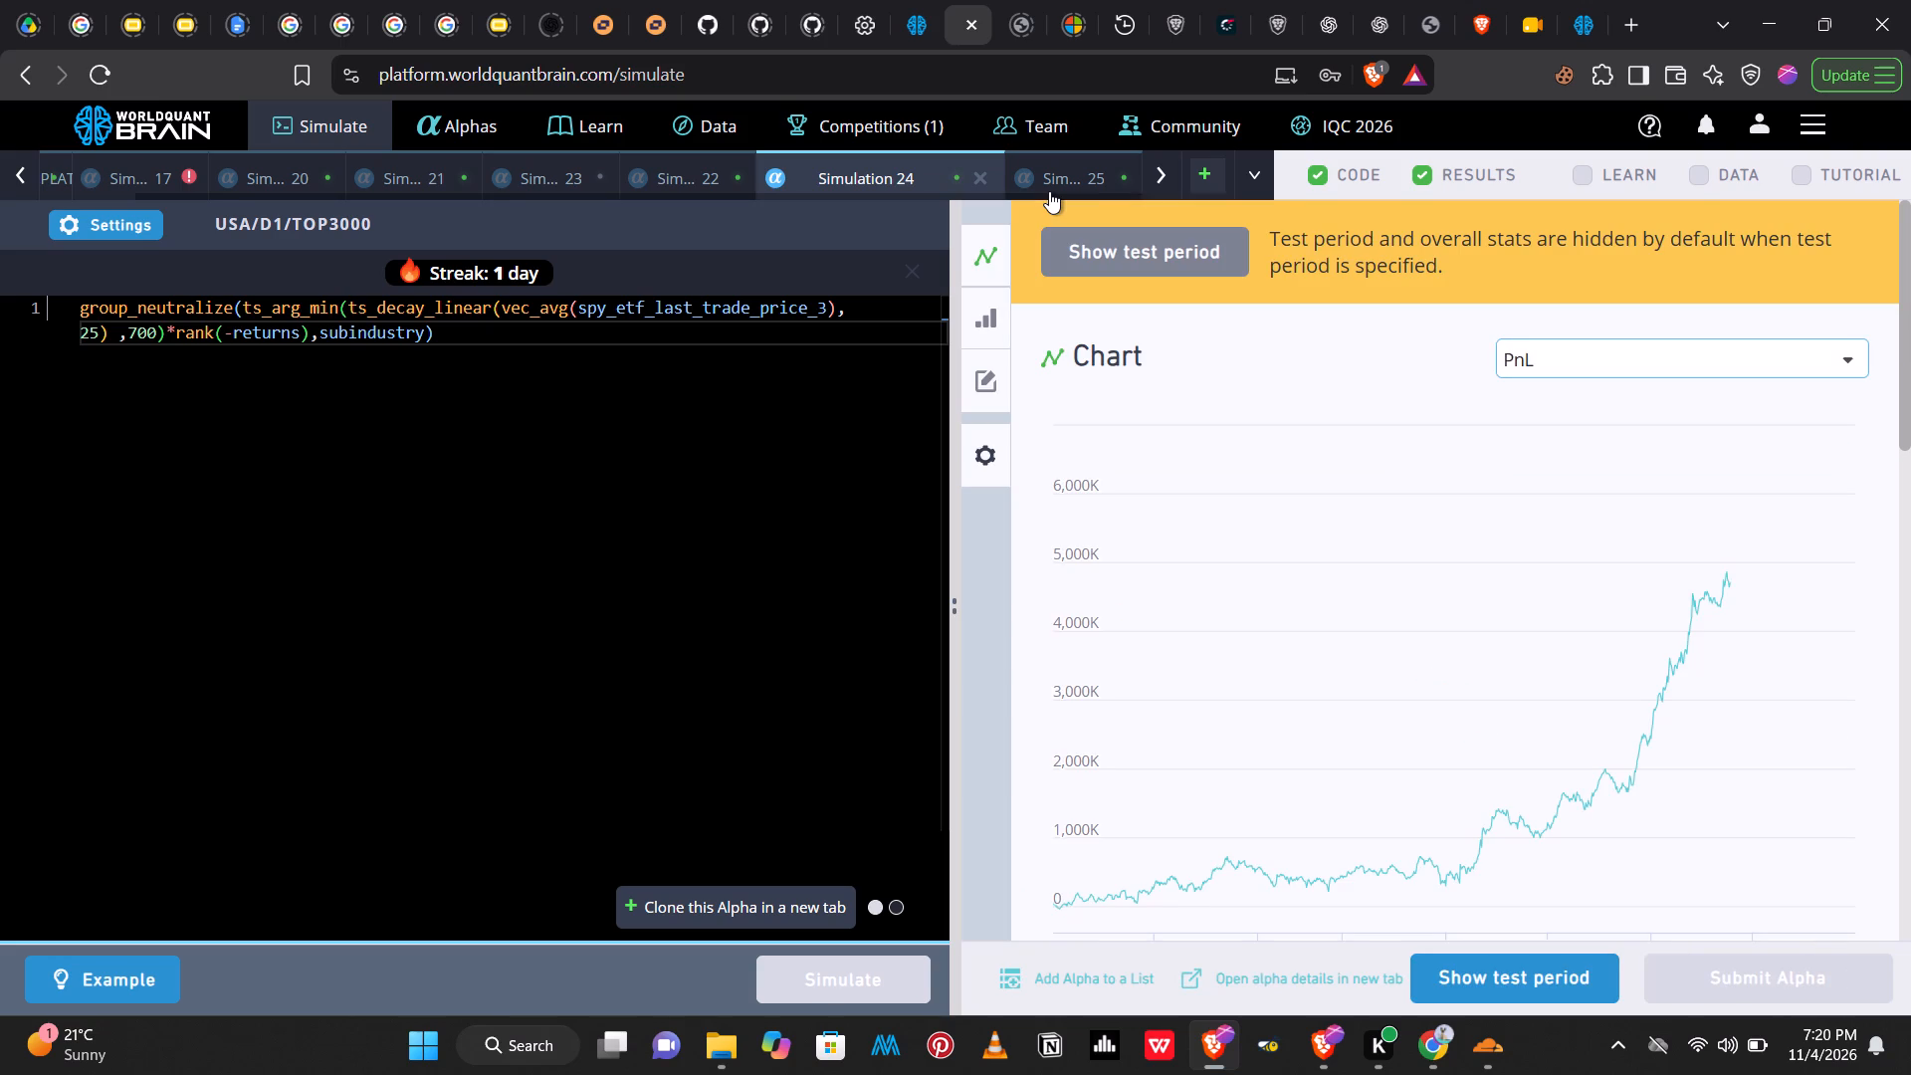
Show the test period for Simulation 24's 25-day decay version, review its yearly statistics and IS testing status, and run its self-correlation check.
{"action": "left_click_drag", "start_coordinate": [1538, 1010], "coordinate": [1541, 997]}
{"action": "left_click", "coordinate": [1541, 997]}
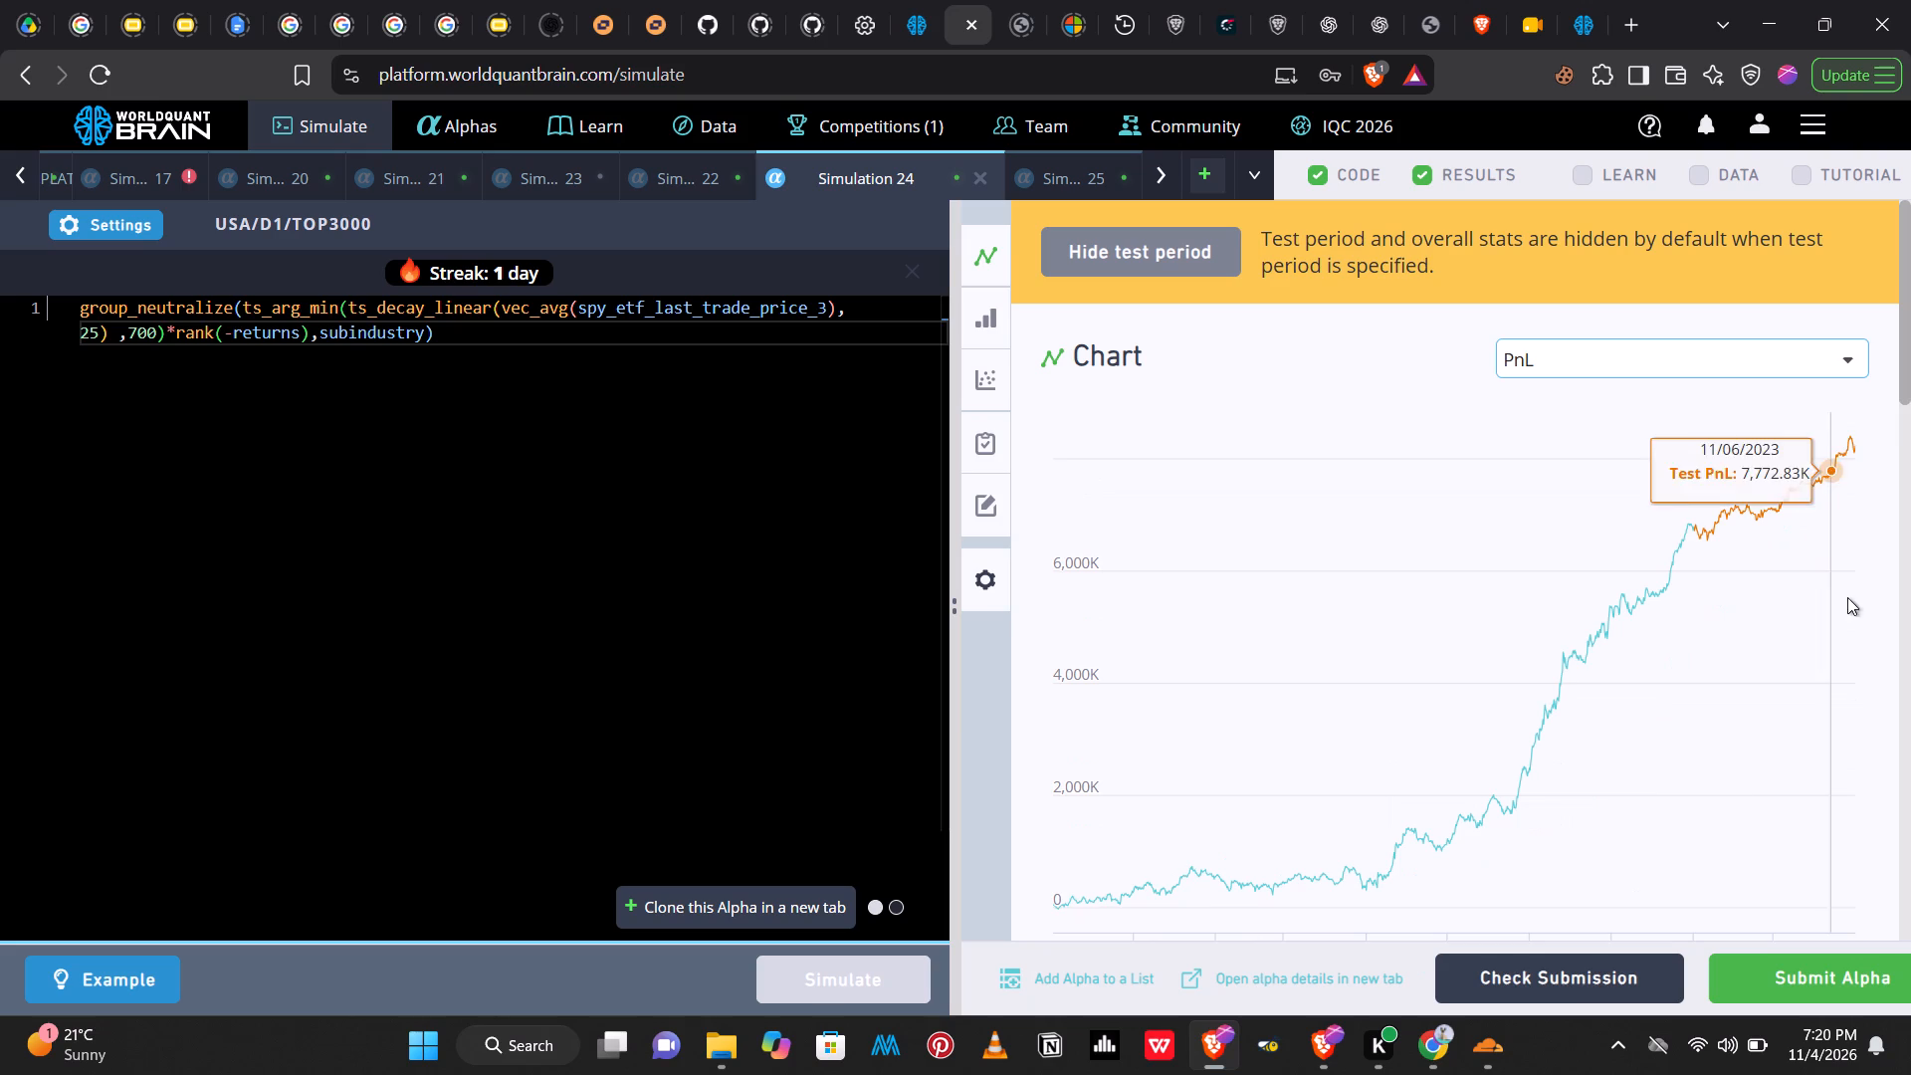
{"action": "left_click_drag", "start_coordinate": [1909, 357], "coordinate": [1907, 476]}
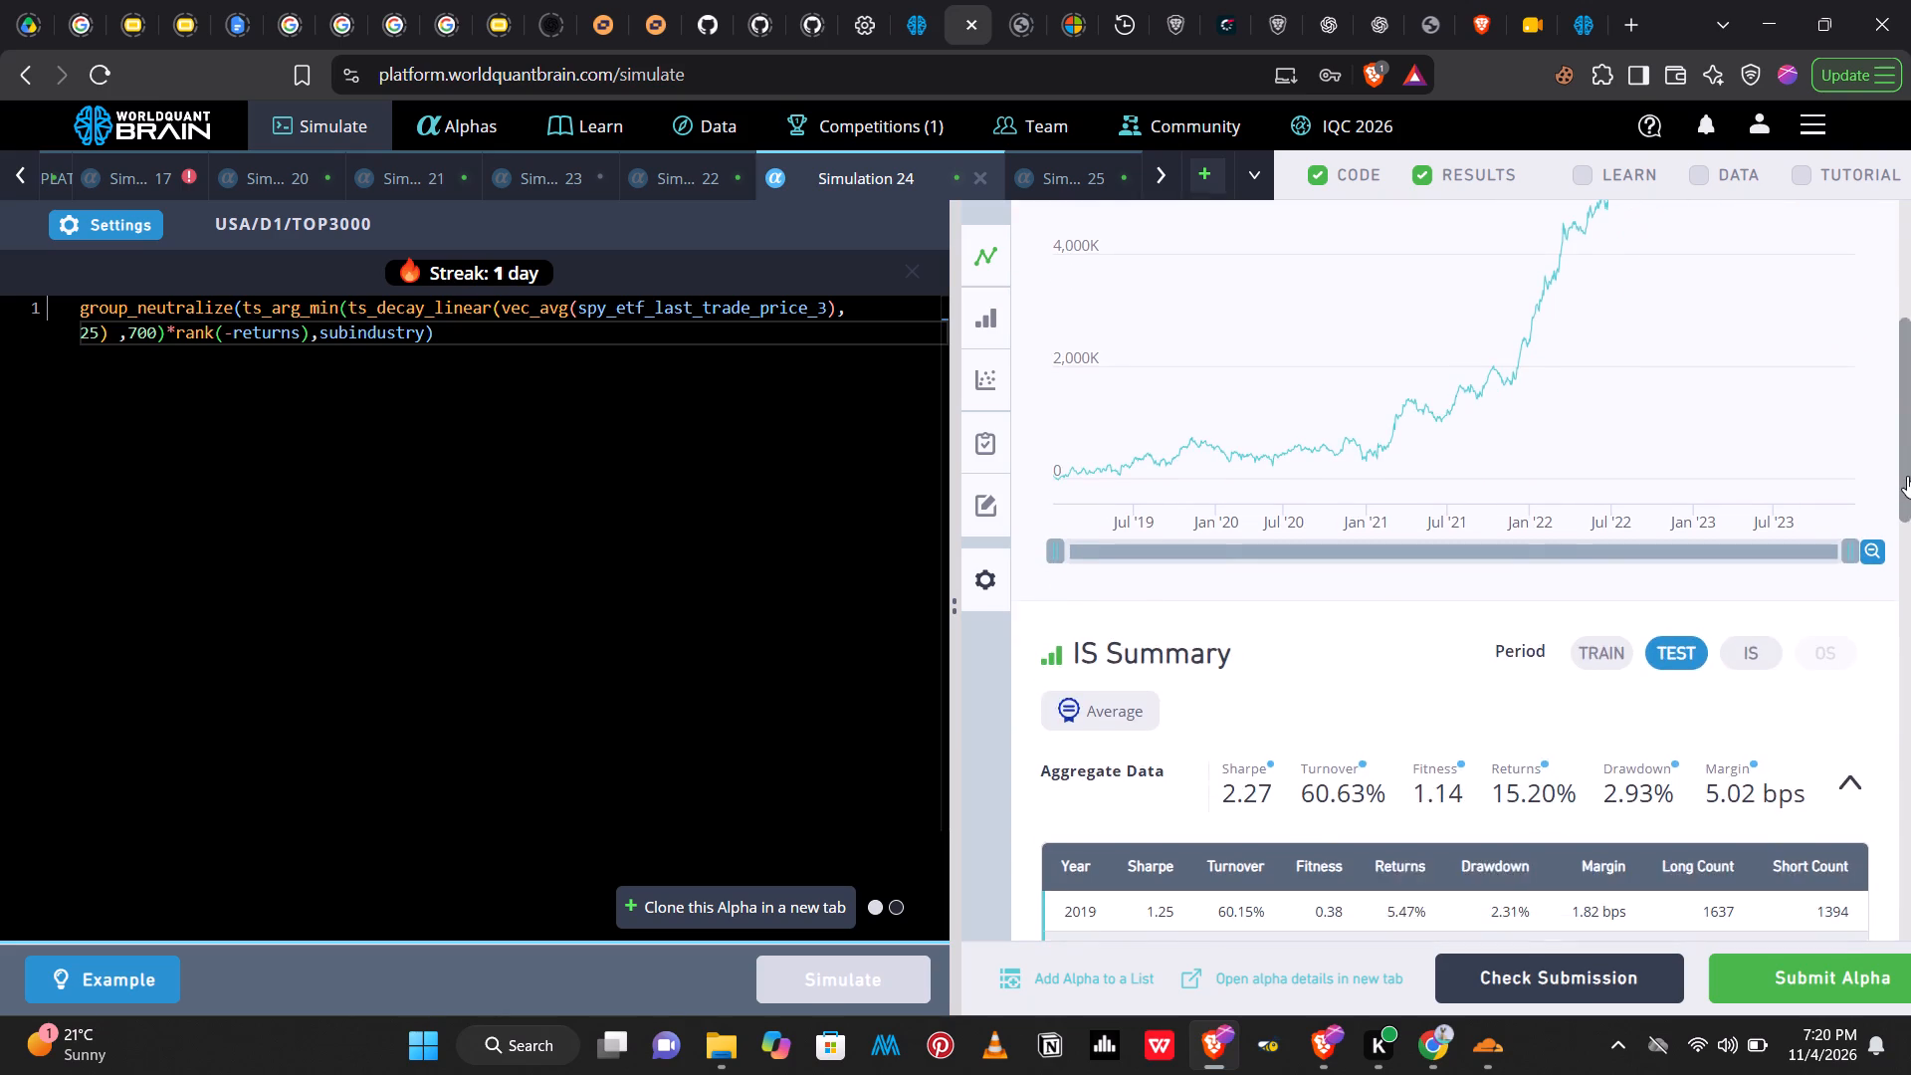
{"action": "left_click_drag", "start_coordinate": [1907, 476], "coordinate": [1910, 618]}
{"action": "scroll", "coordinate": [1907, 500], "scroll_direction": "up", "scroll_amount": 1}
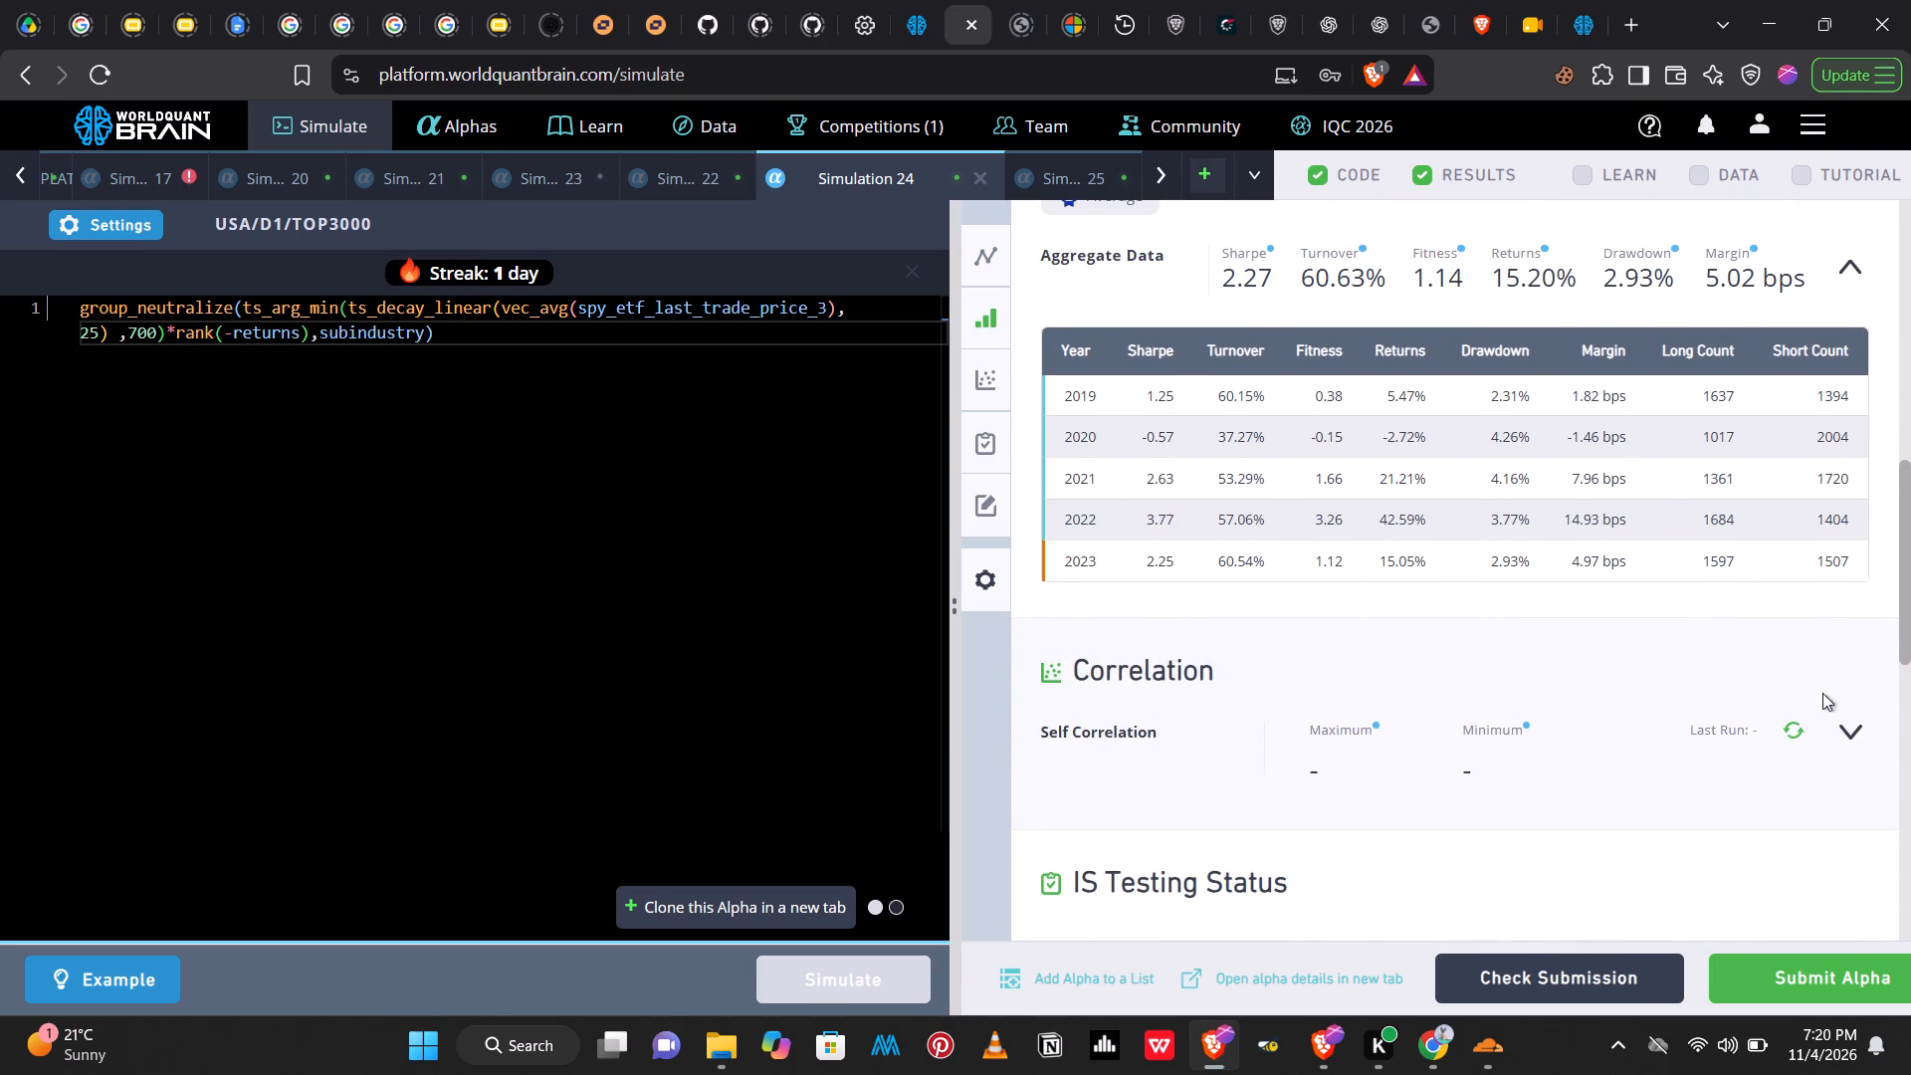
{"action": "left_click", "coordinate": [1793, 735]}
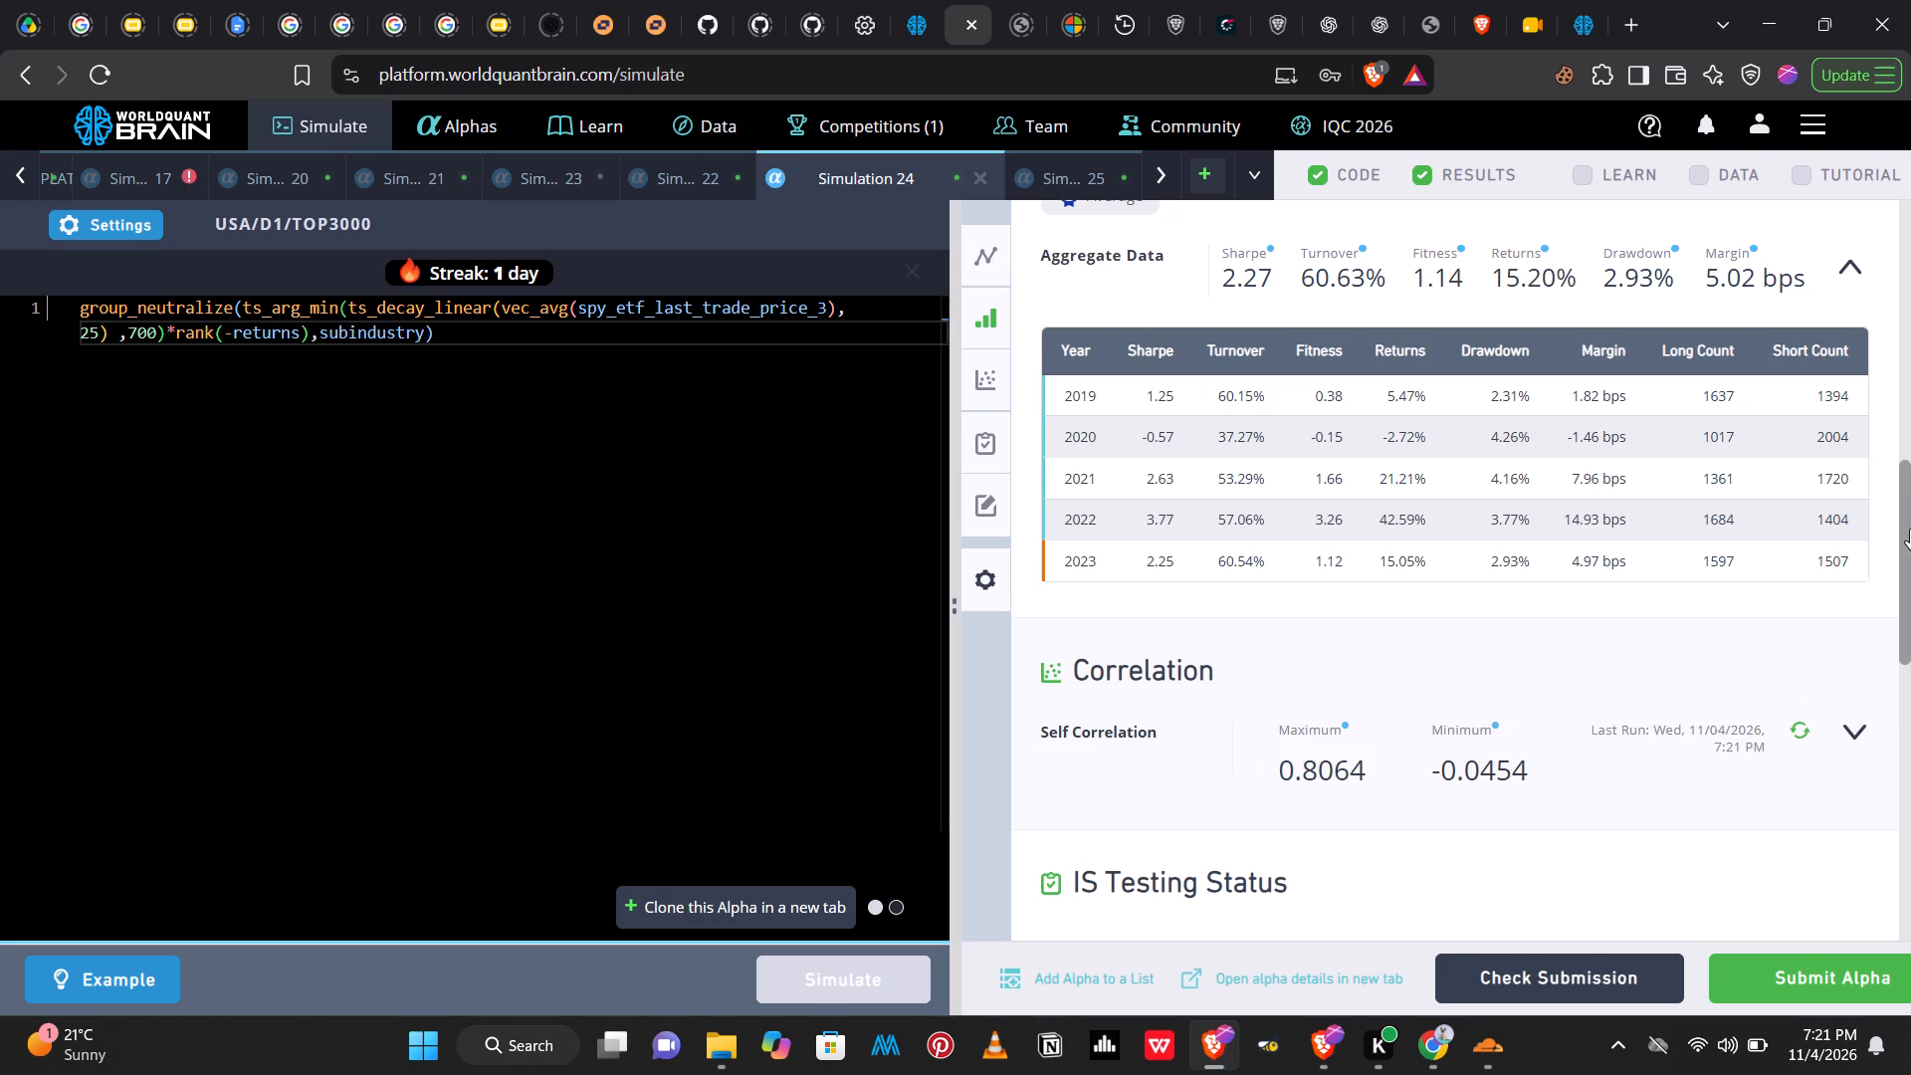
{"action": "left_click_drag", "start_coordinate": [1909, 532], "coordinate": [1869, 588]}
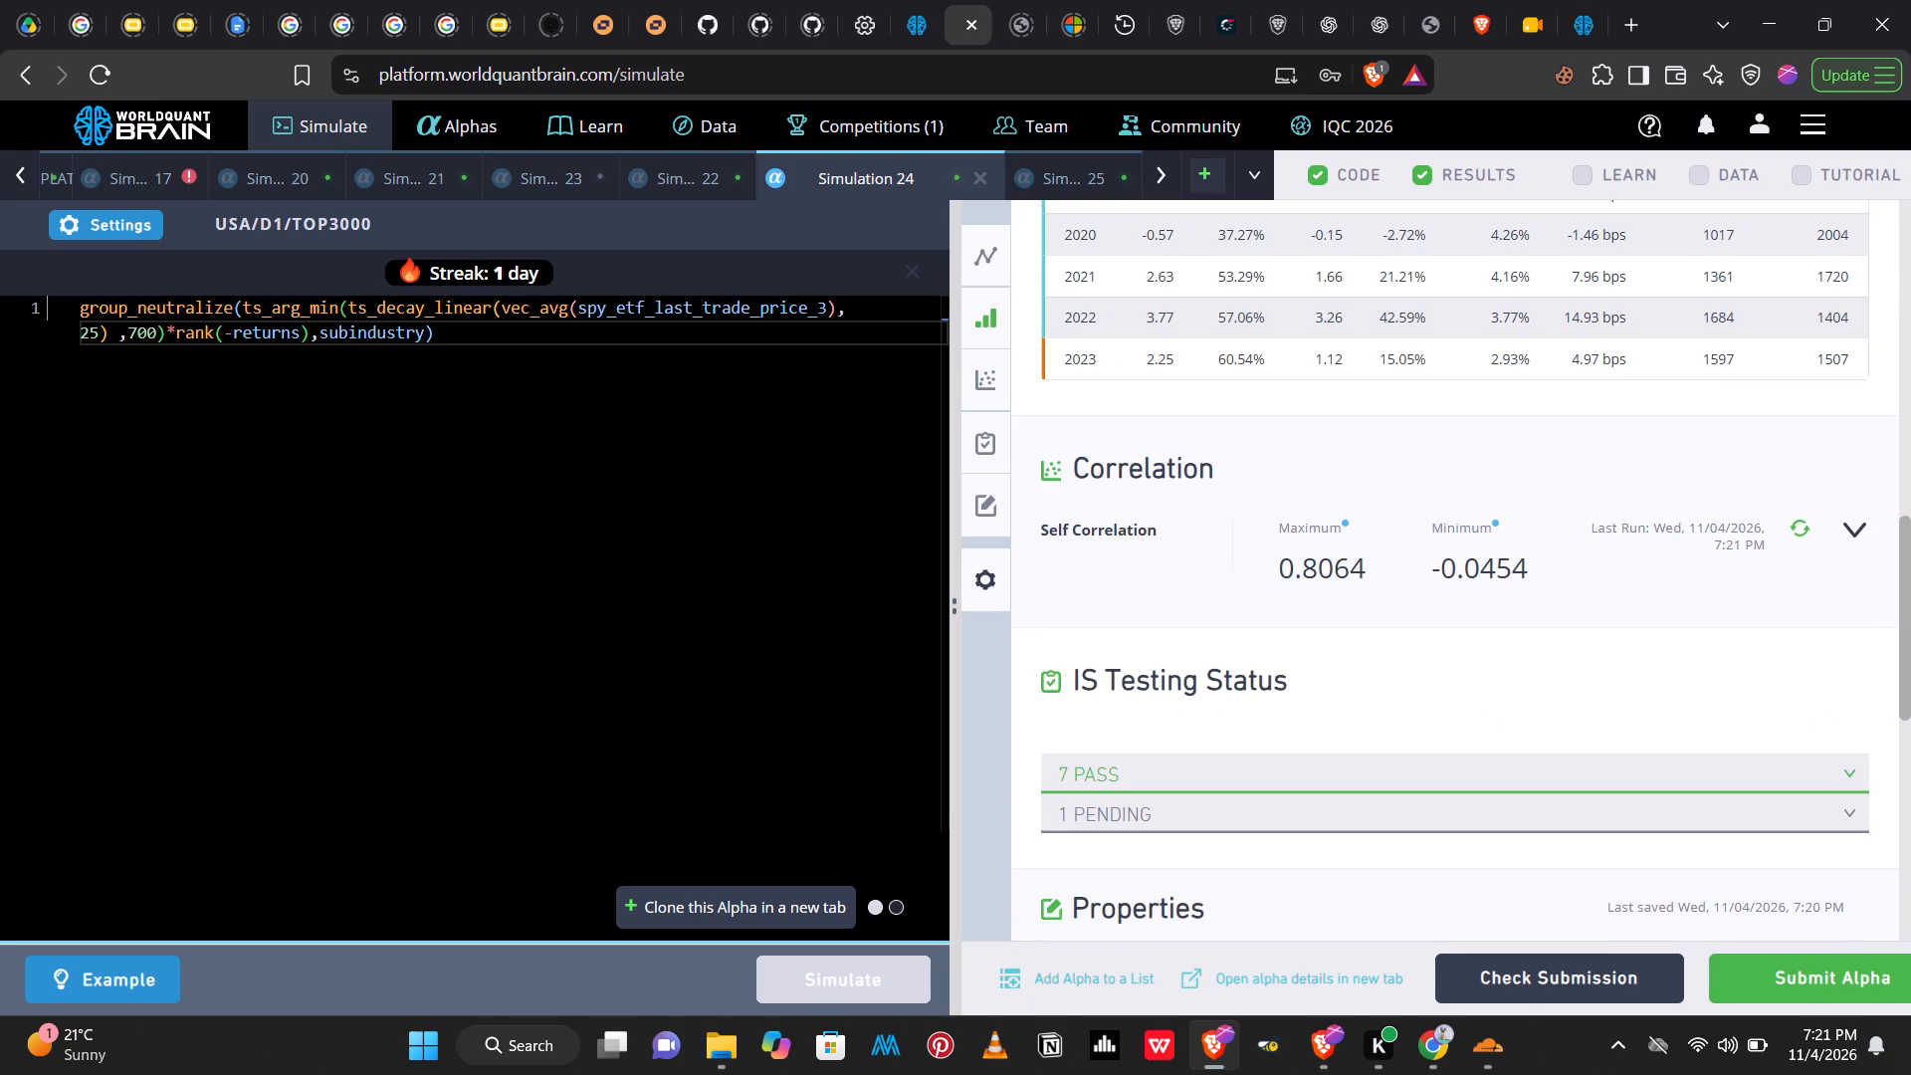
In Simulation 24, set the inner ts_decay_linear window to 10 and run the simulation.
{"action": "left_click", "coordinate": [100, 342]}
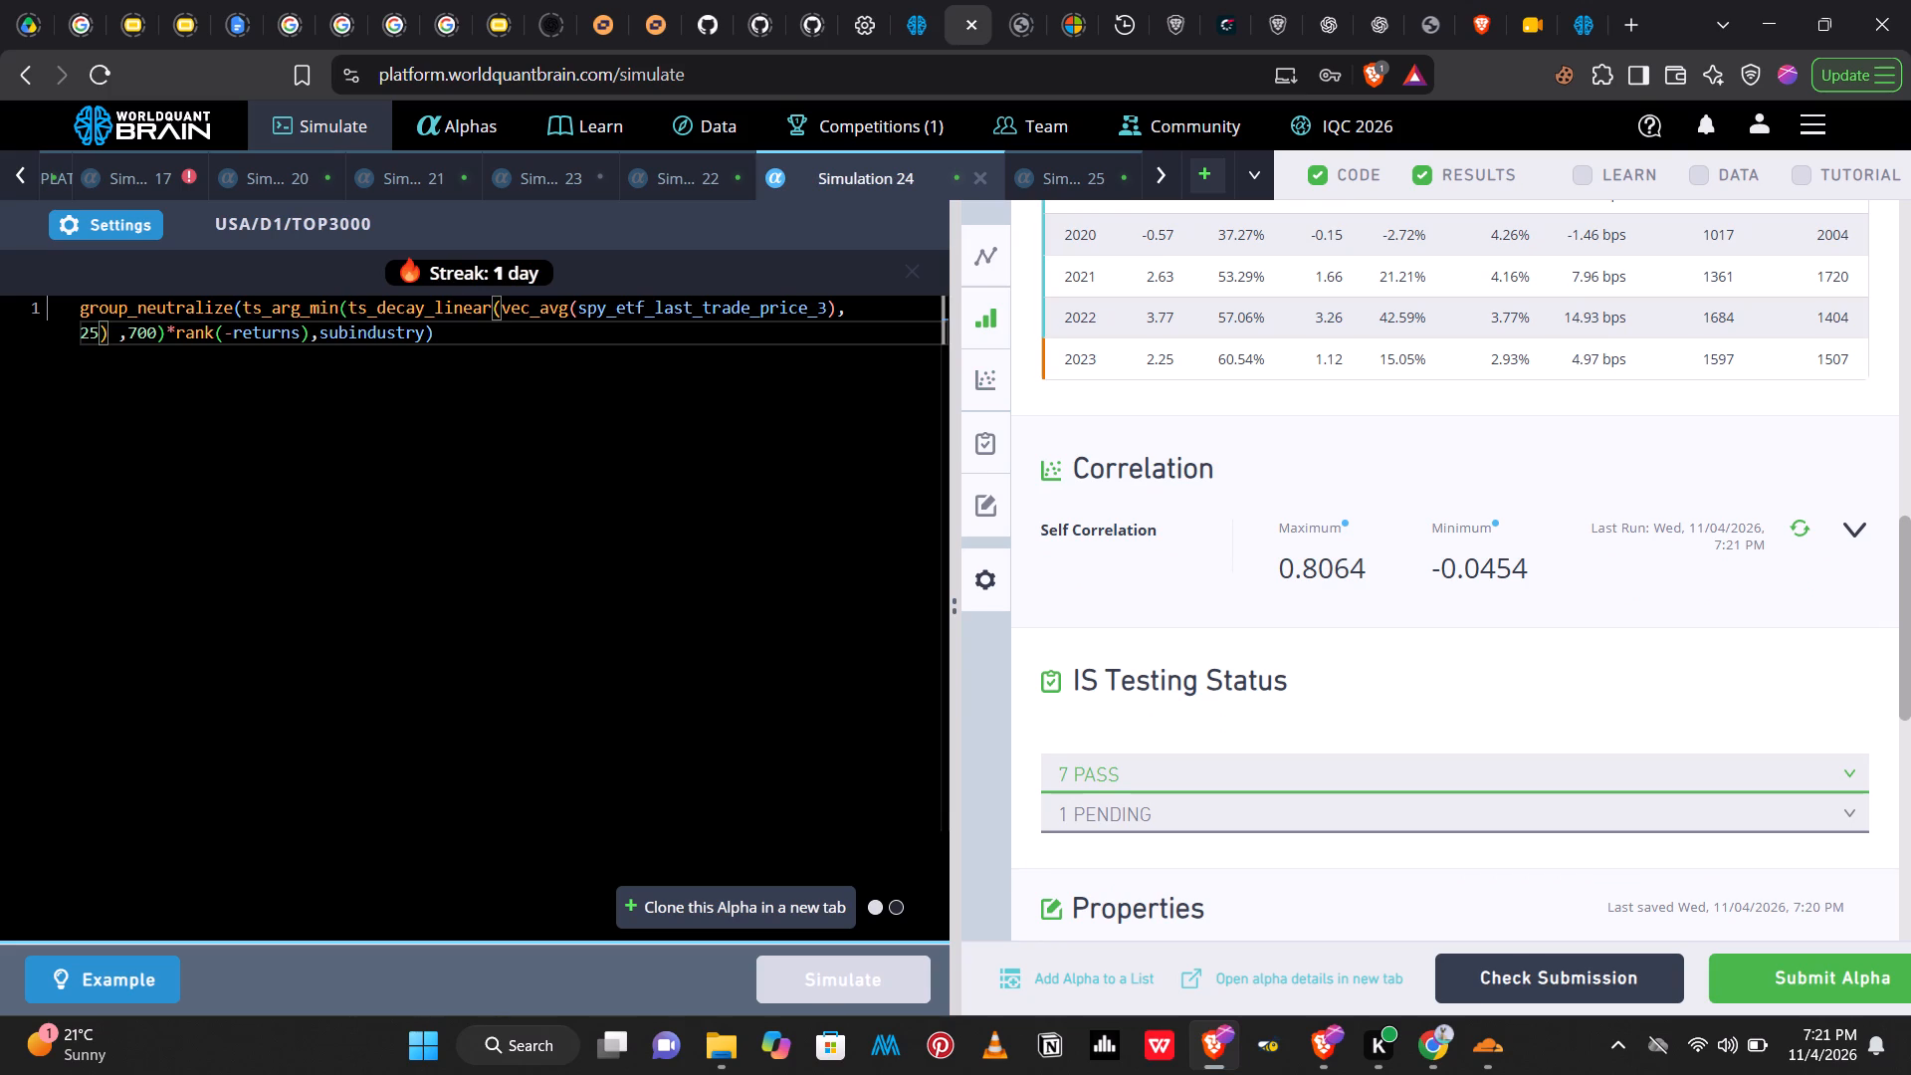
{"action": "key", "text": "BackSpace"}
{"action": "key", "text": "BackSpace"}
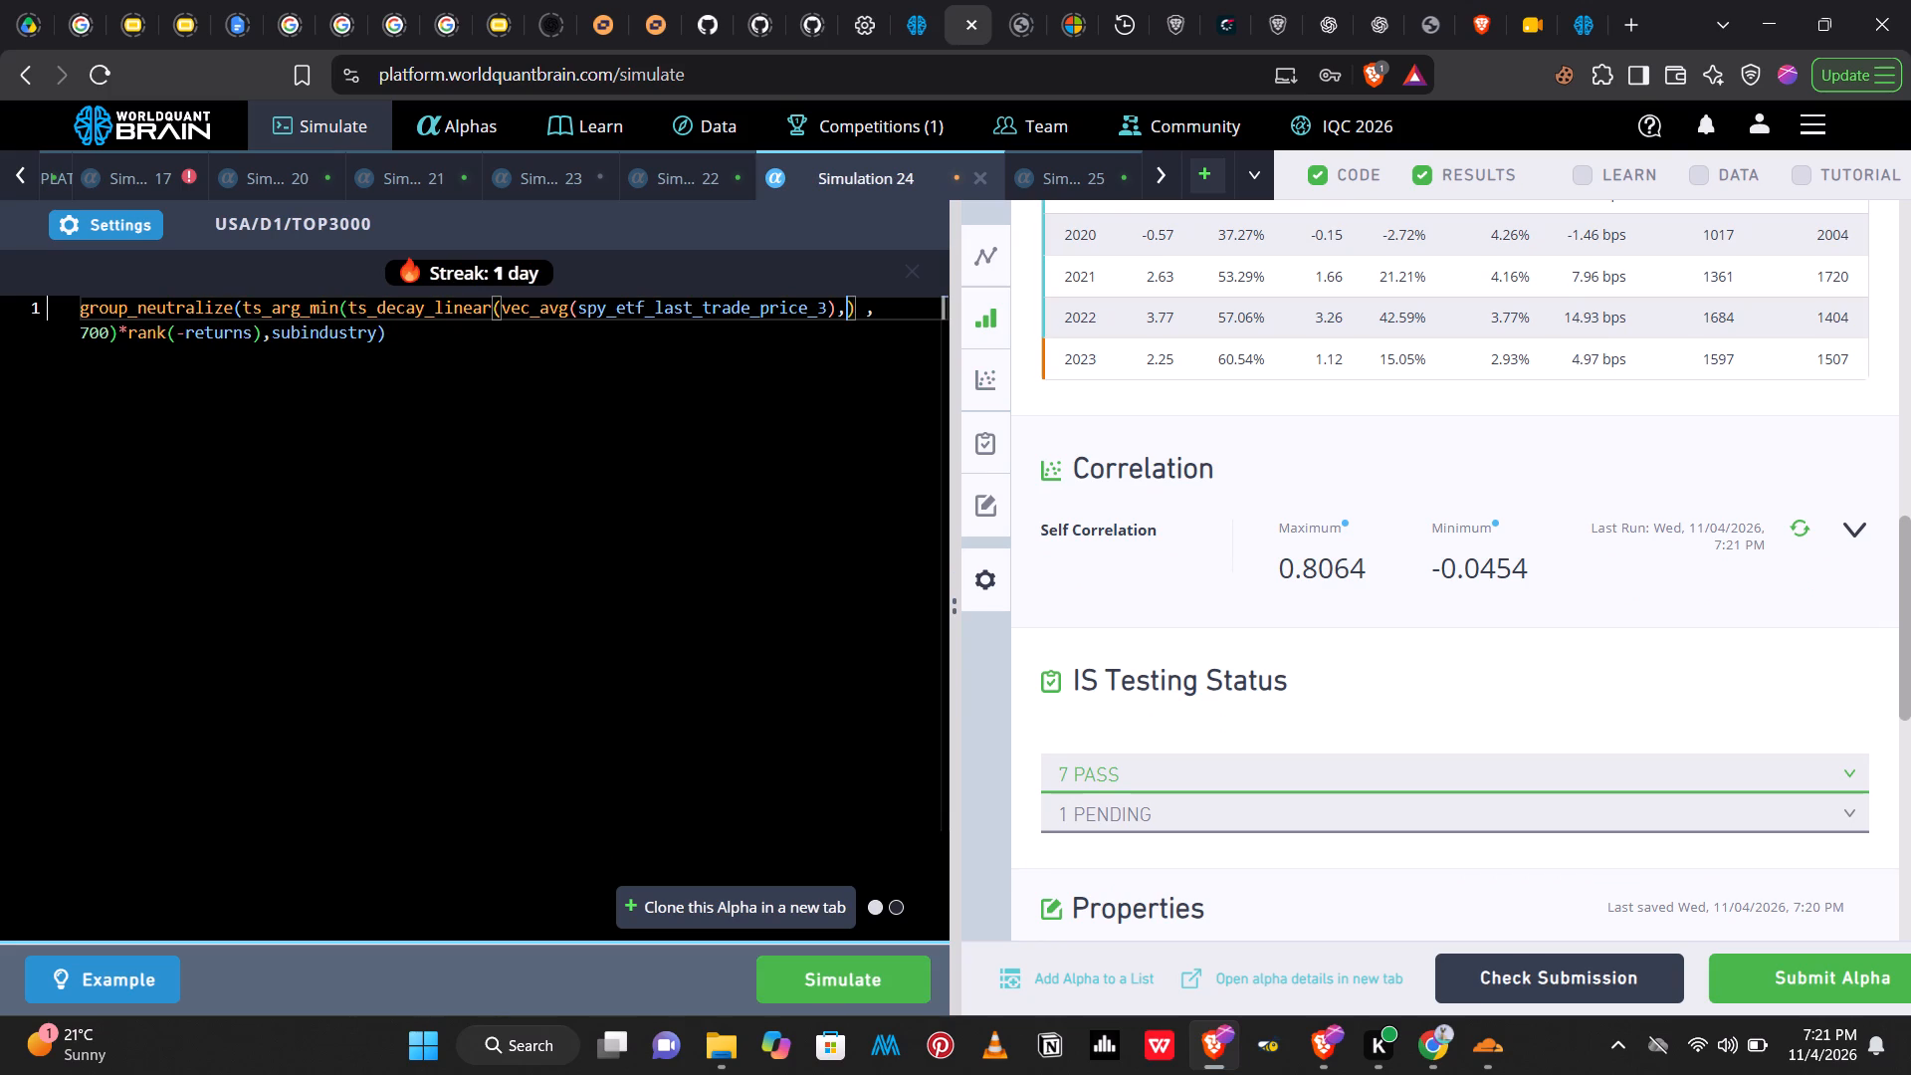
{"action": "type", "text": "10"}
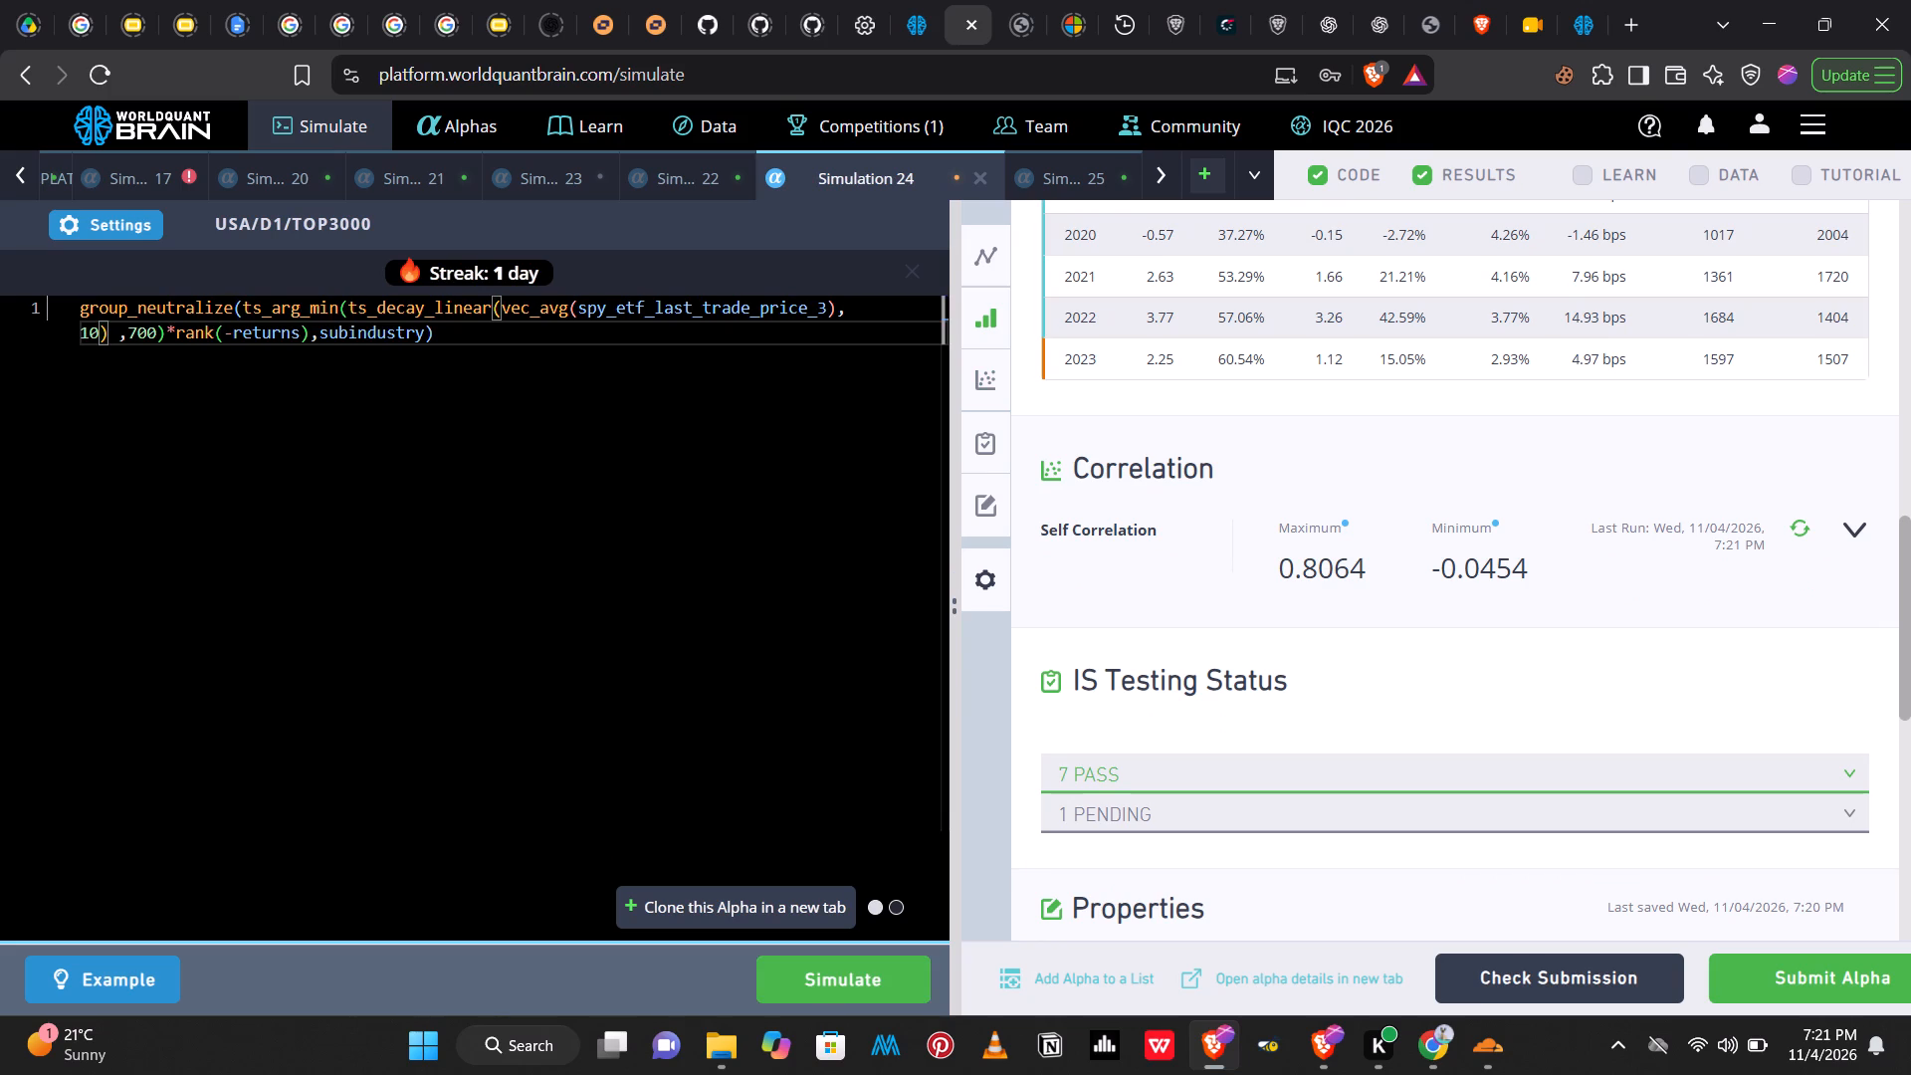
{"action": "left_click", "coordinate": [869, 982]}
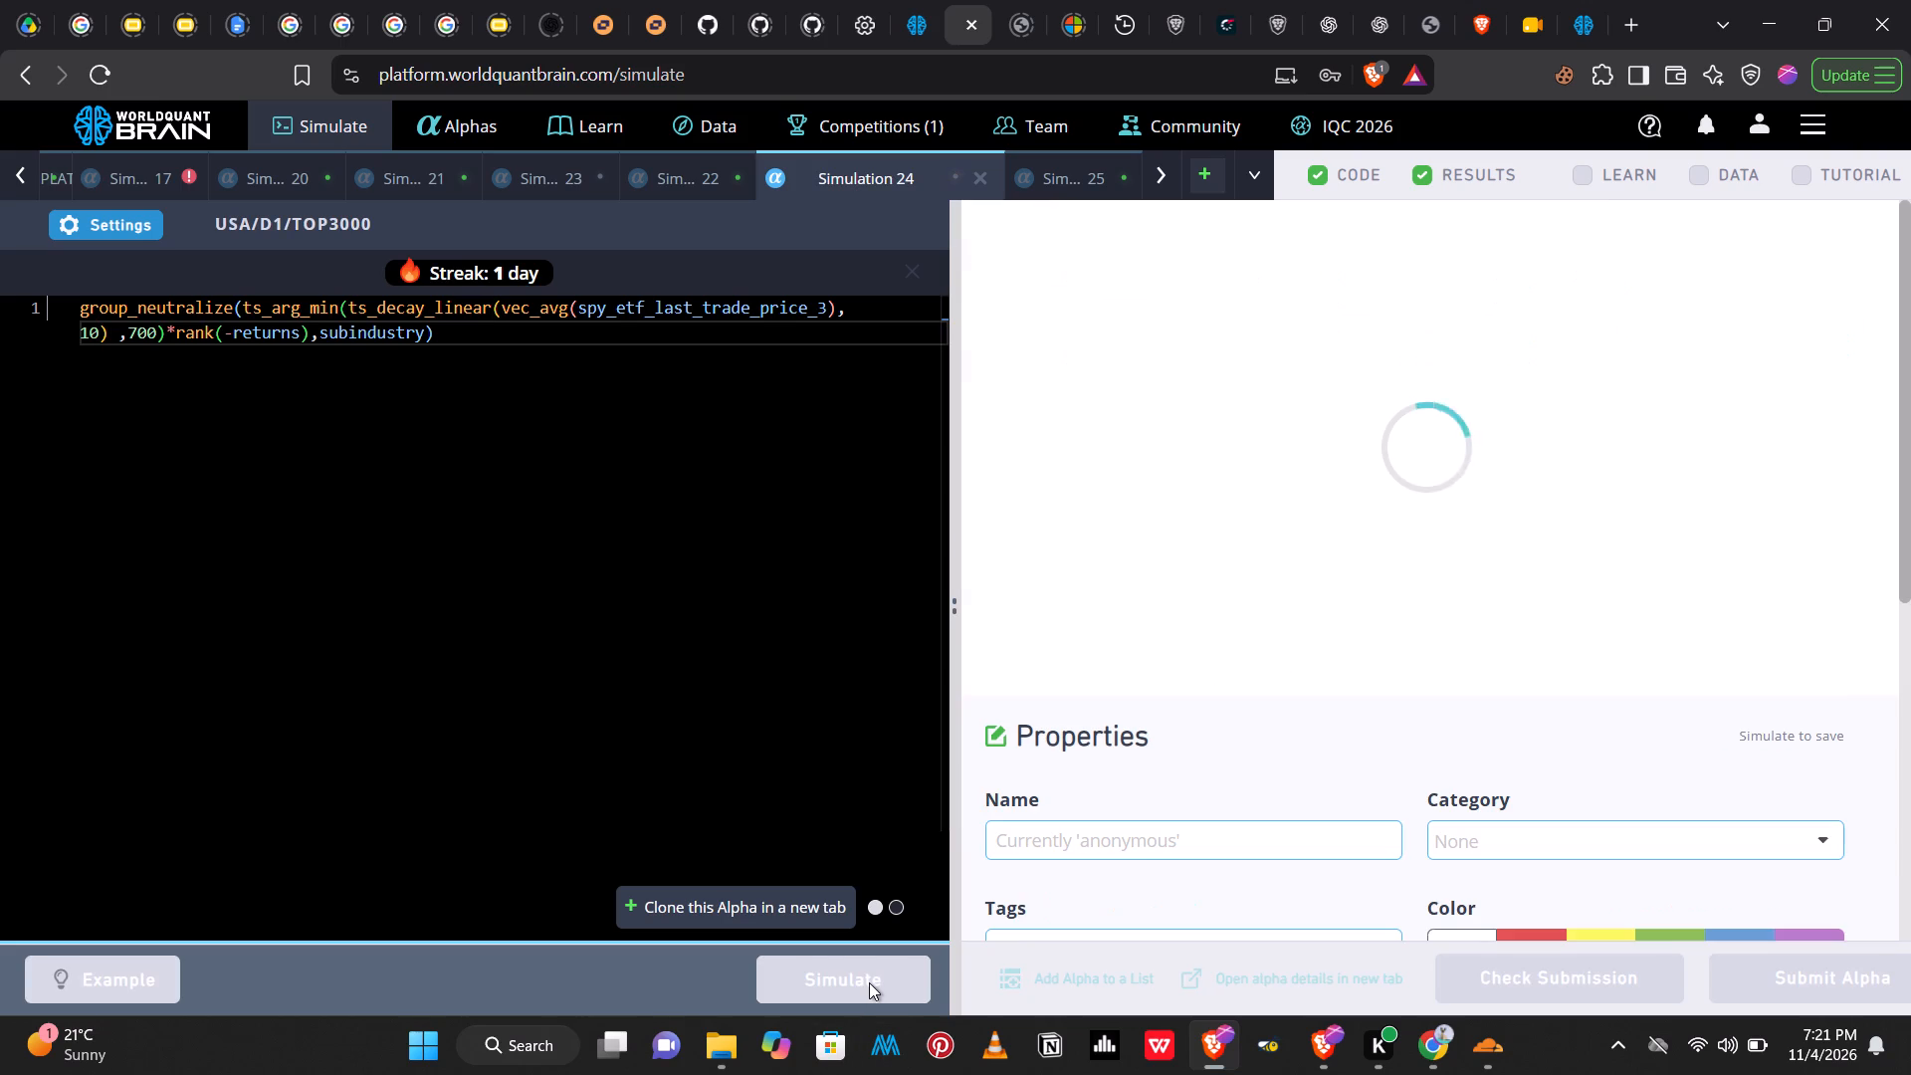
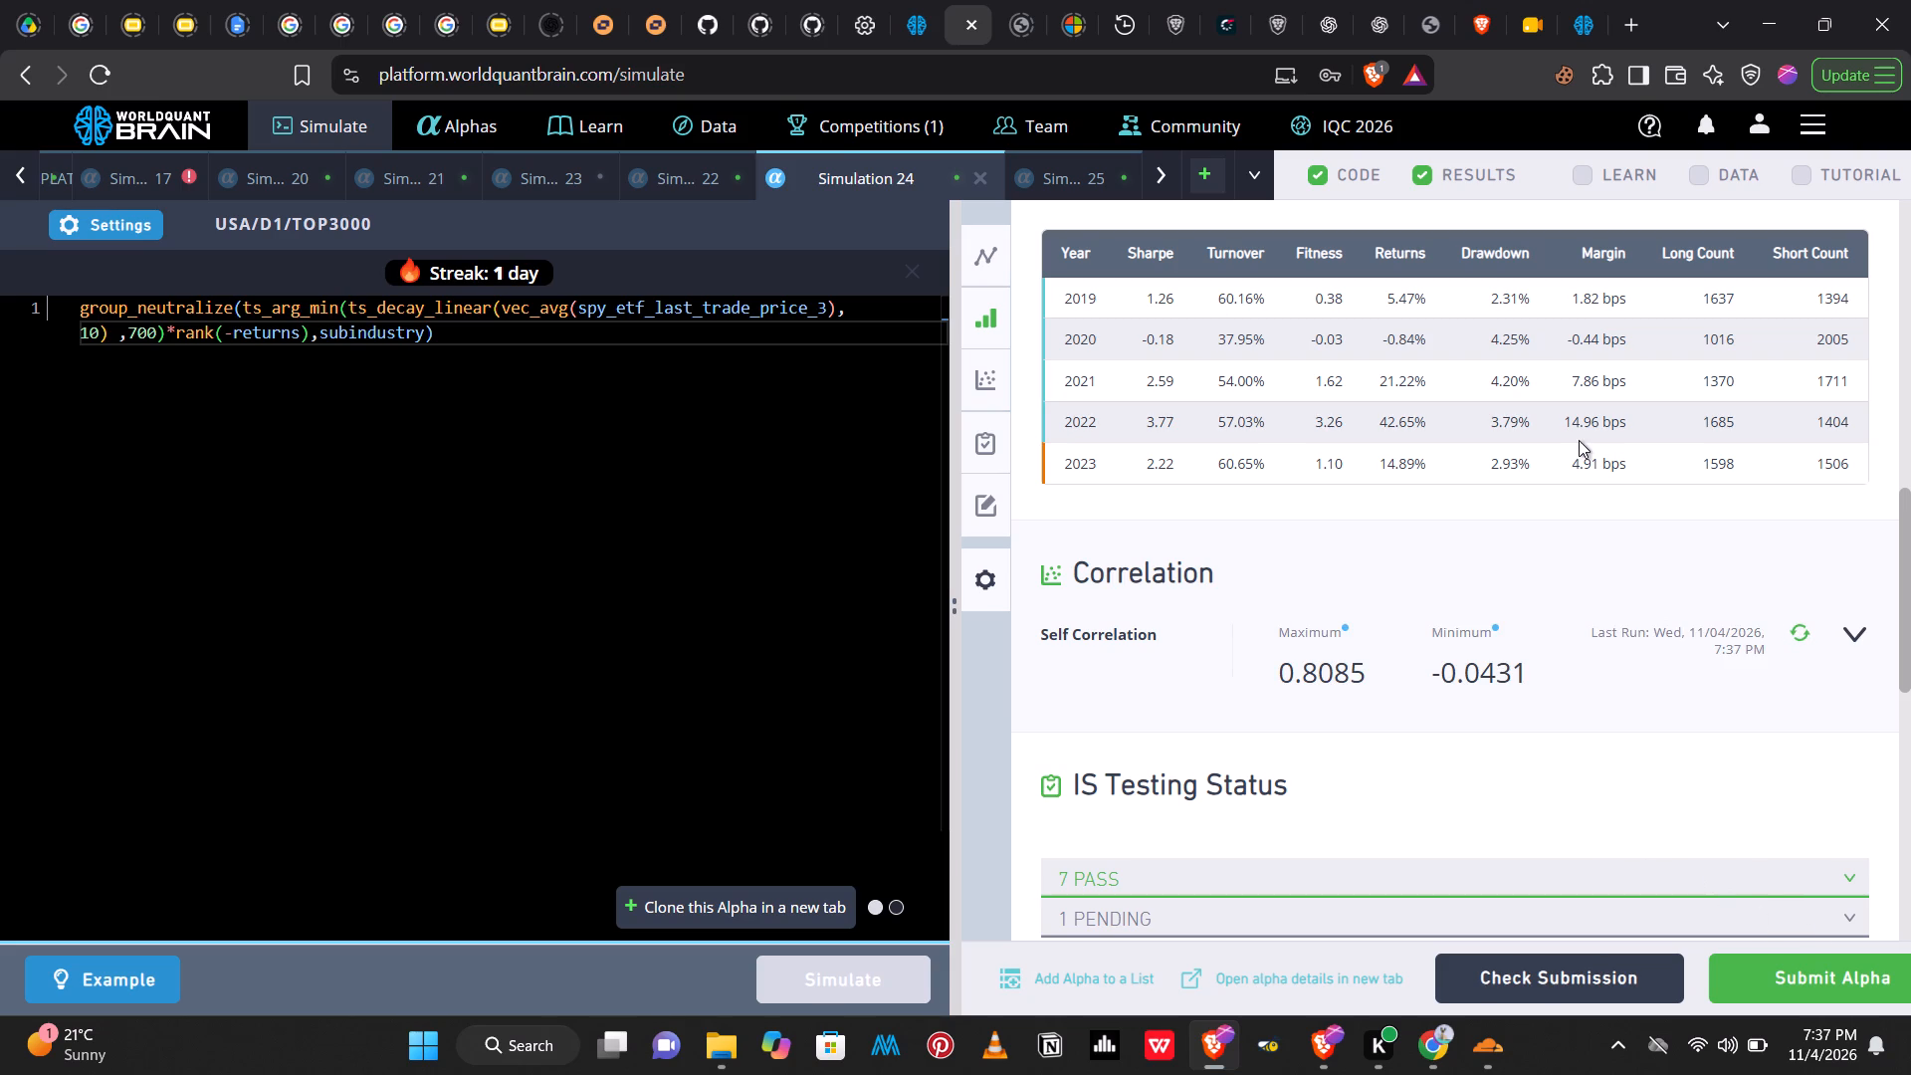
Submit the alpha from Simulation 25, the ts_sum version built on nws12_afterhsz_sl with the 700-day window.
{"action": "left_click", "coordinate": [695, 171]}
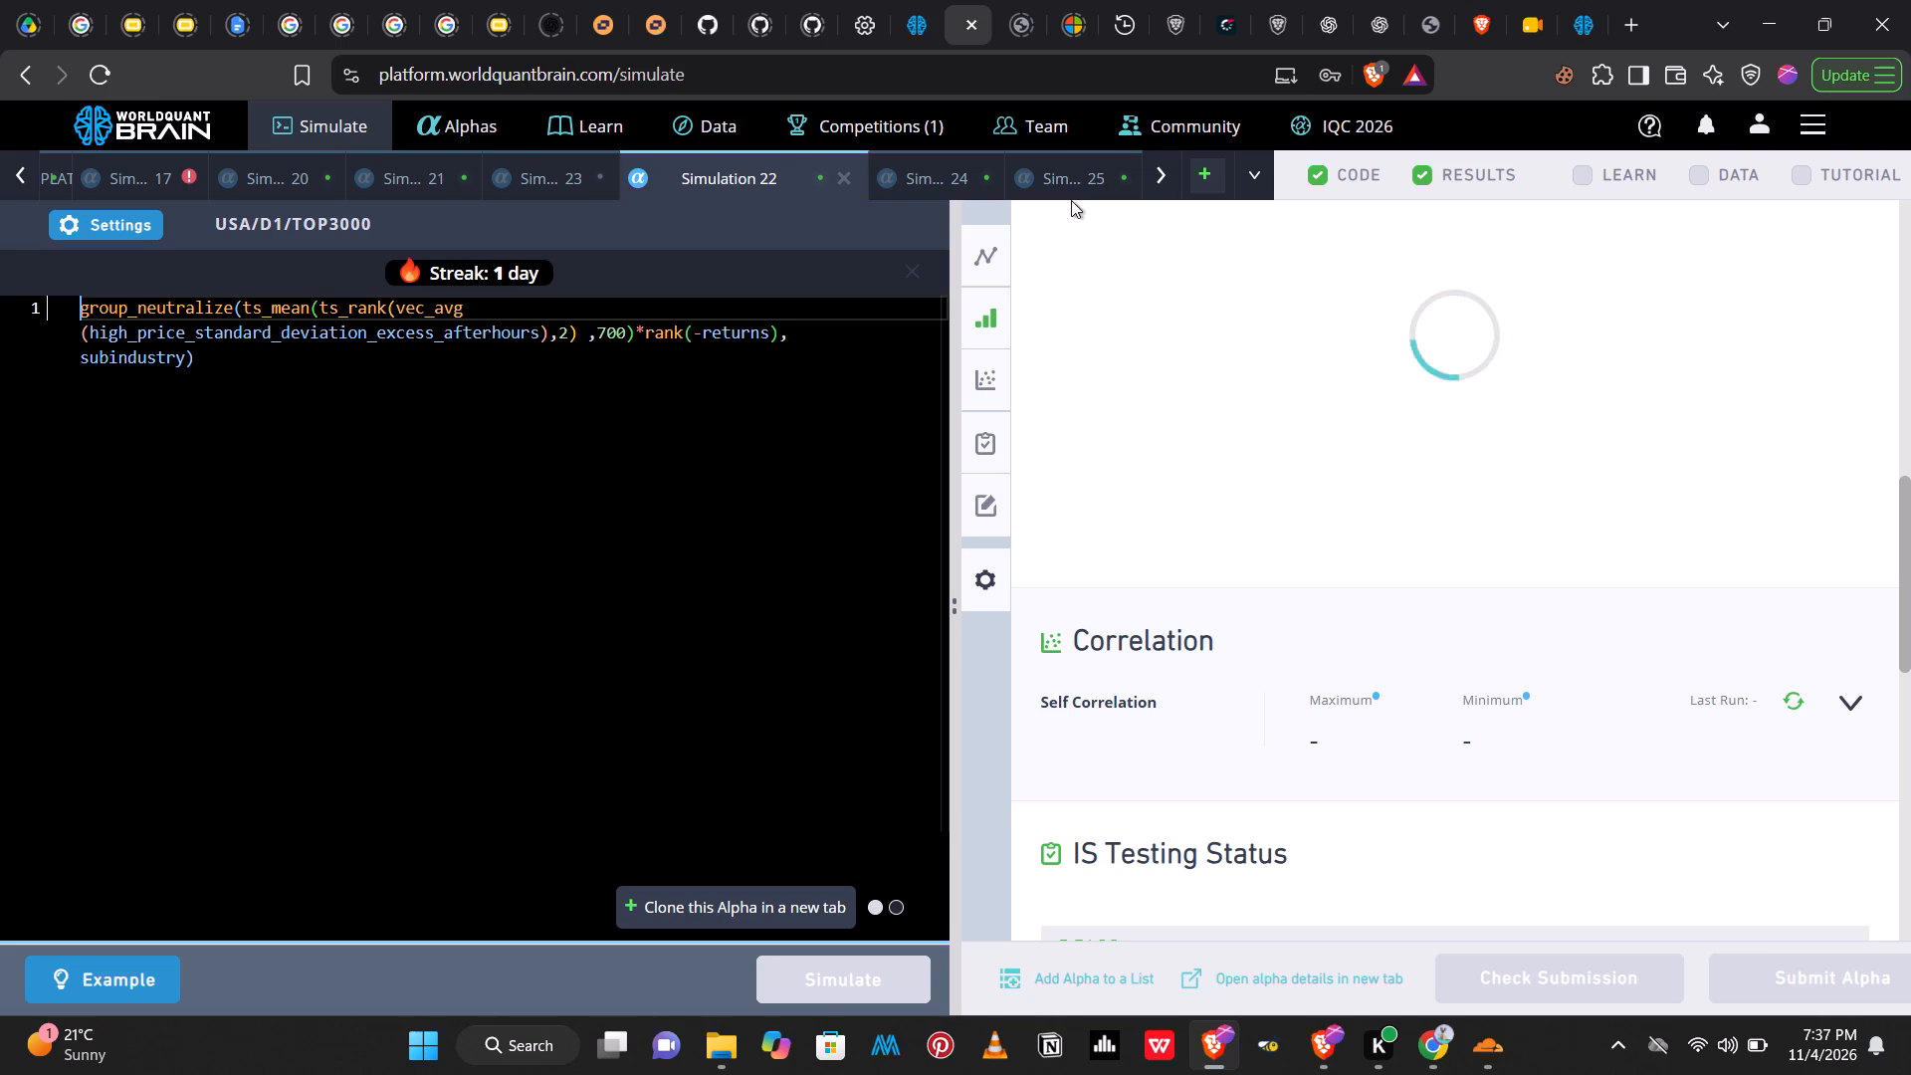
{"action": "left_click", "coordinate": [1071, 187]}
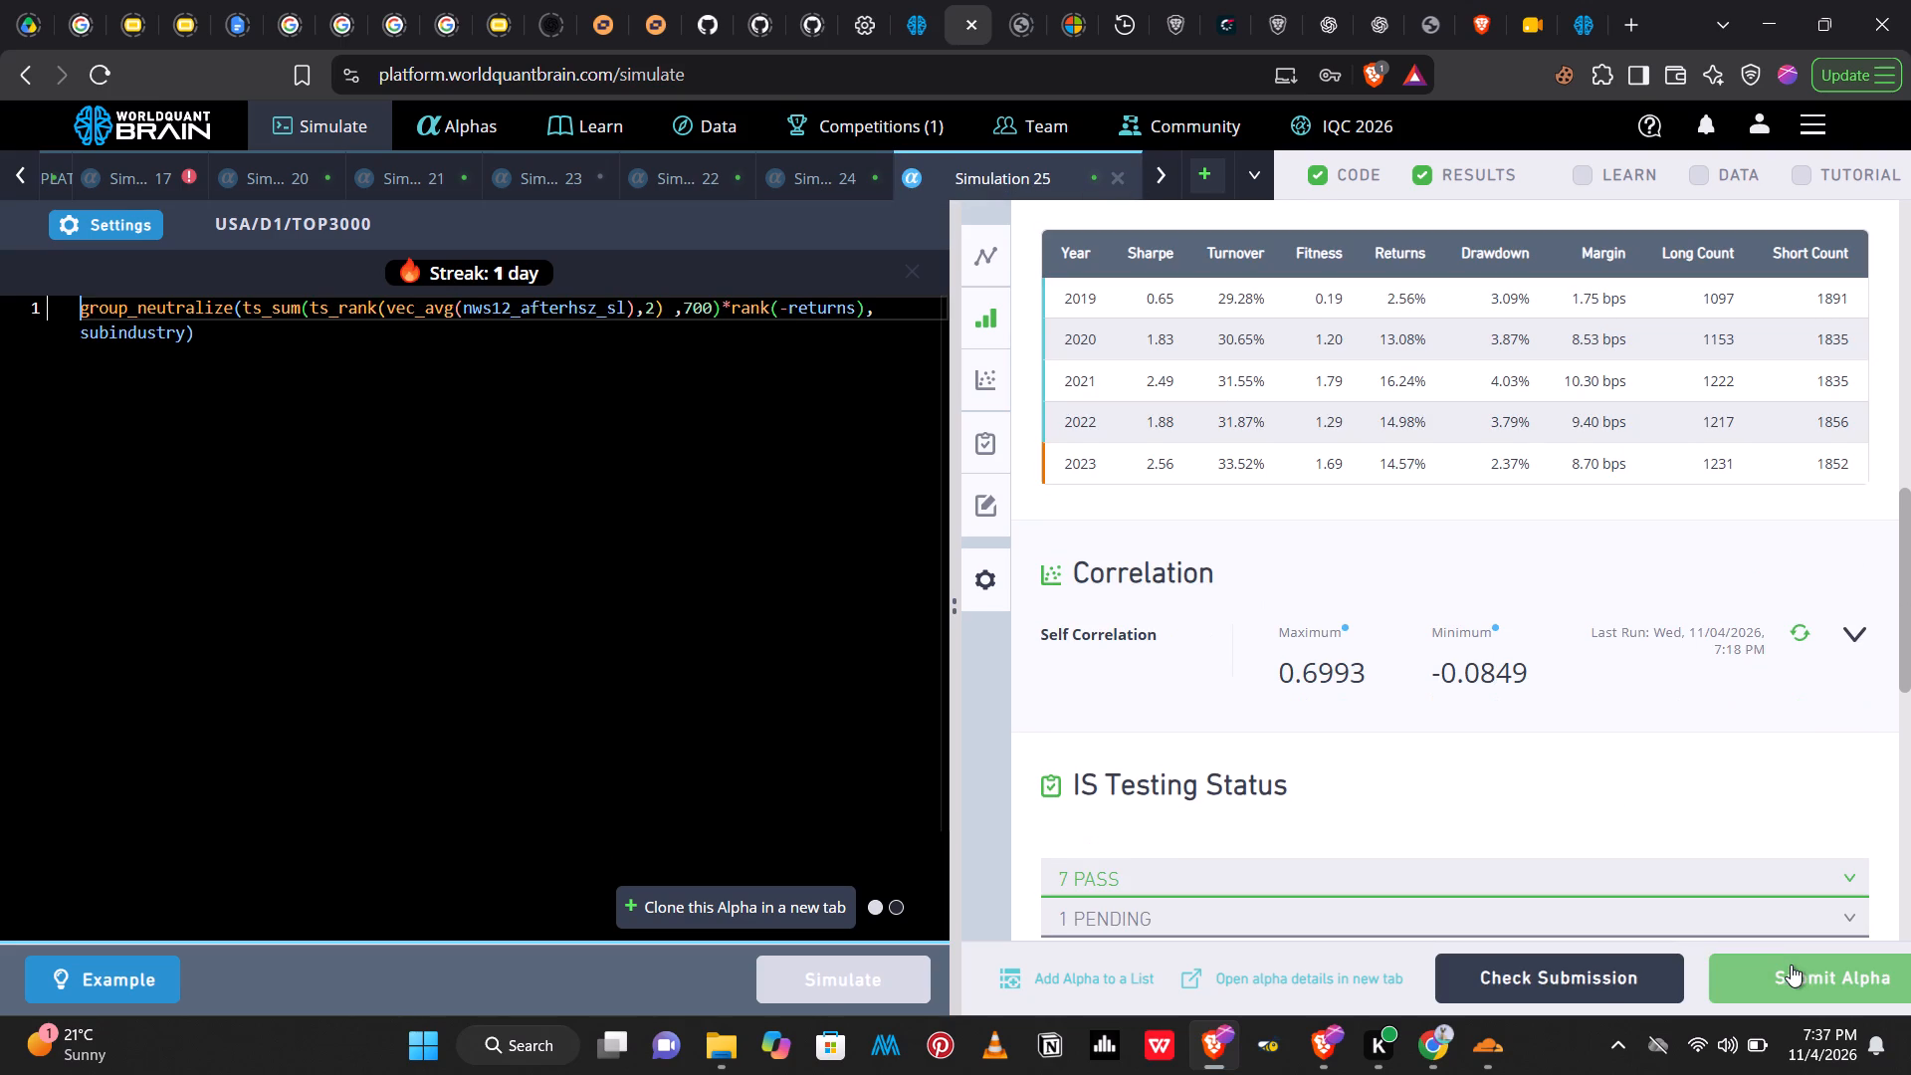
{"action": "left_click", "coordinate": [1791, 968]}
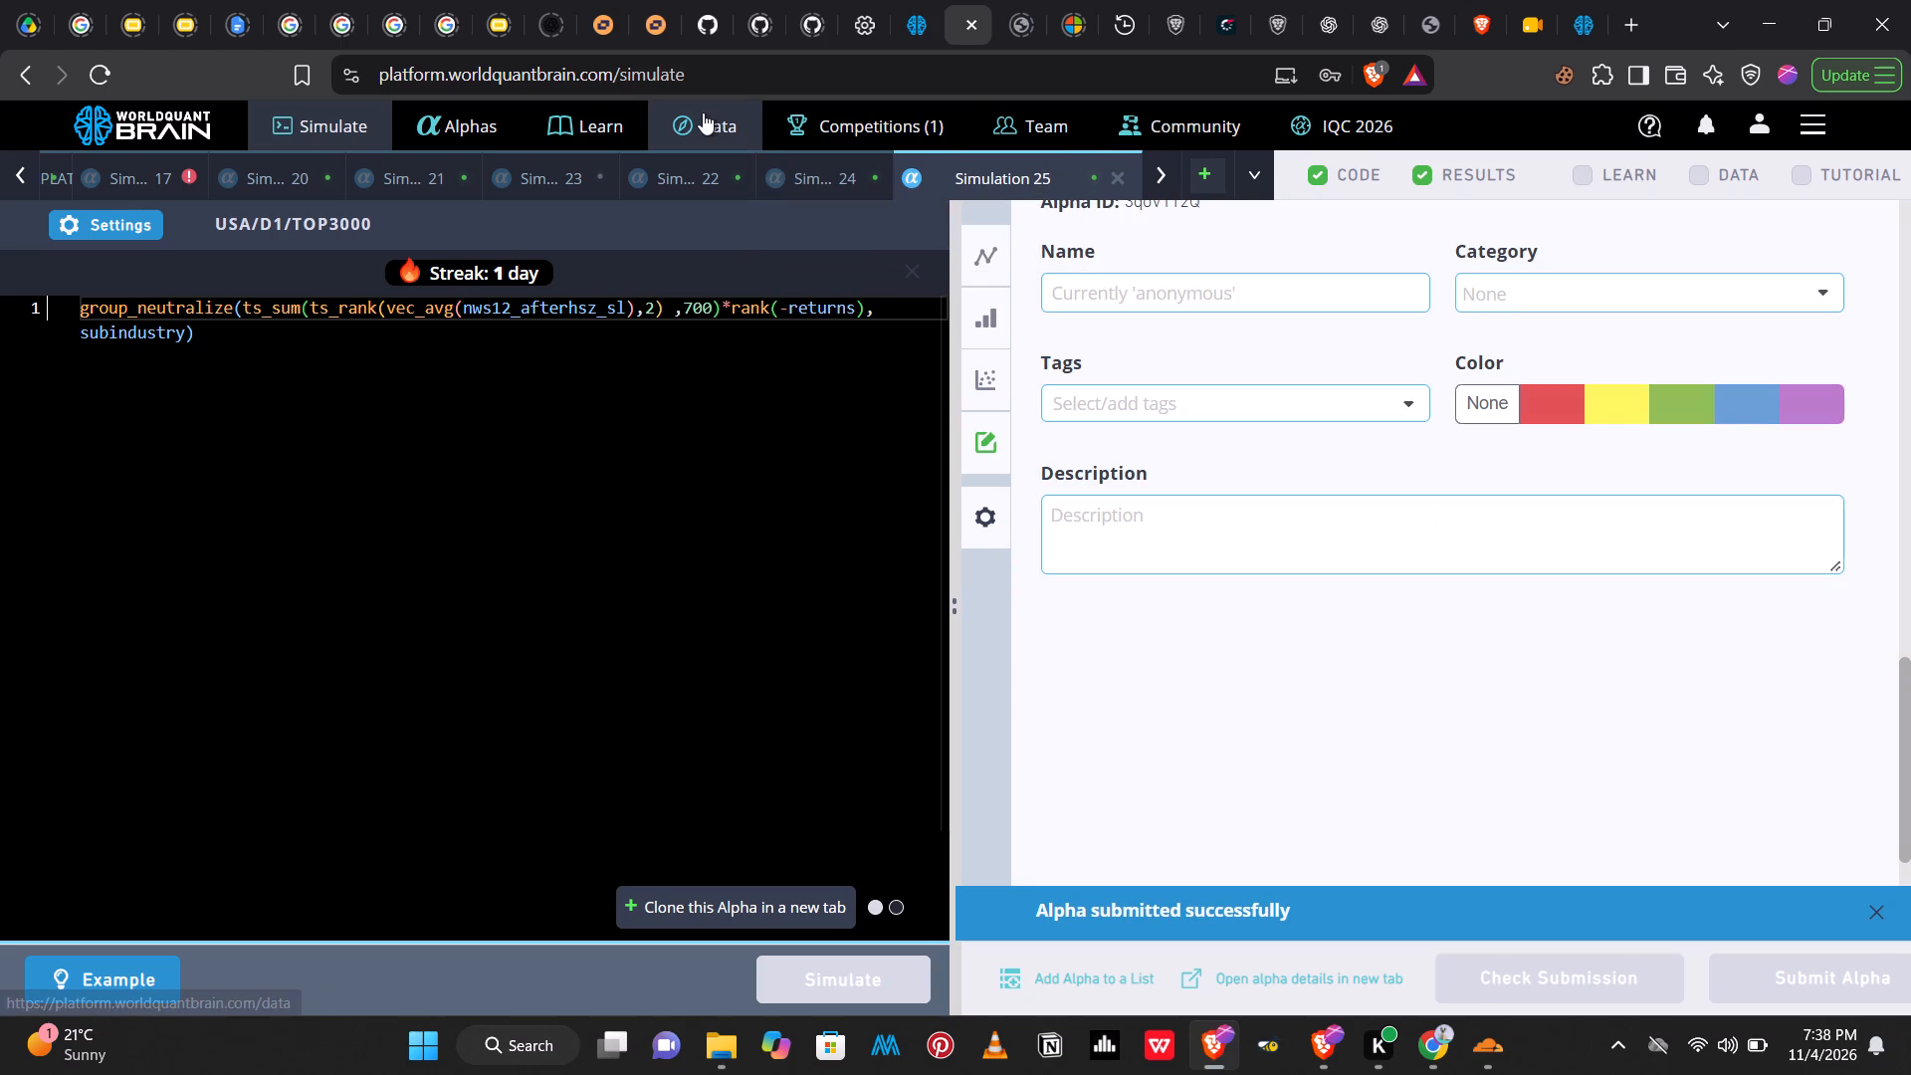
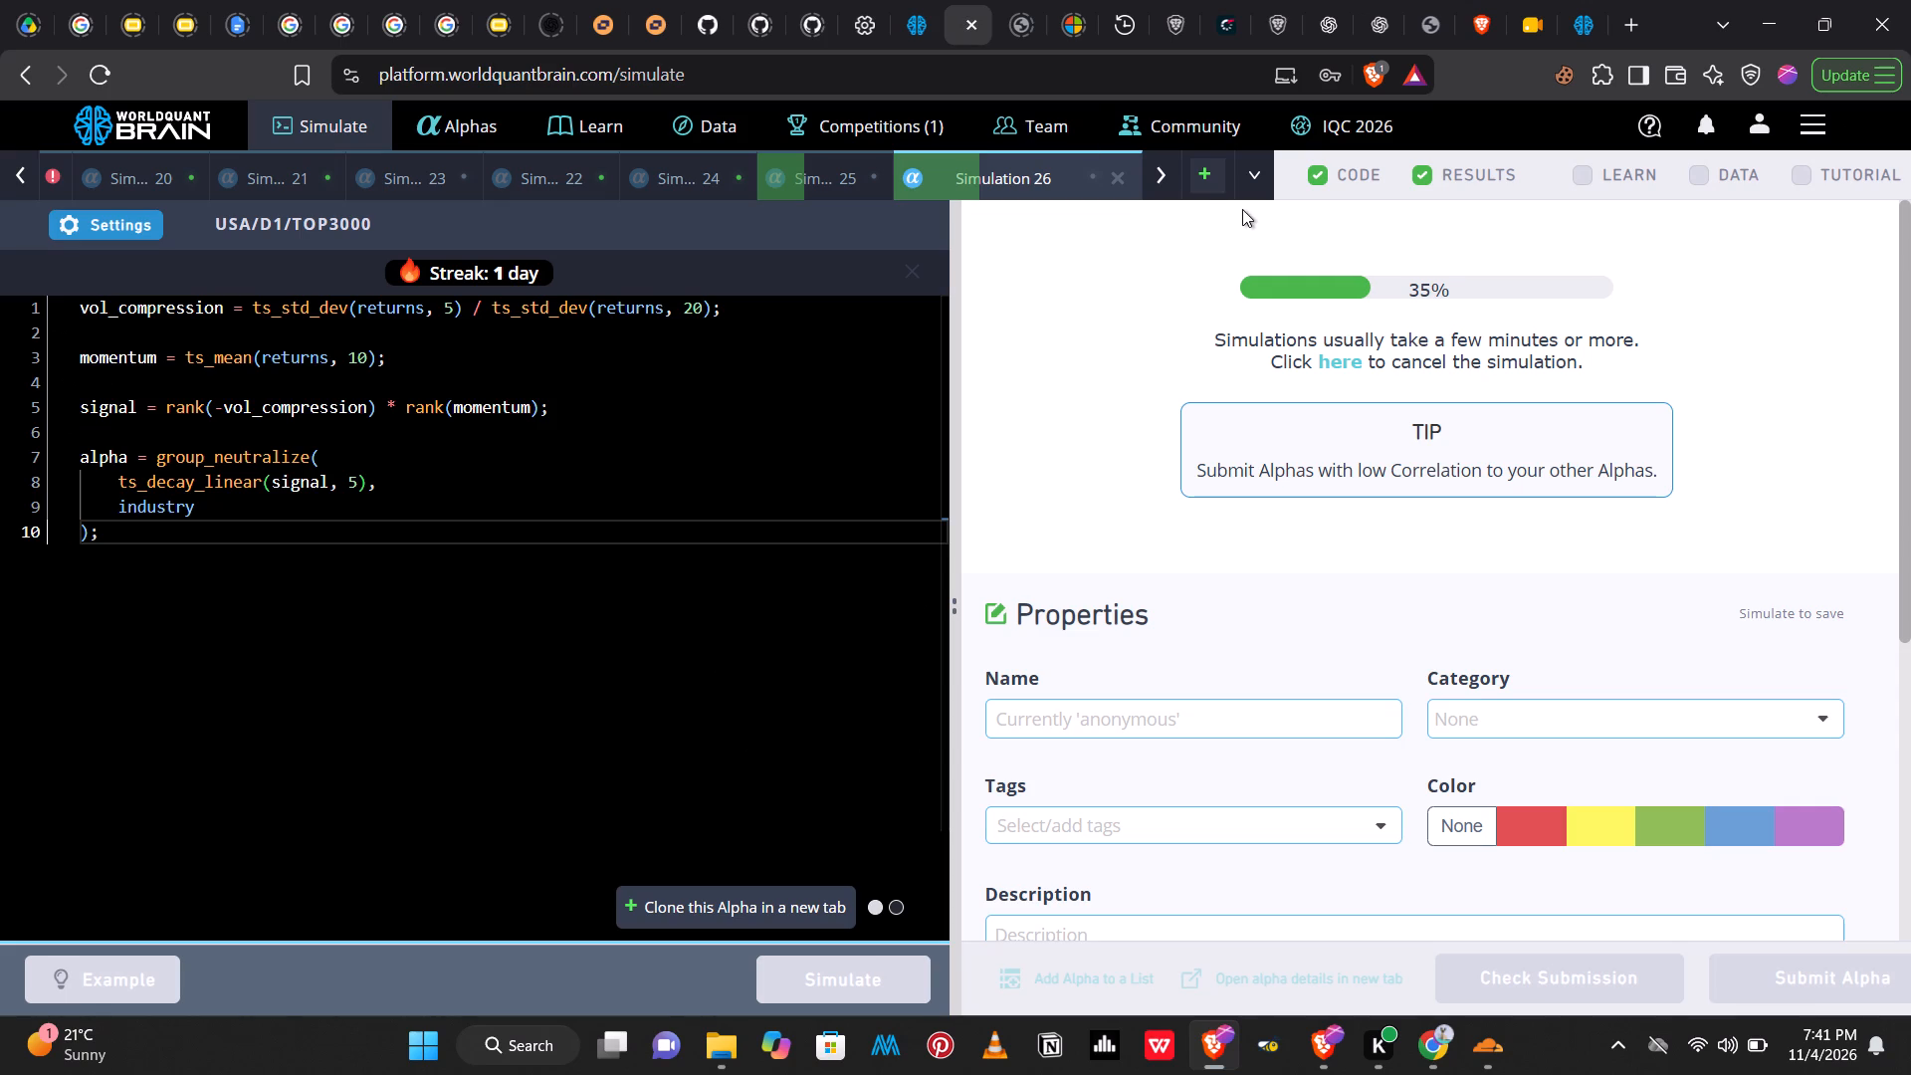
{"action": "left_click", "coordinate": [1206, 175]}
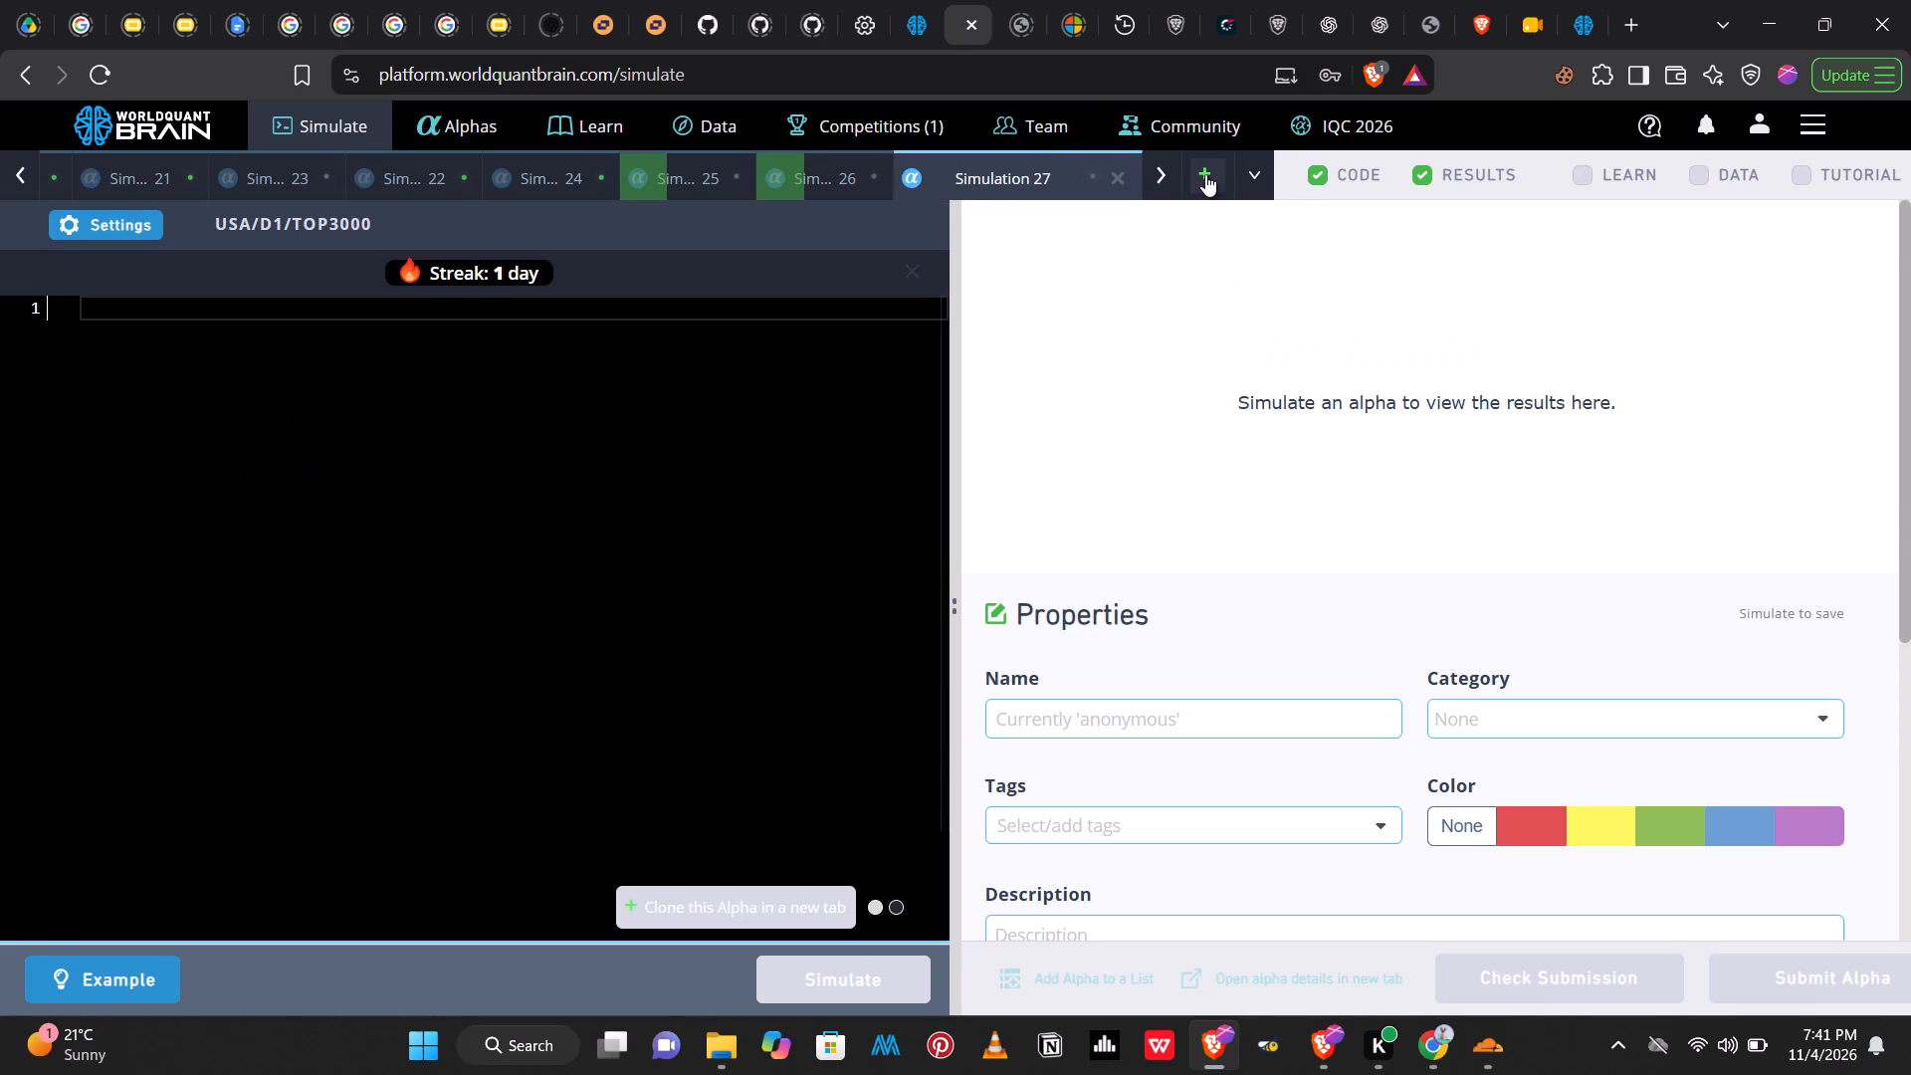
{"action": "key", "text": "ctrl+v"}
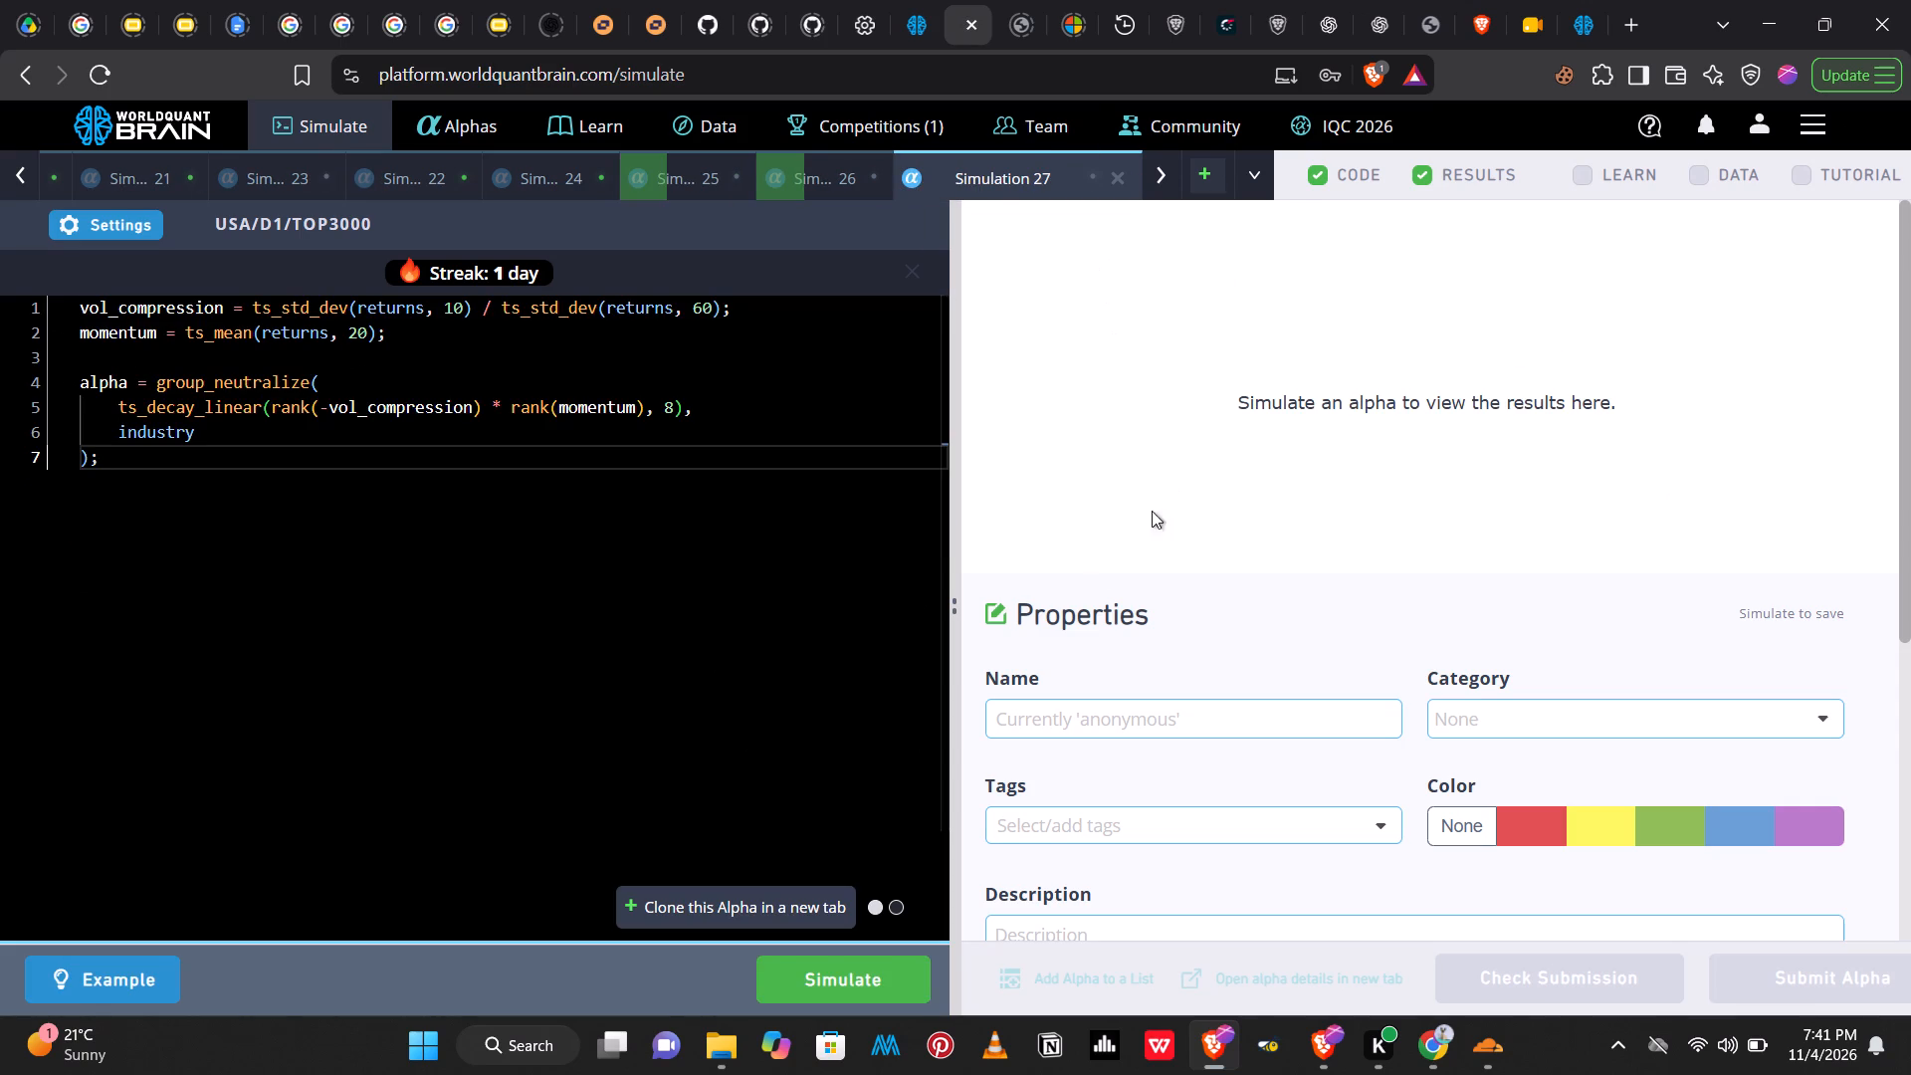
{"action": "left_click", "coordinate": [850, 973]}
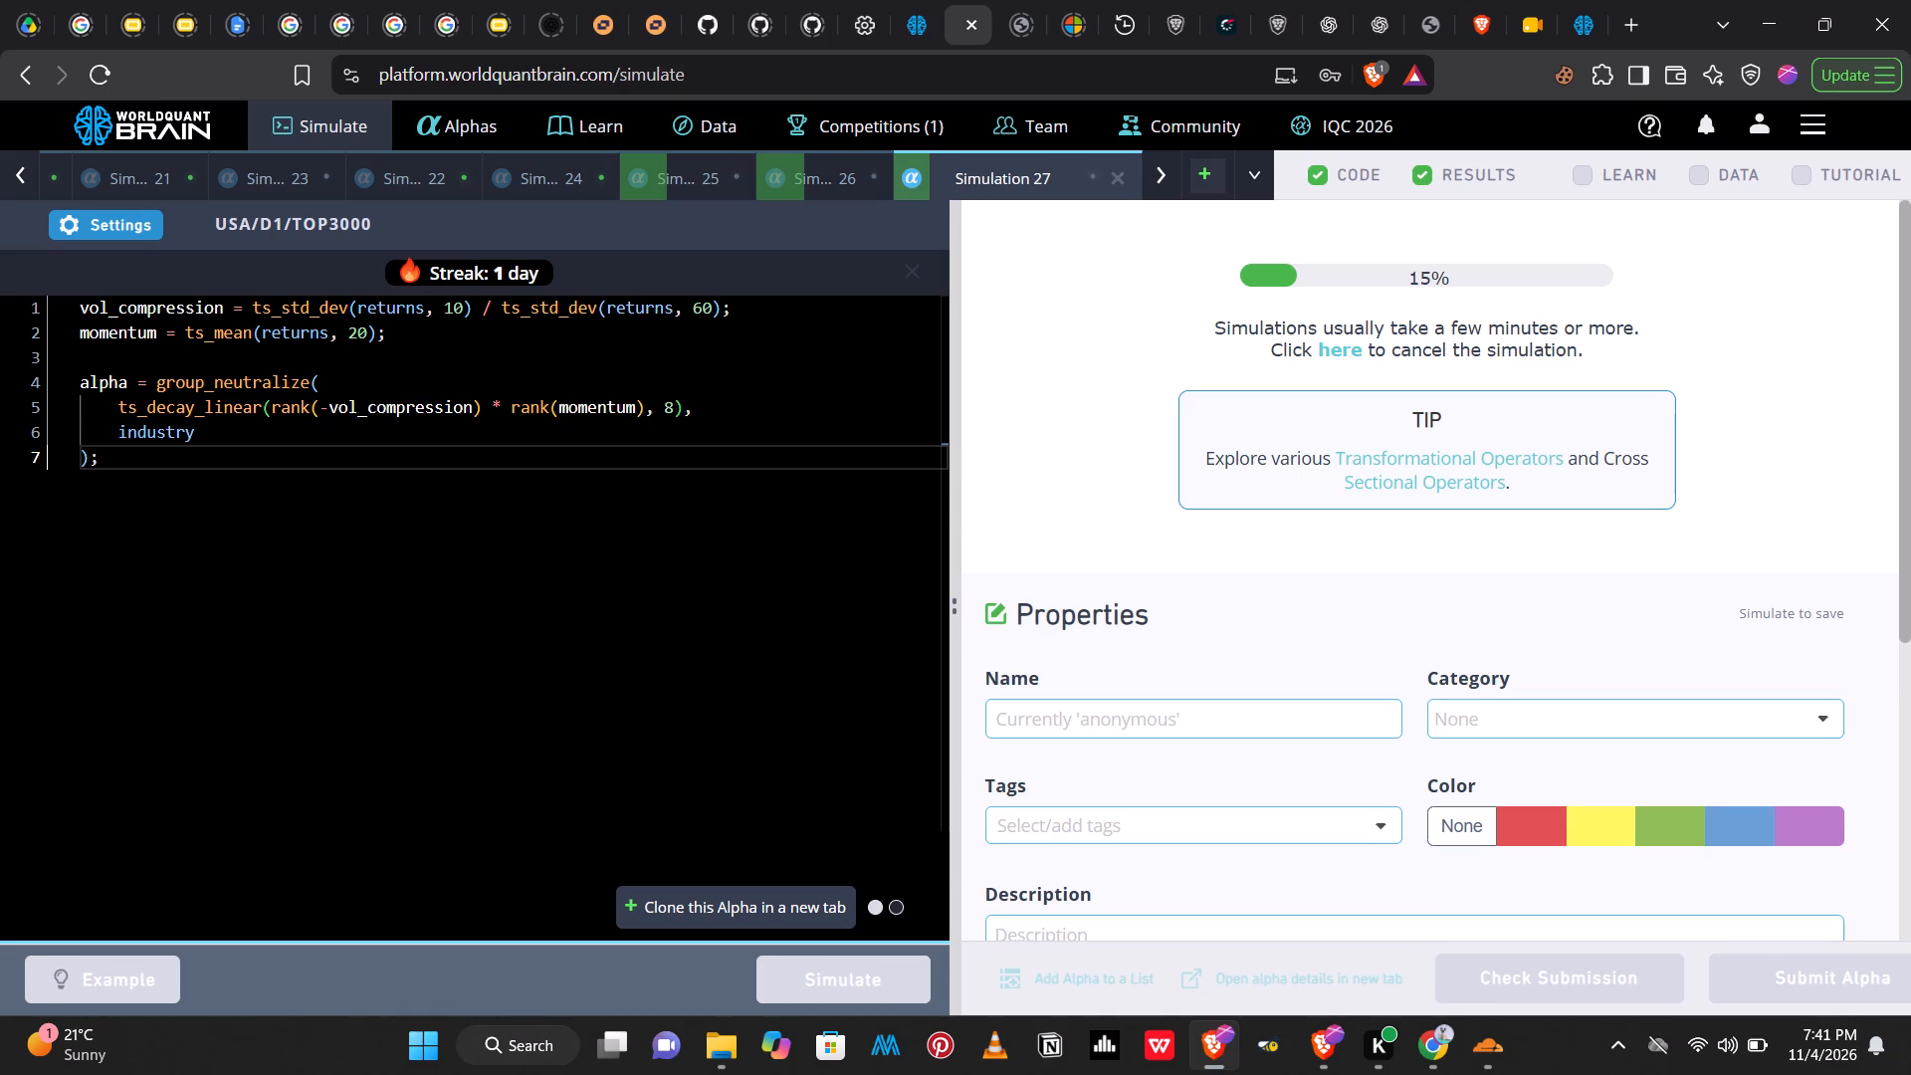
Show the test period for Simulation 25 and examine its PnL chart, IS Summary and passed IS tests.
{"action": "left_click", "coordinate": [677, 181]}
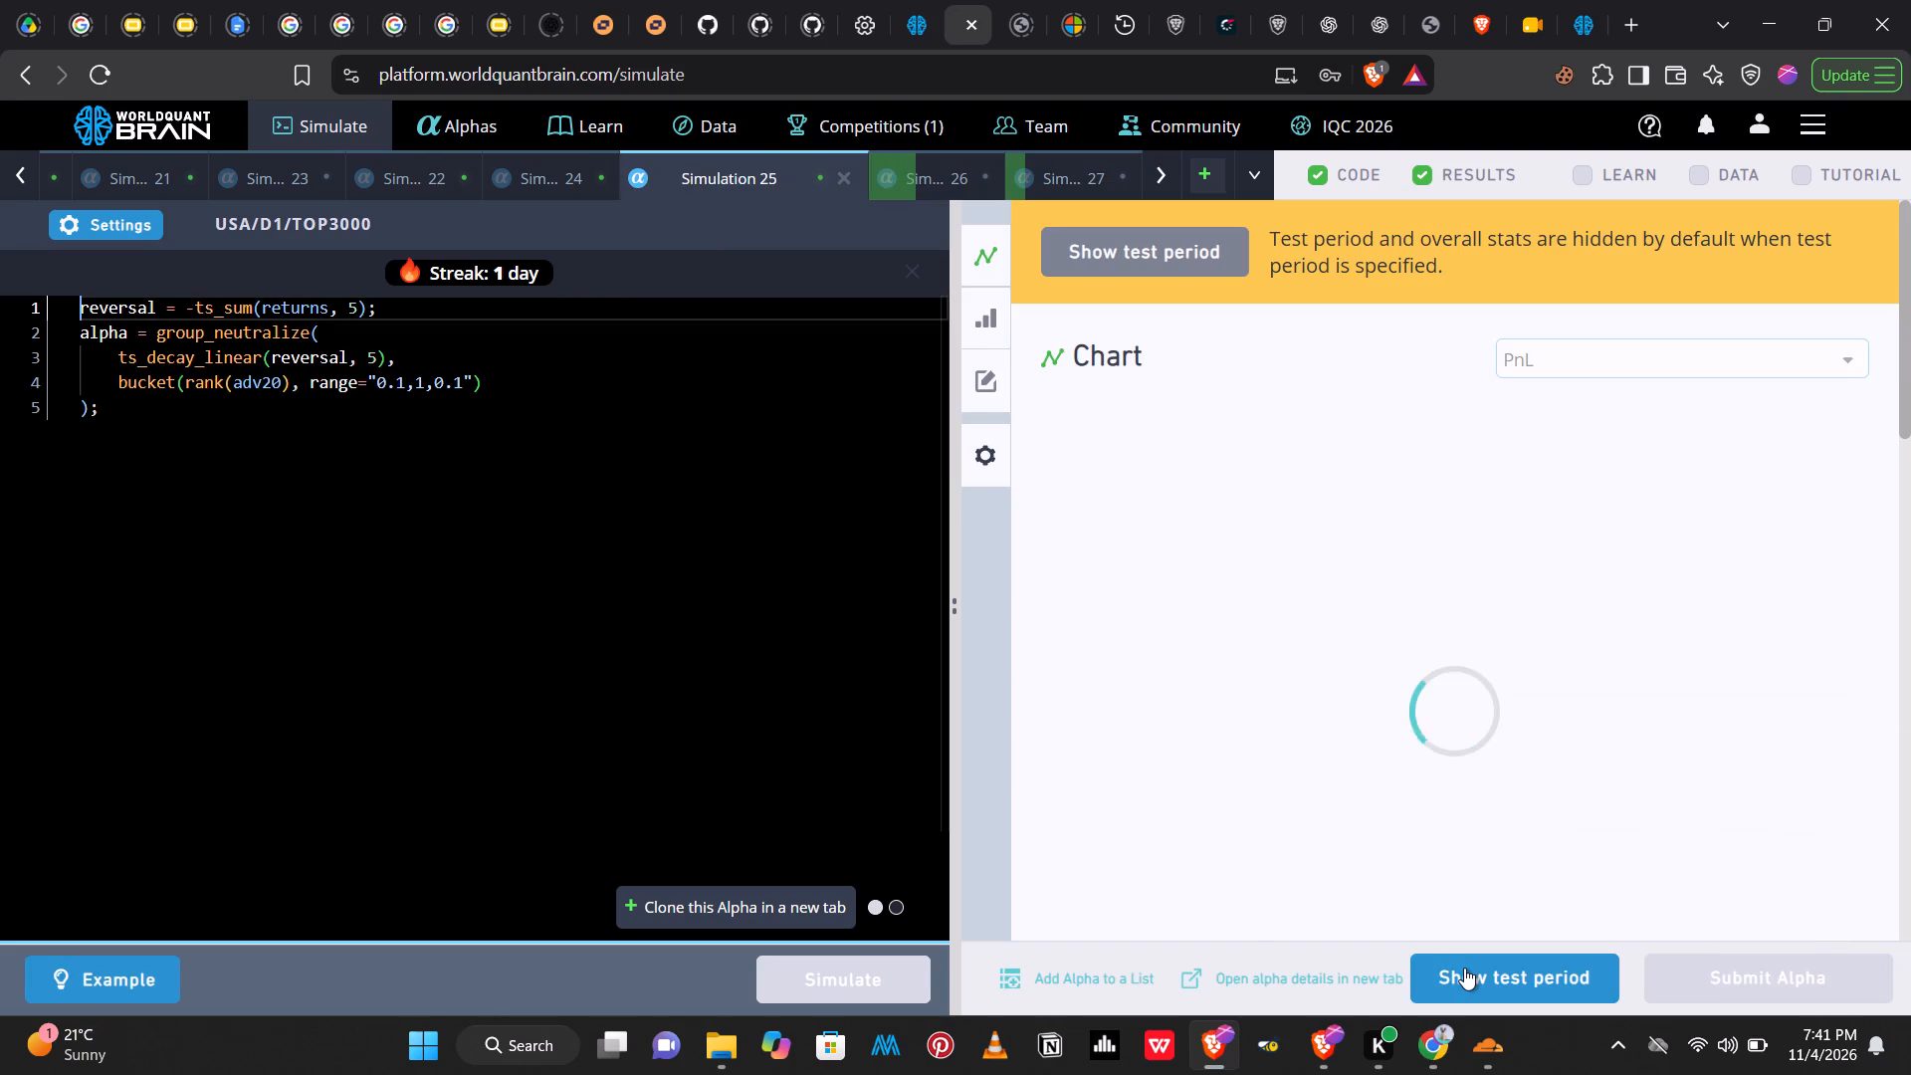
{"action": "left_click", "coordinate": [1464, 967]}
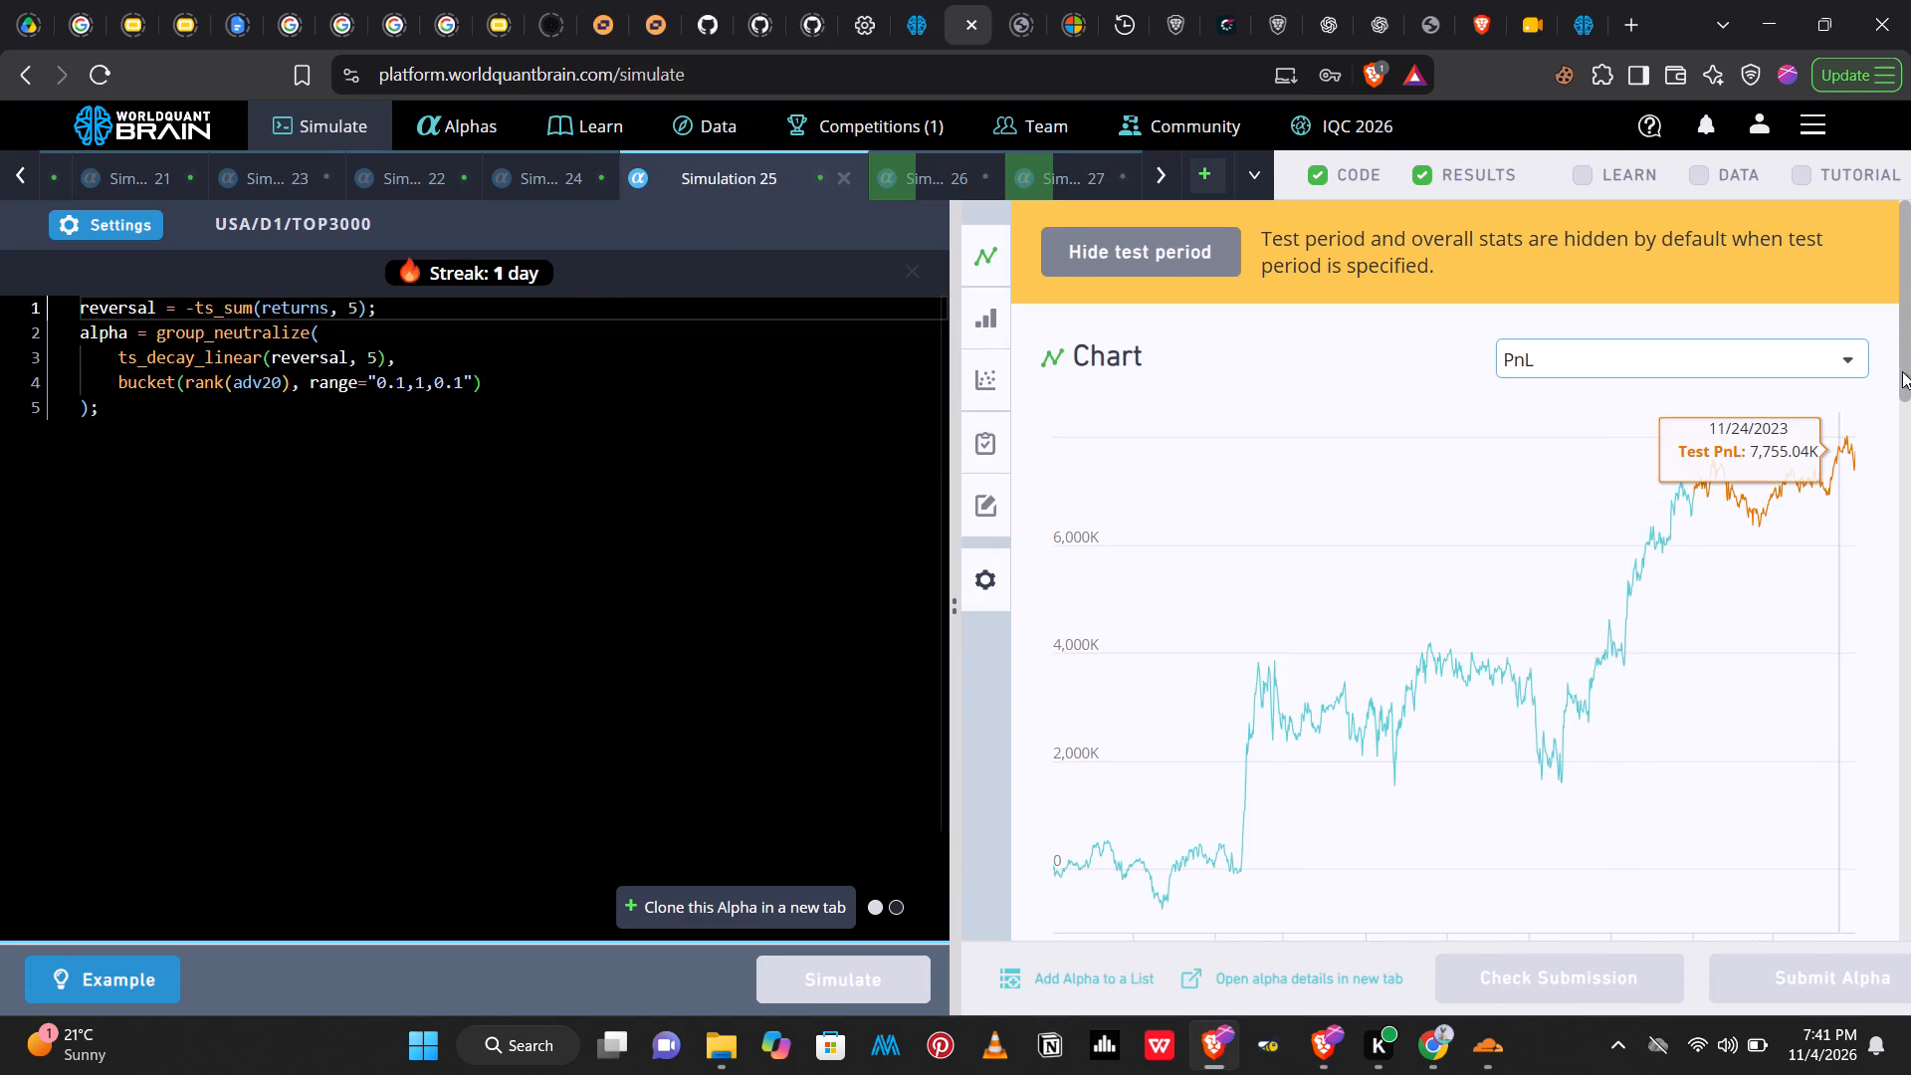
{"action": "left_click_drag", "start_coordinate": [1904, 369], "coordinate": [1910, 594]}
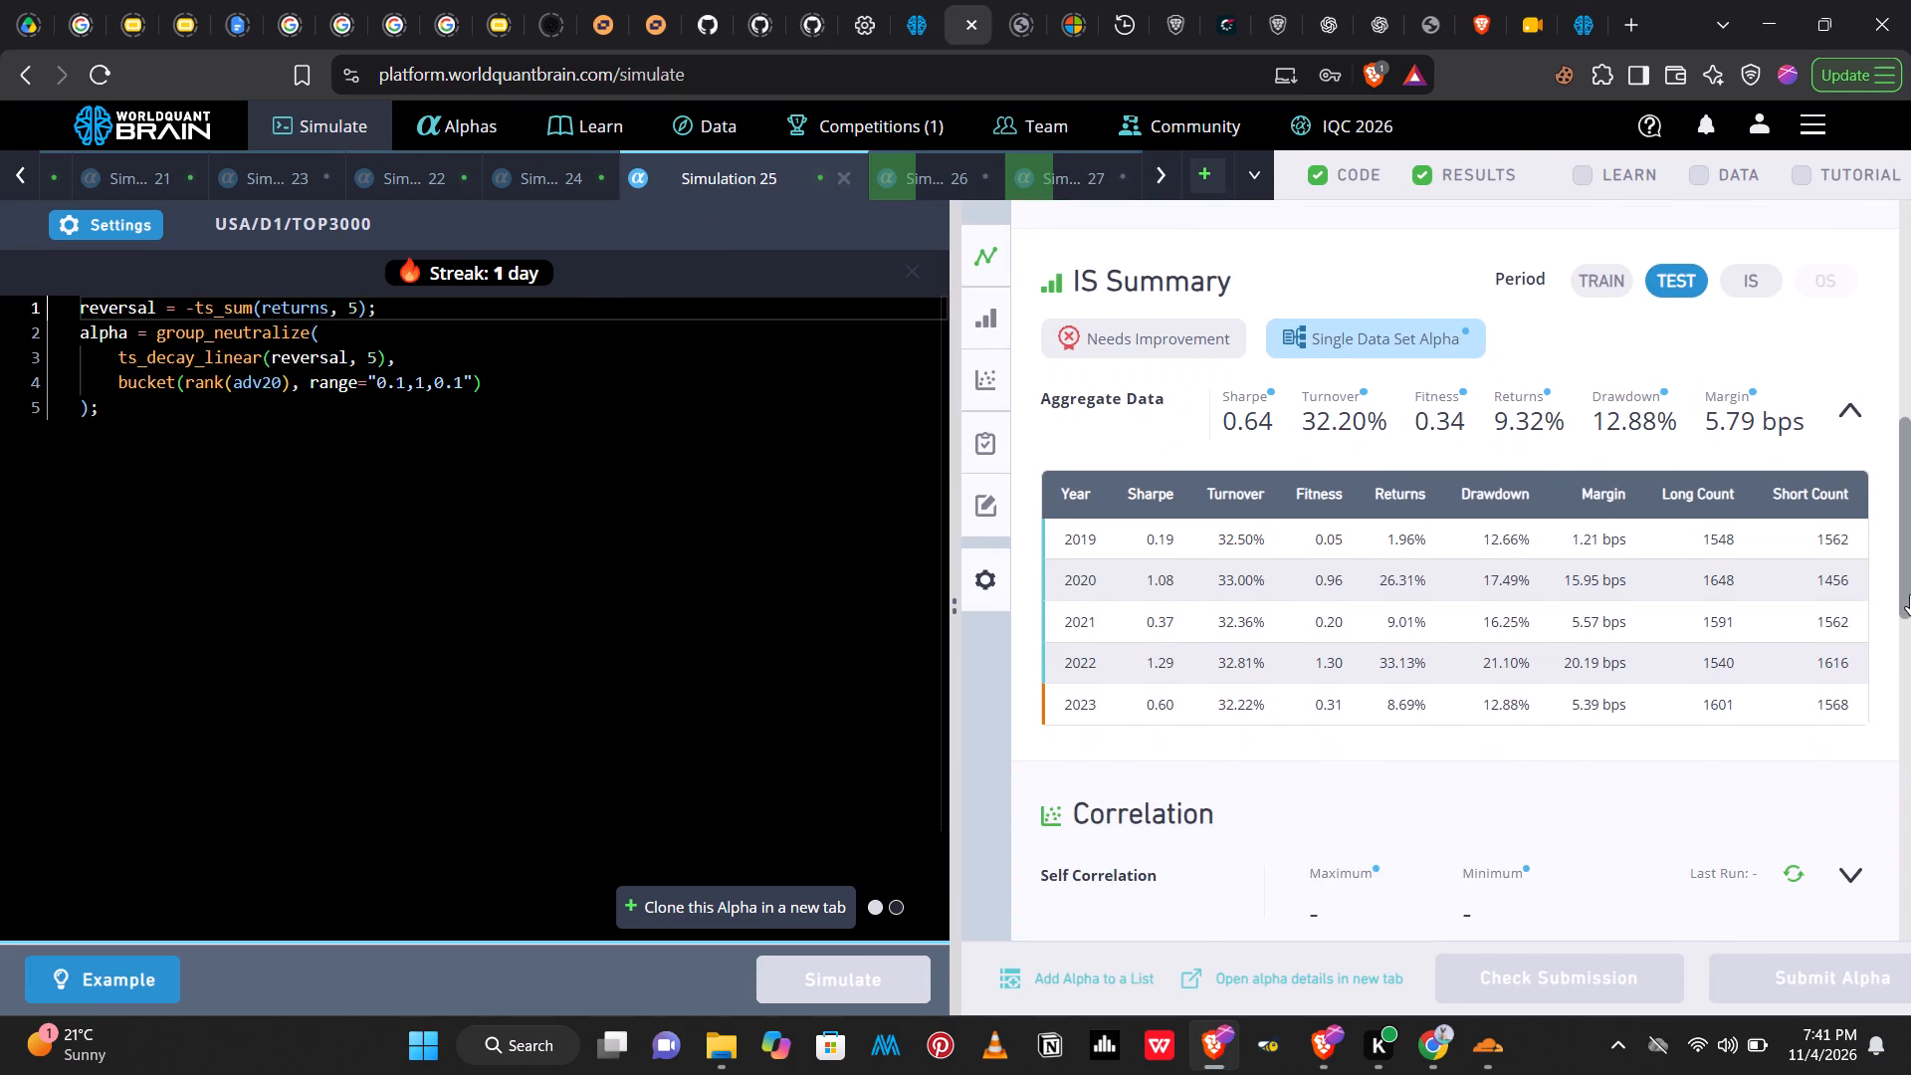
{"action": "left_click_drag", "start_coordinate": [1910, 594], "coordinate": [1910, 700]}
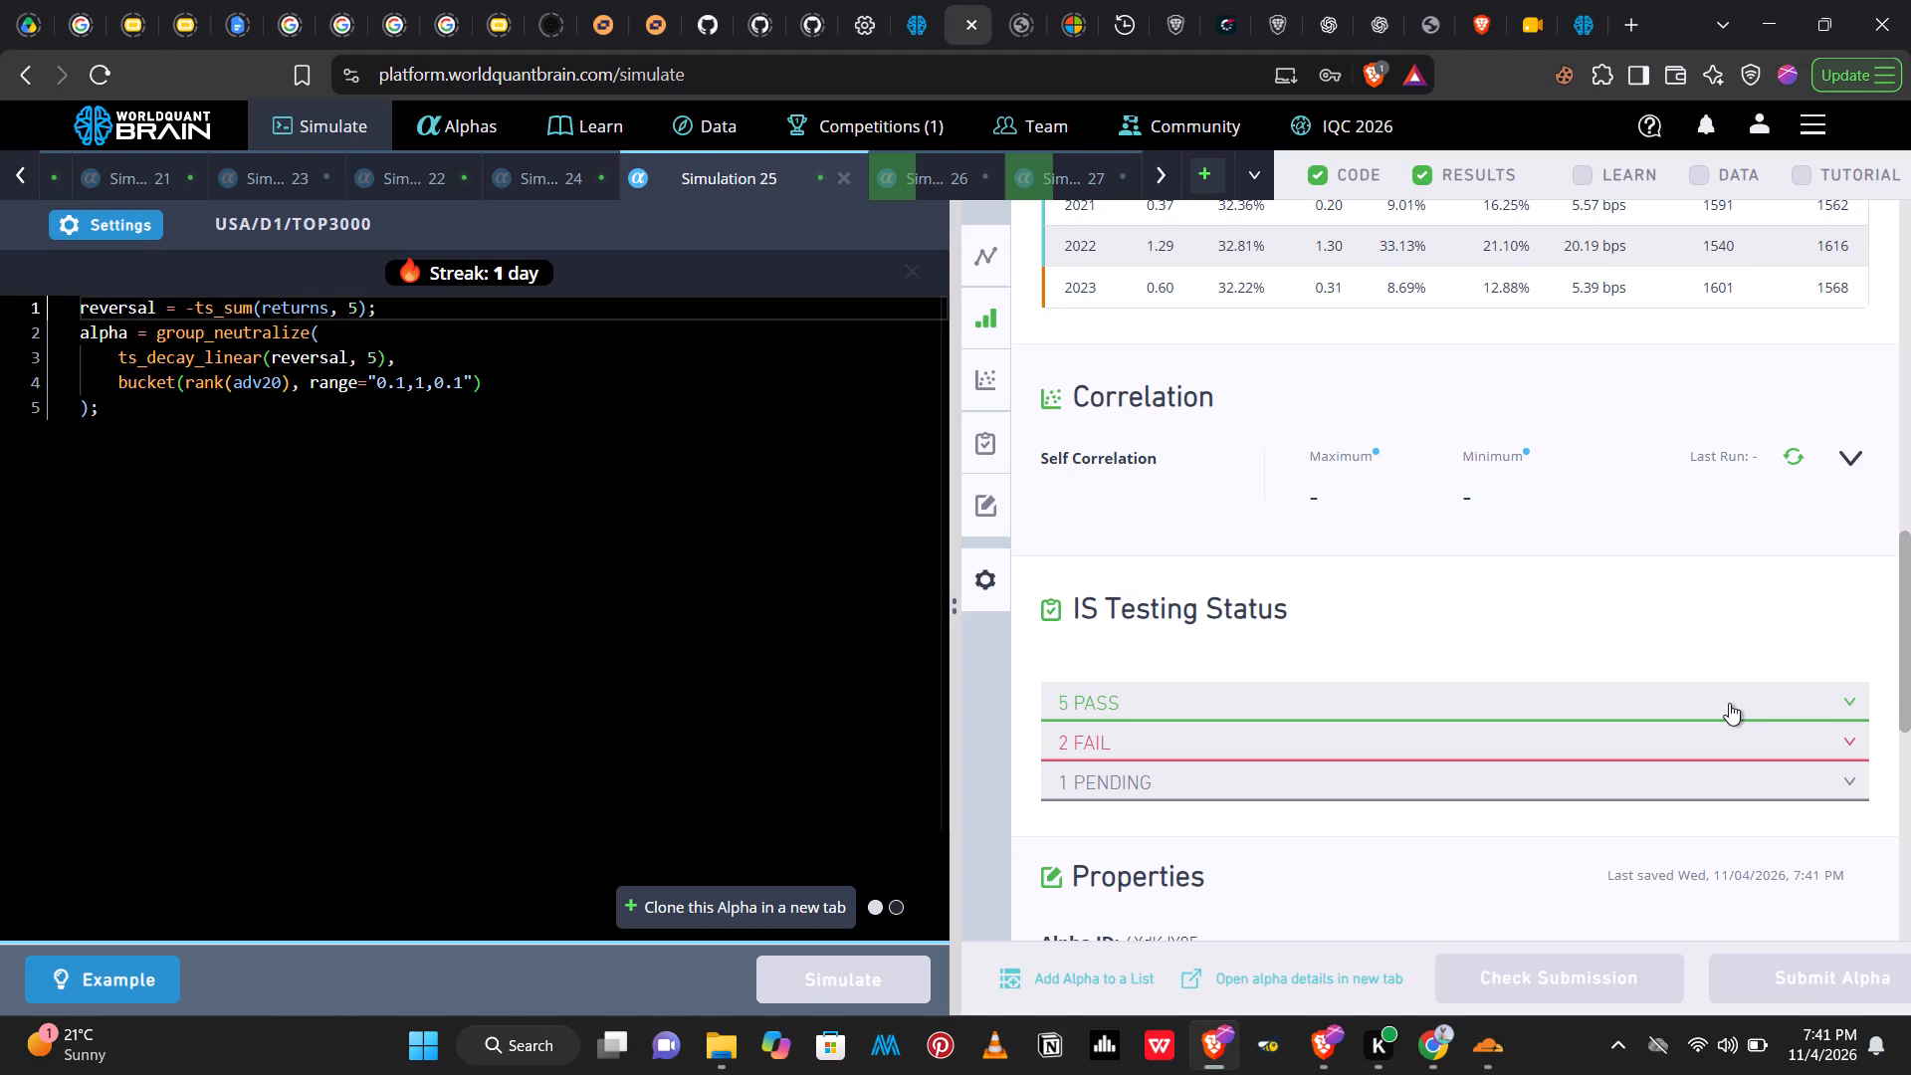
{"action": "left_click", "coordinate": [1730, 720]}
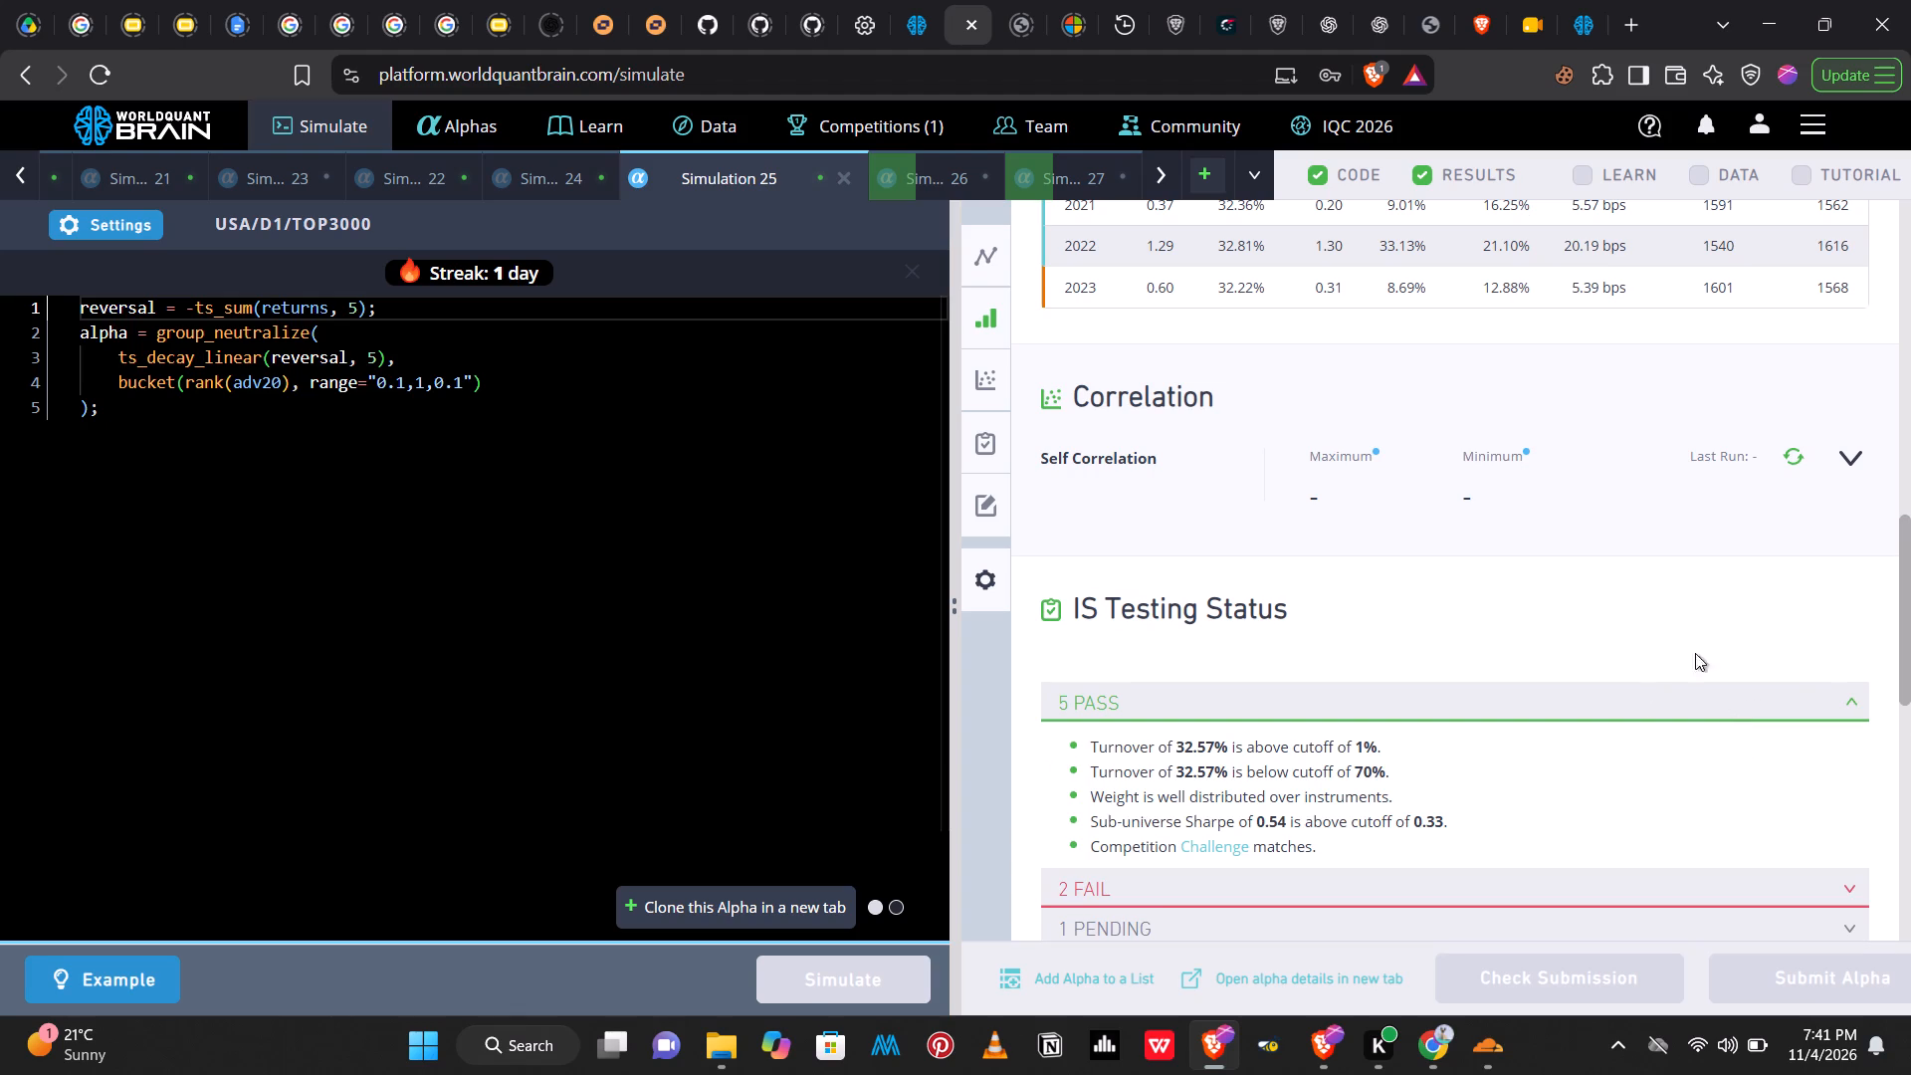
{"action": "left_click_drag", "start_coordinate": [1889, 648], "coordinate": [1900, 645]}
{"action": "left_click_drag", "start_coordinate": [1903, 643], "coordinate": [1910, 481]}
{"action": "left_click_drag", "start_coordinate": [1903, 551], "coordinate": [1910, 464]}
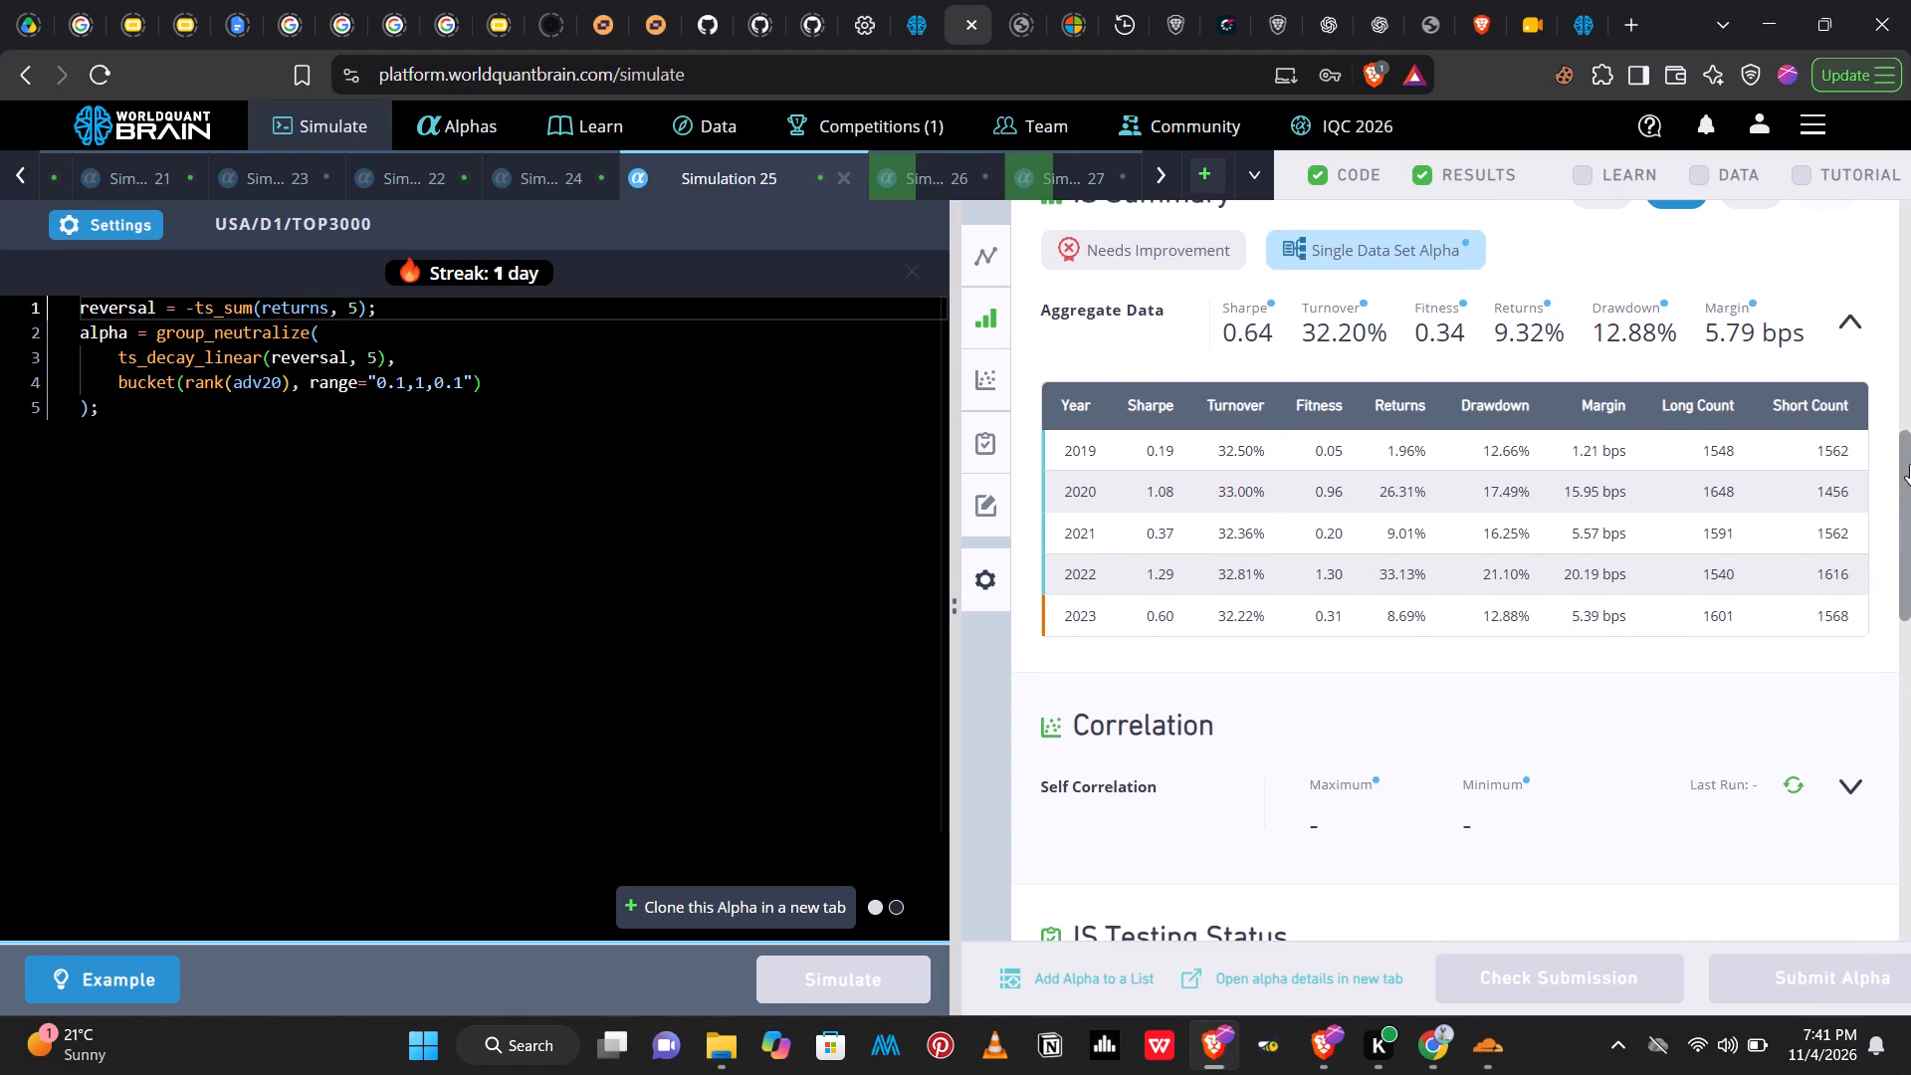
{"action": "left_click_drag", "start_coordinate": [1910, 464], "coordinate": [1910, 433]}
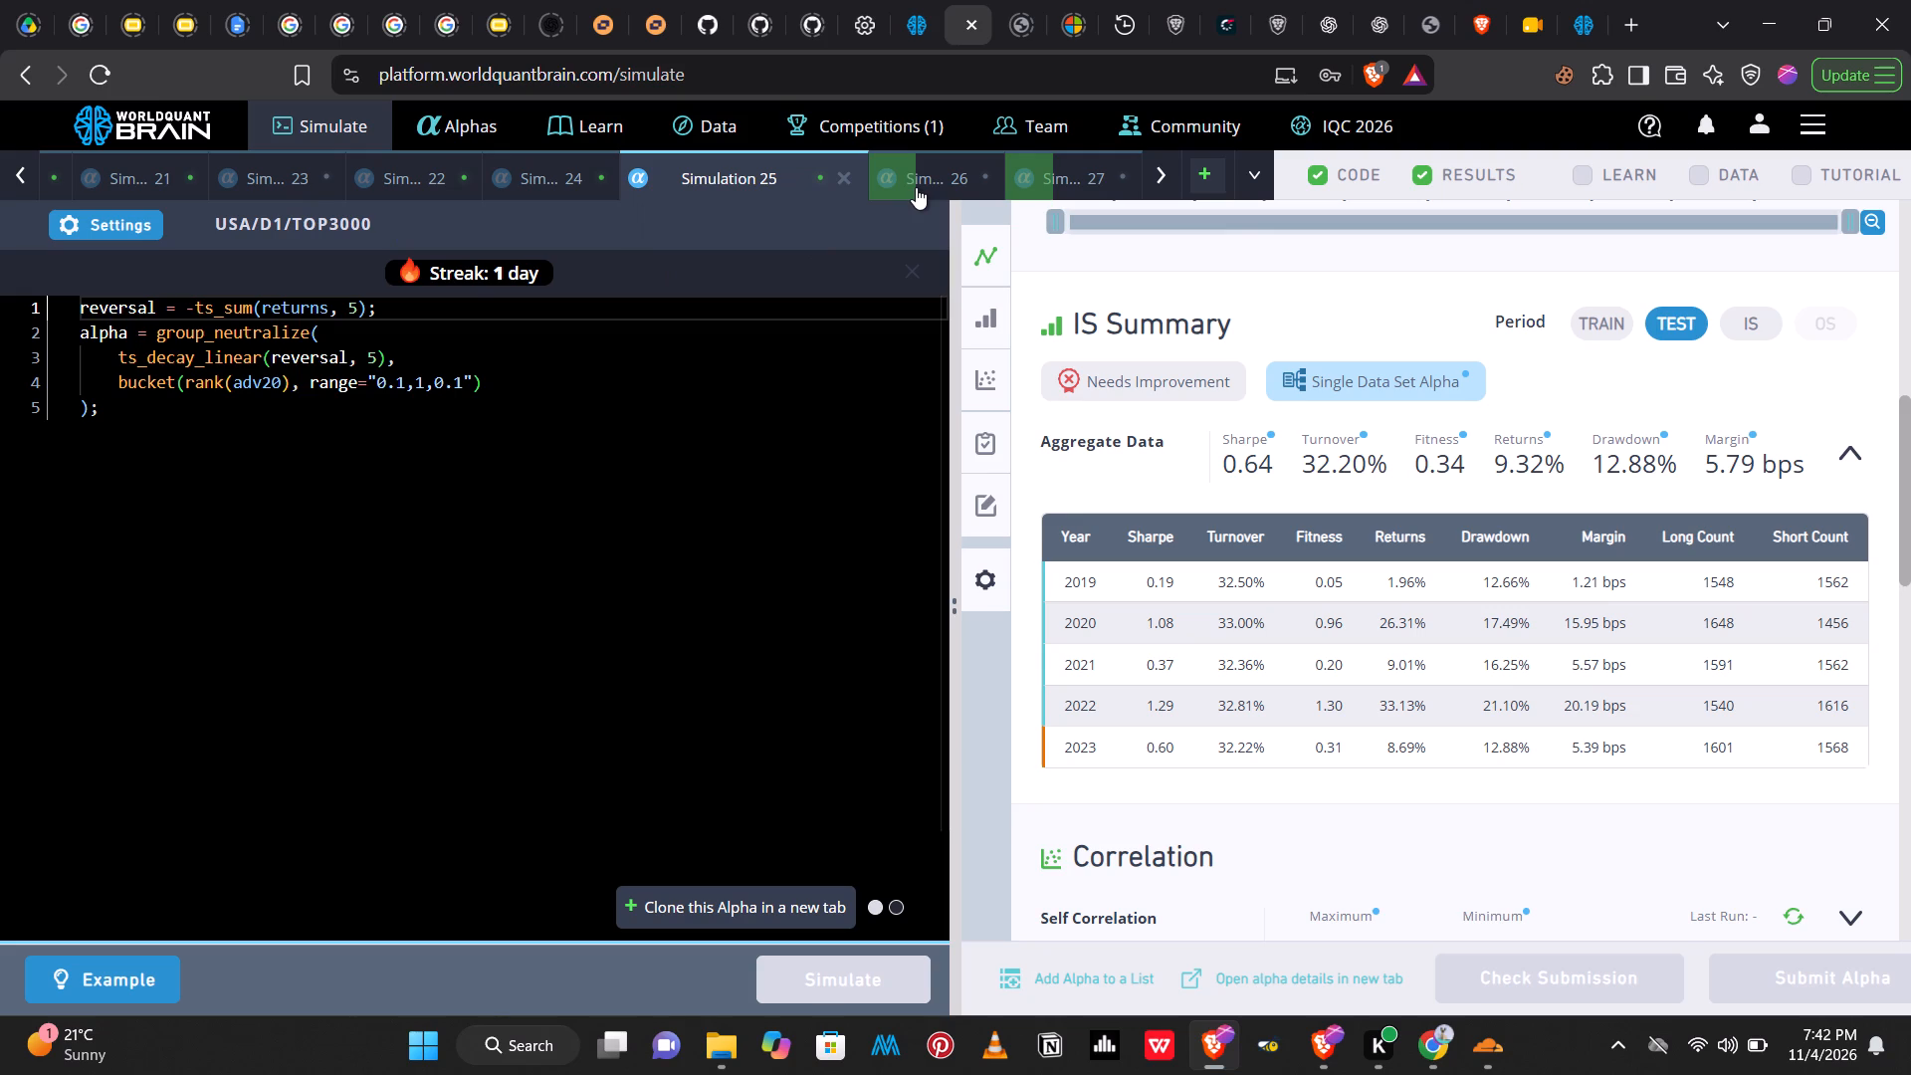
Show the test period for Simulation 26 and examine its failed IS tests, IS Summary and PnL chart.
{"action": "left_click", "coordinate": [911, 175]}
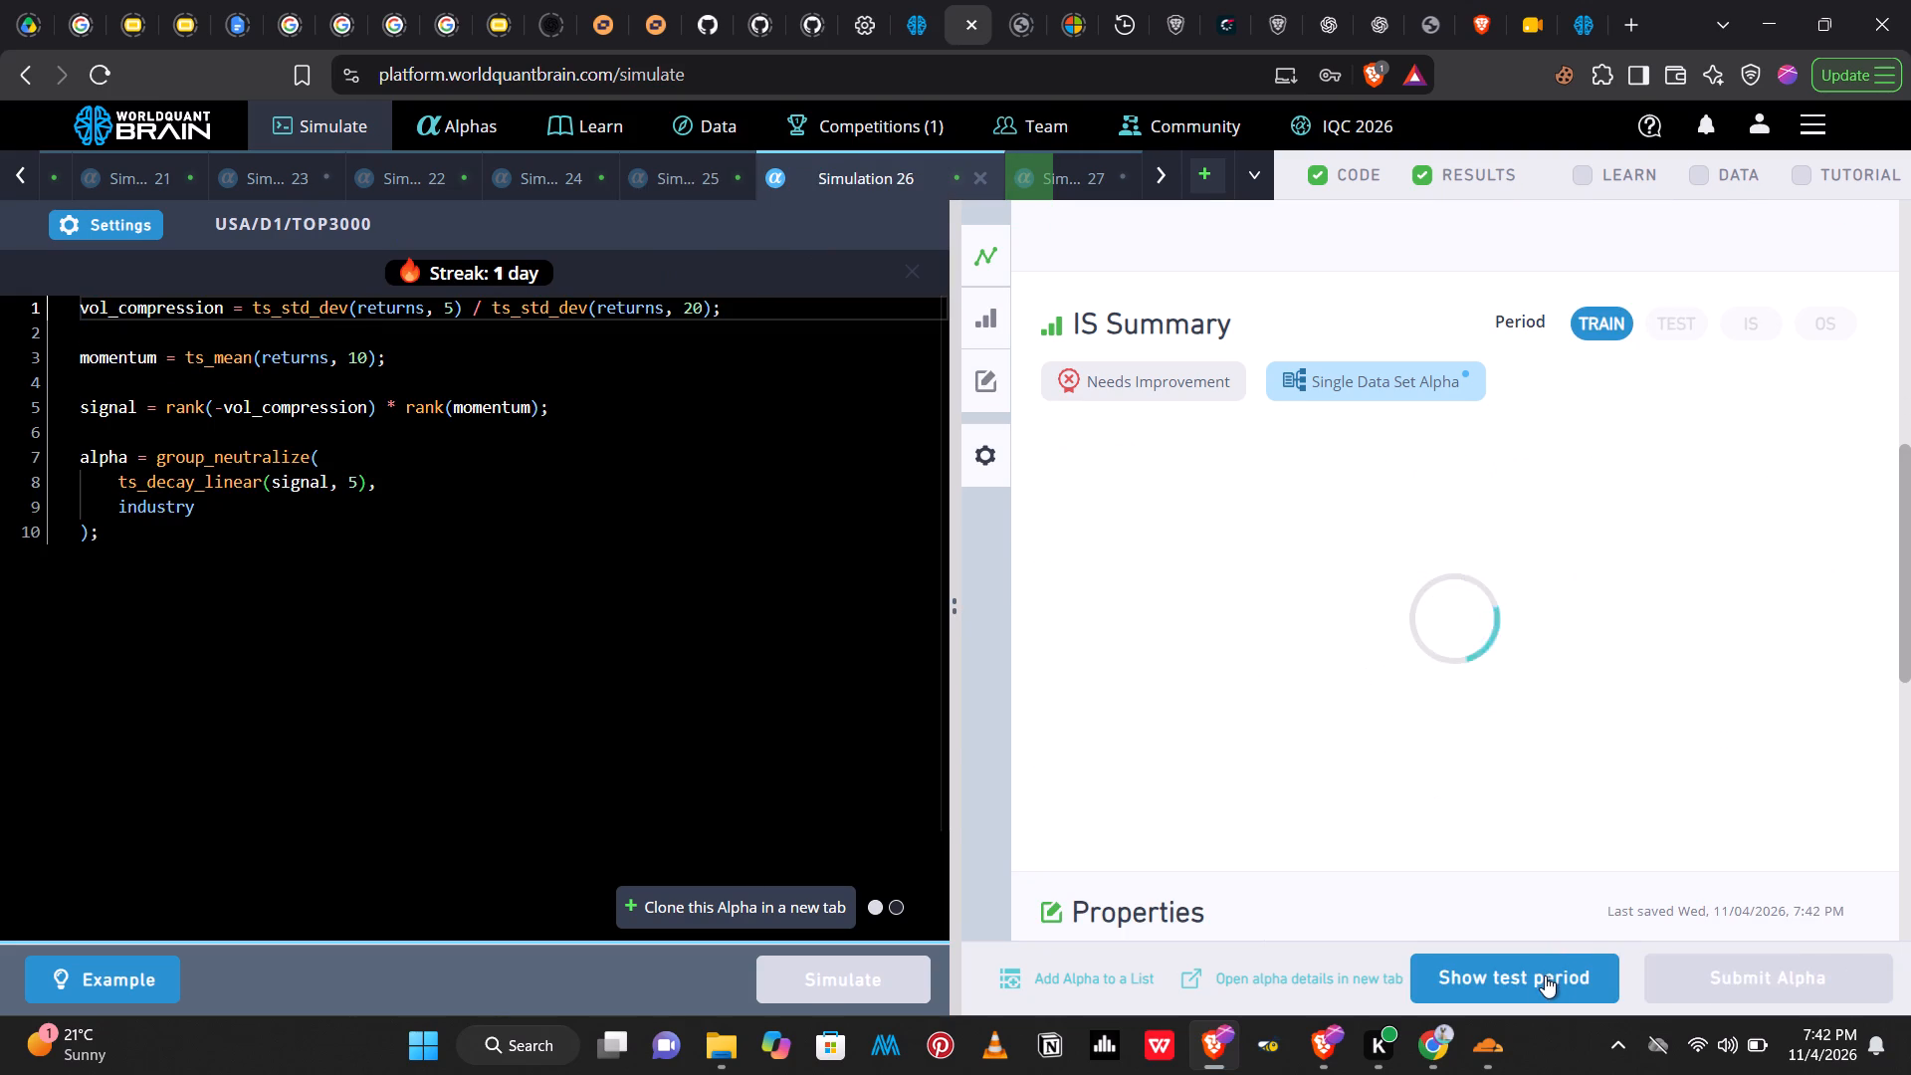
{"action": "left_click", "coordinate": [1545, 971]}
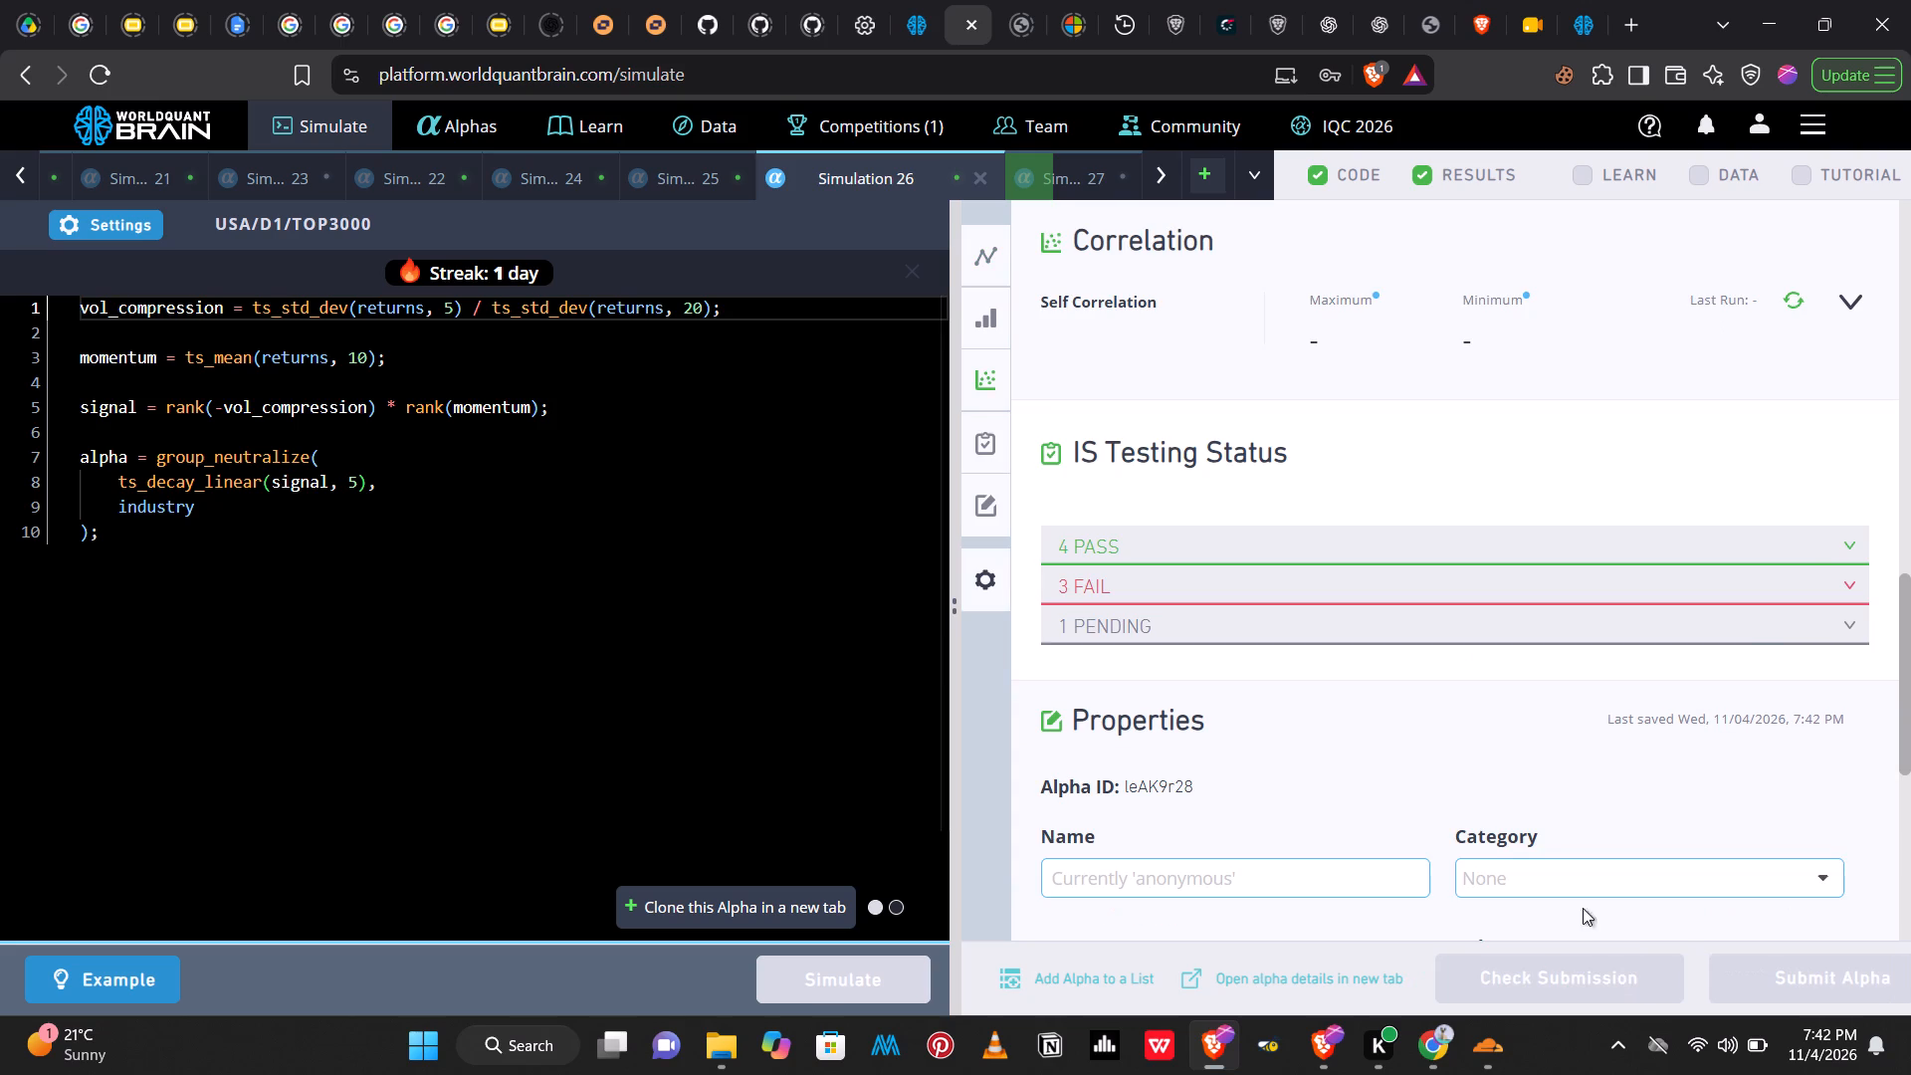
{"action": "left_click_drag", "start_coordinate": [1805, 557], "coordinate": [1805, 566]}
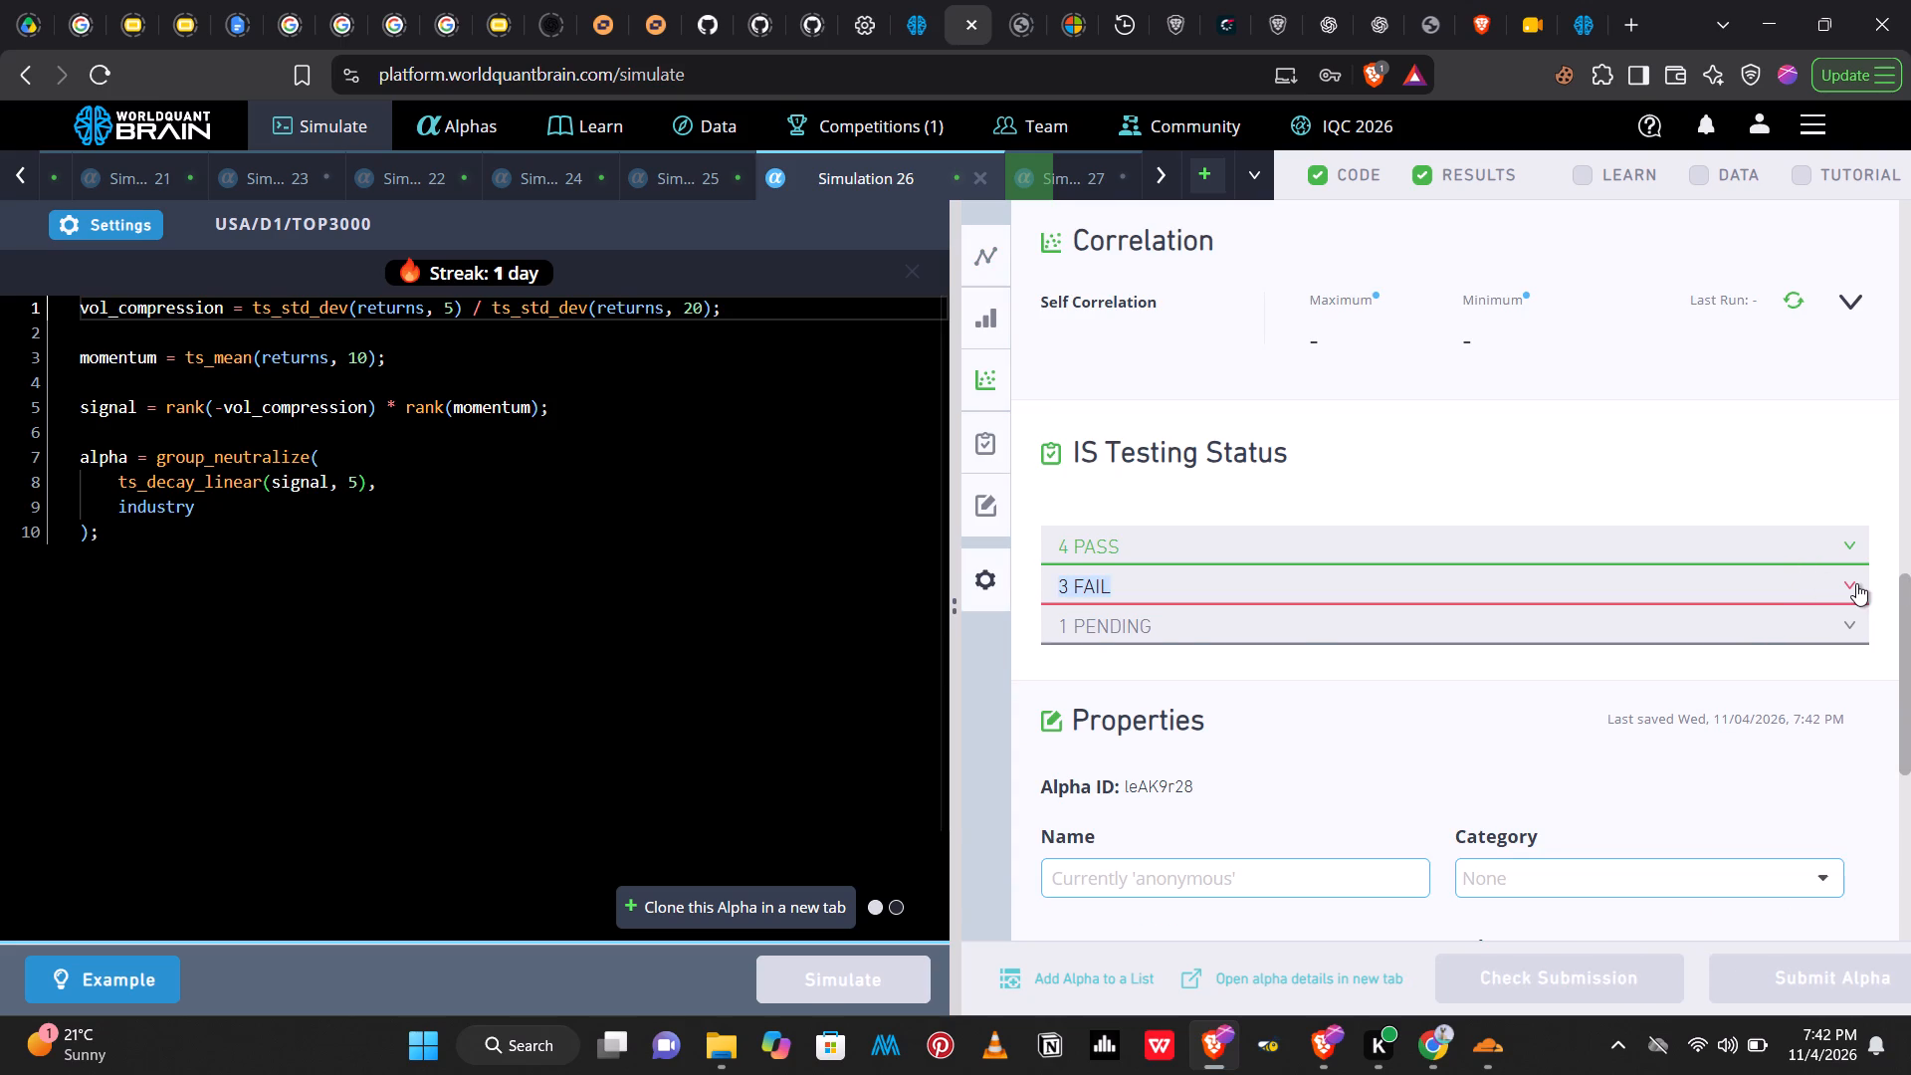
{"action": "left_click", "coordinate": [1856, 583]}
{"action": "left_click_drag", "start_coordinate": [1895, 604], "coordinate": [1895, 525]}
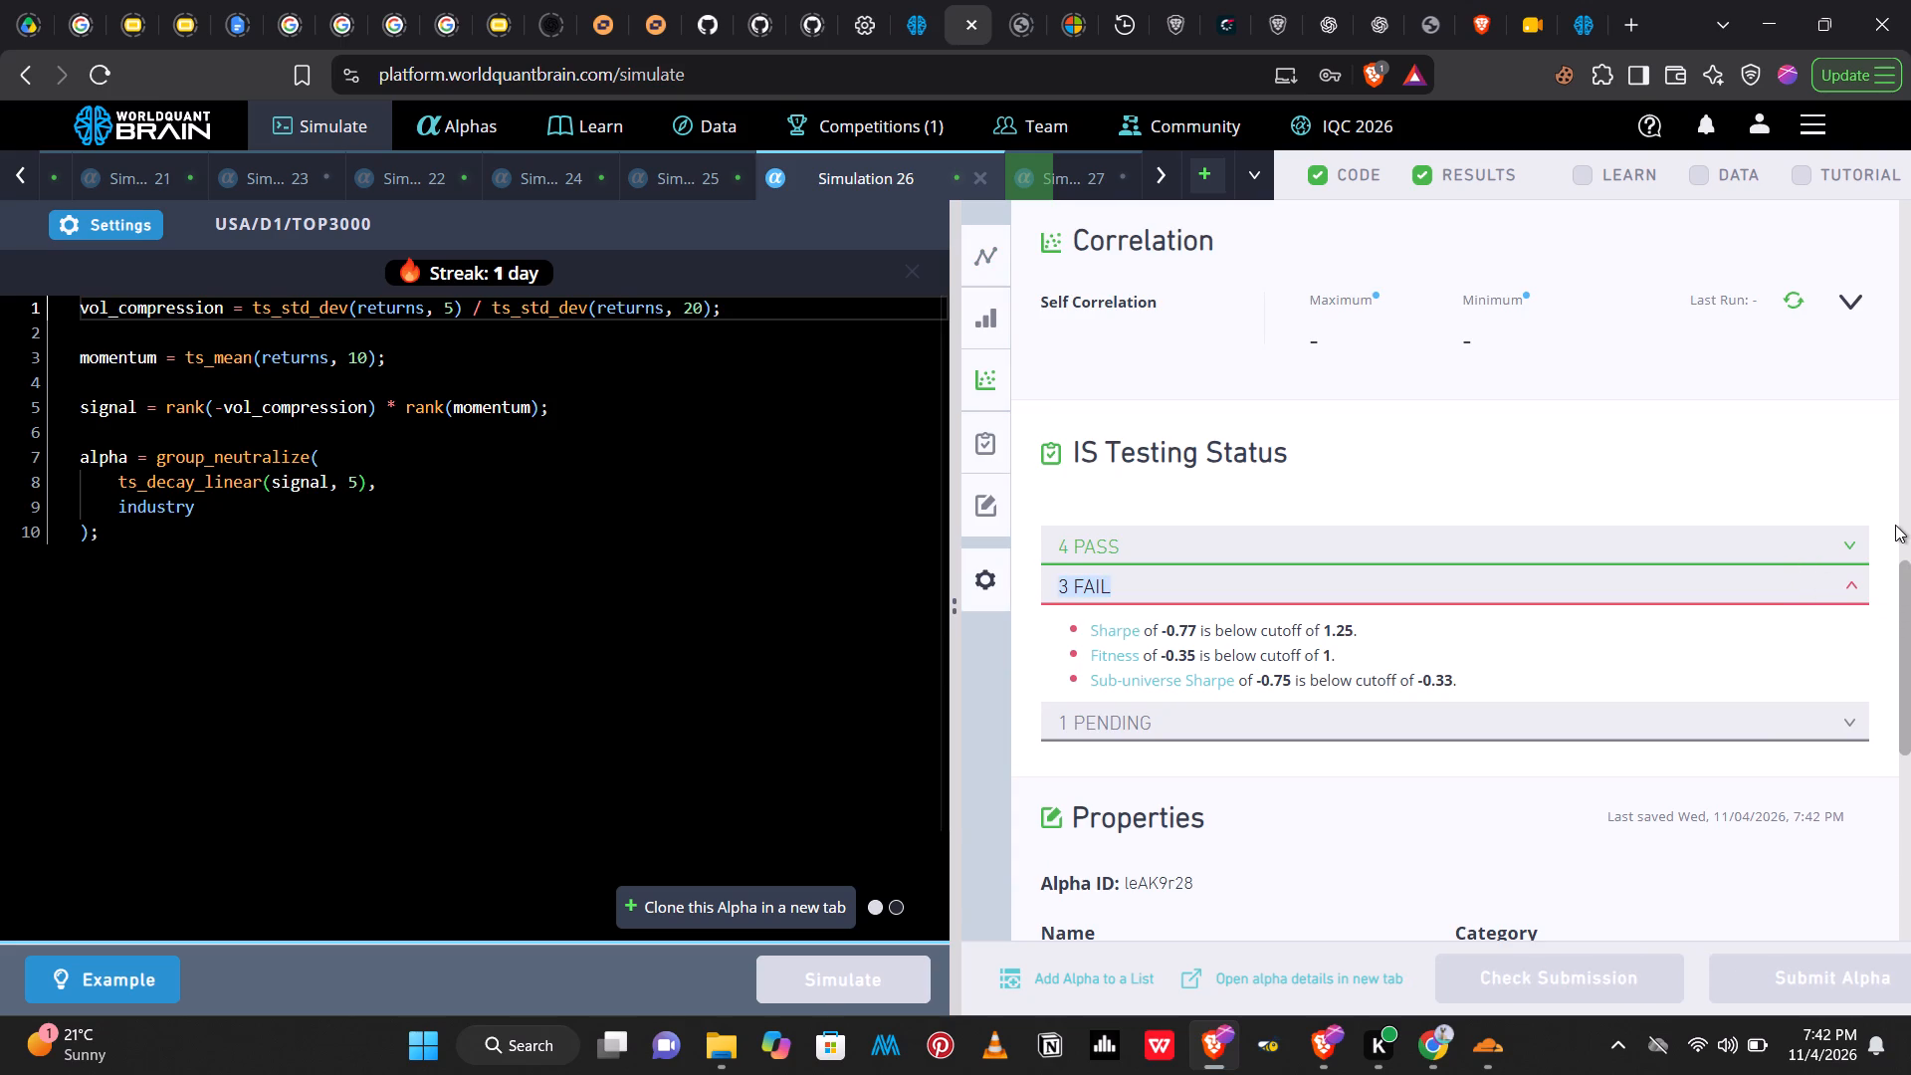
{"action": "left_click_drag", "start_coordinate": [1910, 681], "coordinate": [1910, 545]}
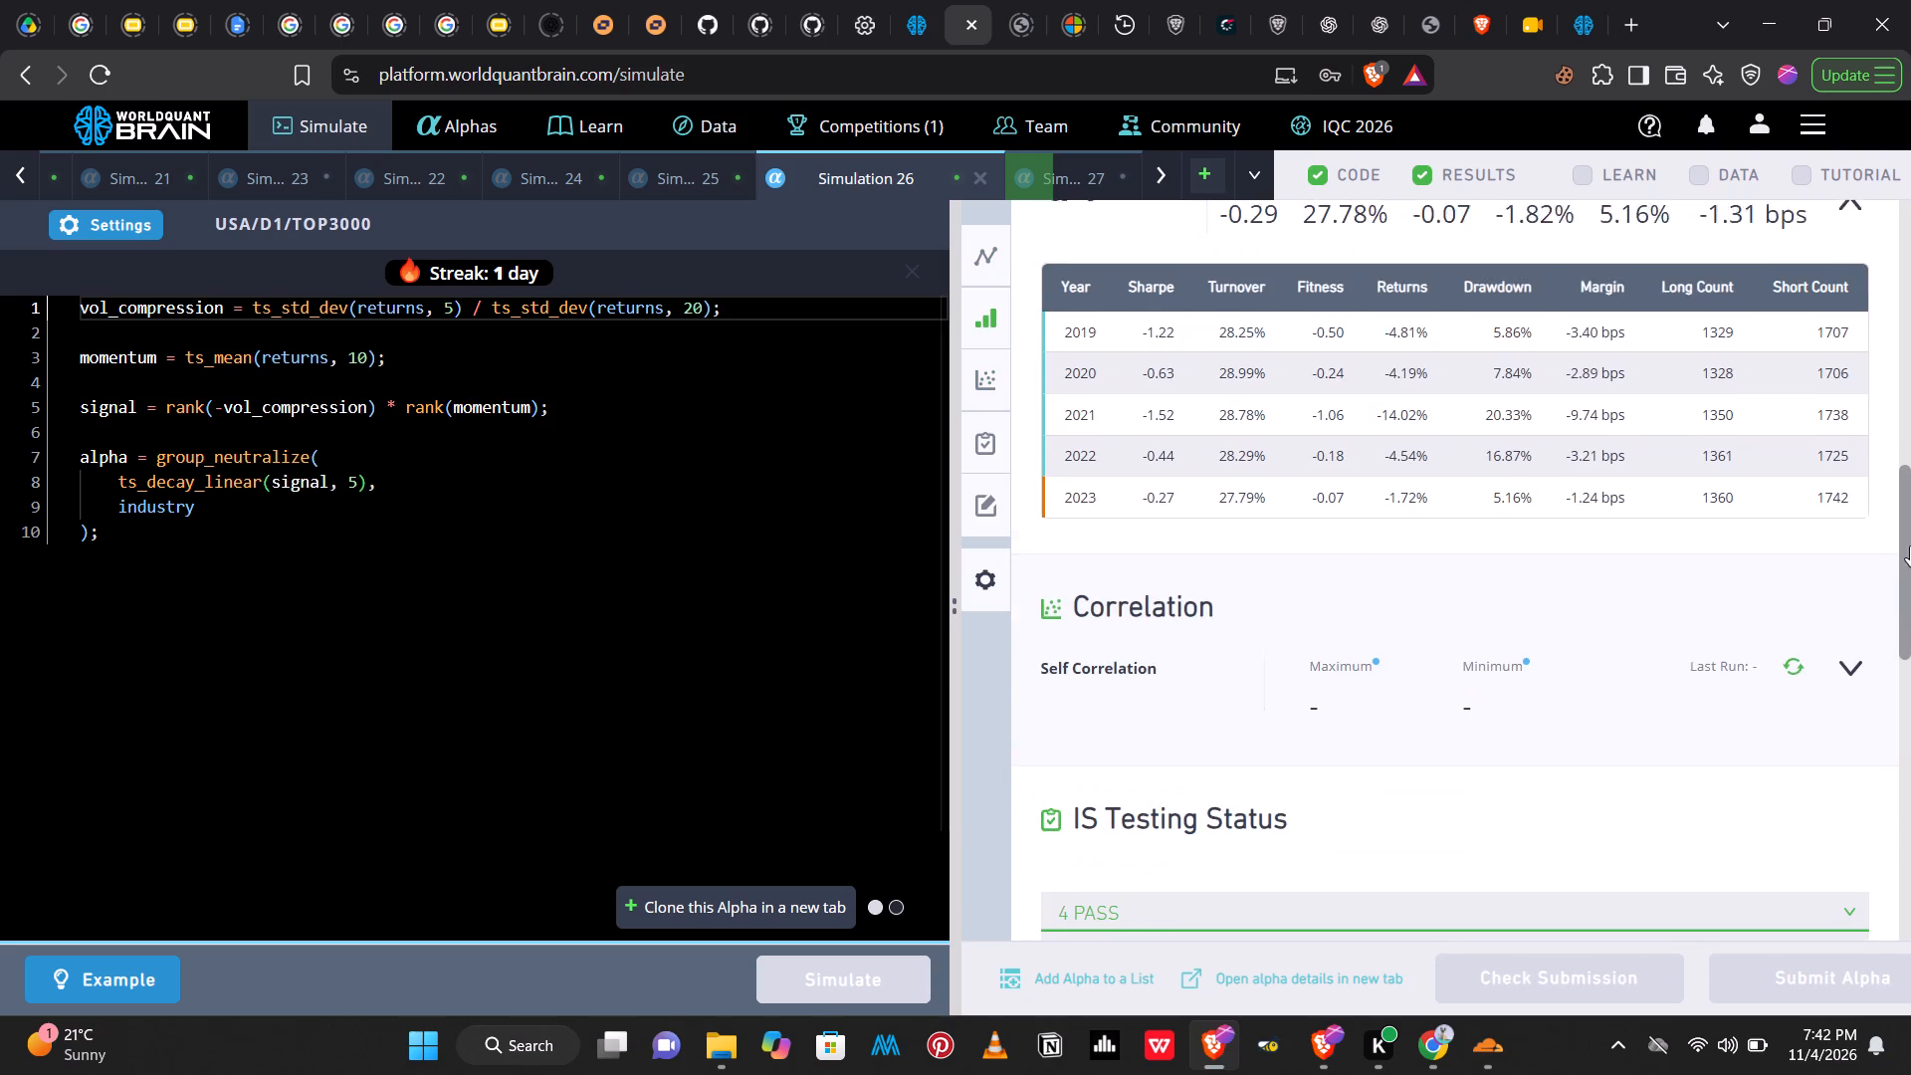
{"action": "left_click_drag", "start_coordinate": [1910, 545], "coordinate": [1908, 426]}
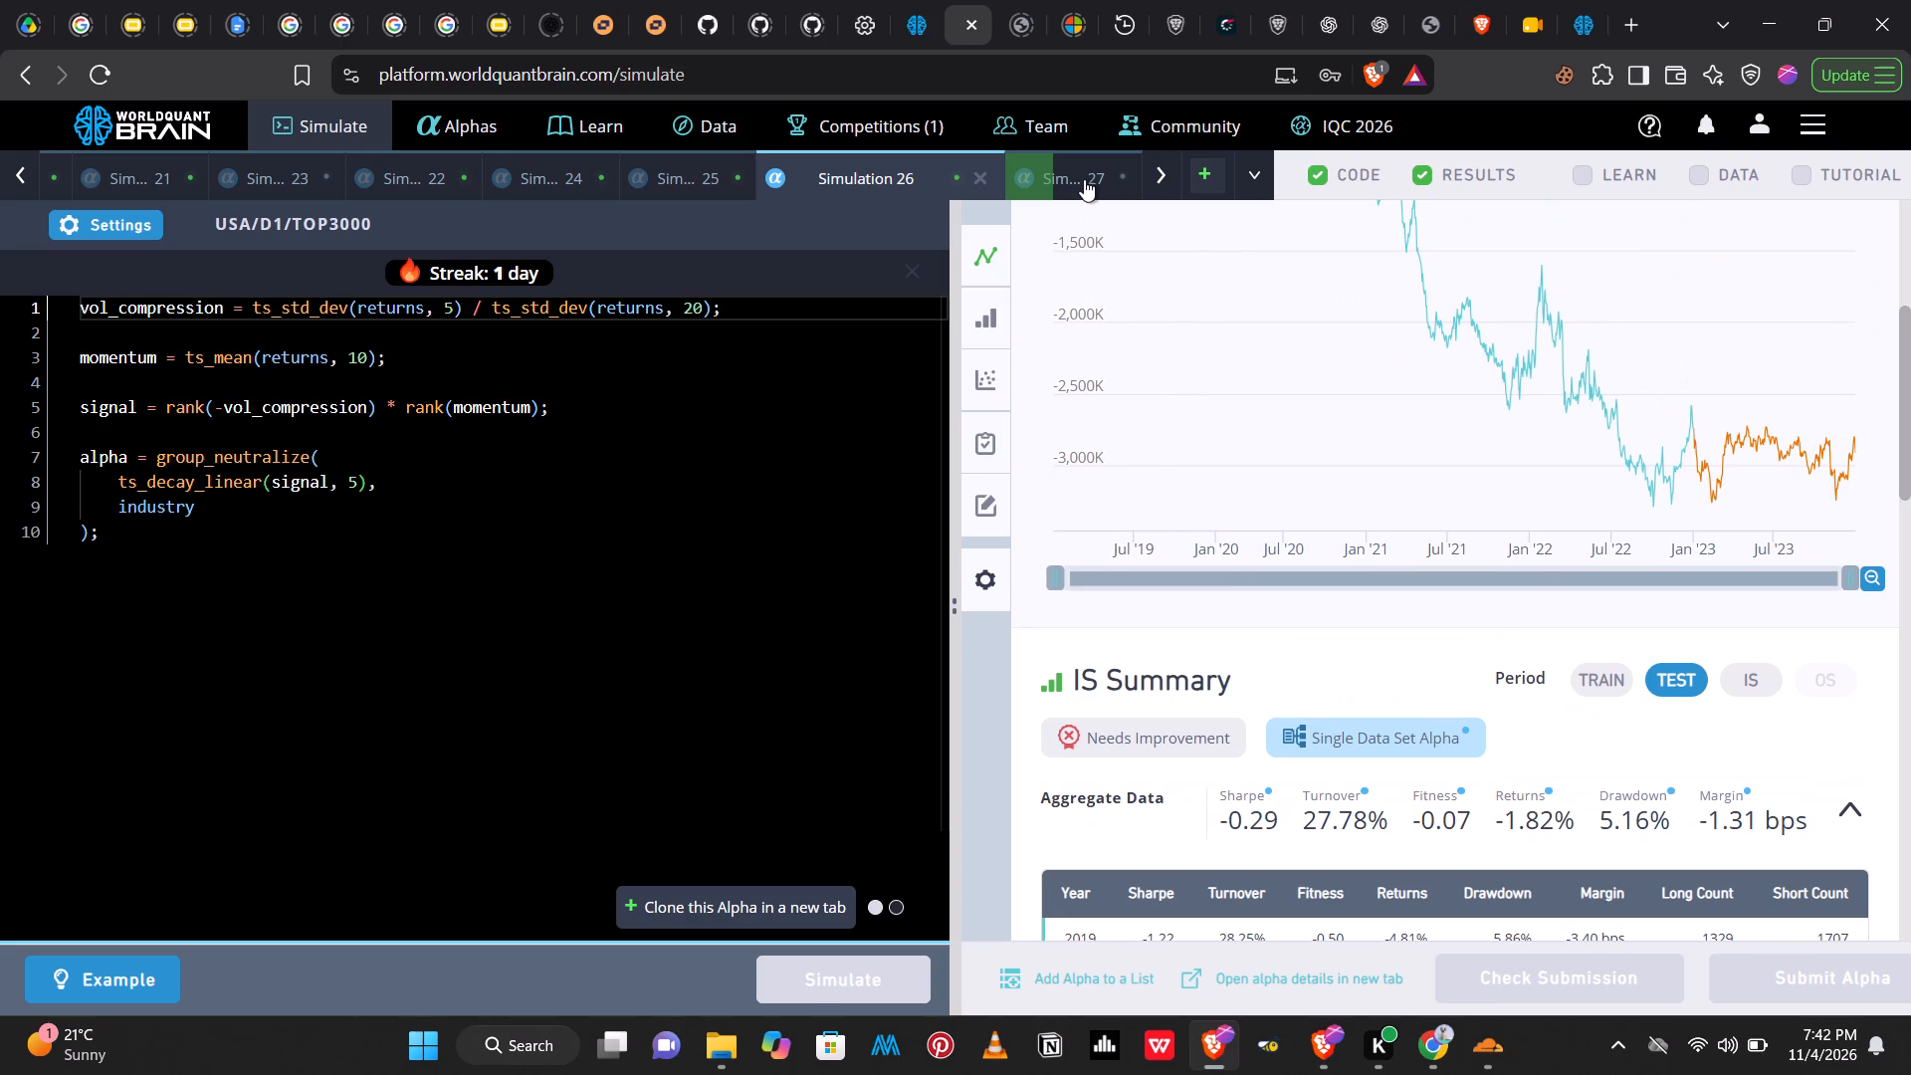
Review the PnL charts of Simulations 26 and 25, and show the test period for Simulation 27.
{"action": "left_click", "coordinate": [1077, 175]}
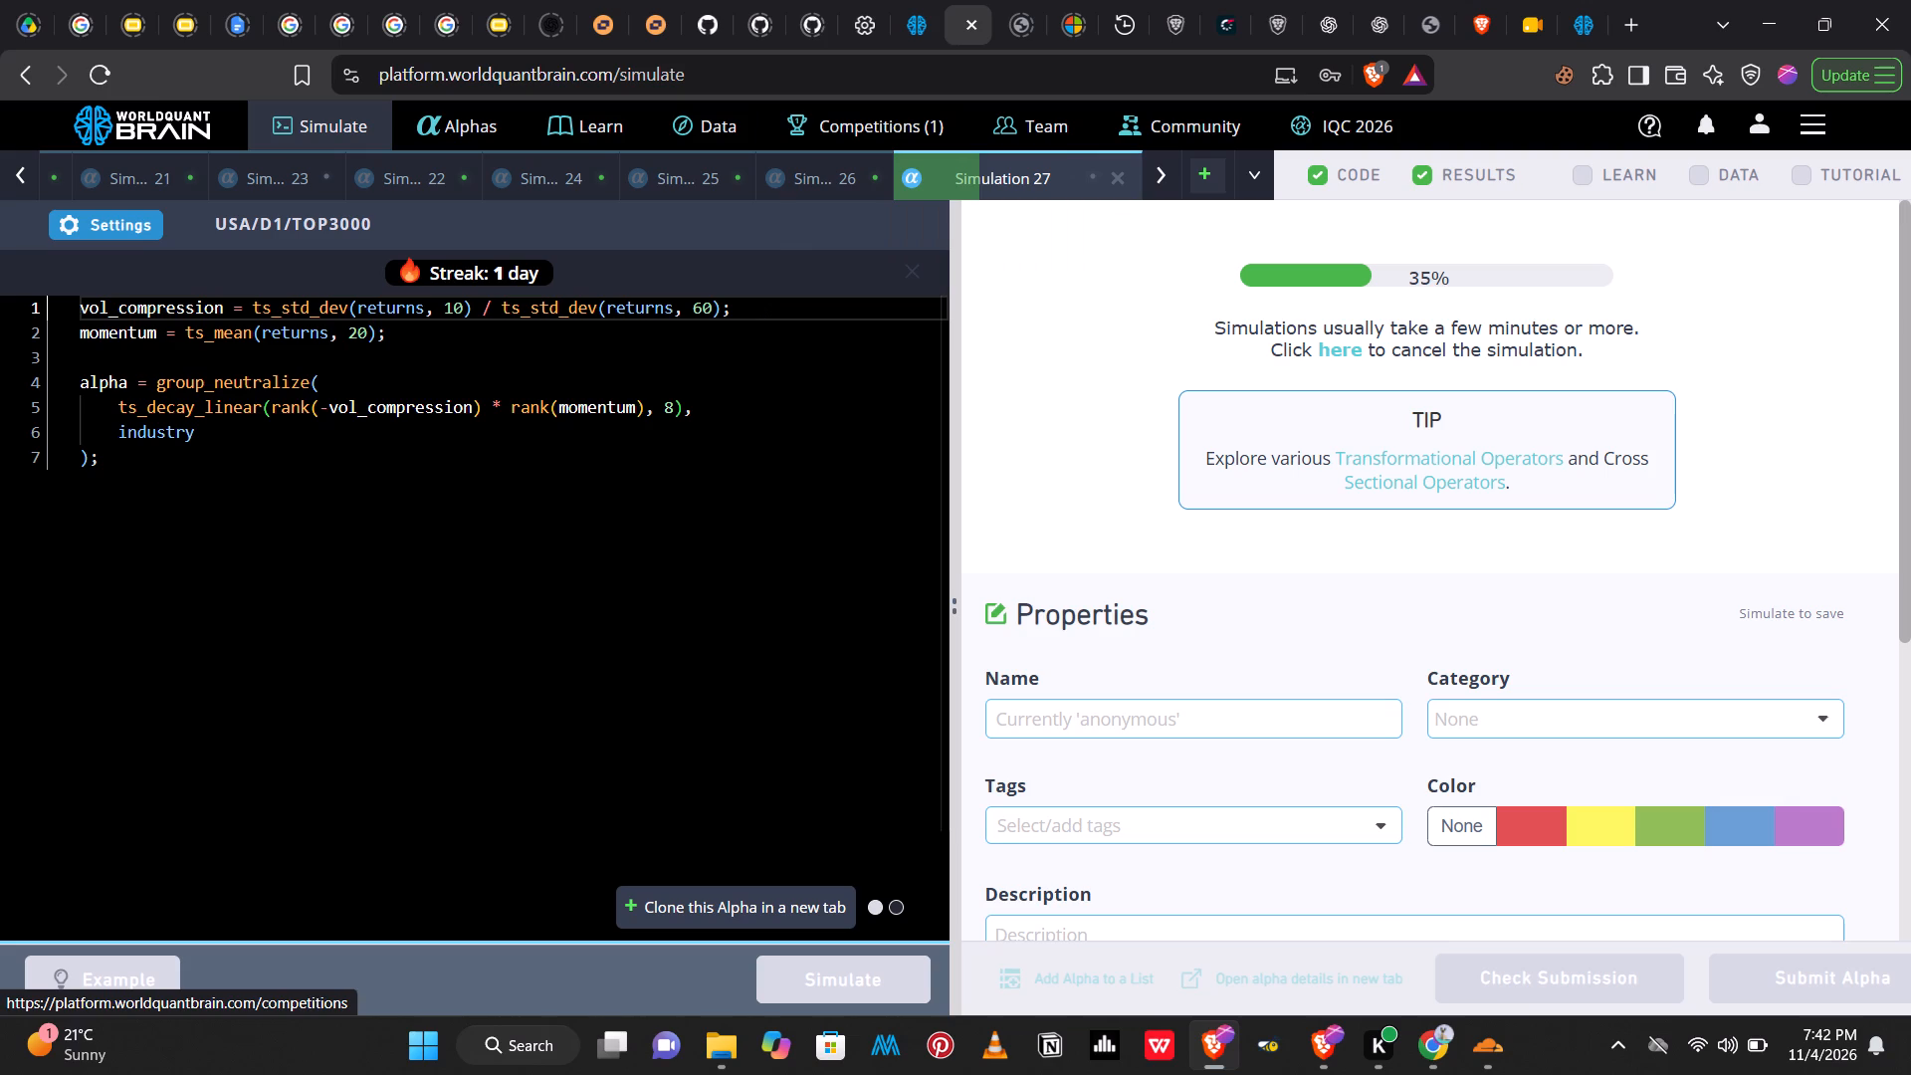
{"action": "left_click", "coordinate": [814, 175]}
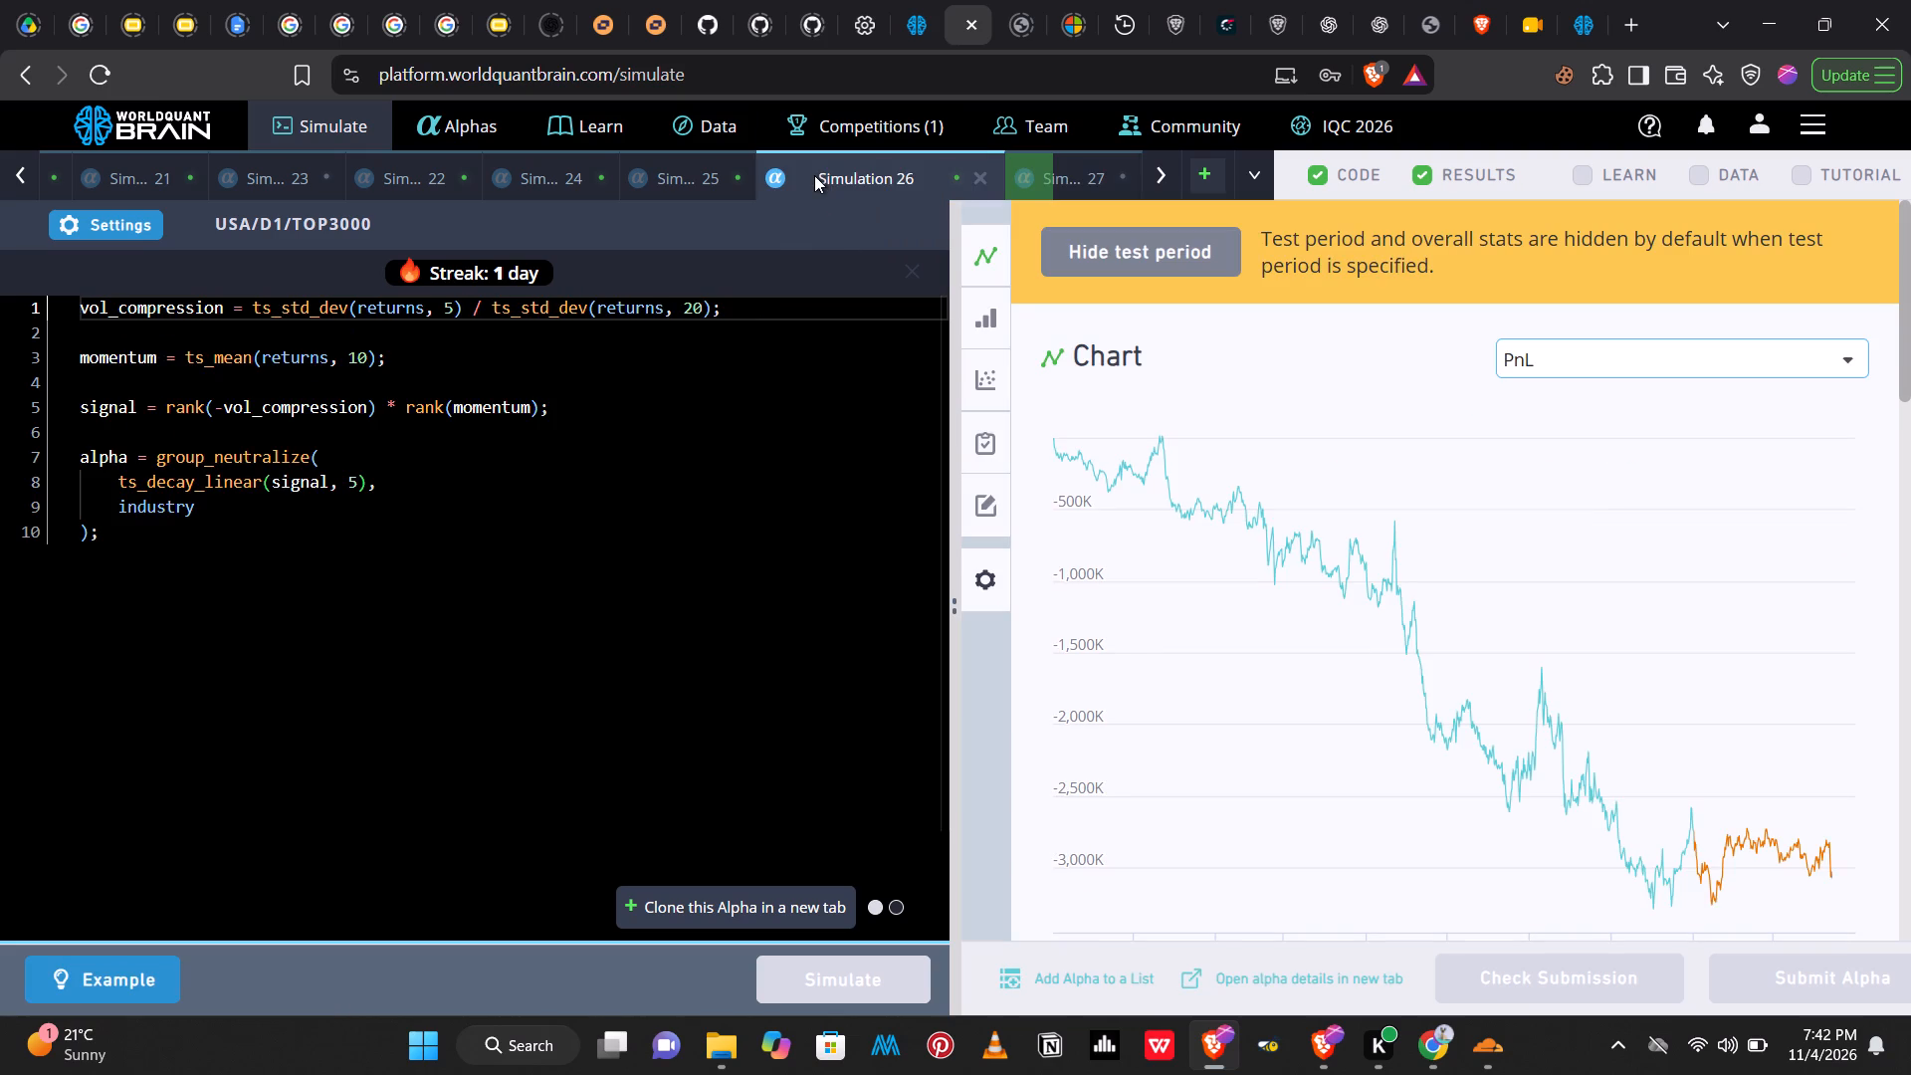
{"action": "left_click", "coordinate": [686, 161]}
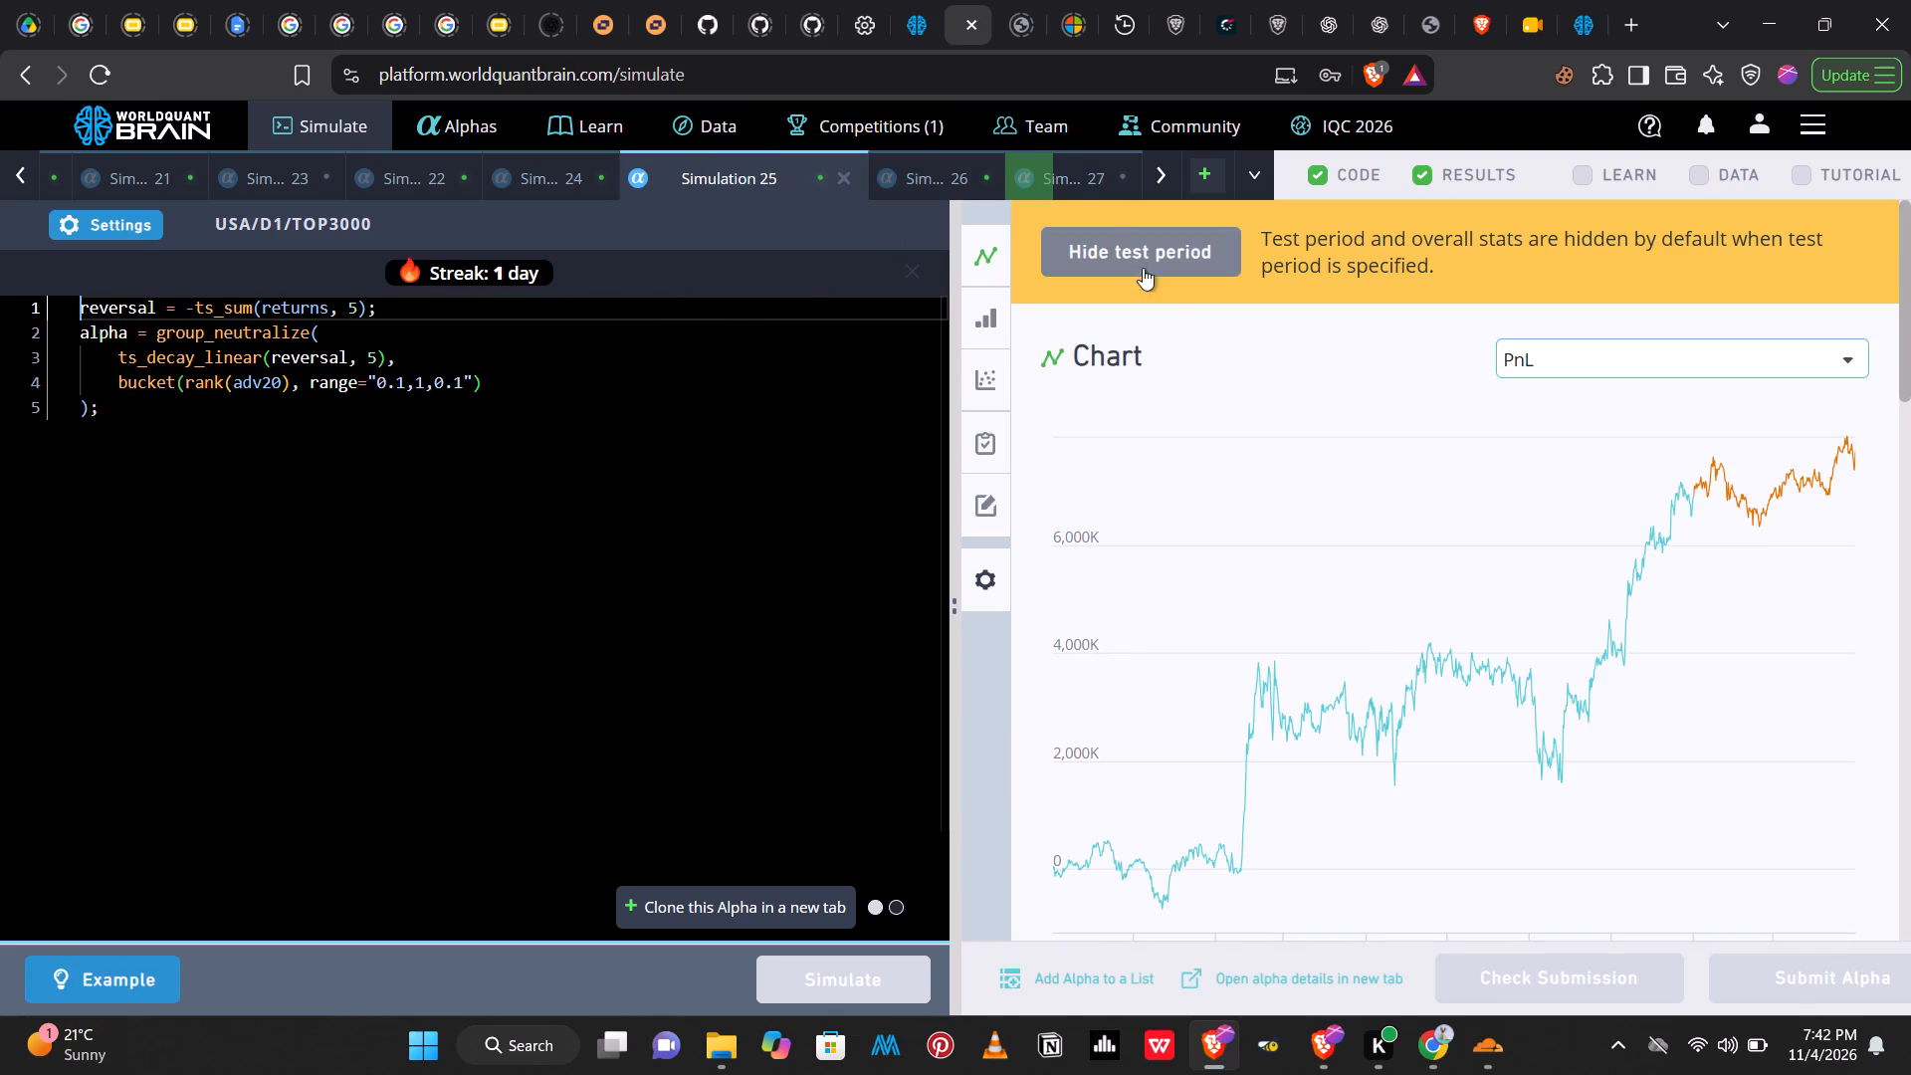
{"action": "left_click", "coordinate": [1082, 178]}
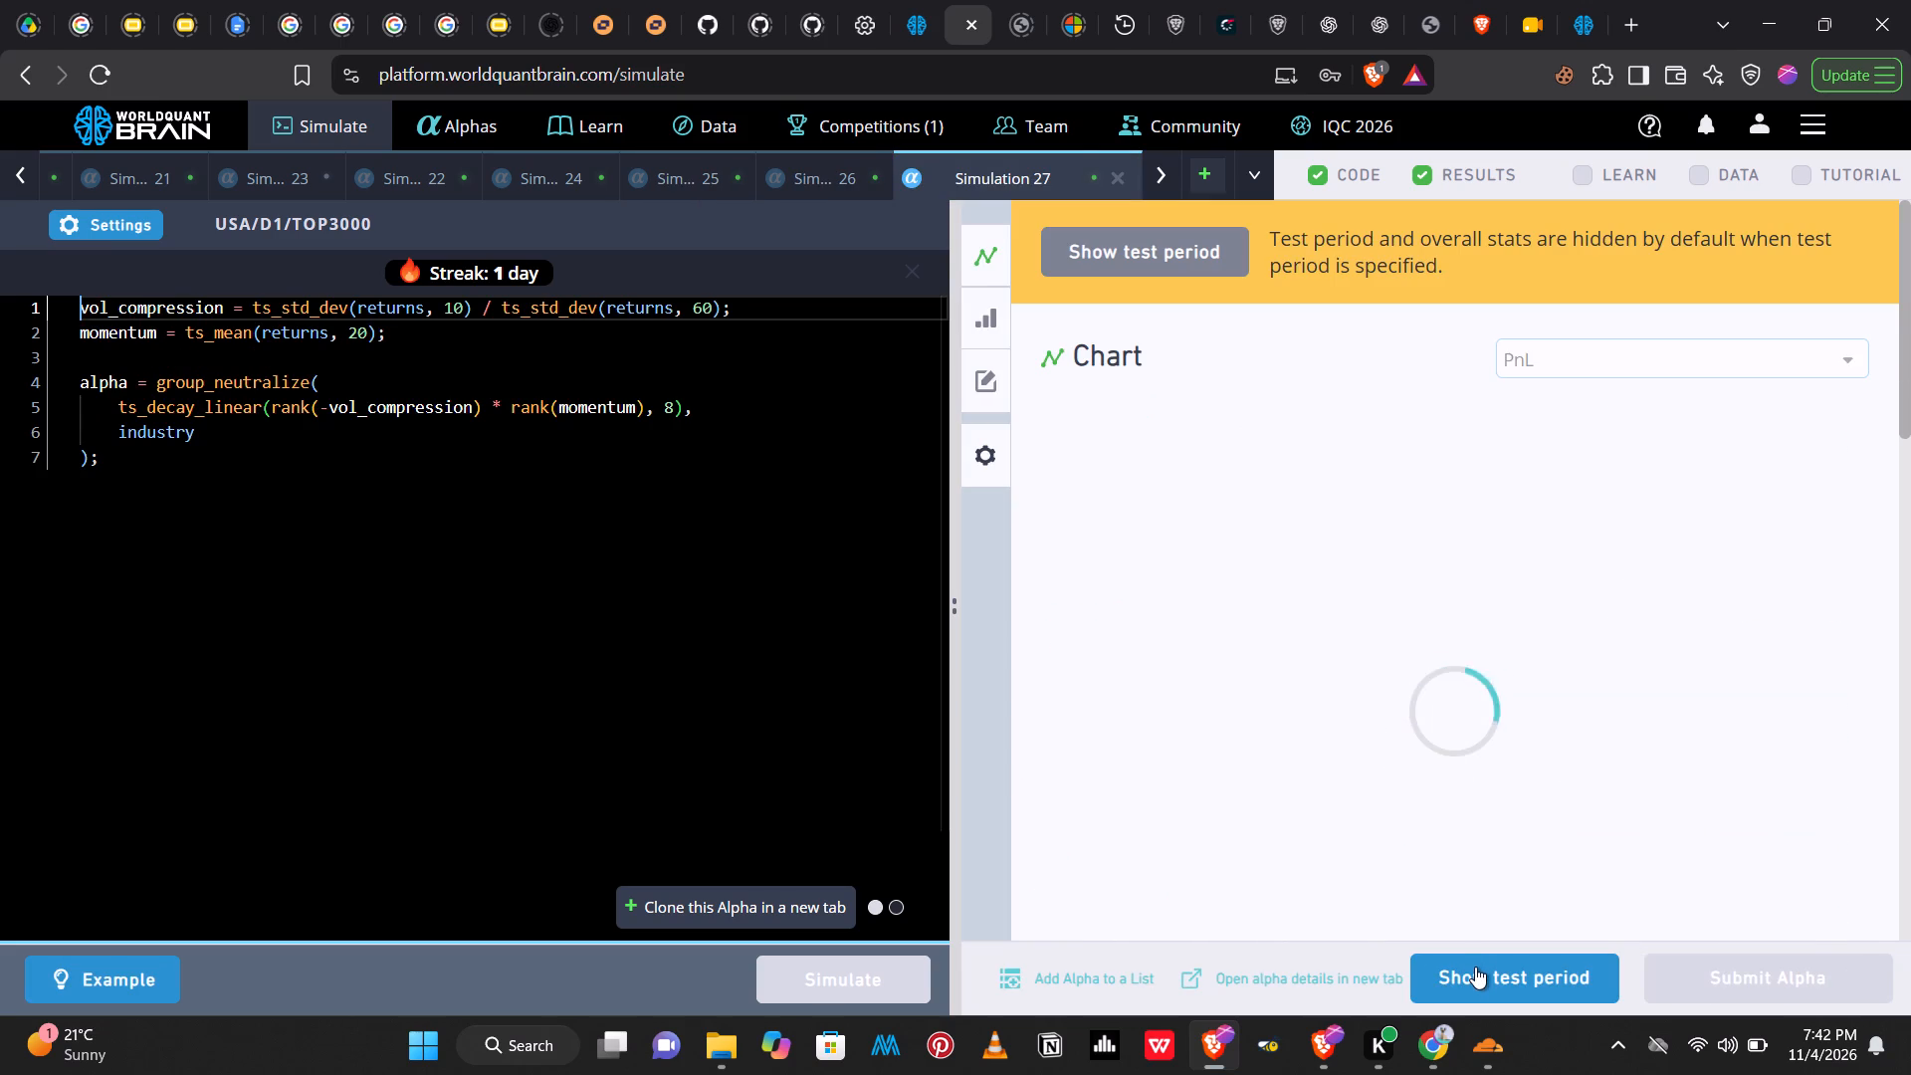
{"action": "left_click", "coordinate": [1475, 967]}
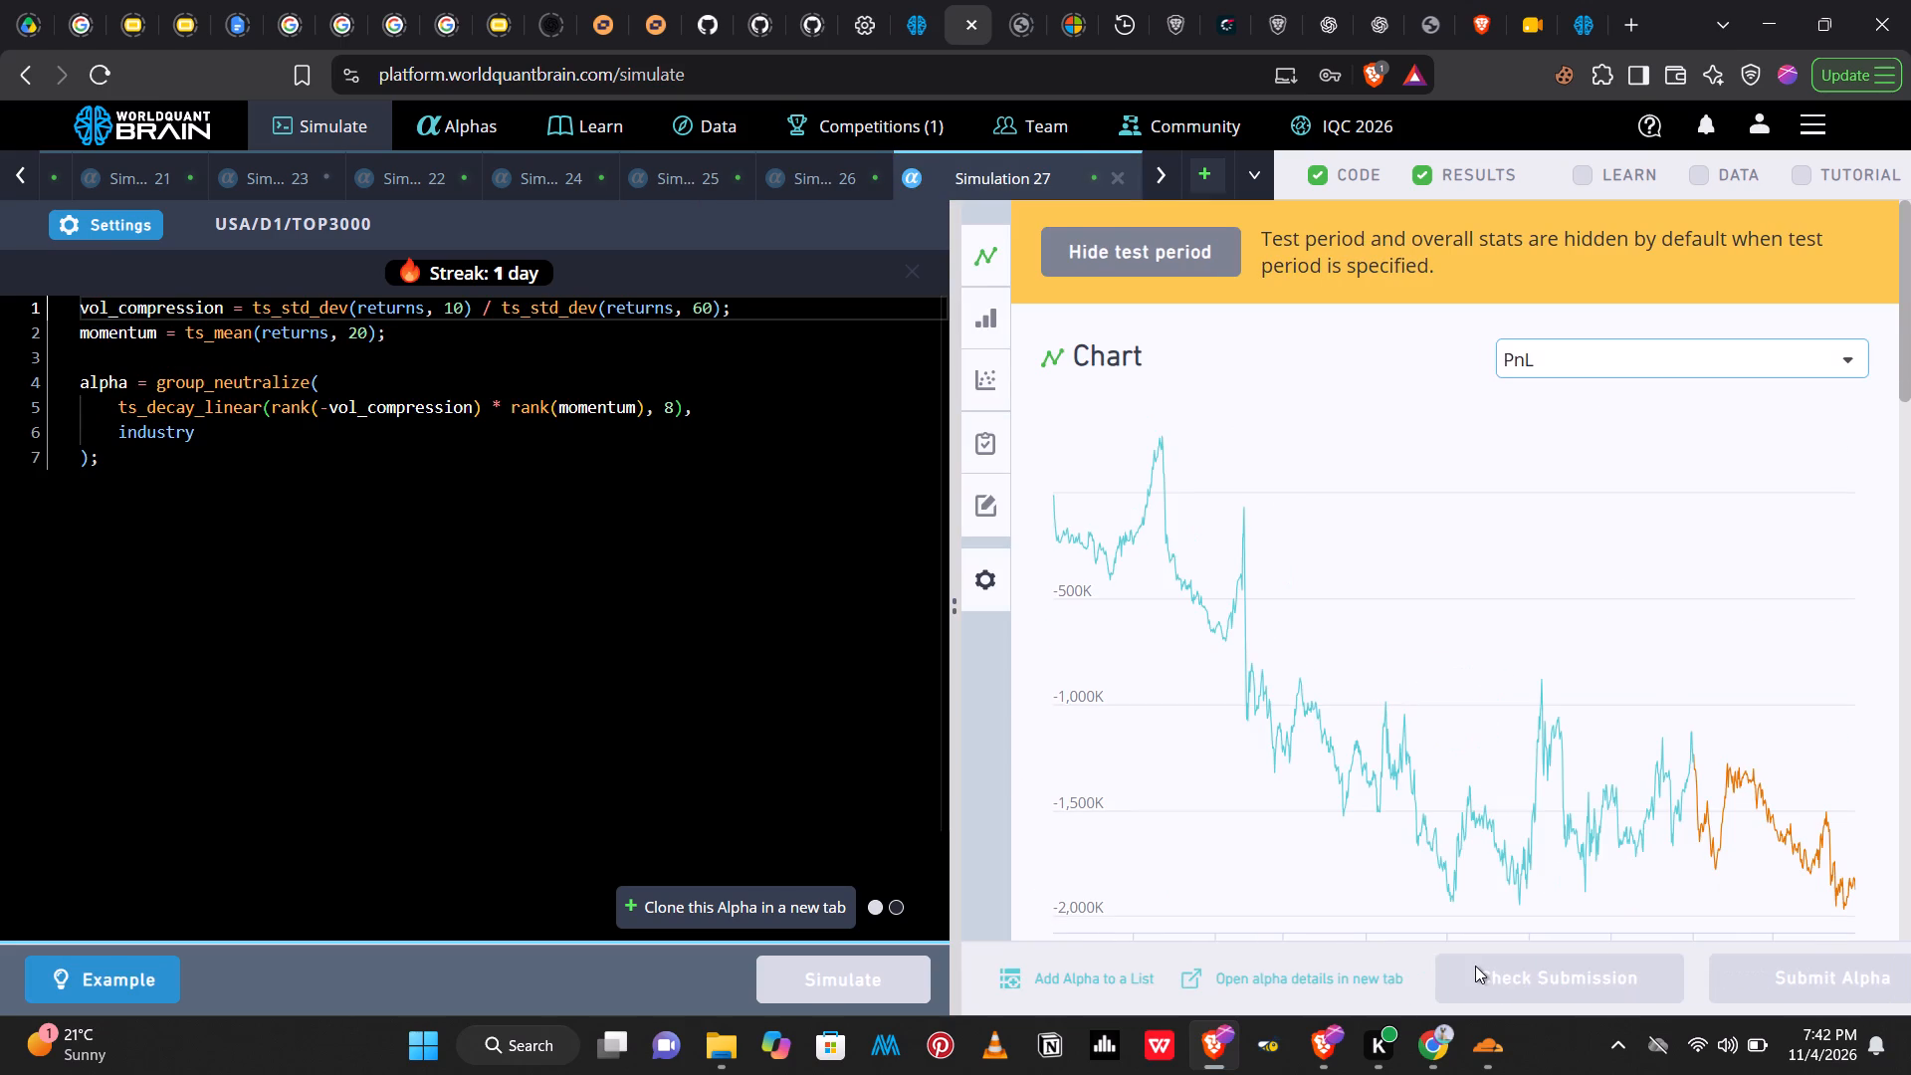
{"action": "left_click", "coordinate": [658, 171]}
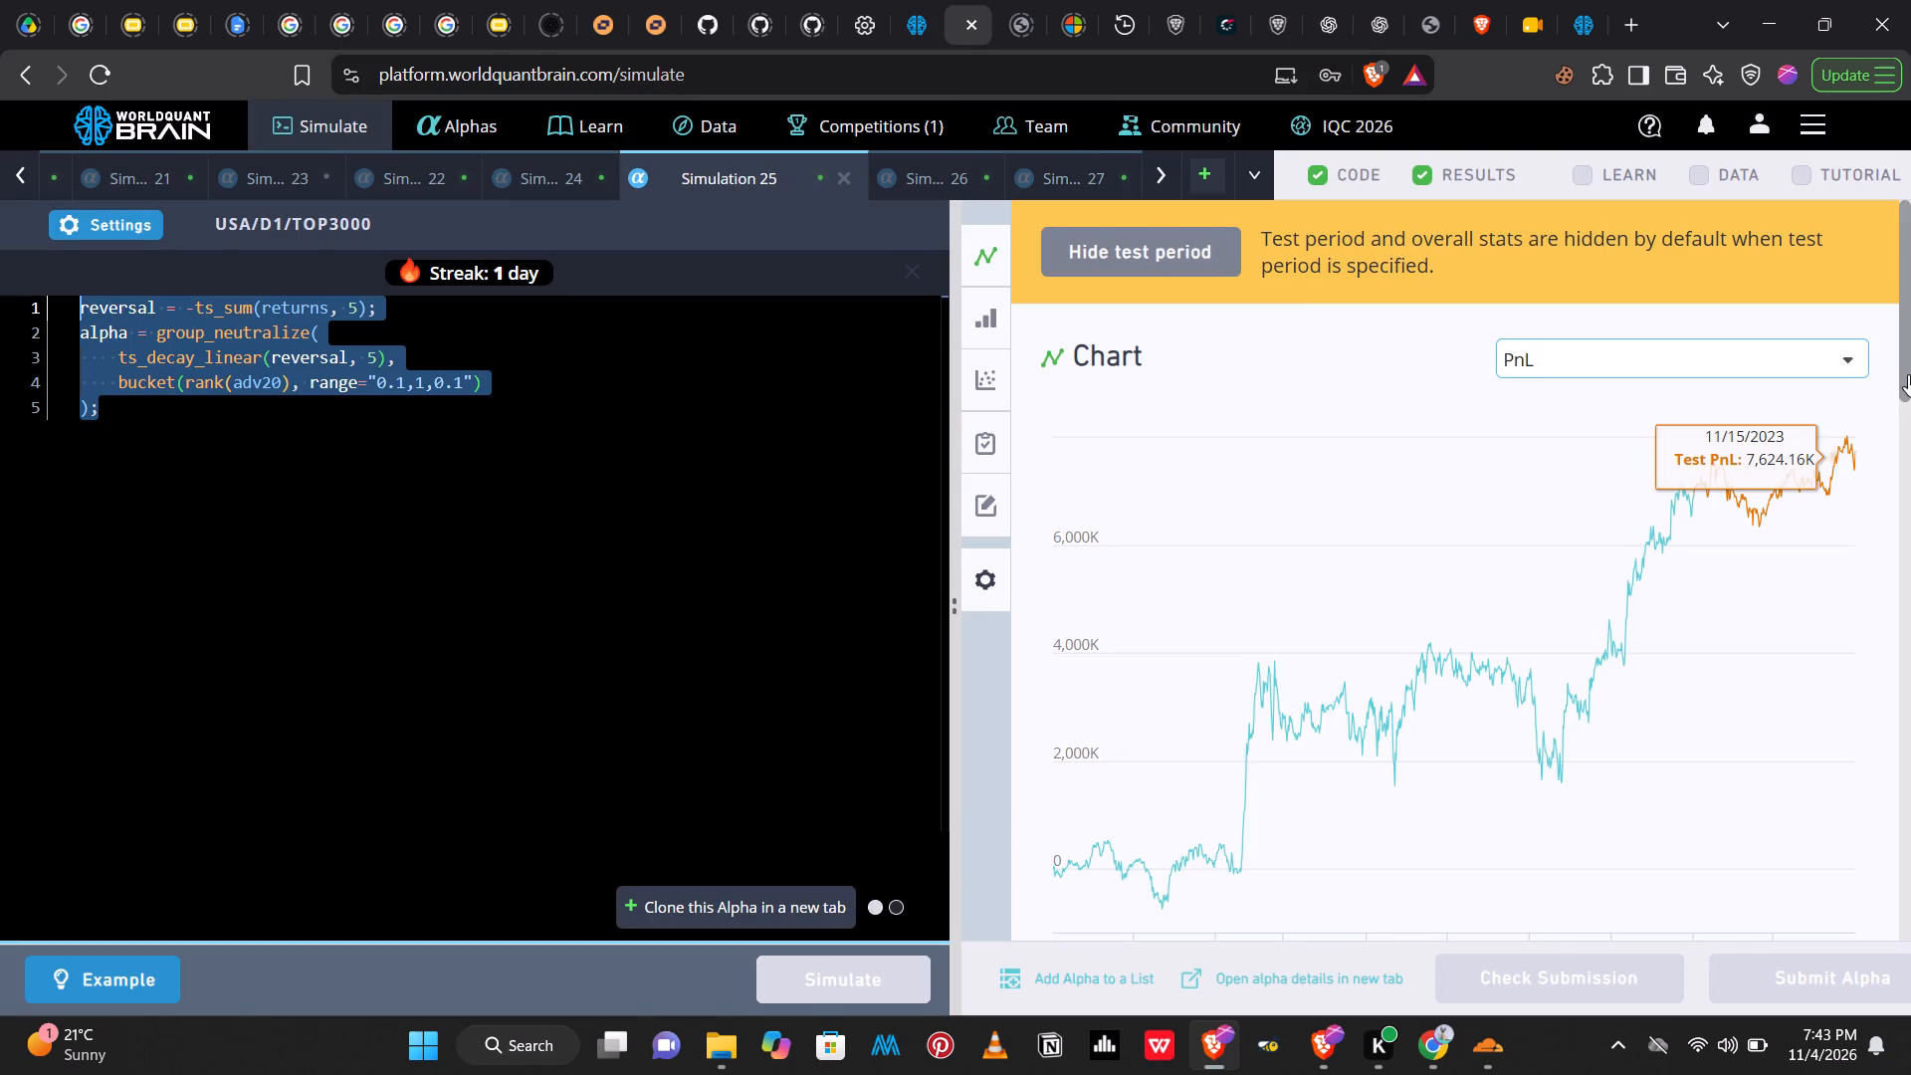
{"action": "left_click_drag", "start_coordinate": [1908, 372], "coordinate": [1910, 631]}
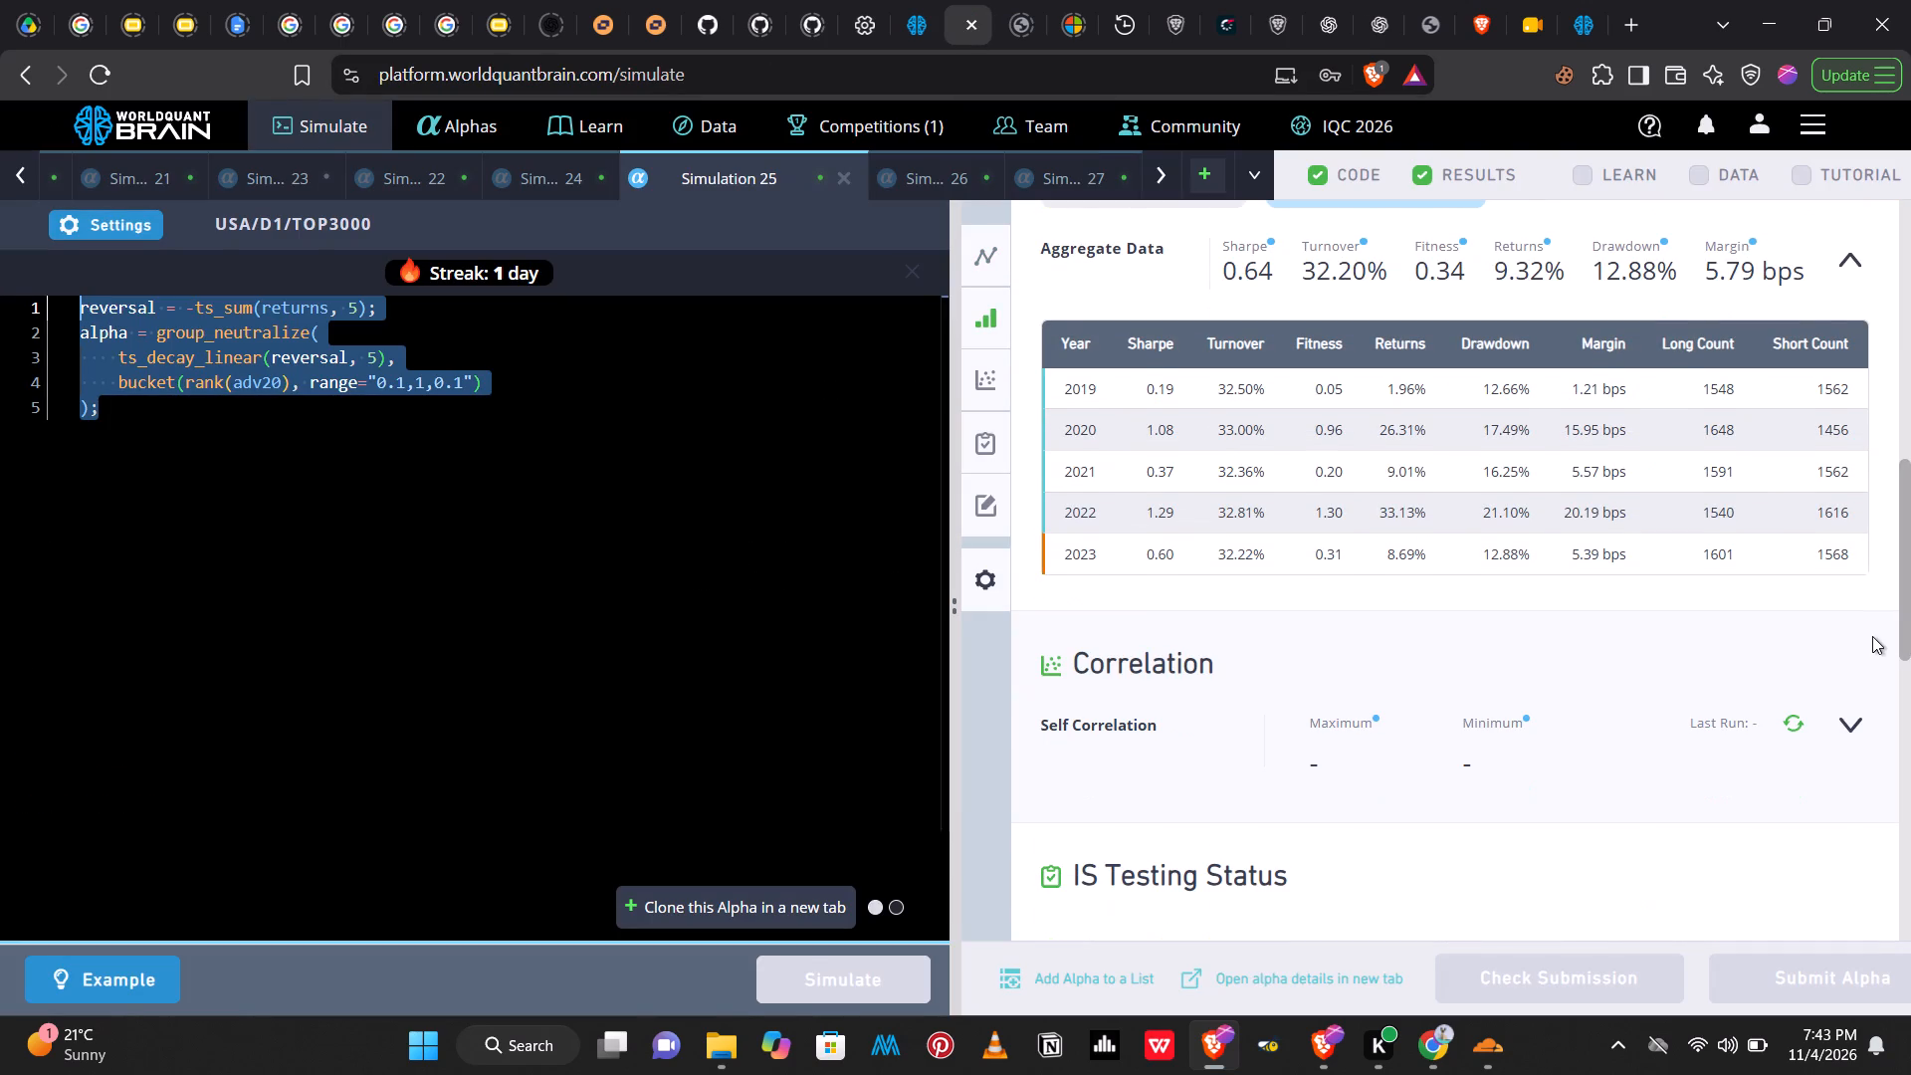
{"action": "left_click", "coordinate": [1854, 719]}
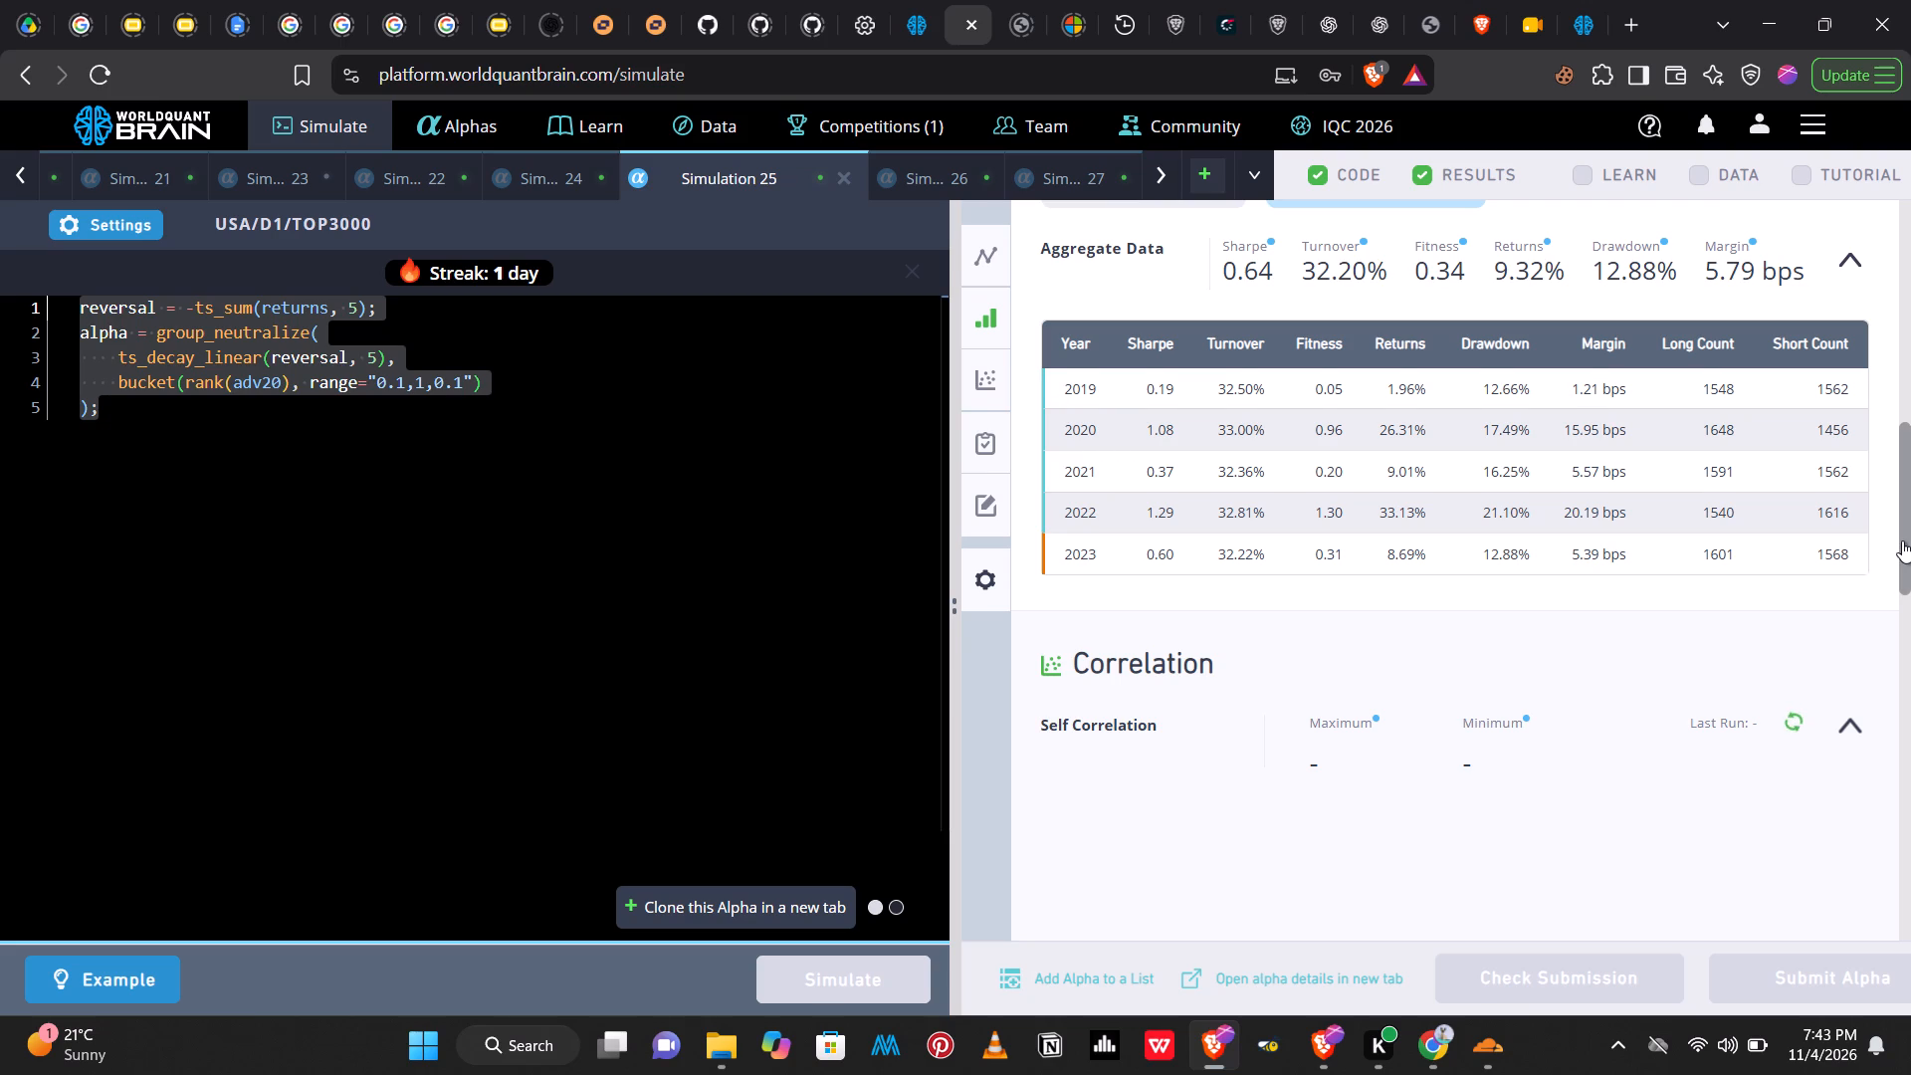
{"action": "left_click_drag", "start_coordinate": [1901, 540], "coordinate": [1910, 596]}
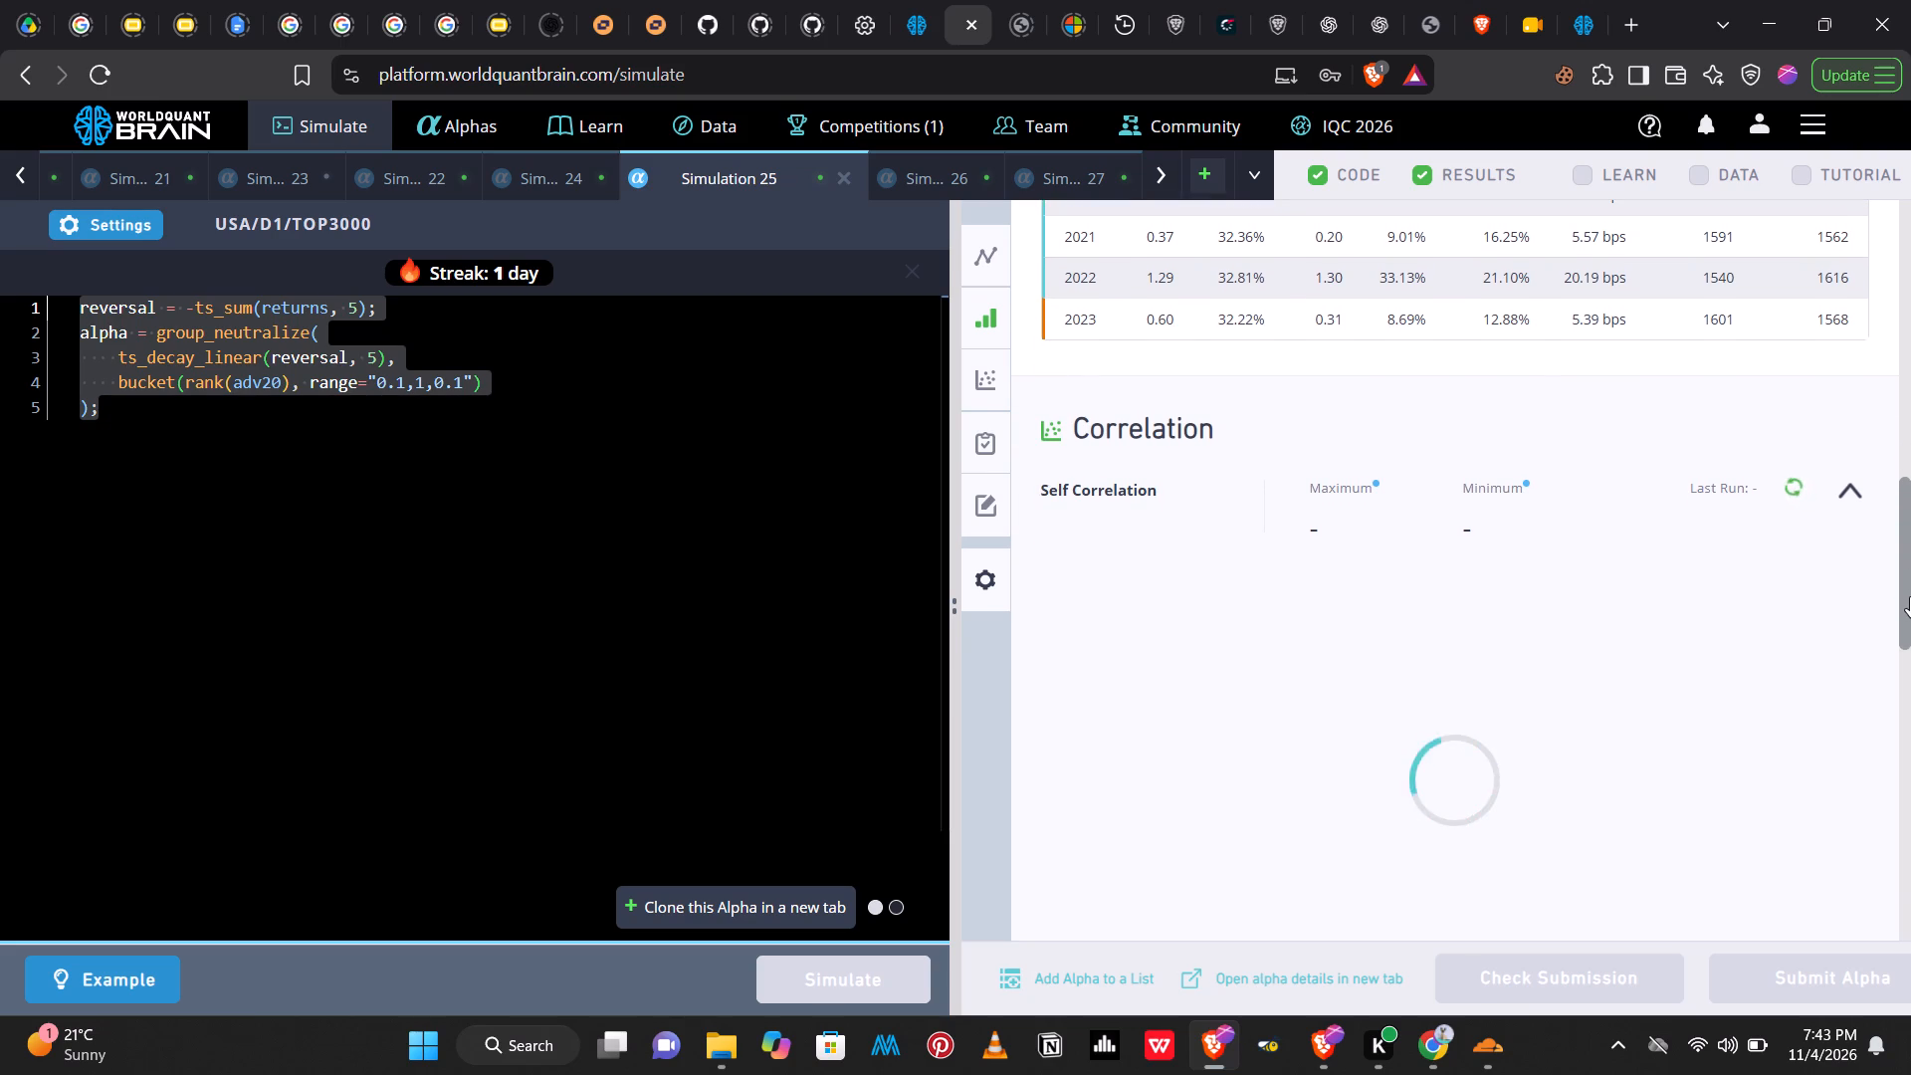
{"action": "left_click_drag", "start_coordinate": [1910, 596], "coordinate": [1910, 717]}
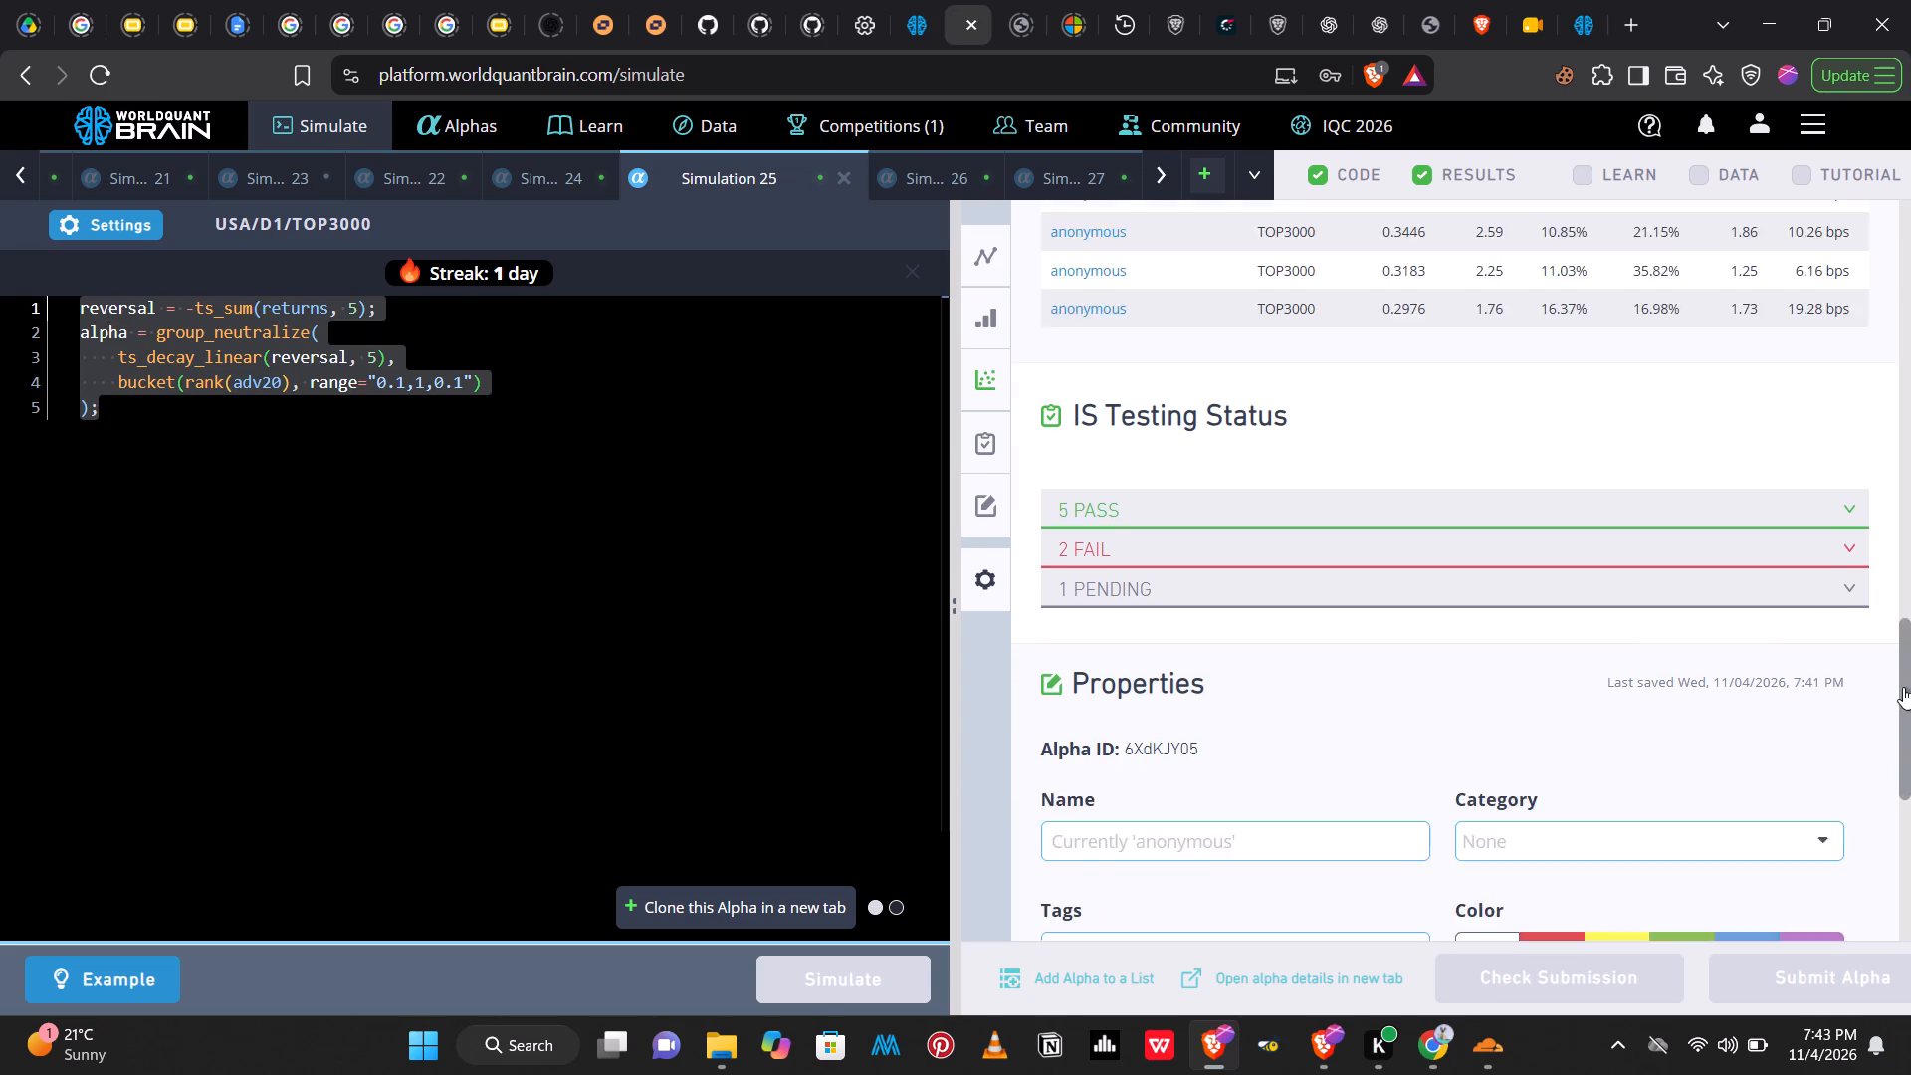
{"action": "left_click_drag", "start_coordinate": [1903, 685], "coordinate": [1895, 566]}
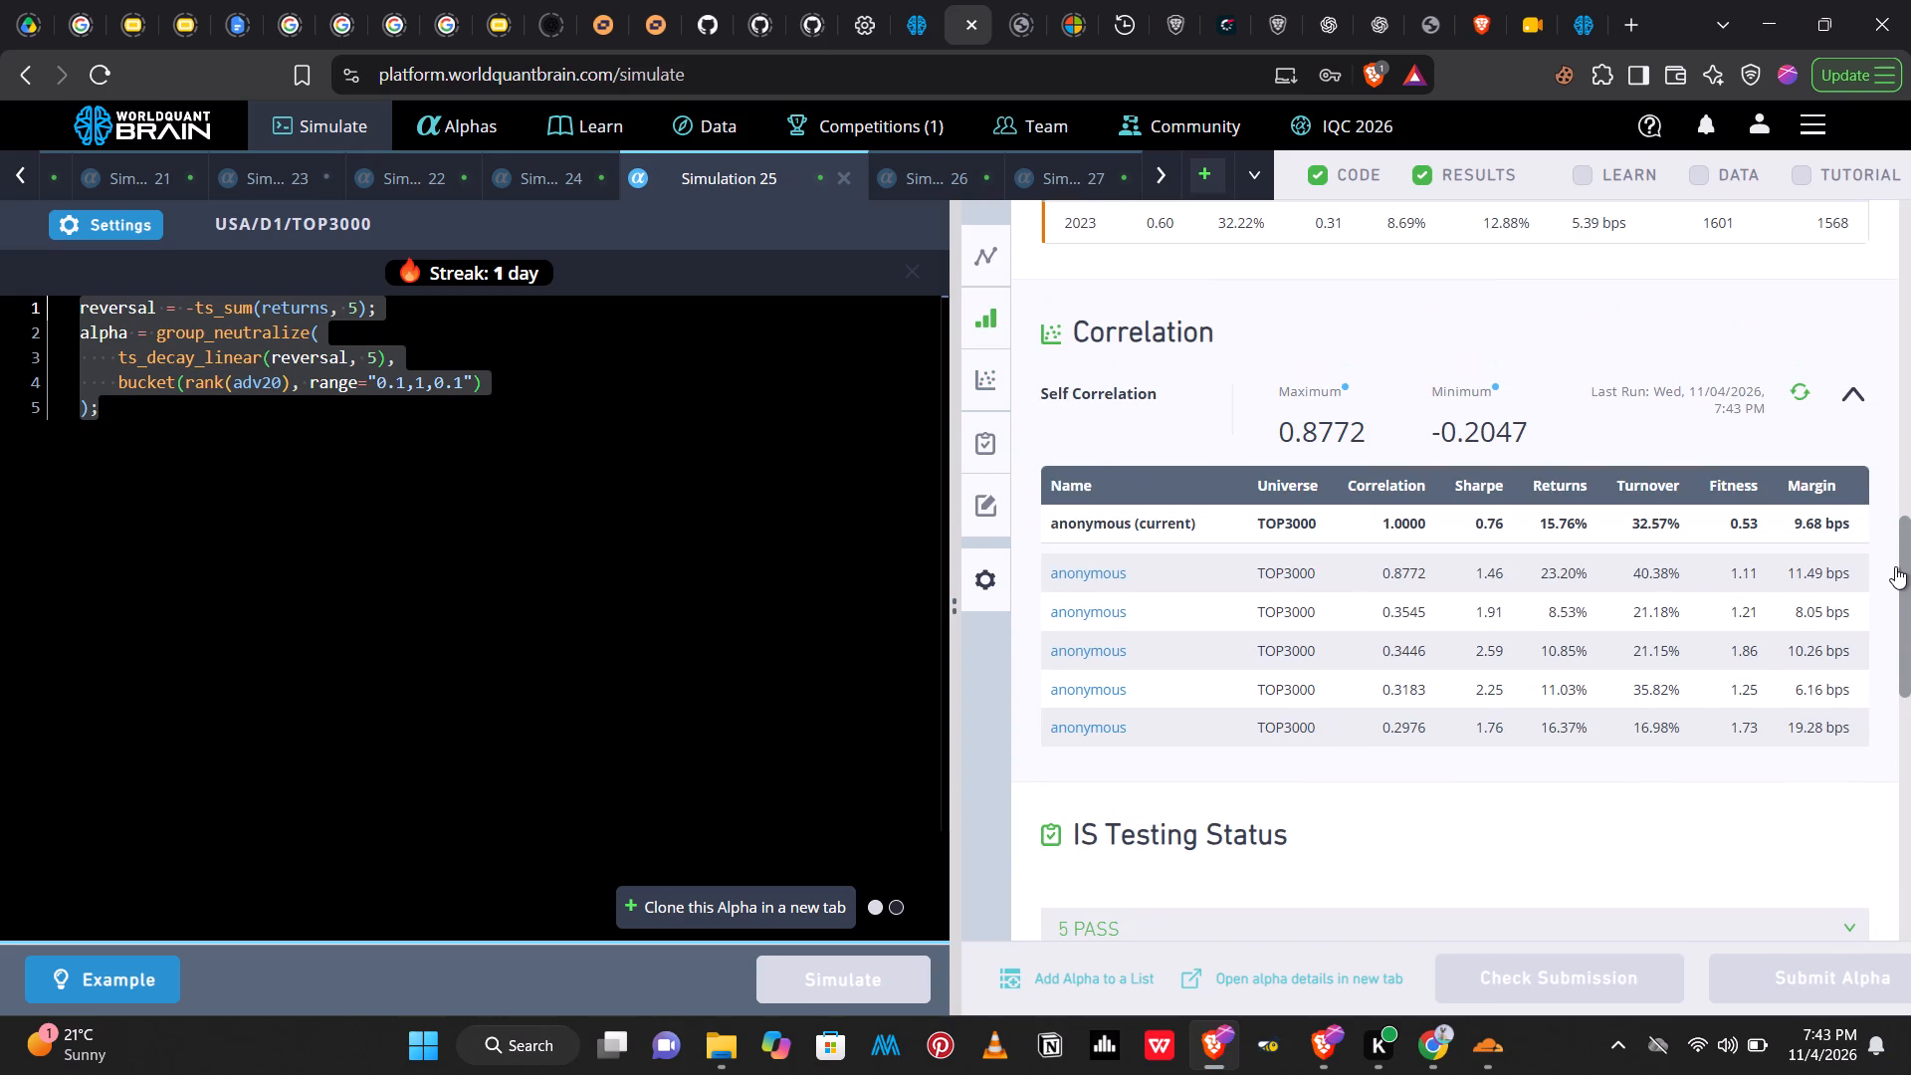
{"action": "left_click_drag", "start_coordinate": [1895, 566], "coordinate": [1889, 482]}
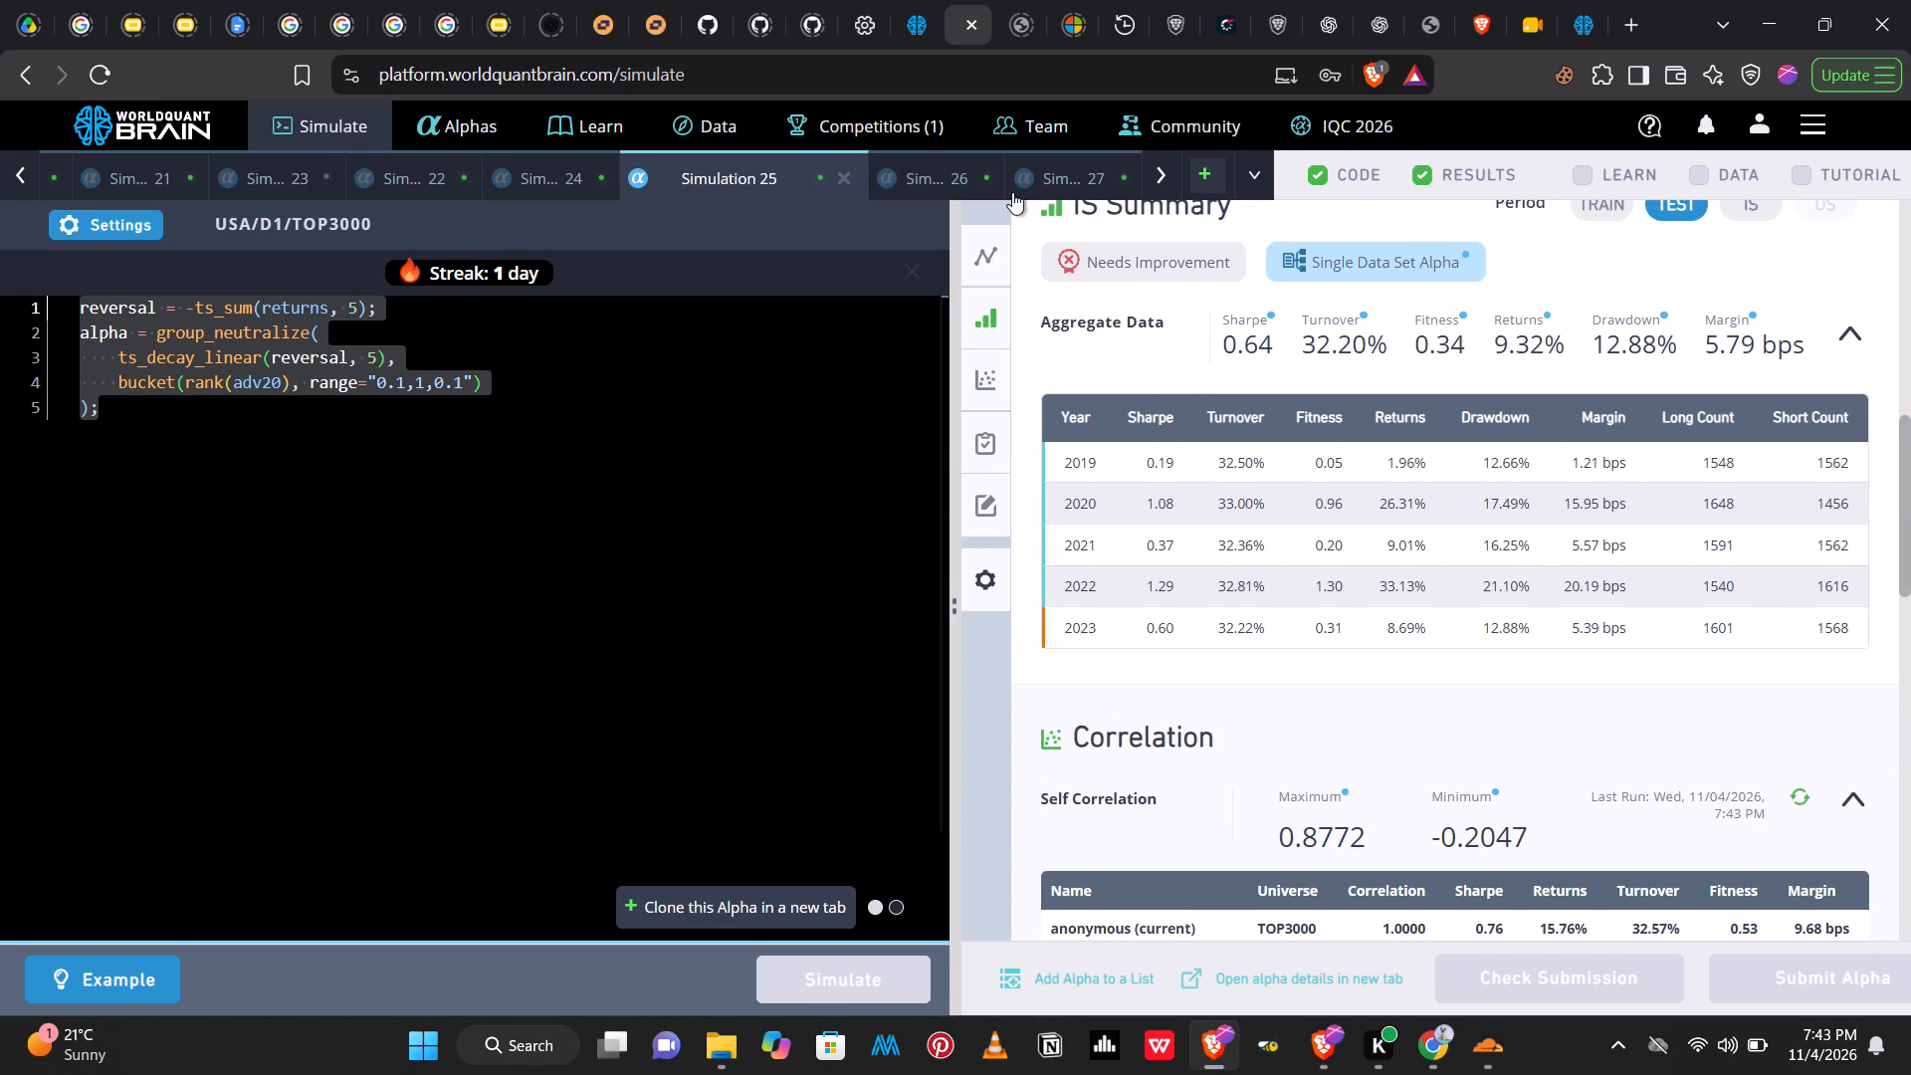
Run the self-correlation for Simulation 27 and expand its failed IS tests.
{"action": "left_click", "coordinate": [1075, 180]}
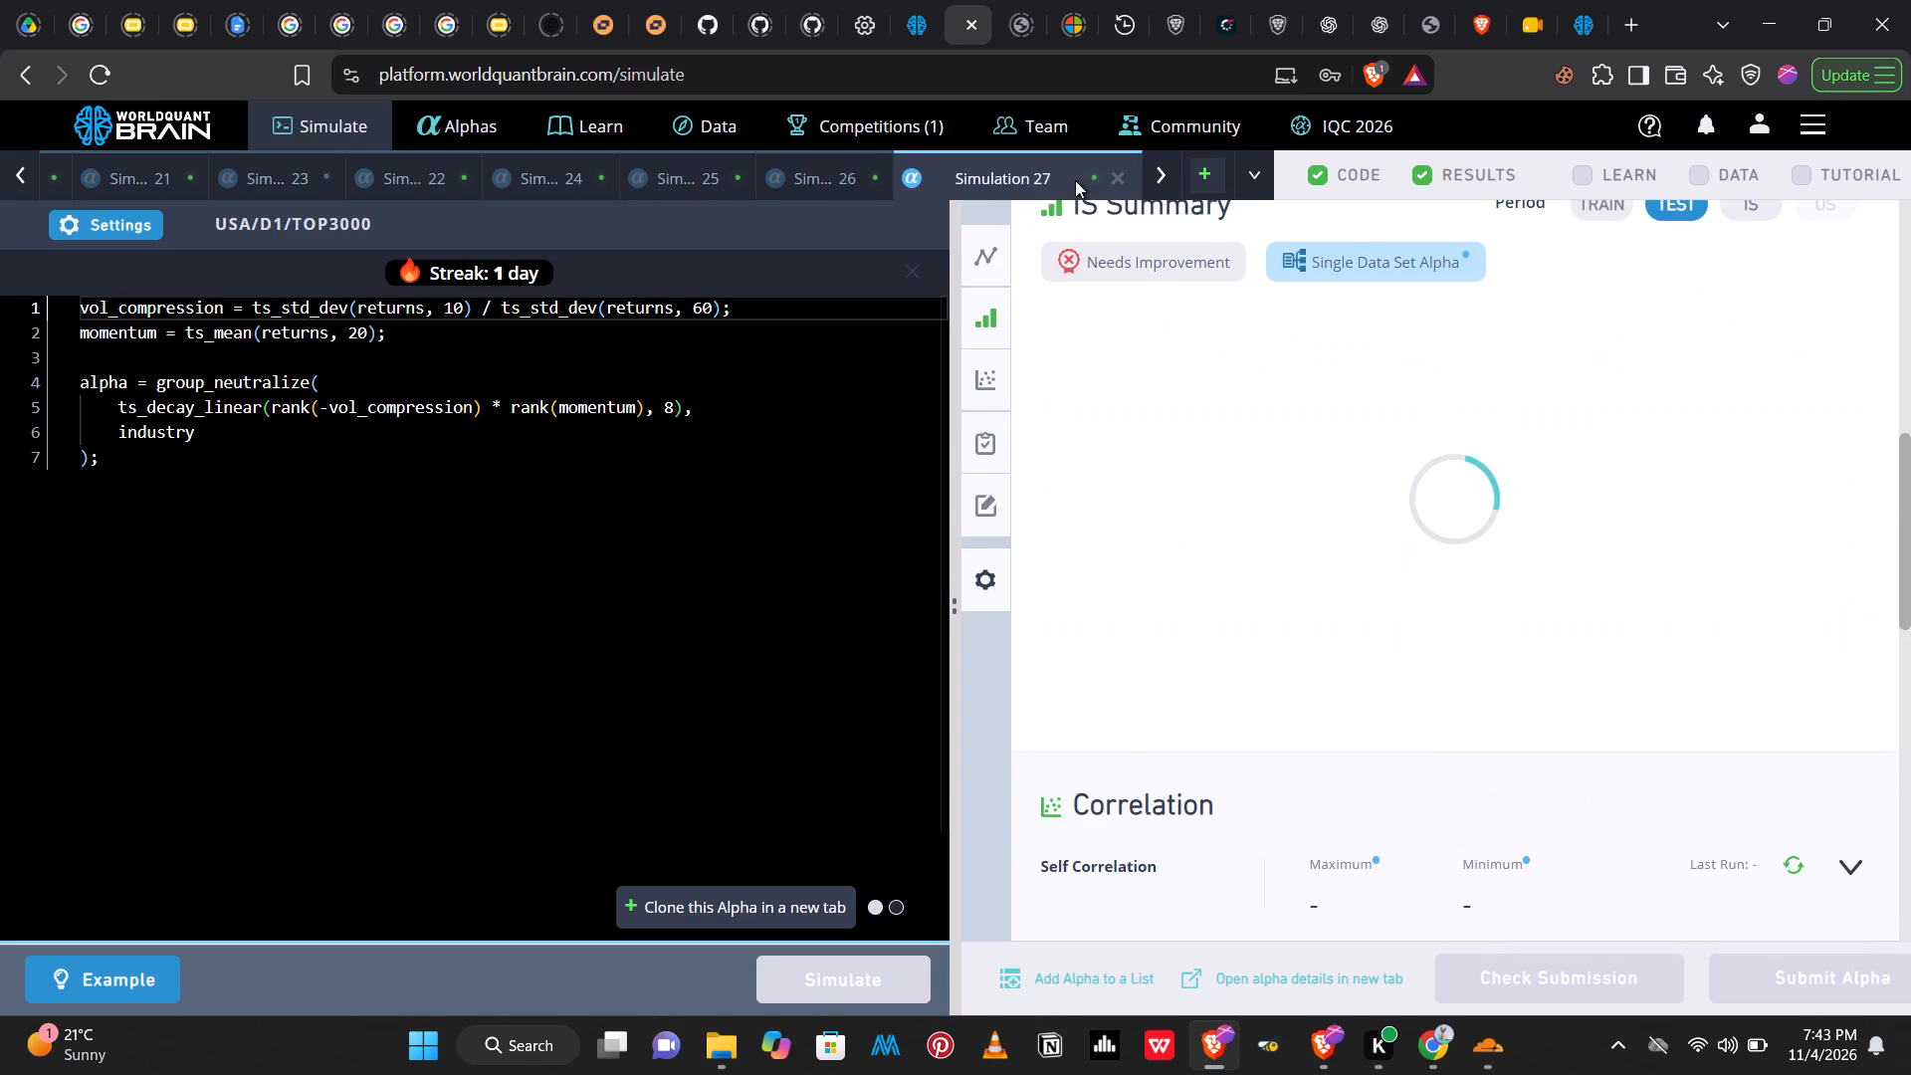
{"action": "left_click", "coordinate": [1793, 799]}
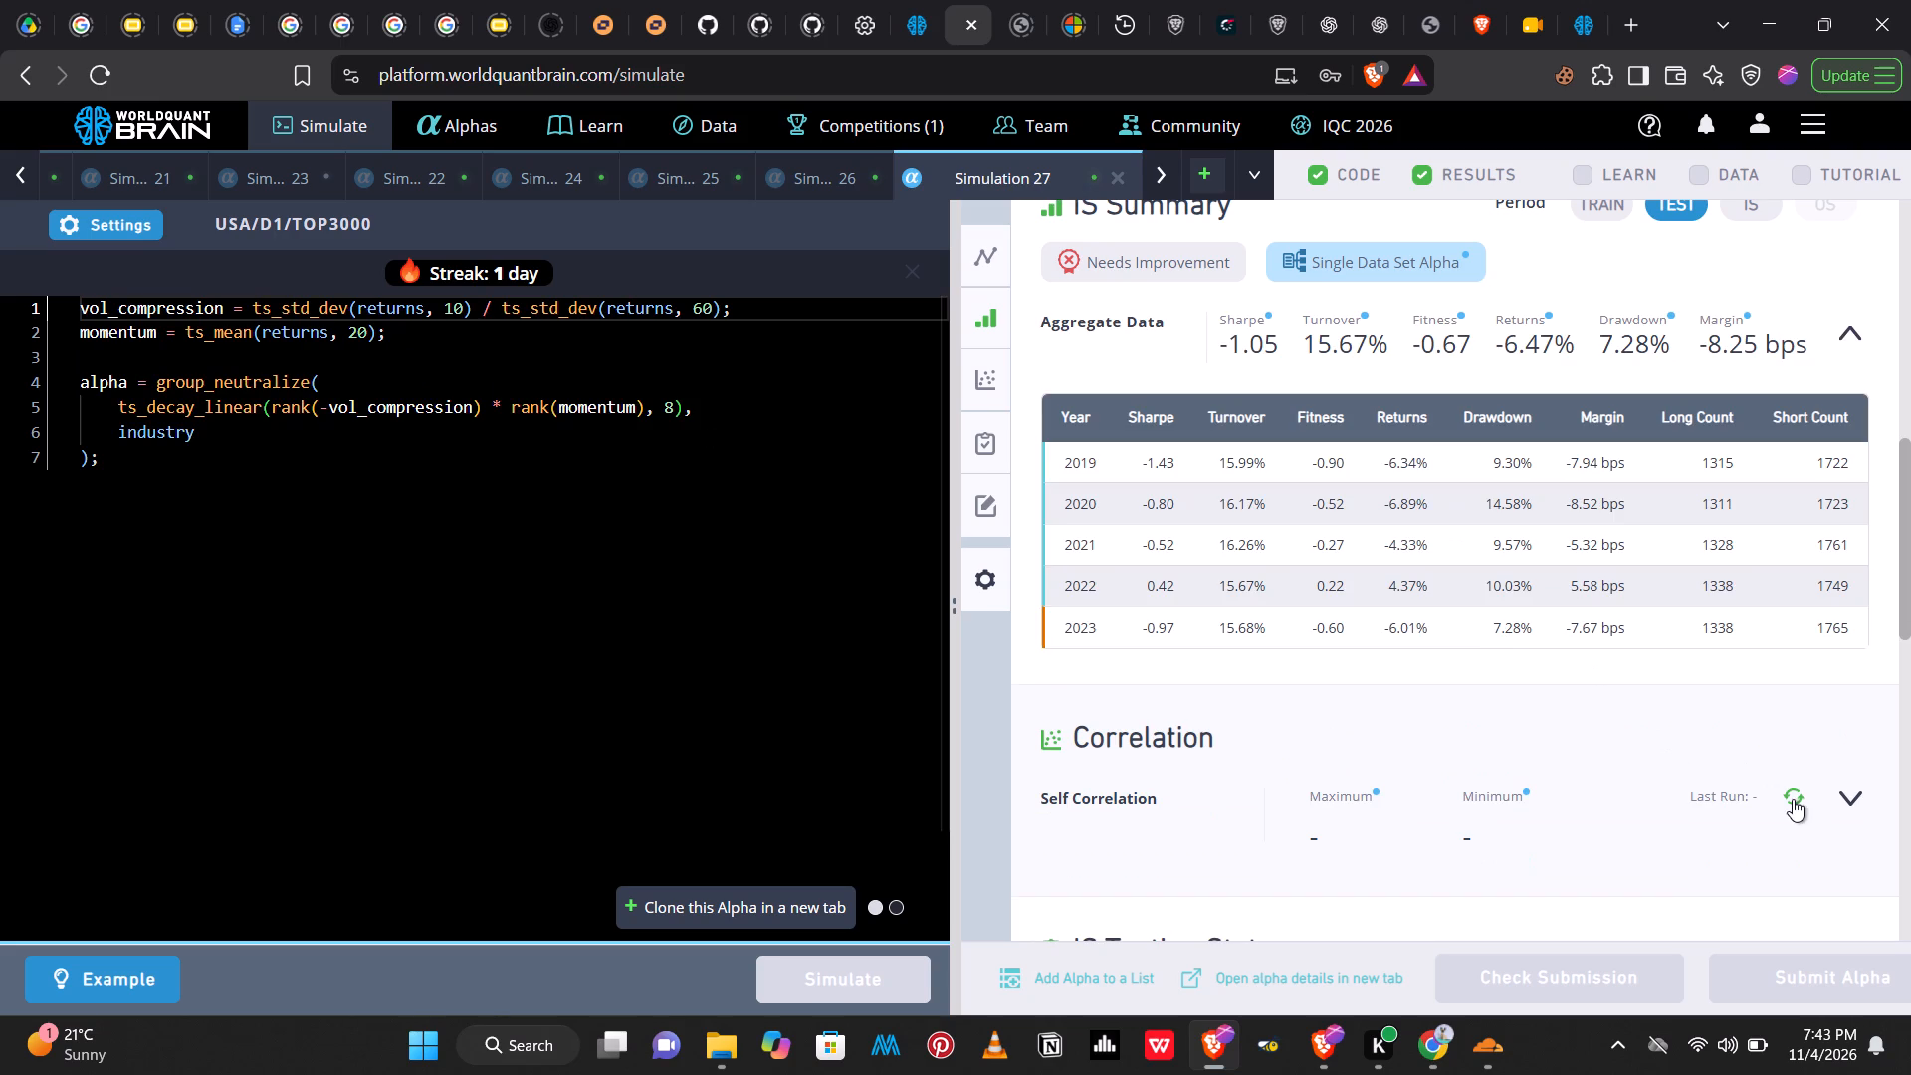
{"action": "left_click_drag", "start_coordinate": [1910, 584], "coordinate": [1910, 625]}
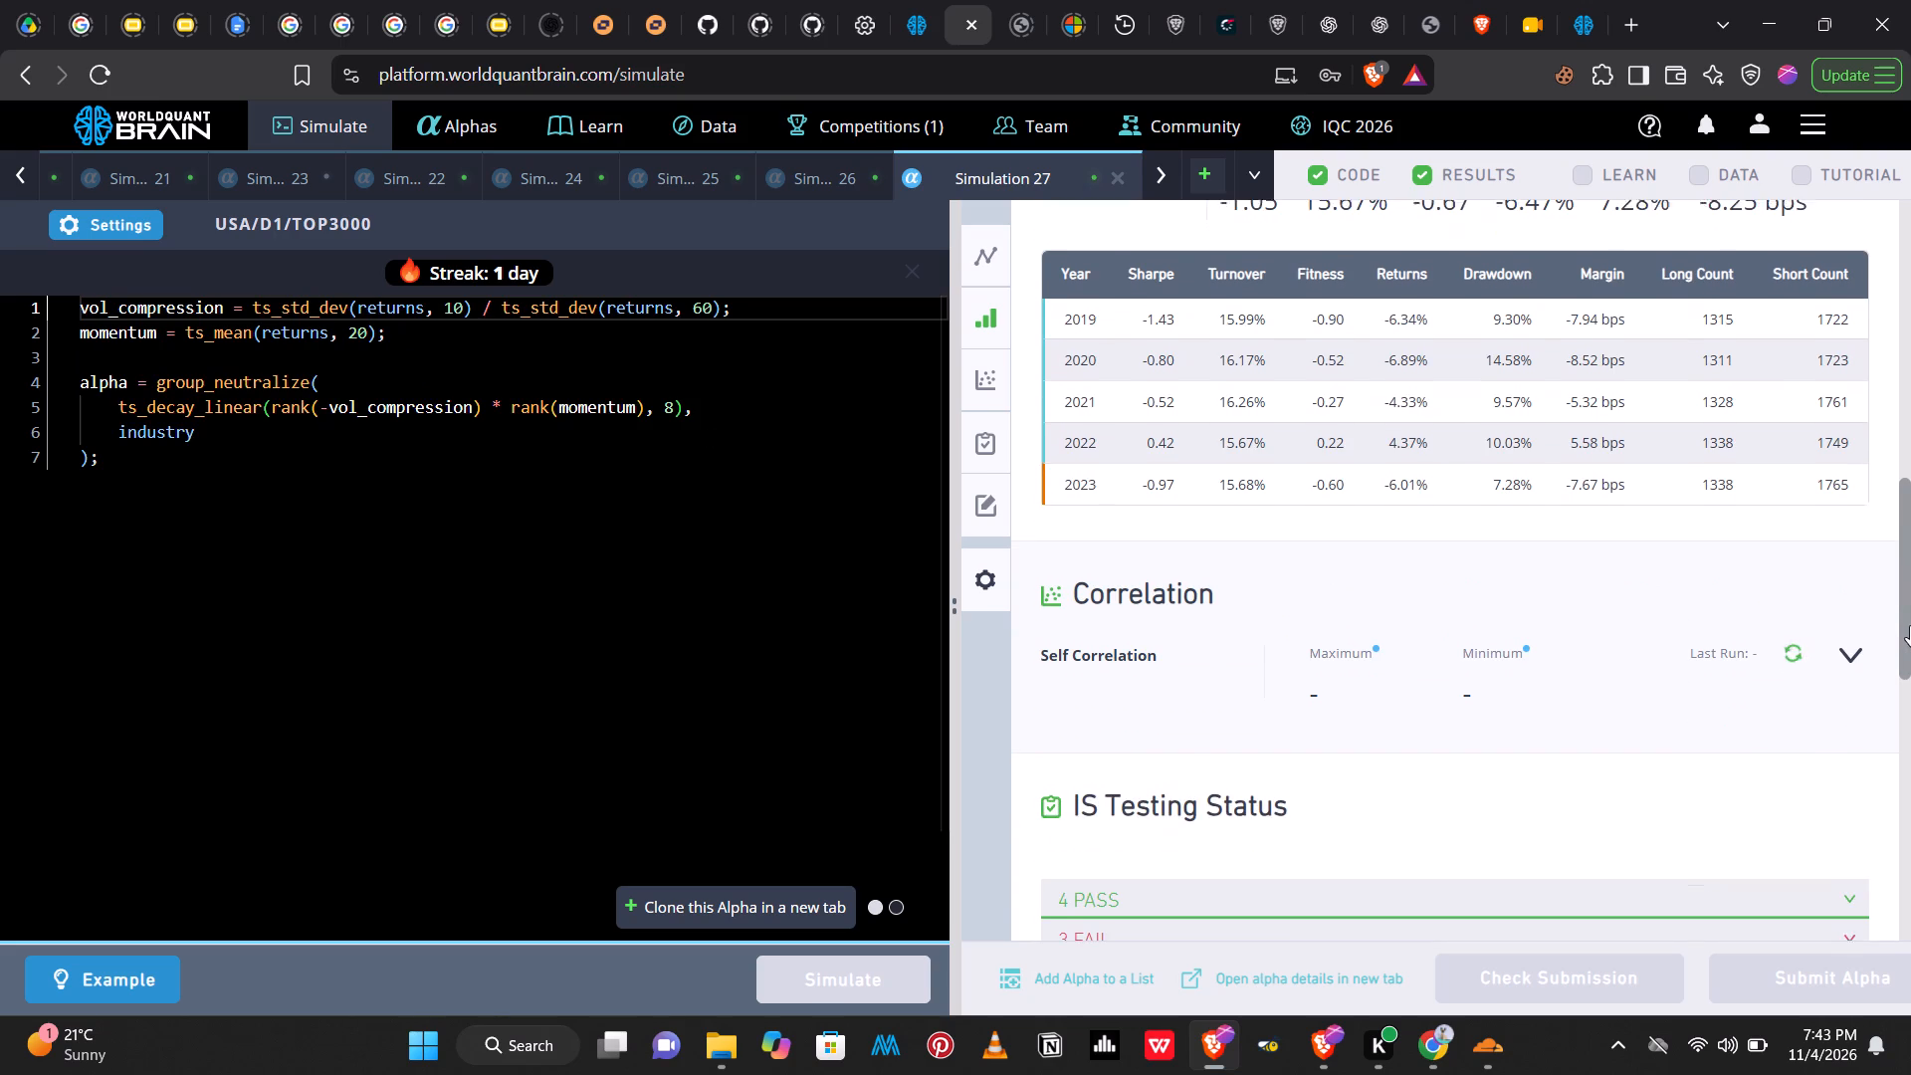
{"action": "left_click_drag", "start_coordinate": [1910, 625], "coordinate": [1910, 653]}
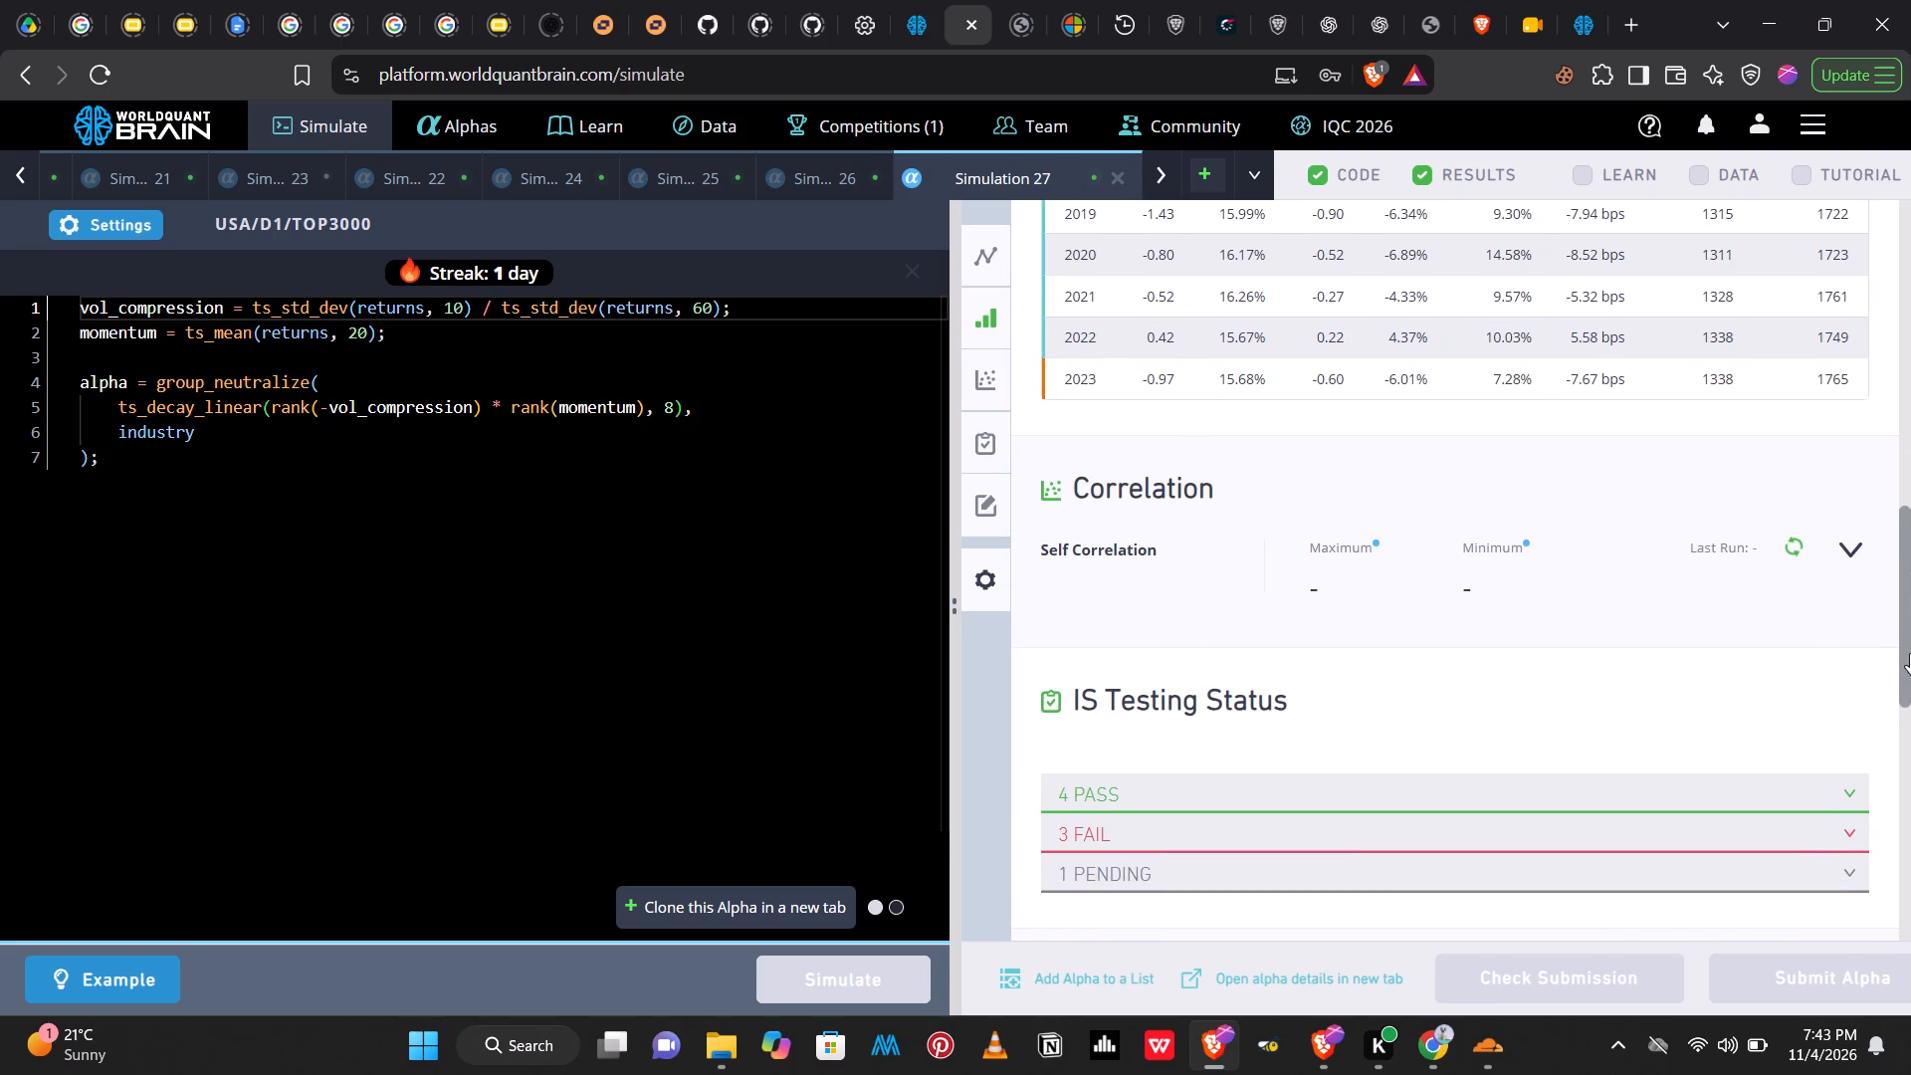
{"action": "left_click_drag", "start_coordinate": [1910, 653], "coordinate": [1910, 664]}
{"action": "left_click", "coordinate": [1846, 791]}
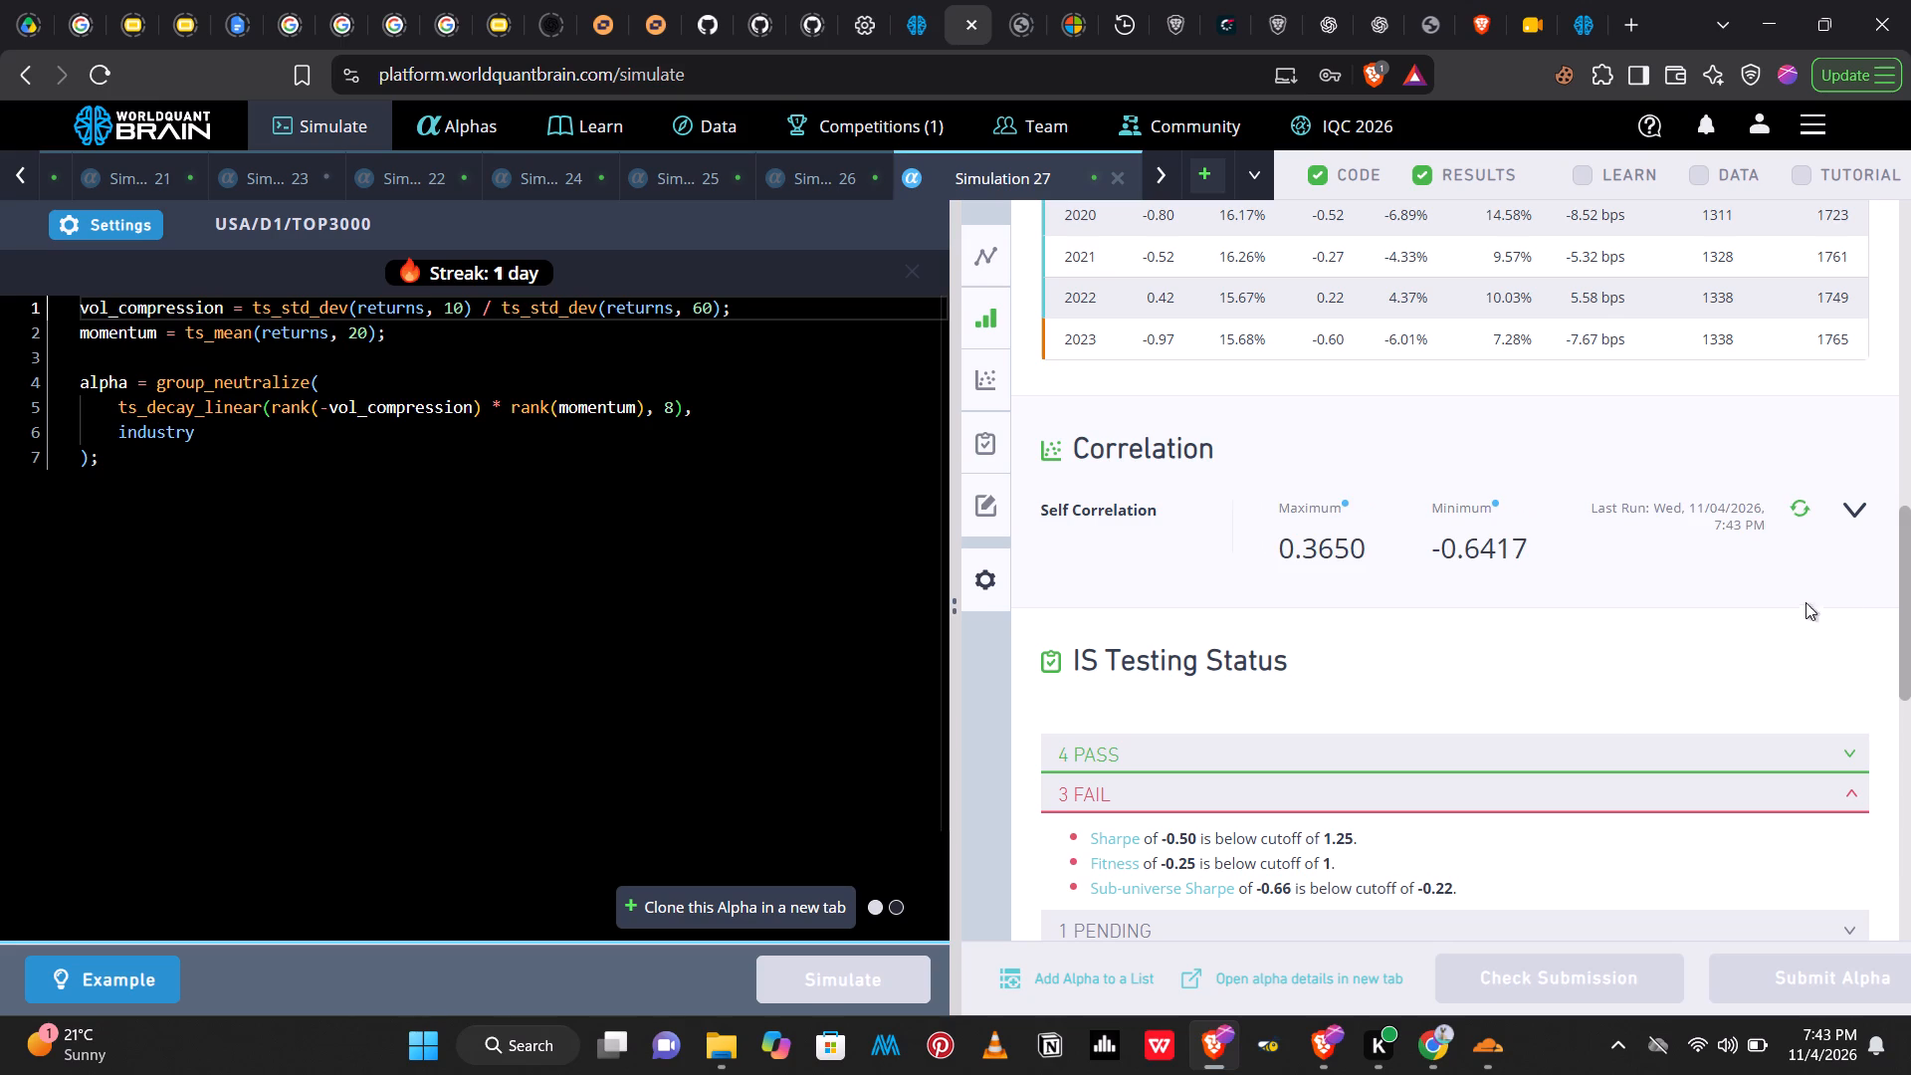
Copy Simulation 27's results from Aggregate Data through the last failed IS test.
{"action": "left_click_drag", "start_coordinate": [1522, 900], "coordinate": [1116, 771]}
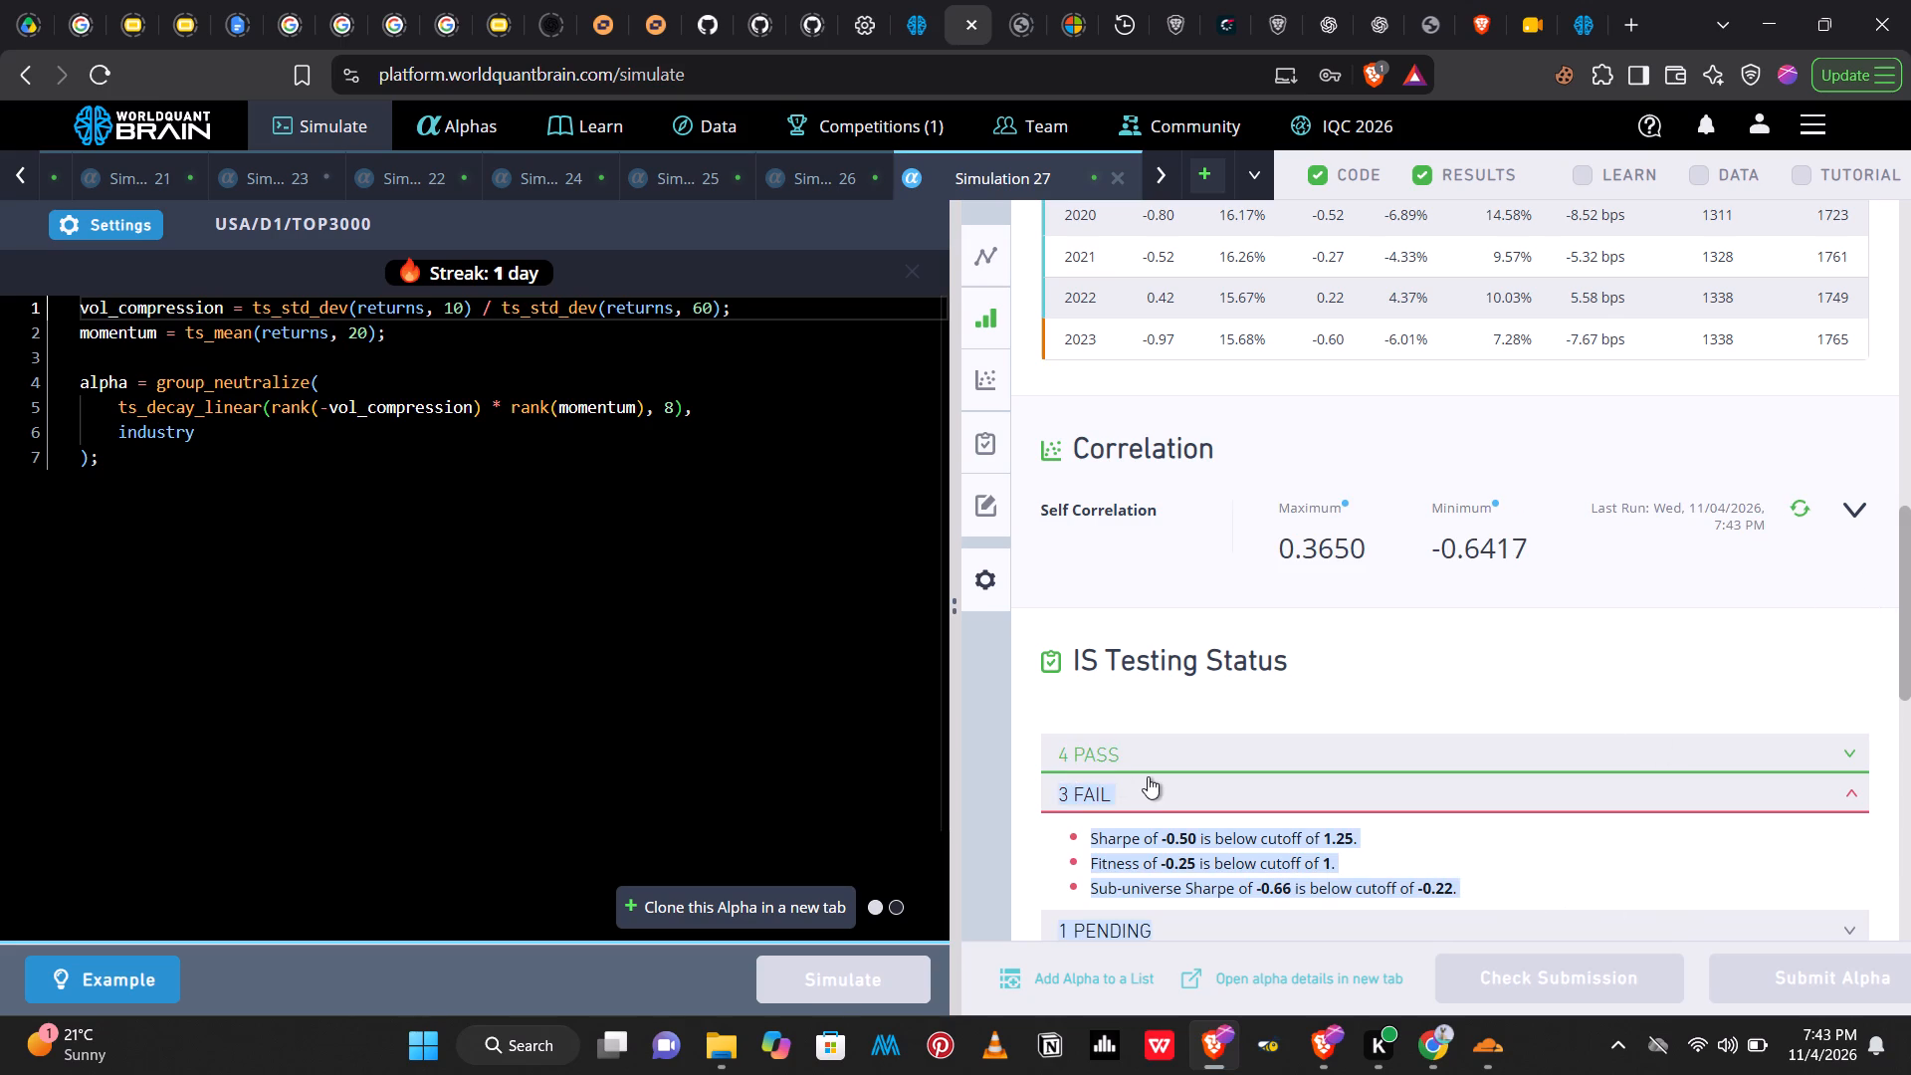
{"action": "left_click_drag", "start_coordinate": [1904, 638], "coordinate": [1907, 543]}
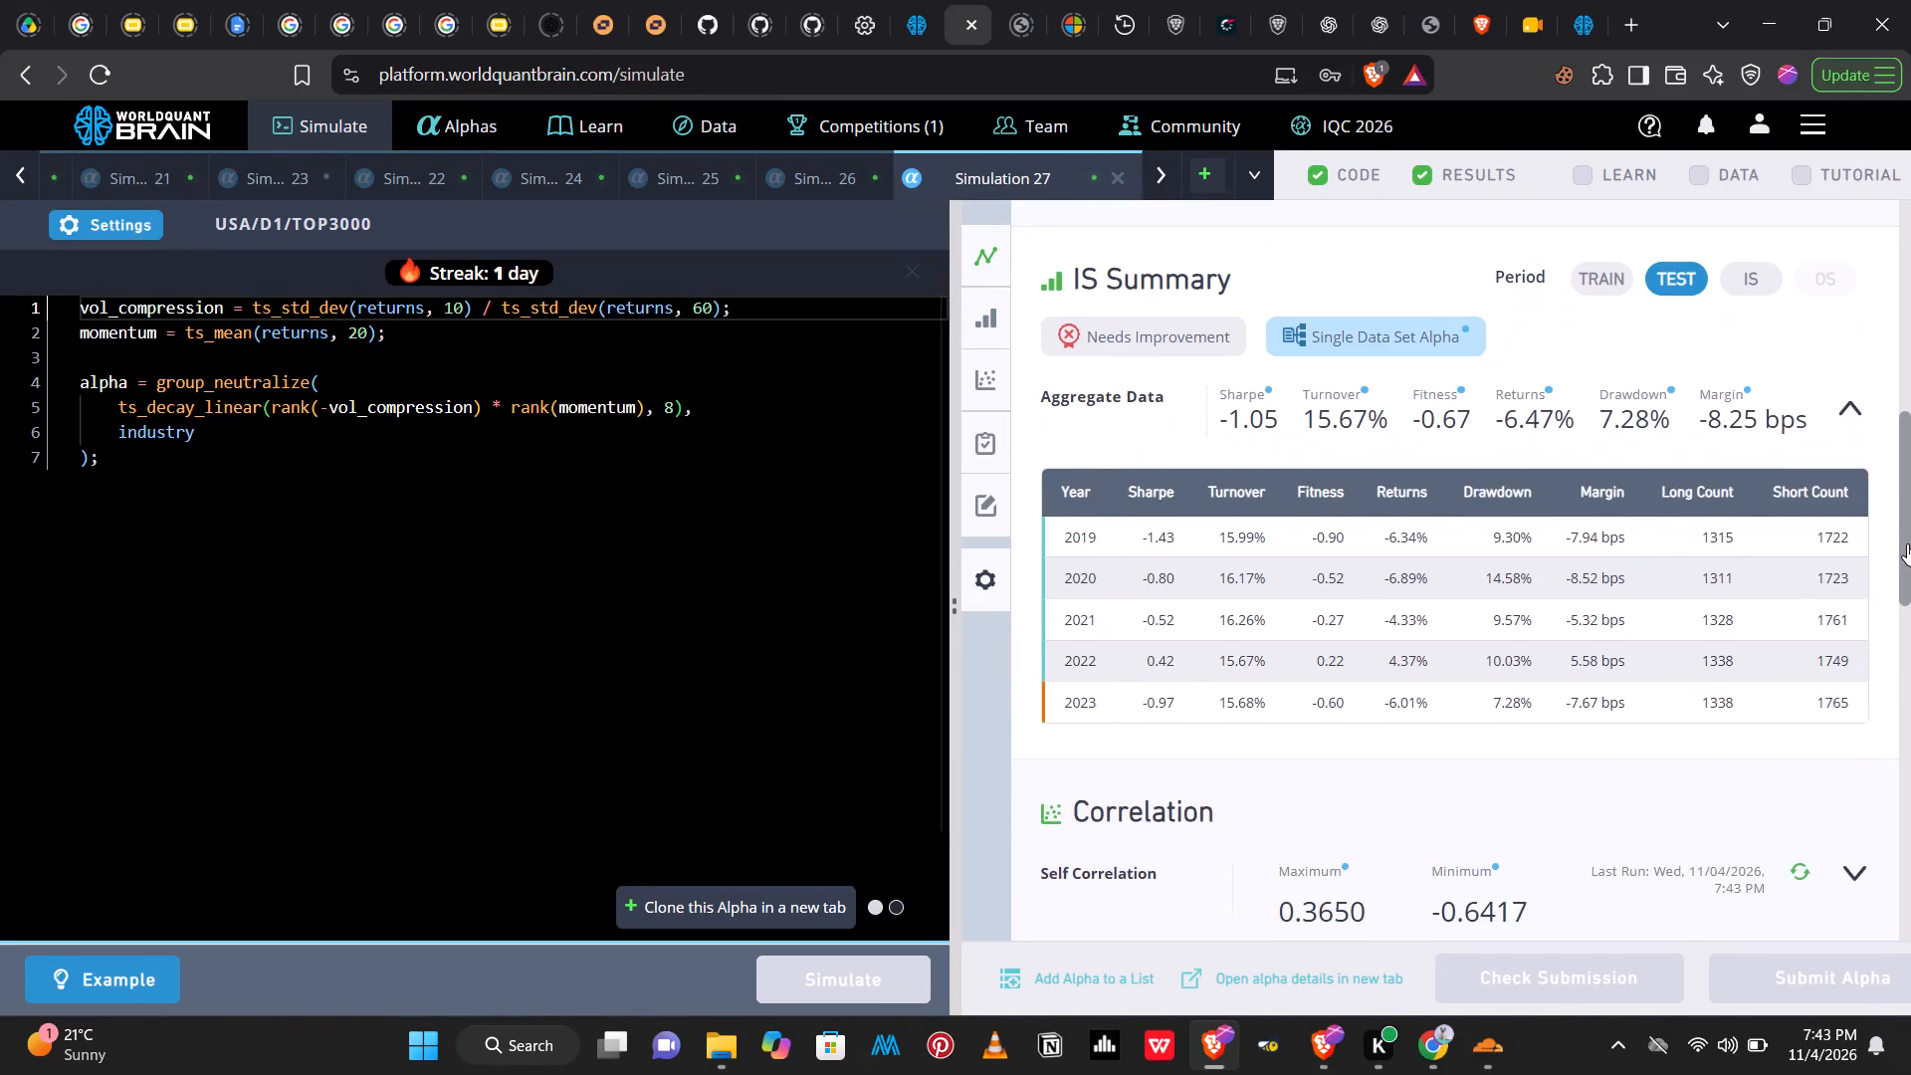
{"action": "left_click_drag", "start_coordinate": [1907, 543], "coordinate": [1904, 499]}
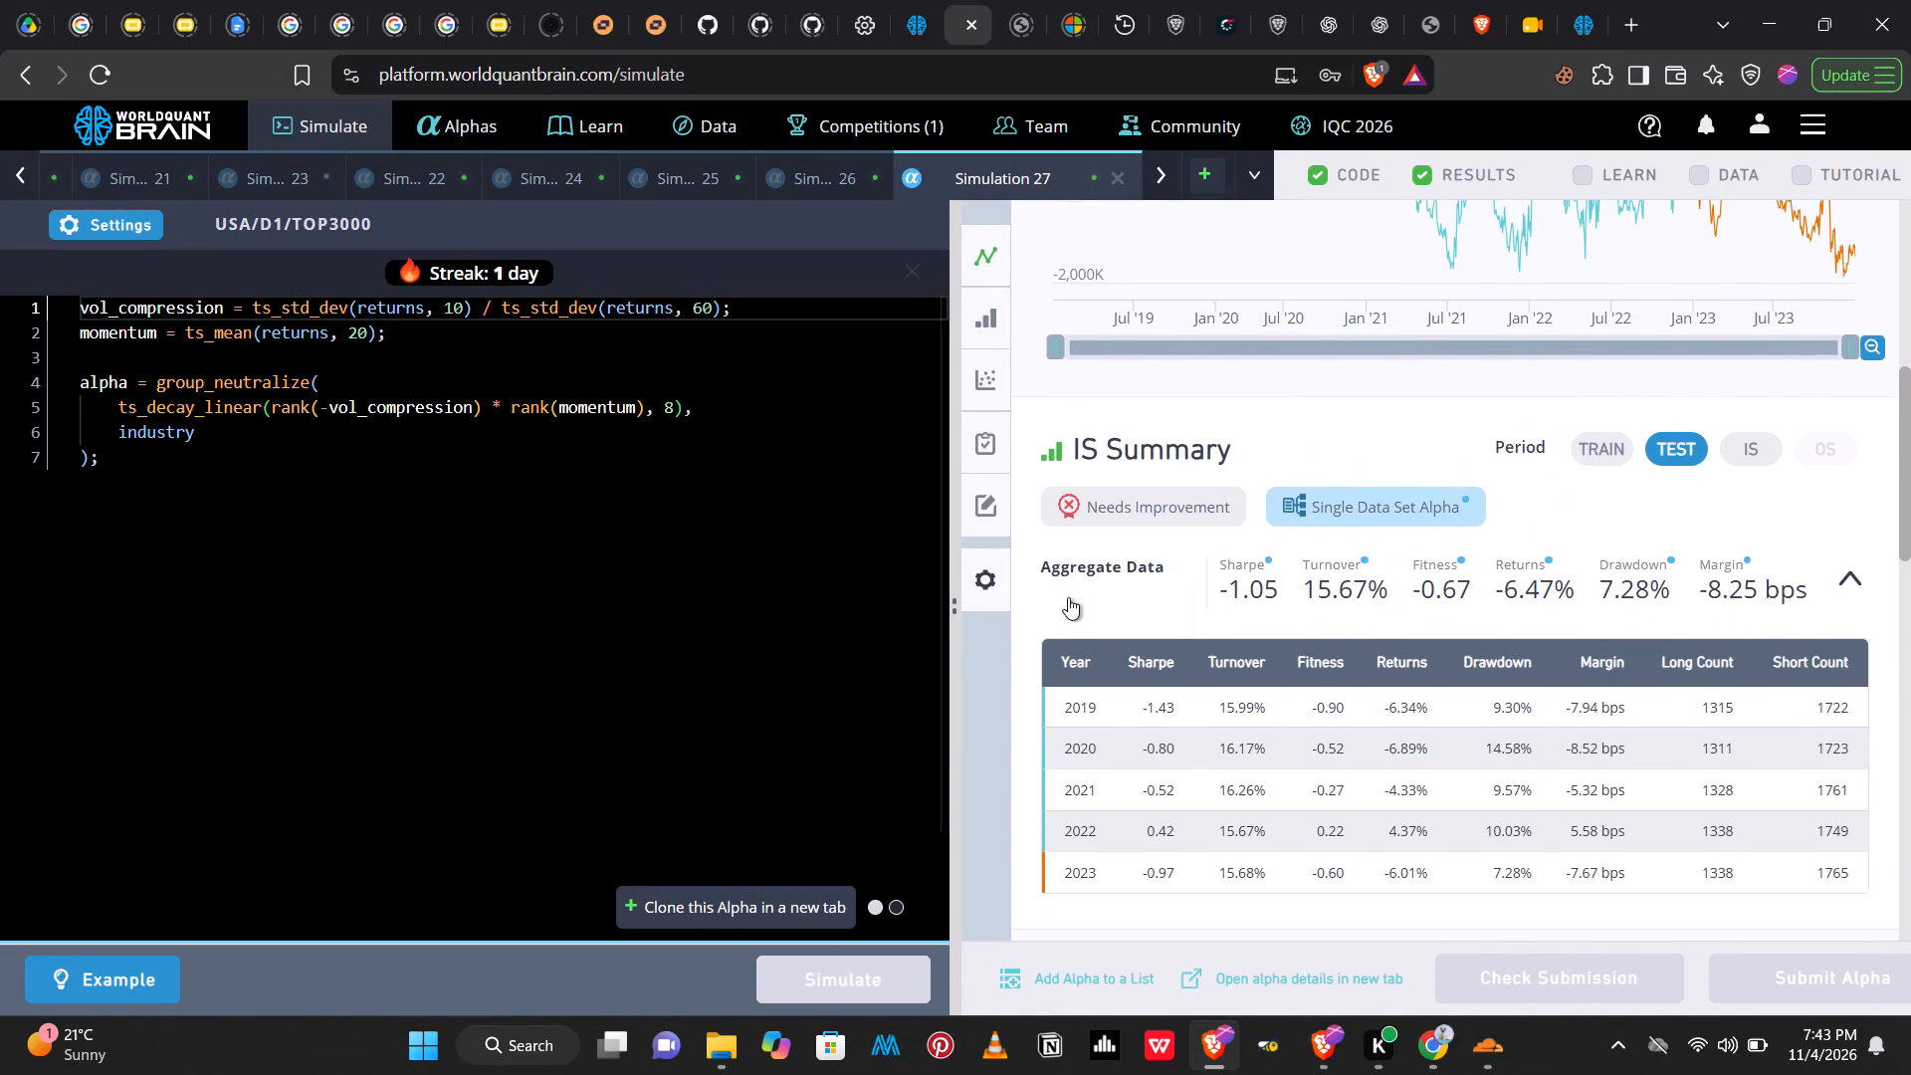
{"action": "left_click_drag", "start_coordinate": [1038, 555], "coordinate": [1325, 572]}
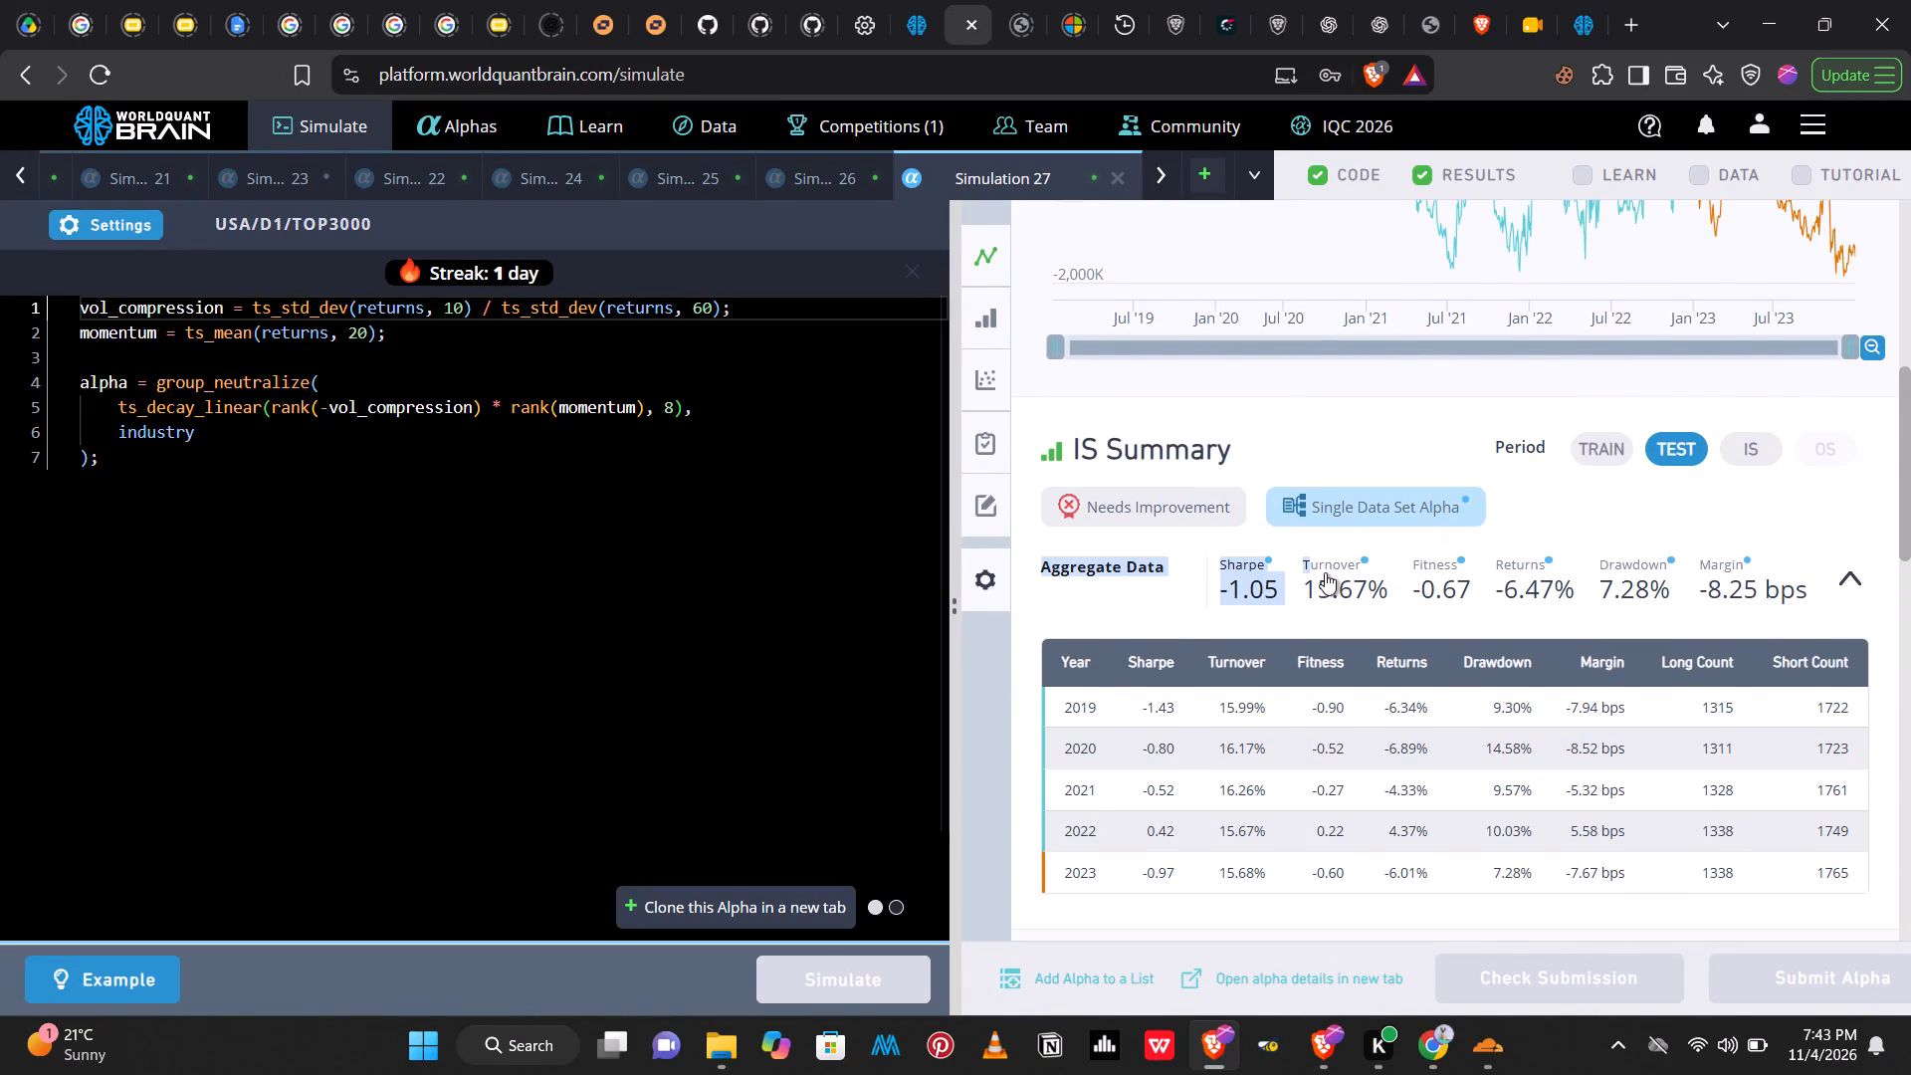
{"action": "left_click_drag", "start_coordinate": [1325, 572], "coordinate": [1602, 964]}
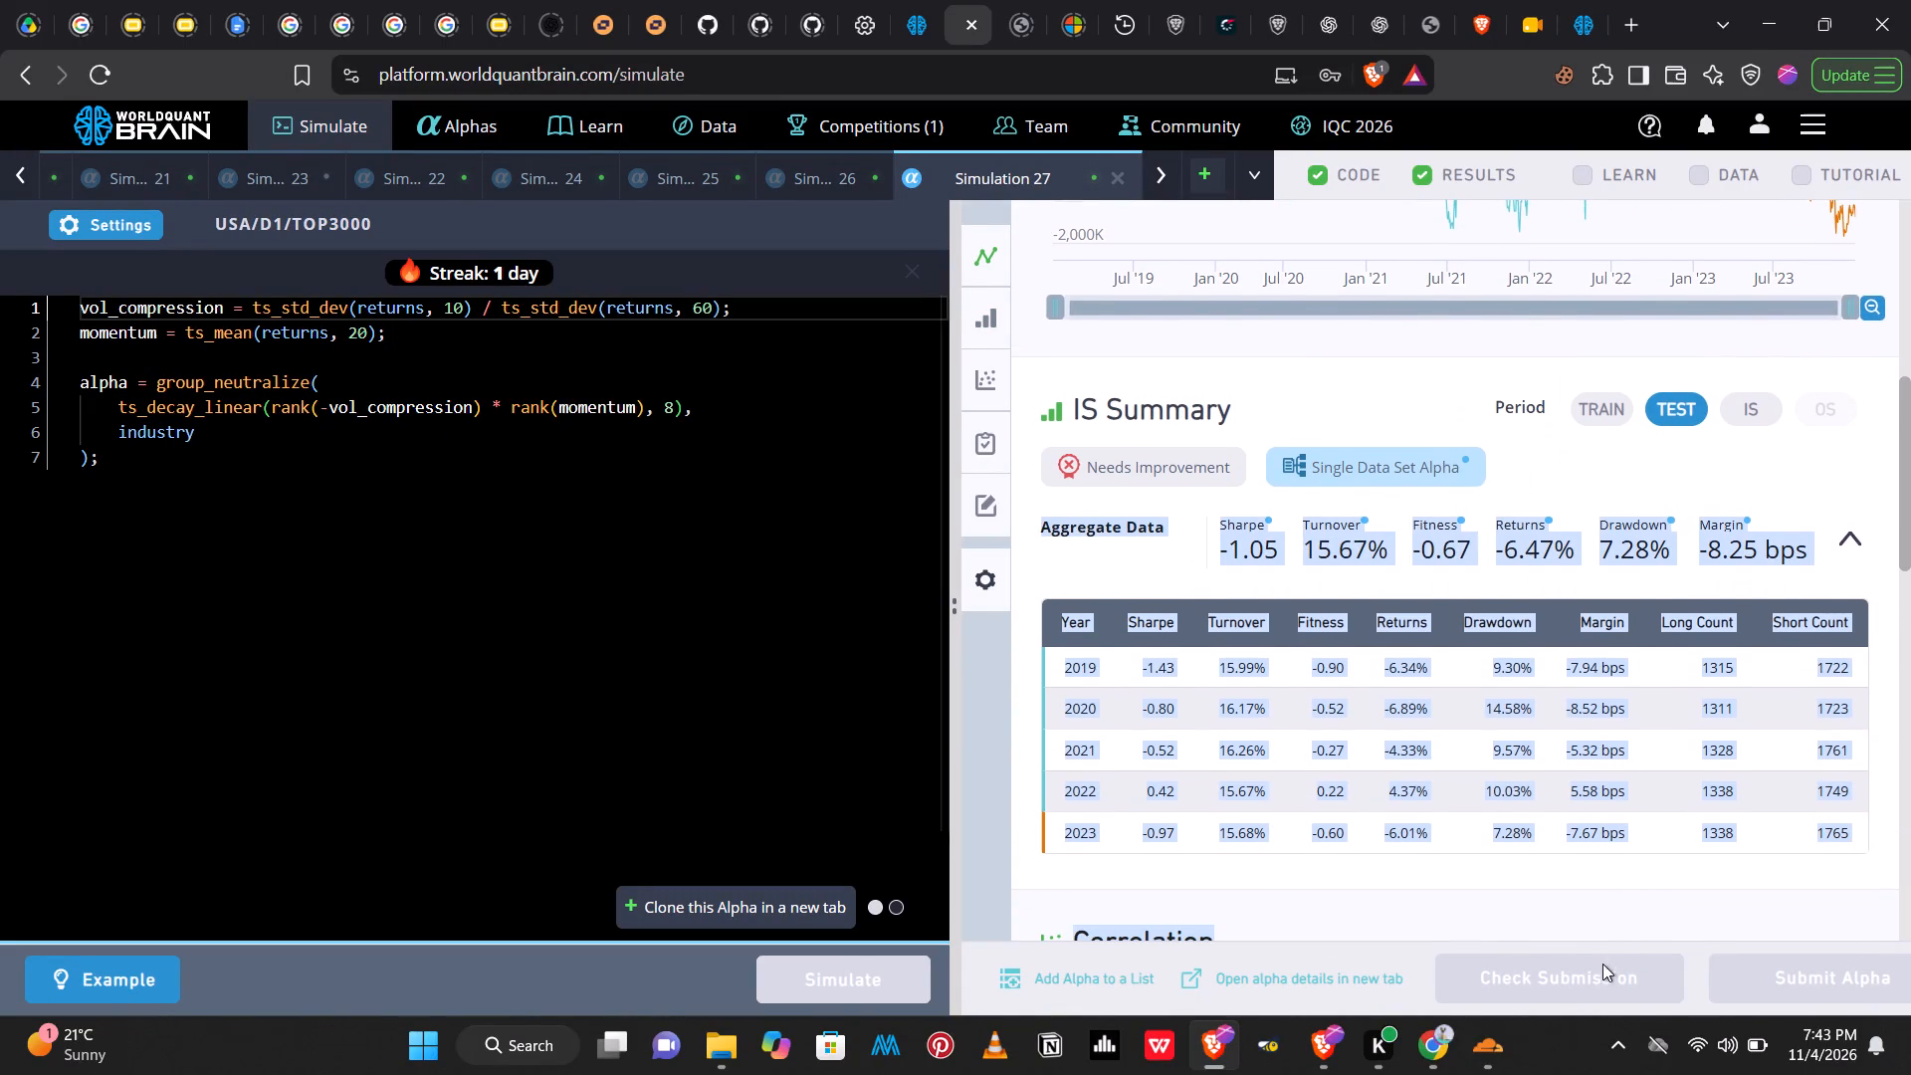
{"action": "left_click_drag", "start_coordinate": [1602, 964], "coordinate": [1513, 457]}
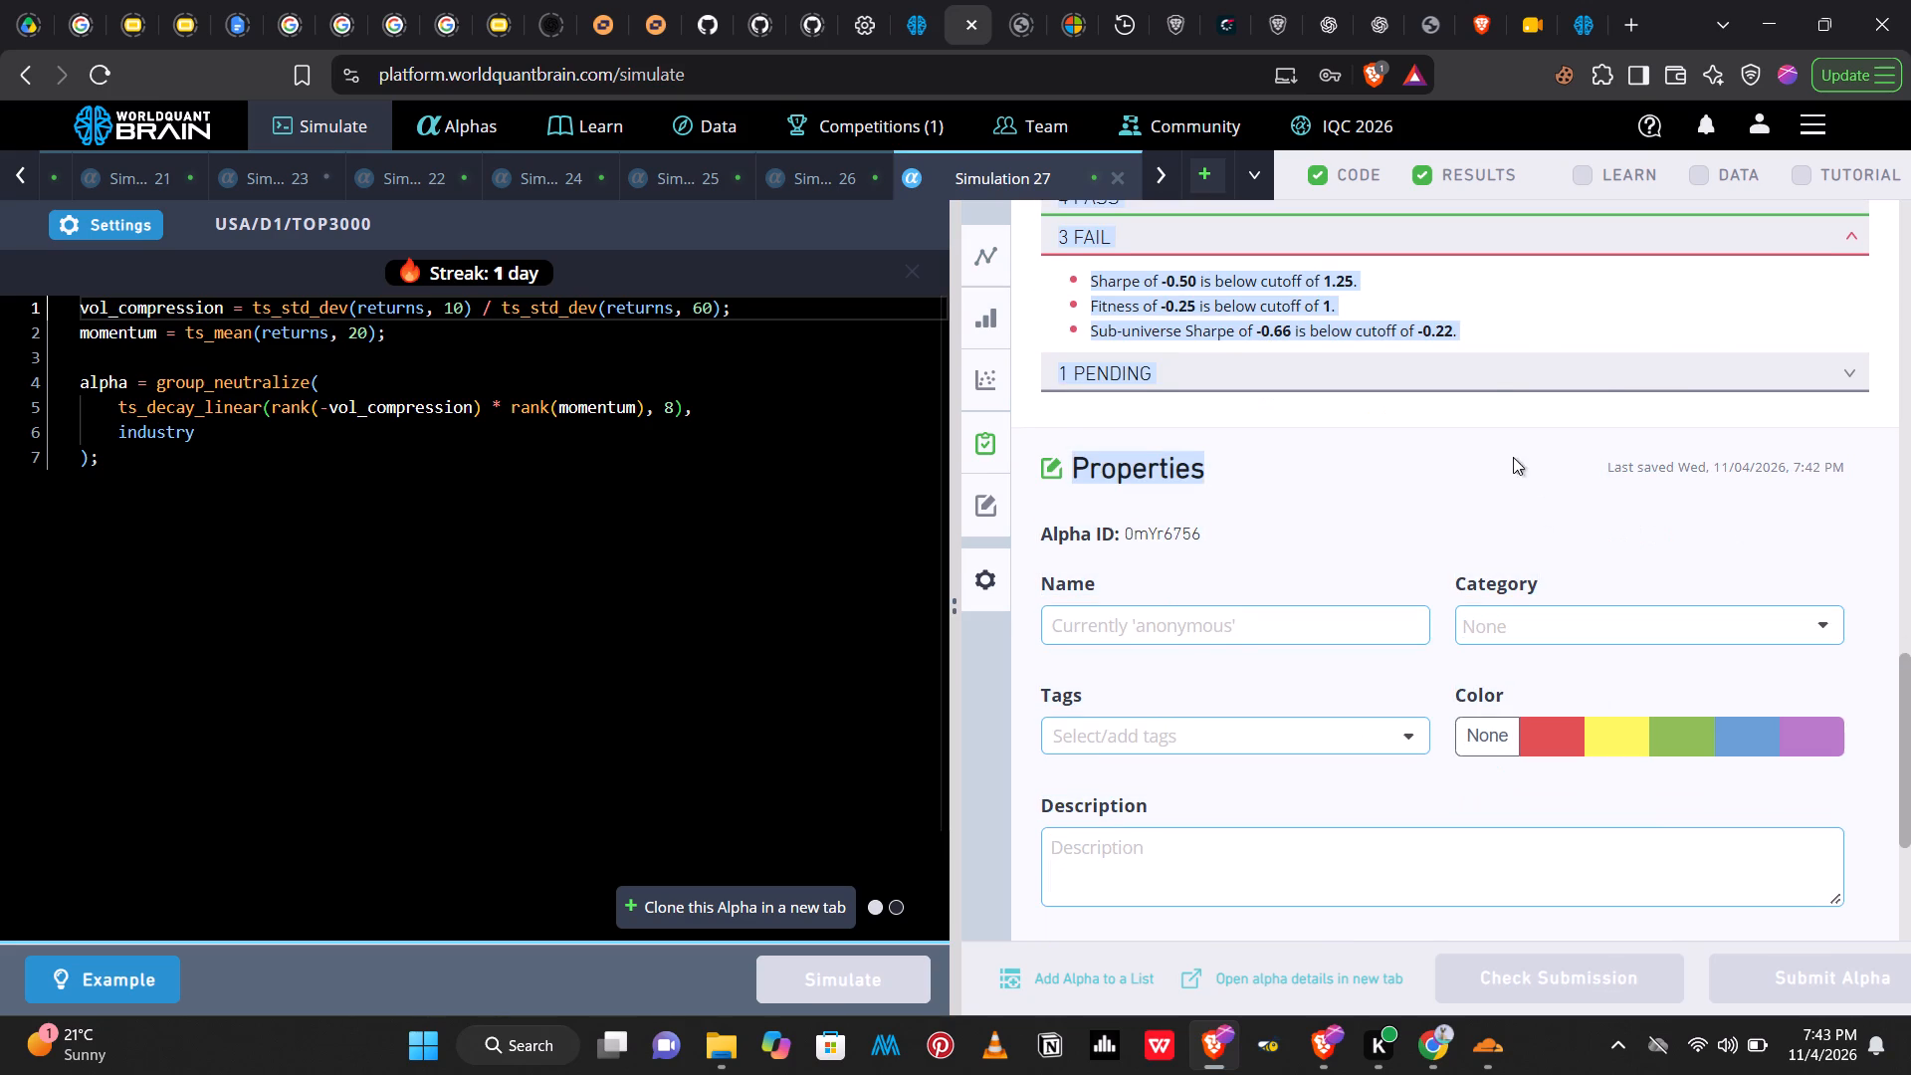
{"action": "left_click_drag", "start_coordinate": [1513, 457], "coordinate": [1456, 334]}
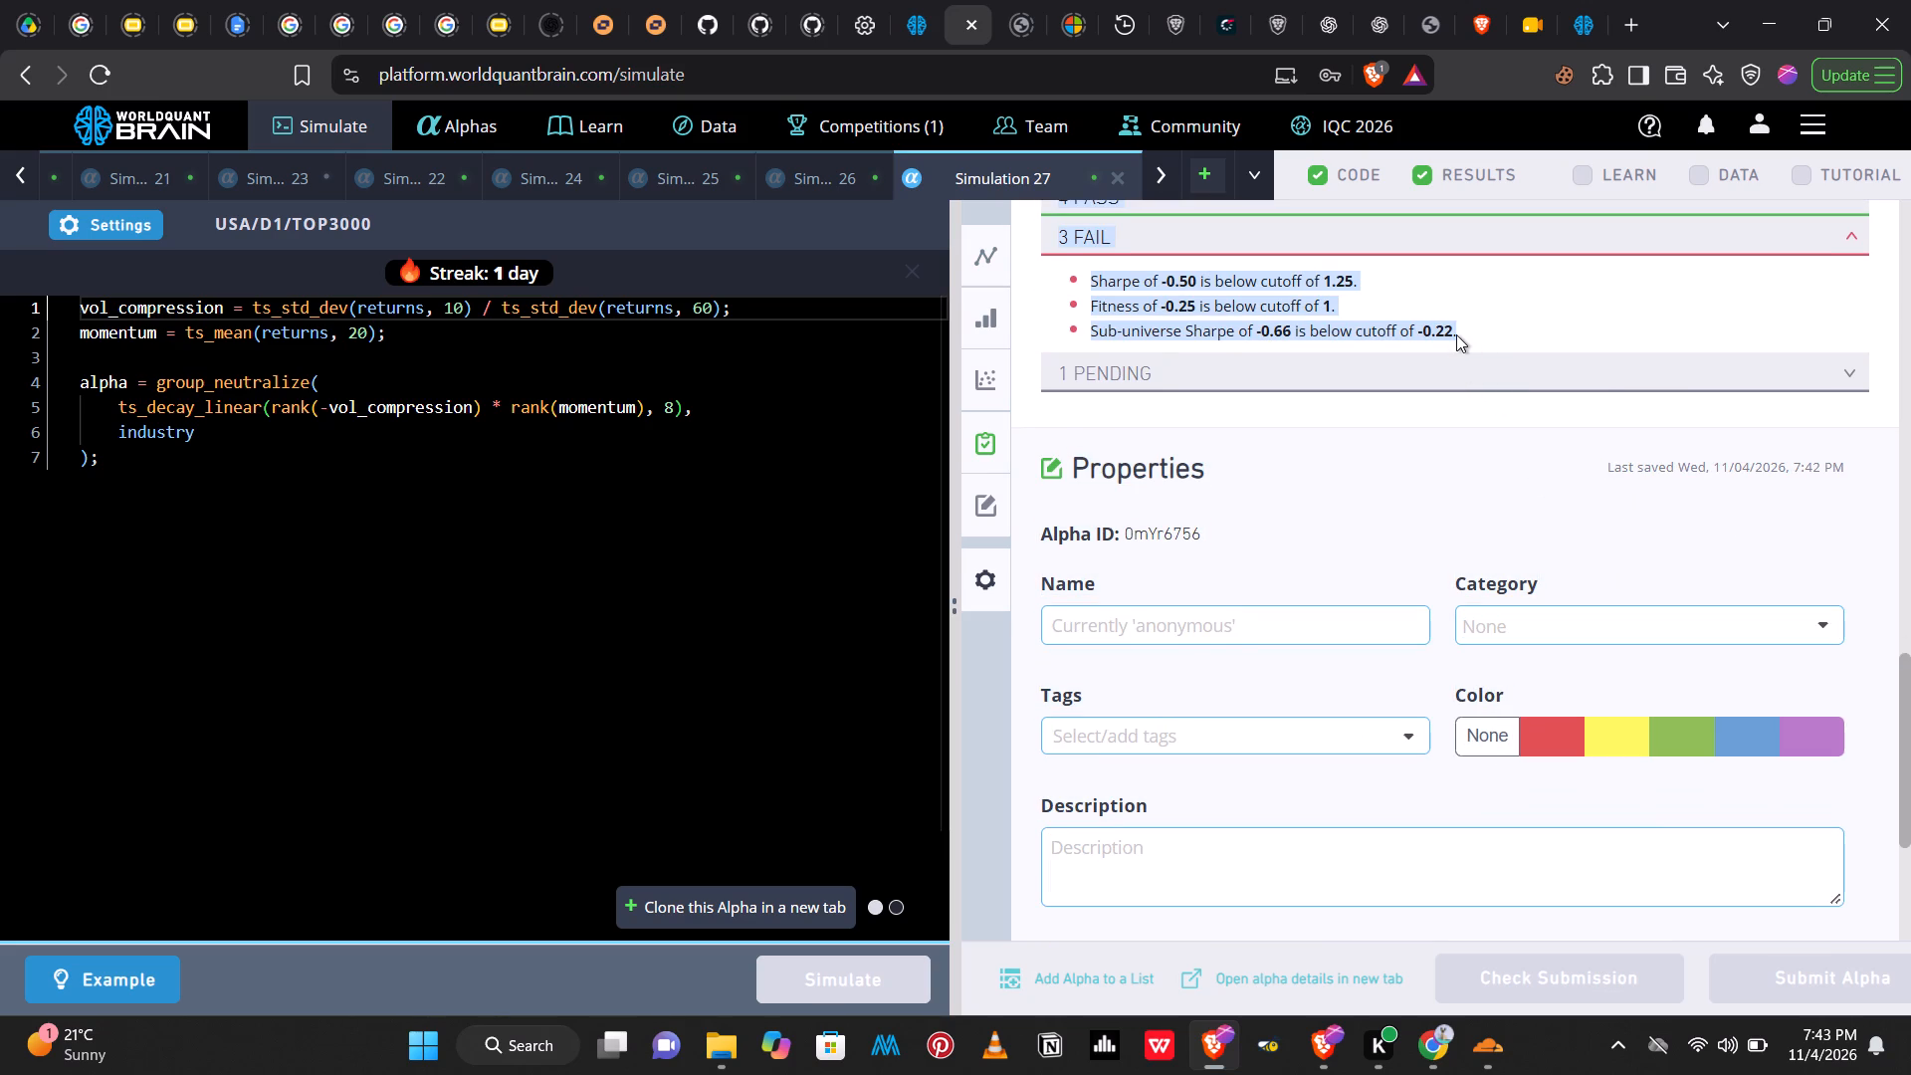
{"action": "key", "text": "ctrl+c"}
Add the line "result is ;" below Simulation 27's expression in the code editor and paste the copied results after it.
{"action": "left_click", "coordinate": [145, 470]}
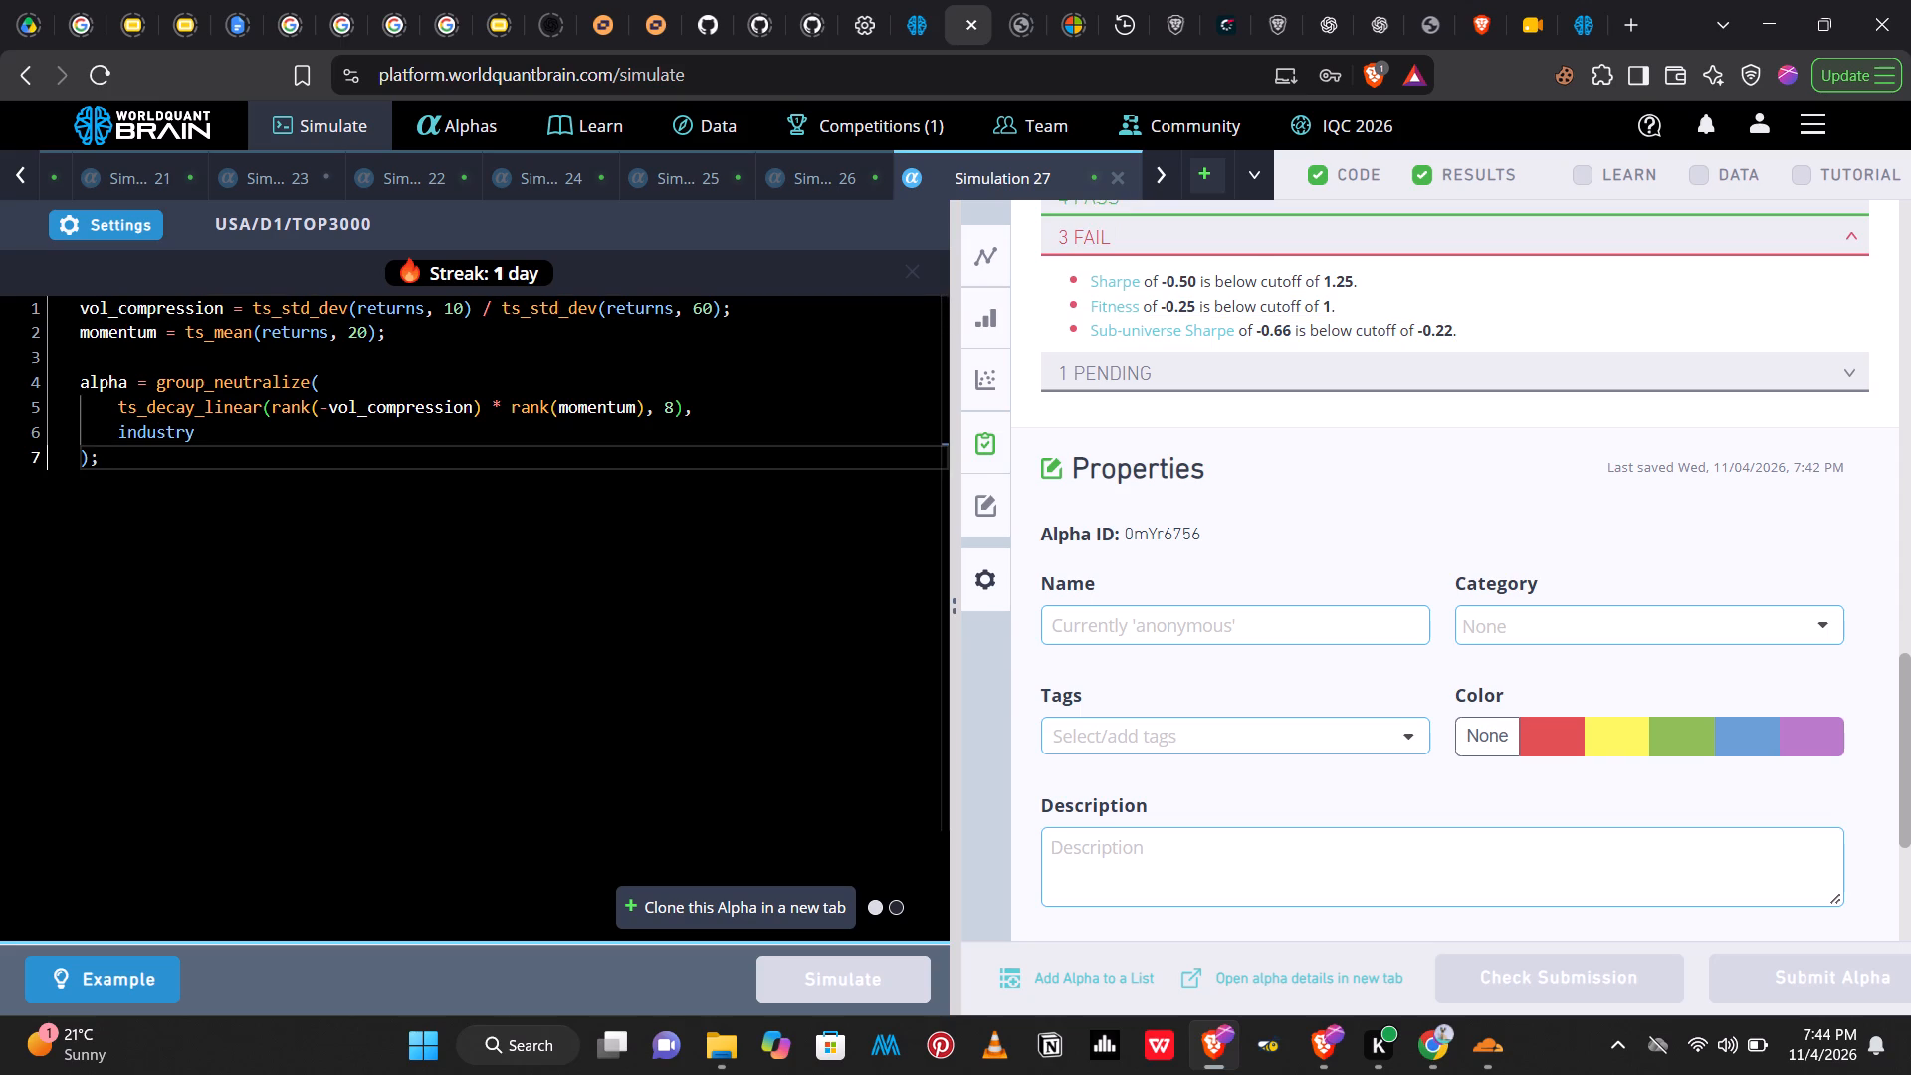
{"action": "key", "text": "shift+Return"}
{"action": "type", "text": "re"}
{"action": "type", "text": "sult"}
{"action": "key", "text": "space"}
{"action": "type", "text": "is"}
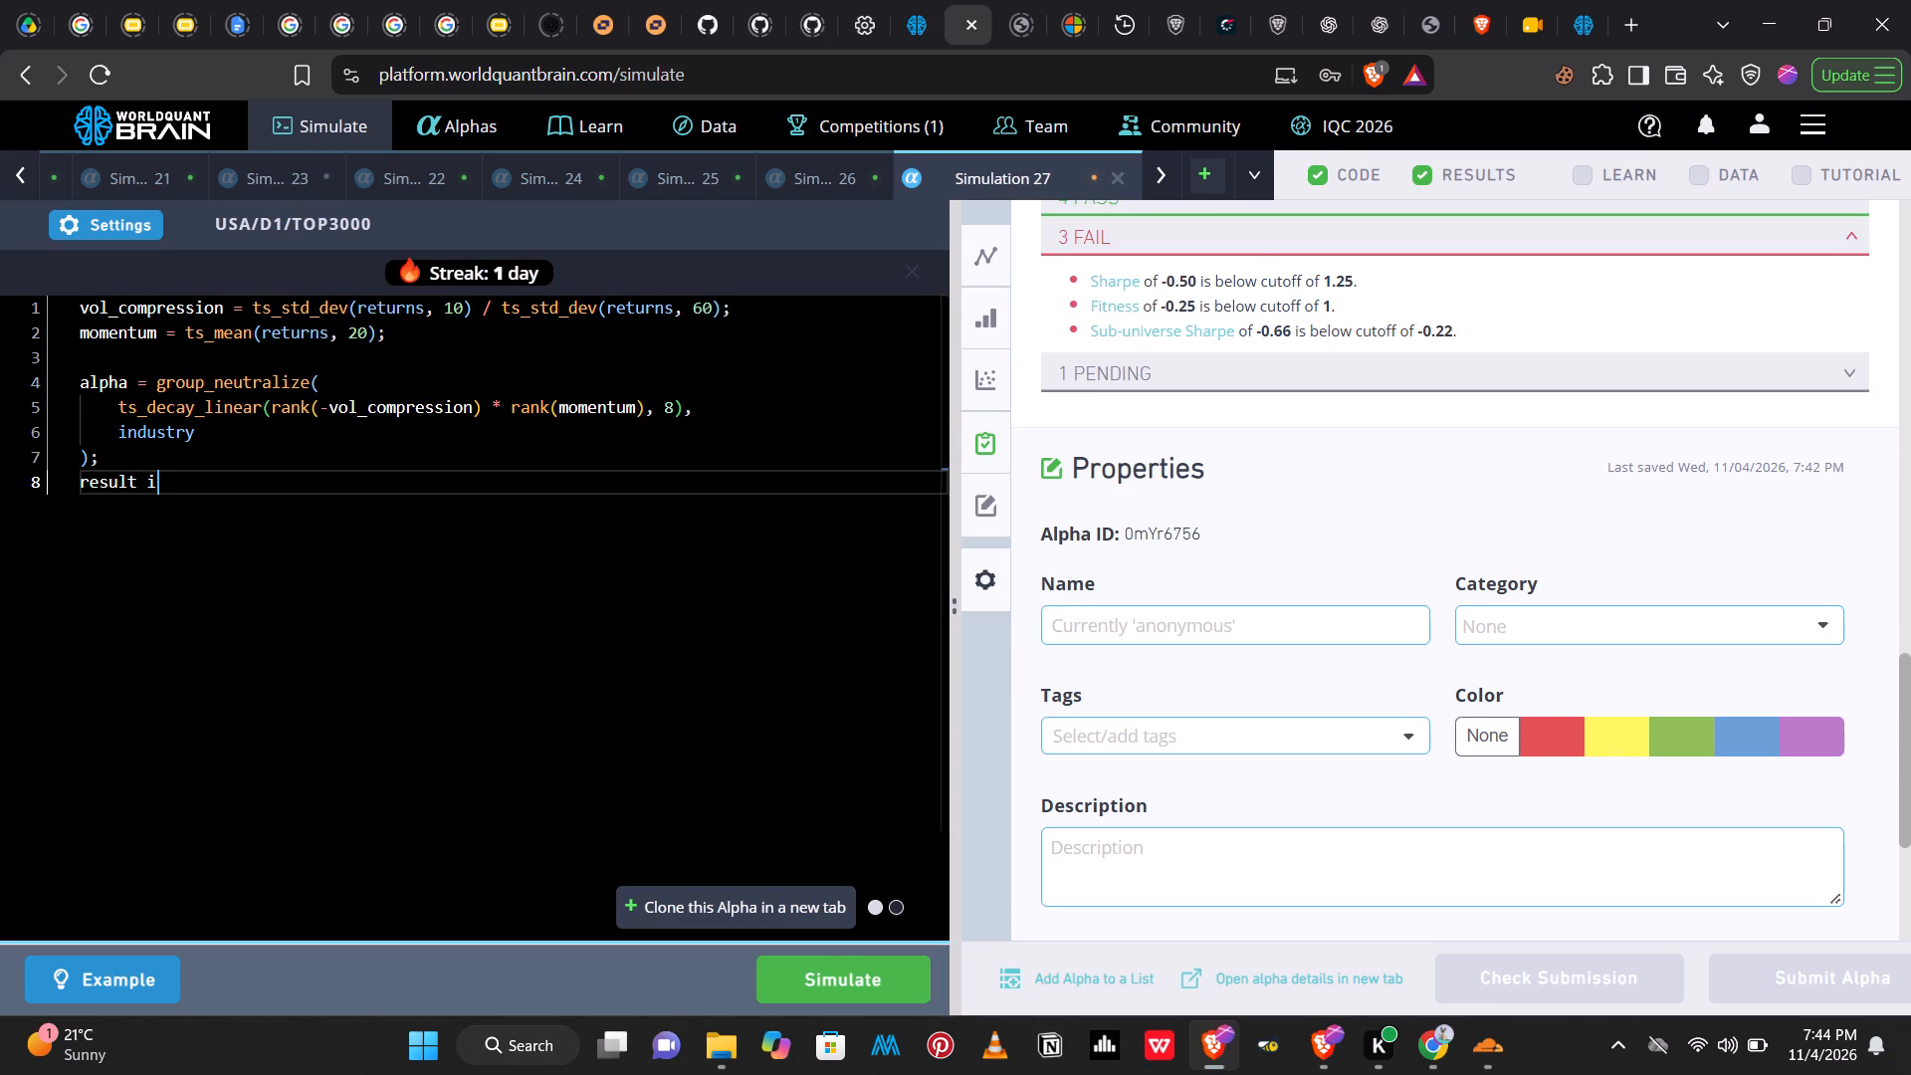
{"action": "key", "text": "space"}
{"action": "key", "text": "semicolon"}
{"action": "key", "text": "ctrl+v"}
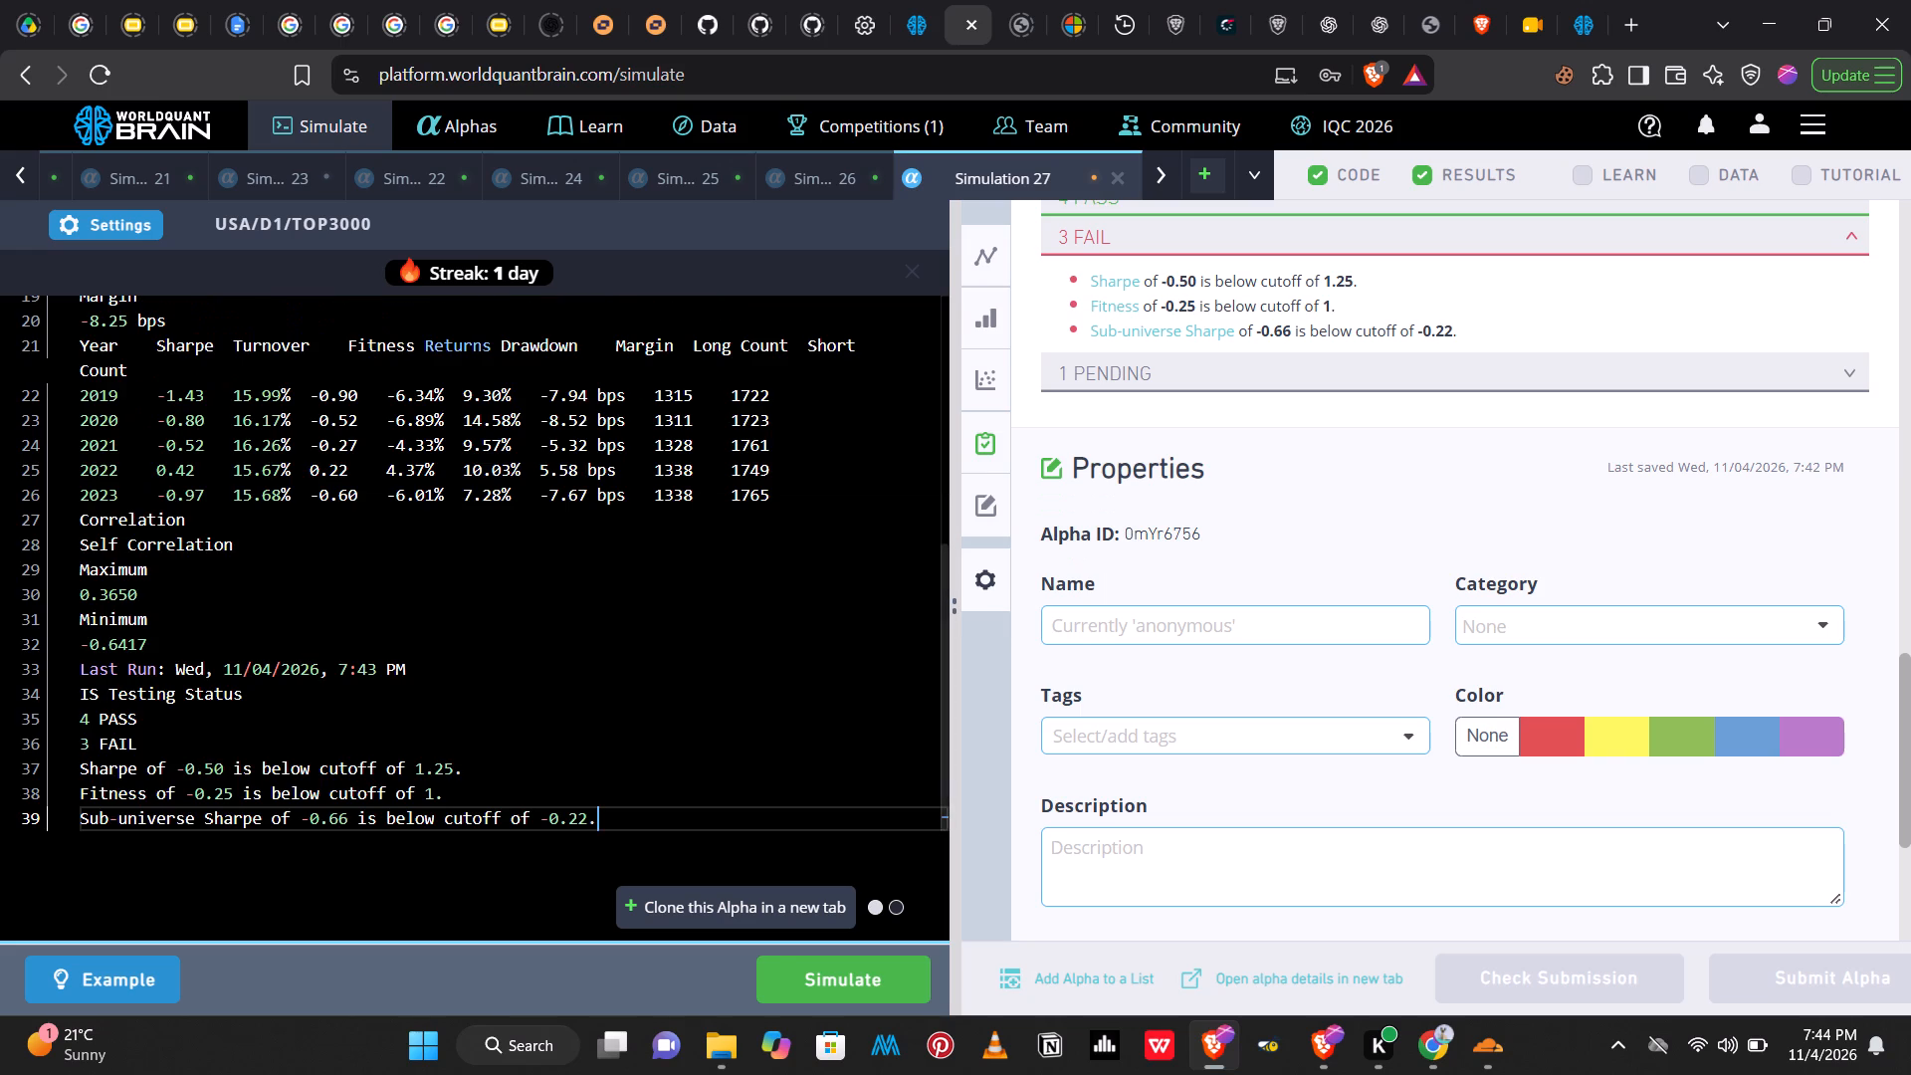
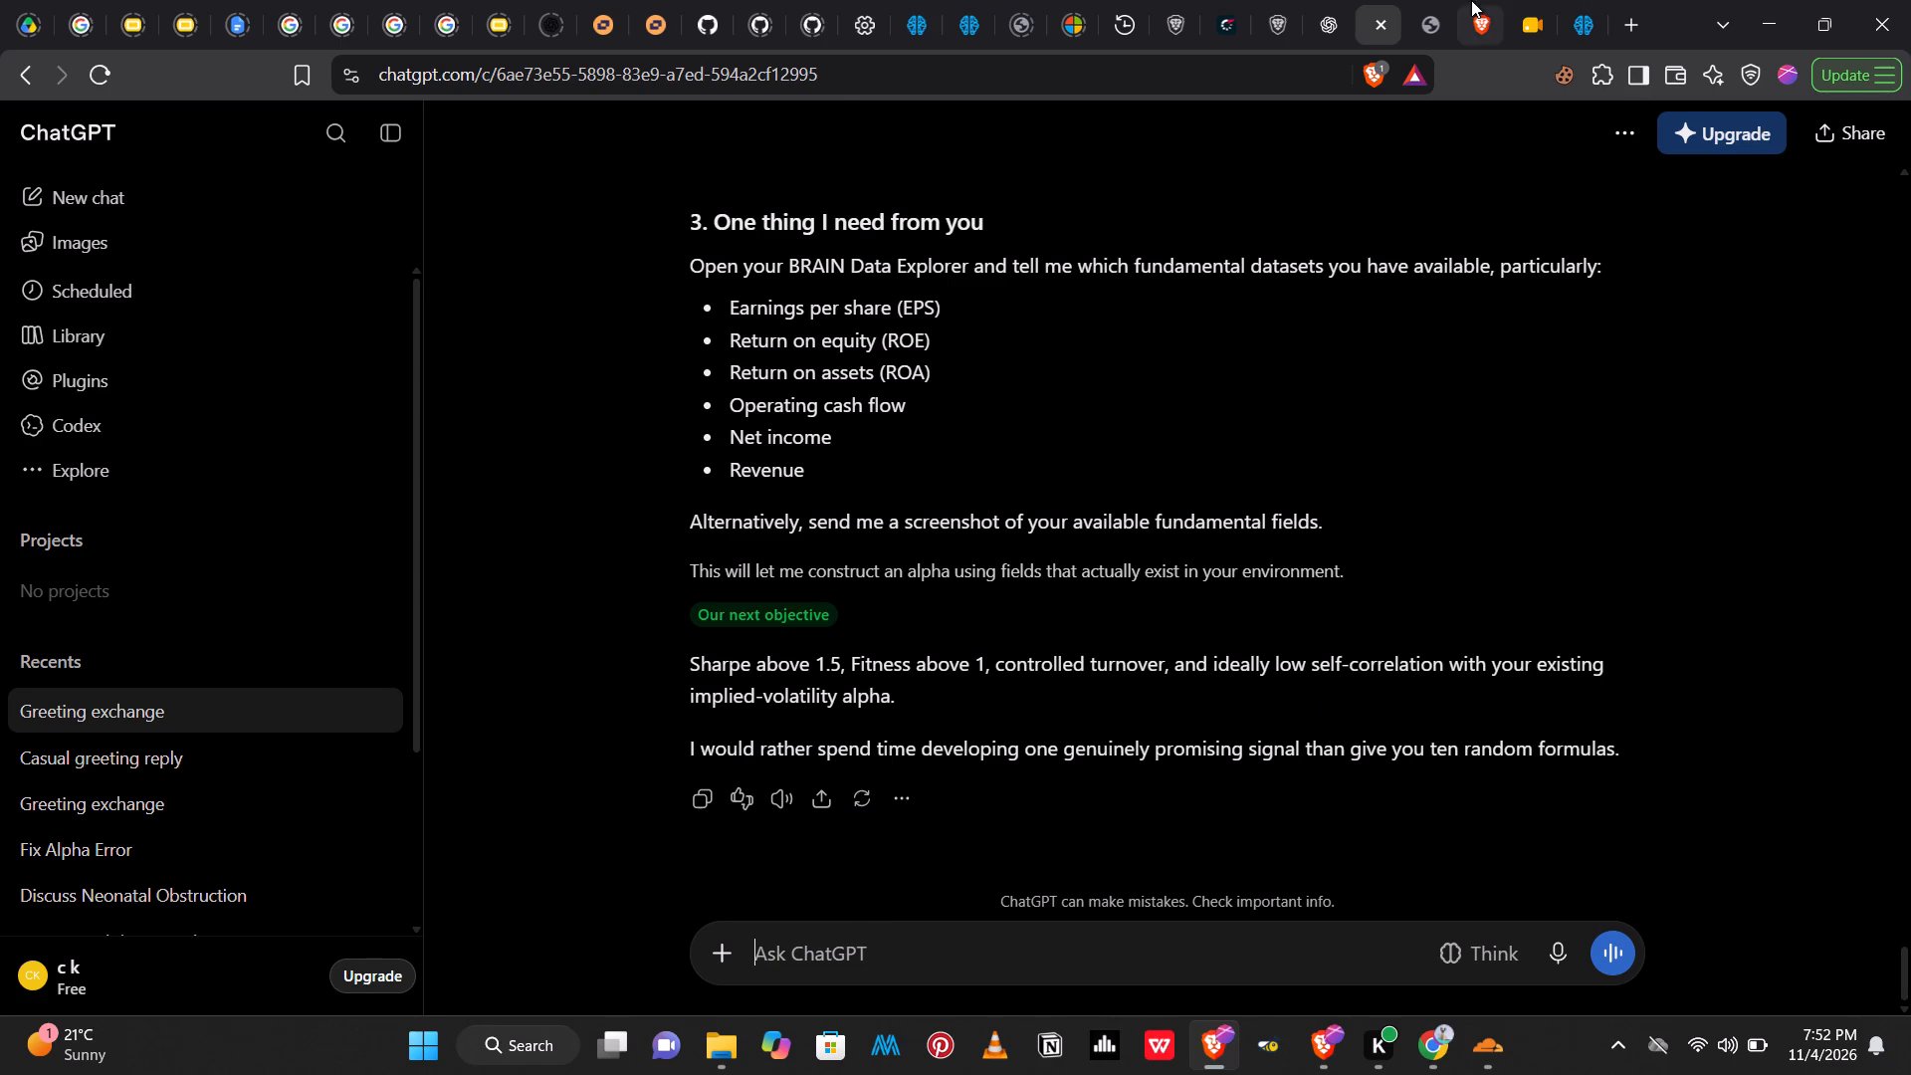
Return to the BRAIN datasets page and sort the table by dataset name, first ascending, then descending.
{"action": "left_click", "coordinate": [1598, 21]}
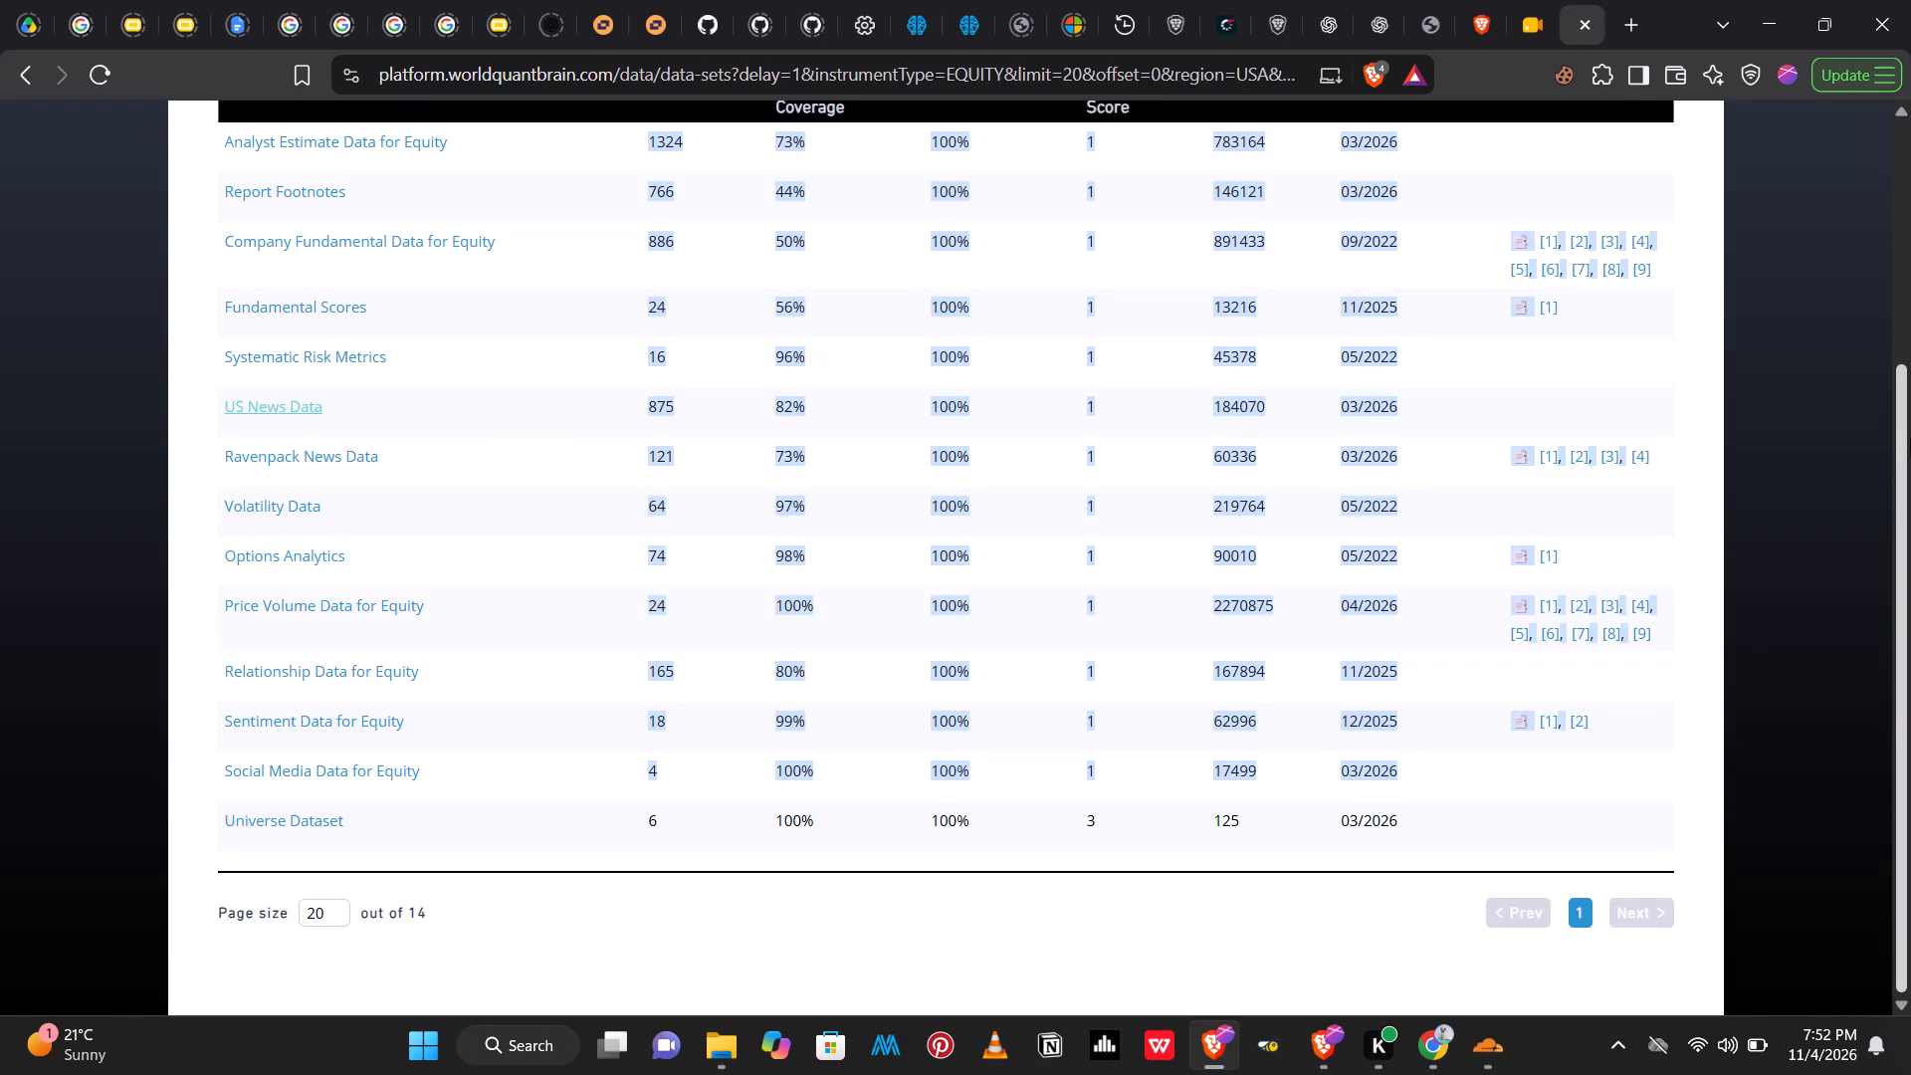
{"action": "left_click_drag", "start_coordinate": [1903, 443], "coordinate": [1901, 217]}
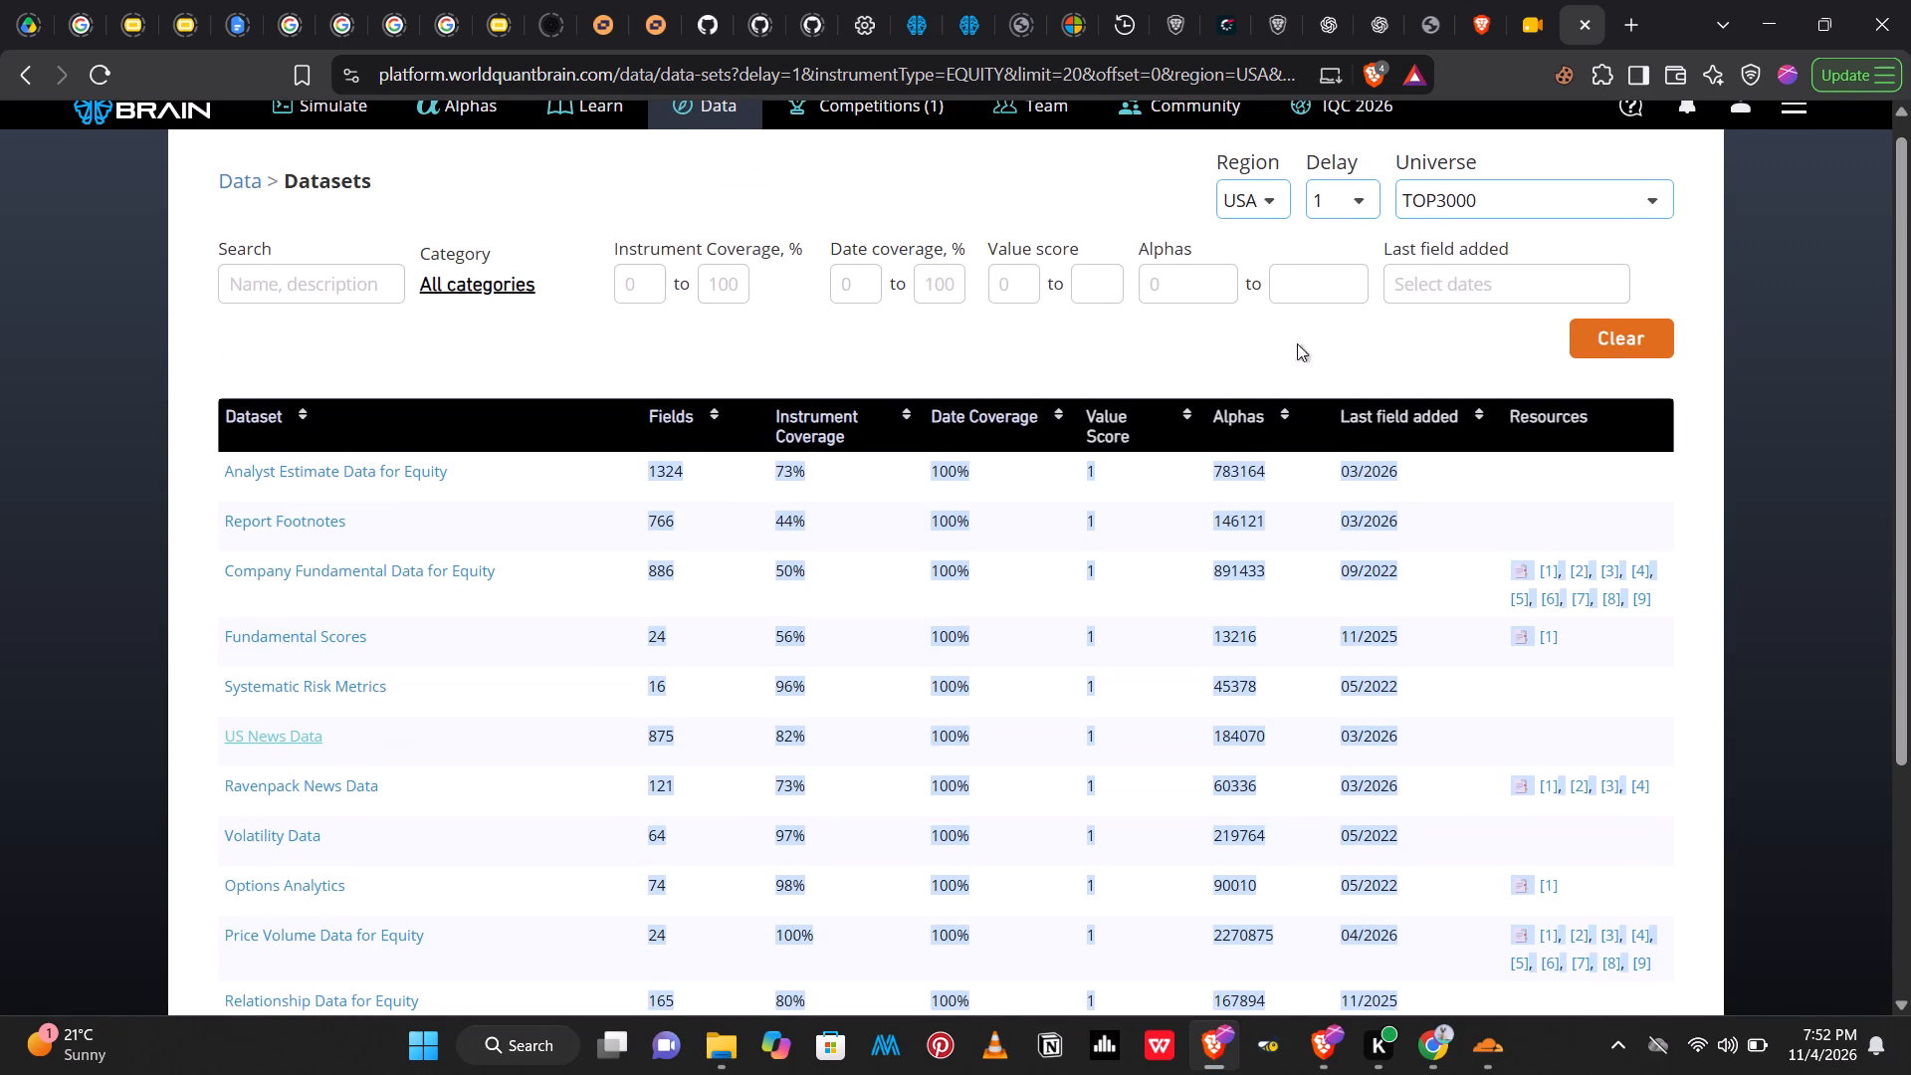
{"action": "left_click", "coordinate": [277, 422]}
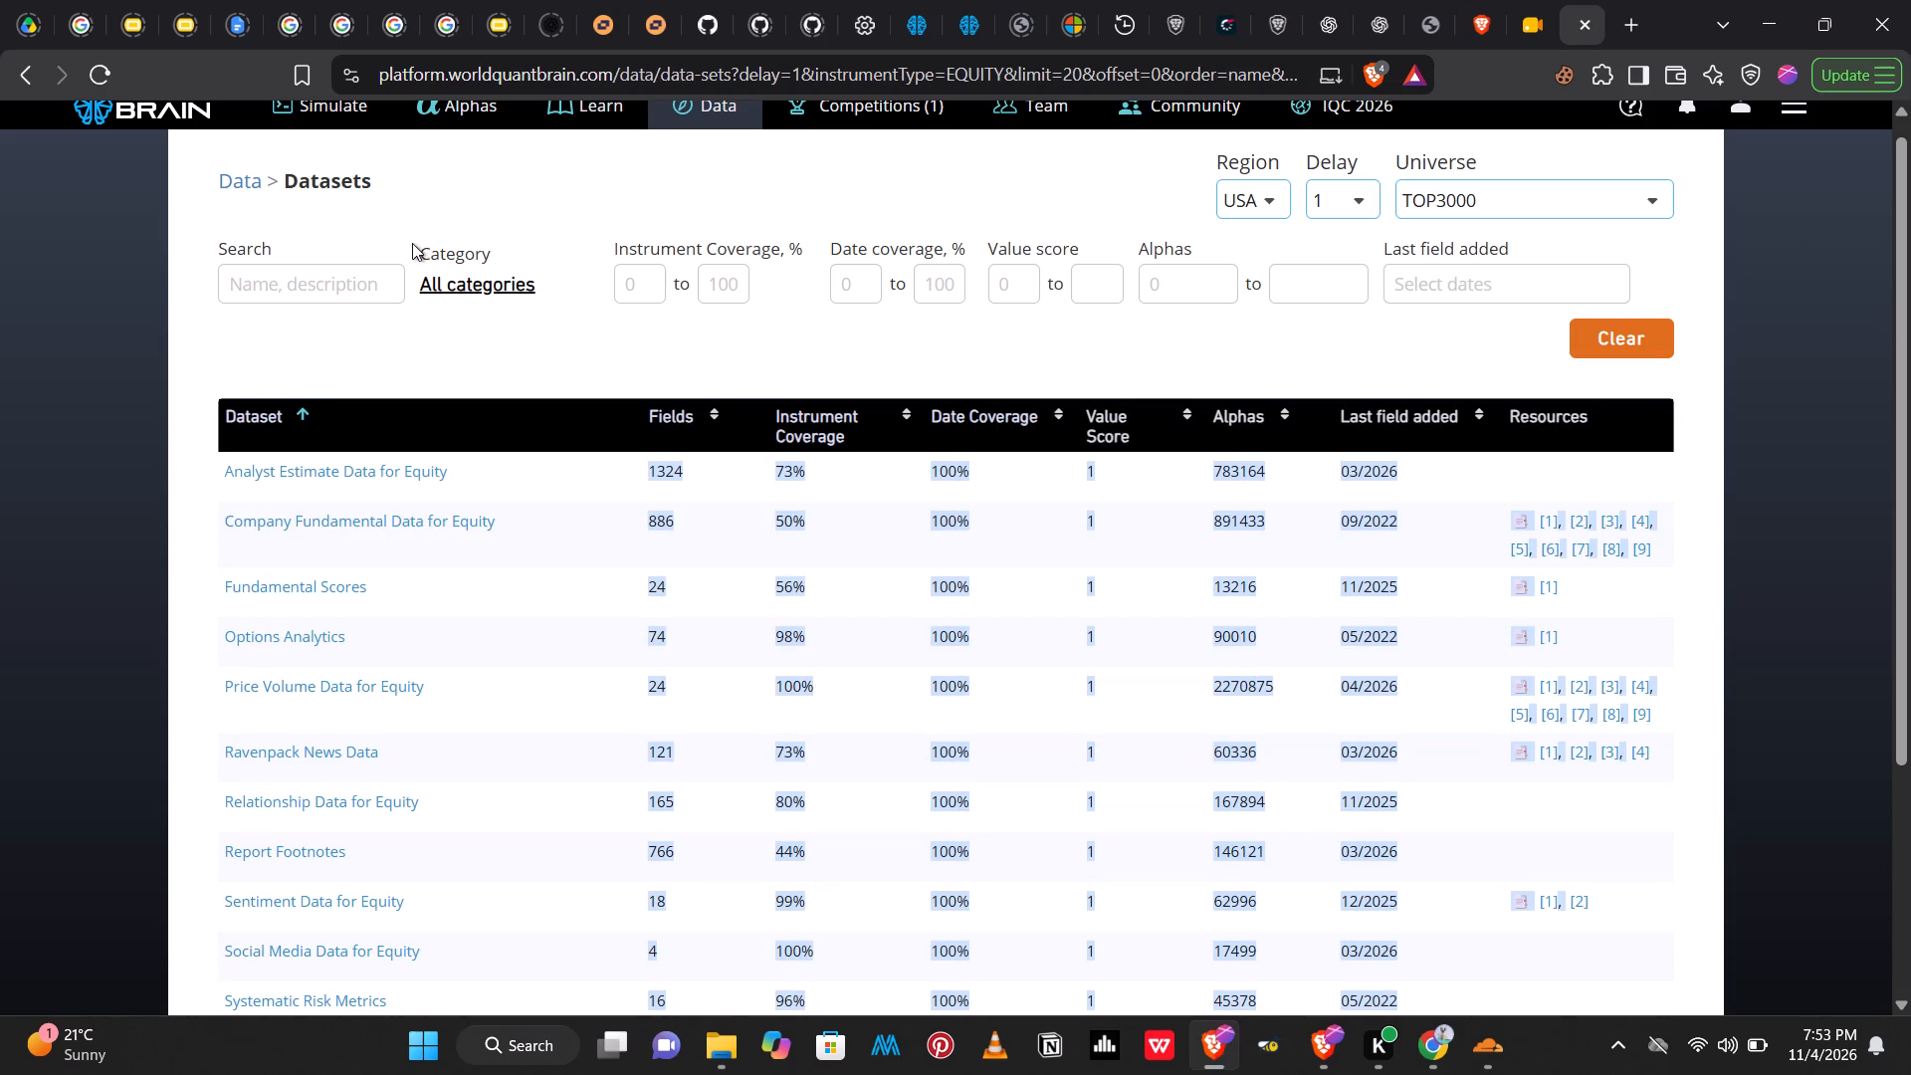
{"action": "left_click", "coordinate": [255, 406]}
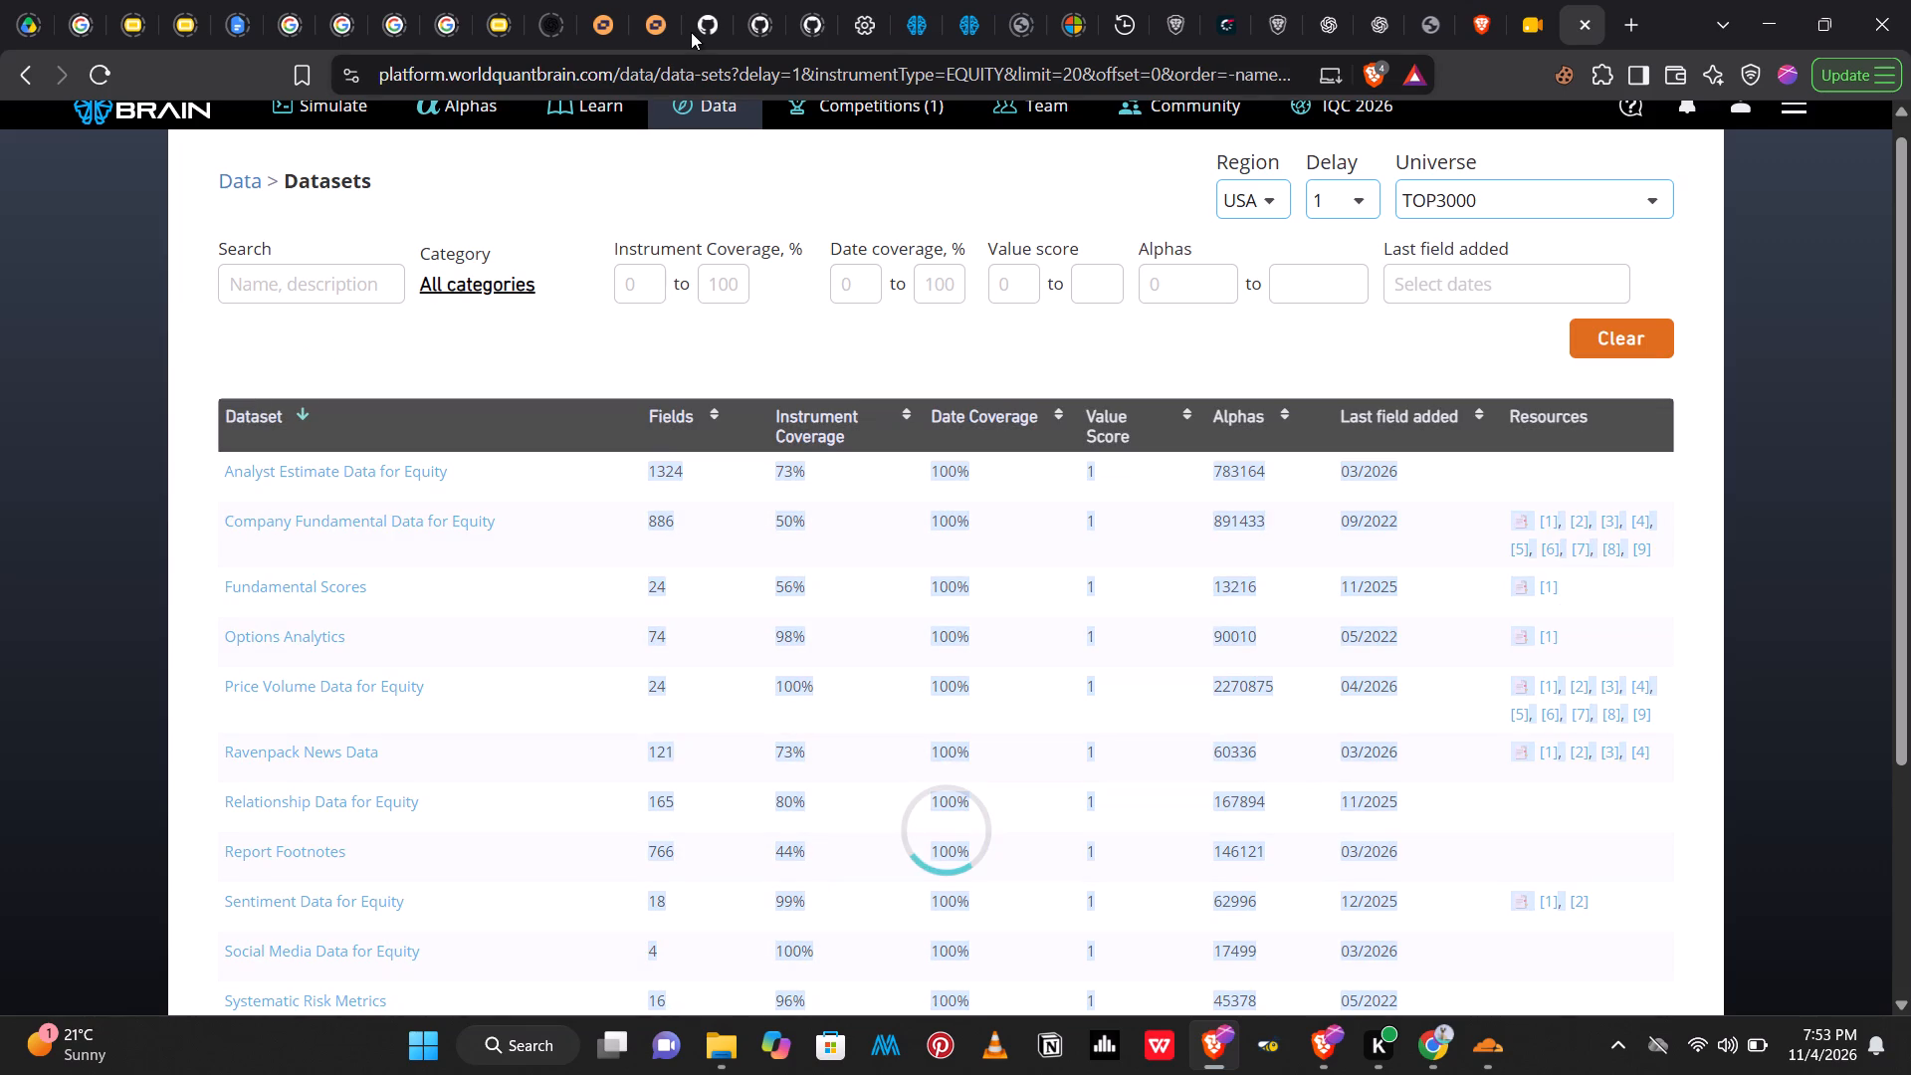
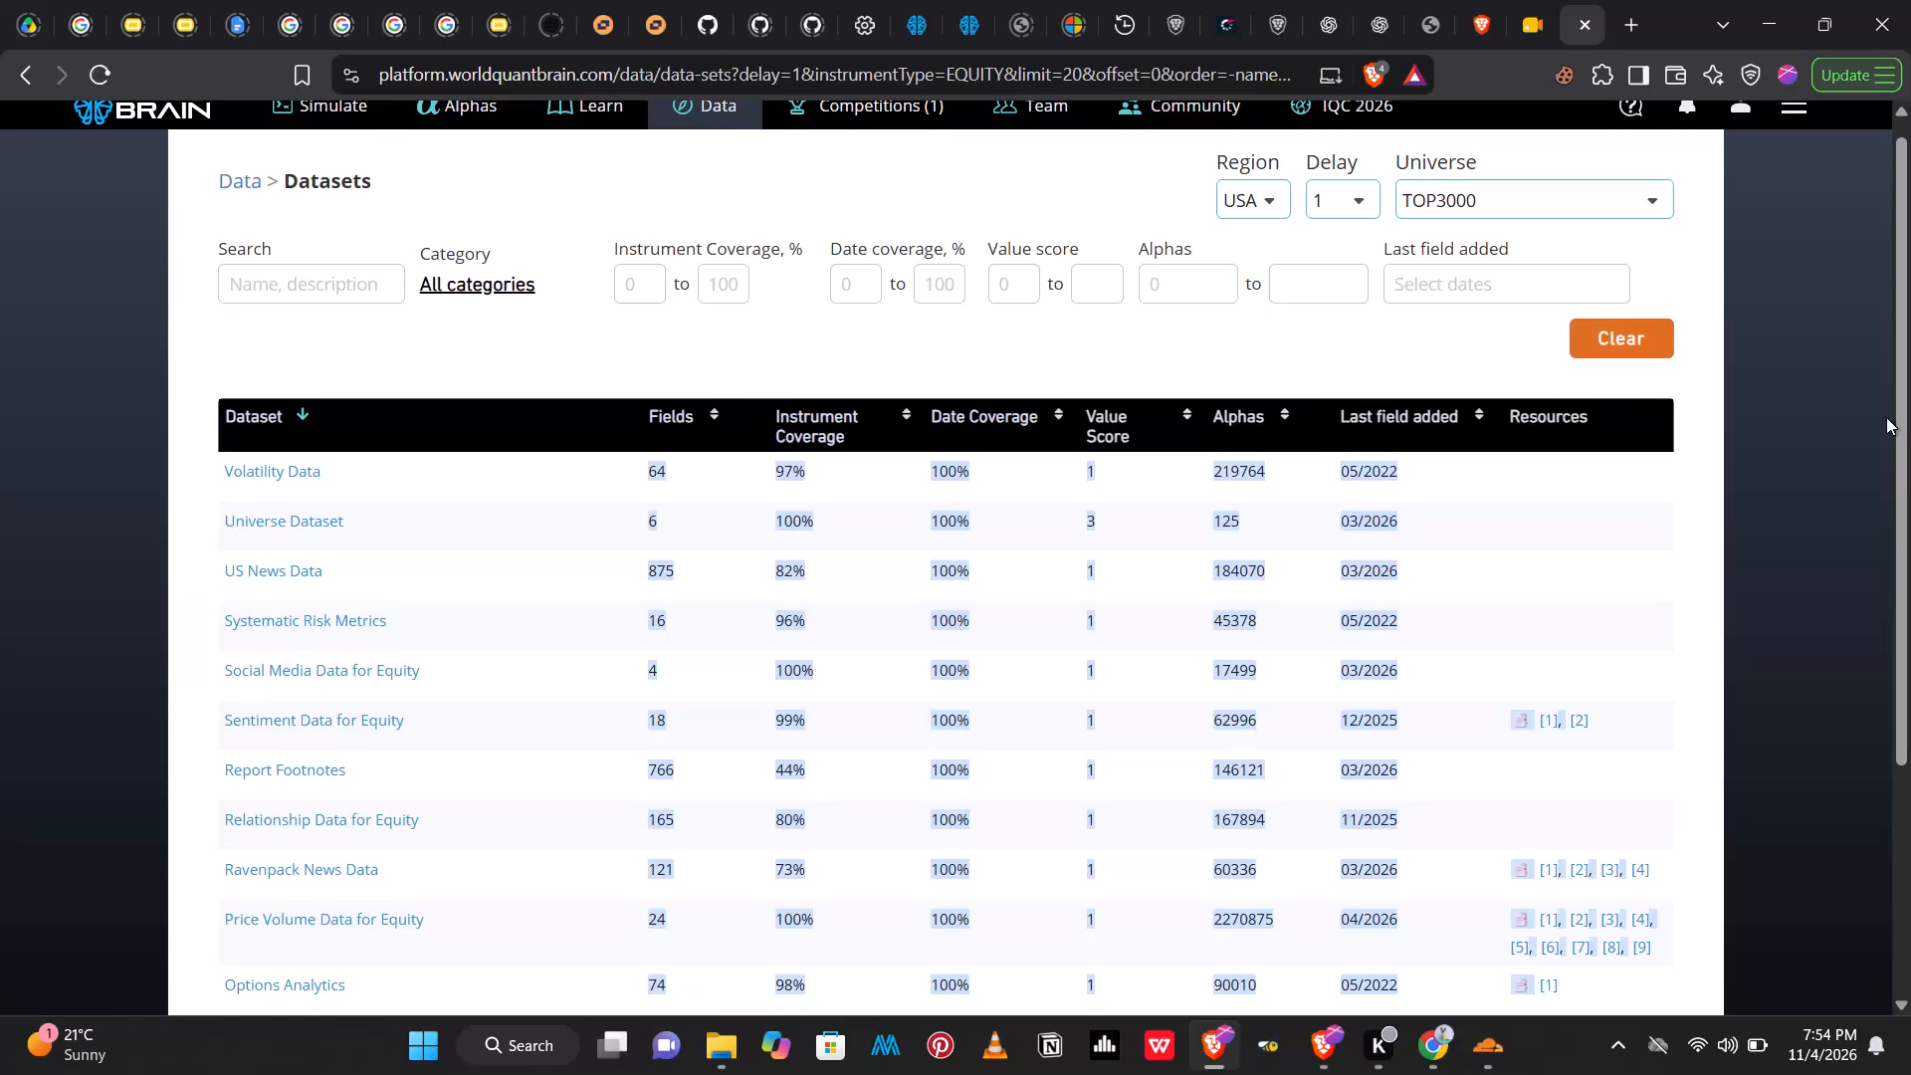
Capture a screenshot of the dataset table from its header row through Analyst Estimate Data for Equity.
{"action": "left_click_drag", "start_coordinate": [1895, 415], "coordinate": [1898, 695]}
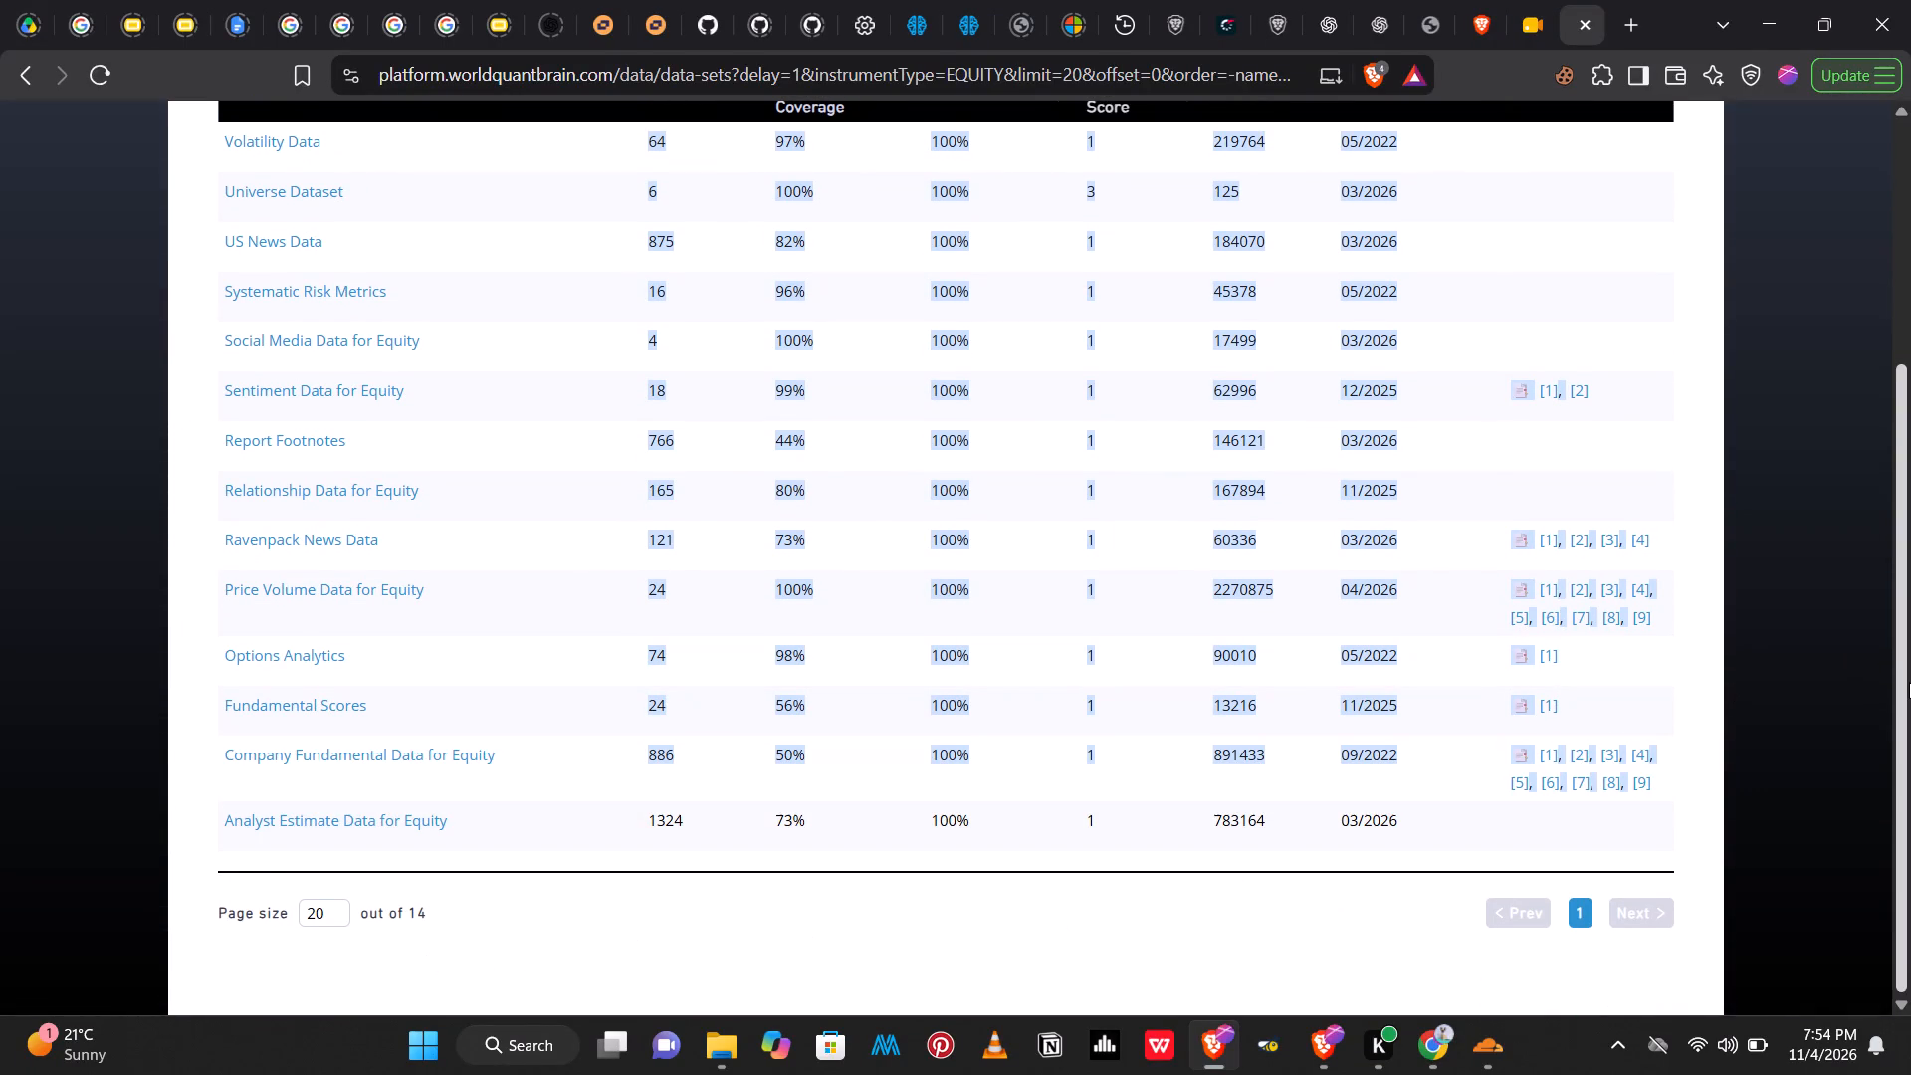
{"action": "left_click_drag", "start_coordinate": [1909, 682], "coordinate": [1902, 600]}
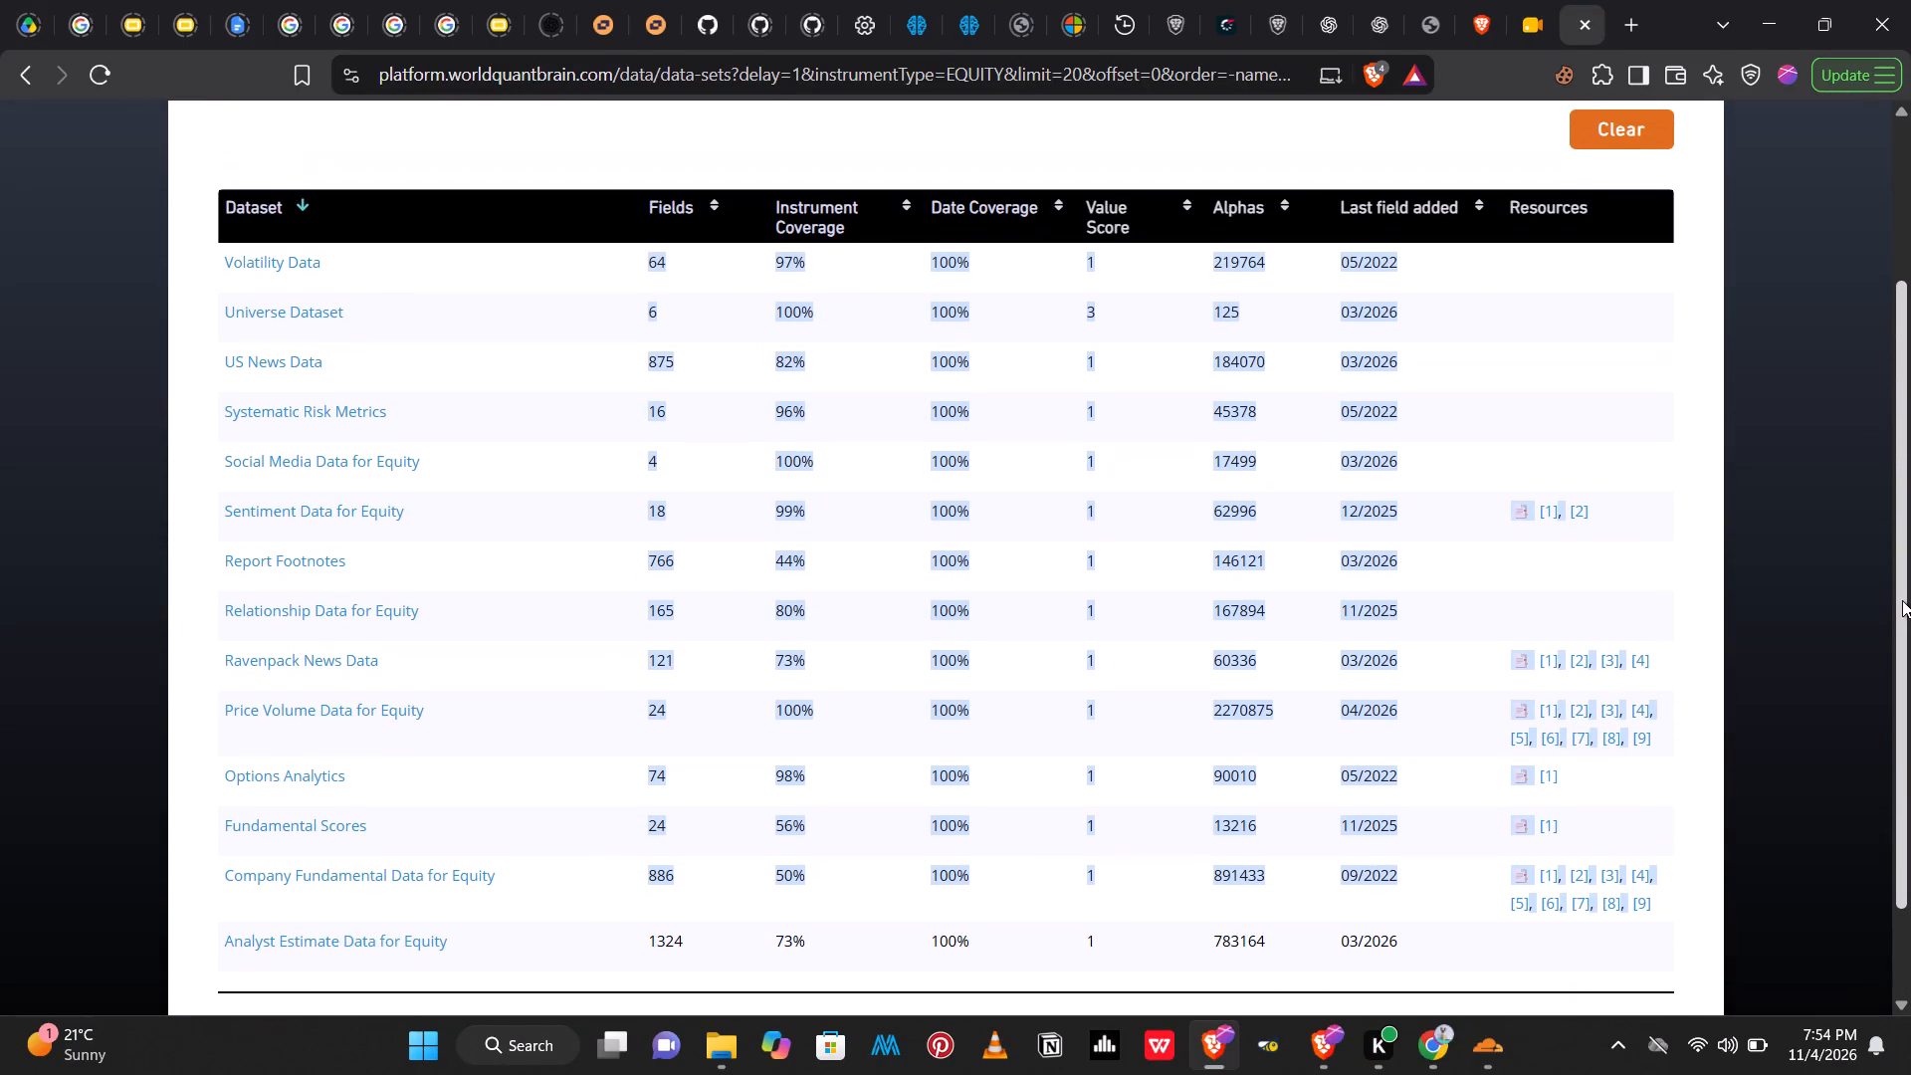
{"action": "key", "text": "Print"}
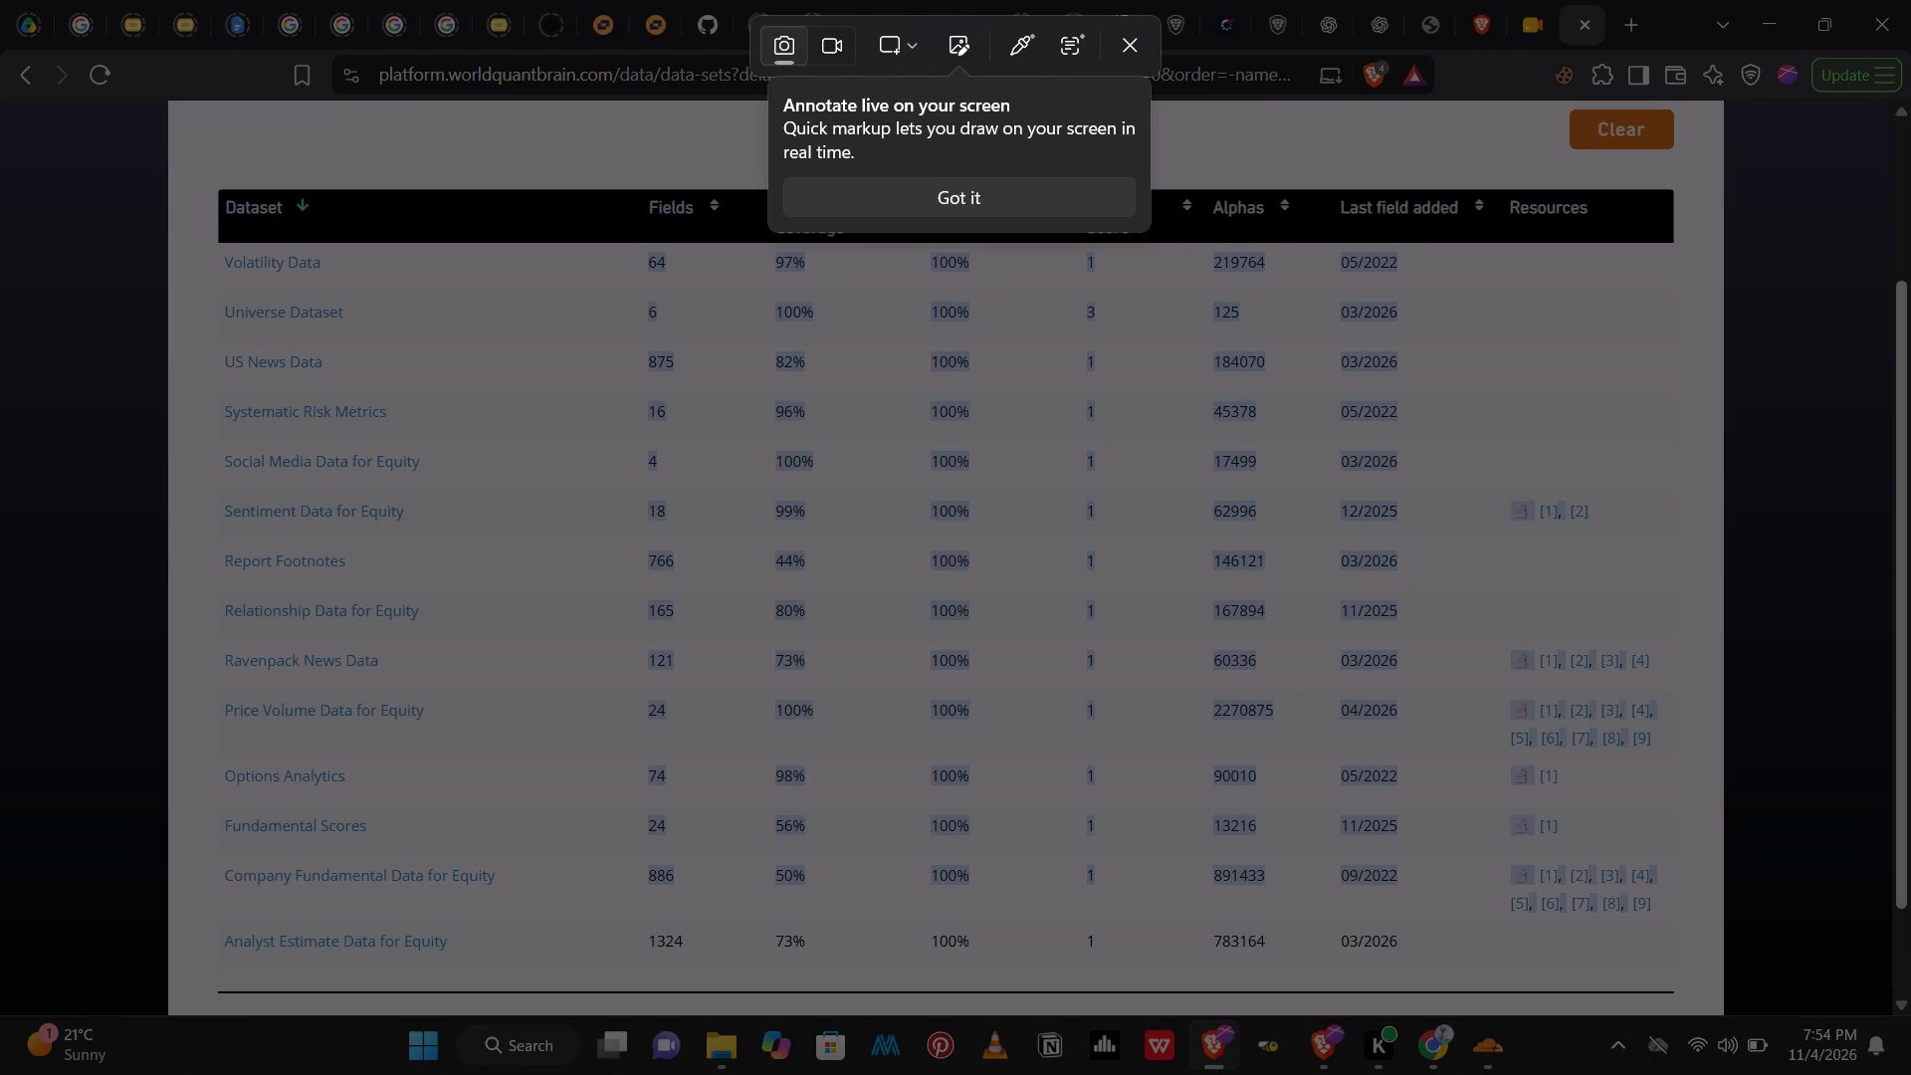
{"action": "left_click_drag", "start_coordinate": [197, 958], "coordinate": [800, 956]}
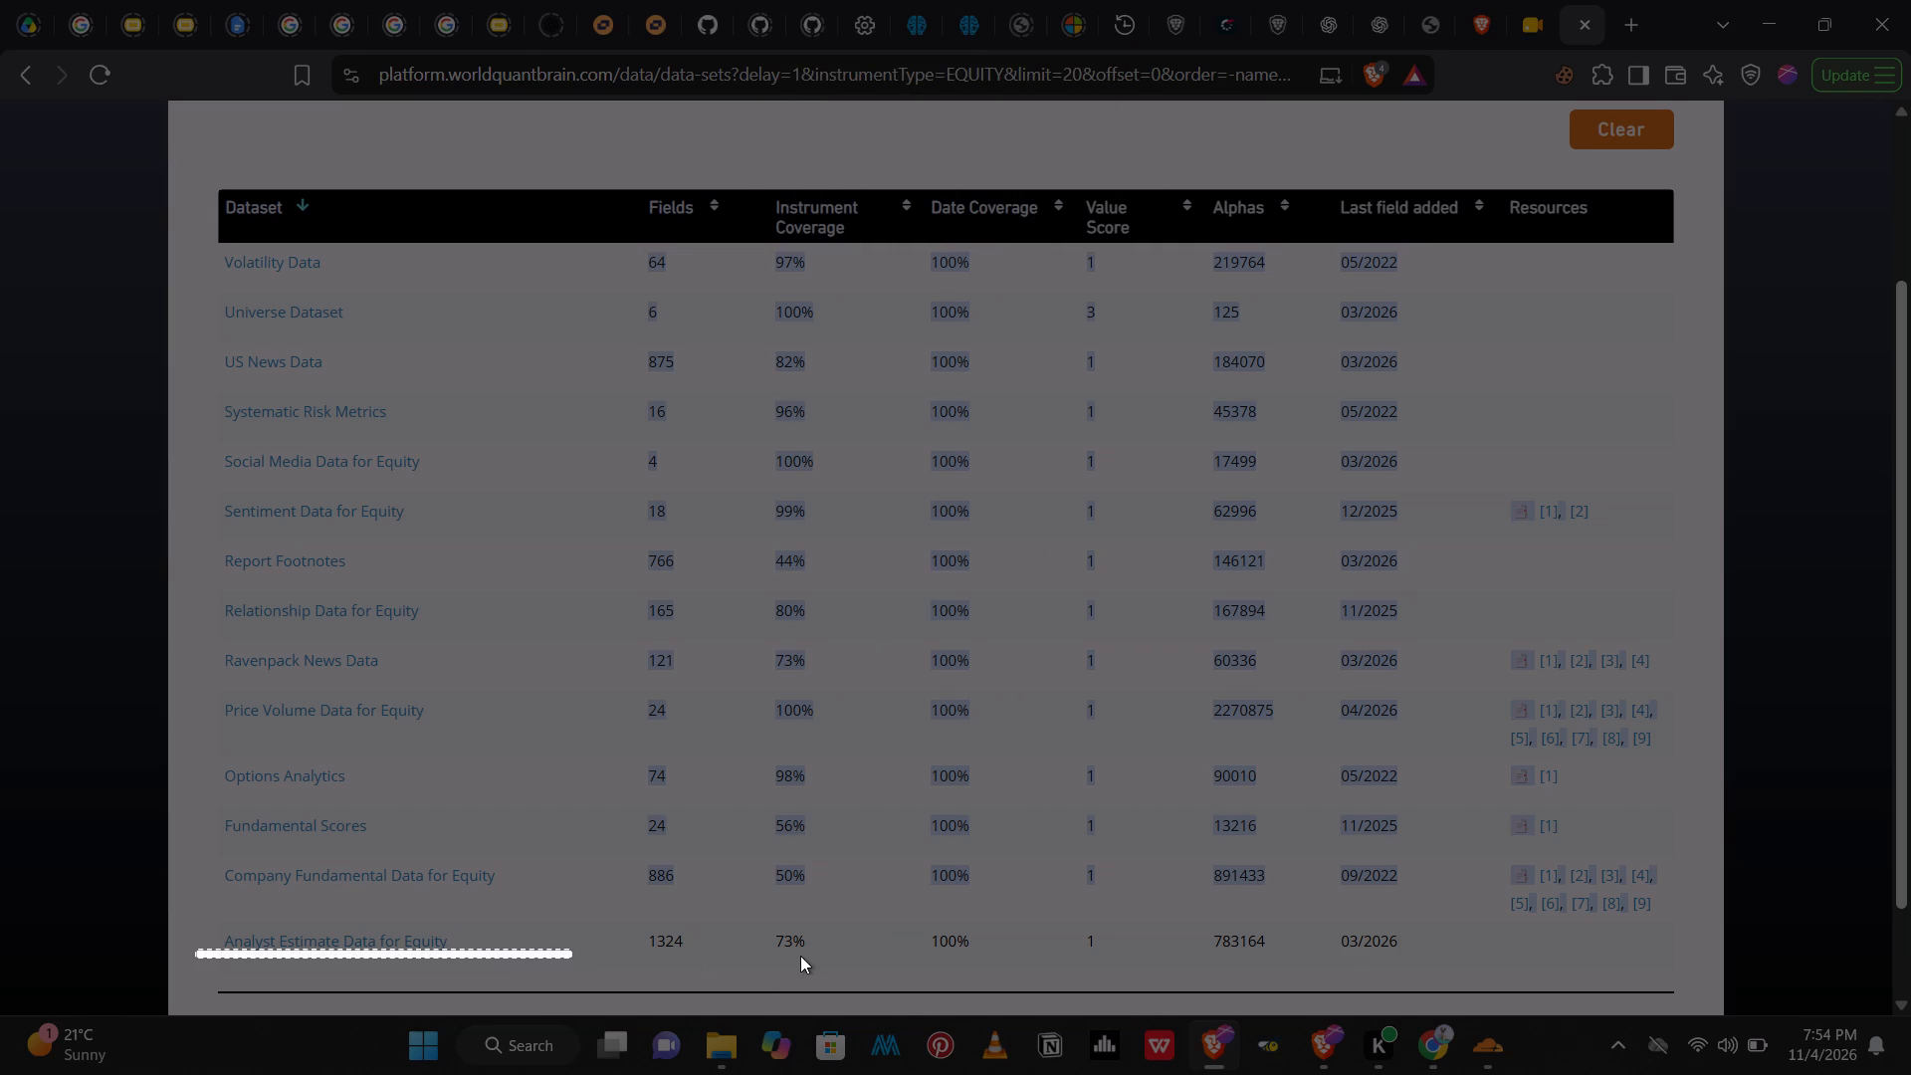
{"action": "left_click_drag", "start_coordinate": [800, 956], "coordinate": [1674, 184]}
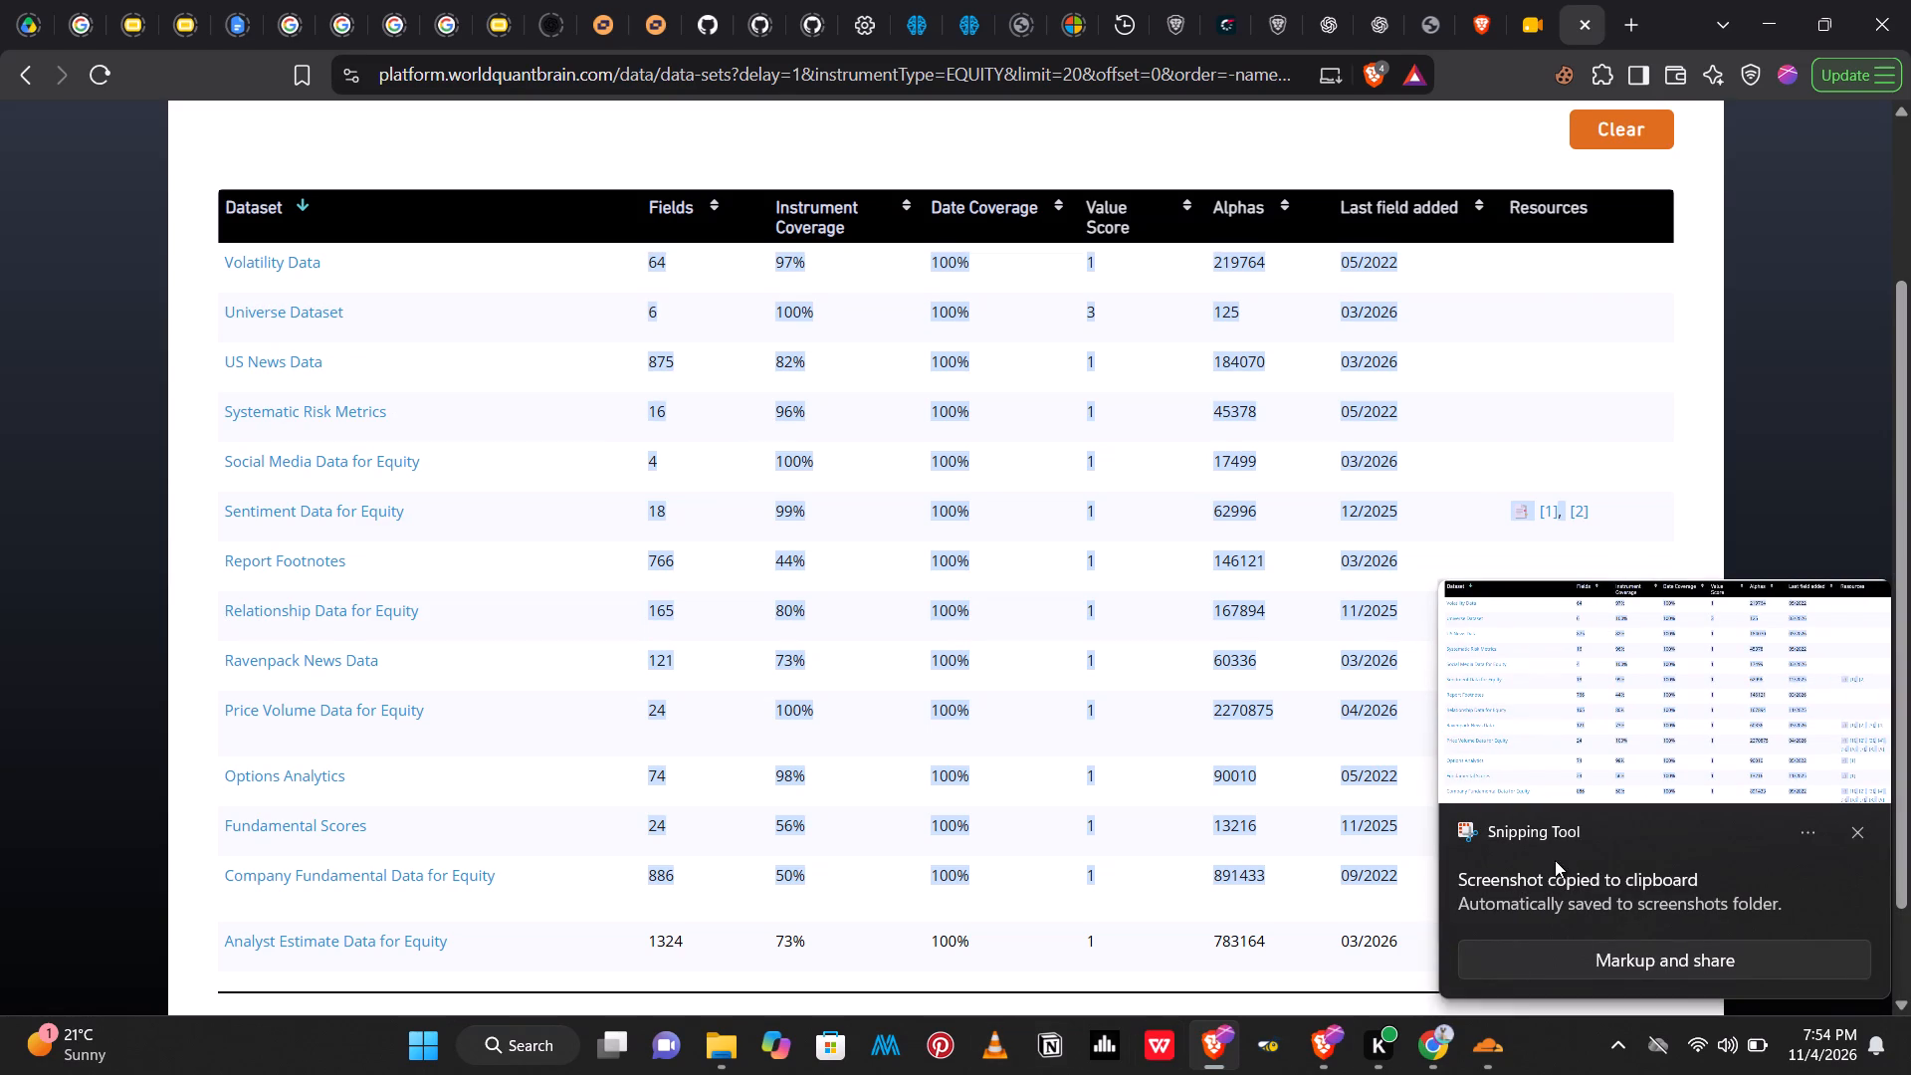
Open the captured table in Snipping Tool, save it to the Desktop as a PNG named DATA FIELDS, and minimise the tool.
{"action": "left_click", "coordinate": [1801, 830]}
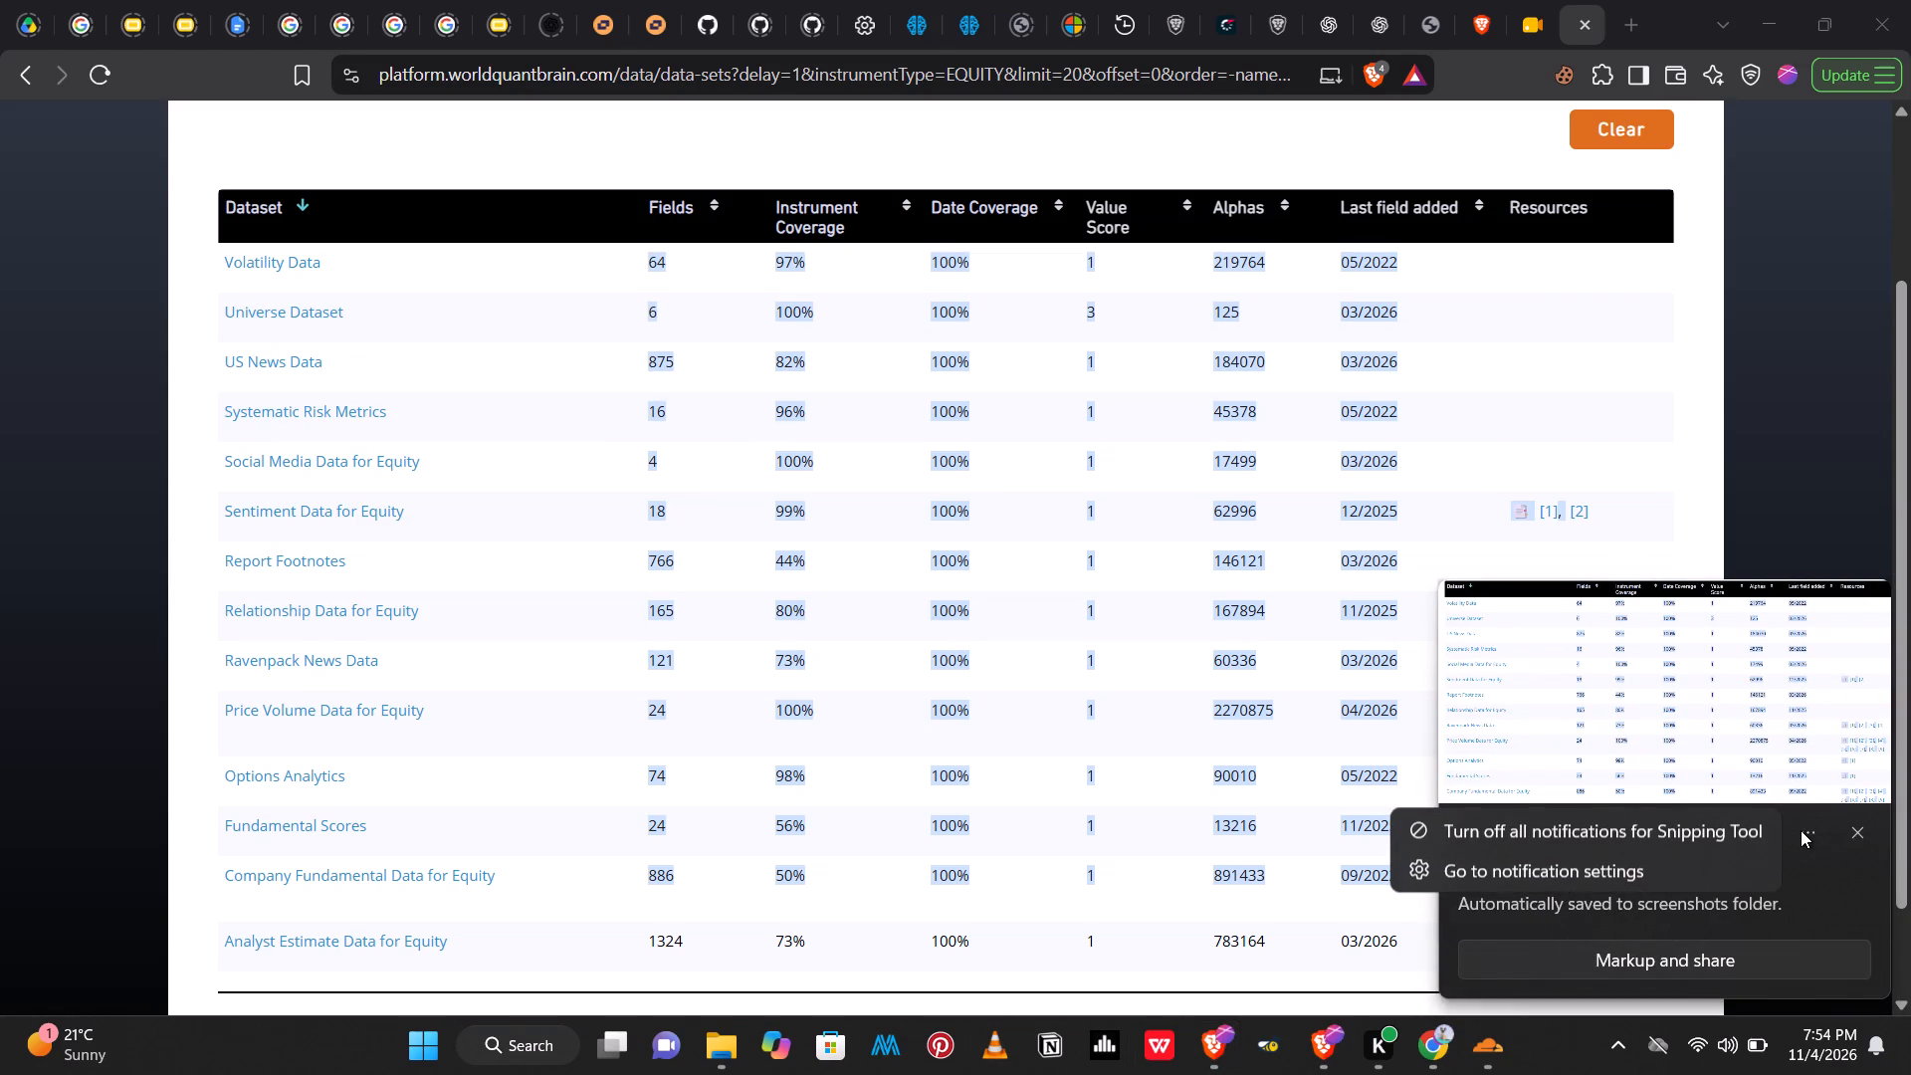
{"action": "double_click", "coordinate": [1729, 662]}
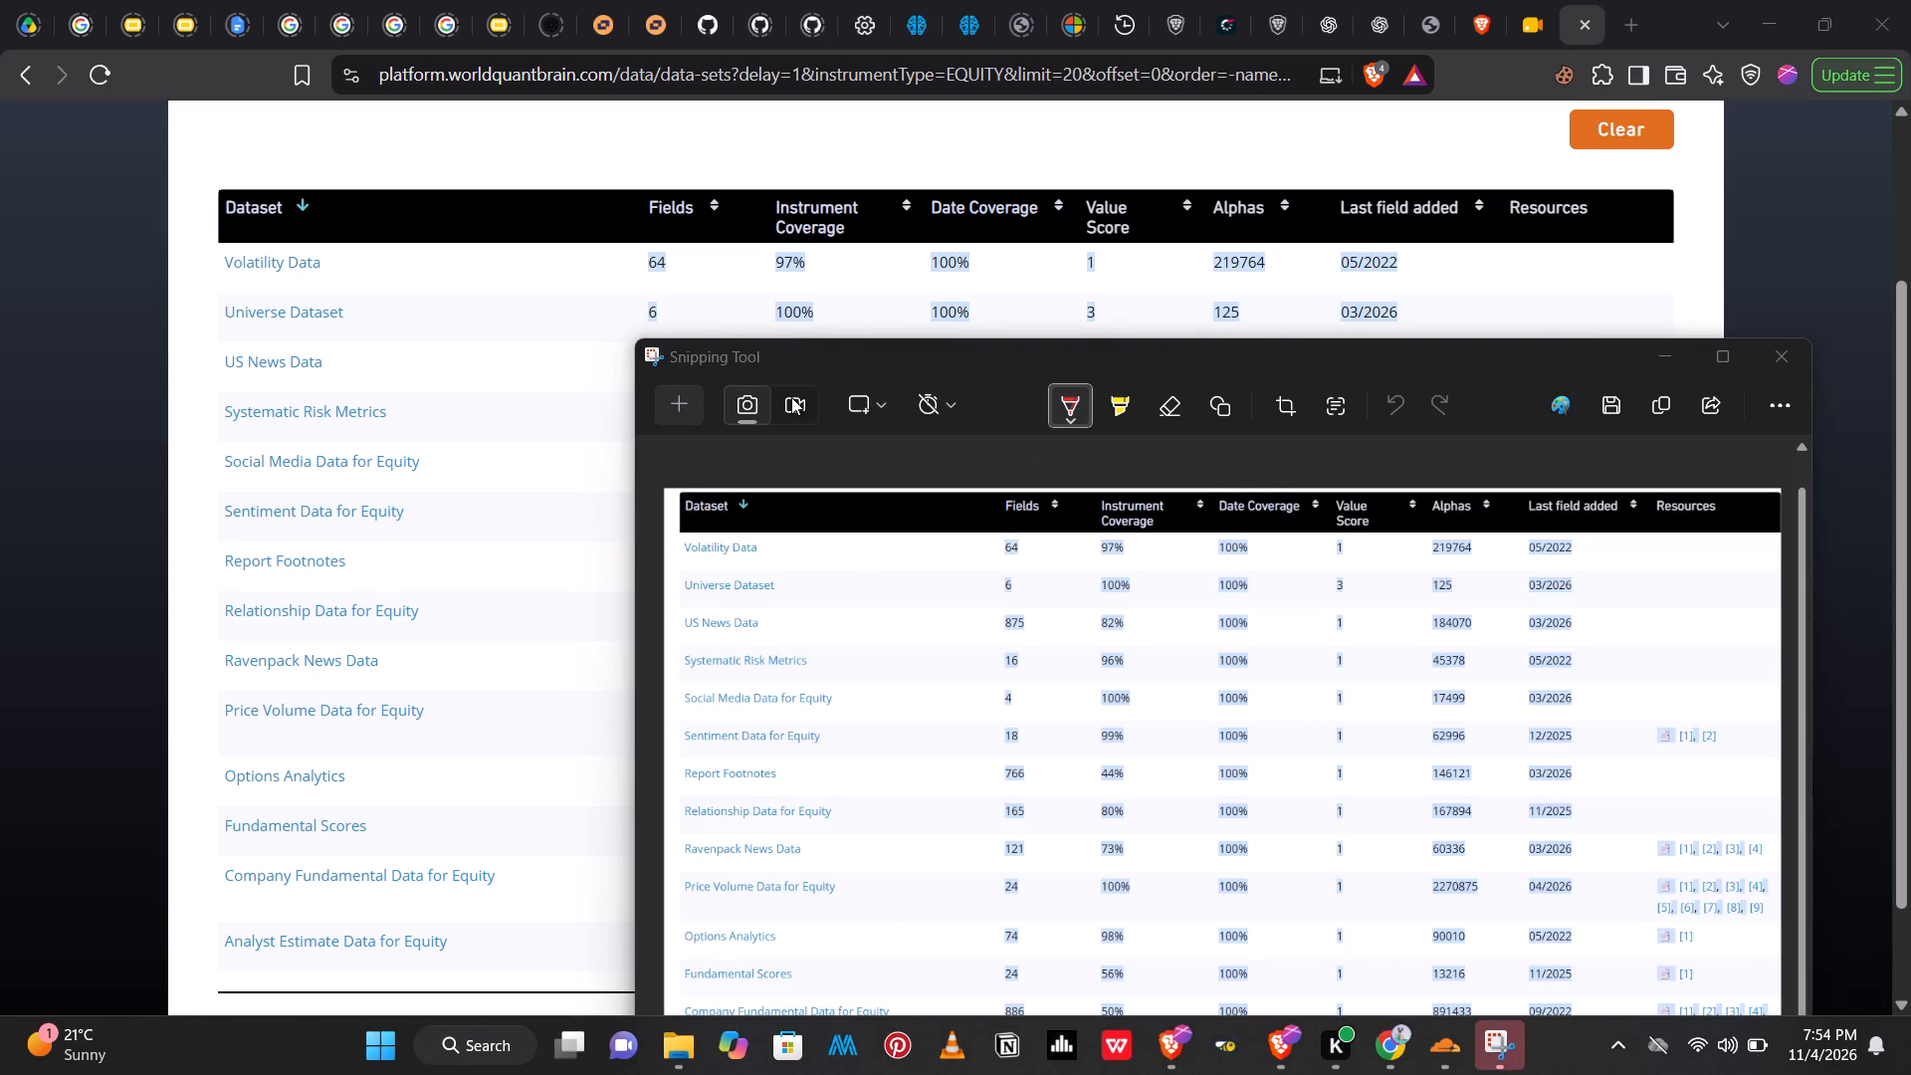
{"action": "left_click", "coordinate": [1610, 411]}
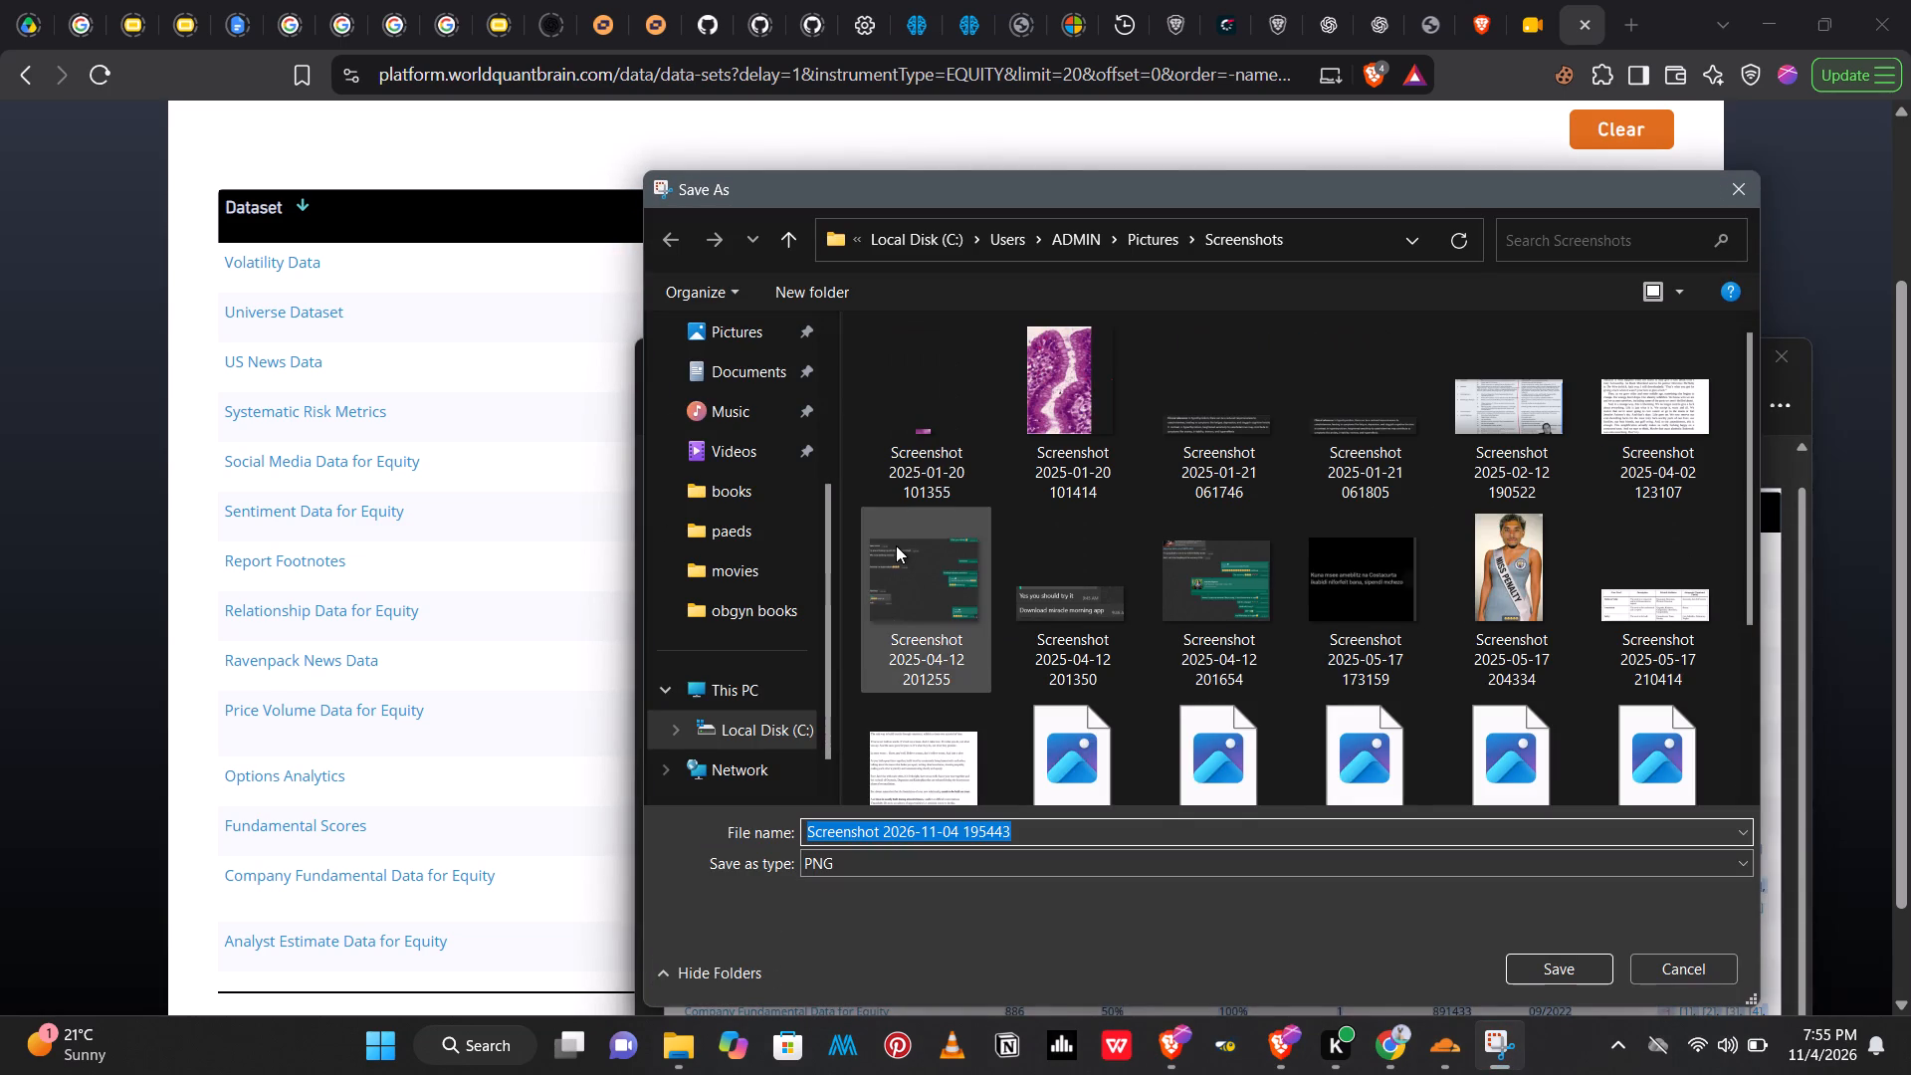
{"action": "left_click_drag", "start_coordinate": [823, 530], "coordinate": [808, 389]}
{"action": "left_click", "coordinate": [738, 504]}
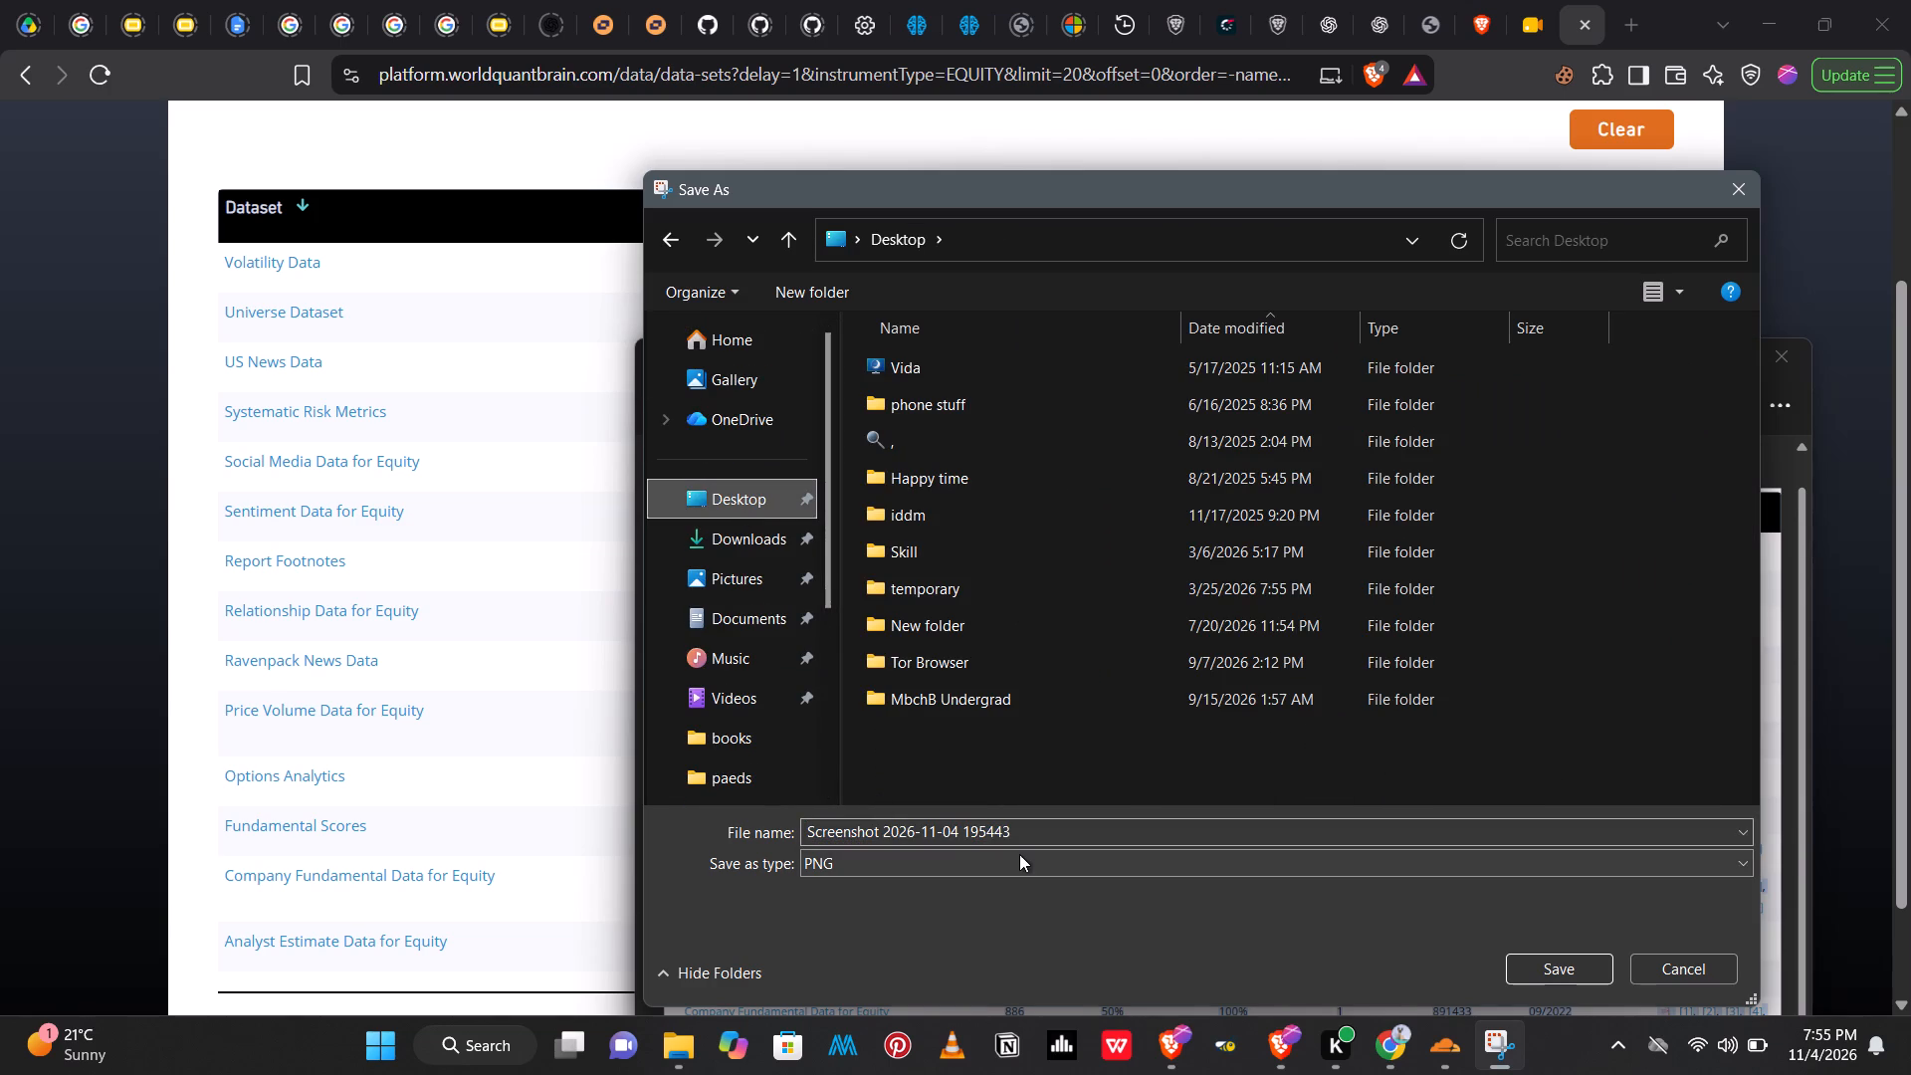
{"action": "left_click_drag", "start_coordinate": [1024, 839], "coordinate": [892, 830]}
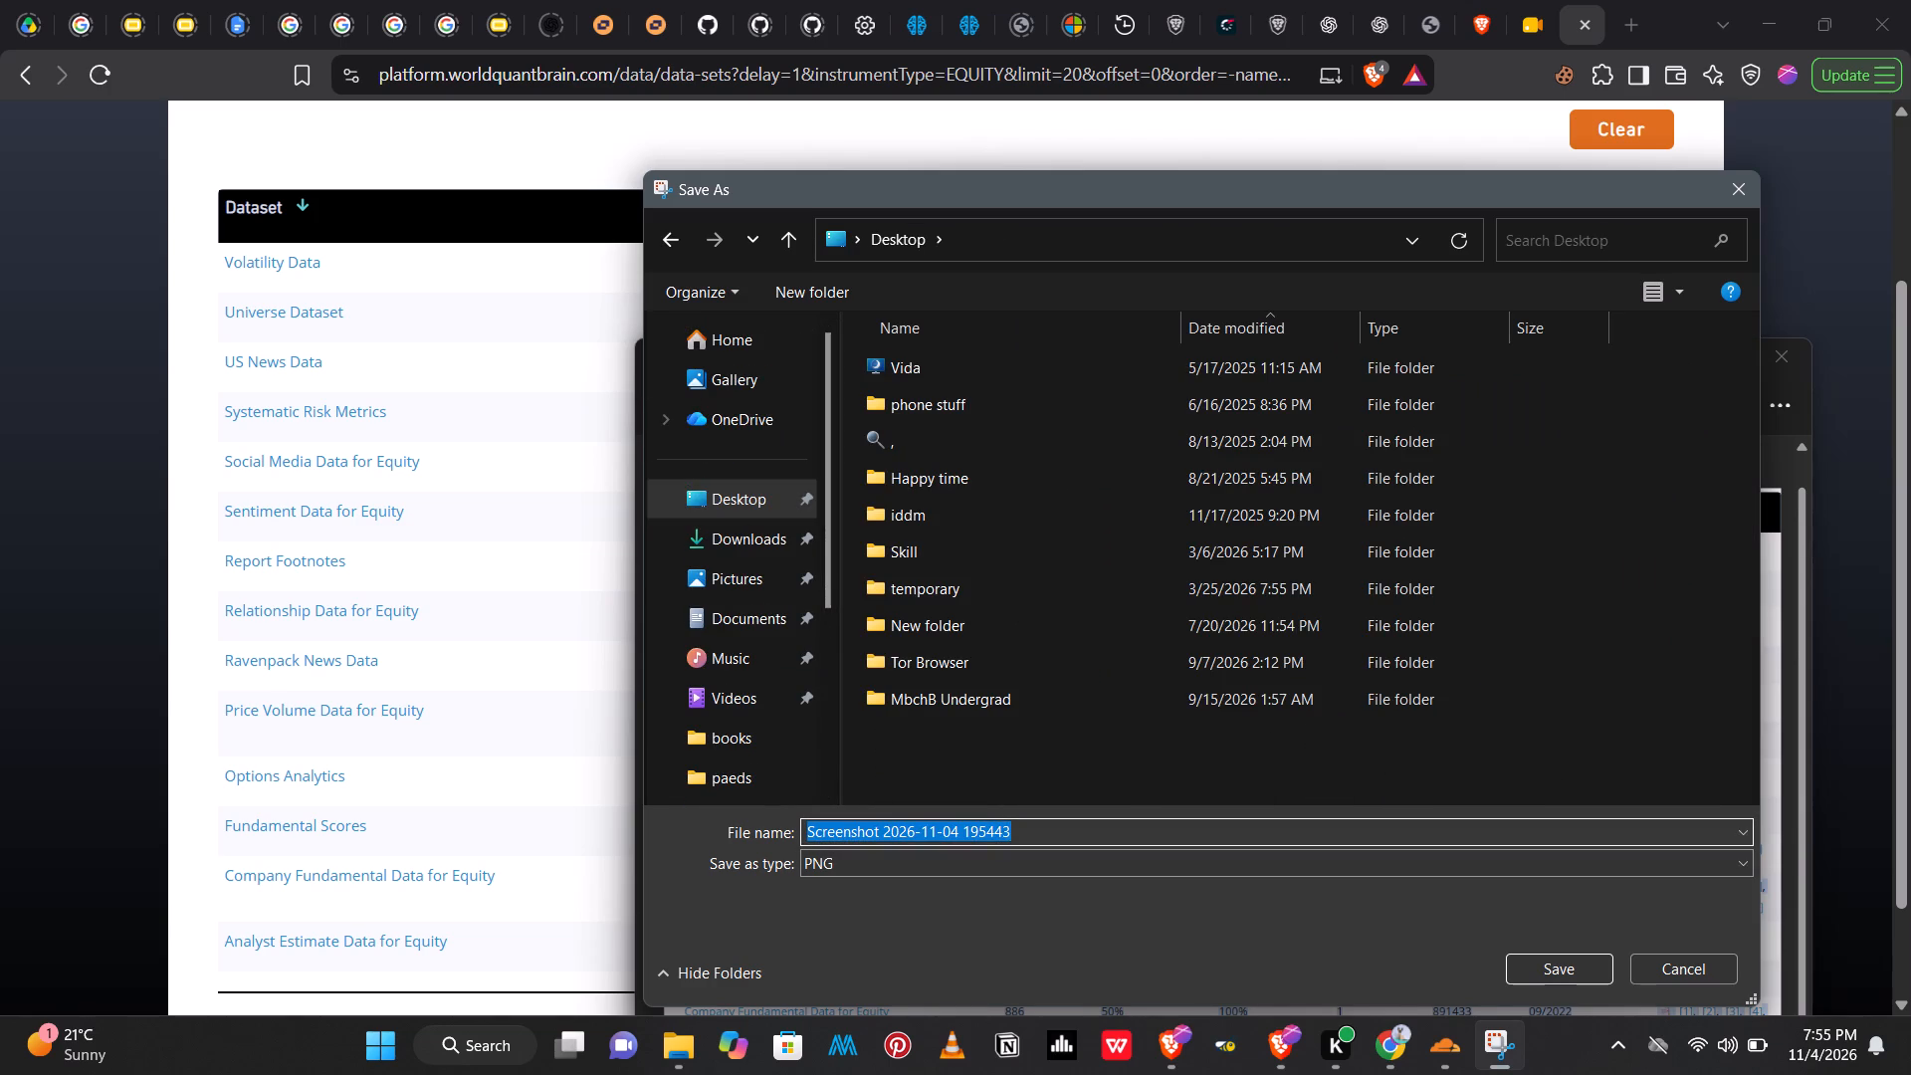
{"action": "key", "text": "BackSpace"}
{"action": "type", "text": "DARA"}
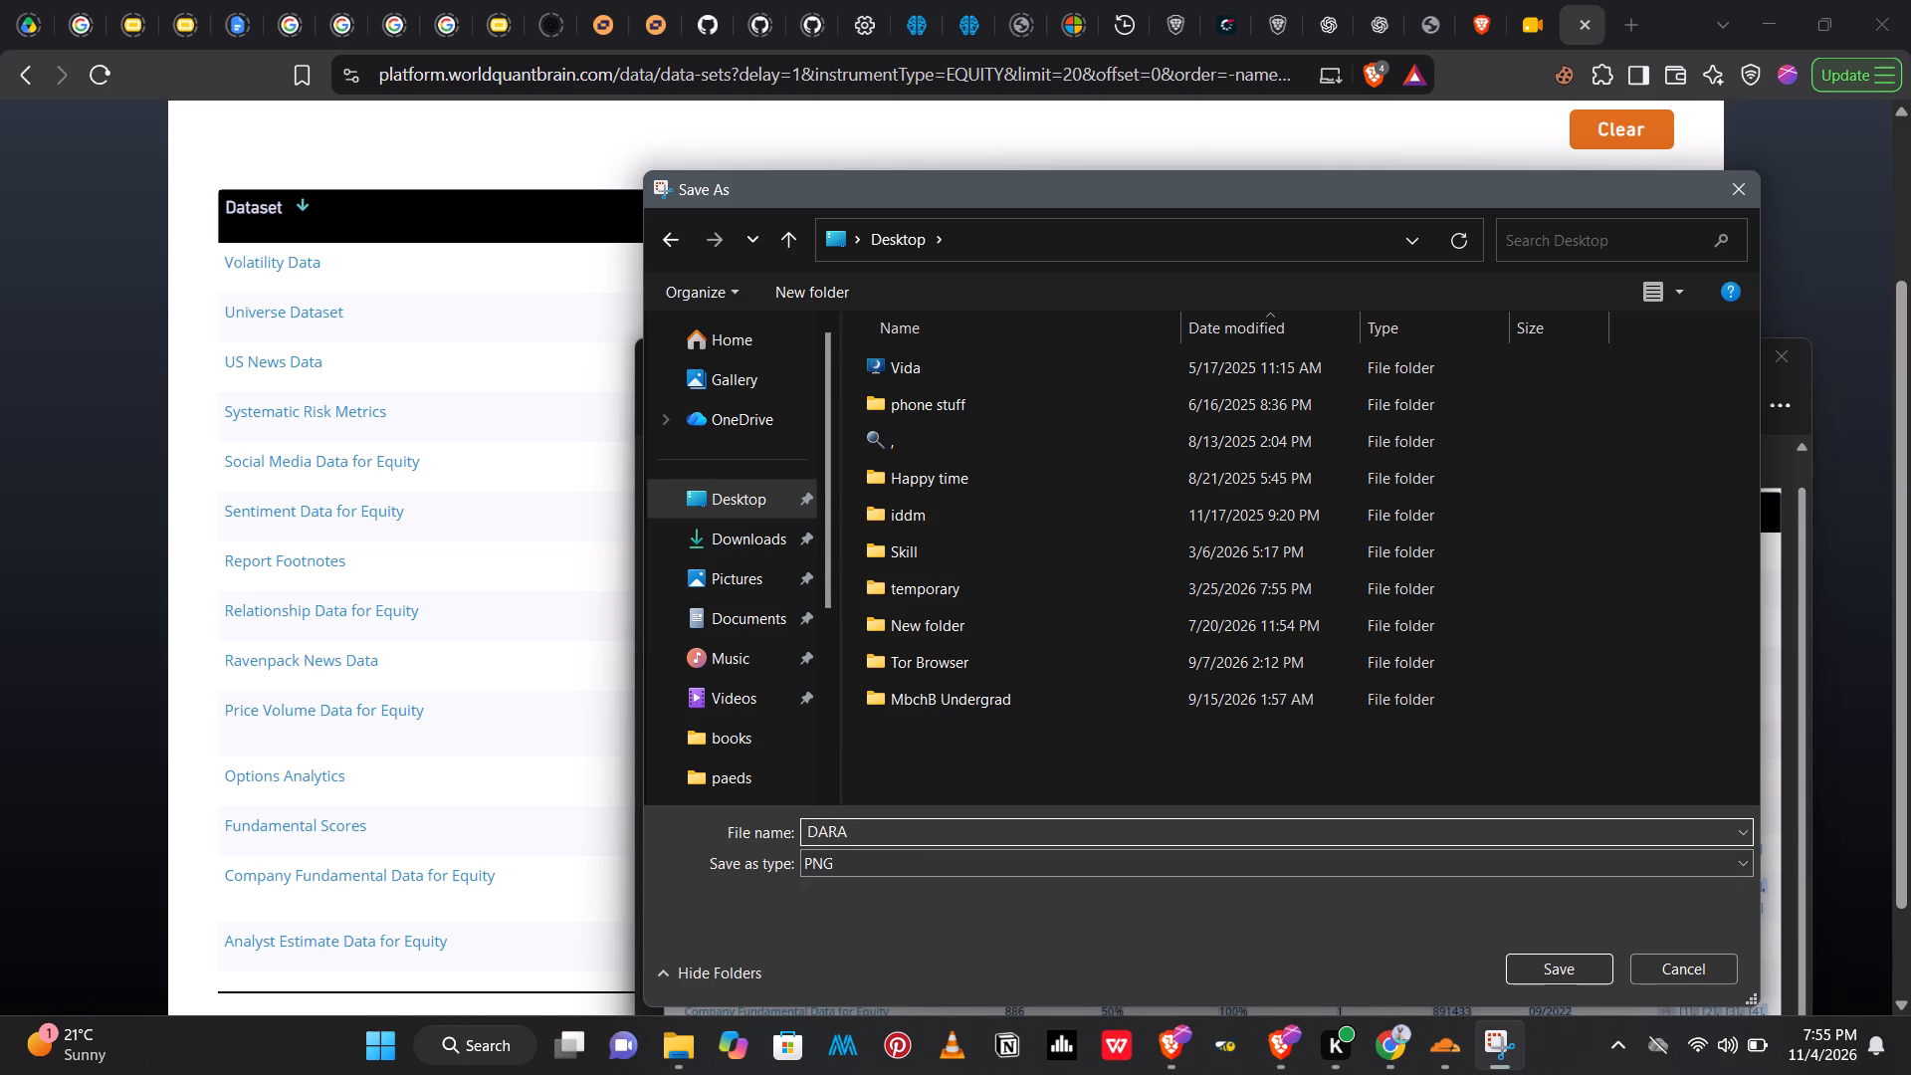
{"action": "key", "text": "shift+BackSpace"}
{"action": "key", "text": "shift+BackSpace"}
{"action": "type", "text": "TA FIELDS"}
{"action": "key", "text": "Return"}
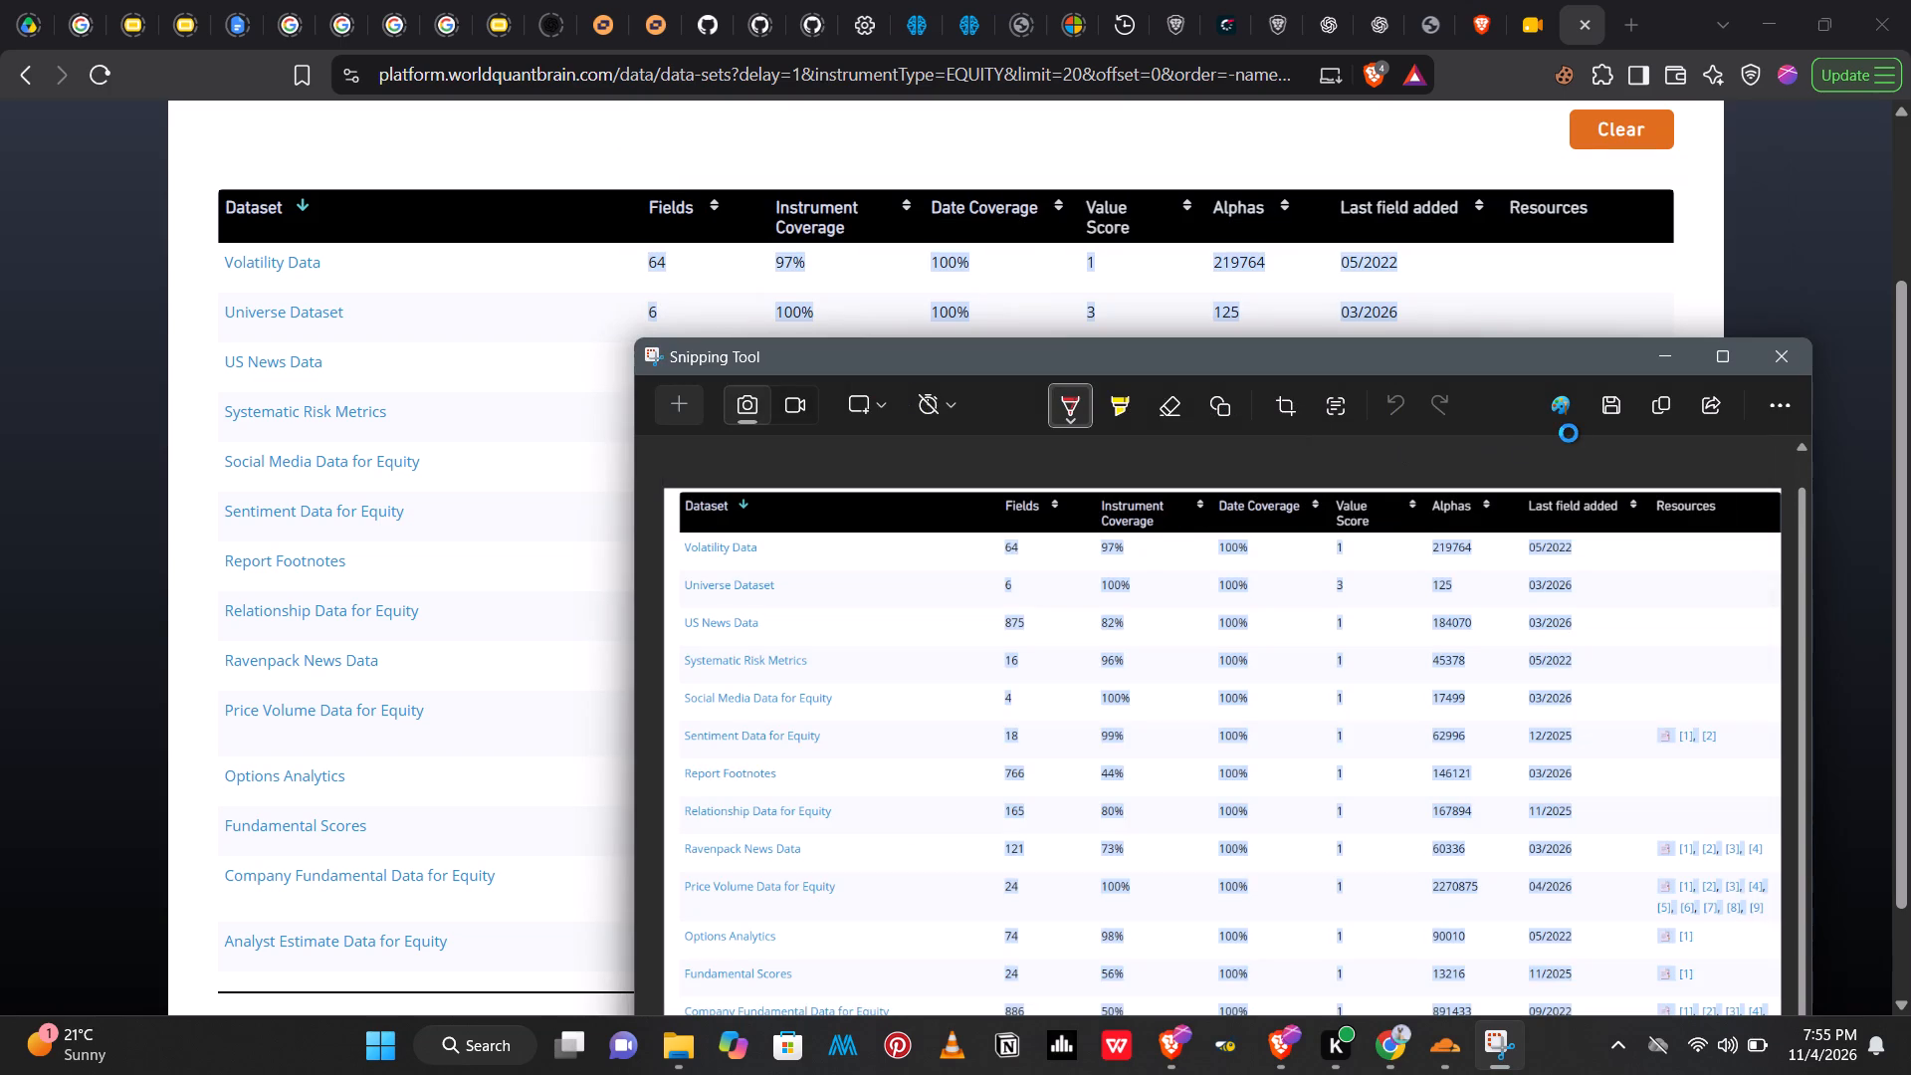
{"action": "left_click", "coordinate": [1658, 355]}
{"action": "left_click", "coordinate": [1388, 14]}
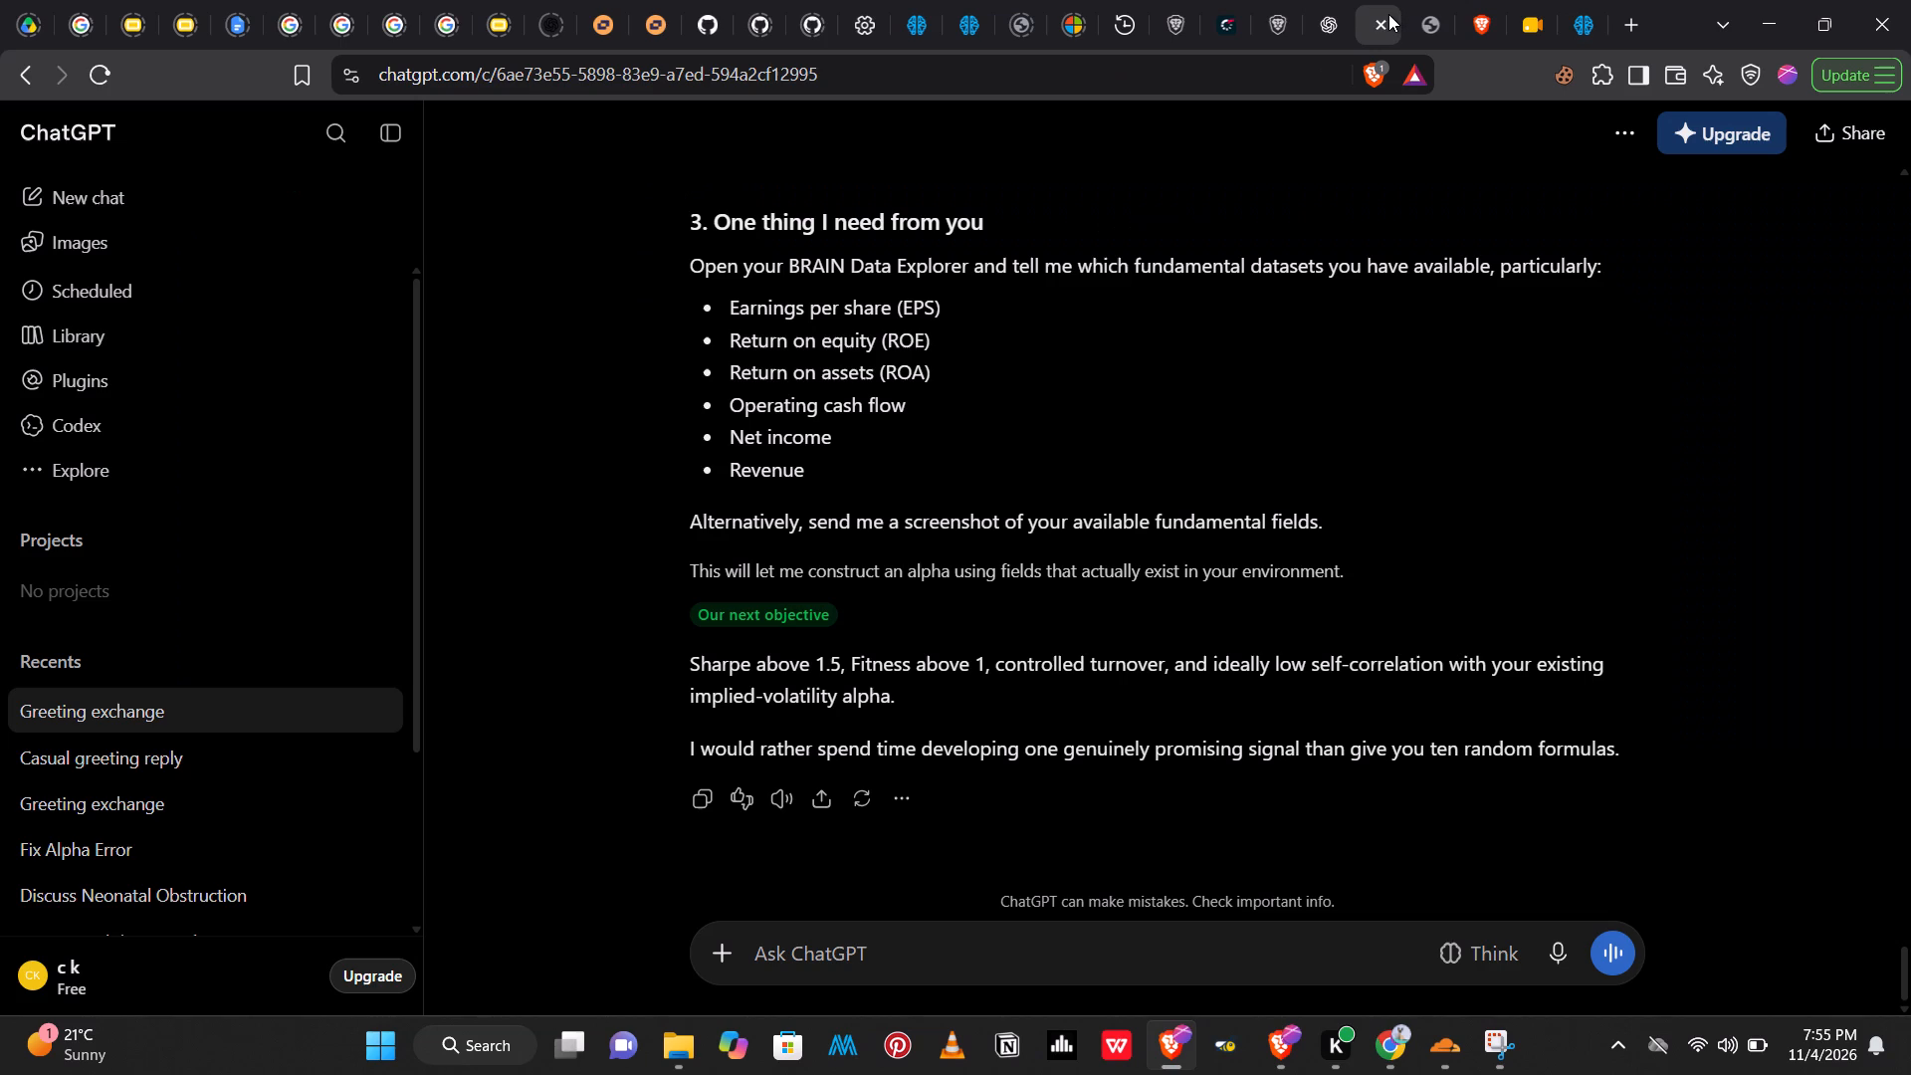
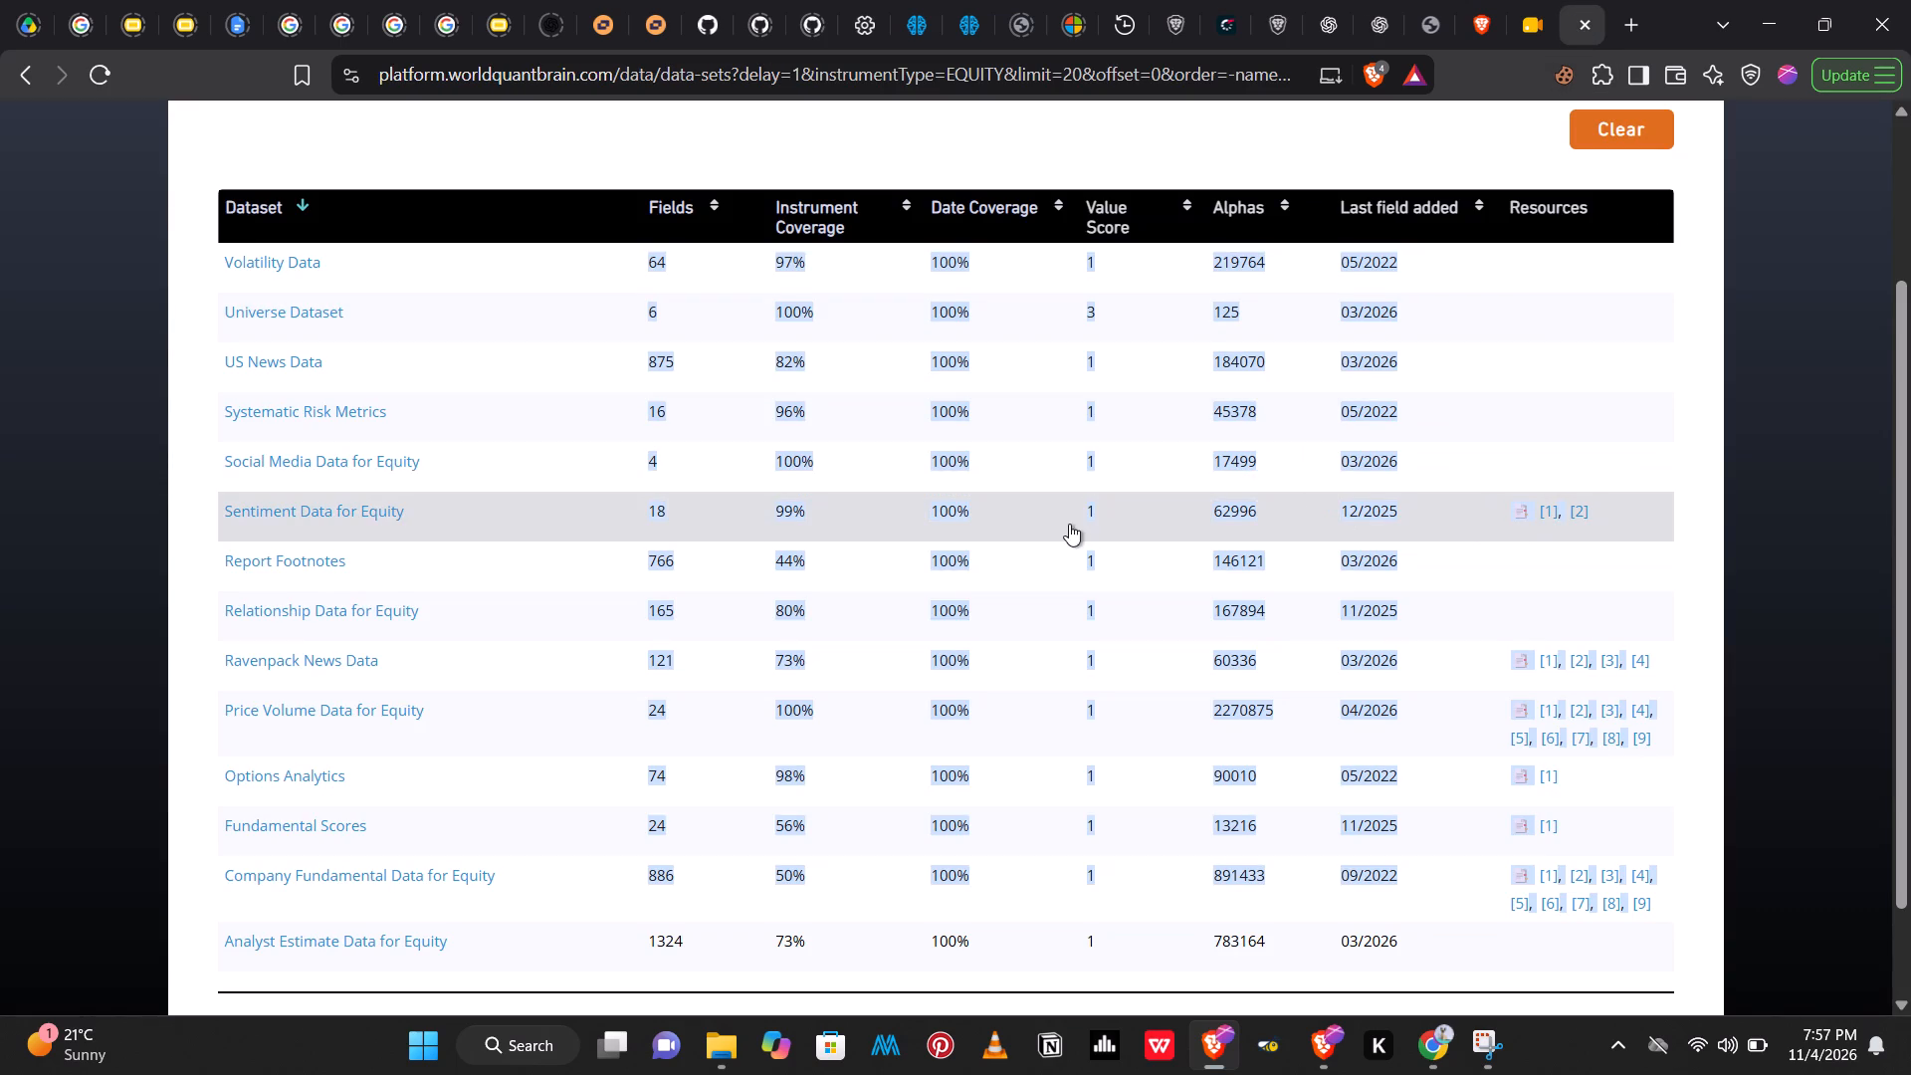
{"action": "left_click", "coordinate": [288, 506]}
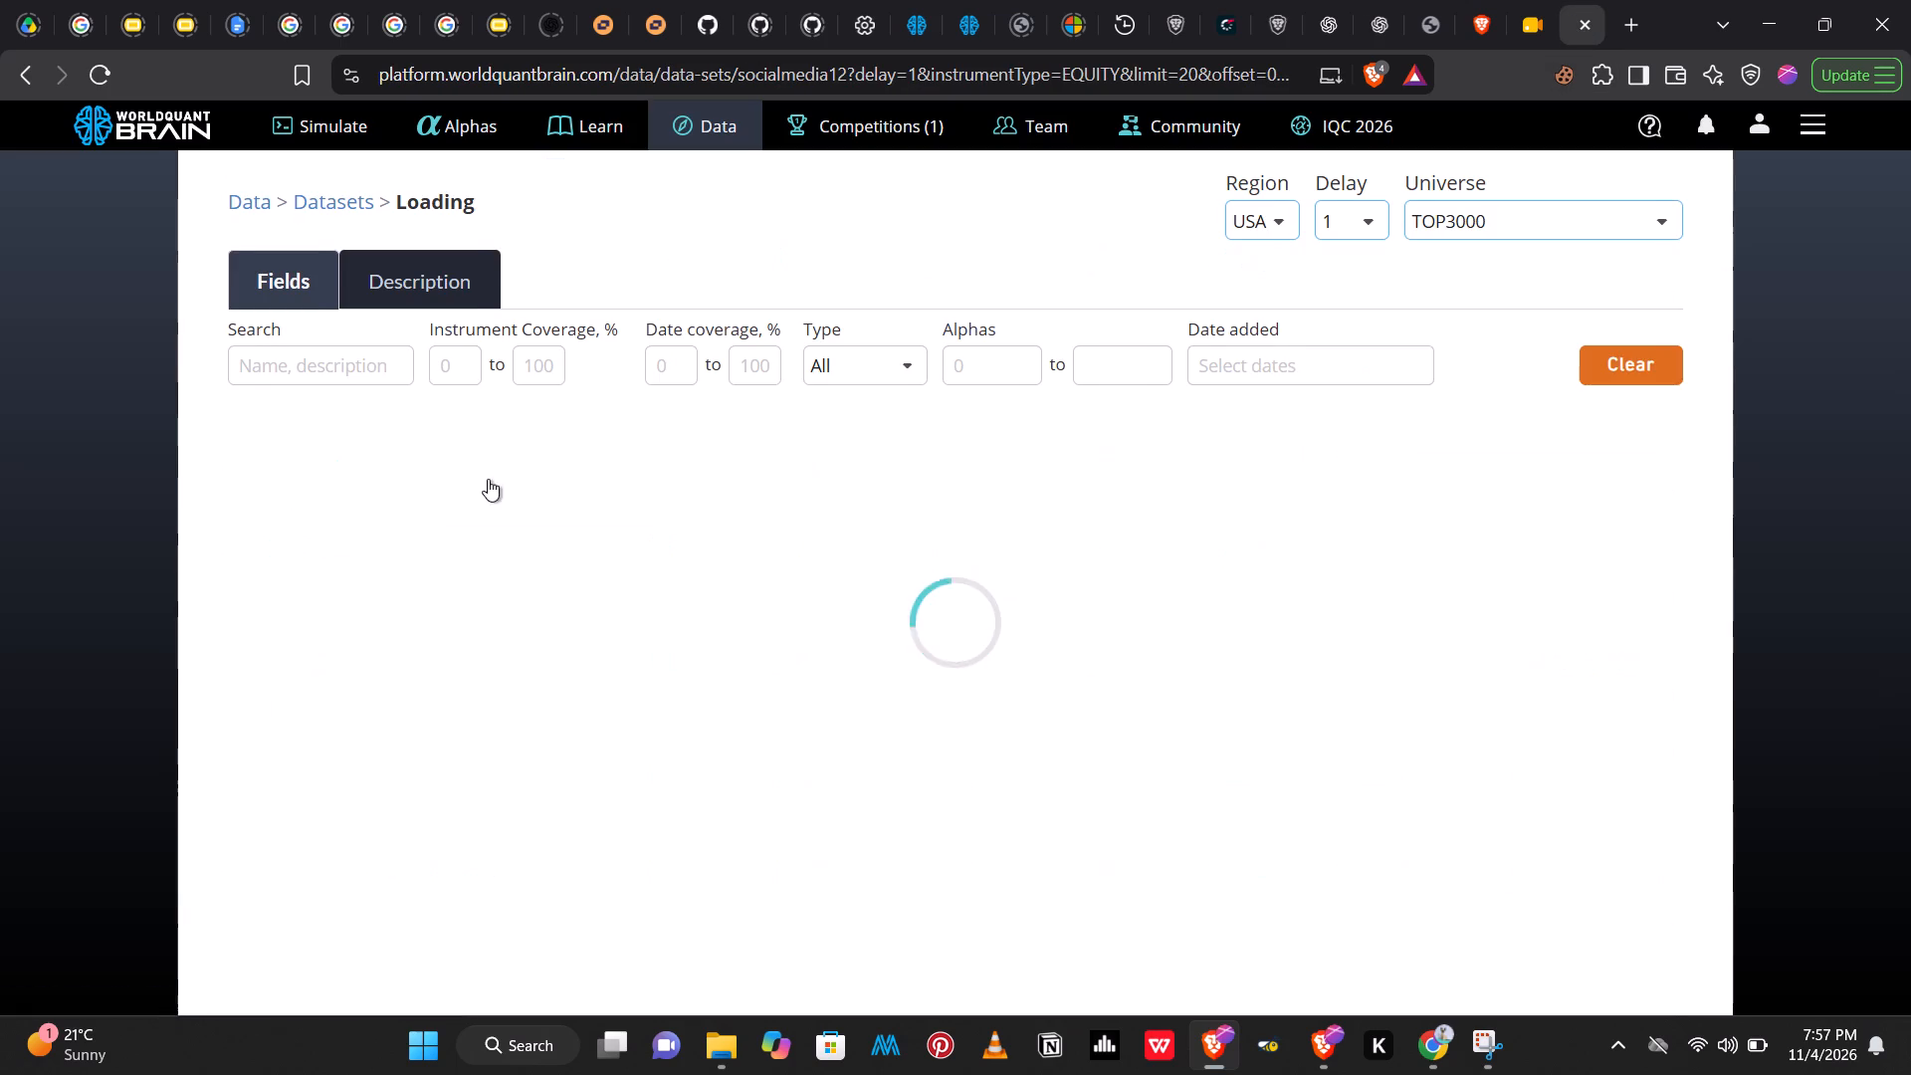
{"action": "left_click_drag", "start_coordinate": [191, 437], "coordinate": [283, 553]}
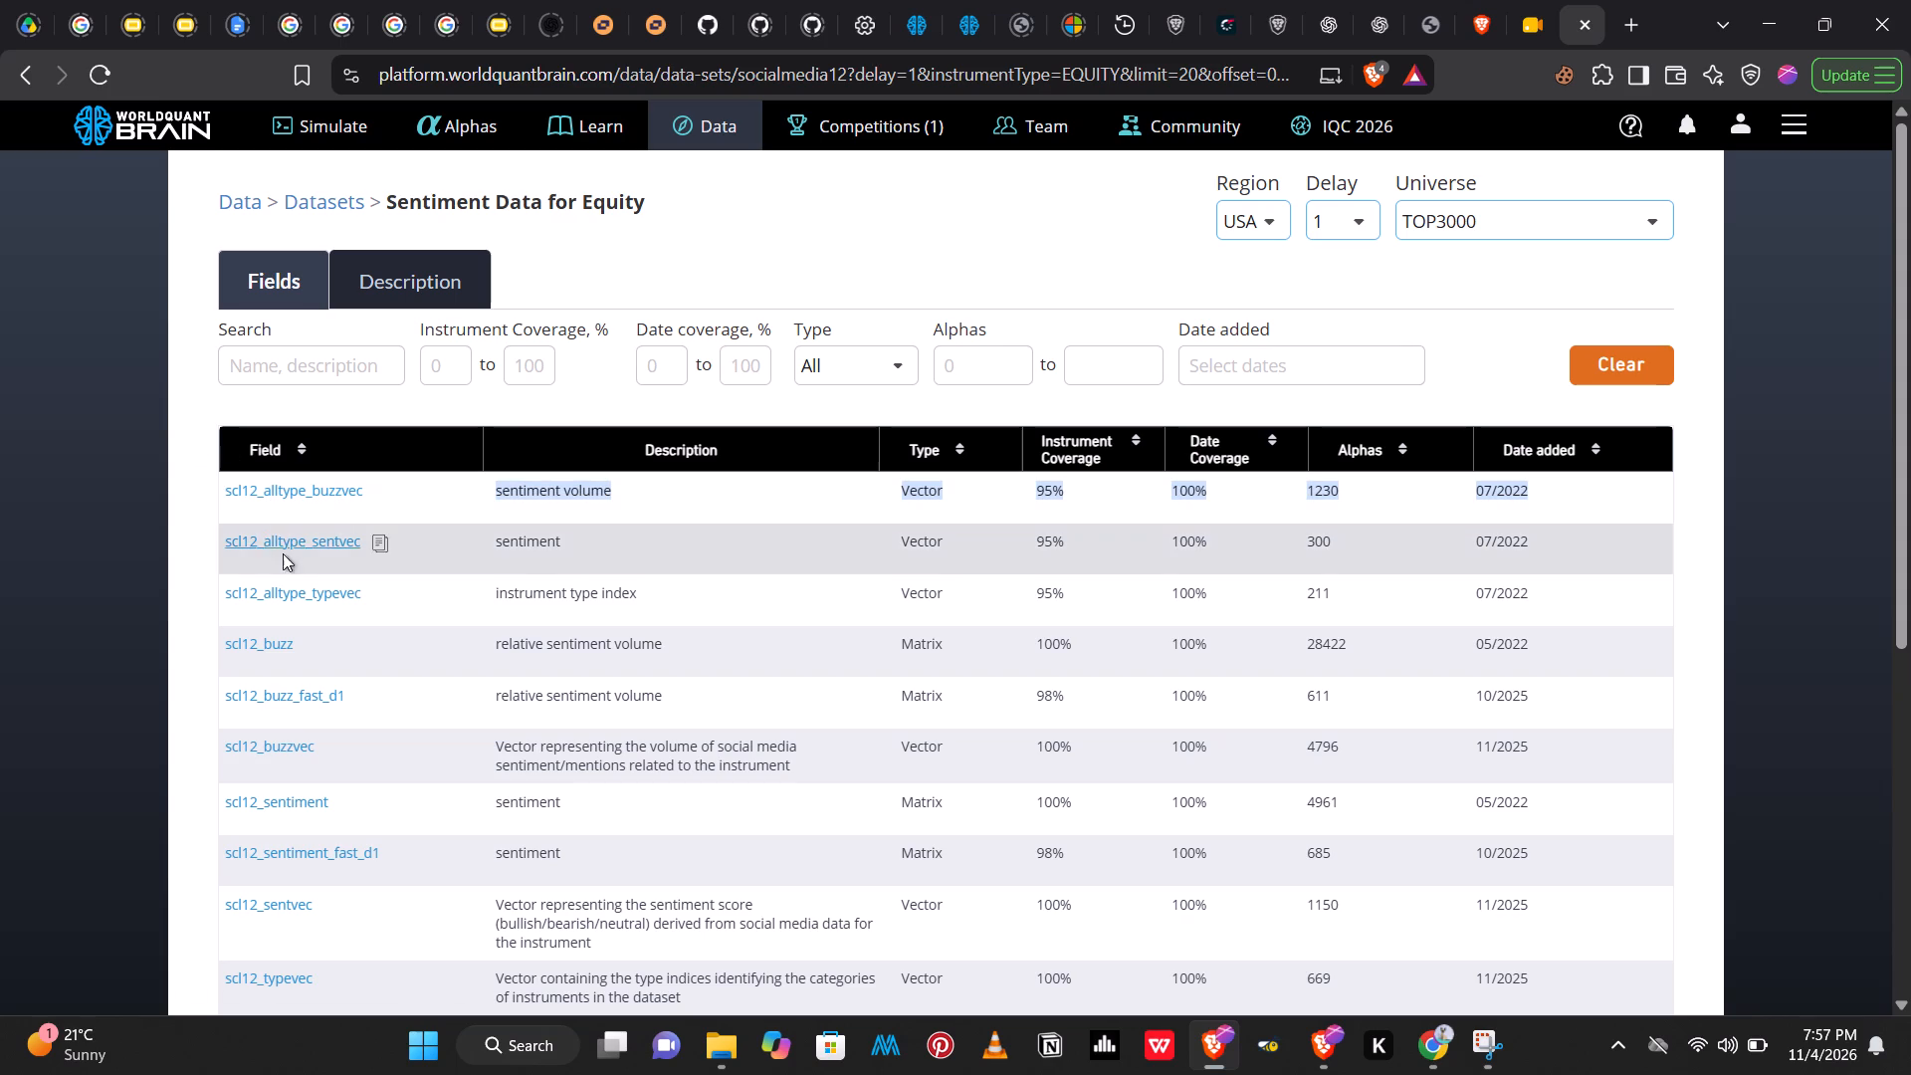
{"action": "left_click_drag", "start_coordinate": [283, 553], "coordinate": [263, 505]}
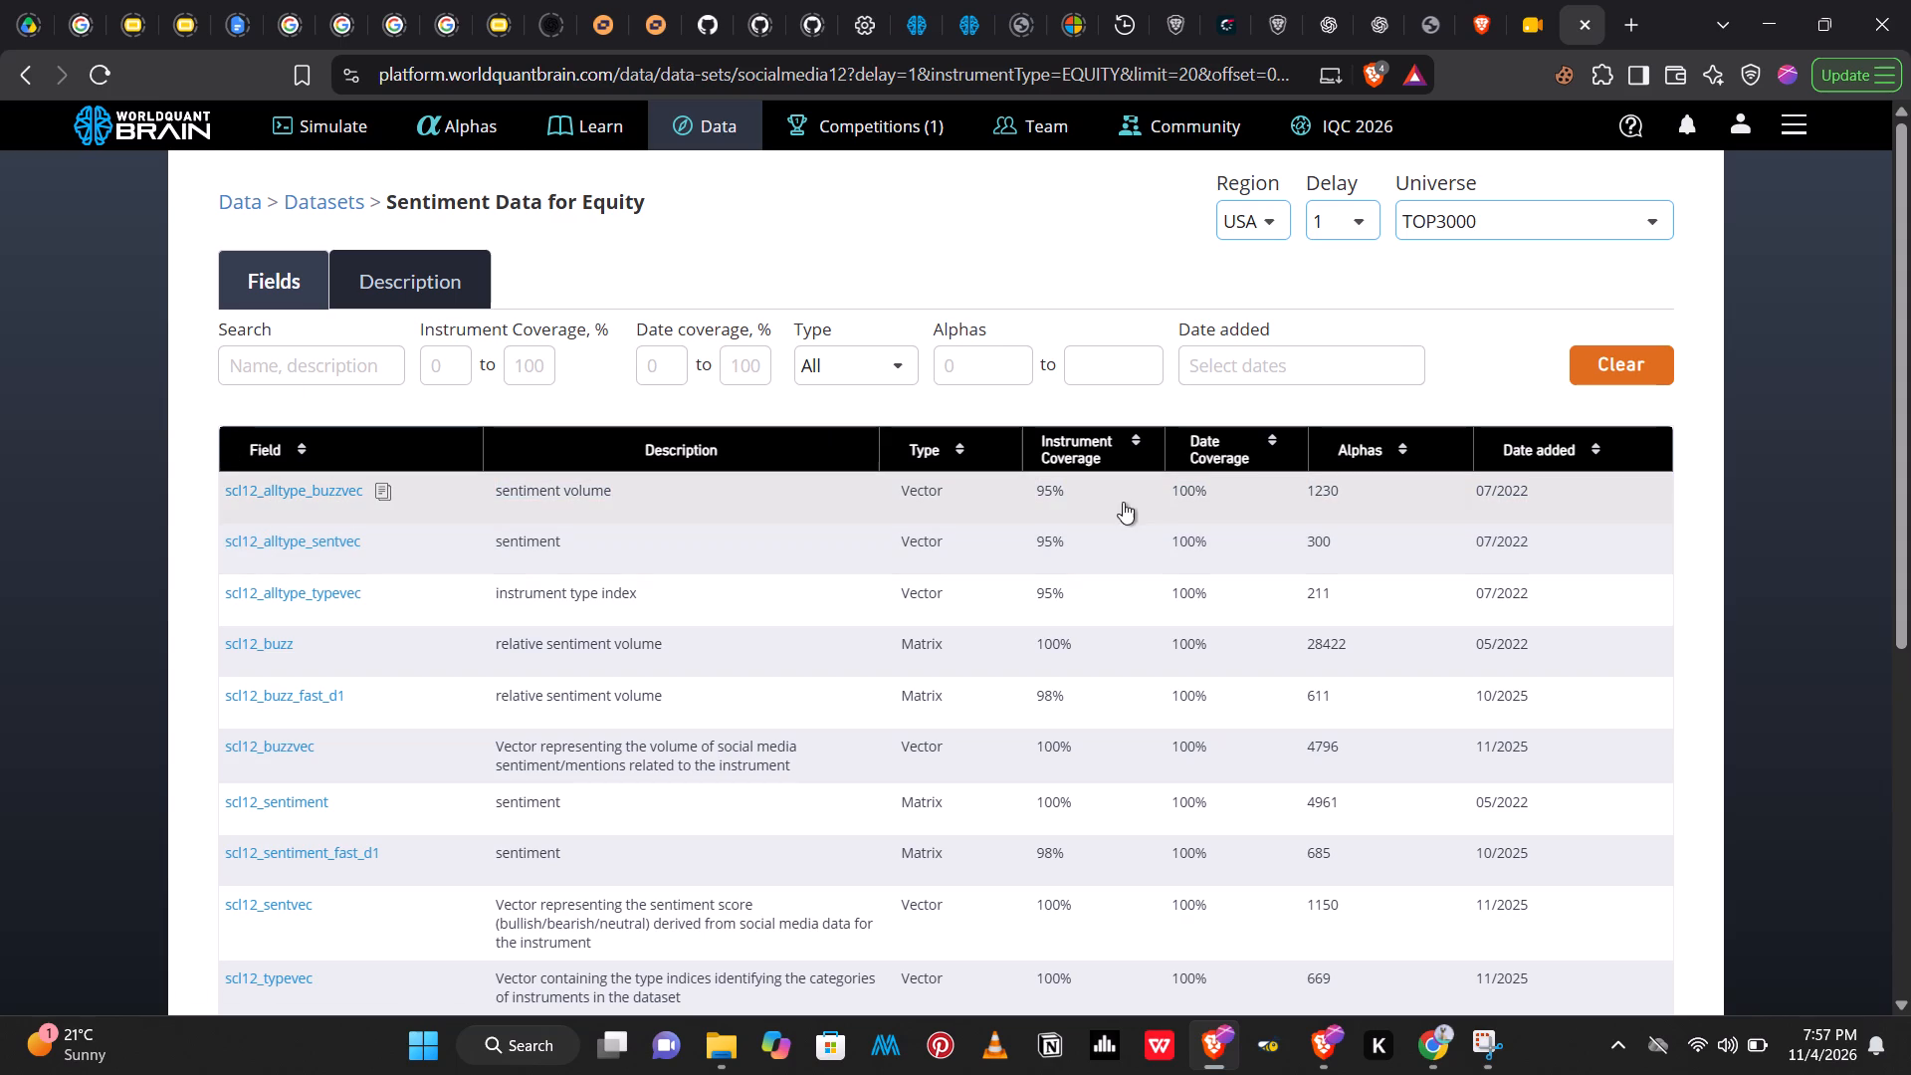
Capture a screenshot of the Sentiment Data for Equity field table, from the header row through snt_buzz_ret_fast_d1.
{"action": "left_click_drag", "start_coordinate": [1895, 418], "coordinate": [1910, 592]}
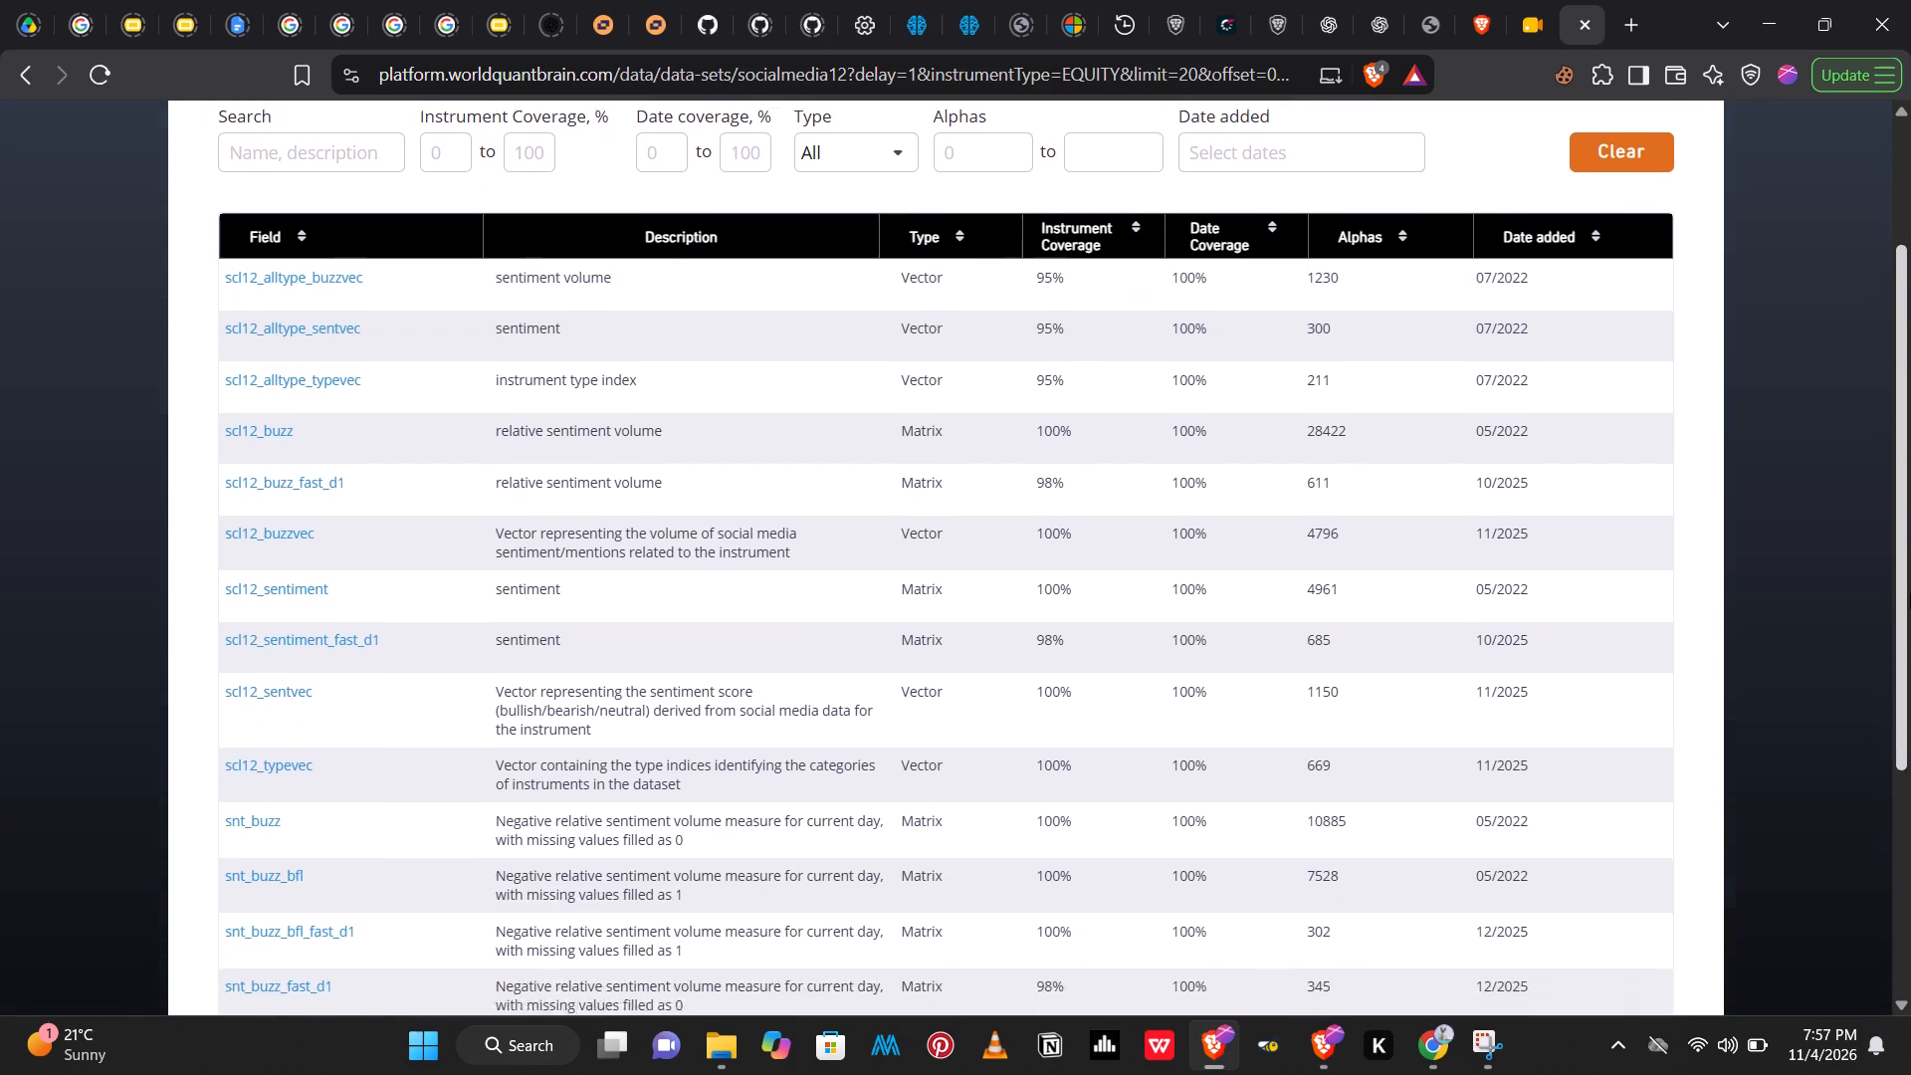
{"action": "left_click_drag", "start_coordinate": [1910, 592], "coordinate": [1910, 716]}
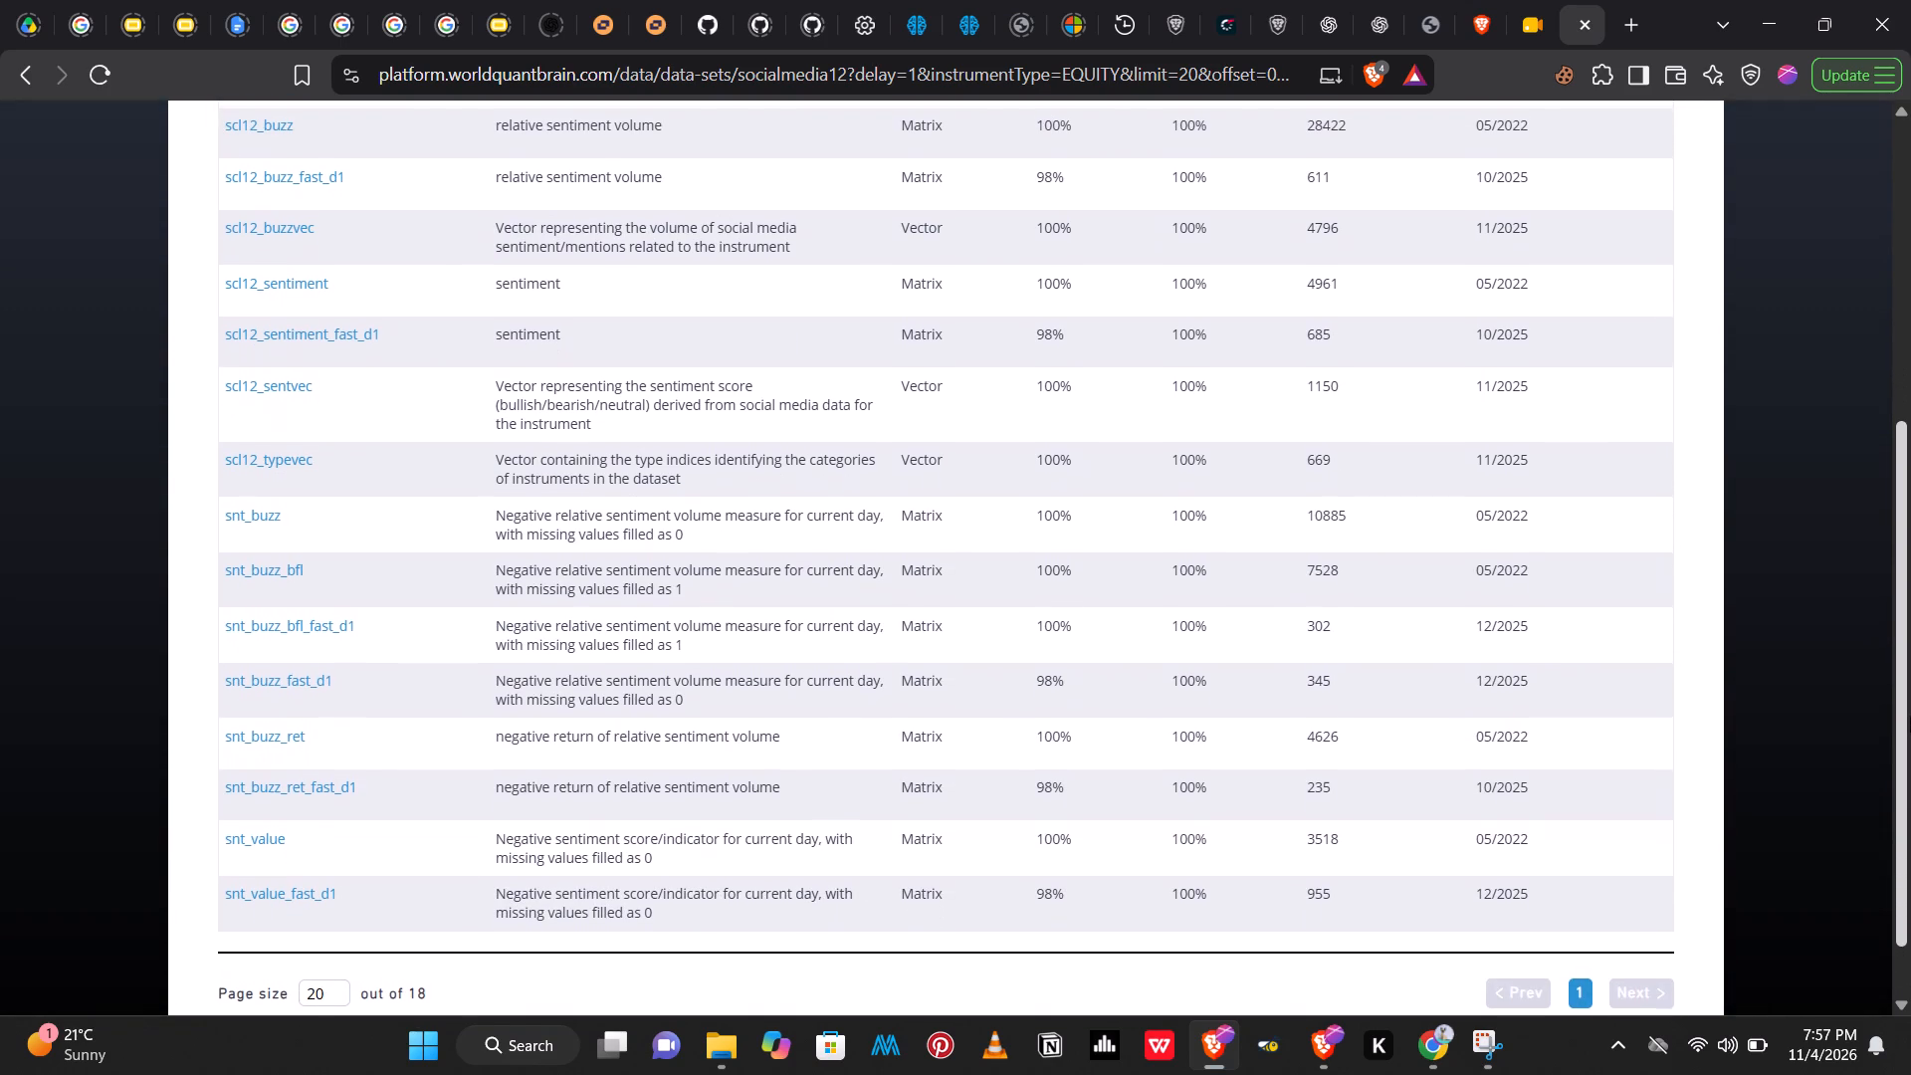
{"action": "left_click_drag", "start_coordinate": [1910, 716], "coordinate": [1882, 662]}
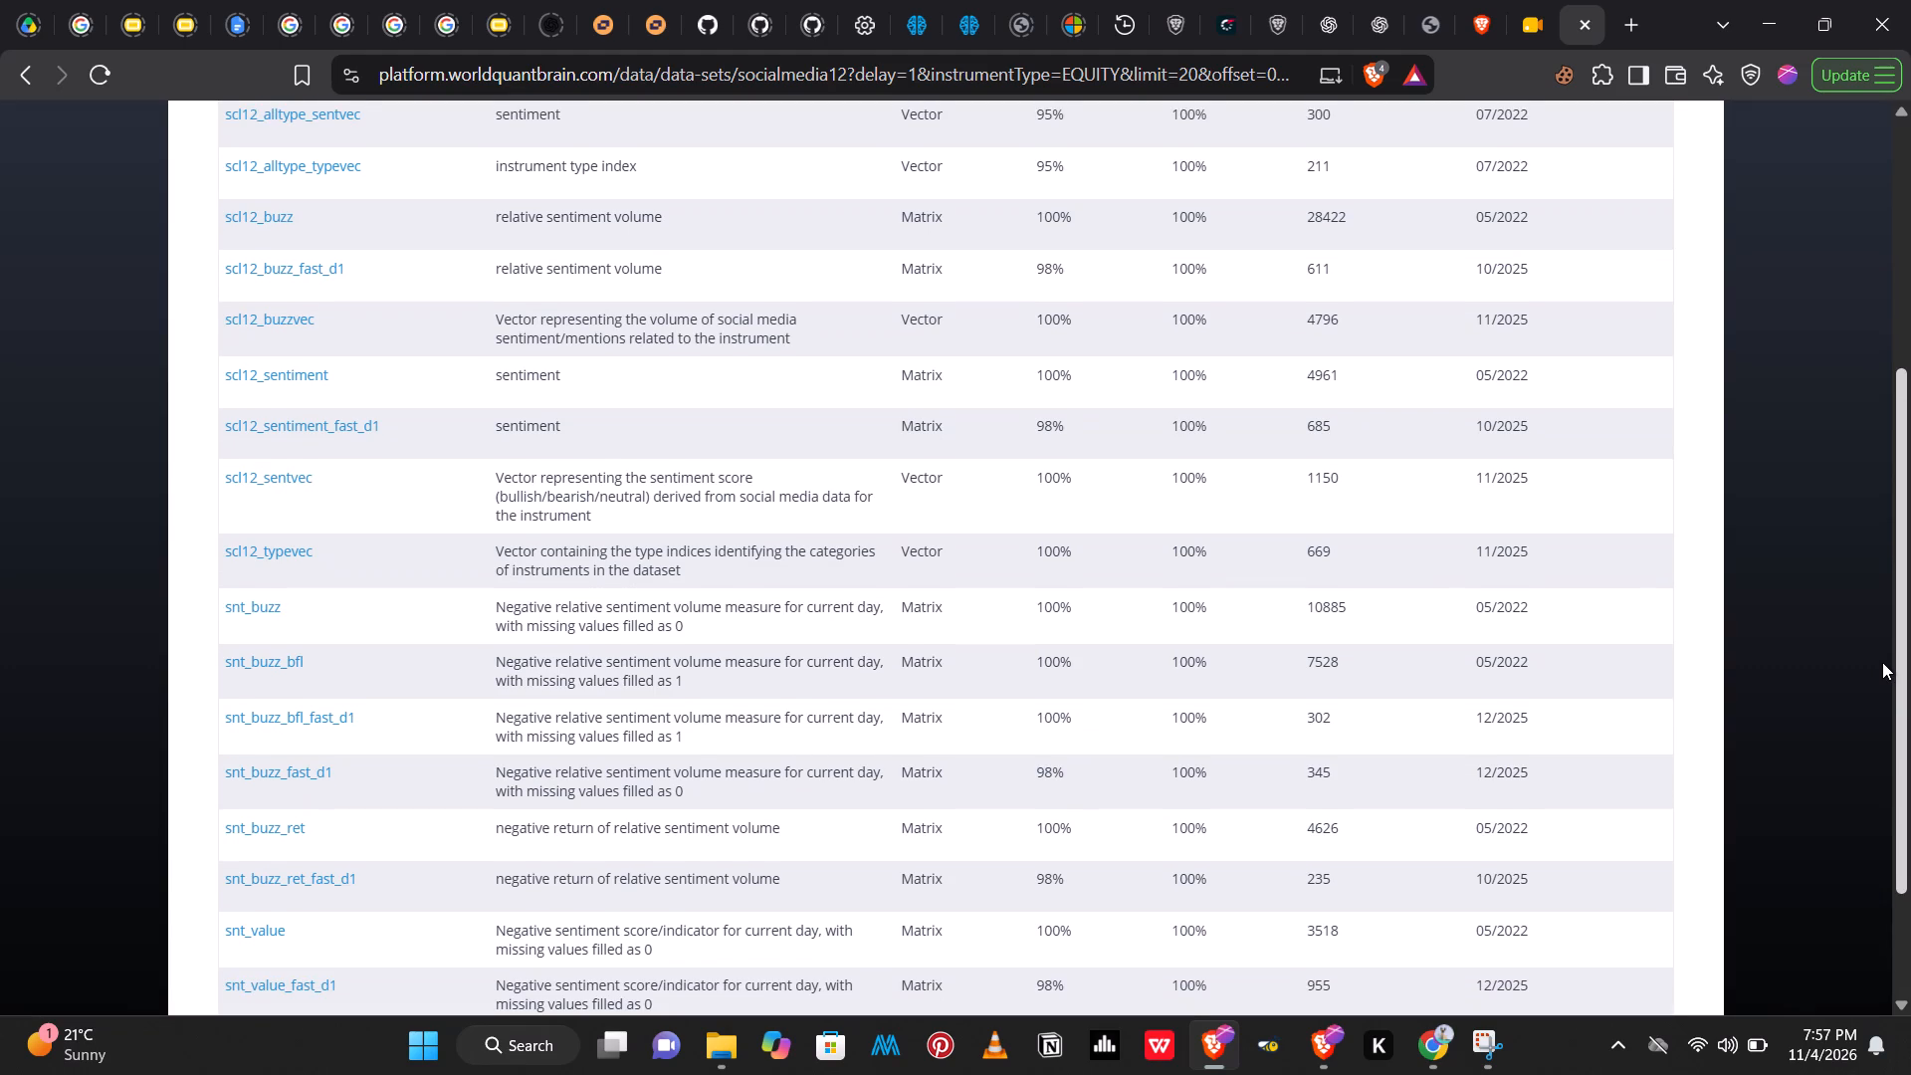
{"action": "left_click_drag", "start_coordinate": [1882, 662], "coordinate": [1868, 657]}
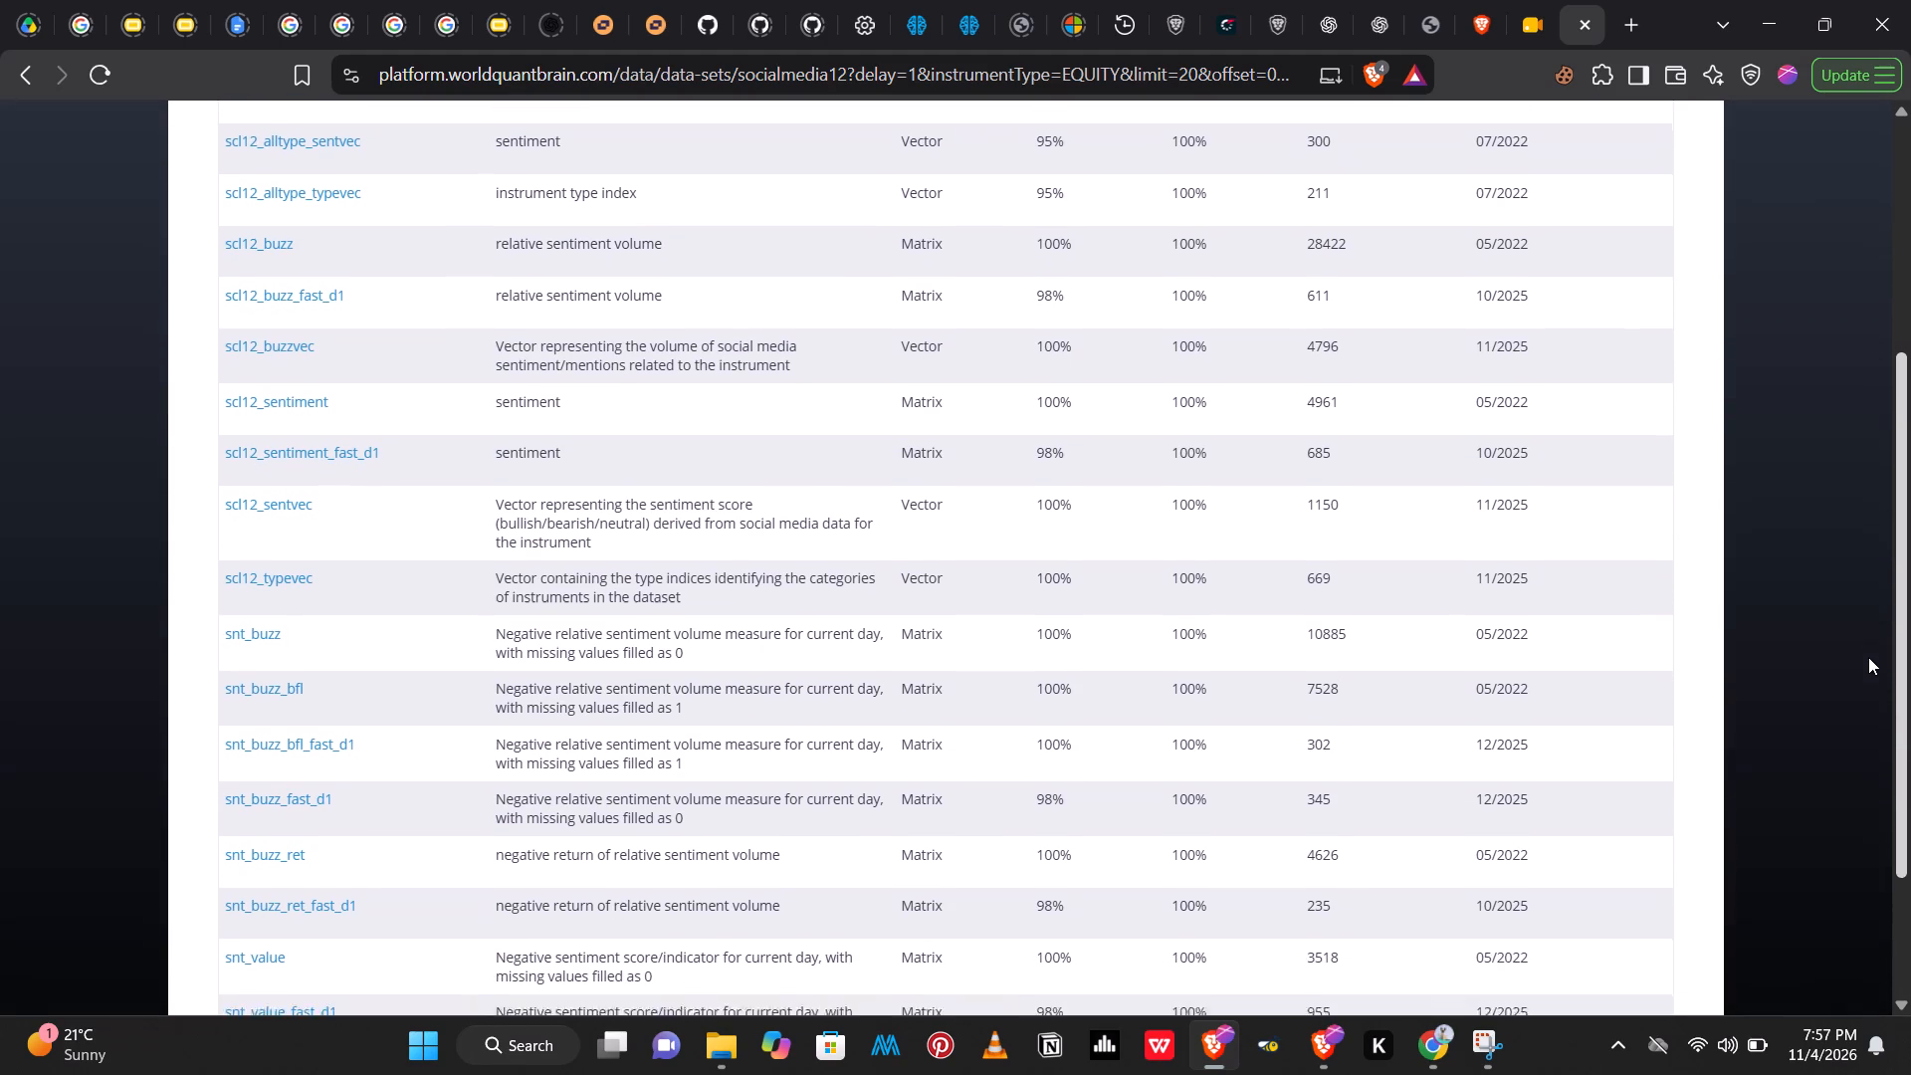
{"action": "left_click_drag", "start_coordinate": [1868, 657], "coordinate": [1889, 577]}
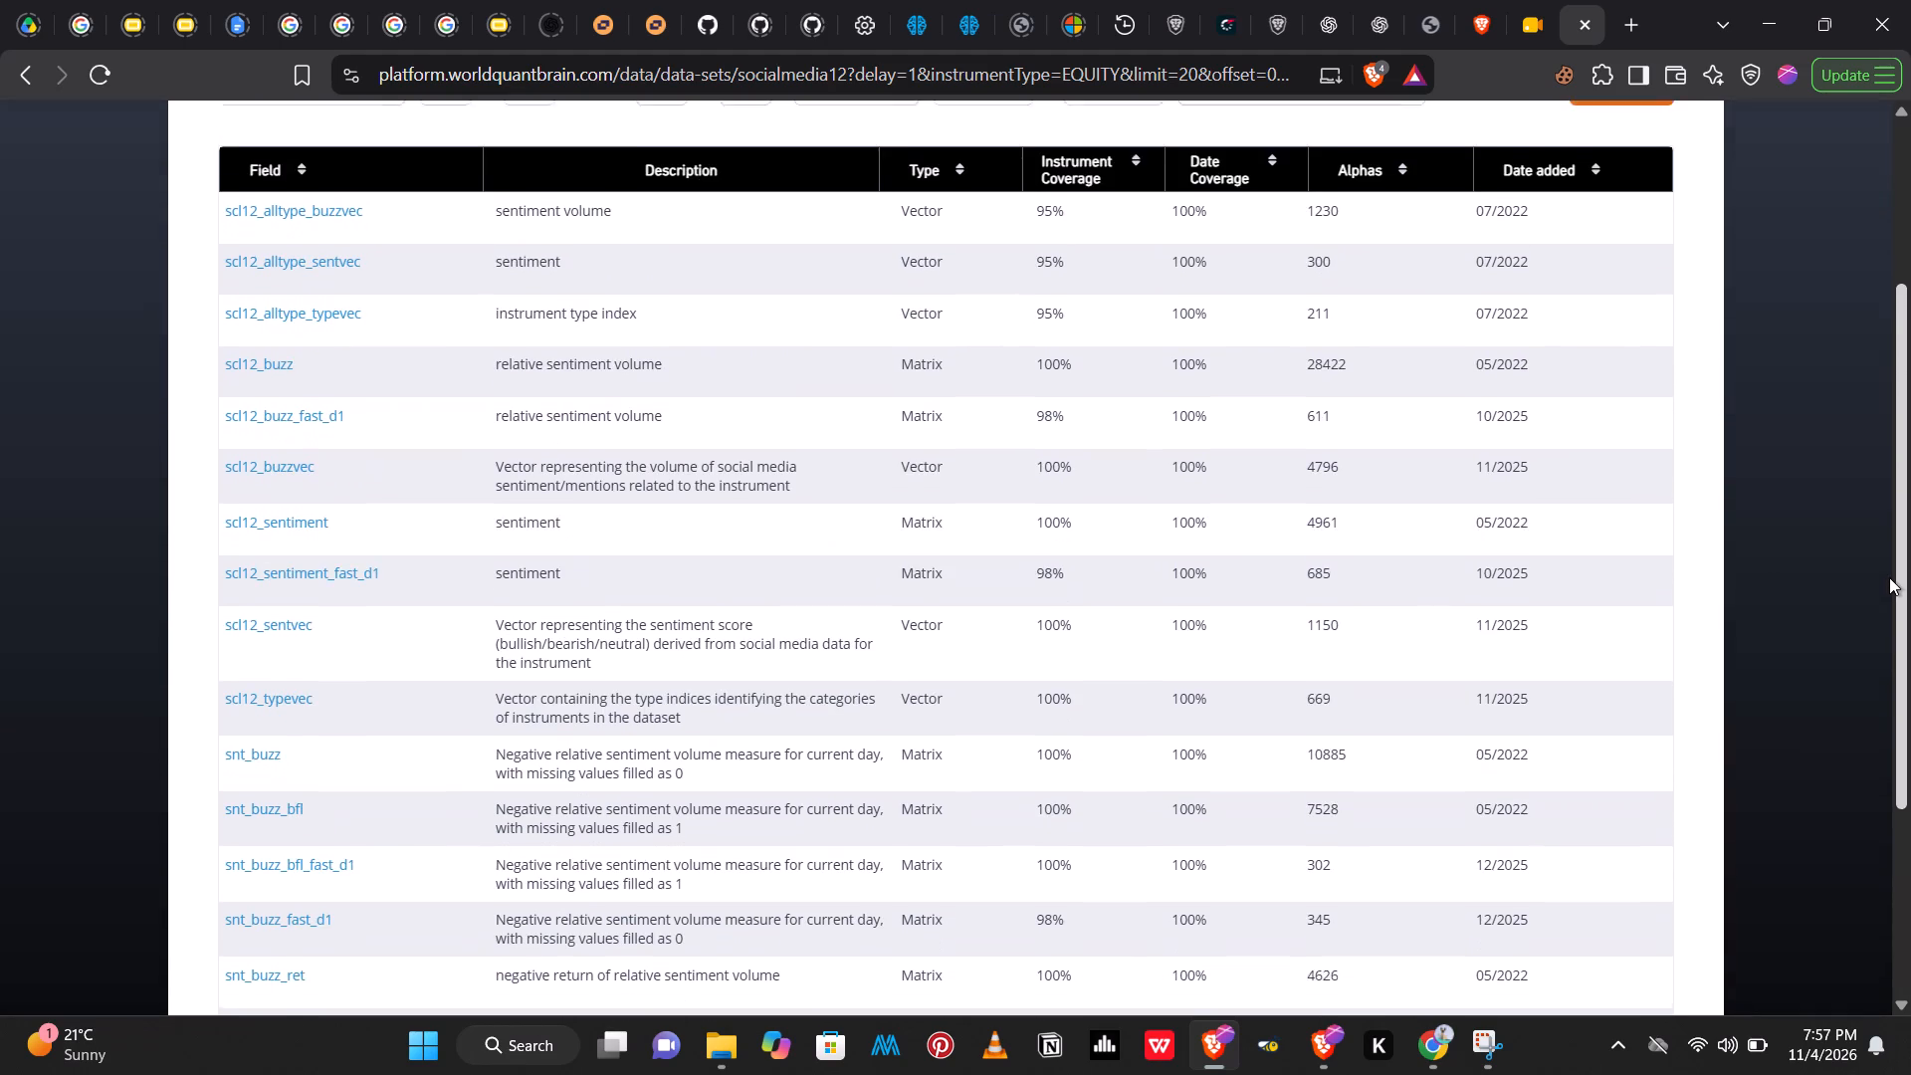
{"action": "left_click_drag", "start_coordinate": [1889, 577], "coordinate": [1883, 620]}
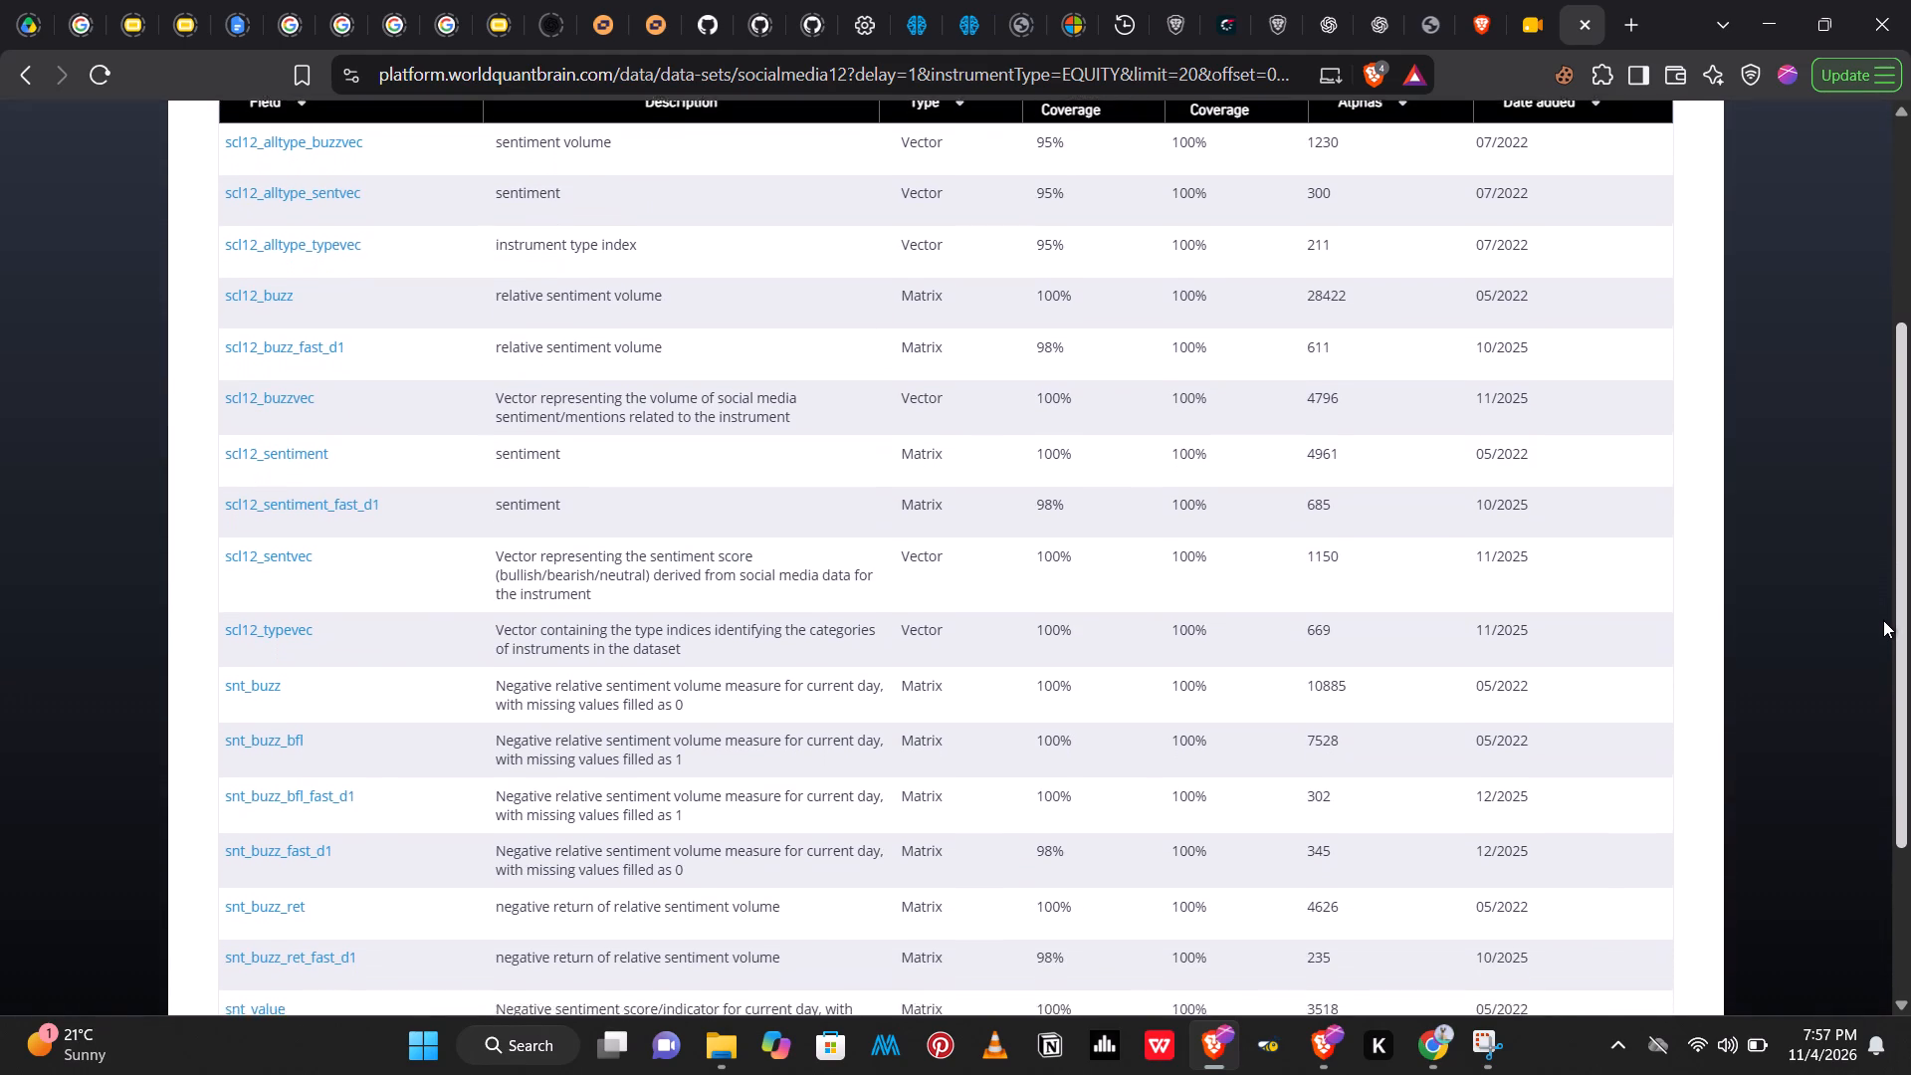
{"action": "left_click_drag", "start_coordinate": [1883, 620], "coordinate": [1884, 597]}
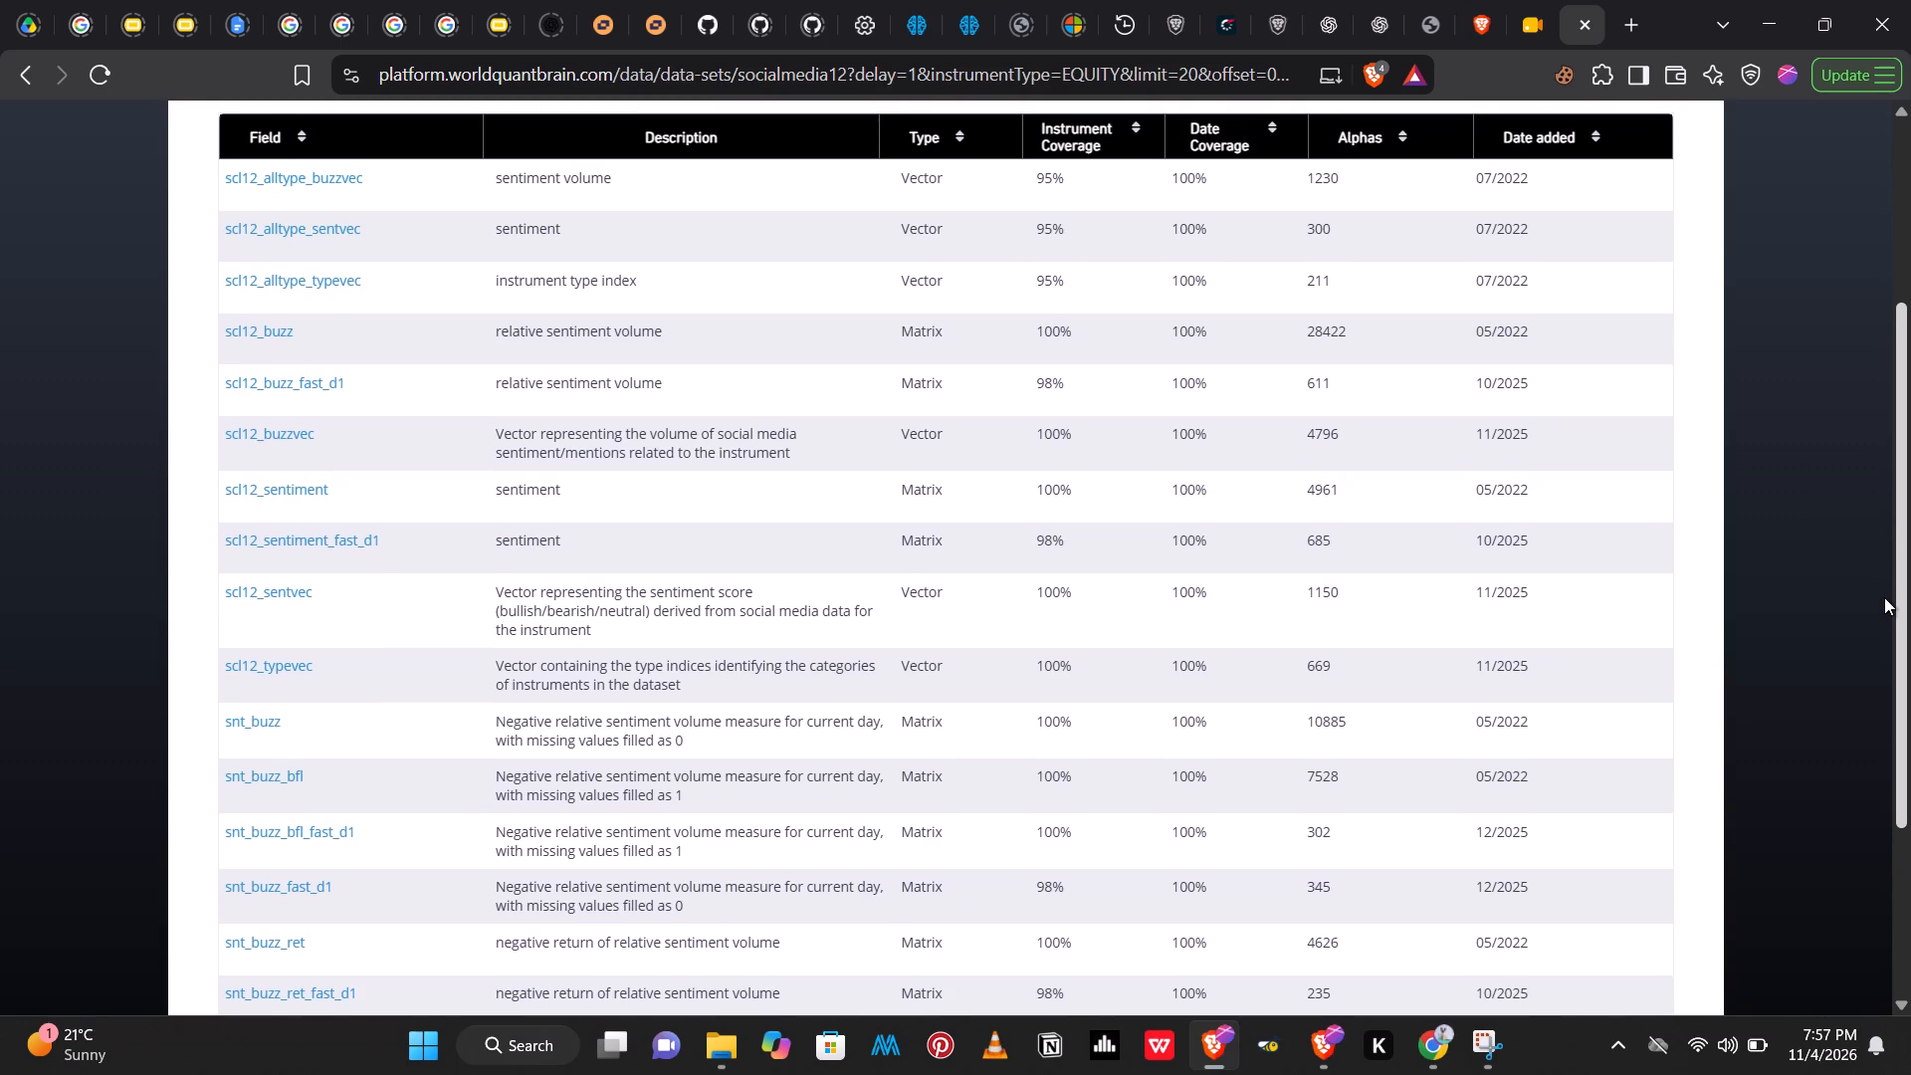
{"action": "left_click_drag", "start_coordinate": [1884, 597], "coordinate": [1885, 602]}
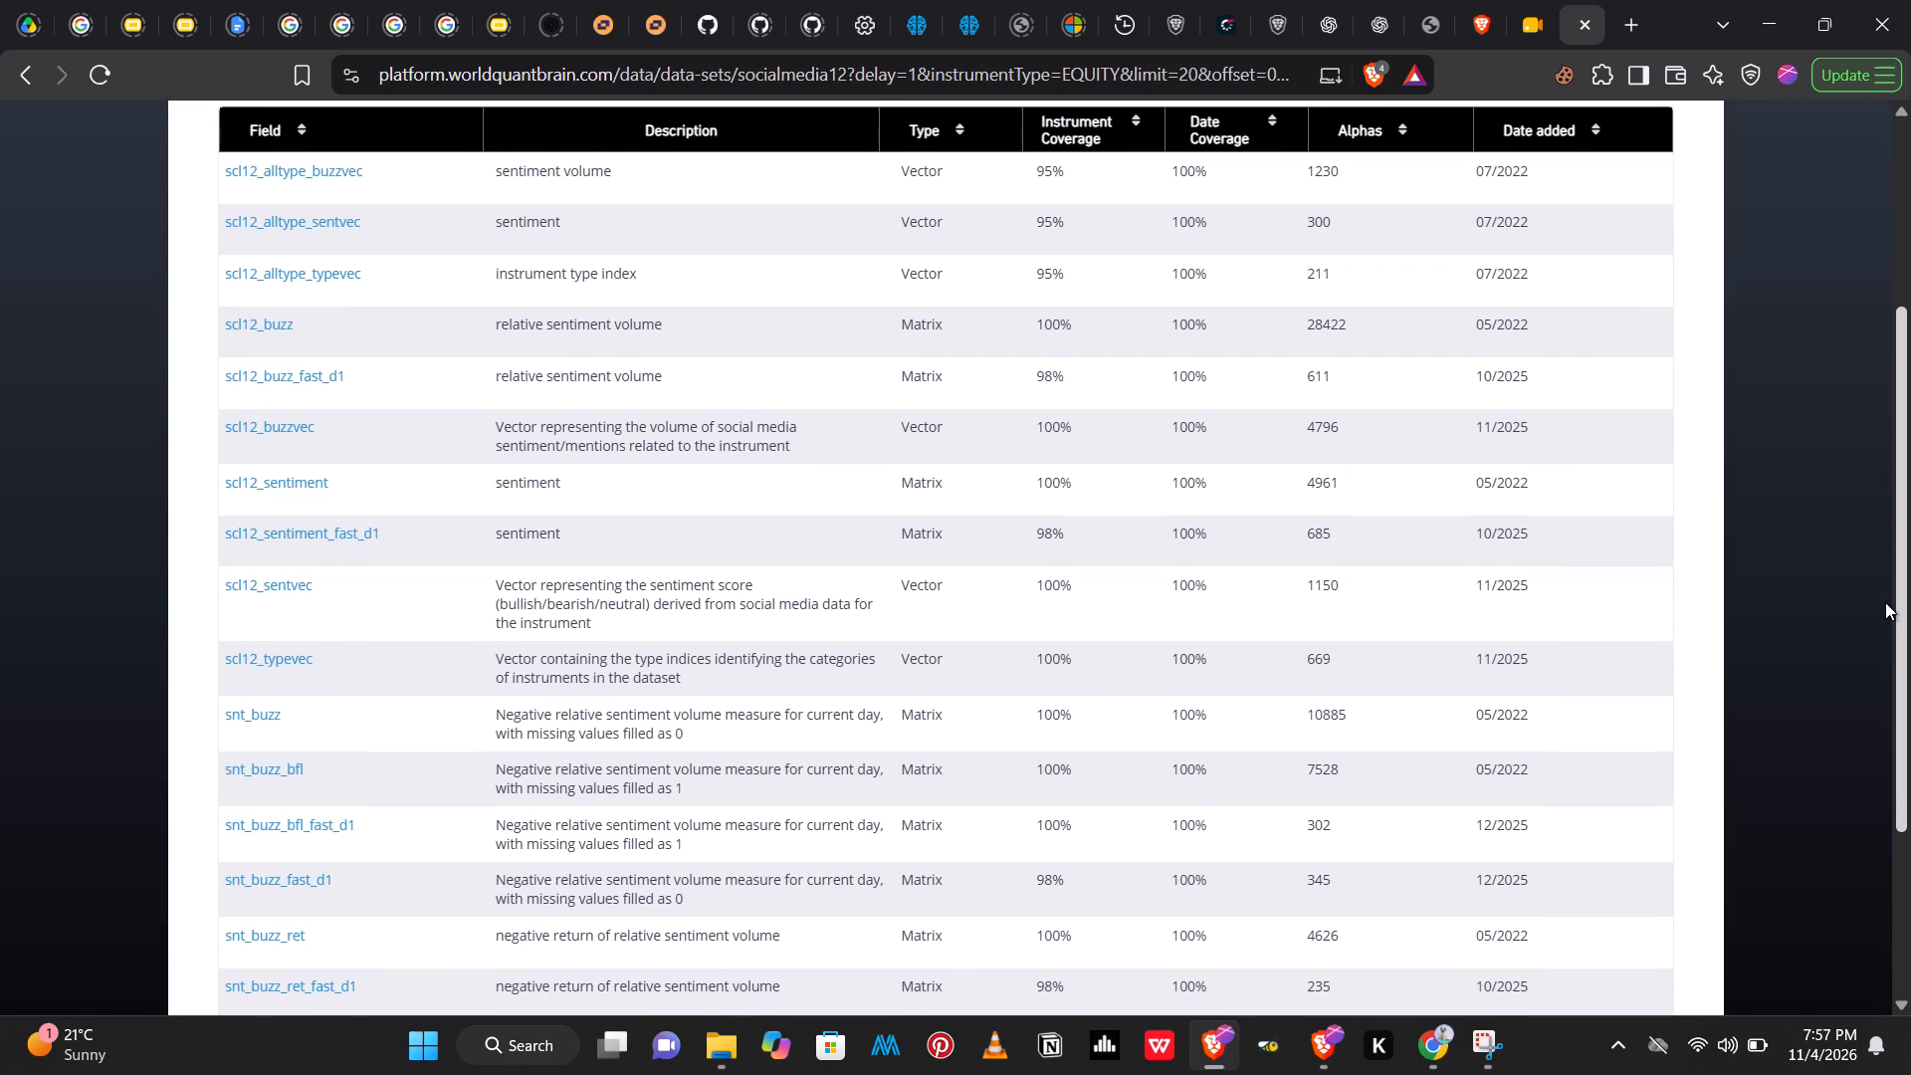
{"action": "key", "text": "Print"}
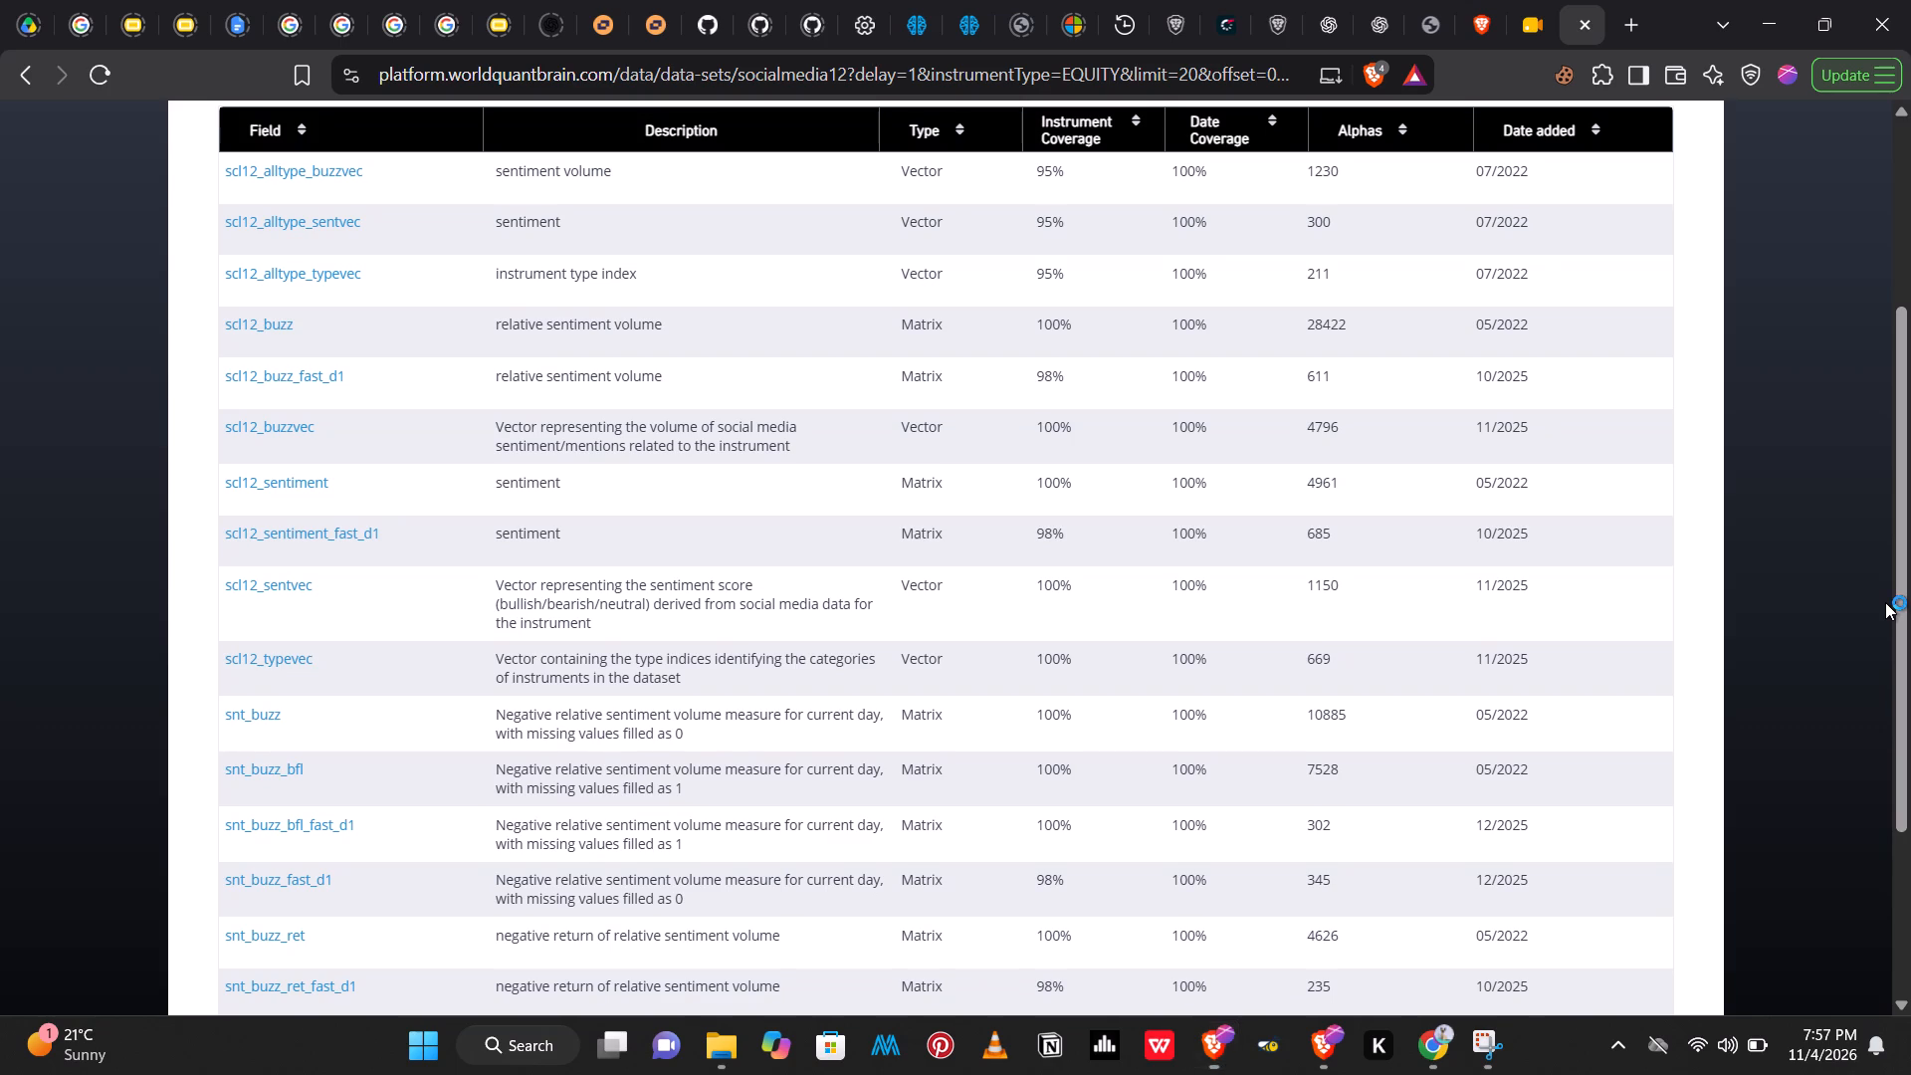
{"action": "key", "text": "Print"}
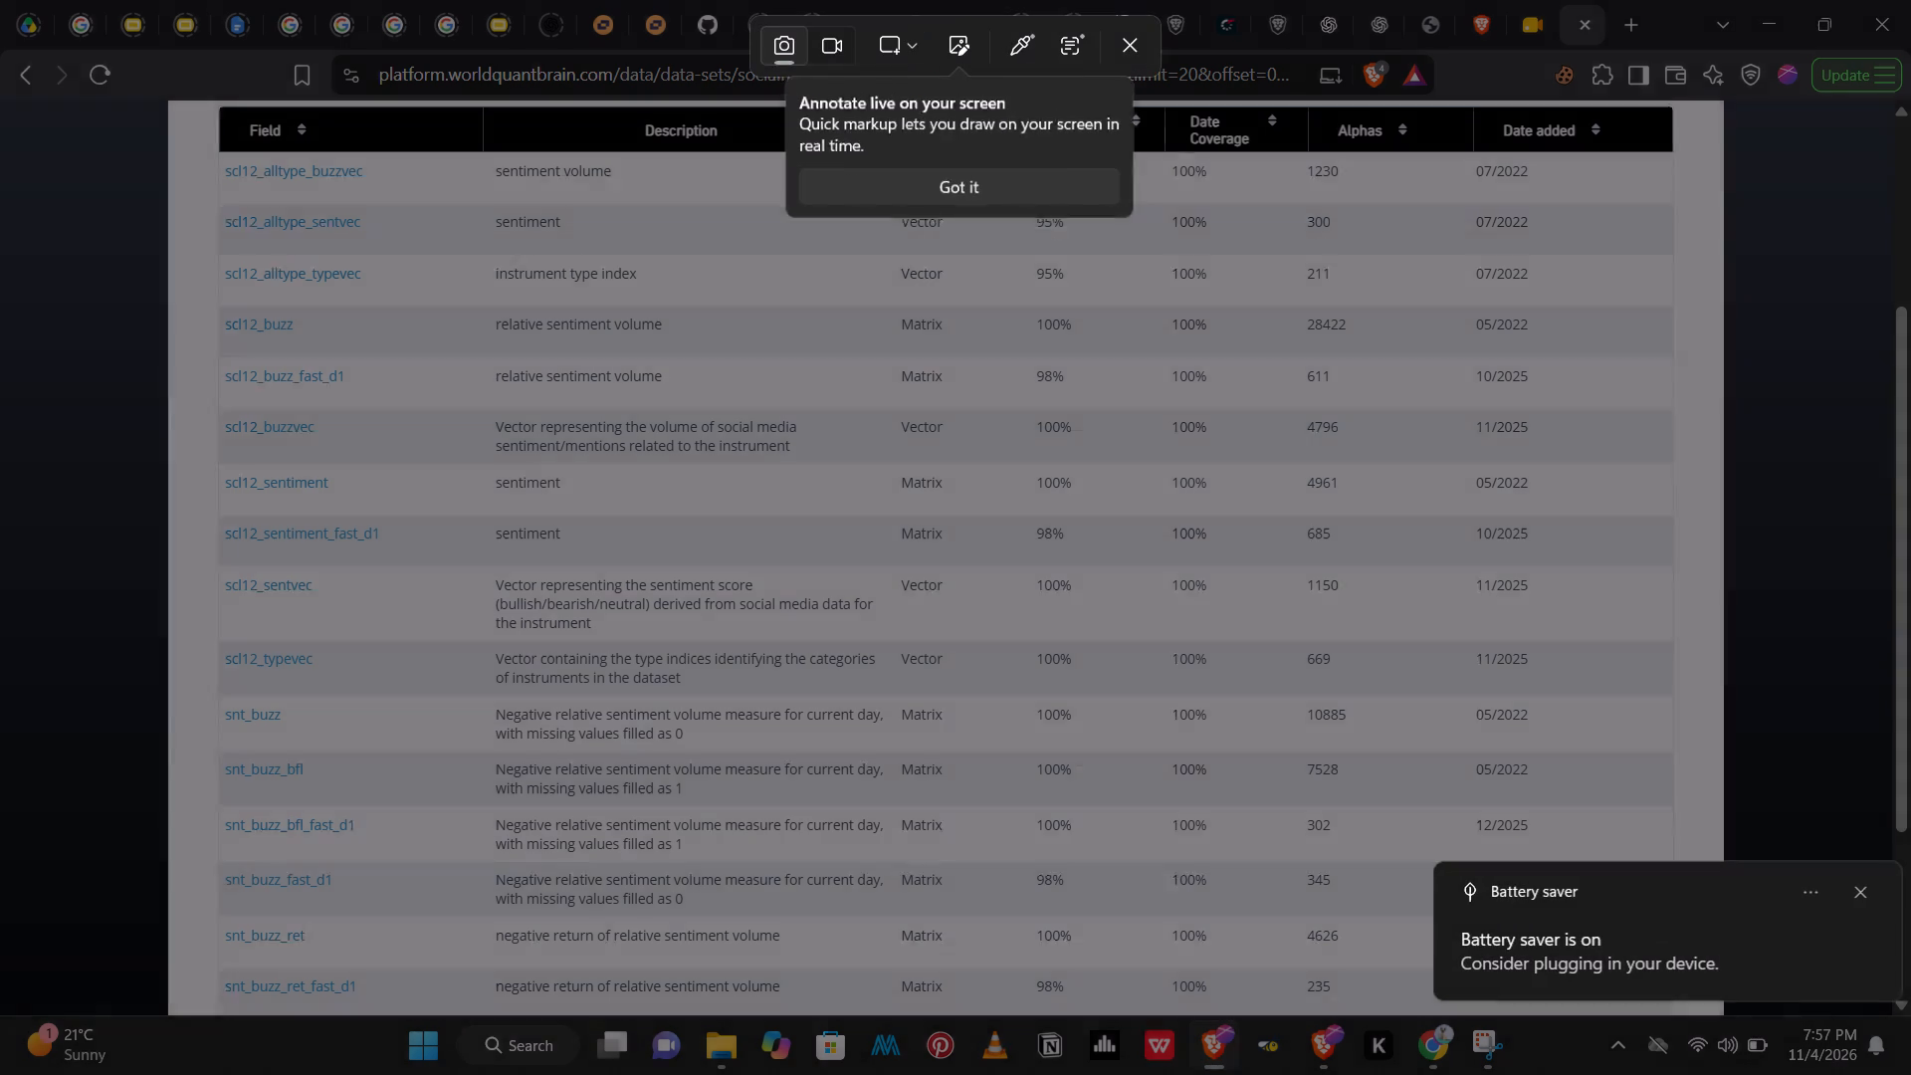
{"action": "left_click", "coordinate": [946, 197]}
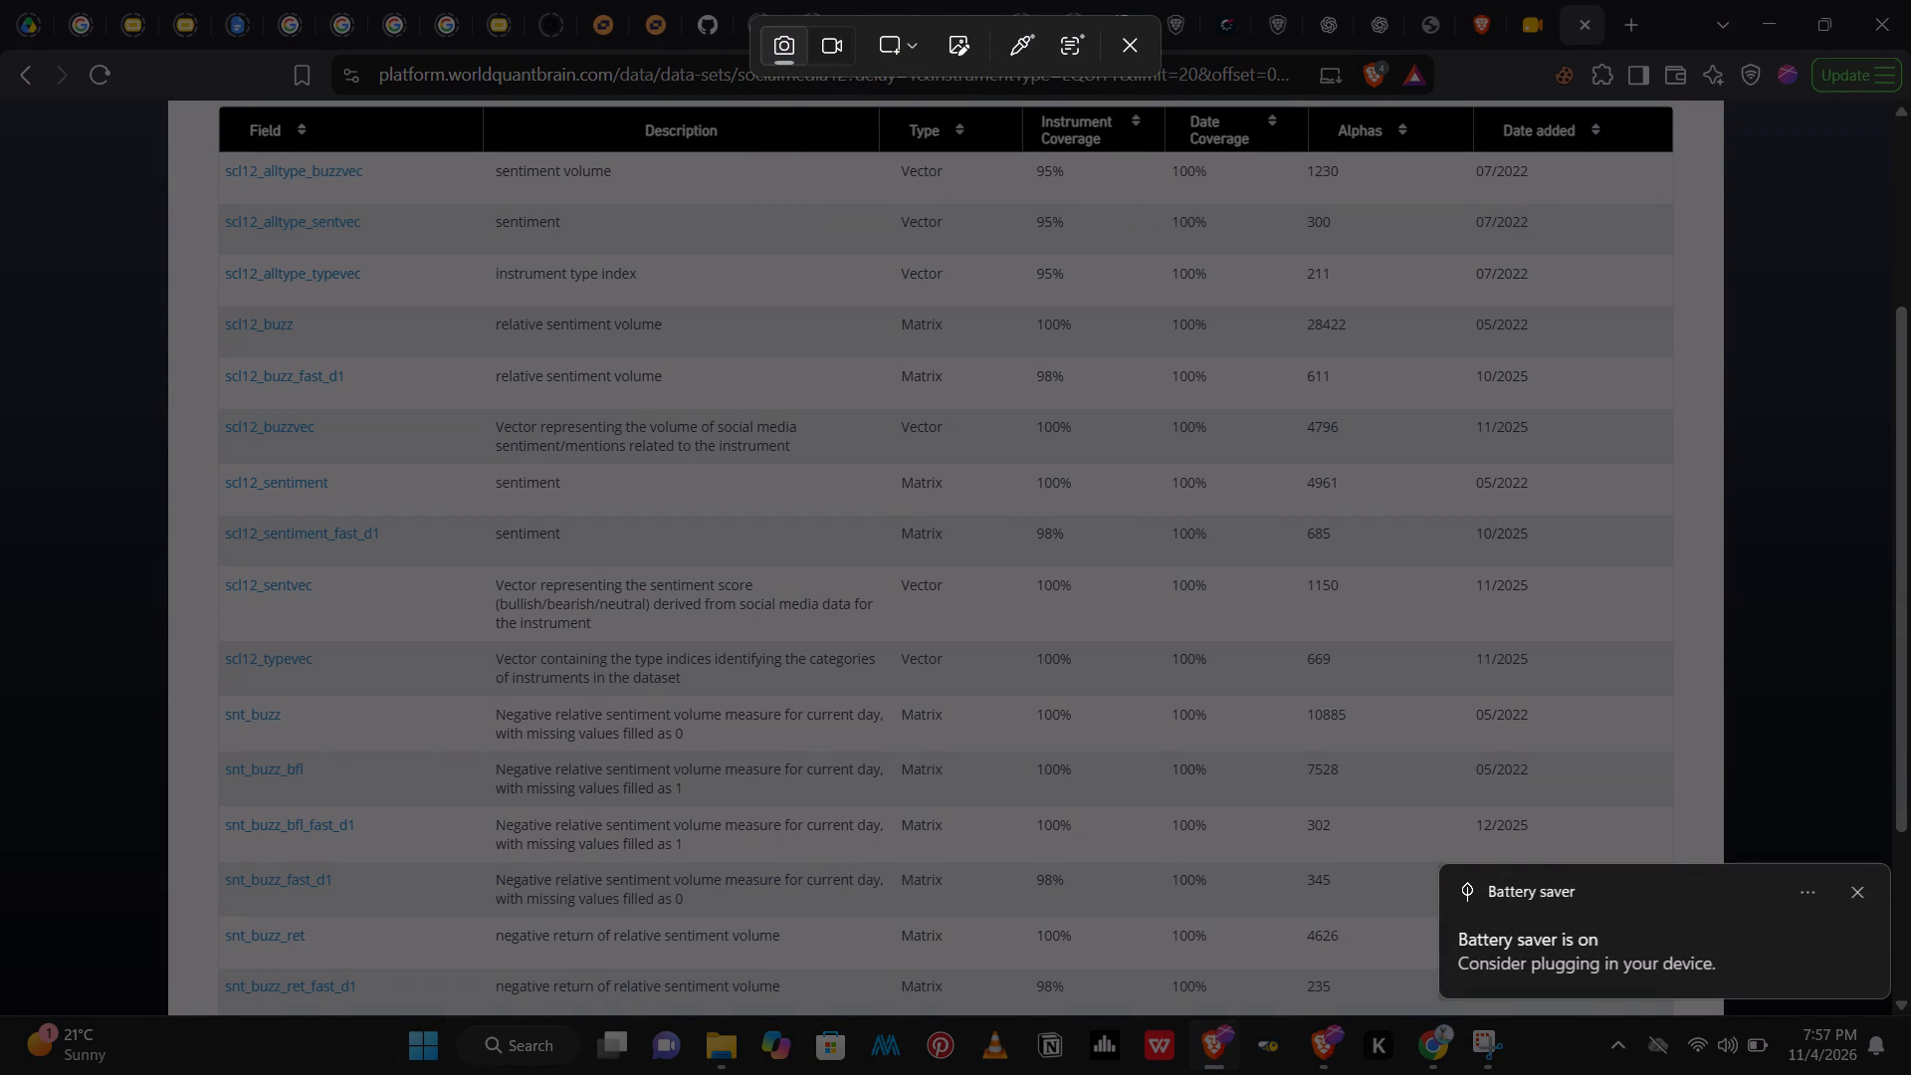
{"action": "left_click_drag", "start_coordinate": [205, 103], "coordinate": [294, 129]}
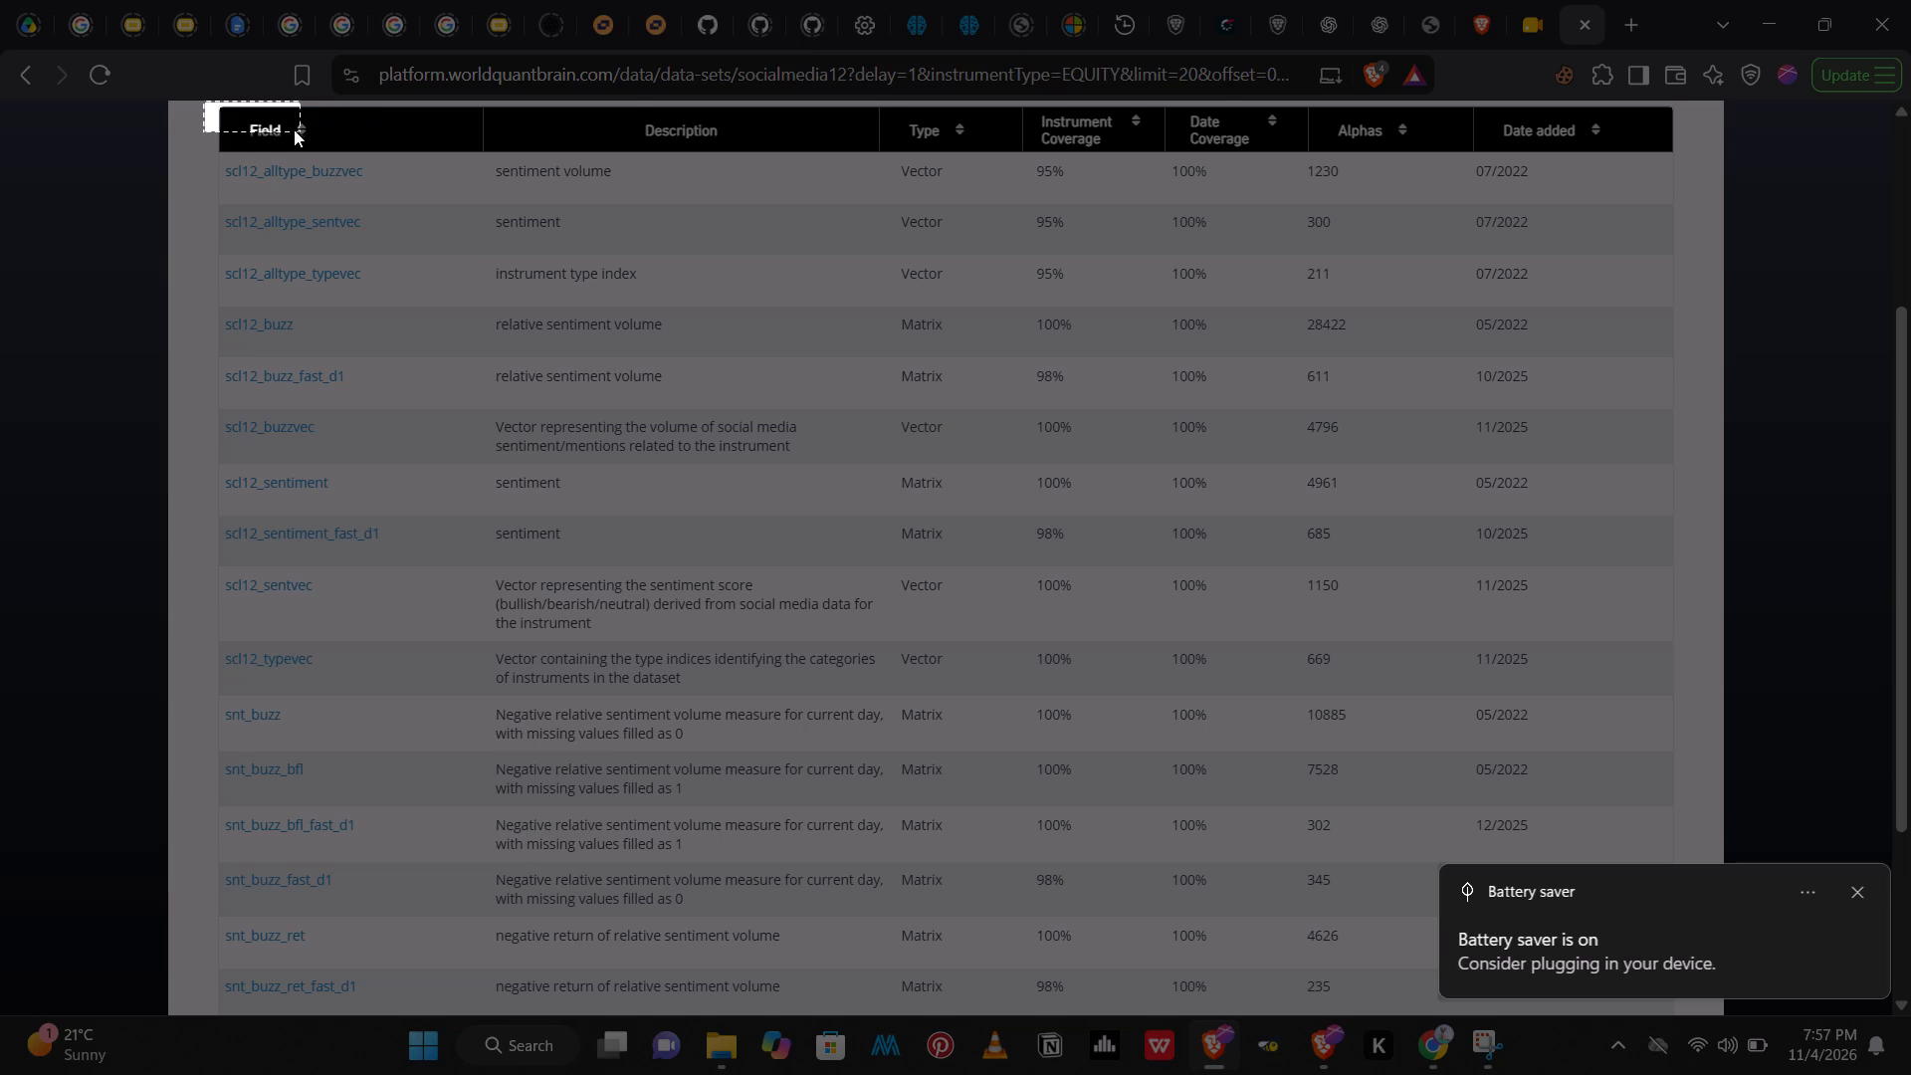
{"action": "left_click_drag", "start_coordinate": [294, 129], "coordinate": [1709, 1057]}
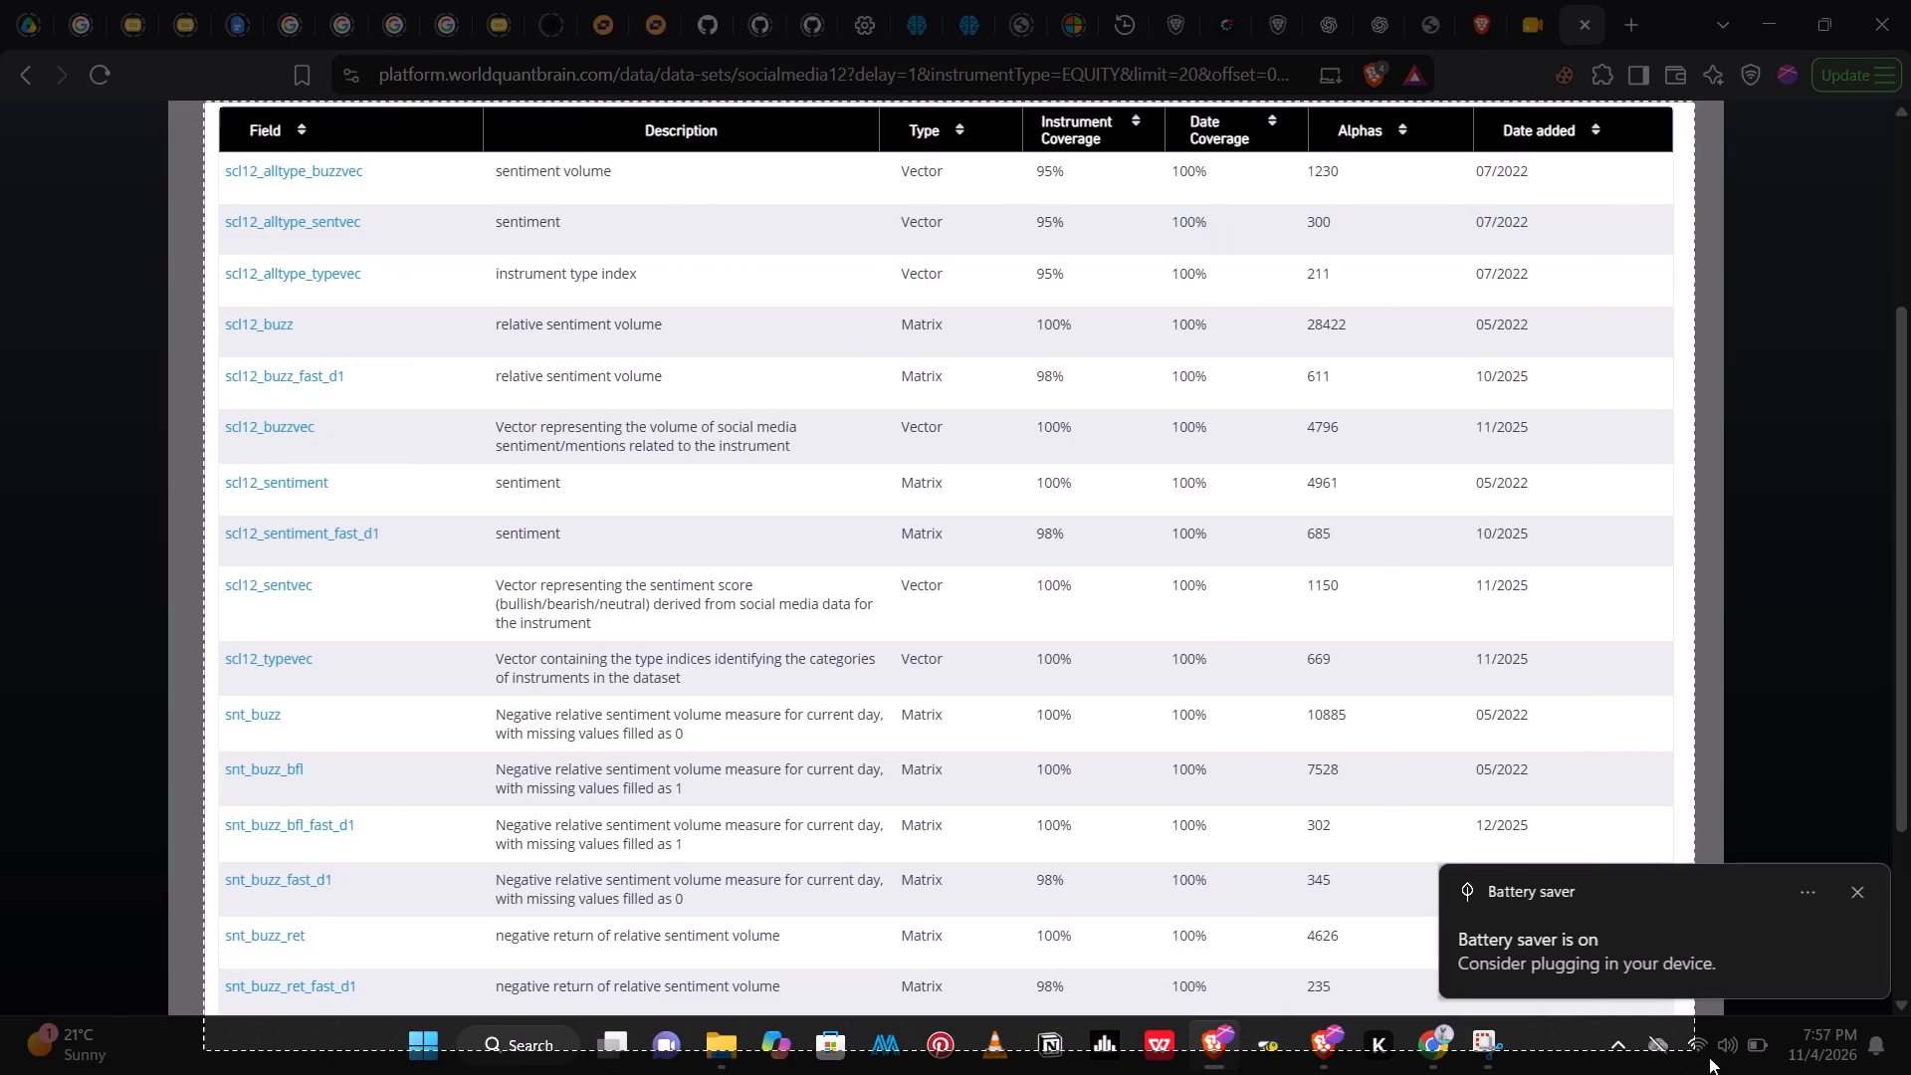
{"action": "left_click_drag", "start_coordinate": [1709, 1057], "coordinate": [1728, 1004]}
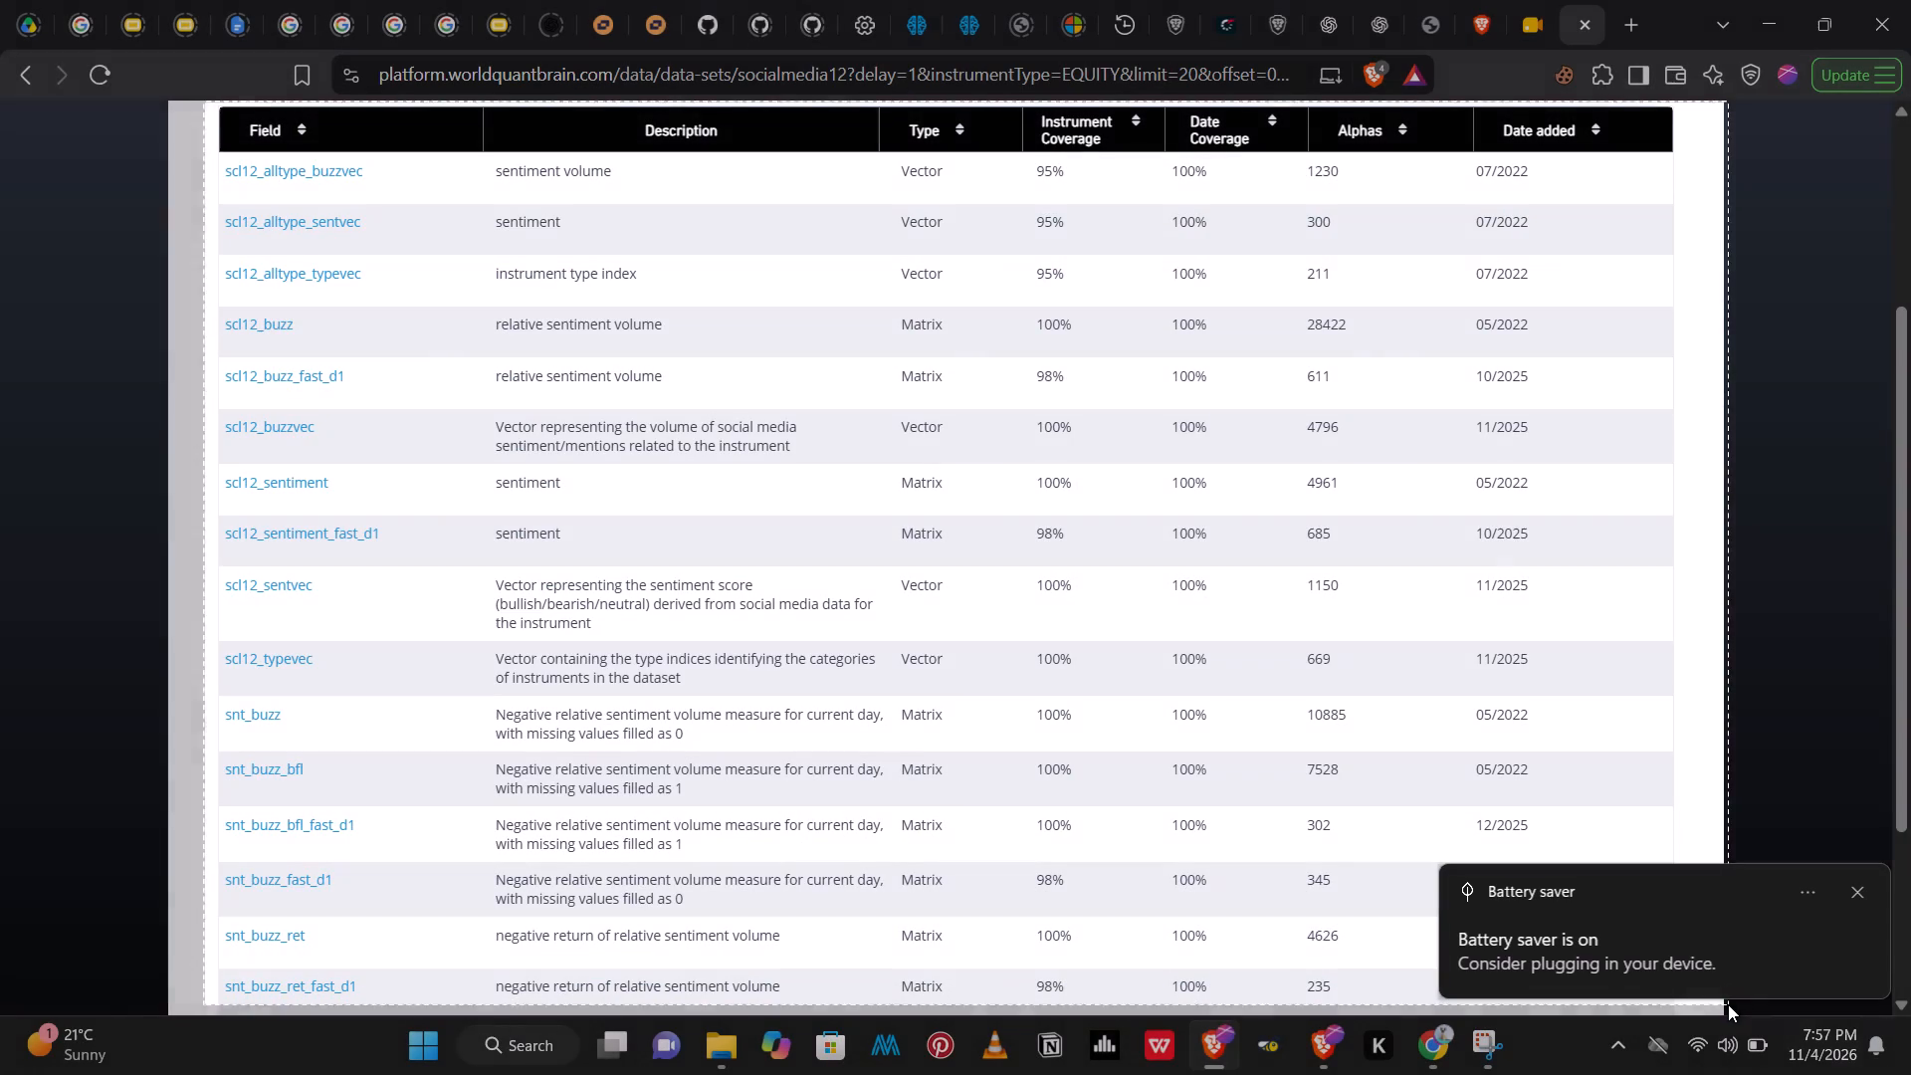
Dismiss the battery saver notification.
{"action": "left_click", "coordinate": [1805, 901]}
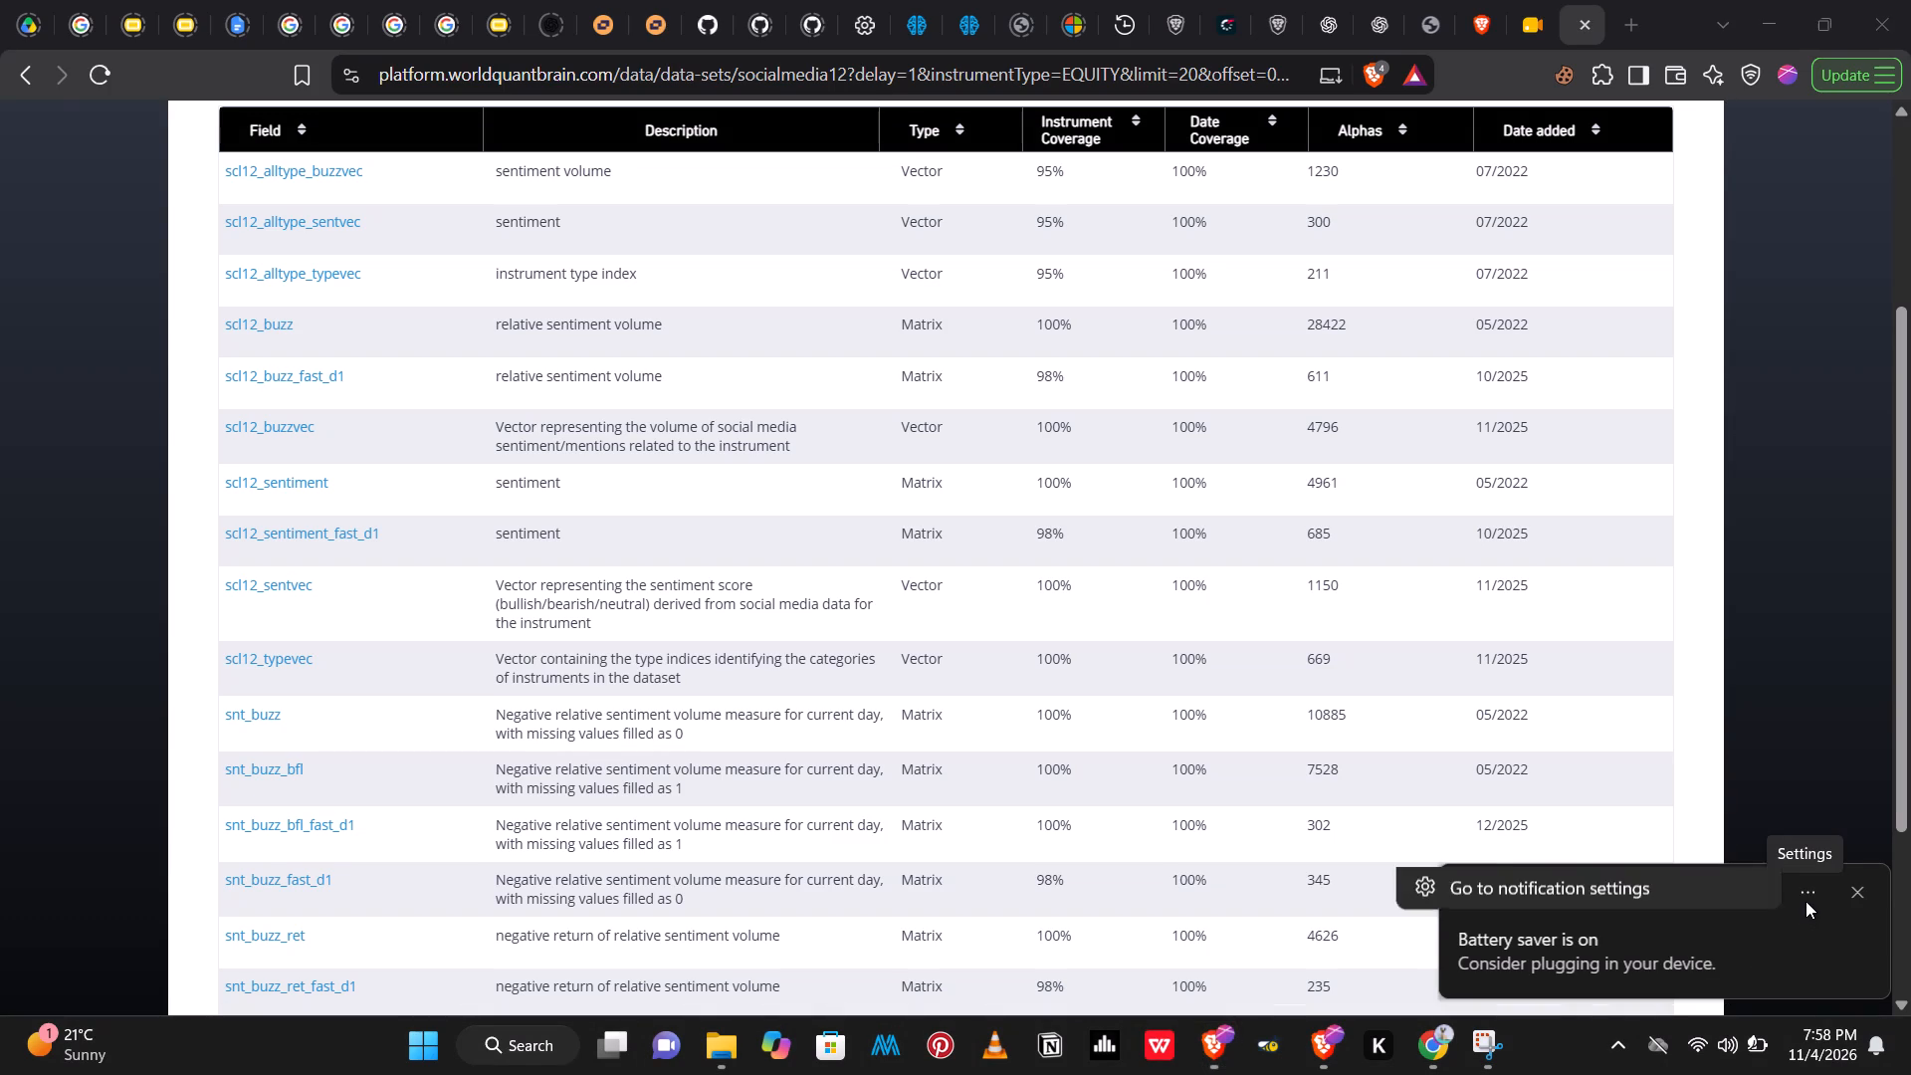
{"action": "left_click", "coordinate": [1854, 892]}
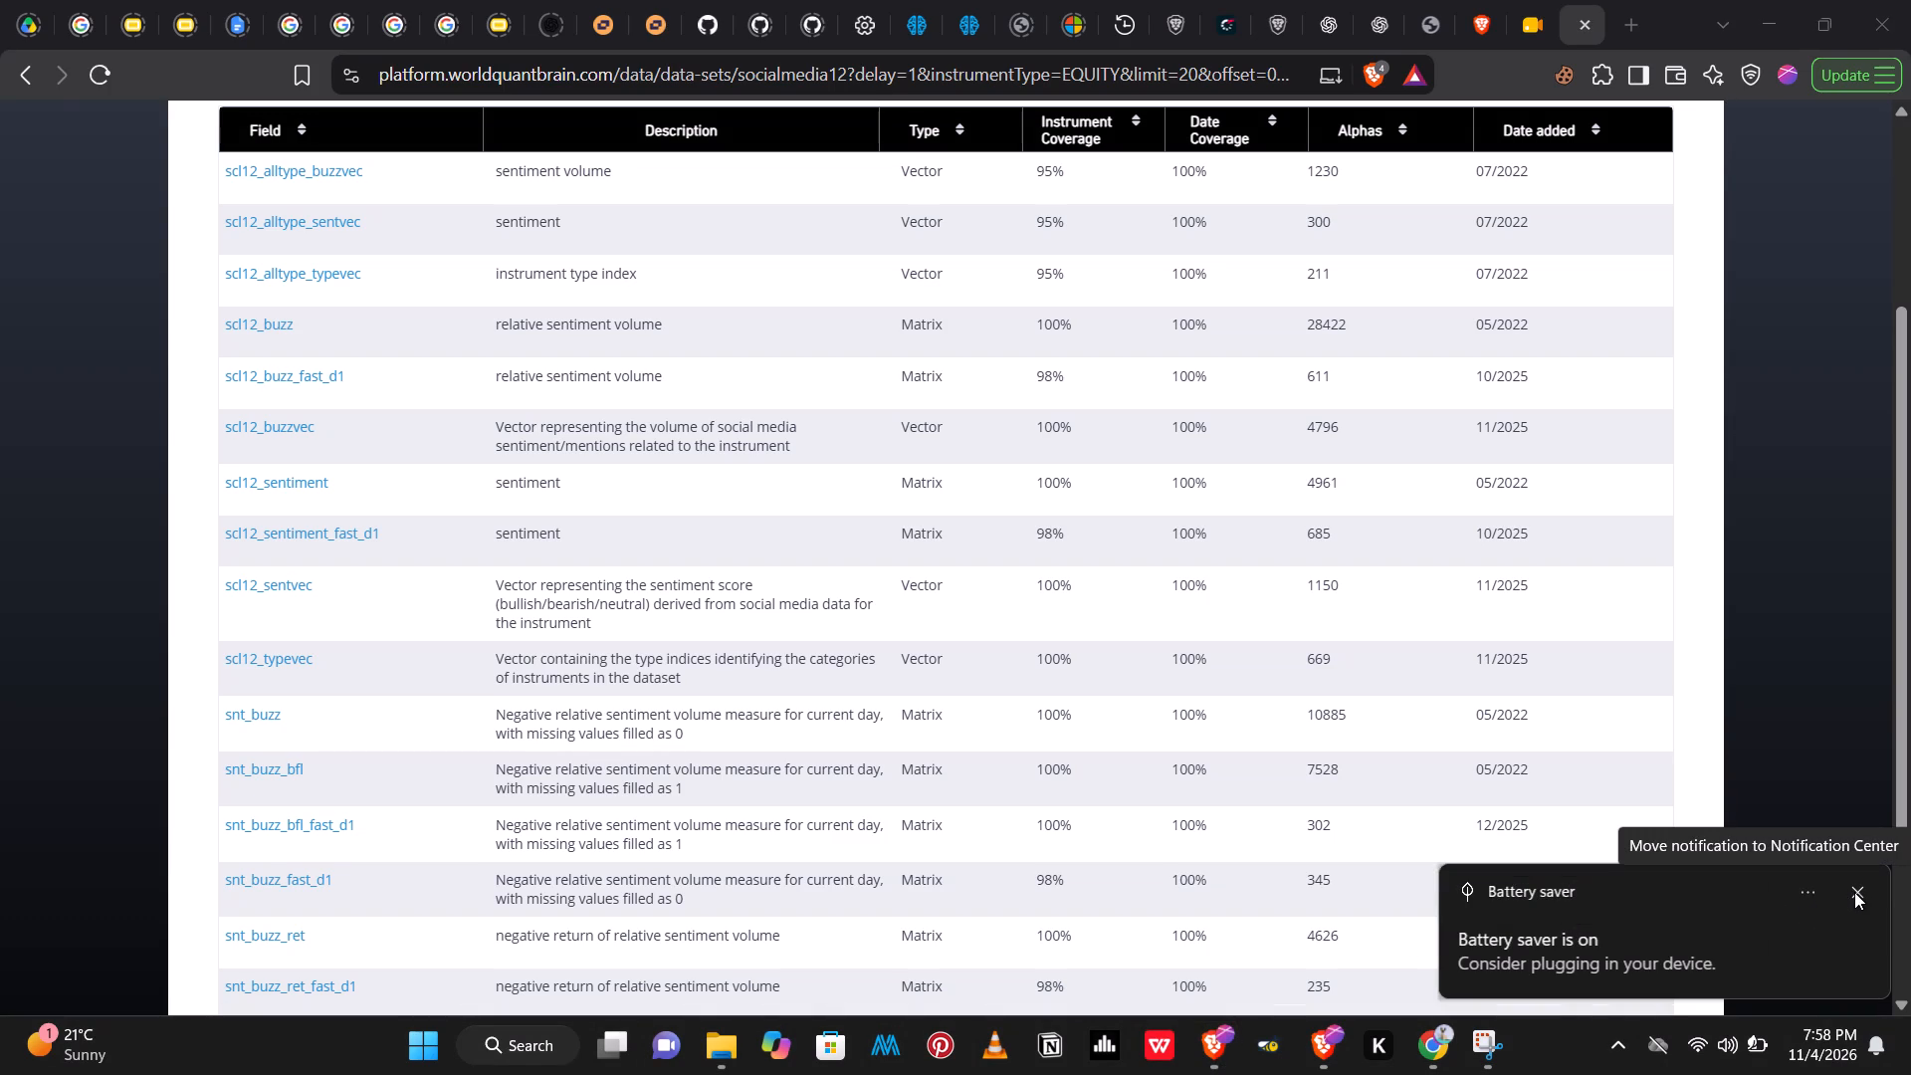
{"action": "left_click", "coordinate": [1854, 892]}
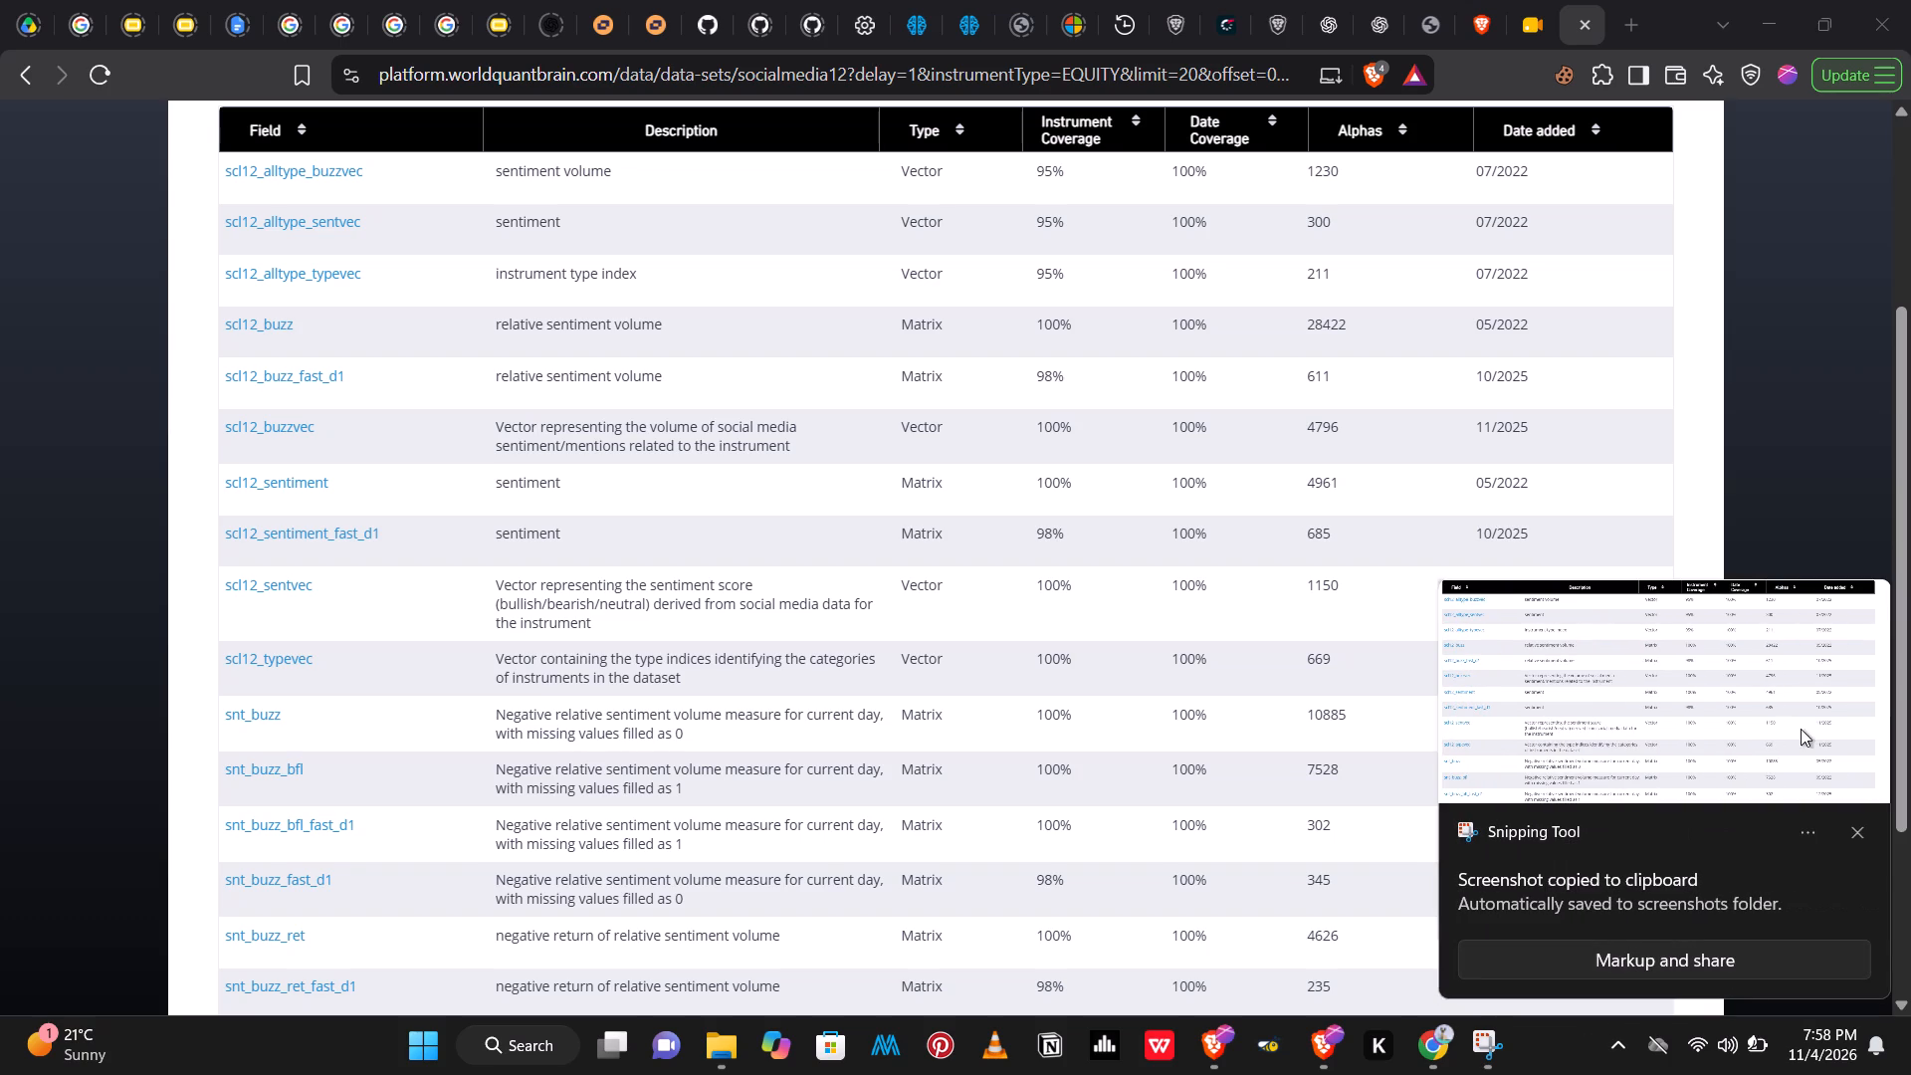
Save the captured field-table screenshot to the Desktop as a PNG named DATAF and minimize the Snipping Tool.
{"action": "double_click", "coordinate": [1753, 744]}
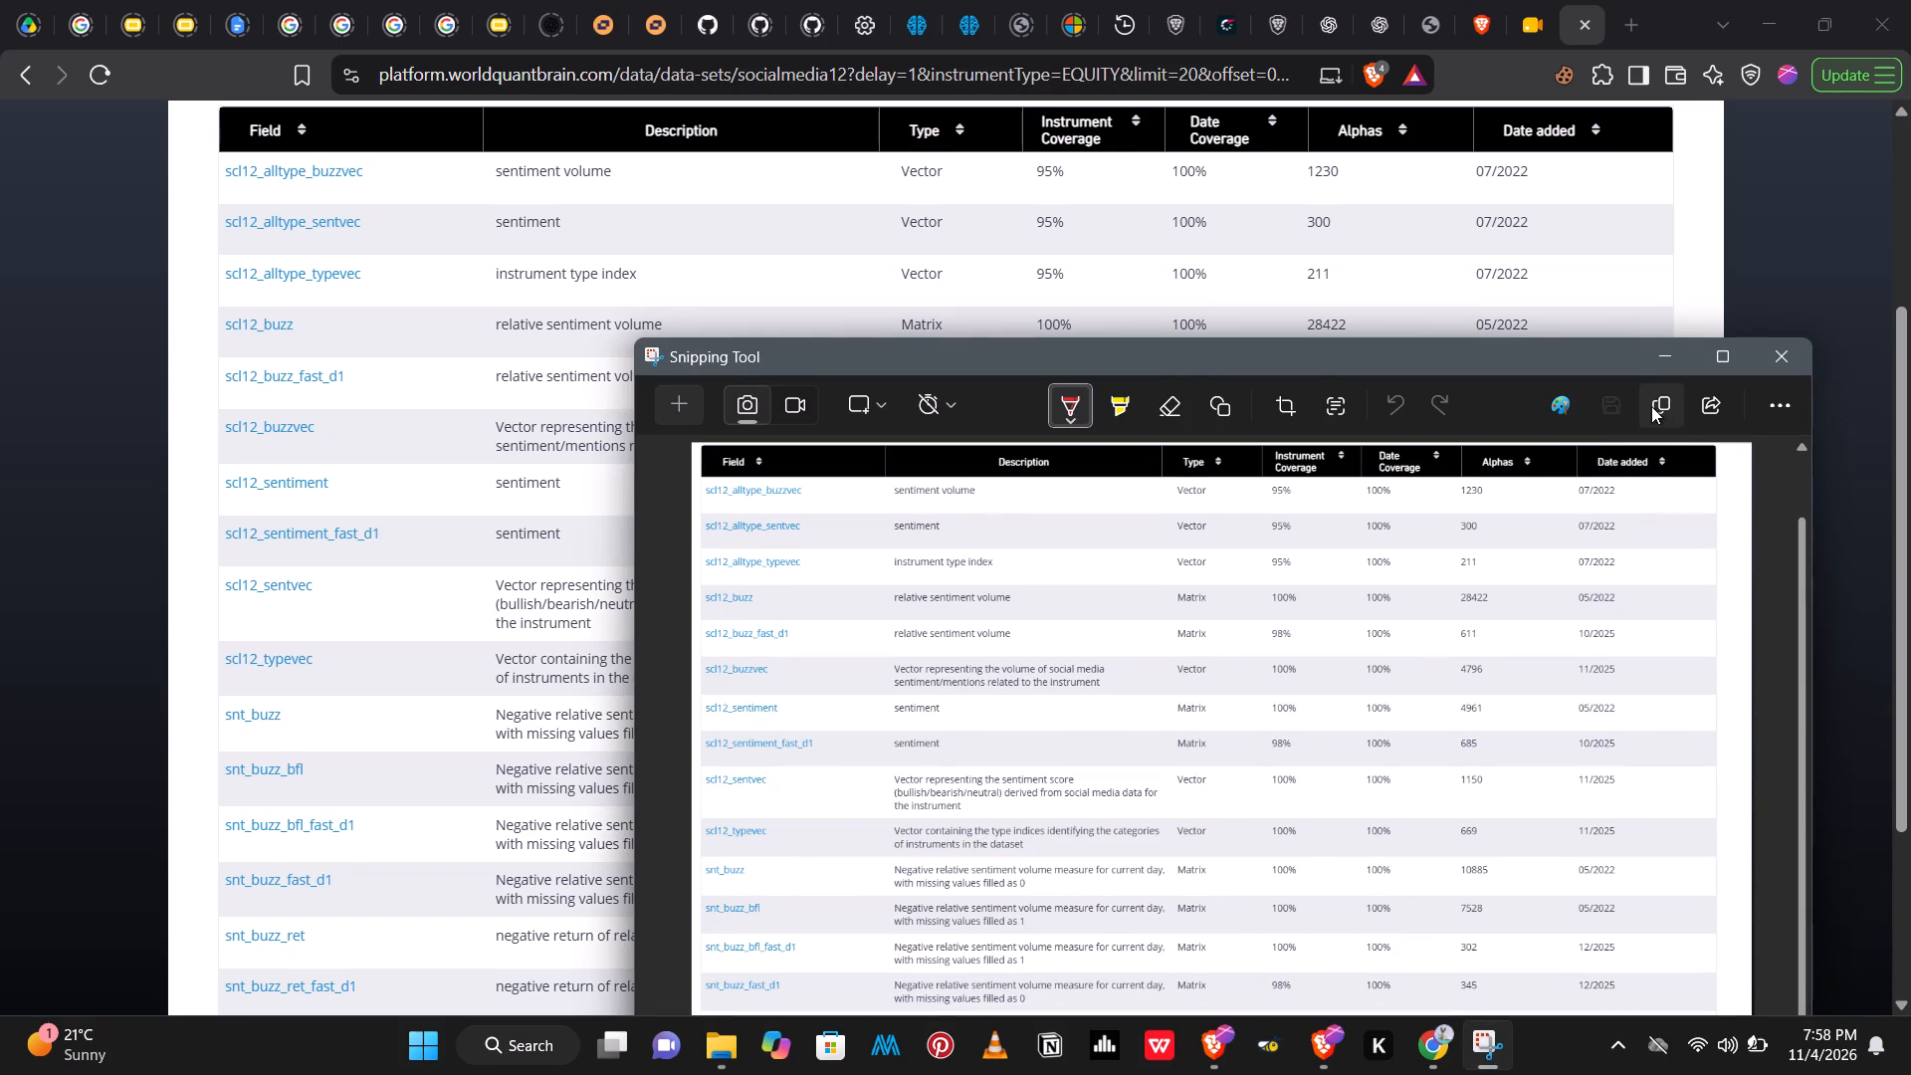
{"action": "left_click", "coordinate": [1603, 397]}
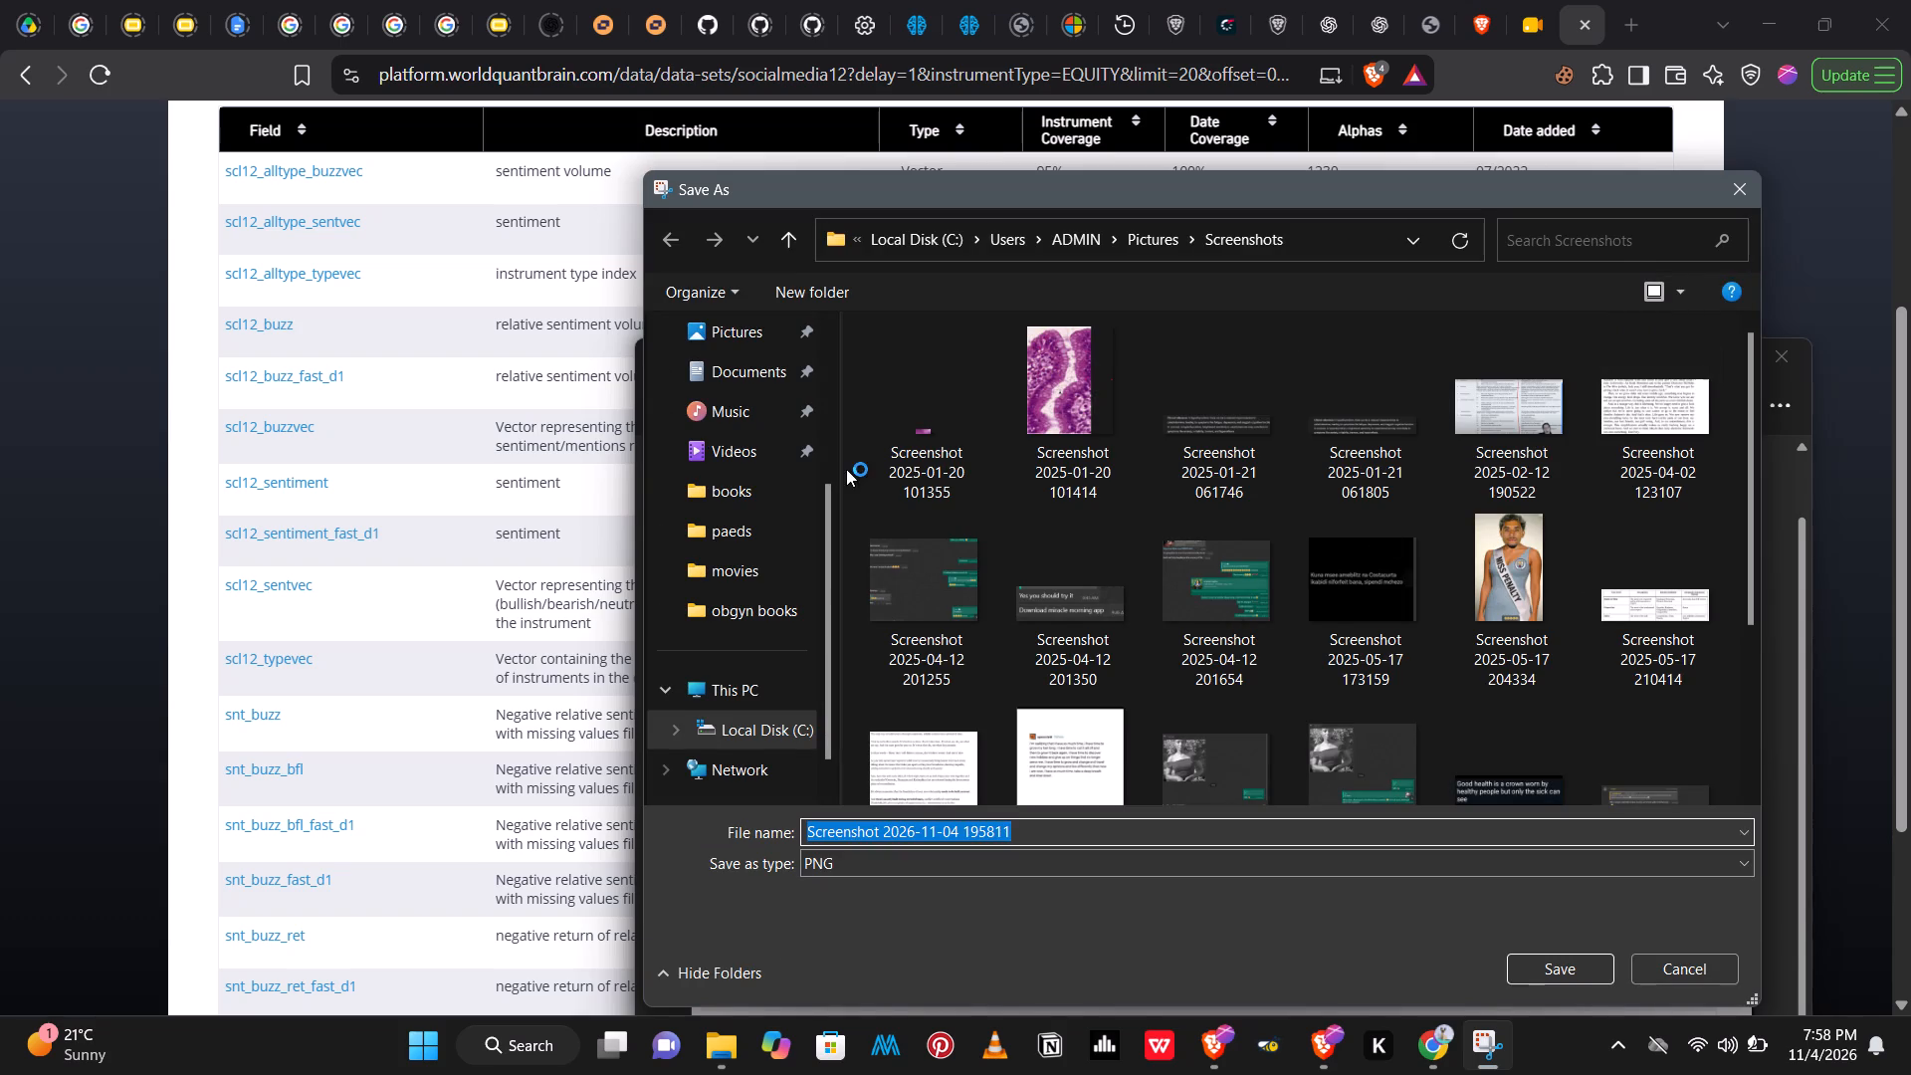
{"action": "left_click_drag", "start_coordinate": [826, 557], "coordinate": [830, 444]}
{"action": "left_click", "coordinate": [740, 407]}
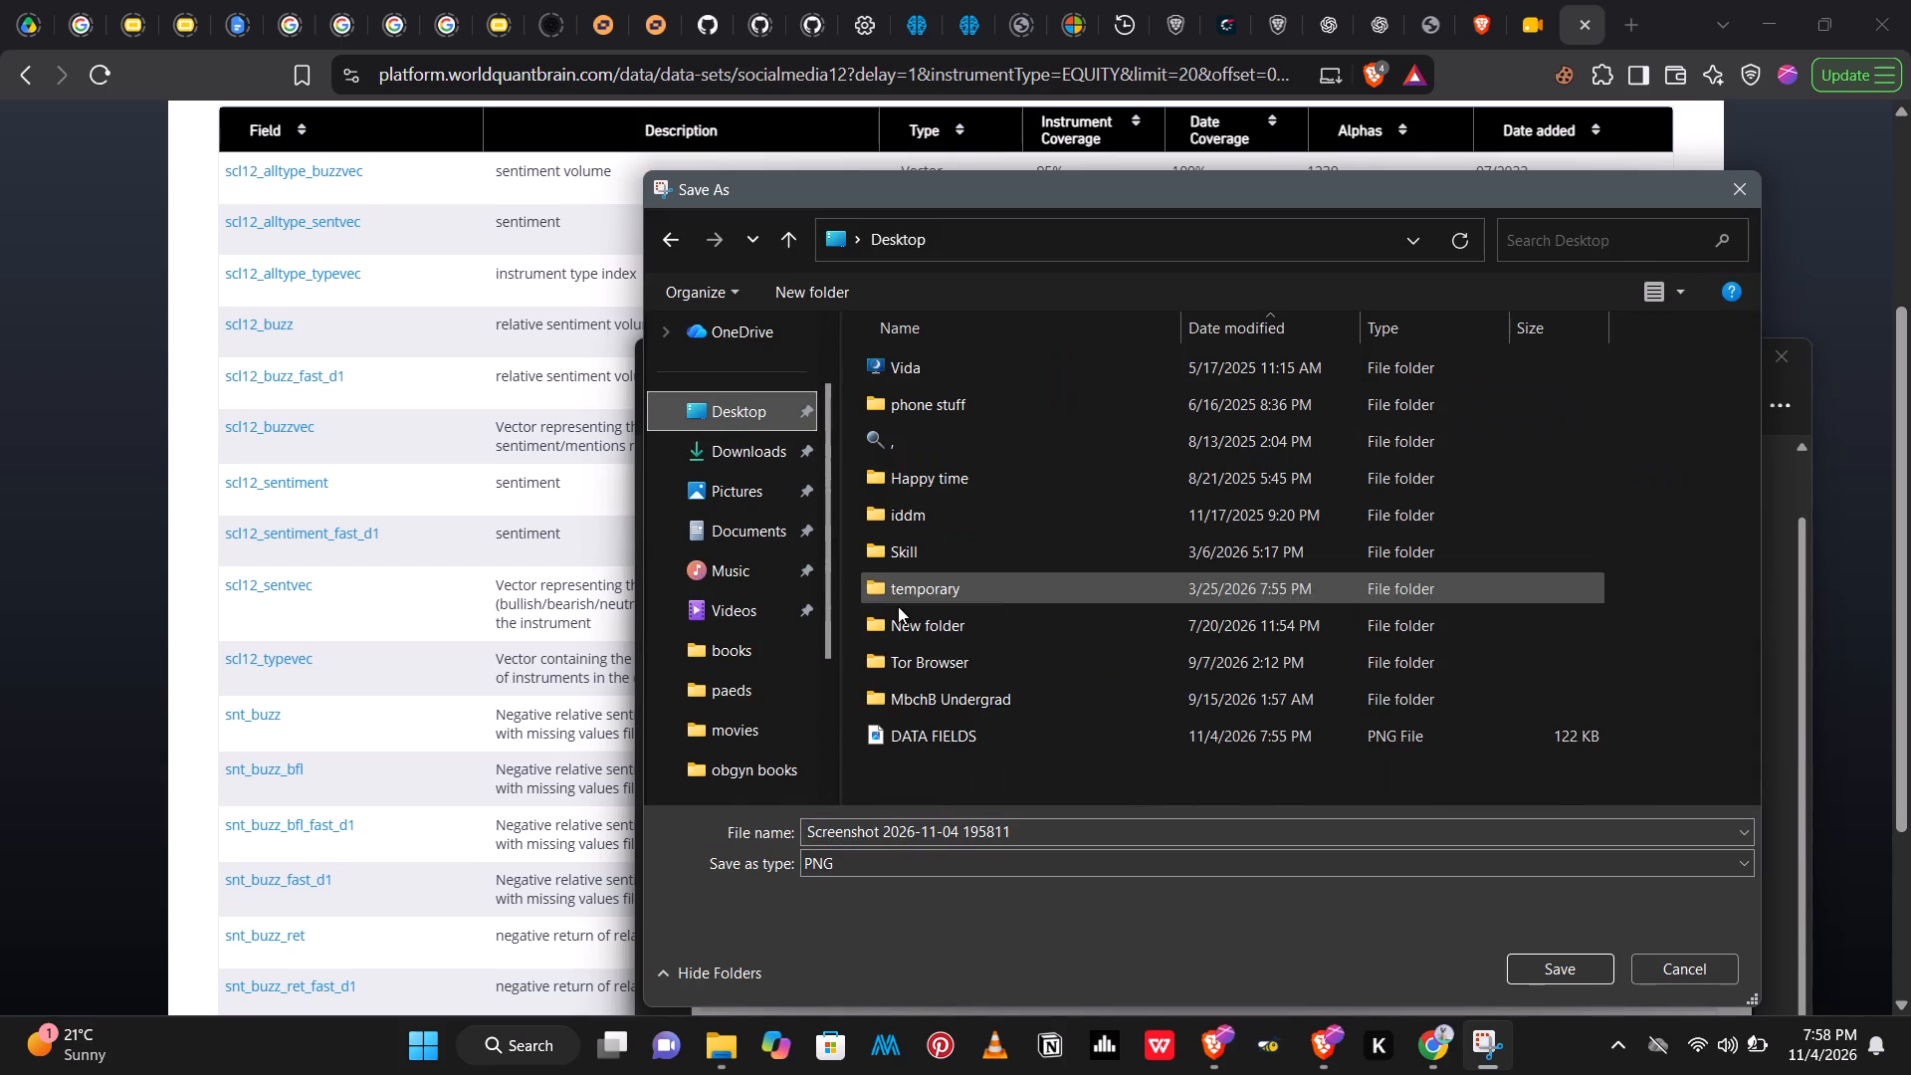
{"action": "left_click_drag", "start_coordinate": [1020, 831], "coordinate": [925, 827]}
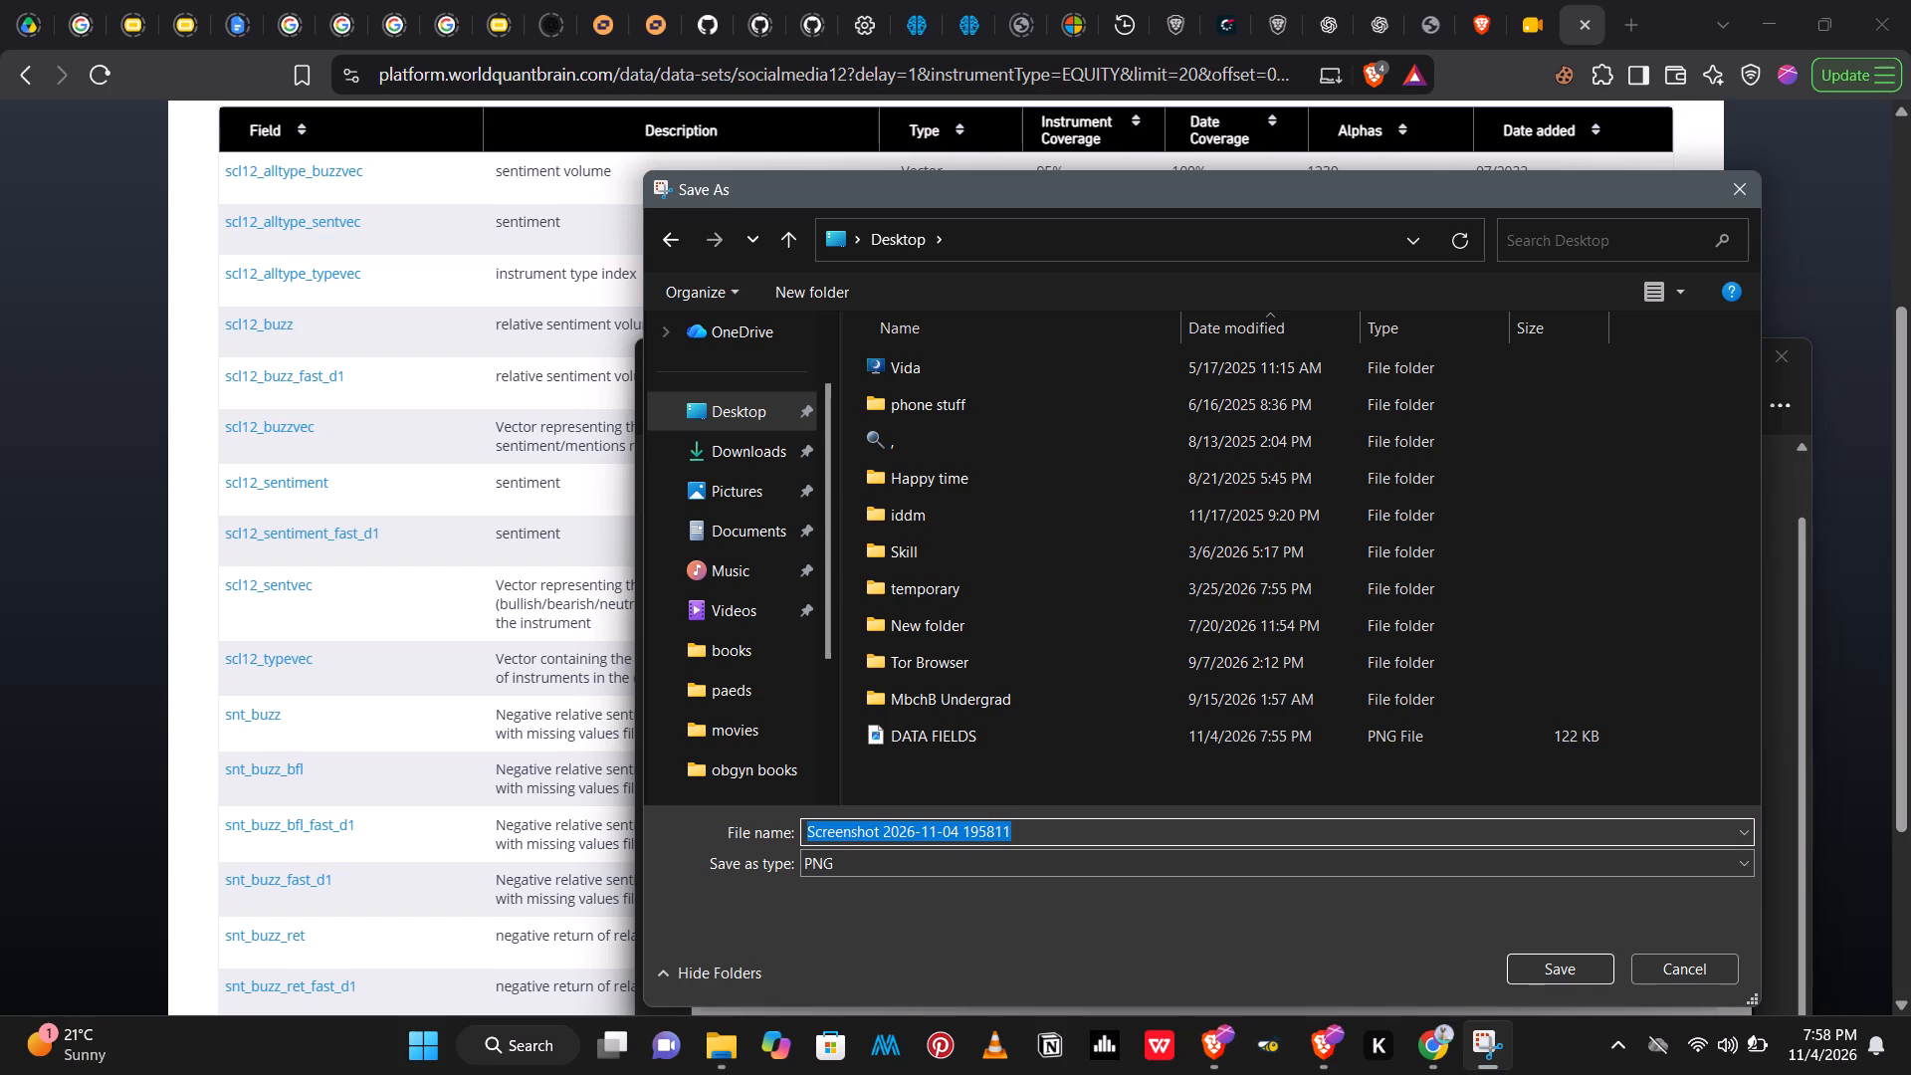
{"action": "key", "text": "BackSpace"}
{"action": "type", "text": "DATA"}
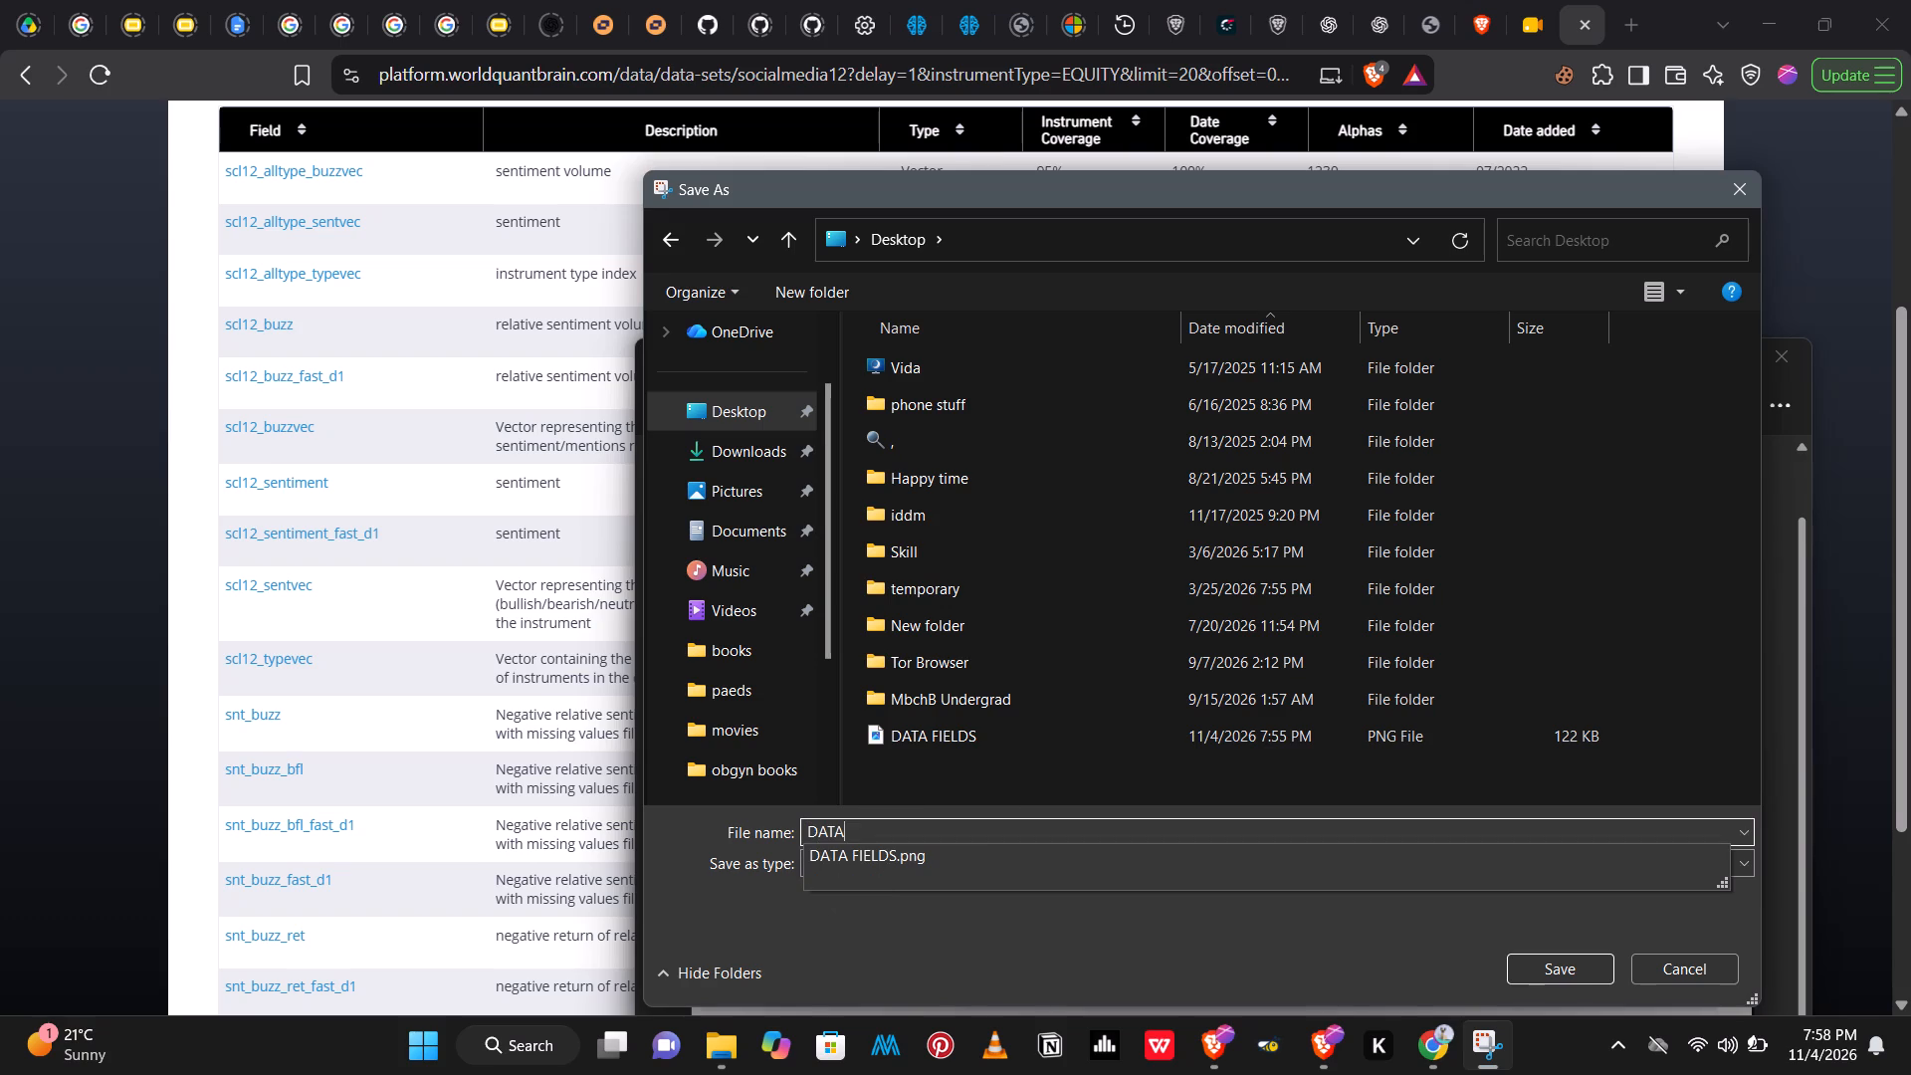
{"action": "key", "text": "shift+f"}
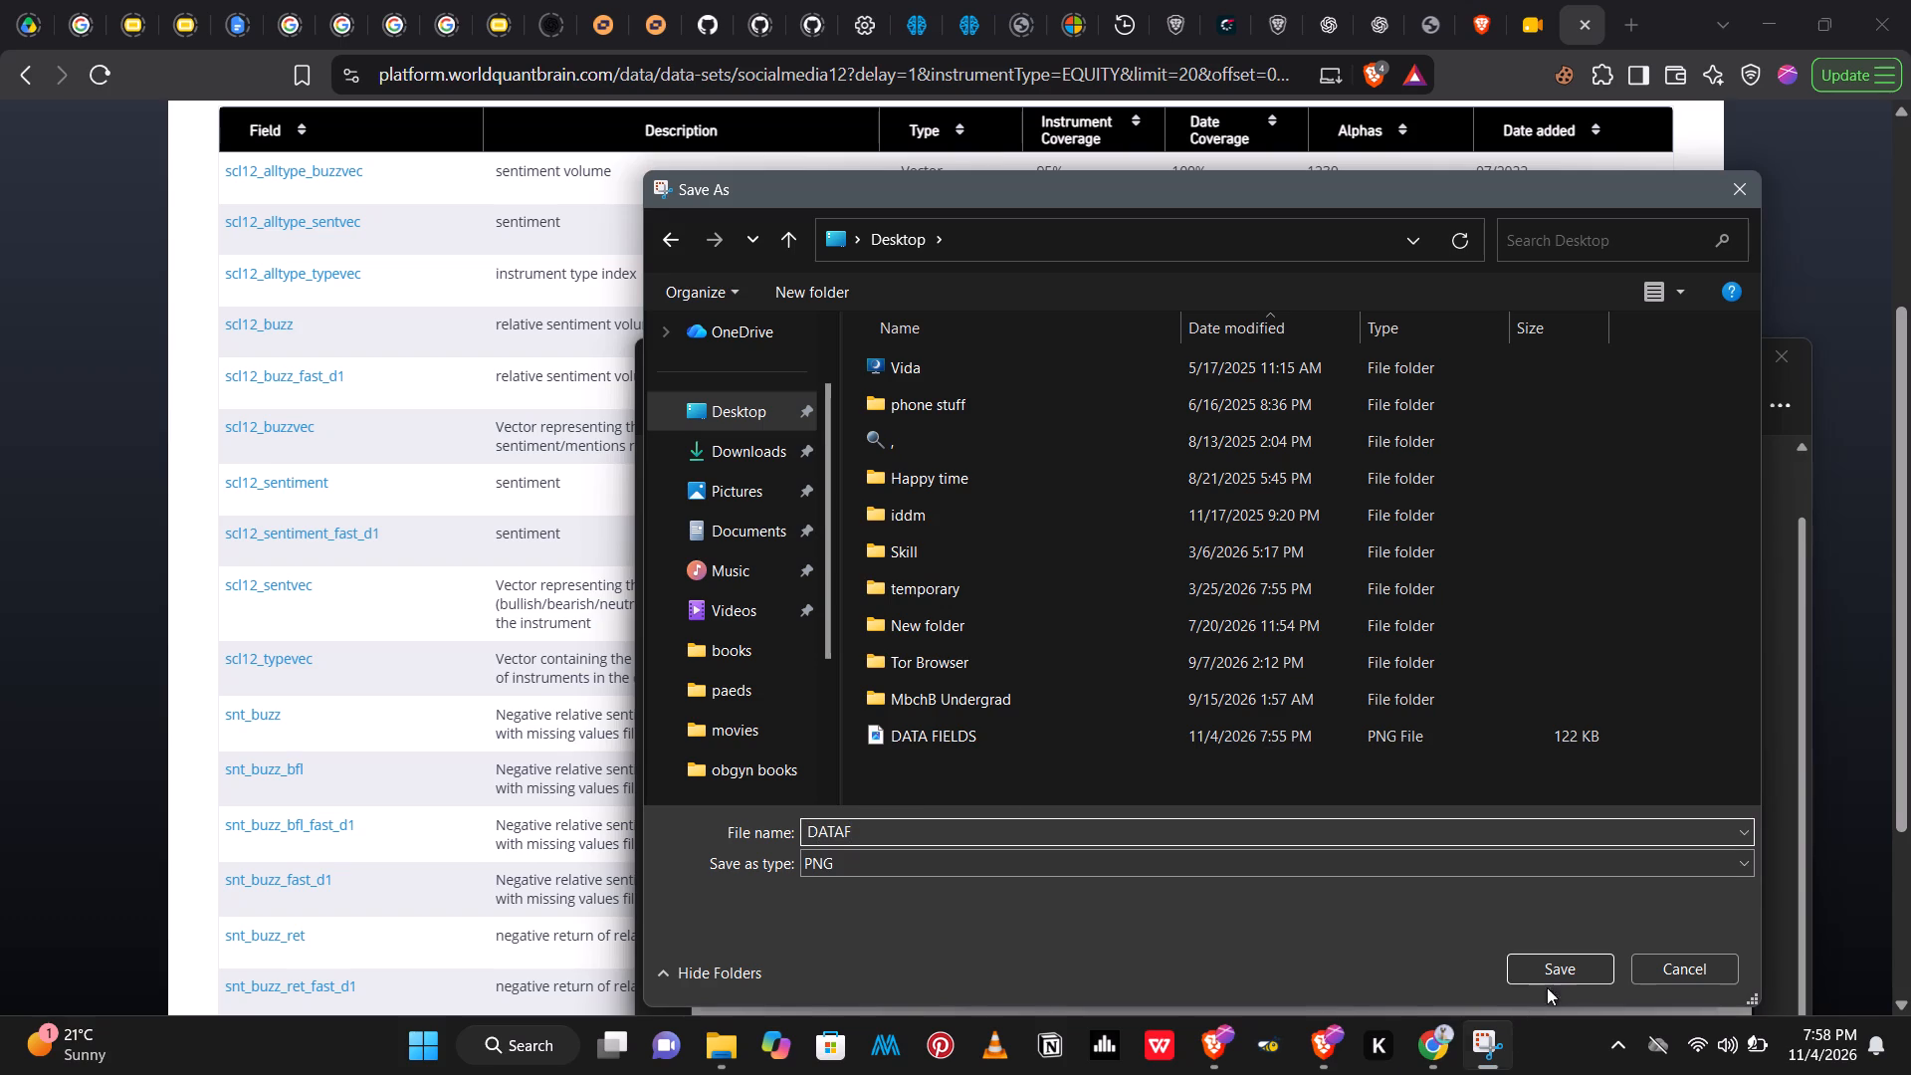
{"action": "left_click", "coordinate": [1557, 981]}
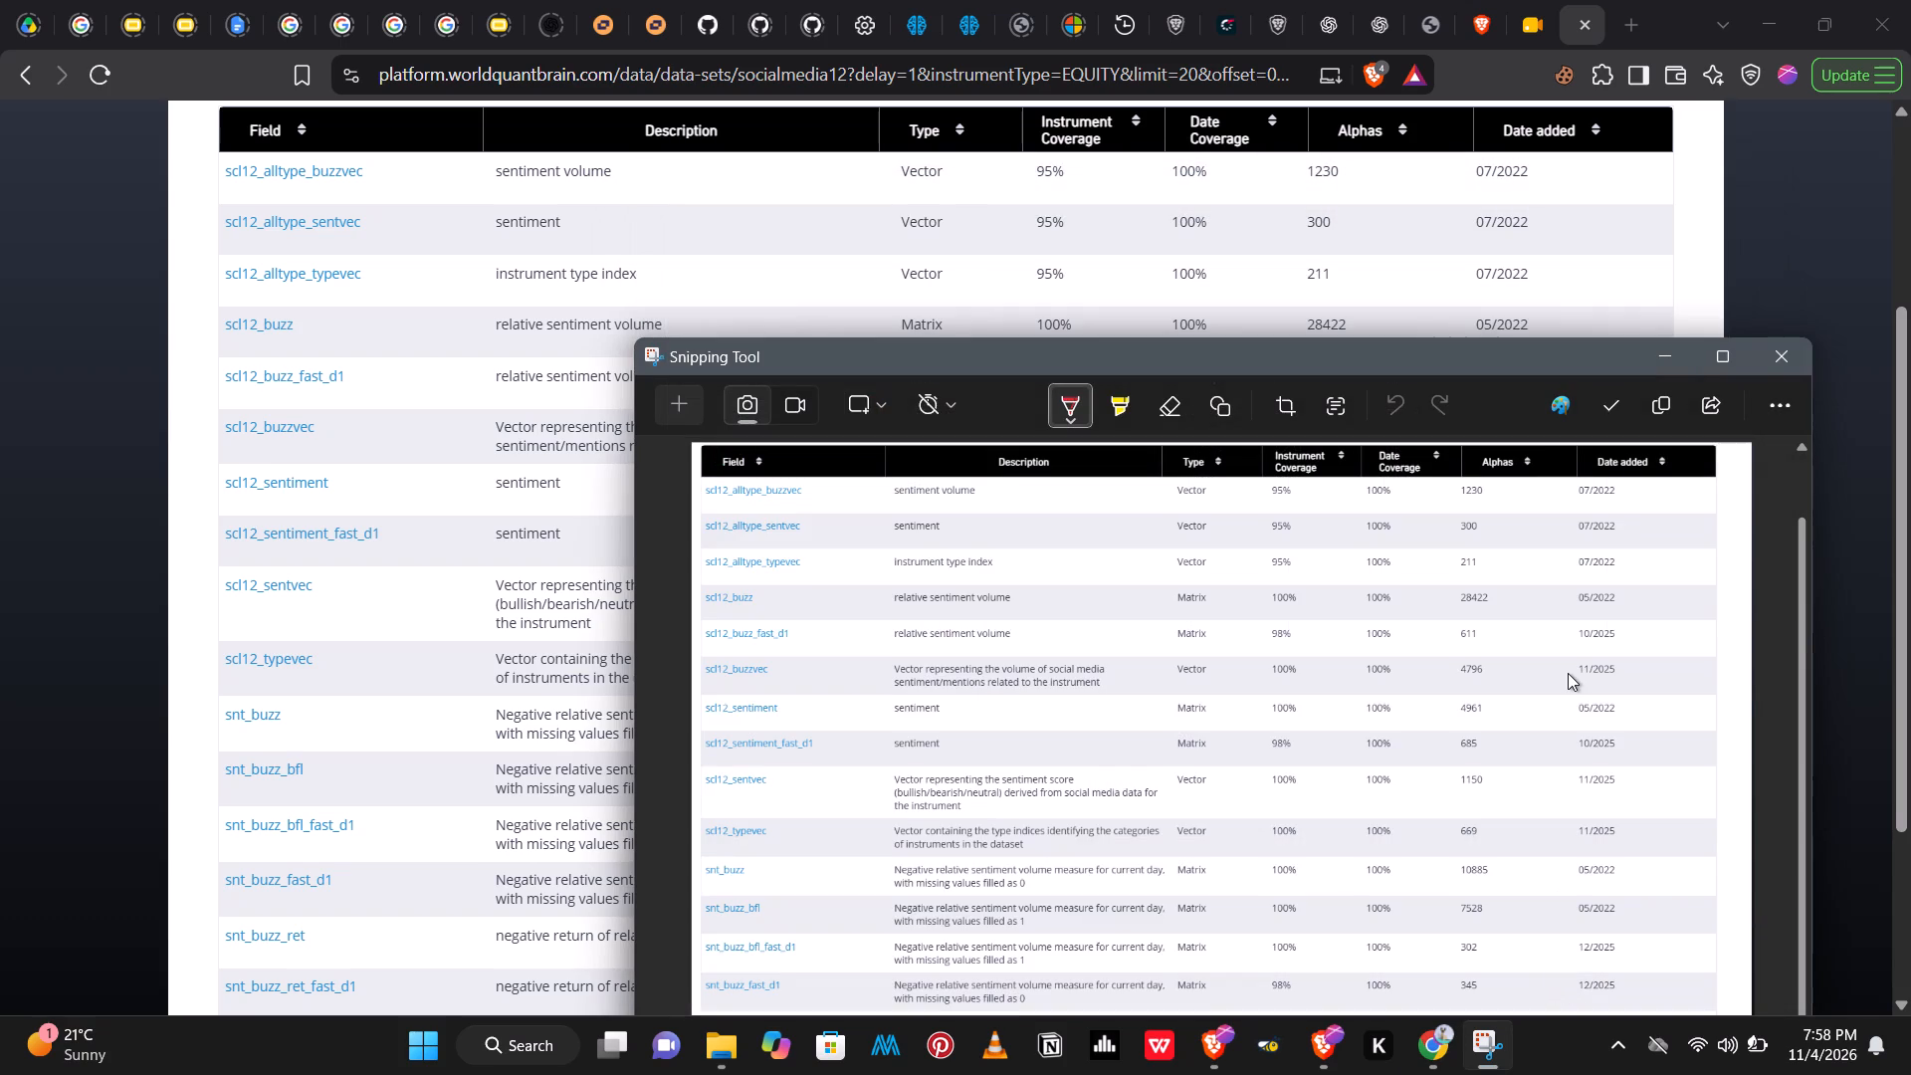
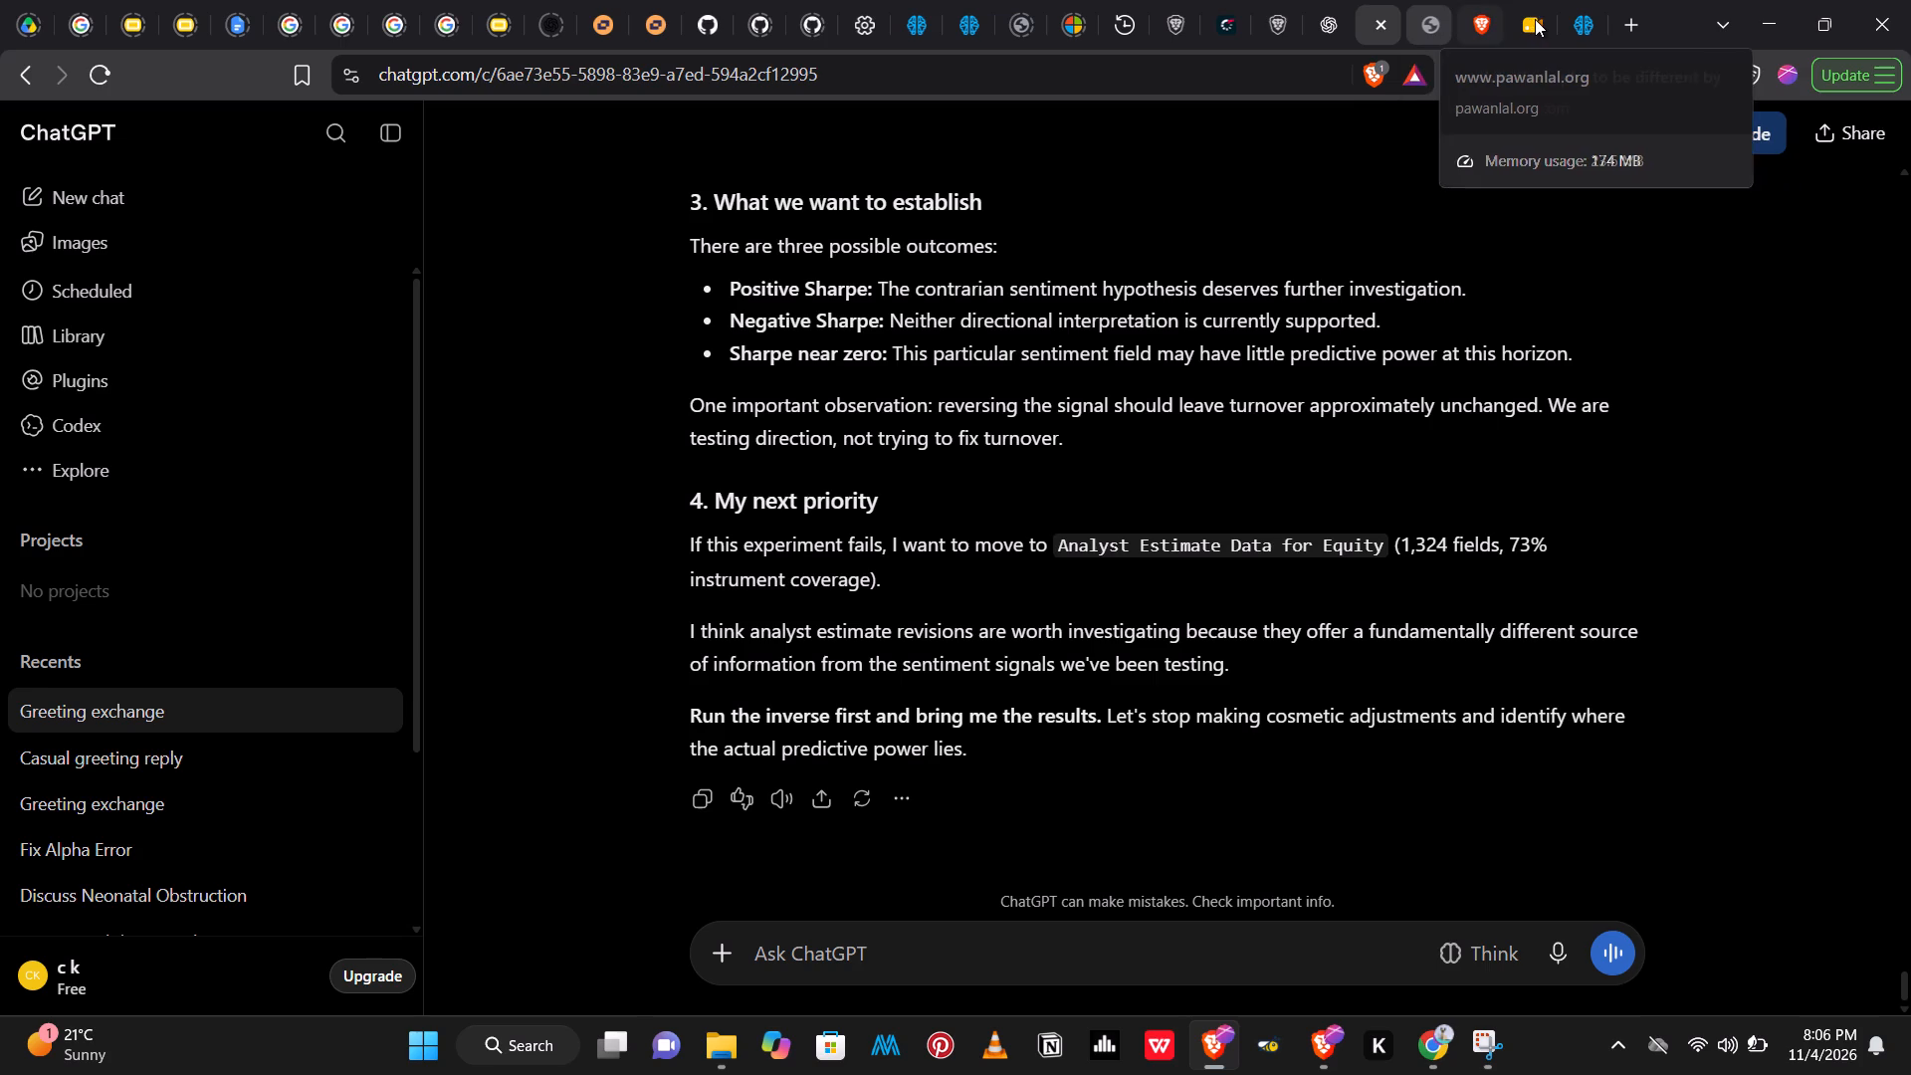
Switch to WorldQuant BRAIN, replace the entire code of Simulation 1 with the copied inverse sentiment alpha and simulate it.
{"action": "left_click", "coordinate": [973, 11]}
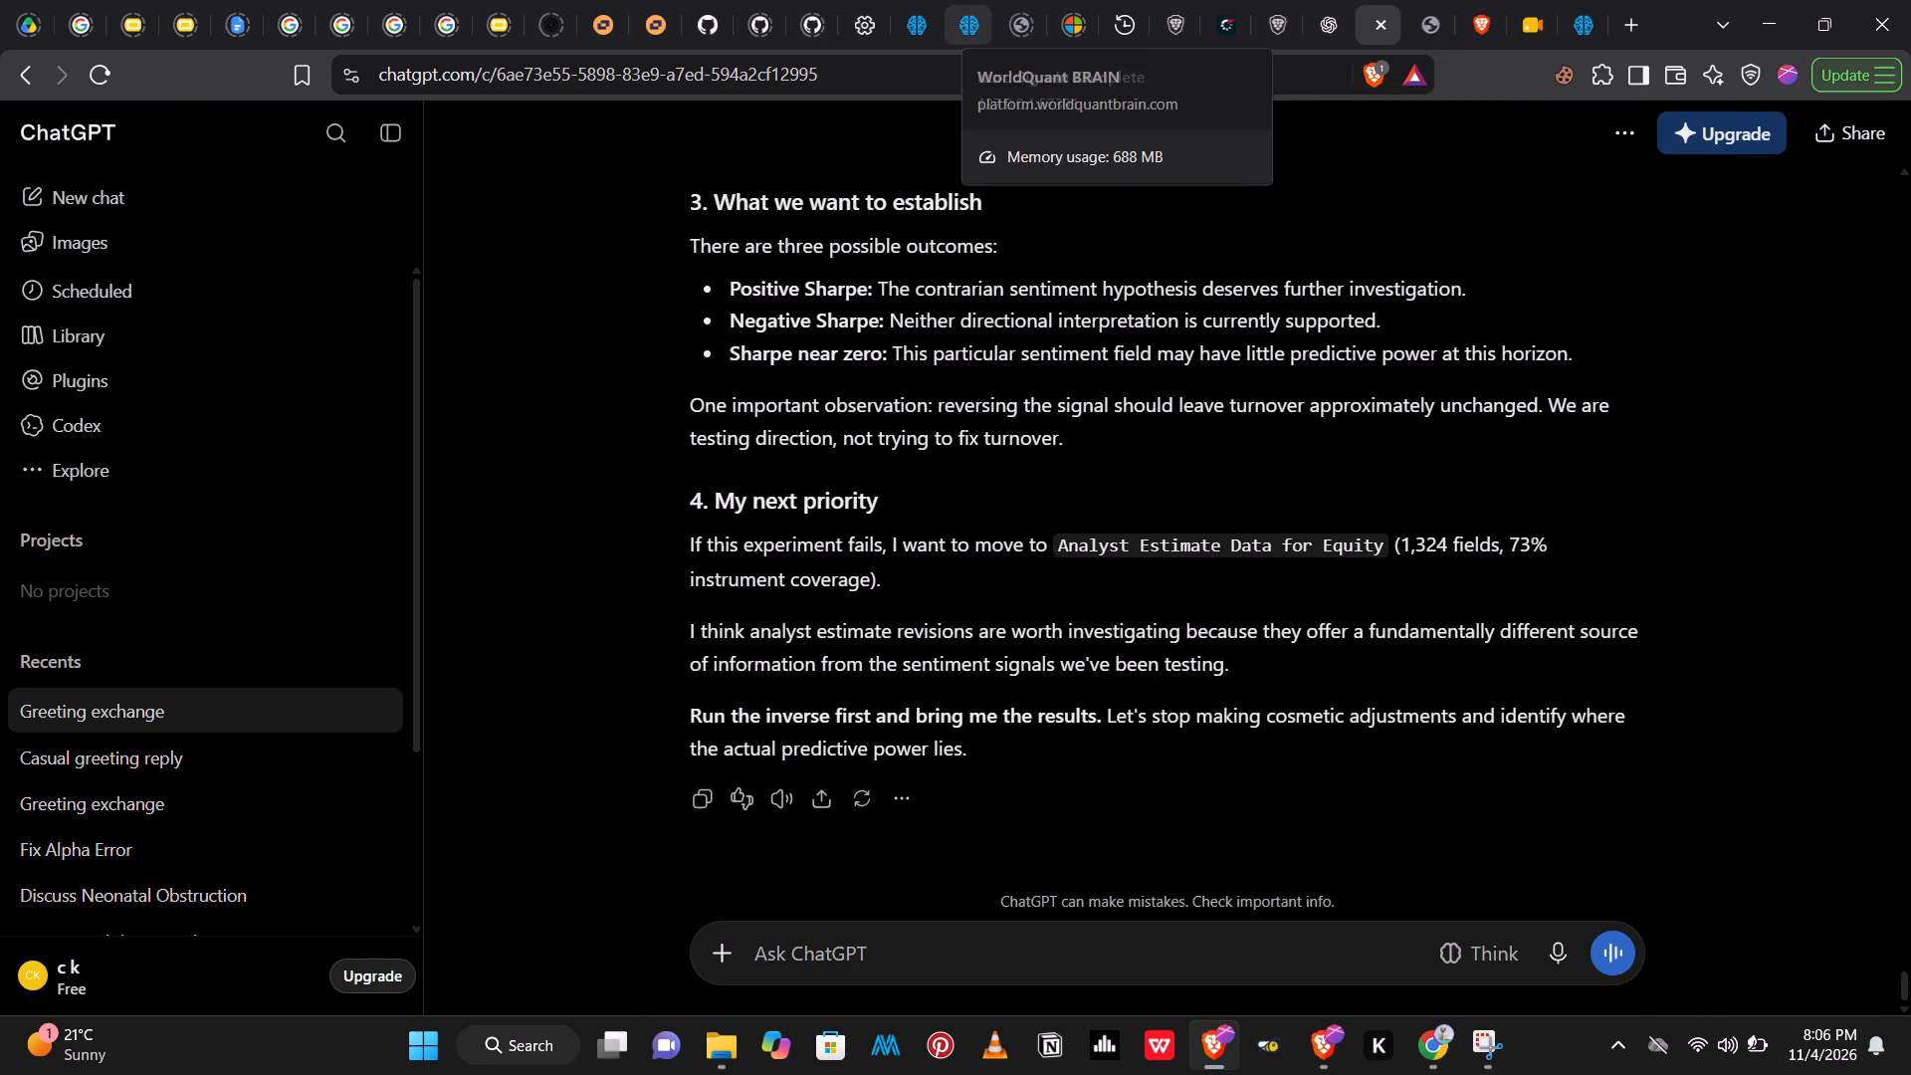
{"action": "left_click", "coordinate": [316, 424]}
{"action": "key", "text": "ctrl+a"}
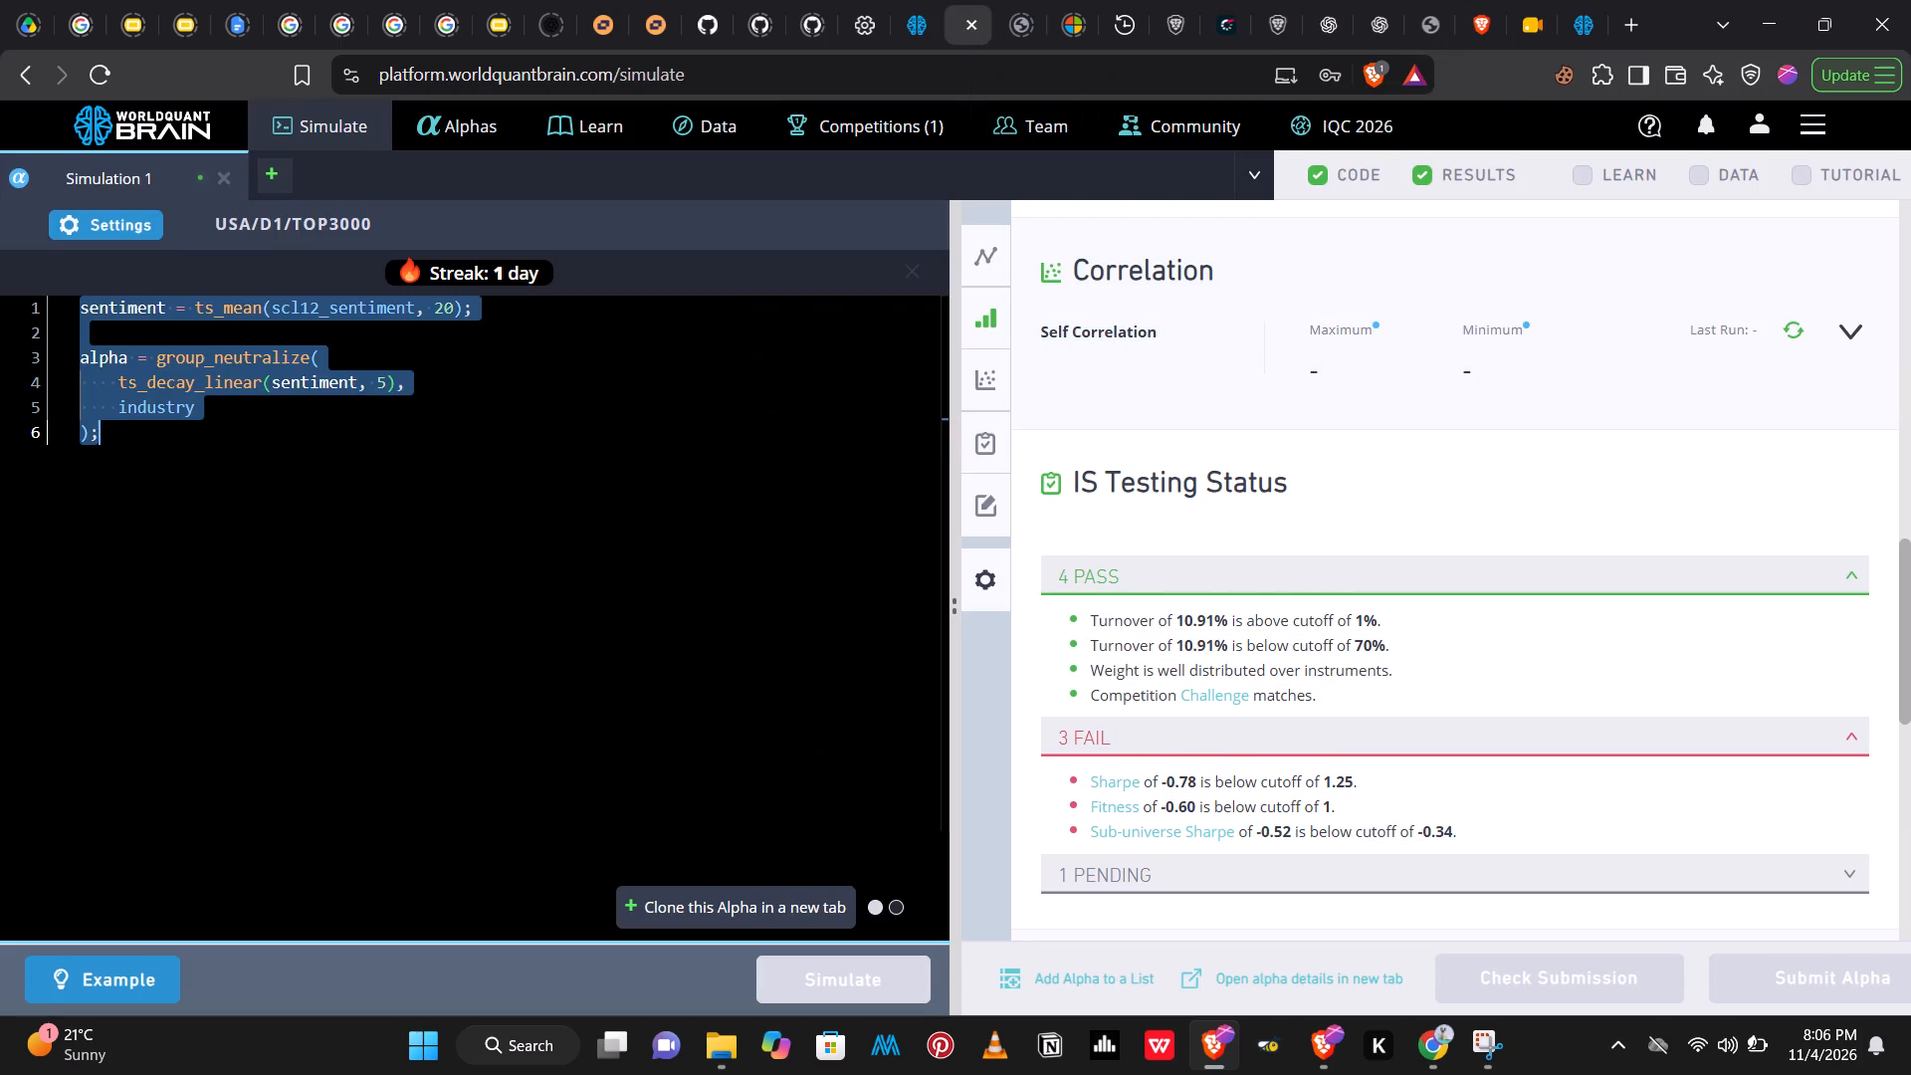
{"action": "key", "text": "ctrl+v"}
{"action": "left_click", "coordinate": [851, 991]}
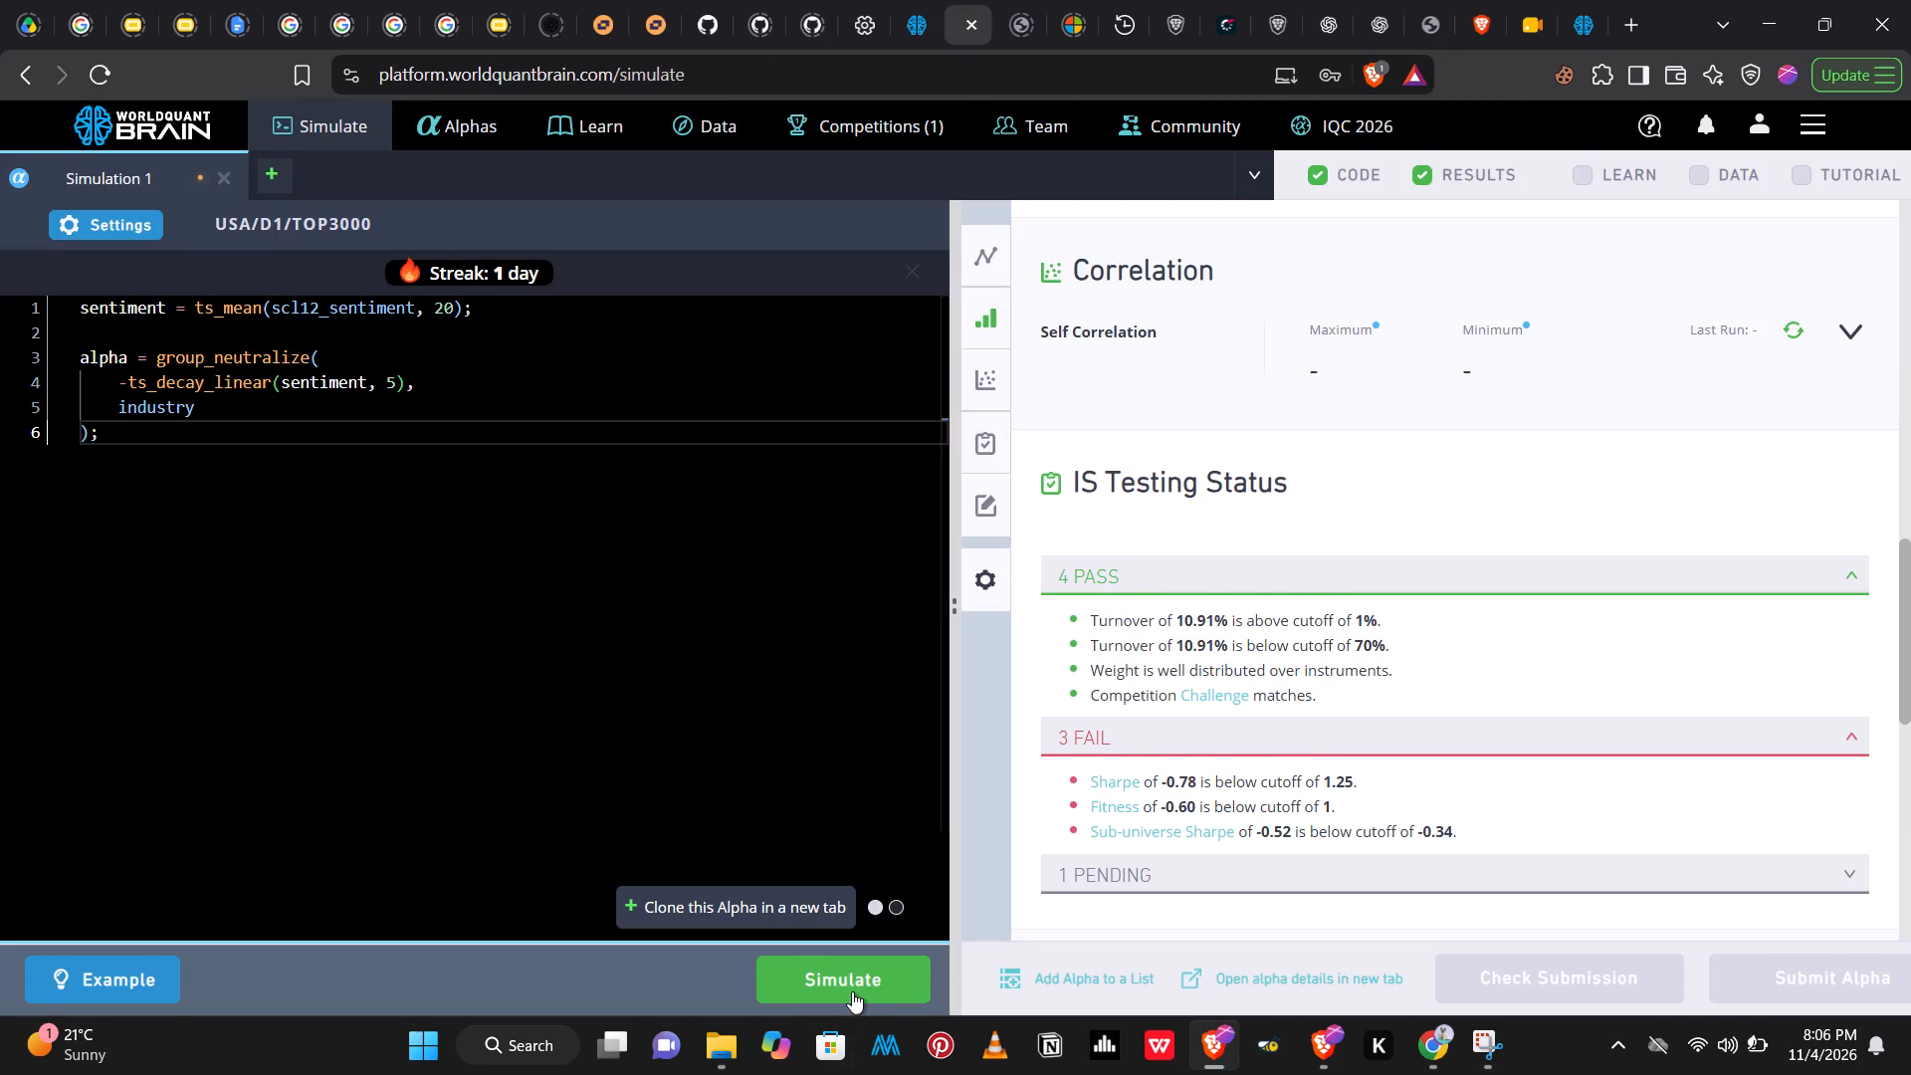
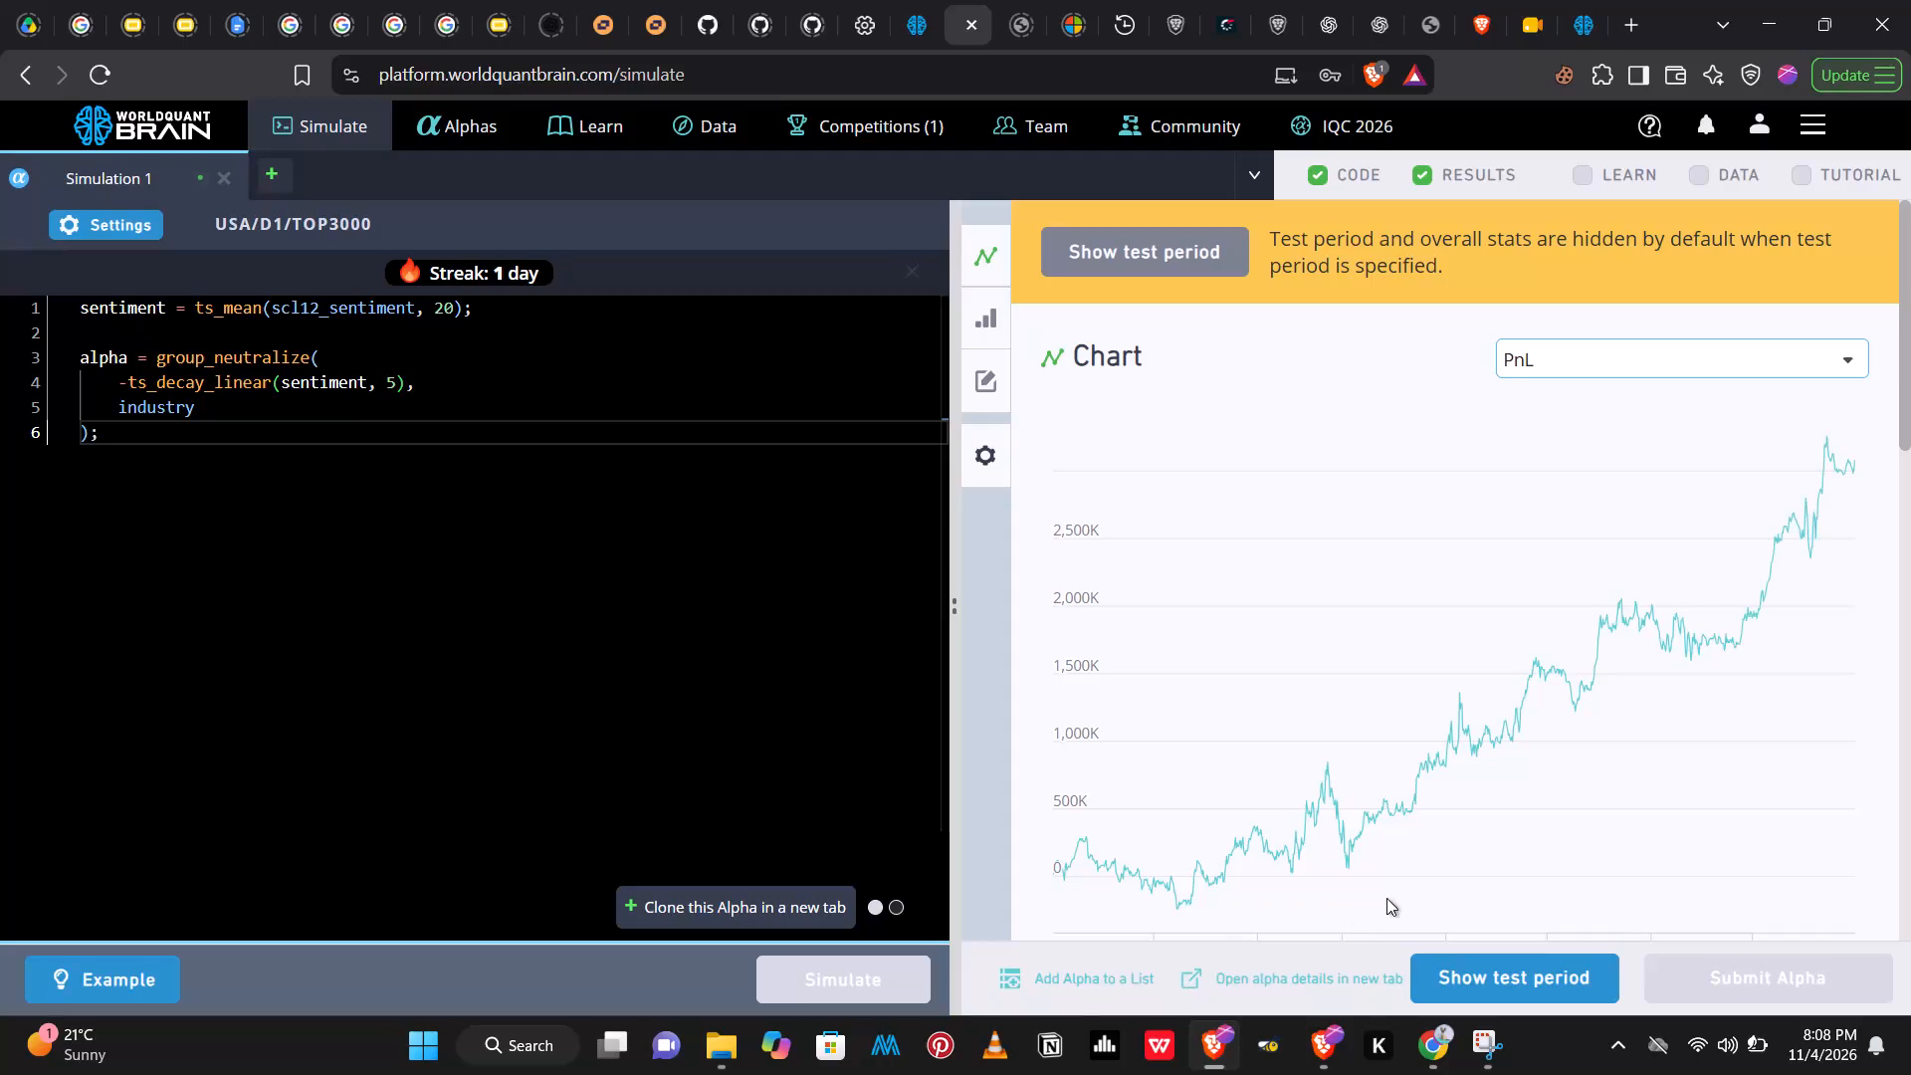
Show the test period results of the inverse sentiment alpha and expand the failed and passed checks under IS Testing Status.
{"action": "left_click", "coordinate": [1453, 967]}
{"action": "left_click_drag", "start_coordinate": [1910, 339], "coordinate": [1910, 681]}
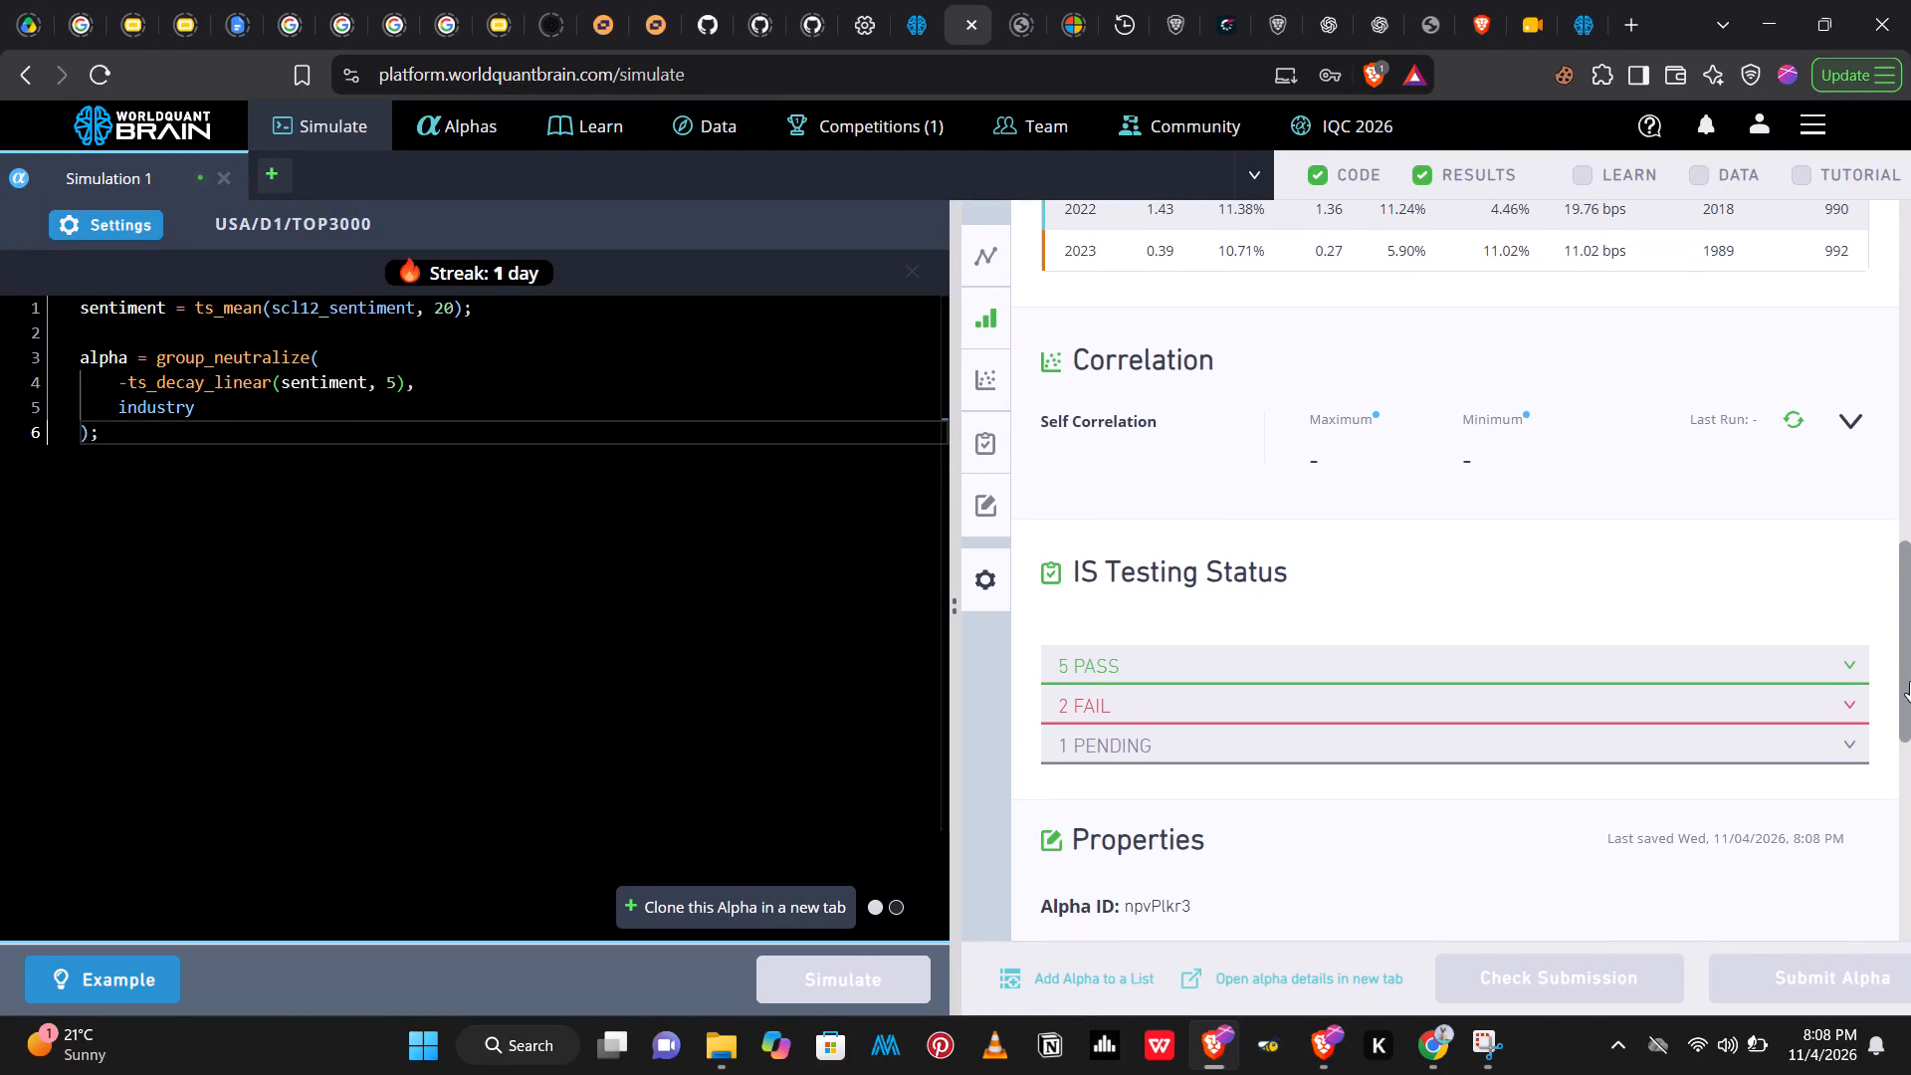
{"action": "left_click", "coordinate": [1847, 701]}
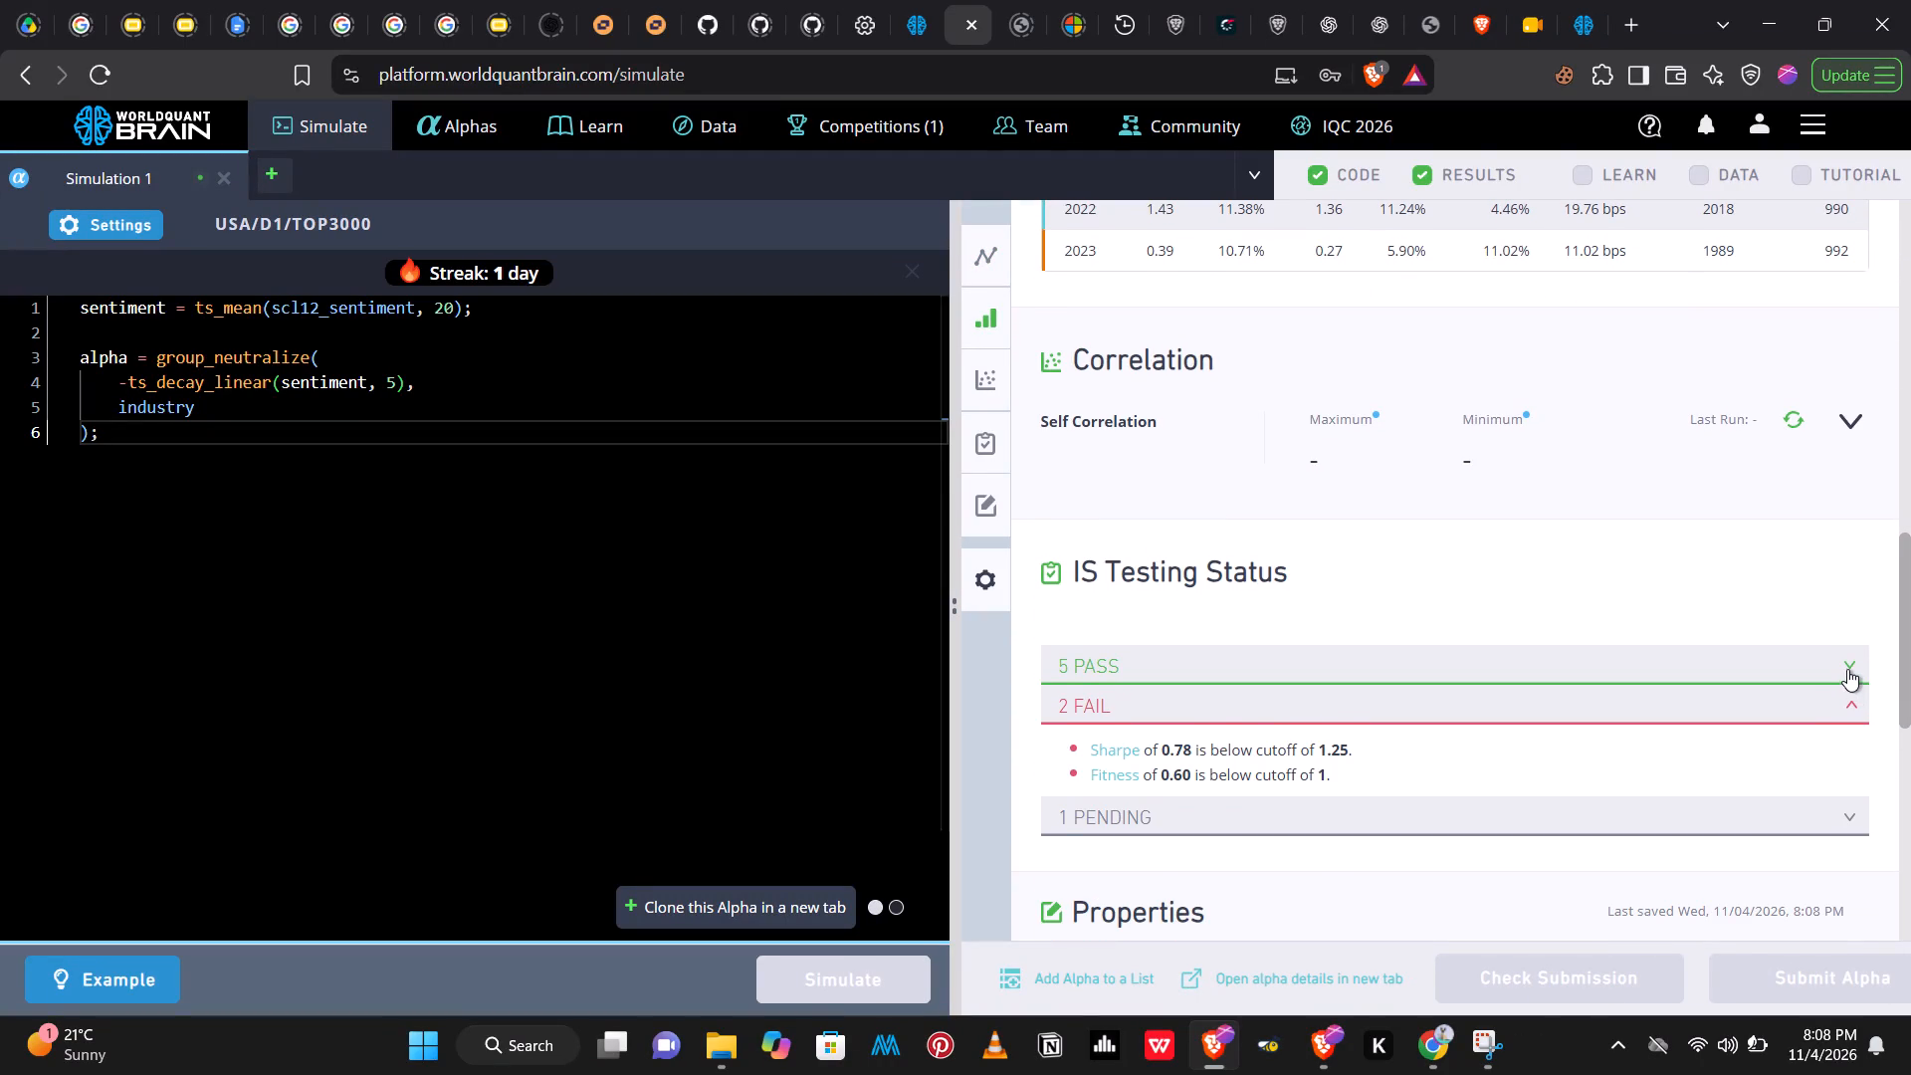
{"action": "left_click", "coordinate": [1847, 668]}
Run the self-correlation calculation for the simulated alpha.
{"action": "left_click_drag", "start_coordinate": [1910, 626], "coordinate": [1910, 594]}
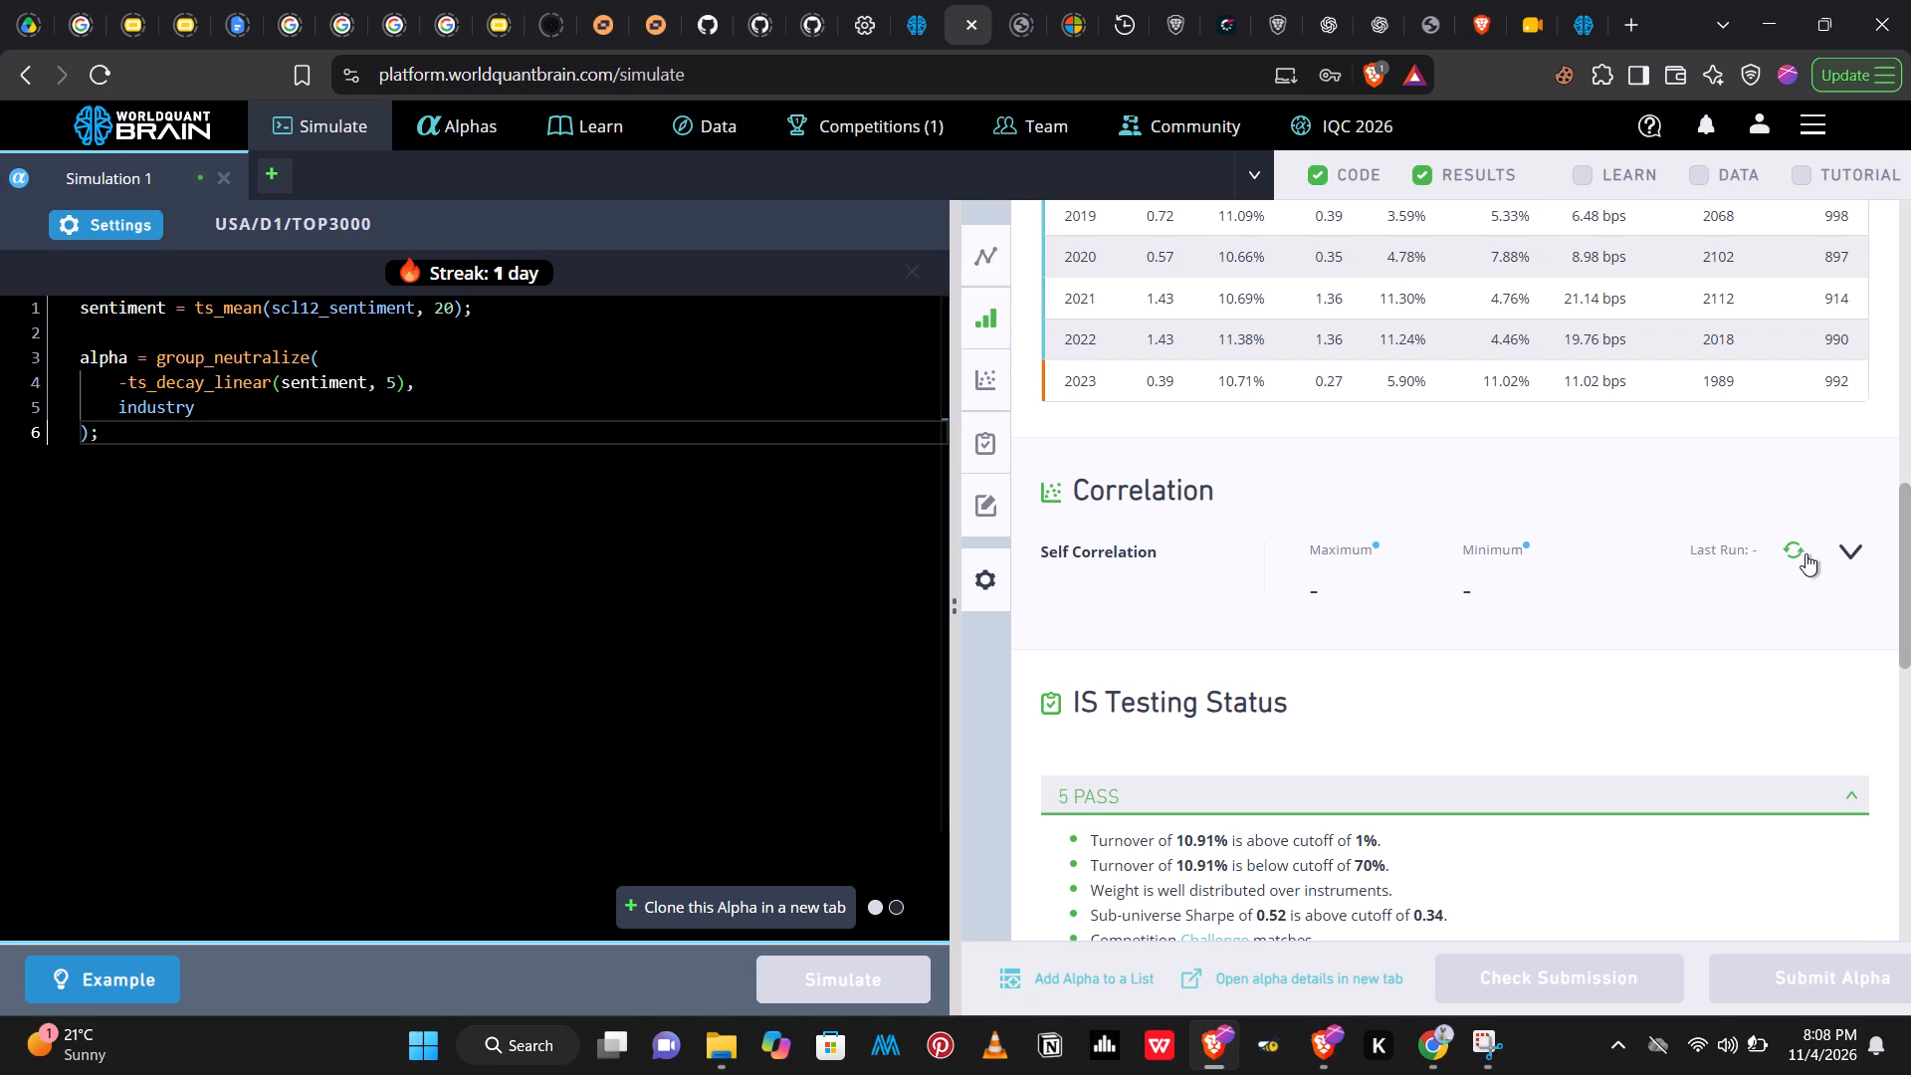
{"action": "left_click", "coordinate": [1805, 553]}
{"action": "left_click_drag", "start_coordinate": [1909, 562], "coordinate": [1909, 547]}
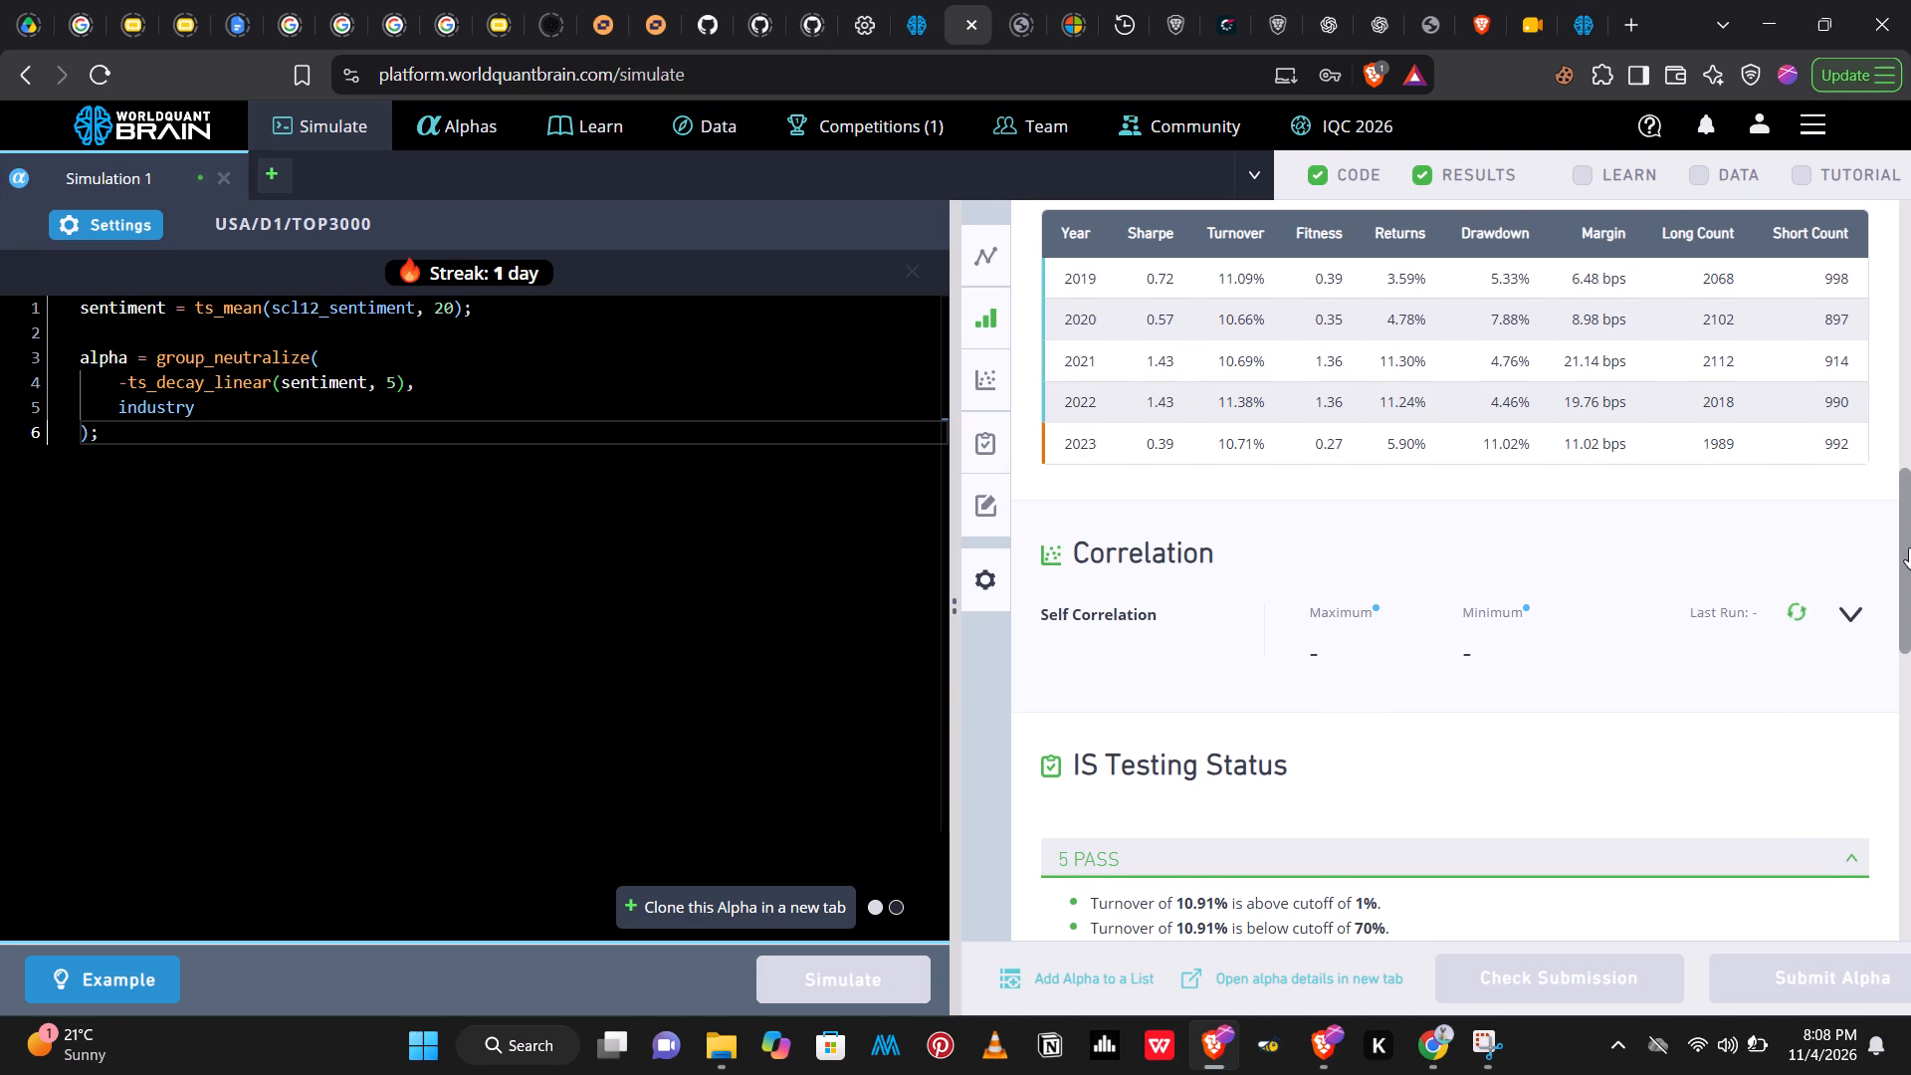
{"action": "left_click_drag", "start_coordinate": [1909, 547], "coordinate": [1910, 516]}
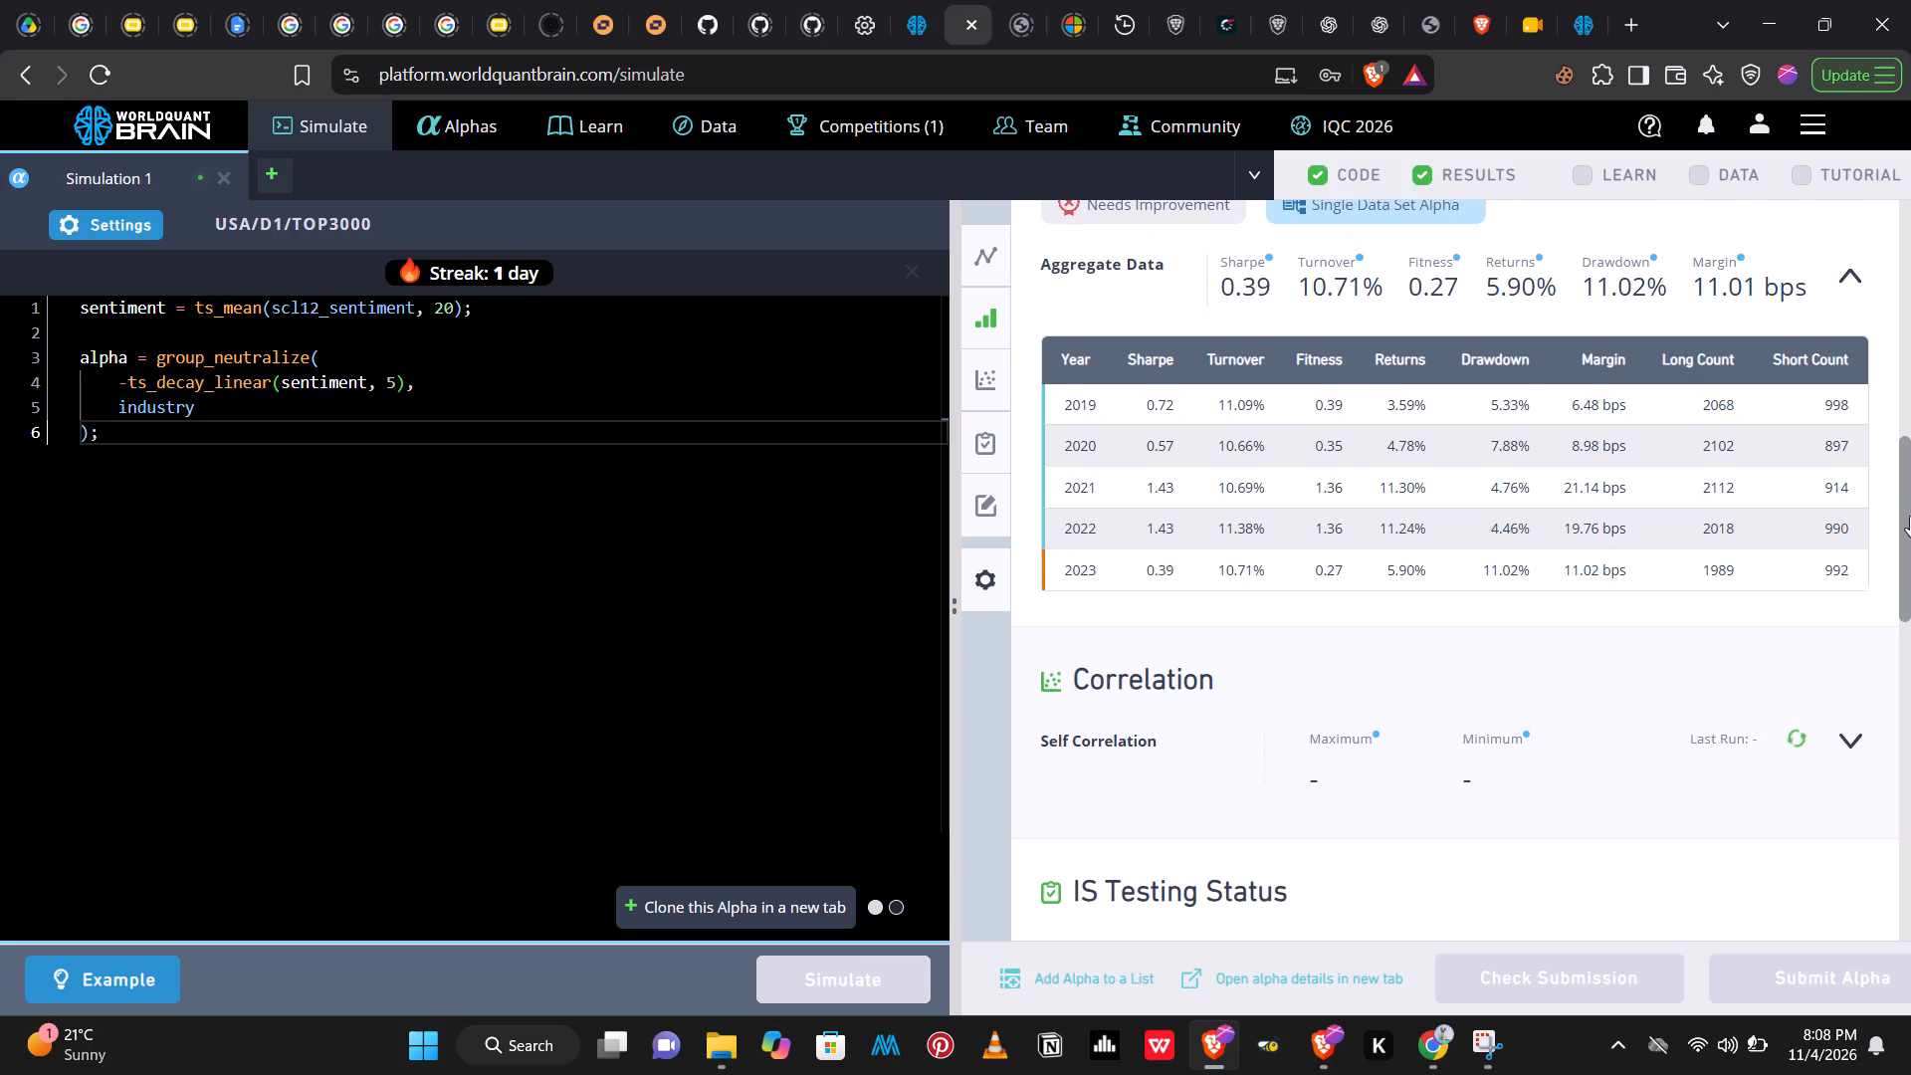
{"action": "left_click_drag", "start_coordinate": [1910, 516], "coordinate": [1908, 454]}
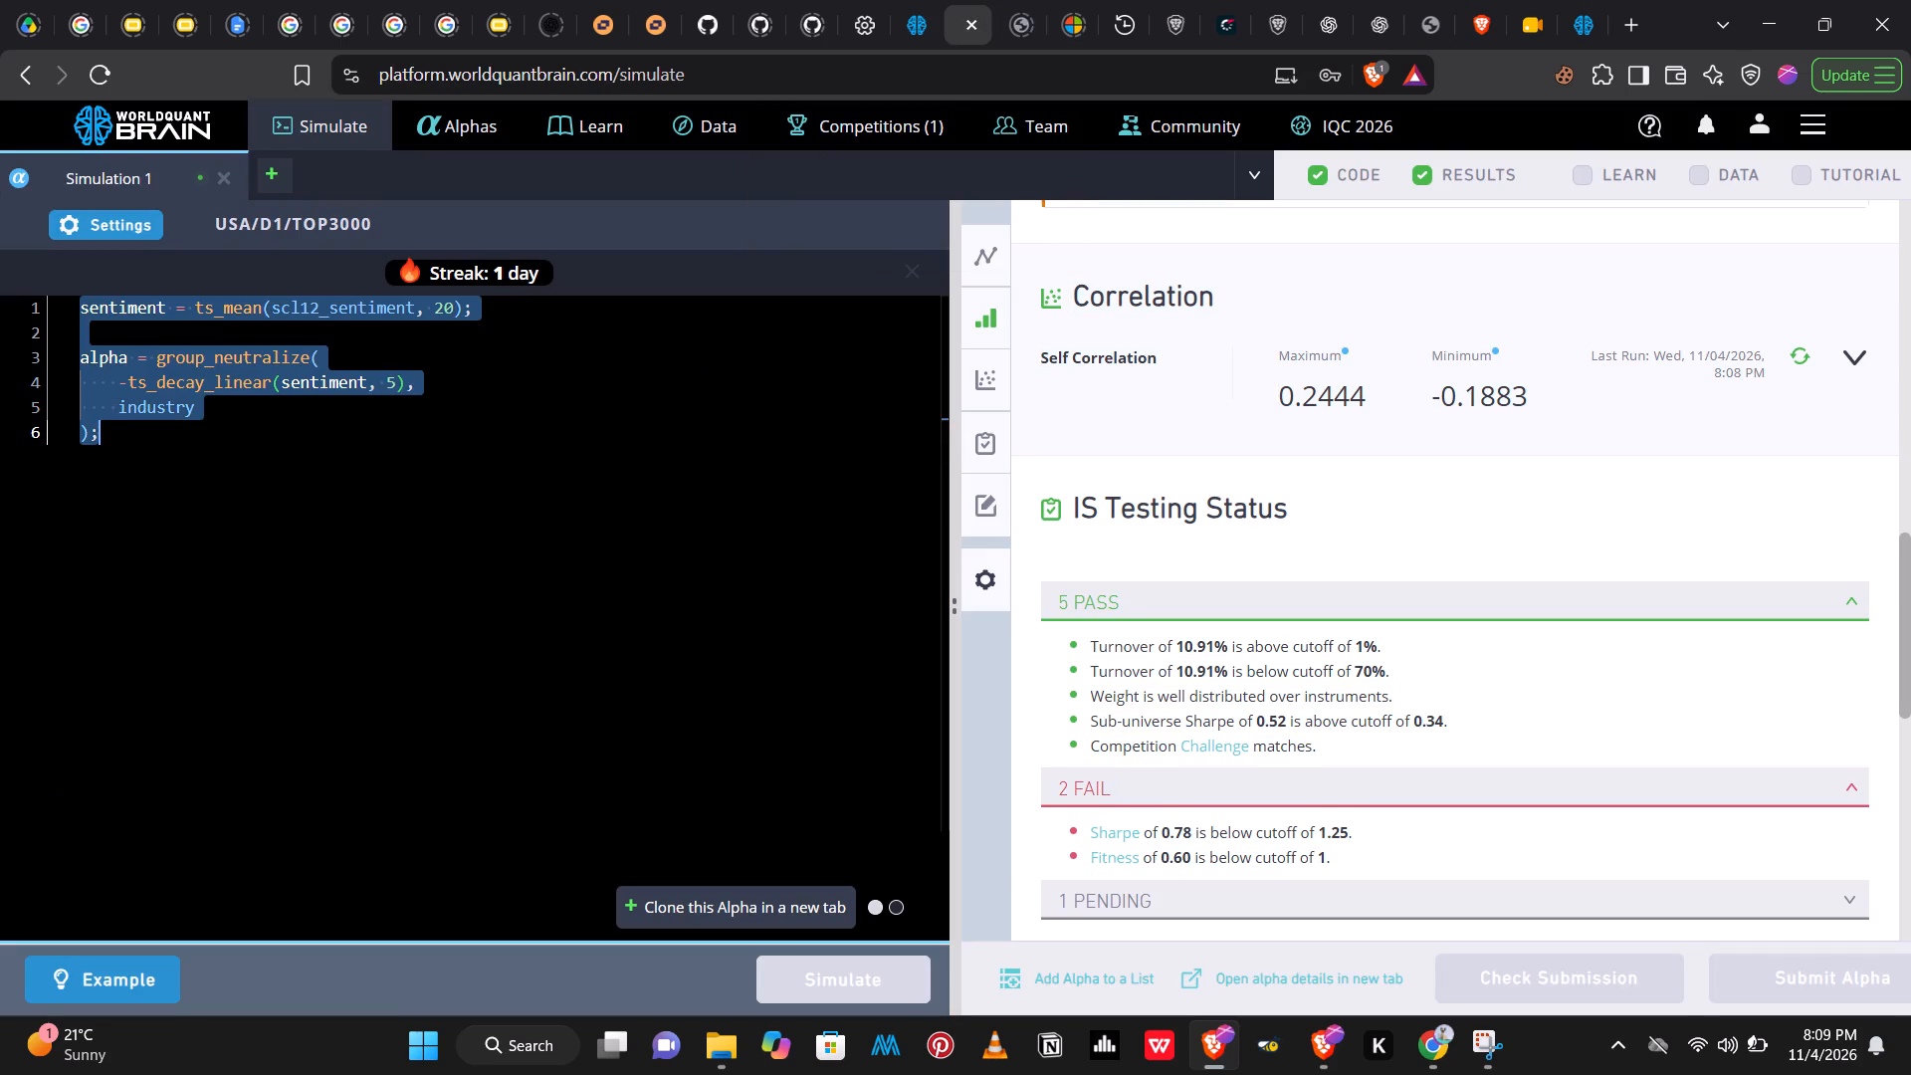
{"action": "key", "text": "ctrl+v"}
{"action": "left_click", "coordinate": [851, 979]}
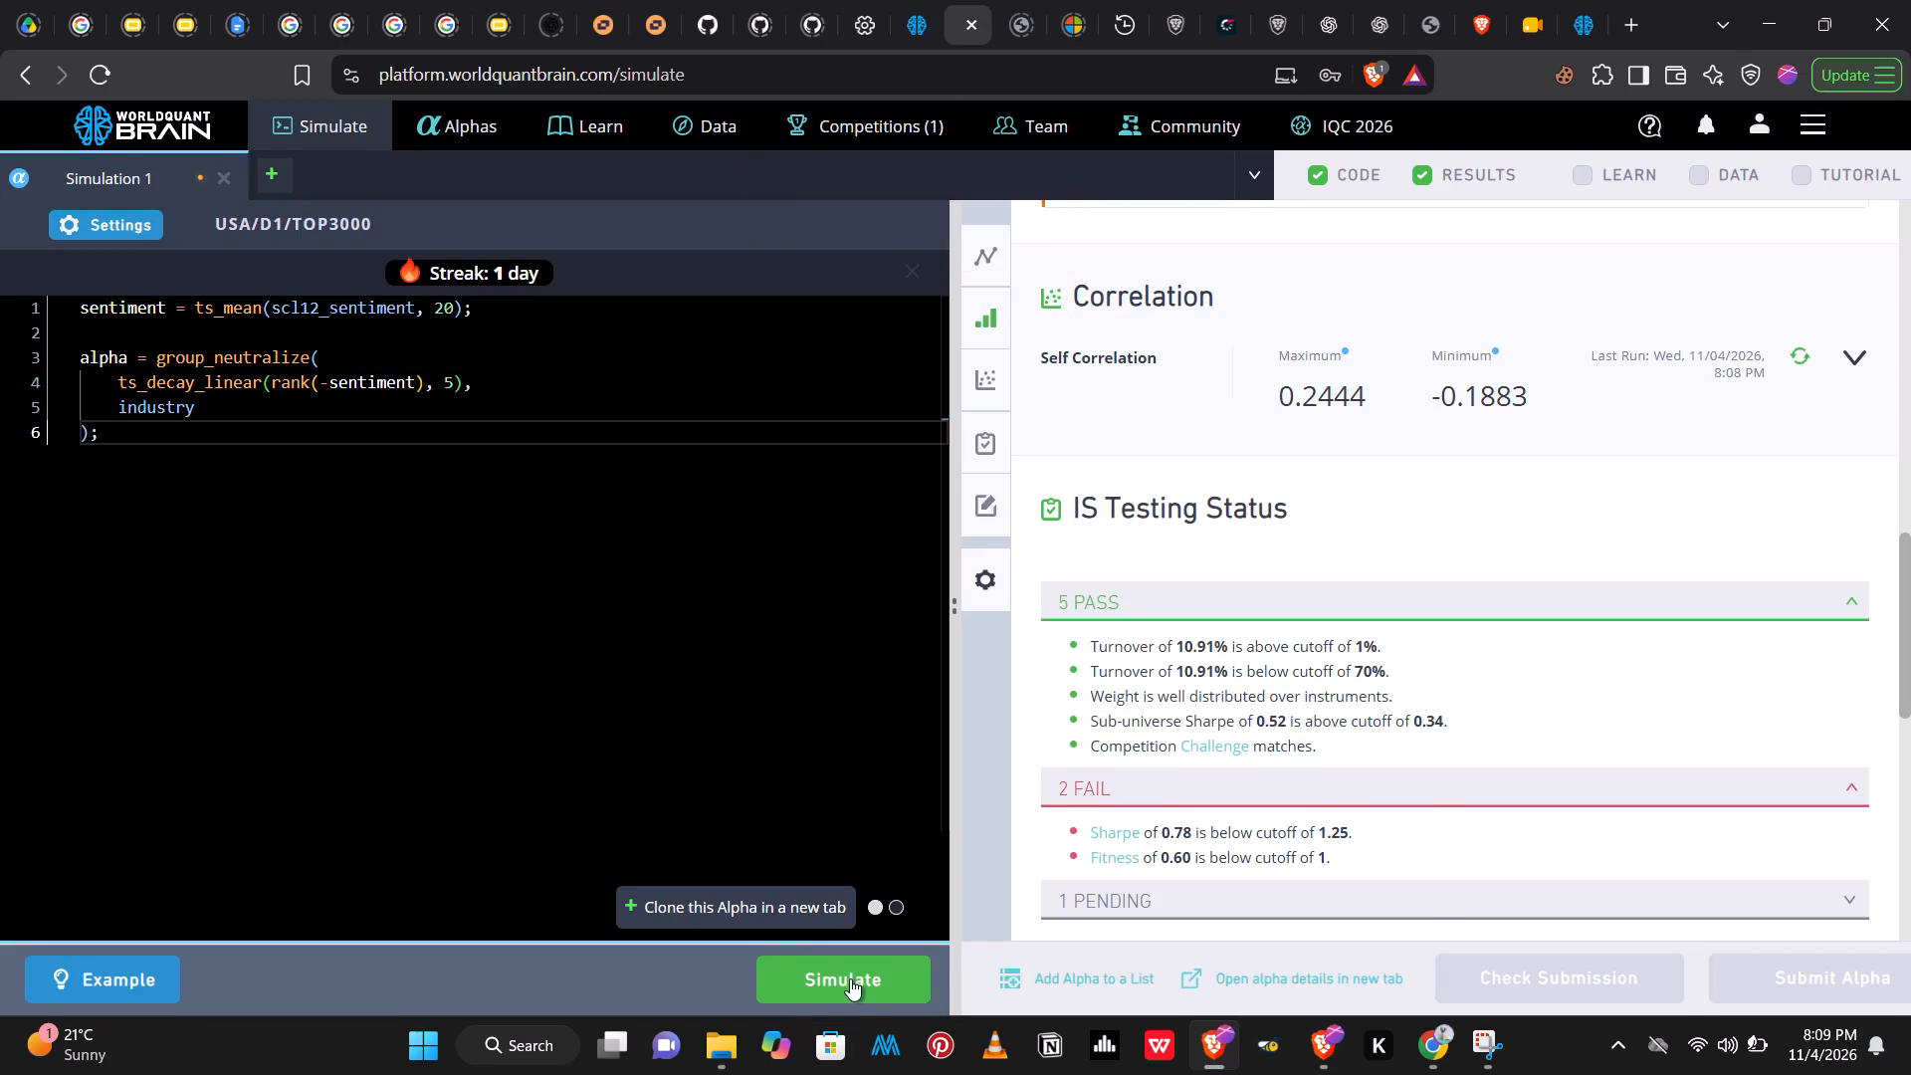
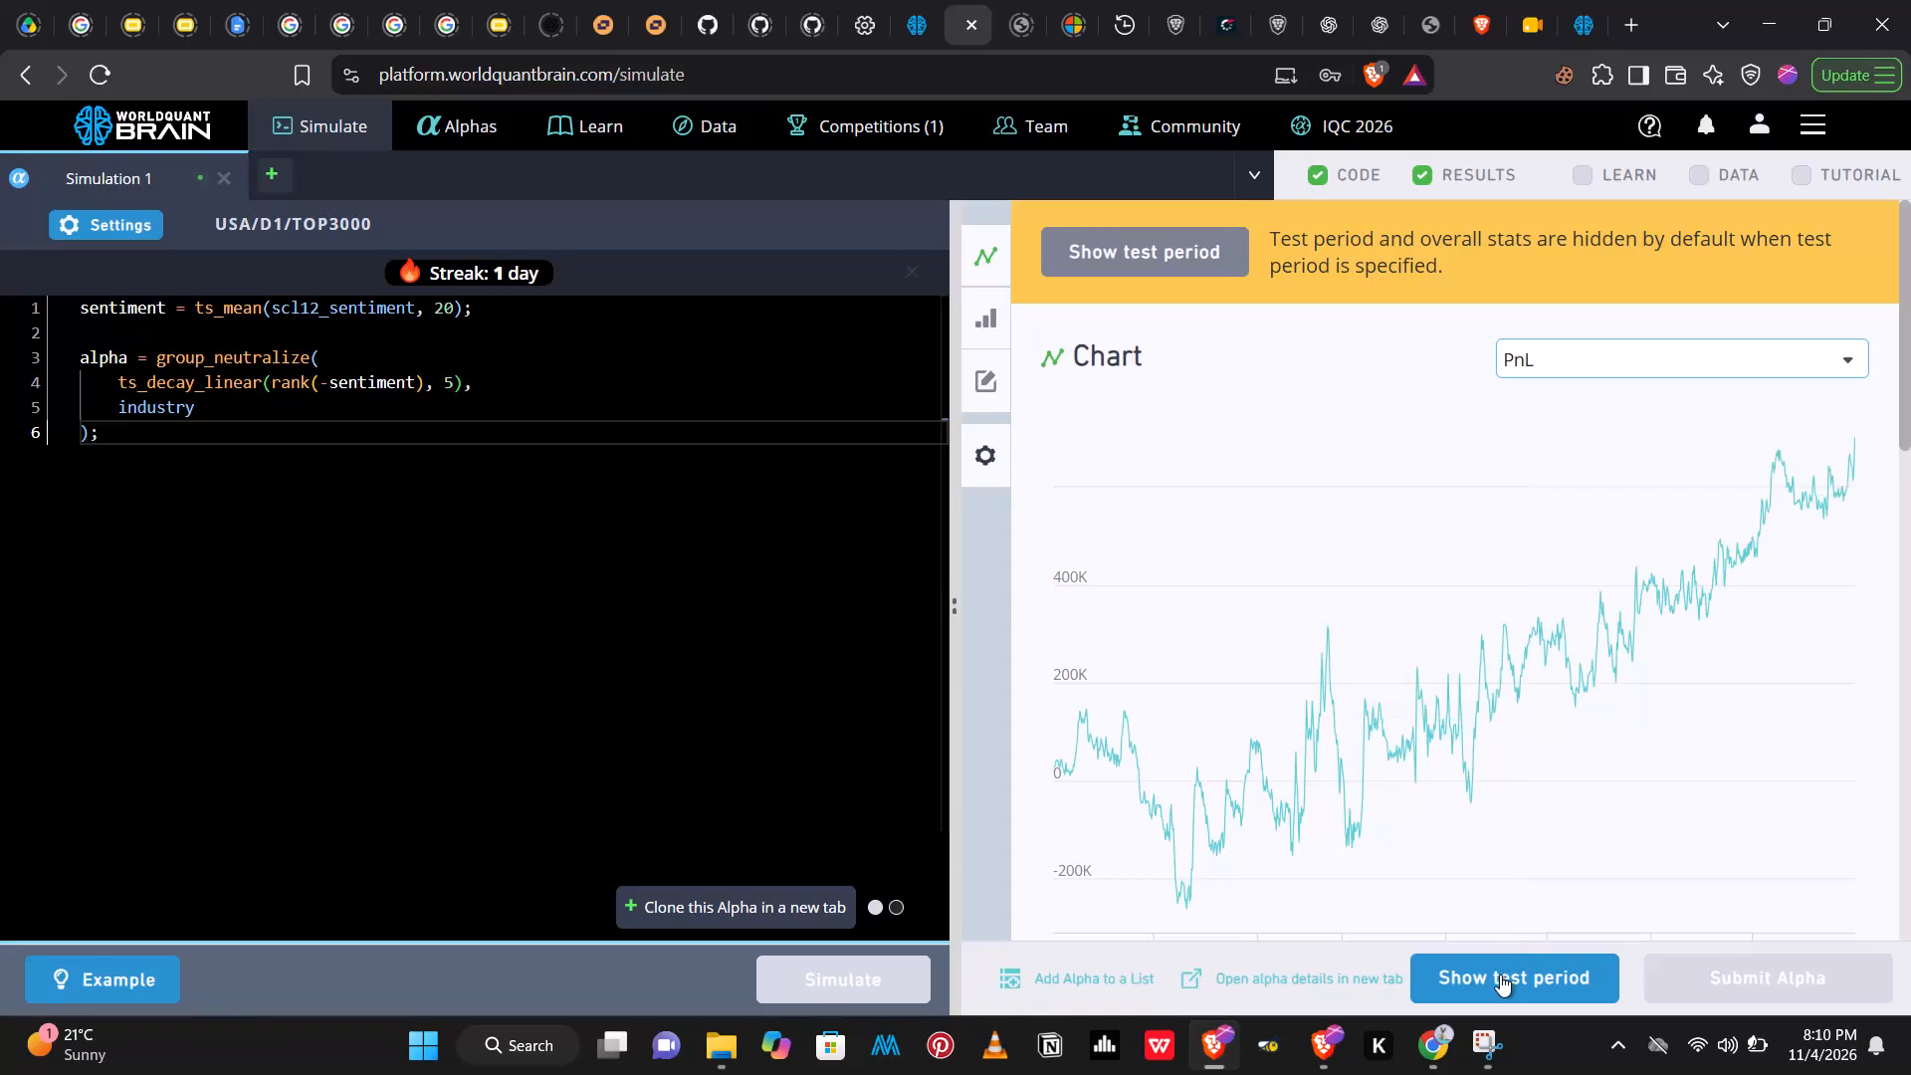
Expand the fail, pass and pending lists under IS Testing Status for the simulated ranked contrarian sentiment alpha.
{"action": "left_click_drag", "start_coordinate": [1910, 328], "coordinate": [1896, 637]}
{"action": "scroll", "coordinate": [1906, 387], "scroll_direction": "up", "scroll_amount": 1}
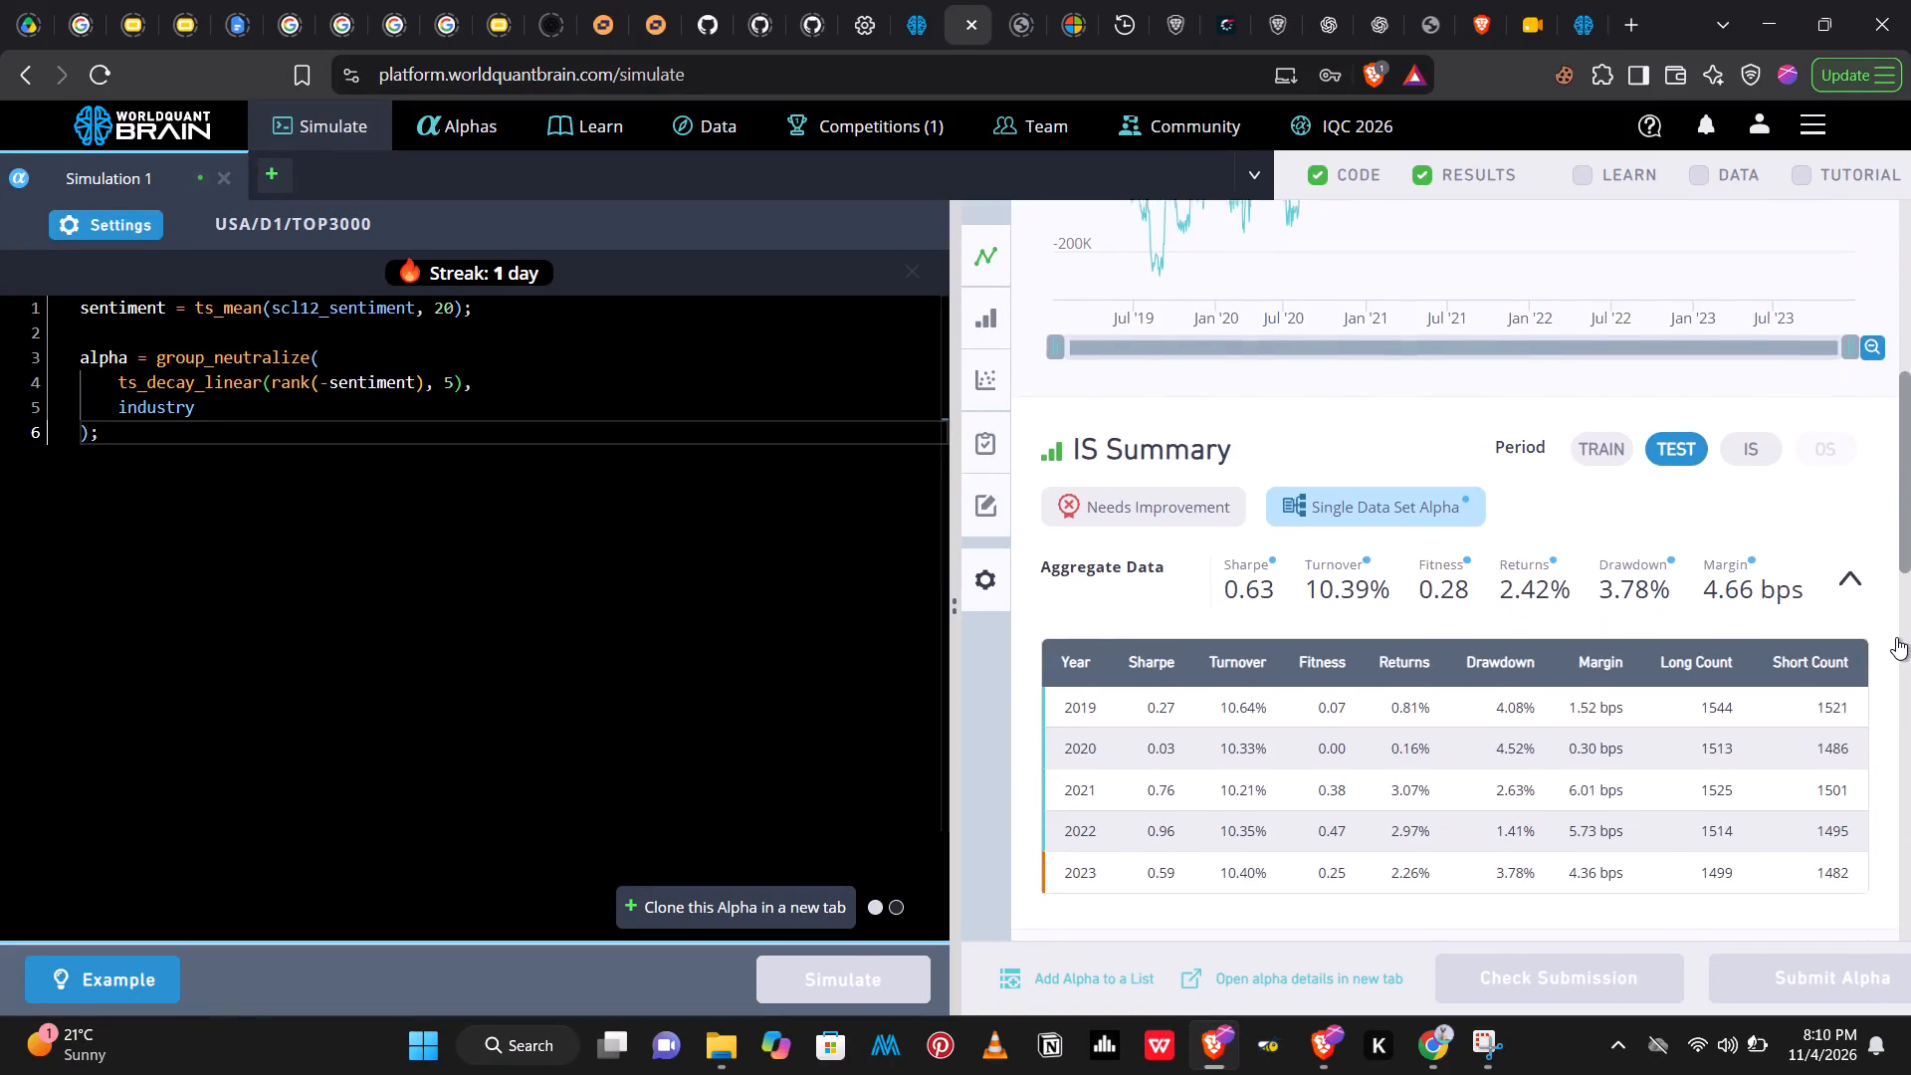
{"action": "left_click_drag", "start_coordinate": [1896, 637], "coordinate": [1895, 709]}
{"action": "left_click", "coordinate": [1847, 566]}
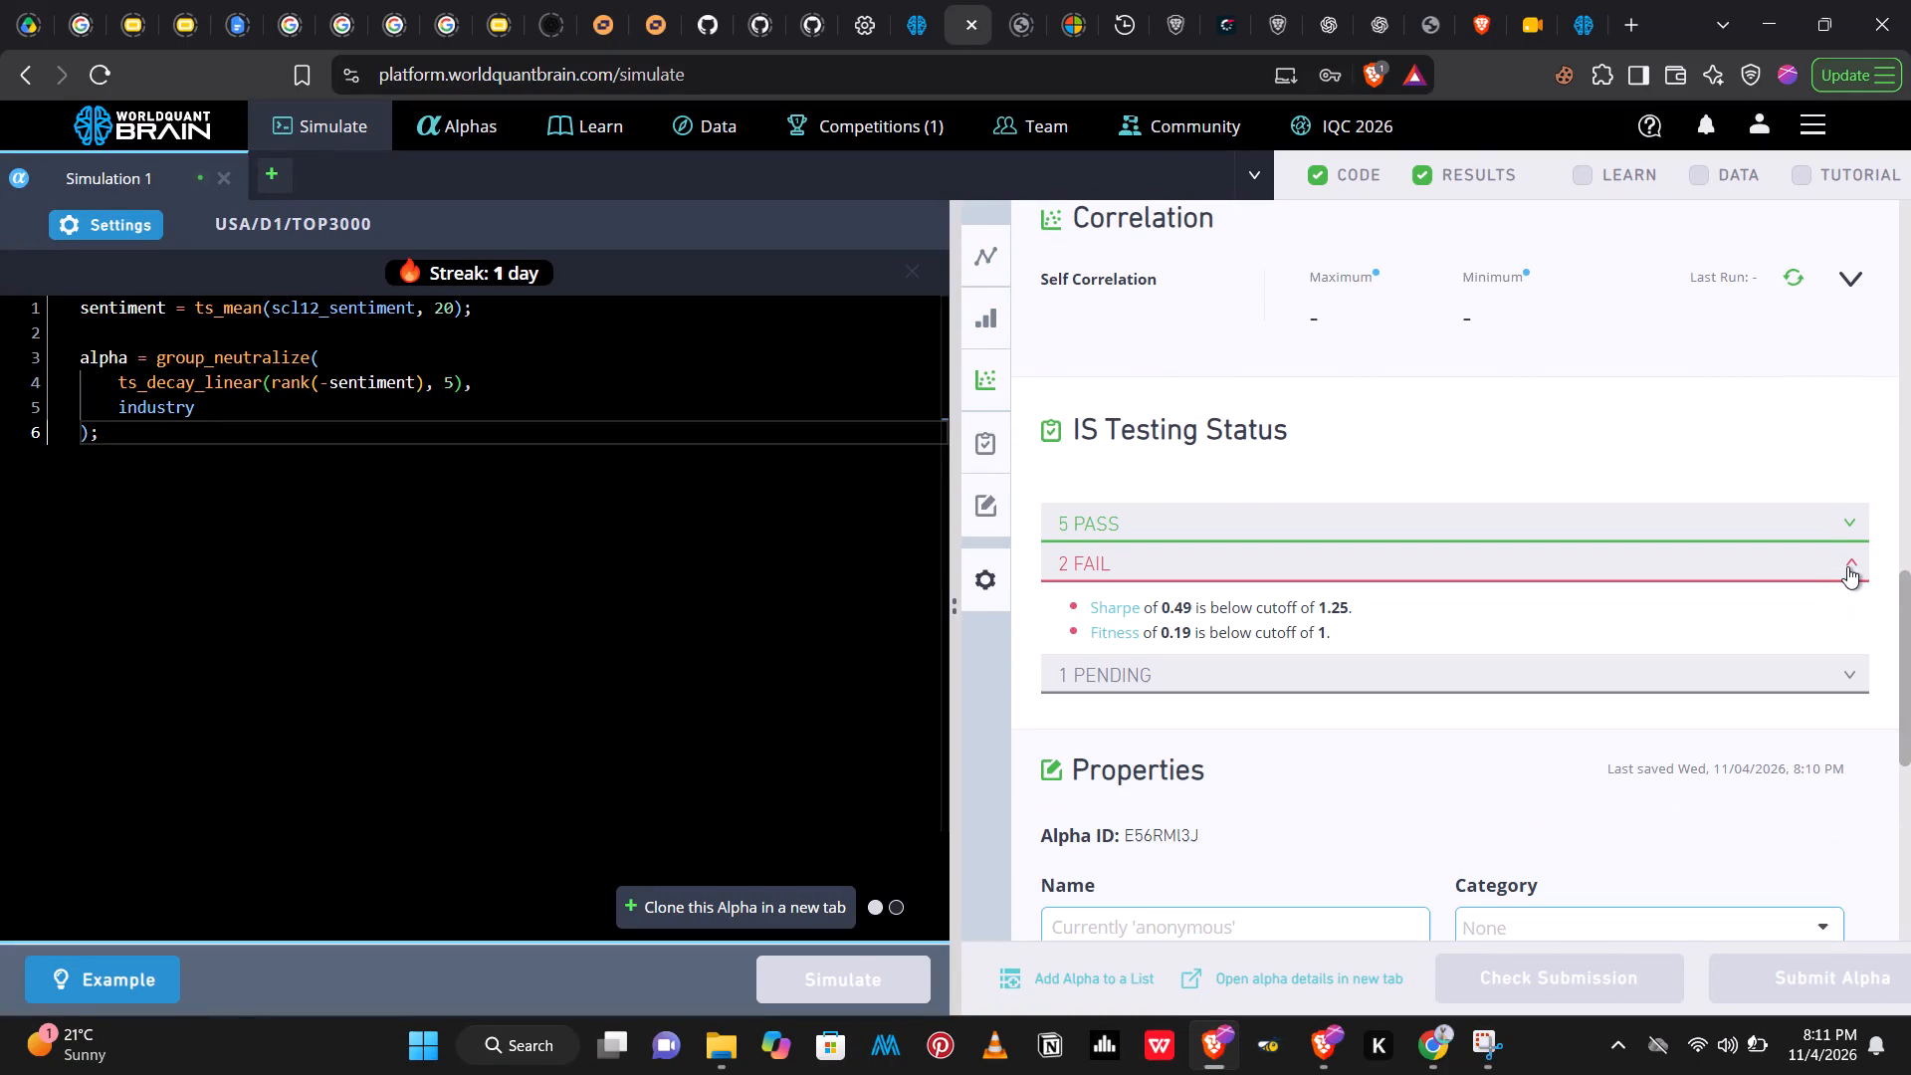
{"action": "left_click", "coordinate": [1852, 530]}
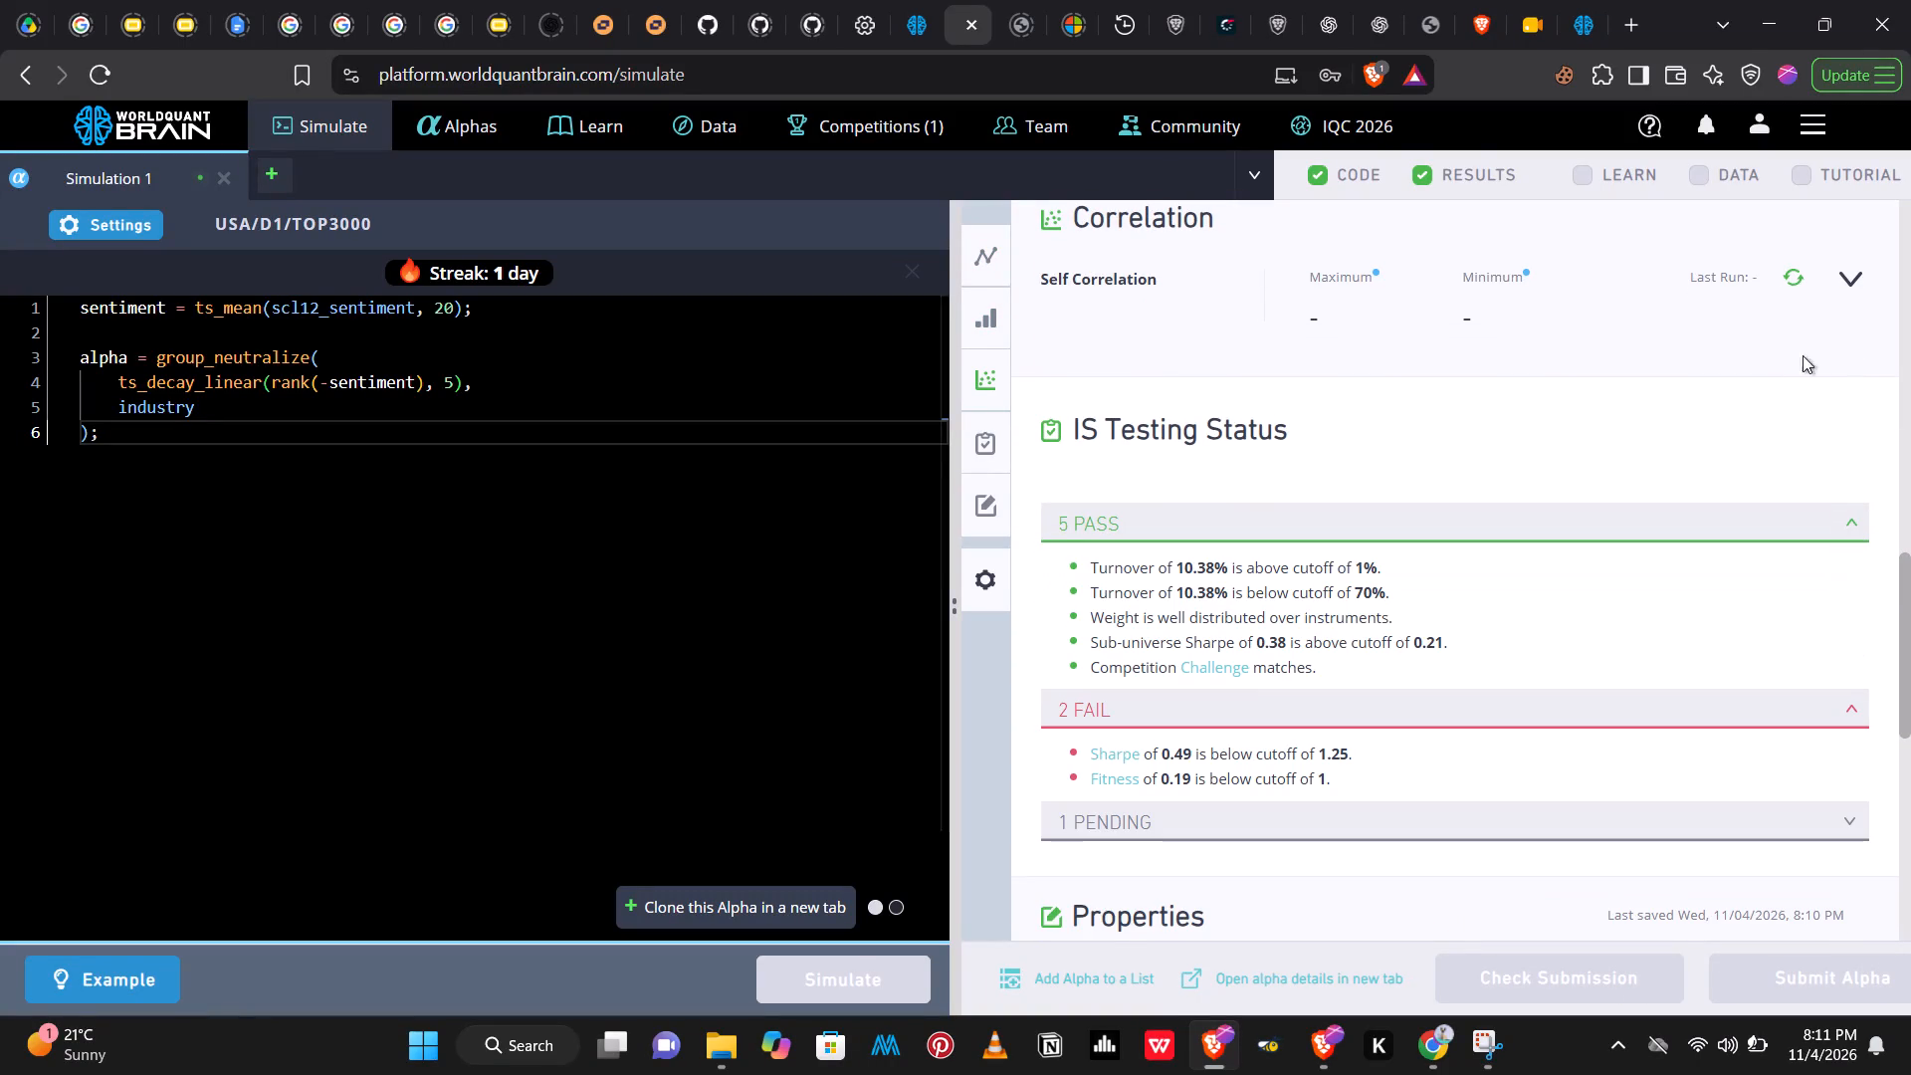
{"action": "left_click", "coordinate": [1796, 266]}
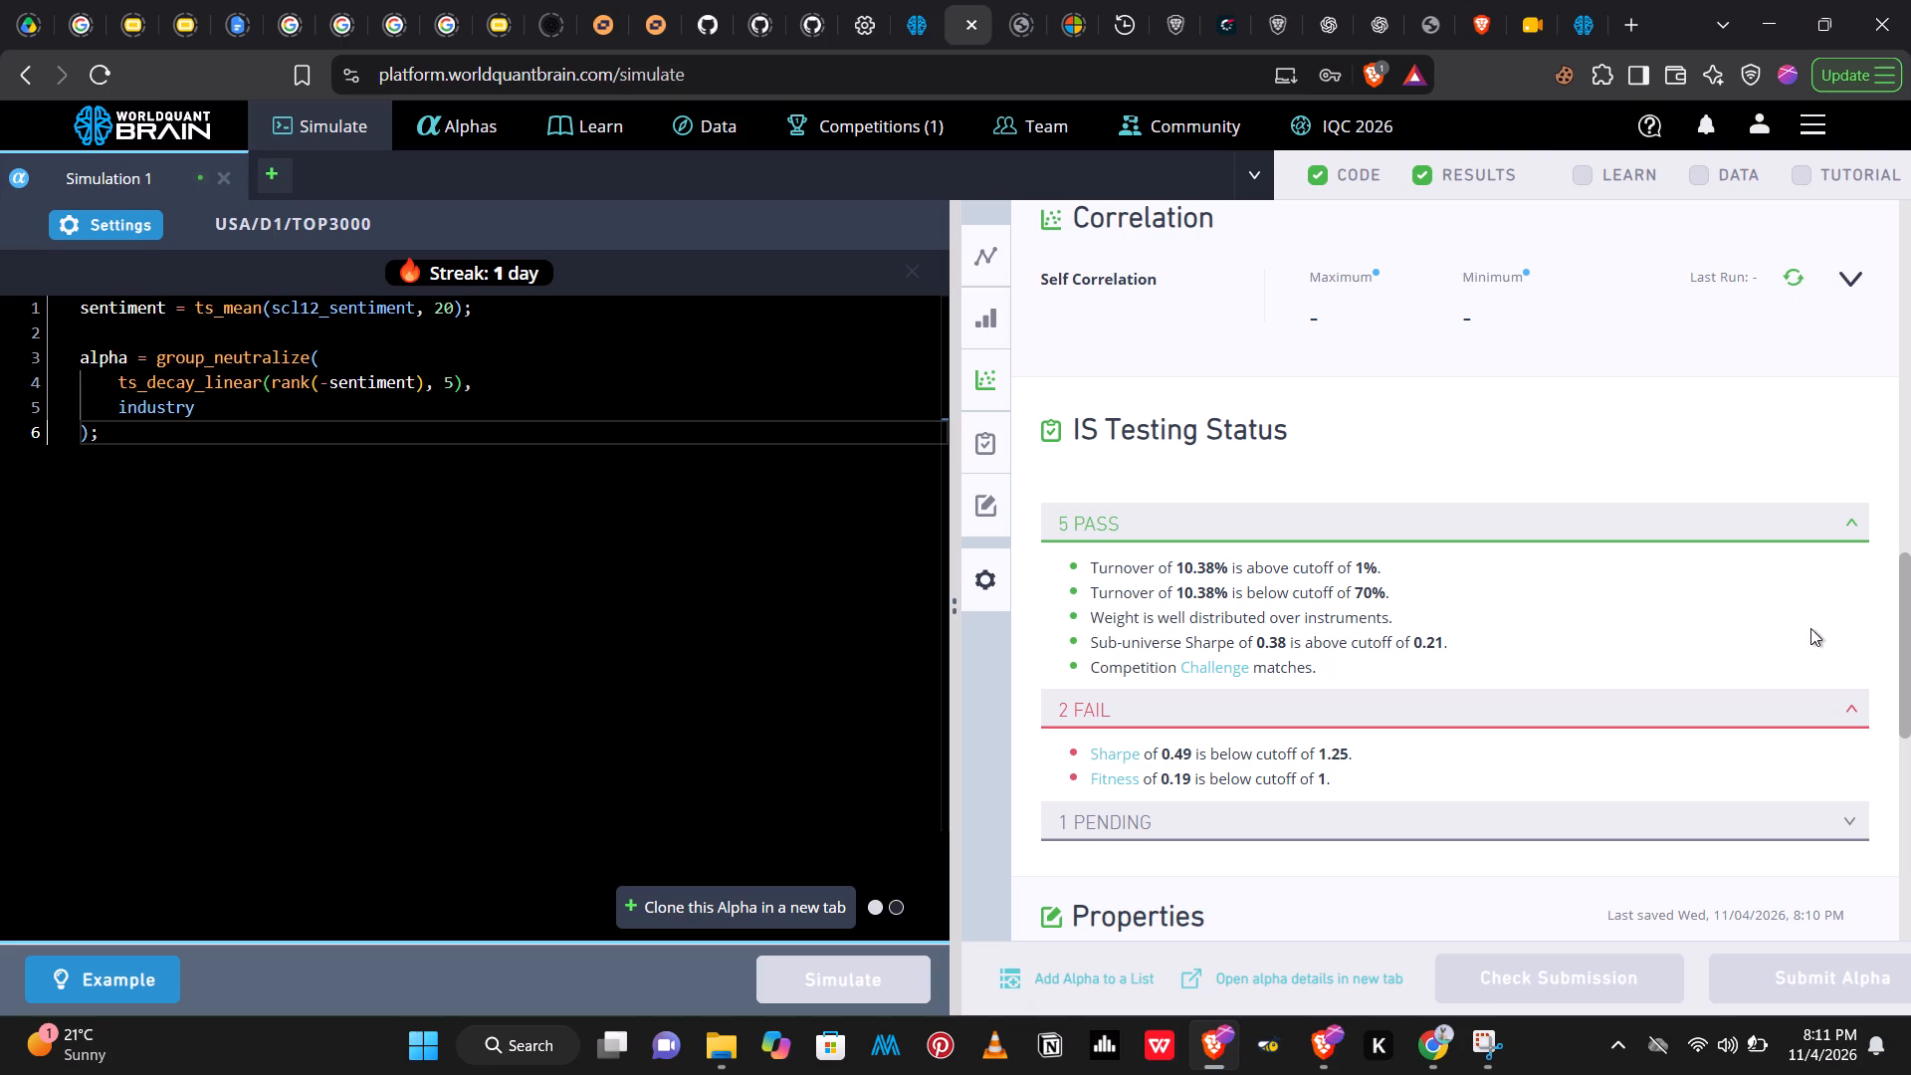
{"action": "left_click", "coordinate": [1845, 815]}
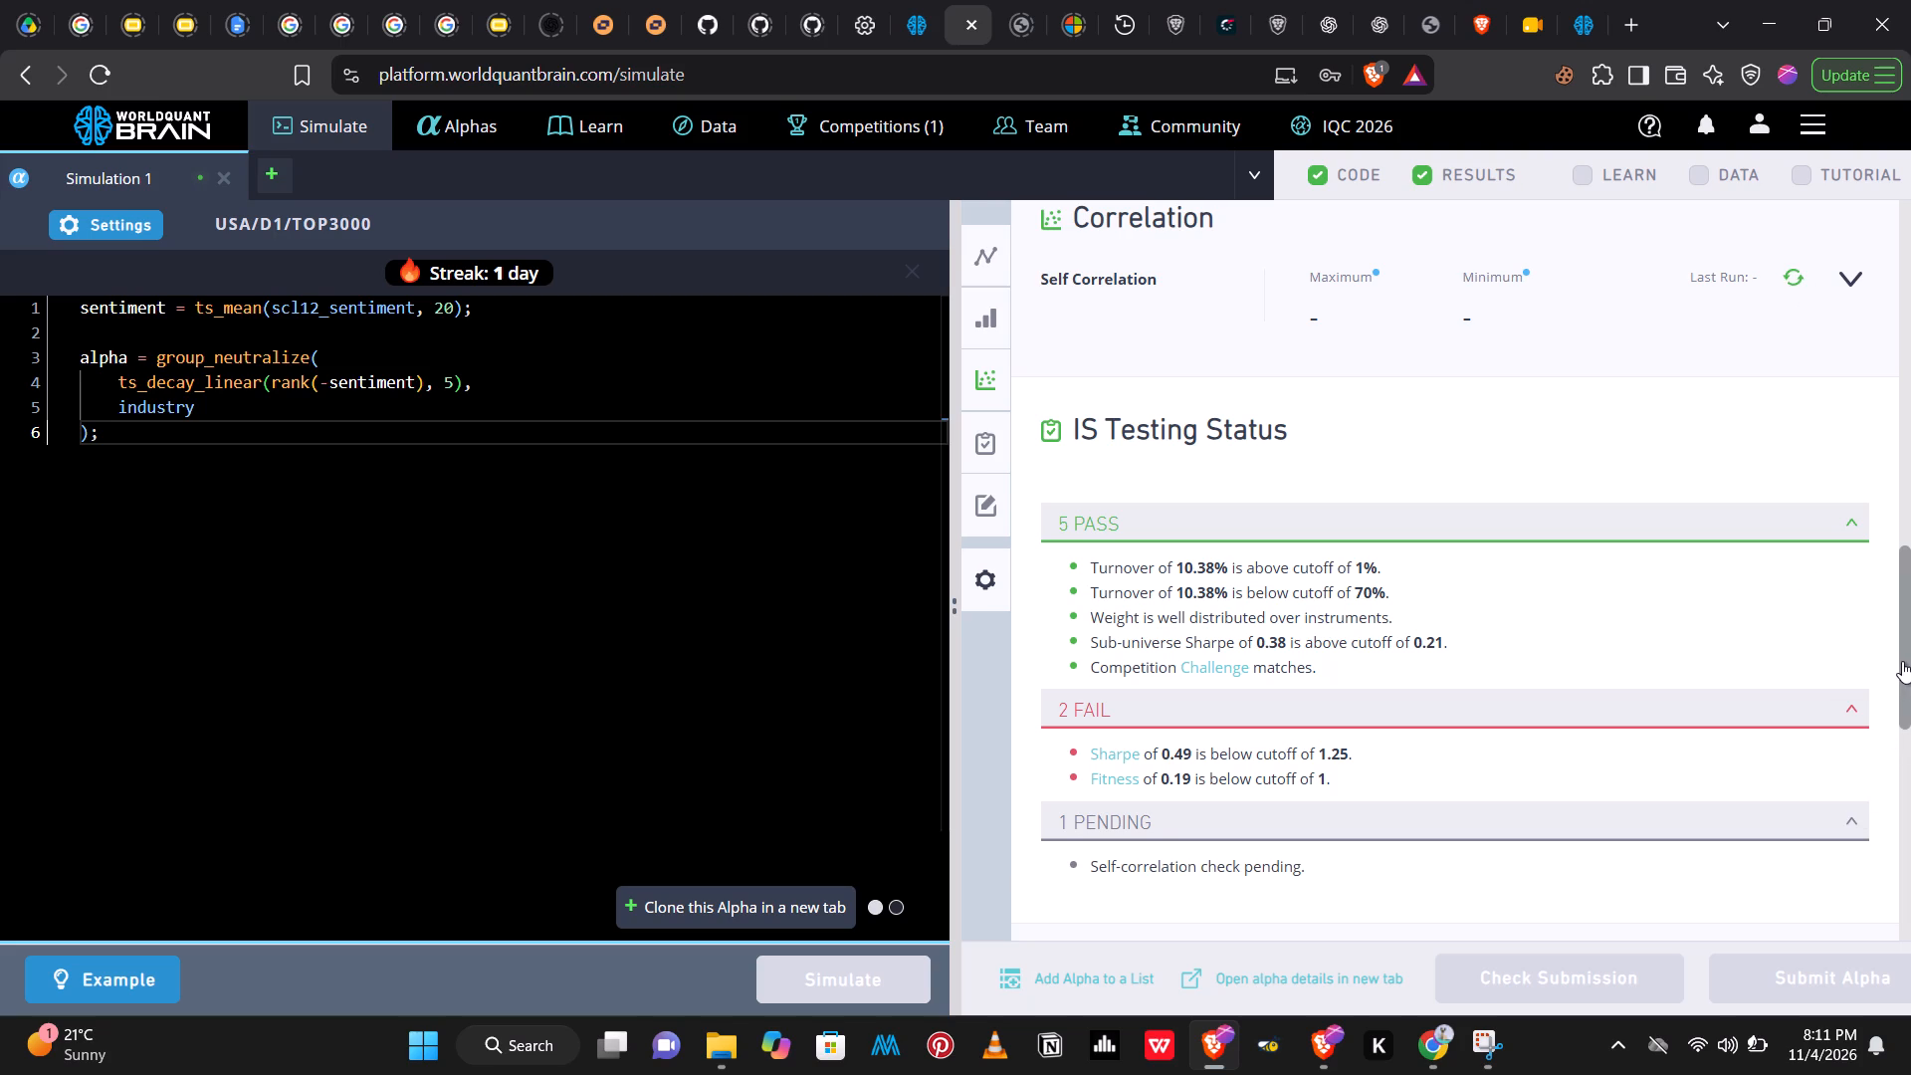
Run the self-correlation check and review the alpha's summary and testing results.
{"action": "left_click", "coordinate": [1790, 276]}
{"action": "left_click_drag", "start_coordinate": [1907, 580], "coordinate": [1908, 421]}
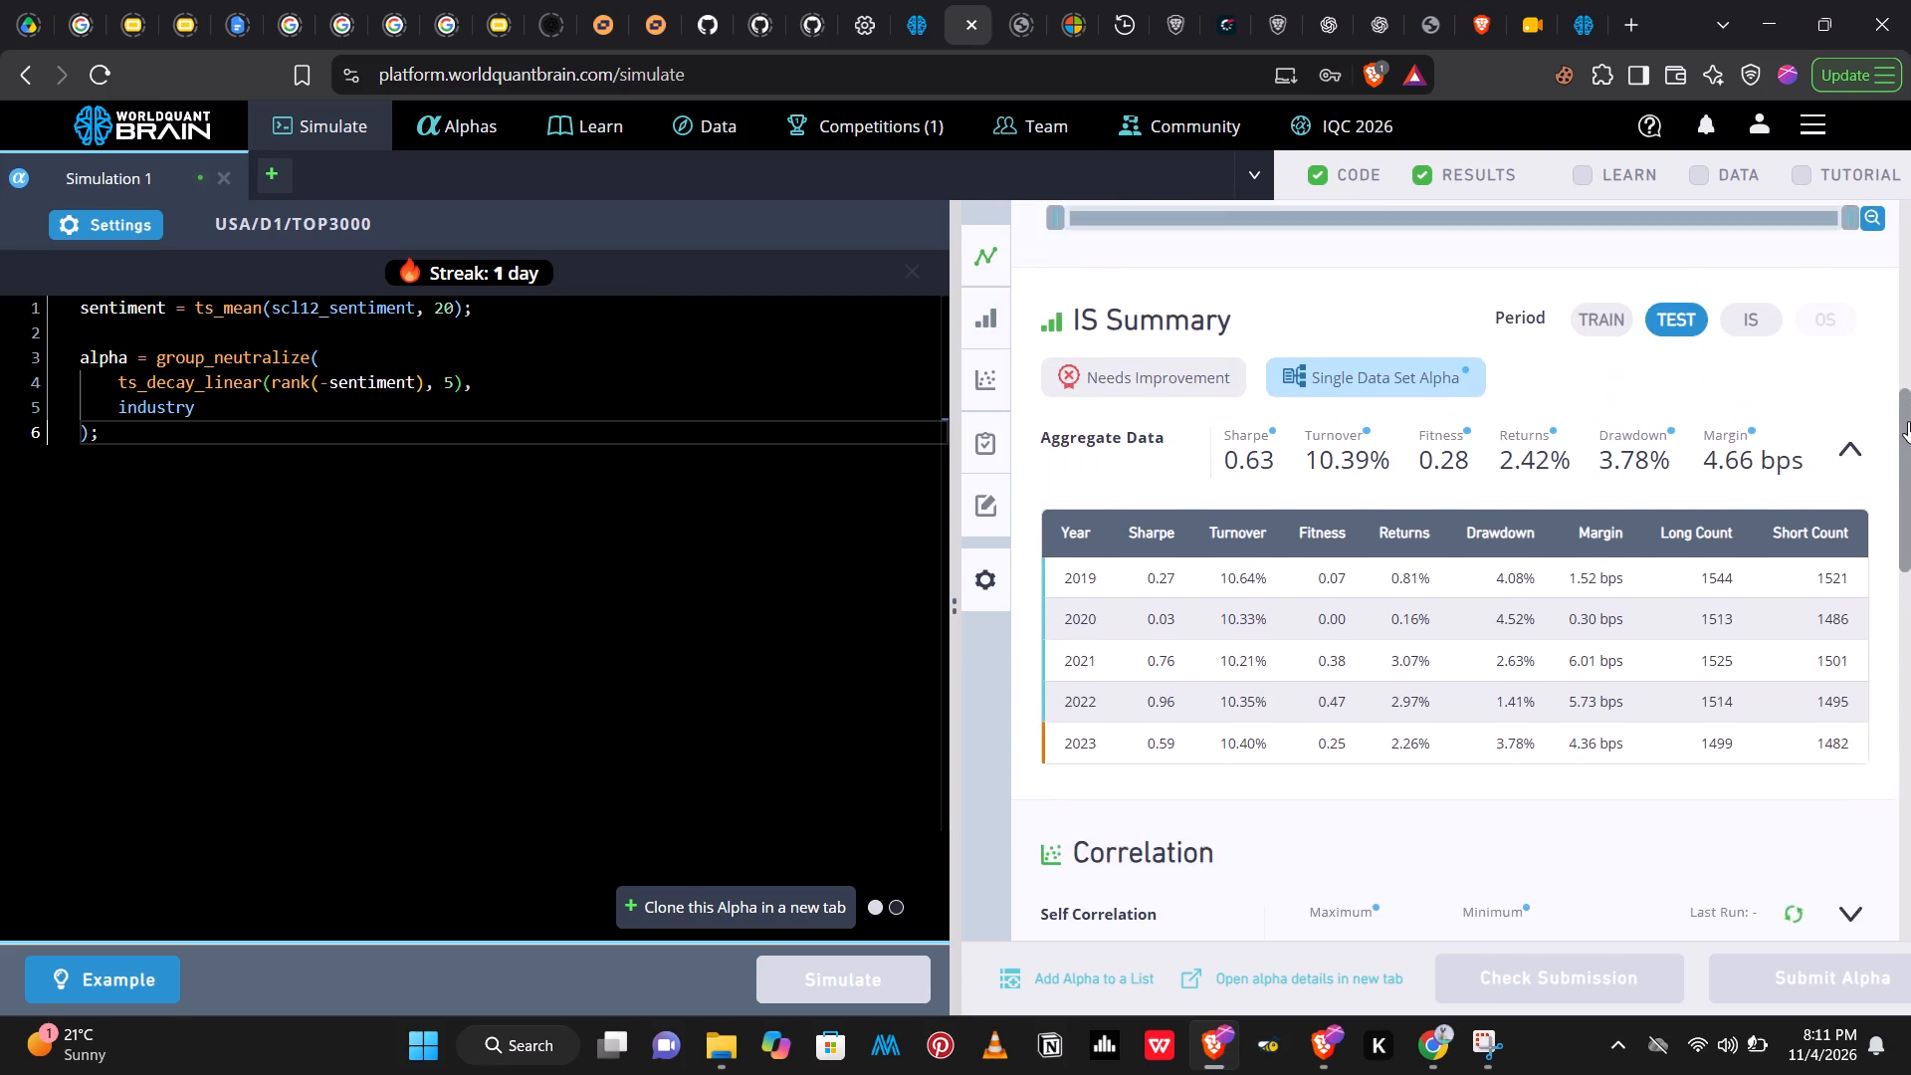
{"action": "left_click_drag", "start_coordinate": [1908, 421], "coordinate": [1906, 633]}
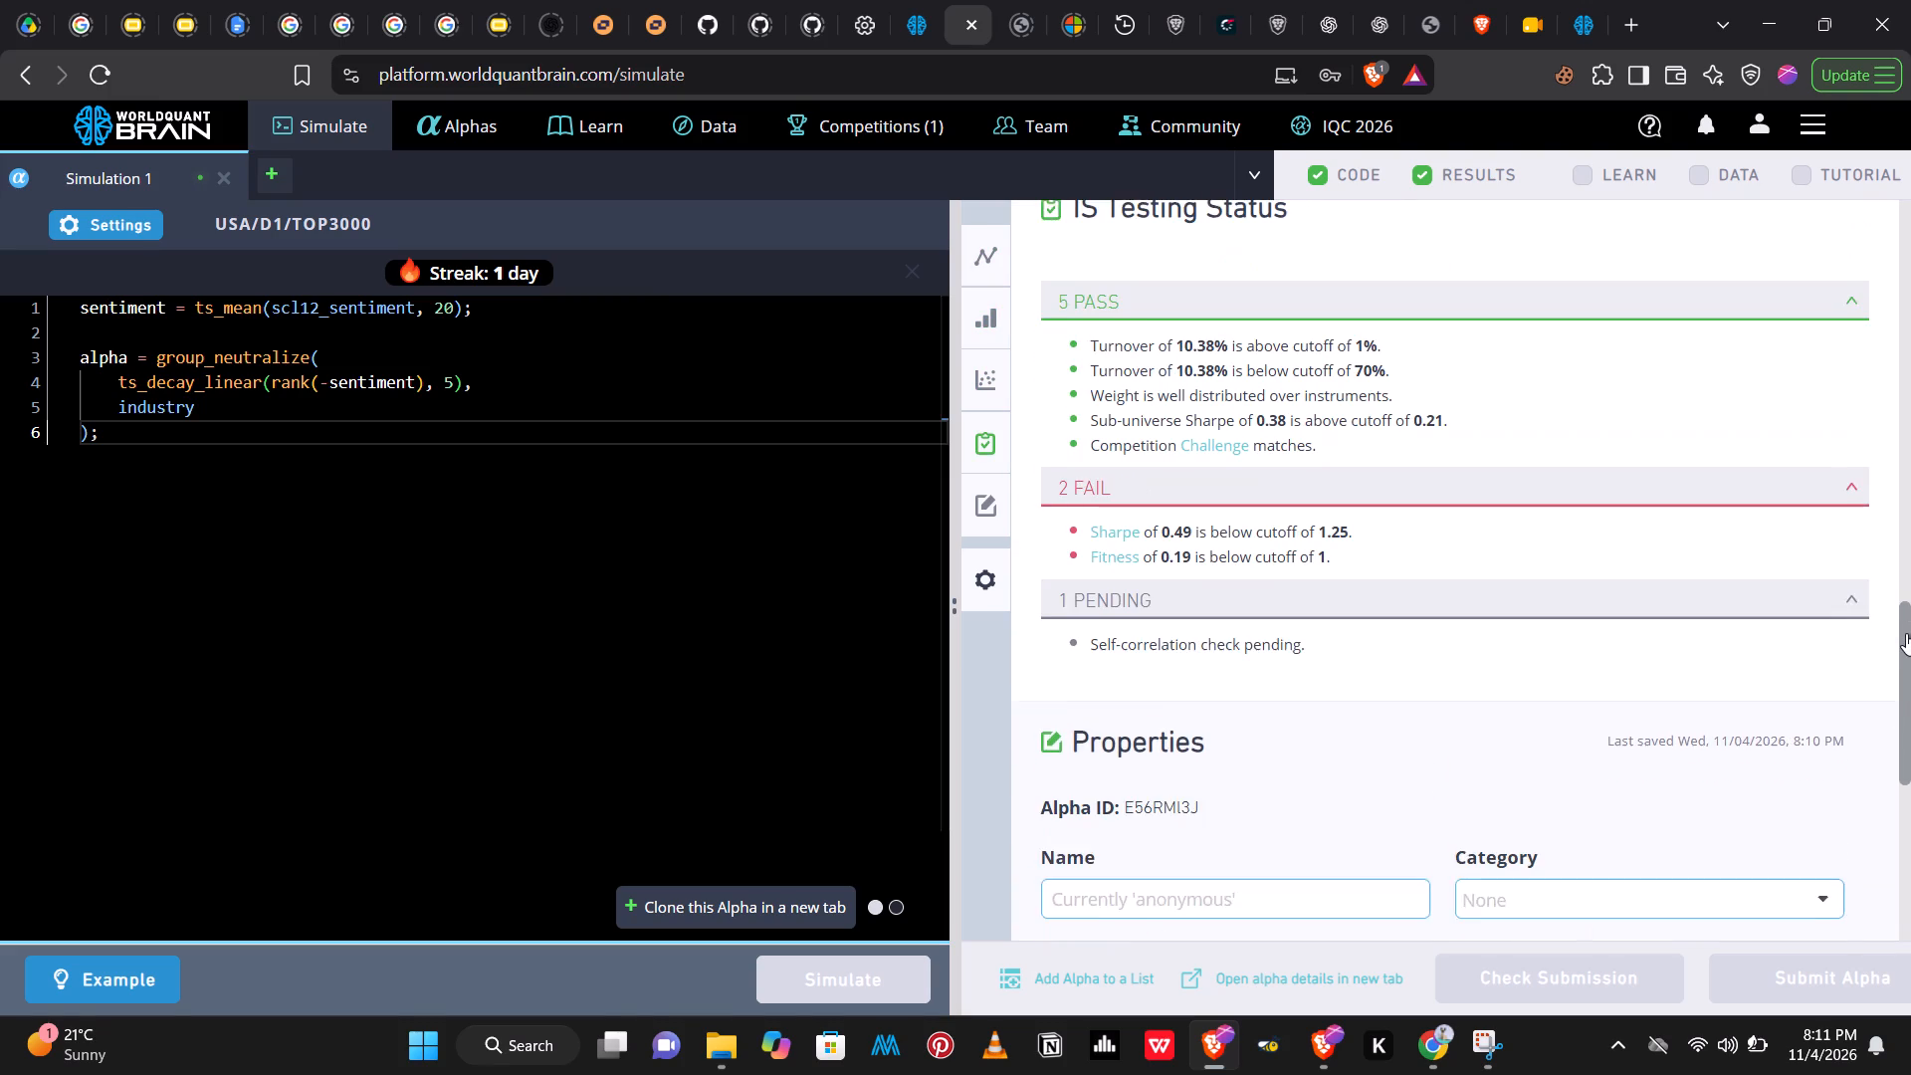
{"action": "left_click_drag", "start_coordinate": [1906, 633], "coordinate": [1906, 595]}
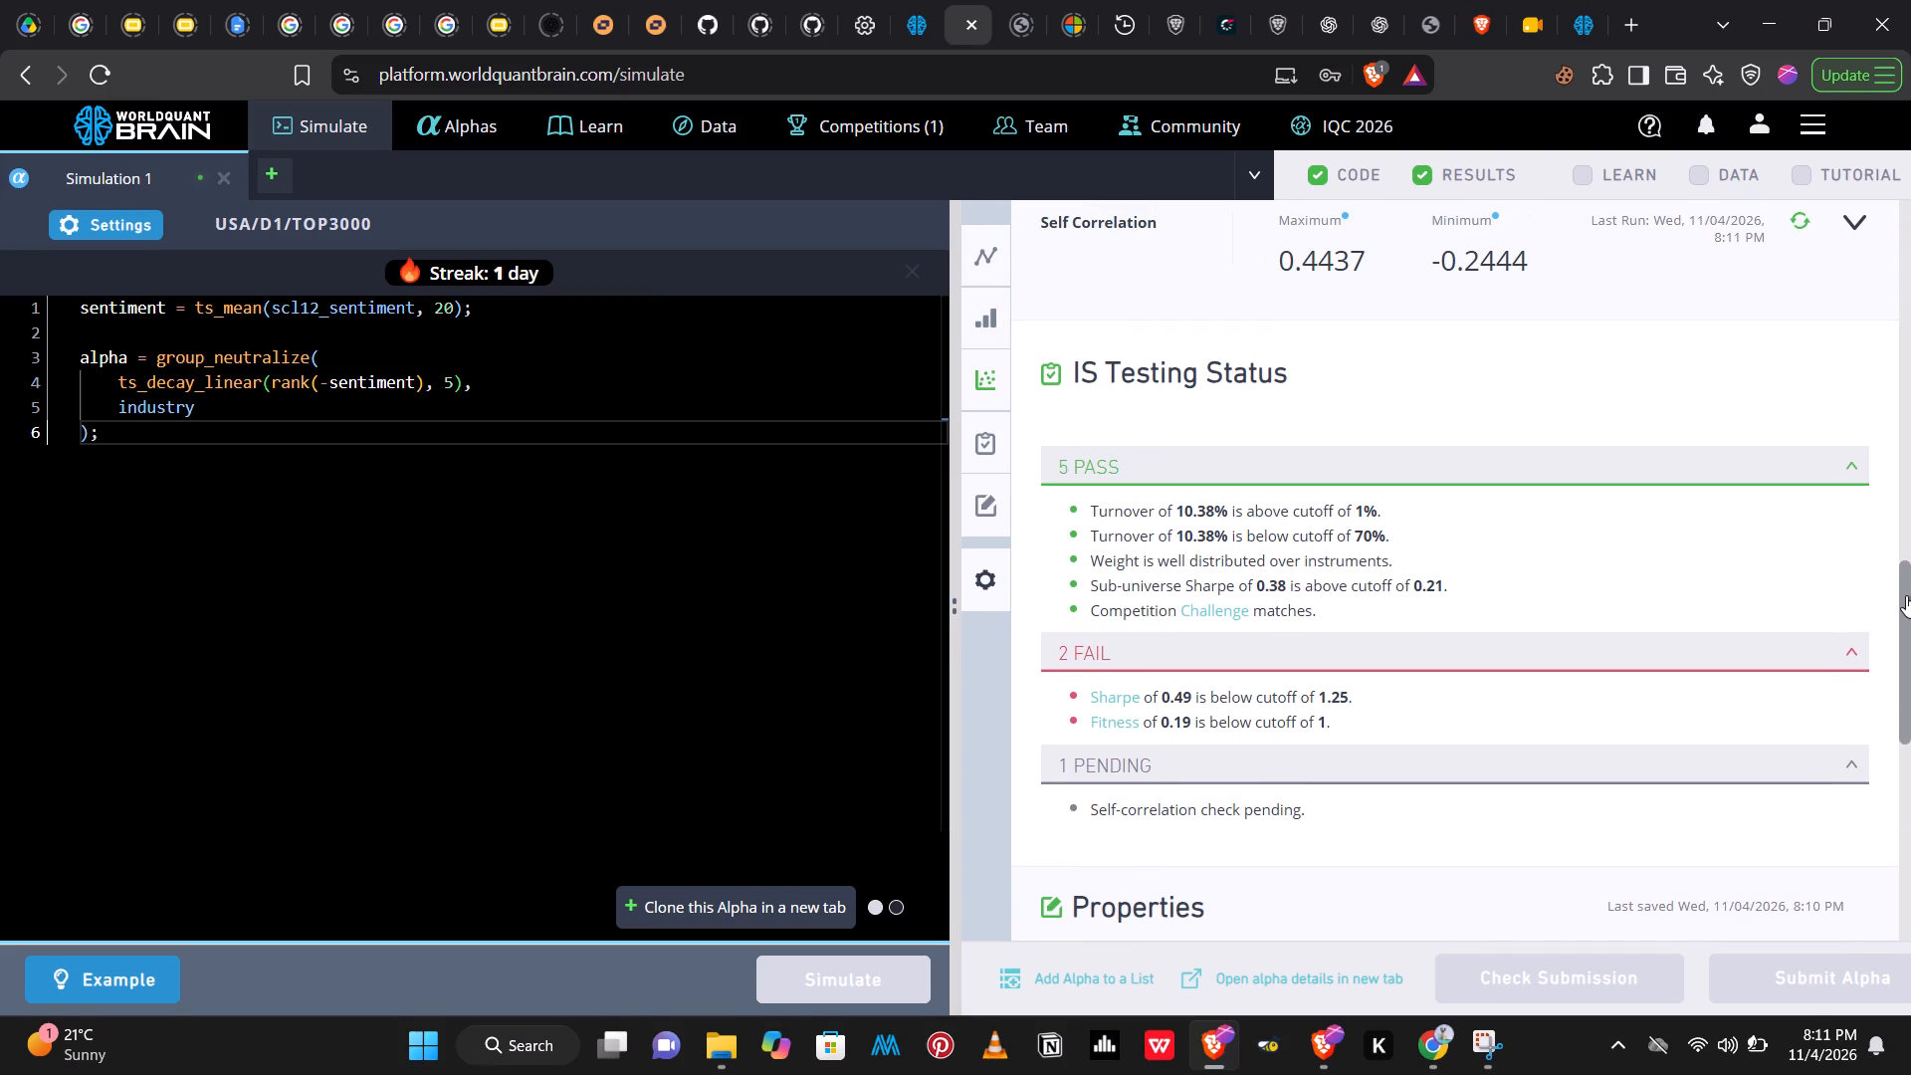
{"action": "left_click_drag", "start_coordinate": [1357, 731], "coordinate": [1358, 732]}
{"action": "left_click_drag", "start_coordinate": [1358, 732], "coordinate": [1022, 201]}
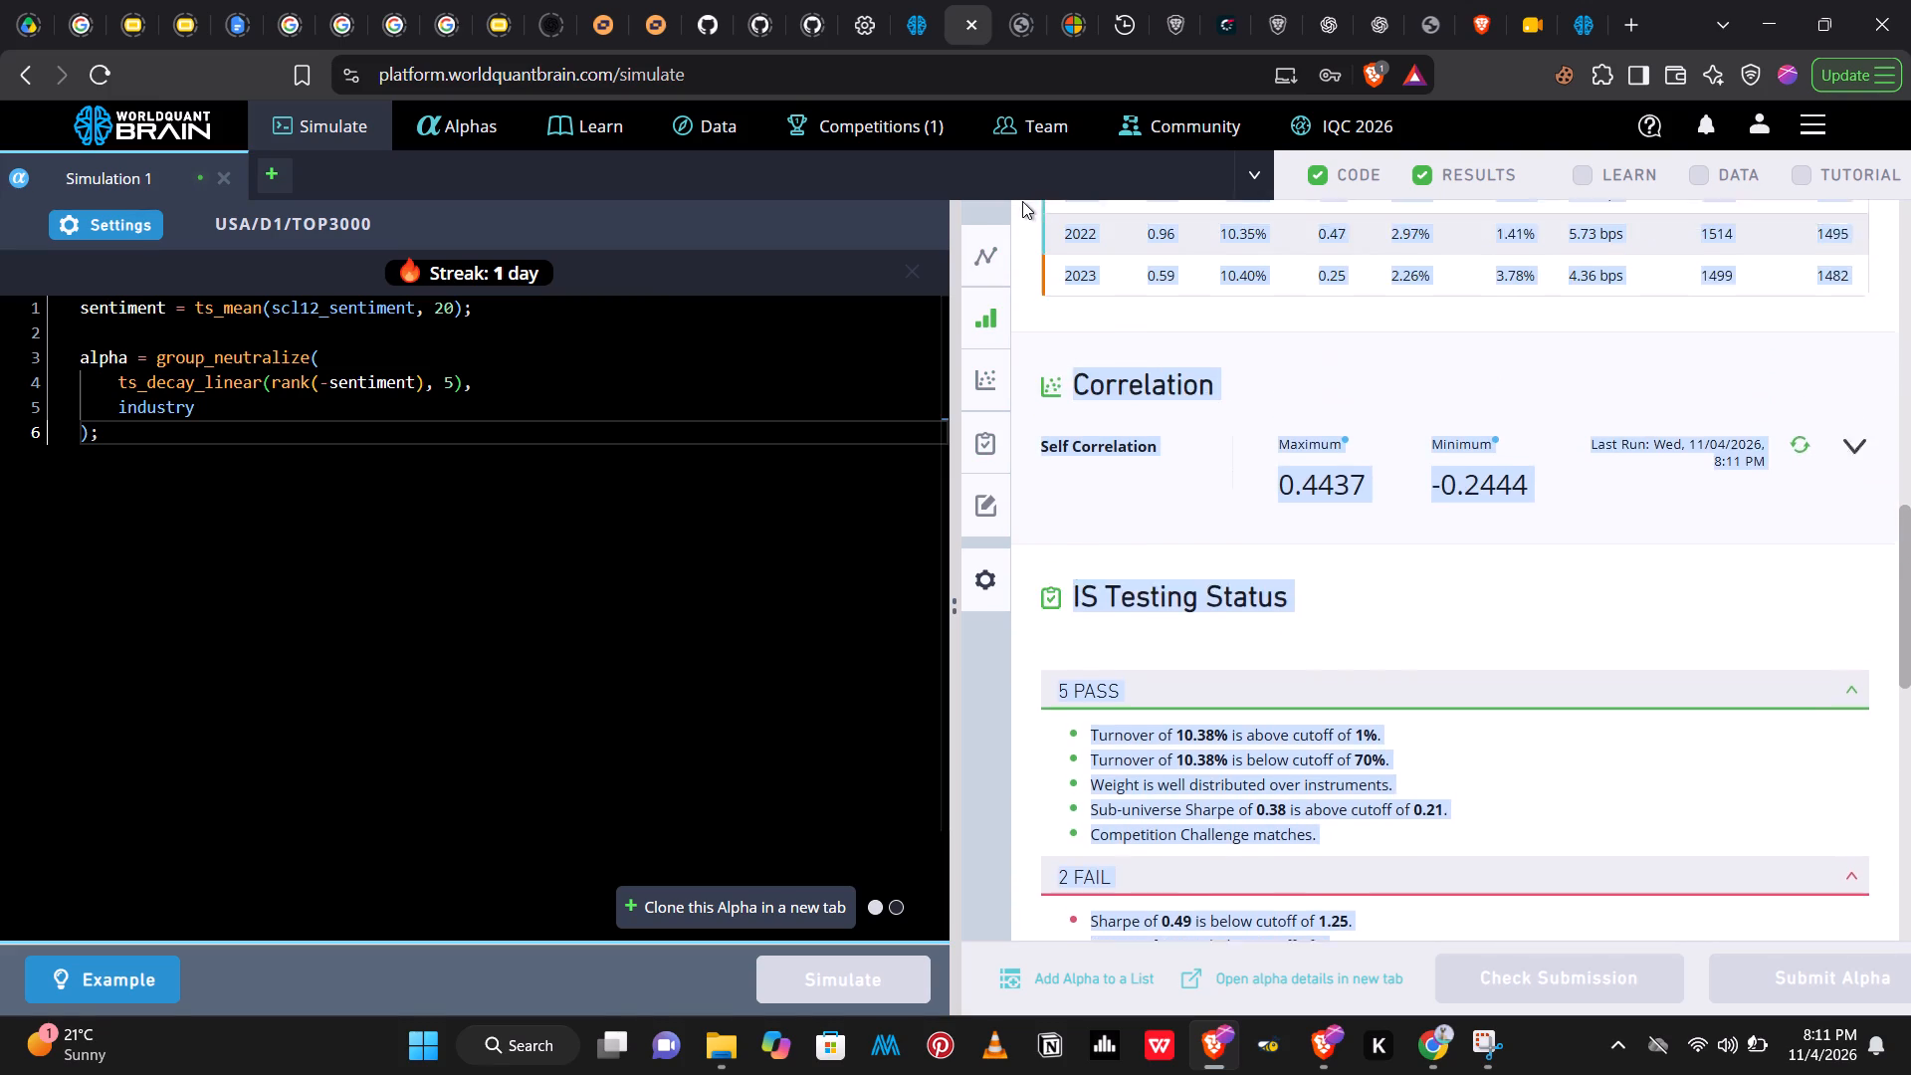
{"action": "left_click_drag", "start_coordinate": [1022, 201], "coordinate": [1053, 273]}
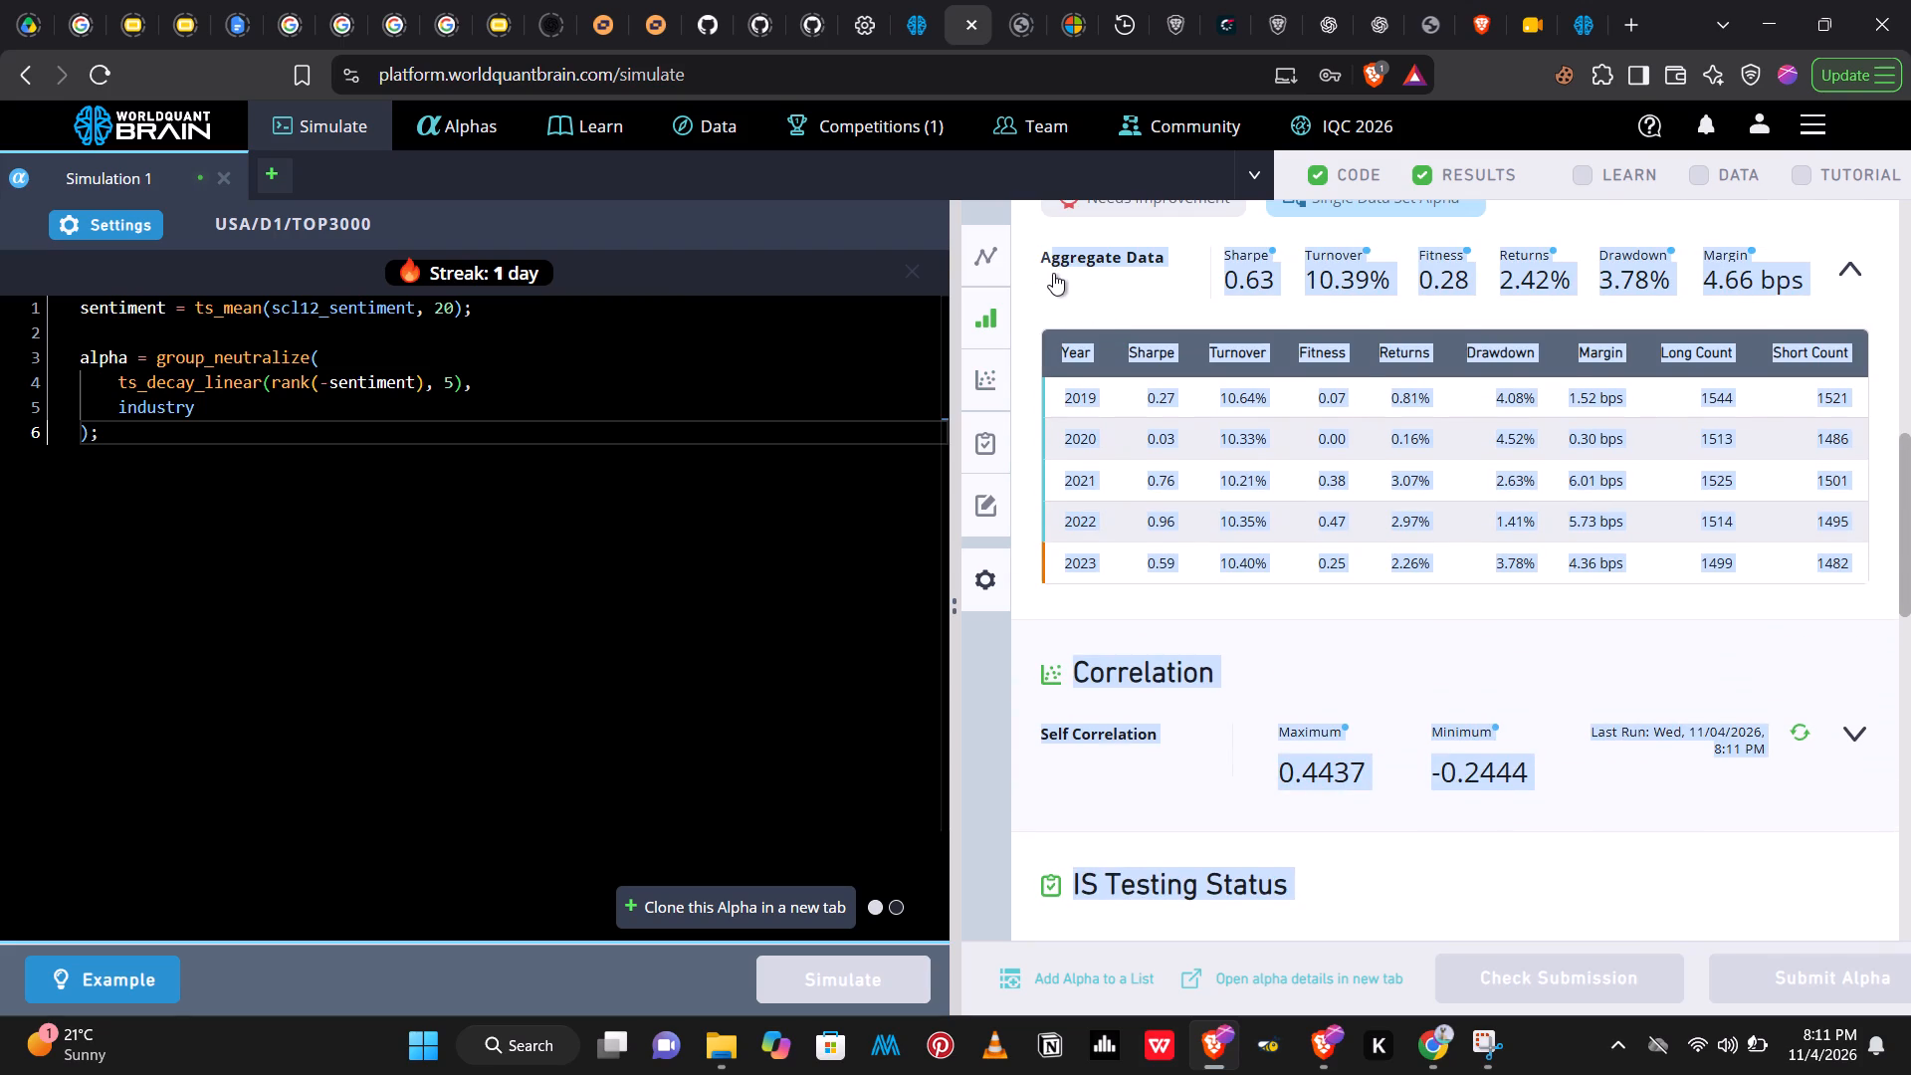
{"action": "left_click_drag", "start_coordinate": [1053, 273], "coordinate": [1039, 270]}
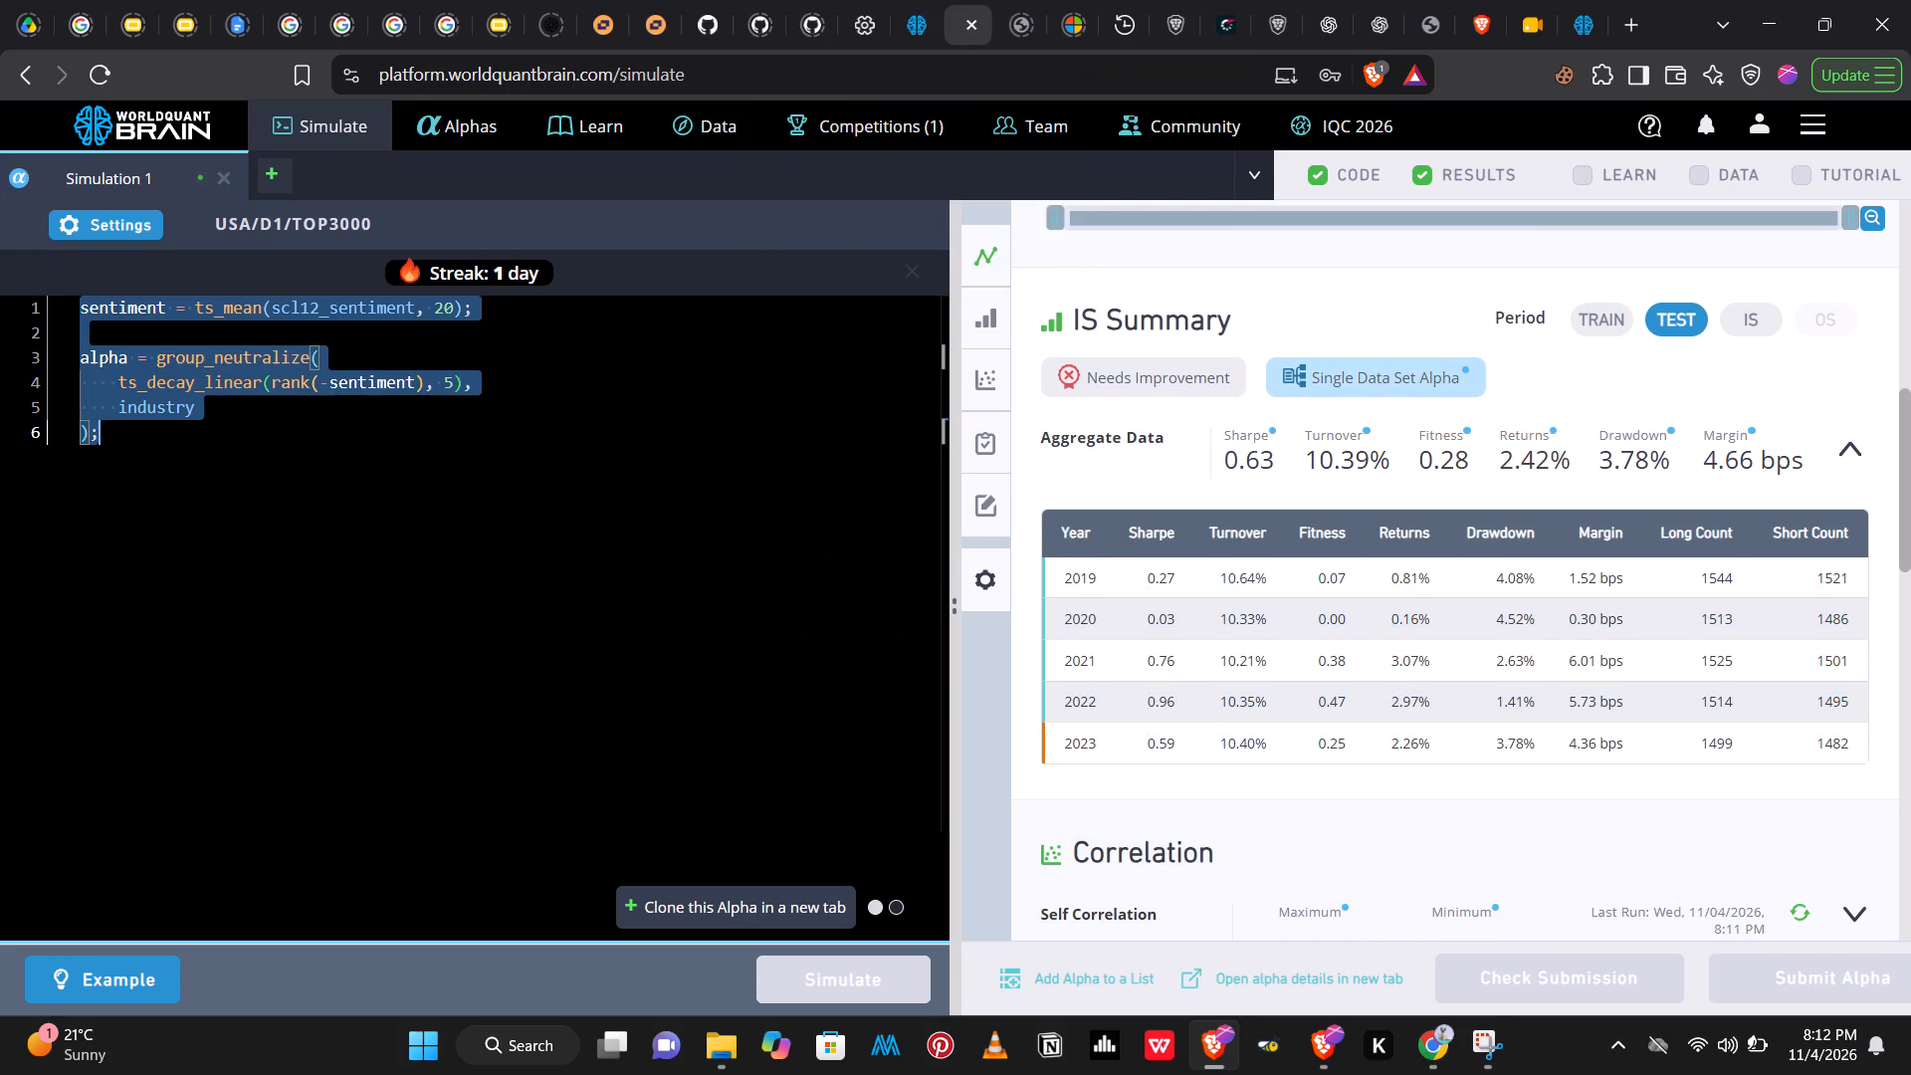
{"action": "key", "text": "ctrl+v"}
{"action": "left_click", "coordinate": [872, 978]}
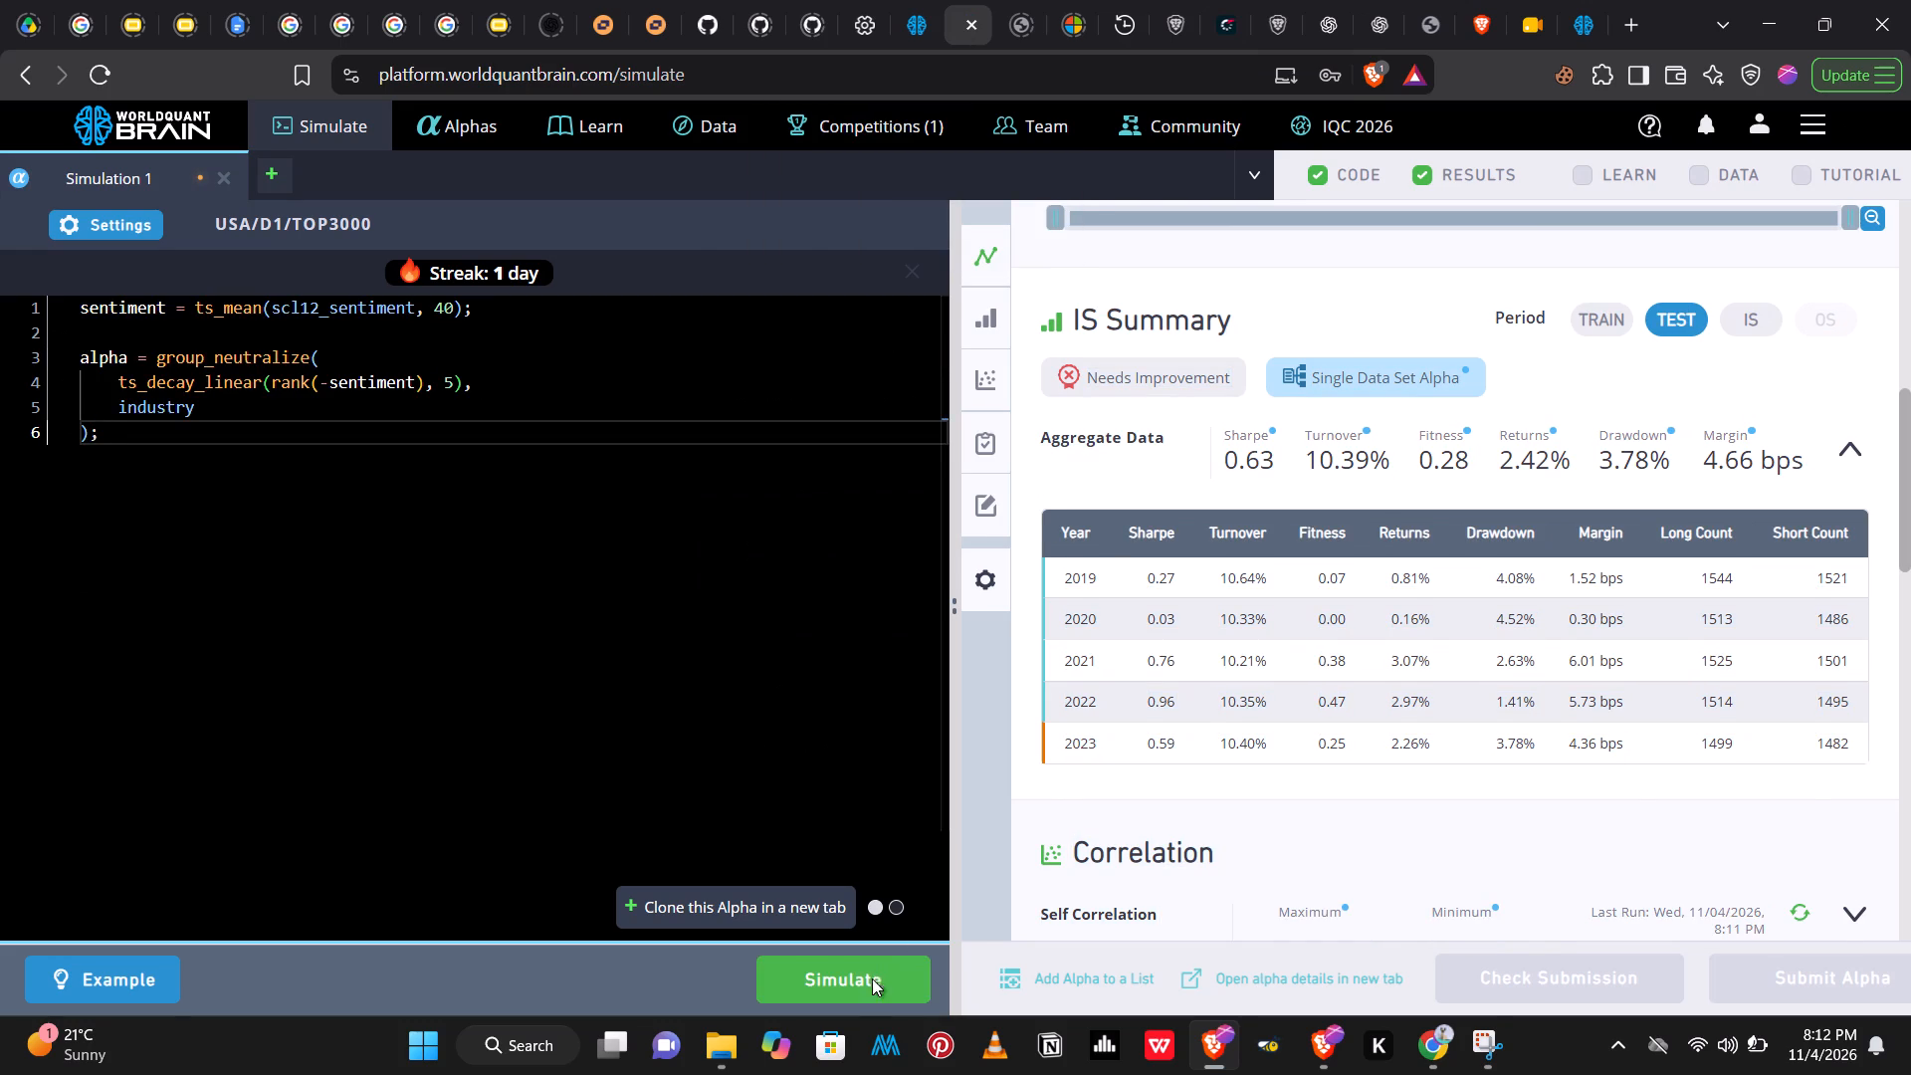
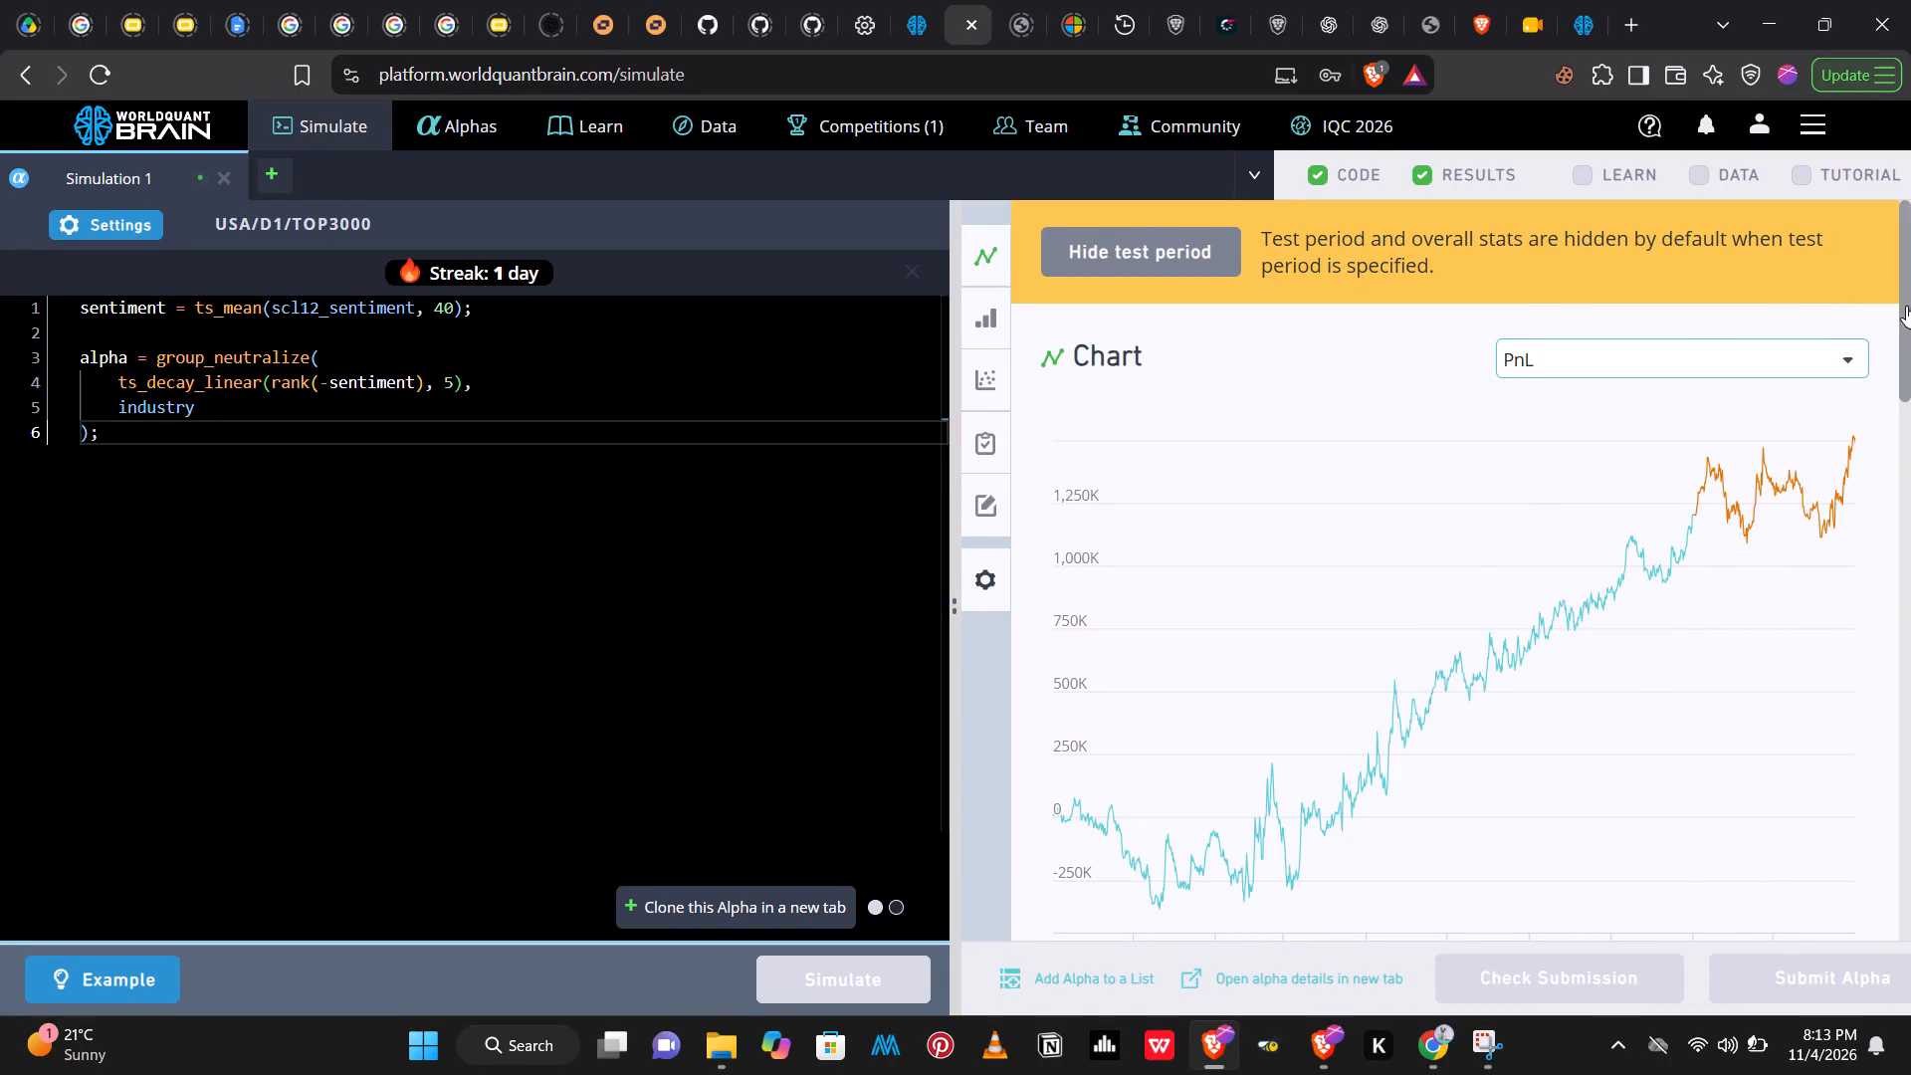
Expand the passed and failed test lists under IS Testing Status in the simulation results.
{"action": "left_click_drag", "start_coordinate": [1906, 306], "coordinate": [1892, 679]}
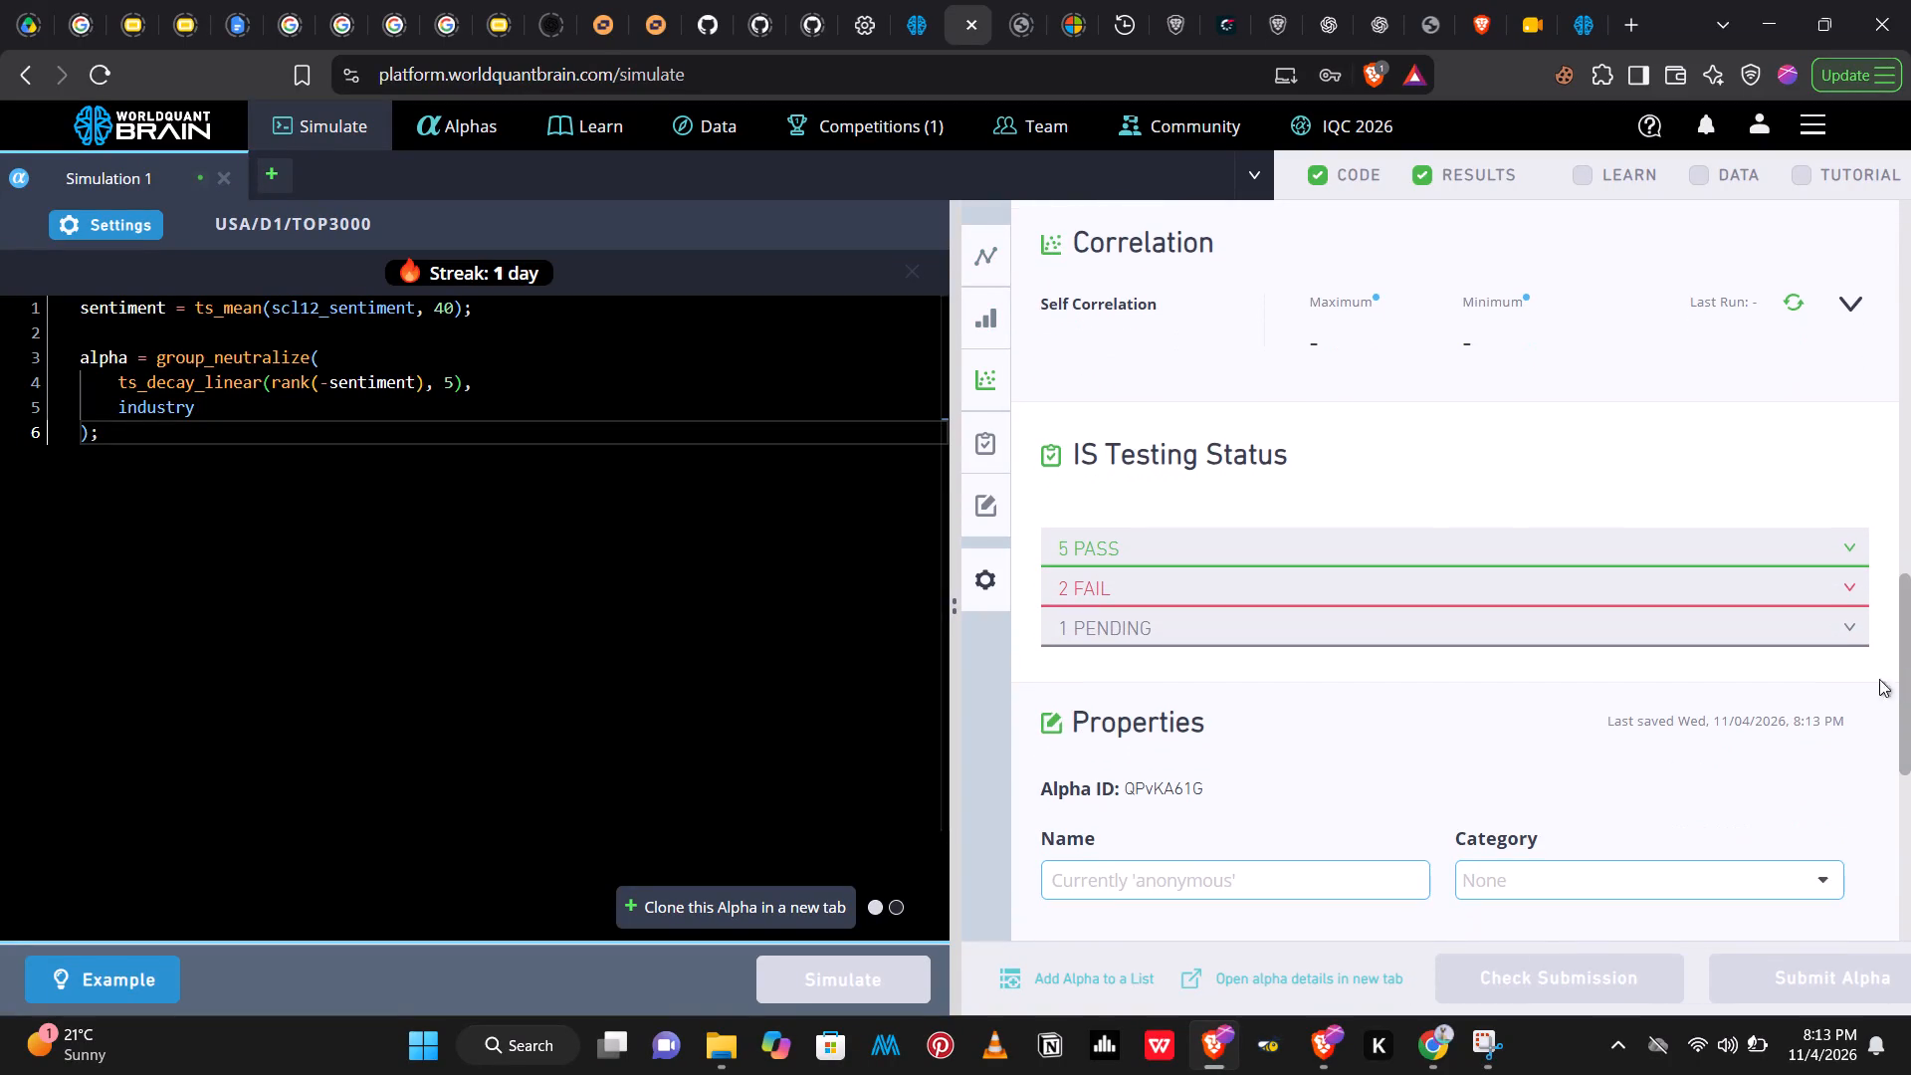
{"action": "left_click", "coordinate": [1846, 575]}
{"action": "left_click", "coordinate": [1847, 539]}
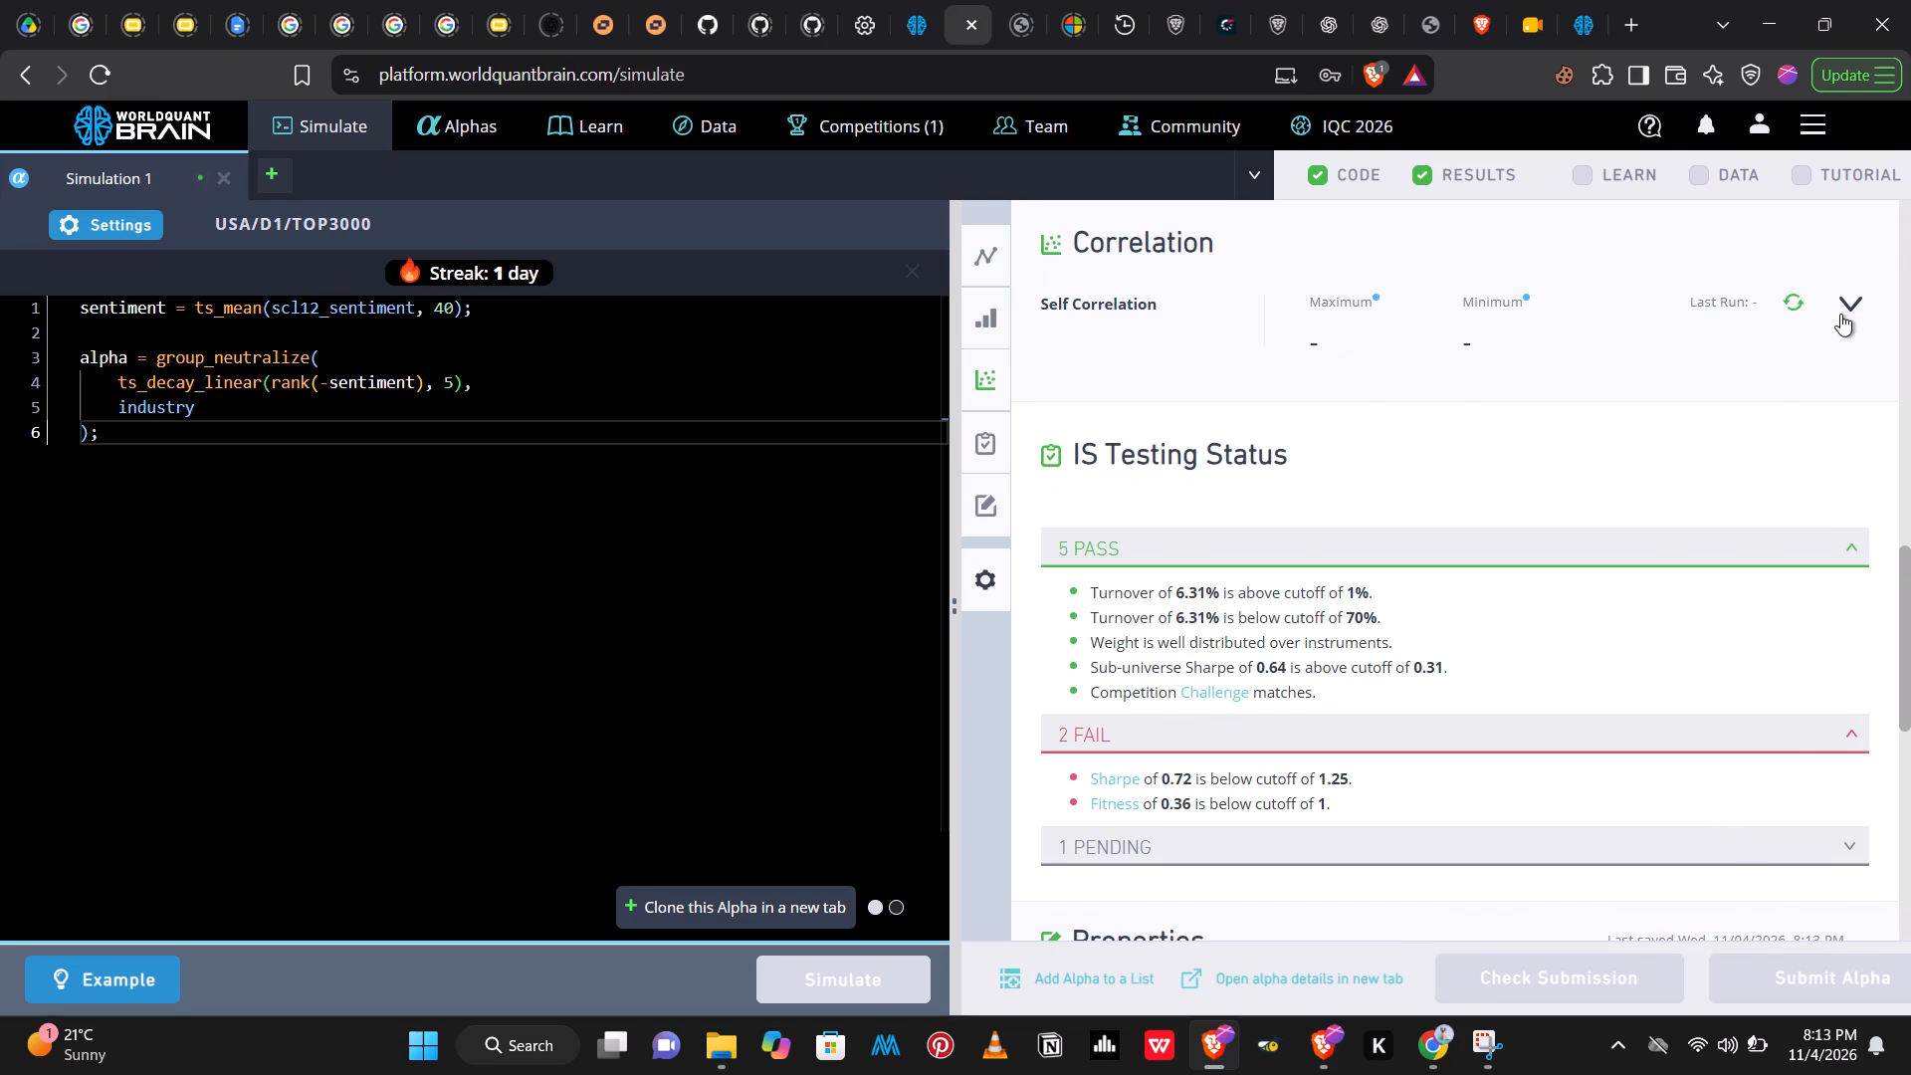
Run the self-correlation calculation for the simulated alpha.
{"action": "left_click", "coordinate": [1797, 306]}
Copy the results text from the IS Summary labels and aggregate data through Correlation to the end of the failed tests.
{"action": "left_click_drag", "start_coordinate": [1901, 568], "coordinate": [1910, 521]}
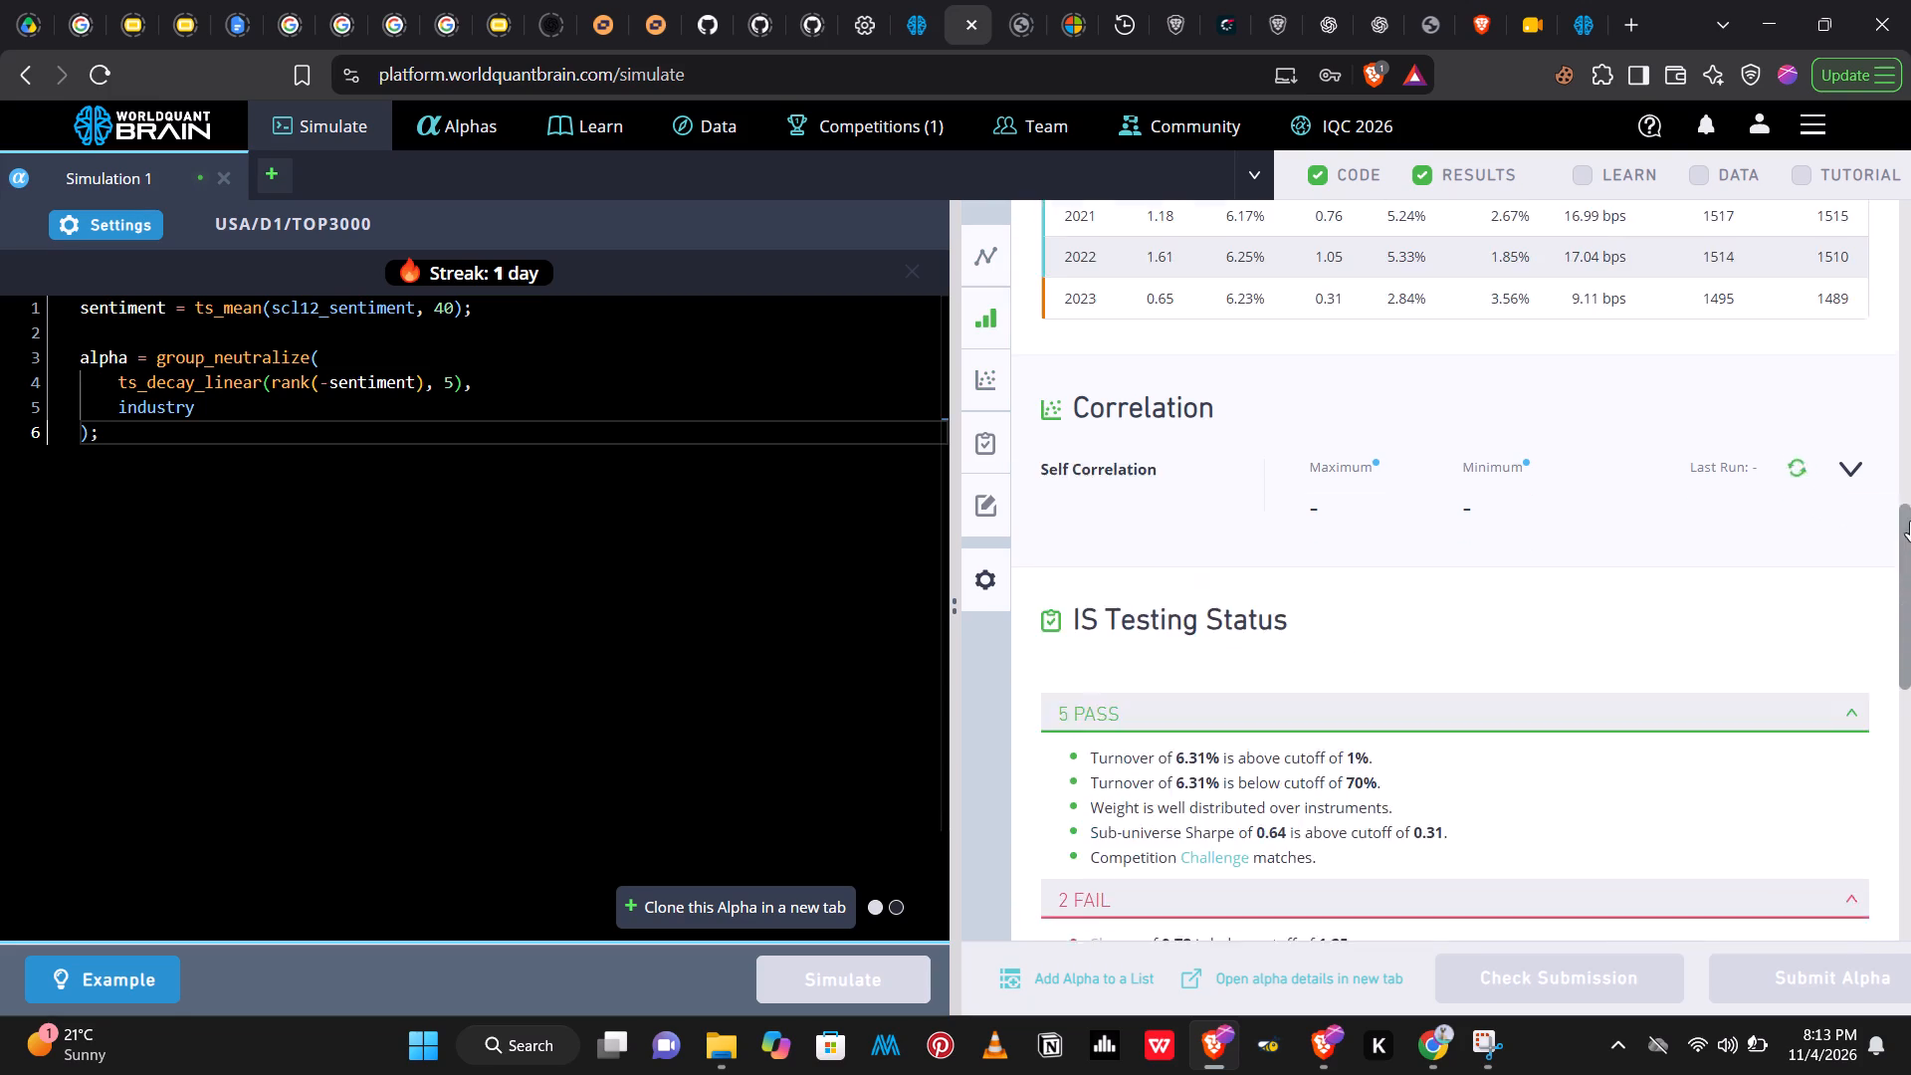
{"action": "left_click_drag", "start_coordinate": [1910, 521], "coordinate": [1897, 588]}
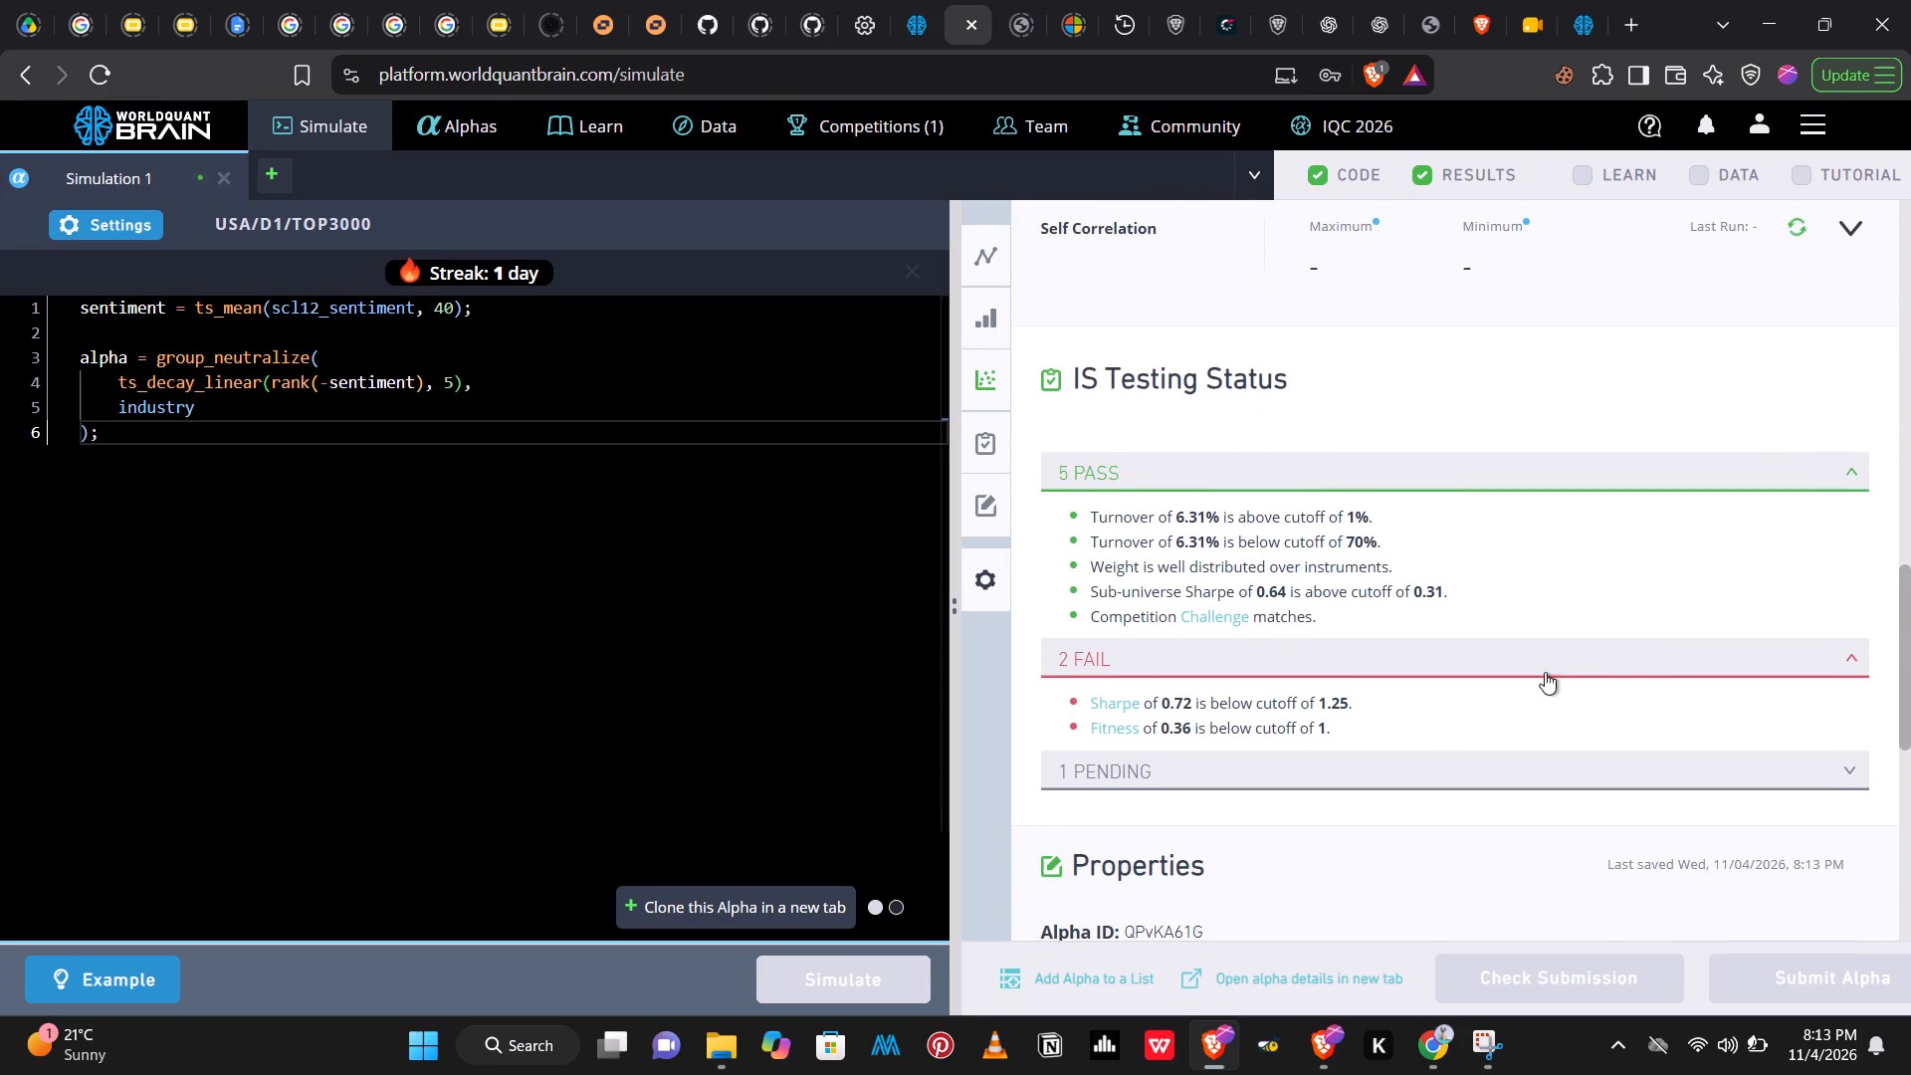
{"action": "left_click_drag", "start_coordinate": [1413, 730], "coordinate": [1078, 294]}
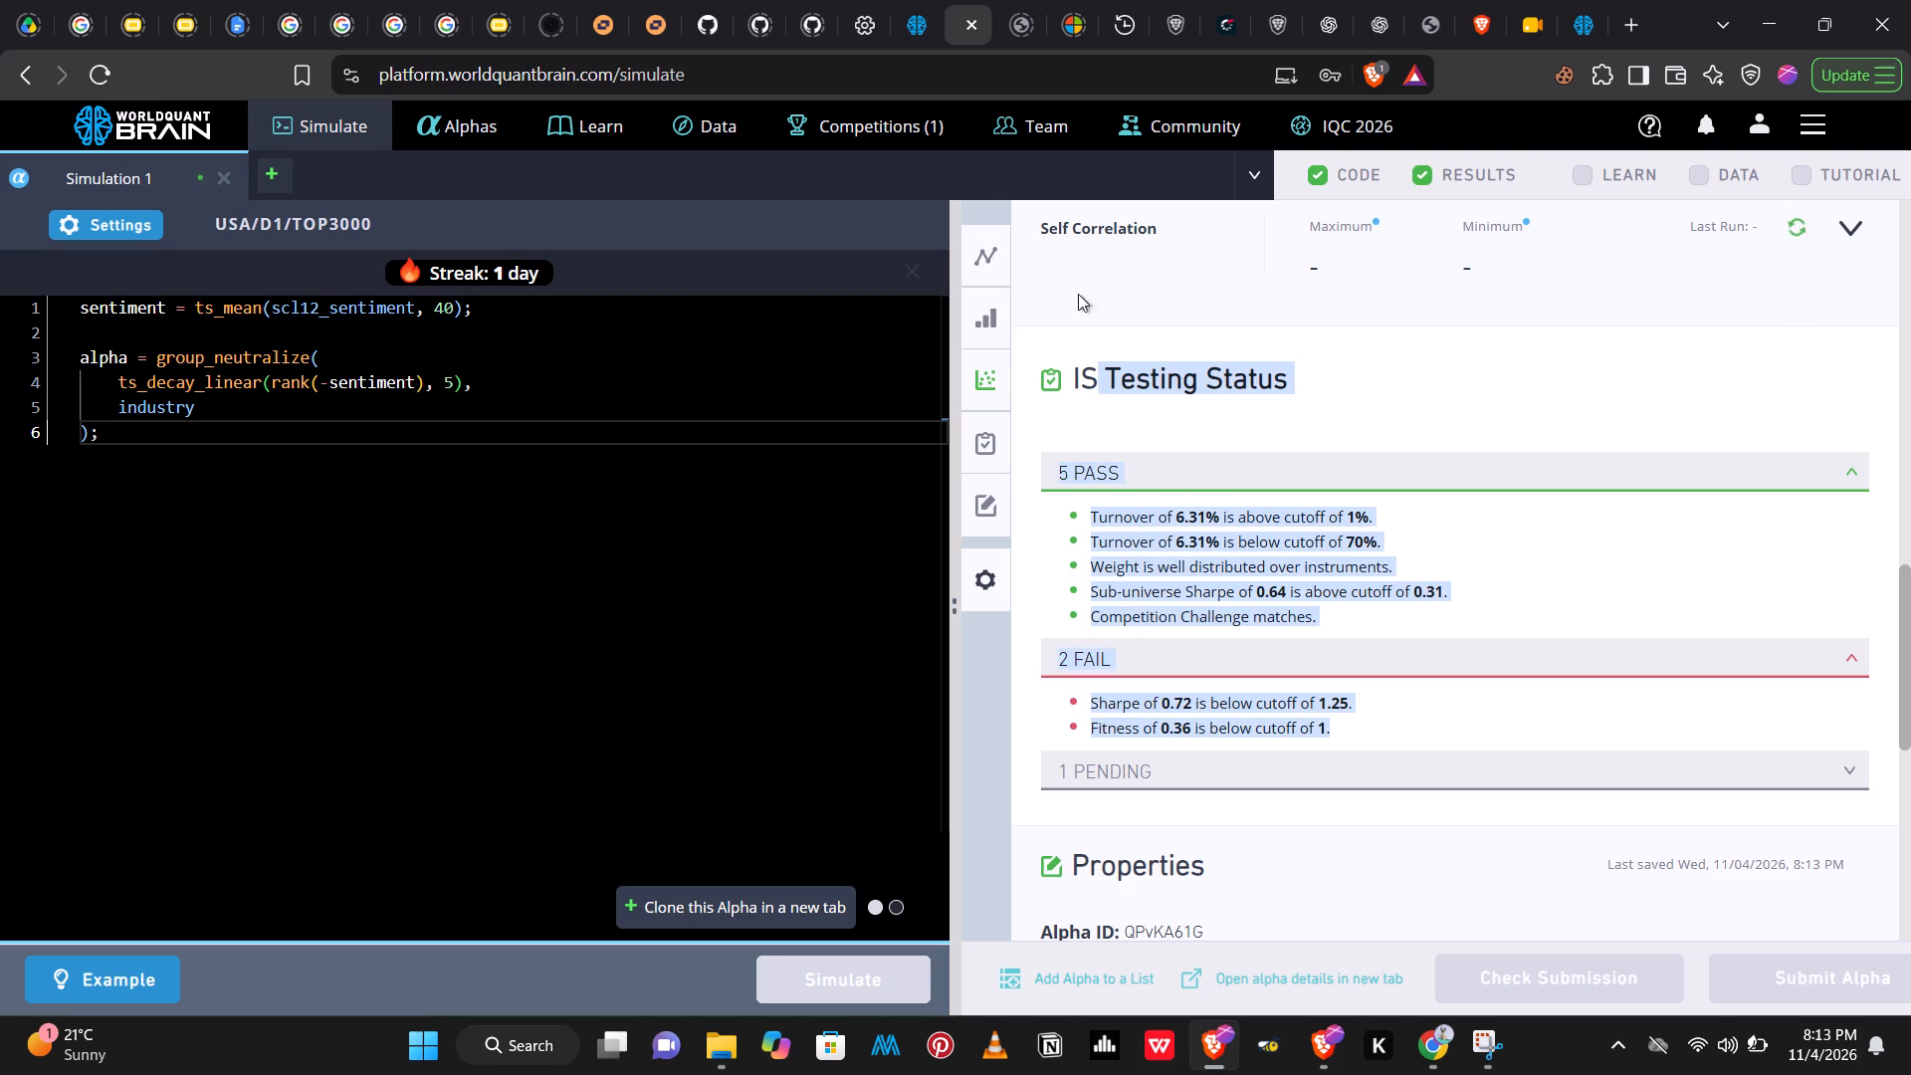
{"action": "left_click_drag", "start_coordinate": [1078, 294], "coordinate": [1039, 218]}
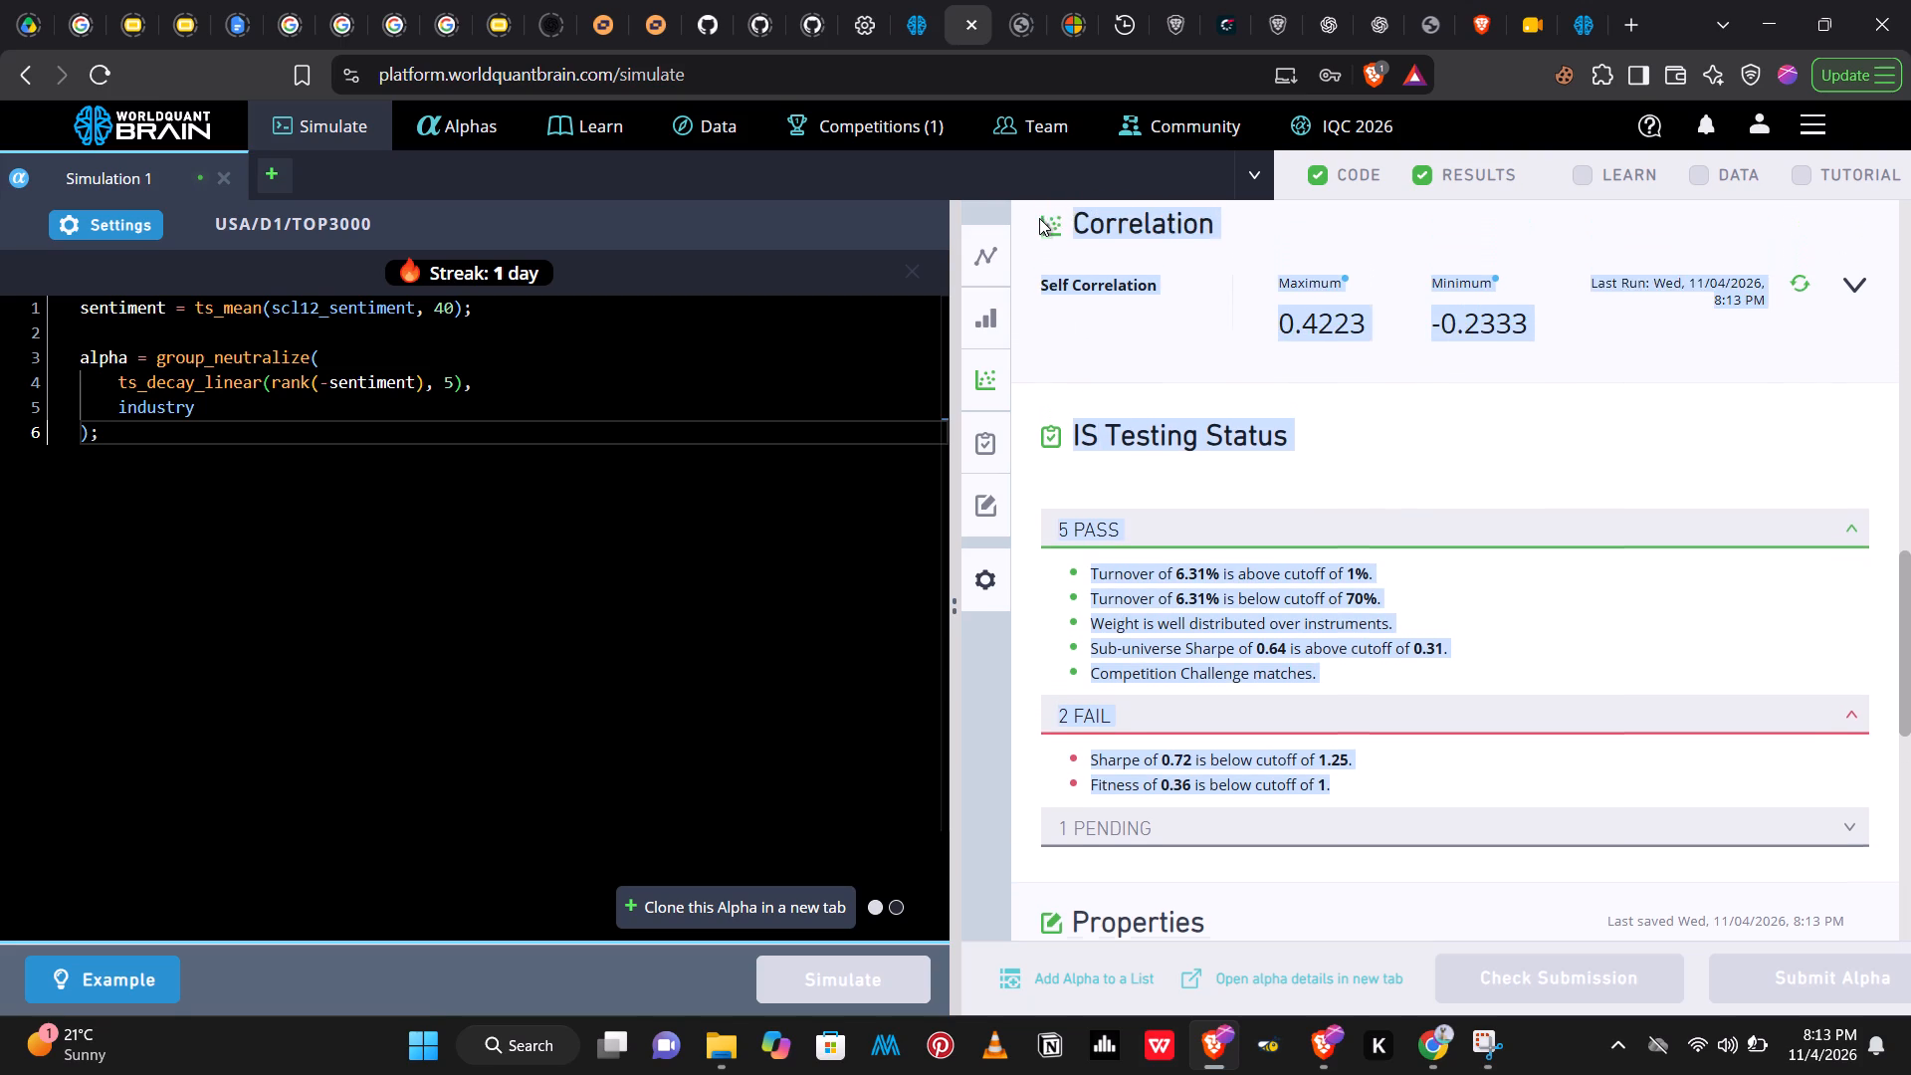
{"action": "left_click_drag", "start_coordinate": [1039, 218], "coordinate": [1035, 212]}
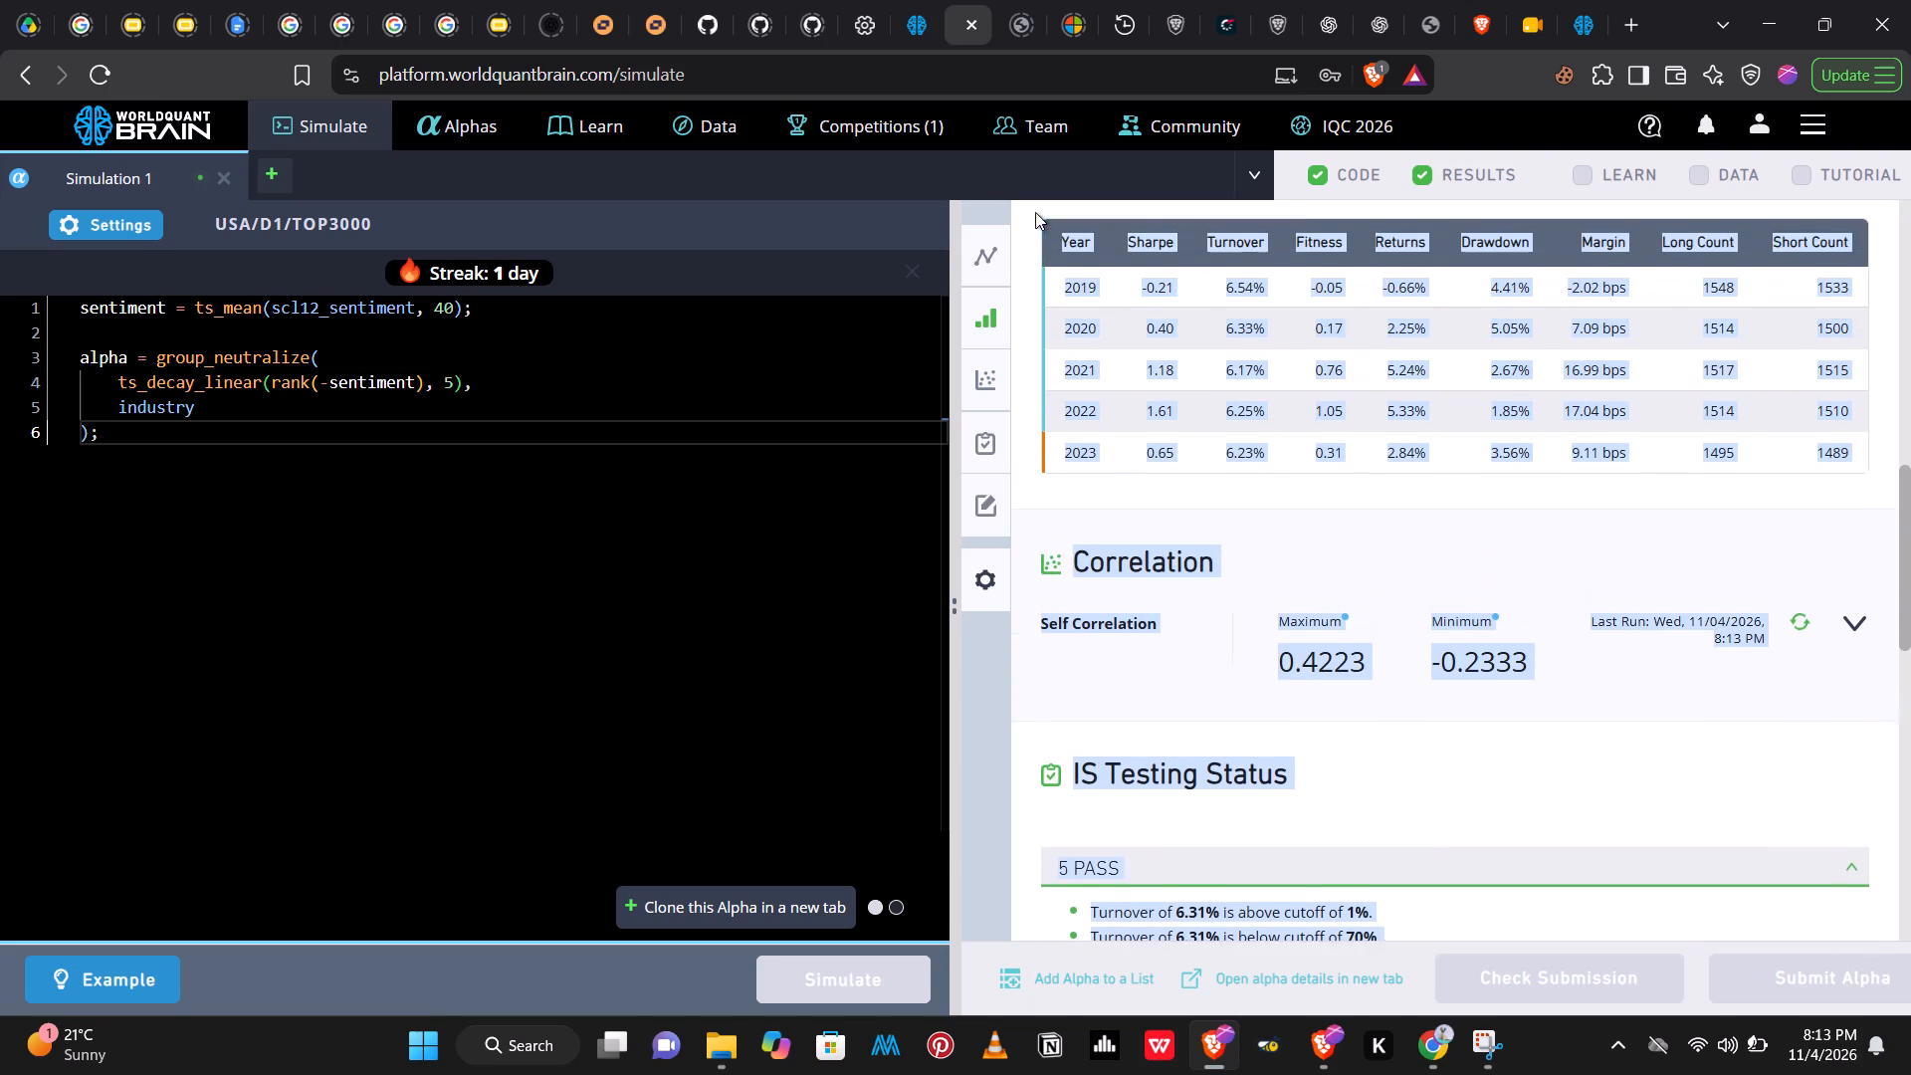
{"action": "left_click_drag", "start_coordinate": [1035, 212], "coordinate": [1033, 215]}
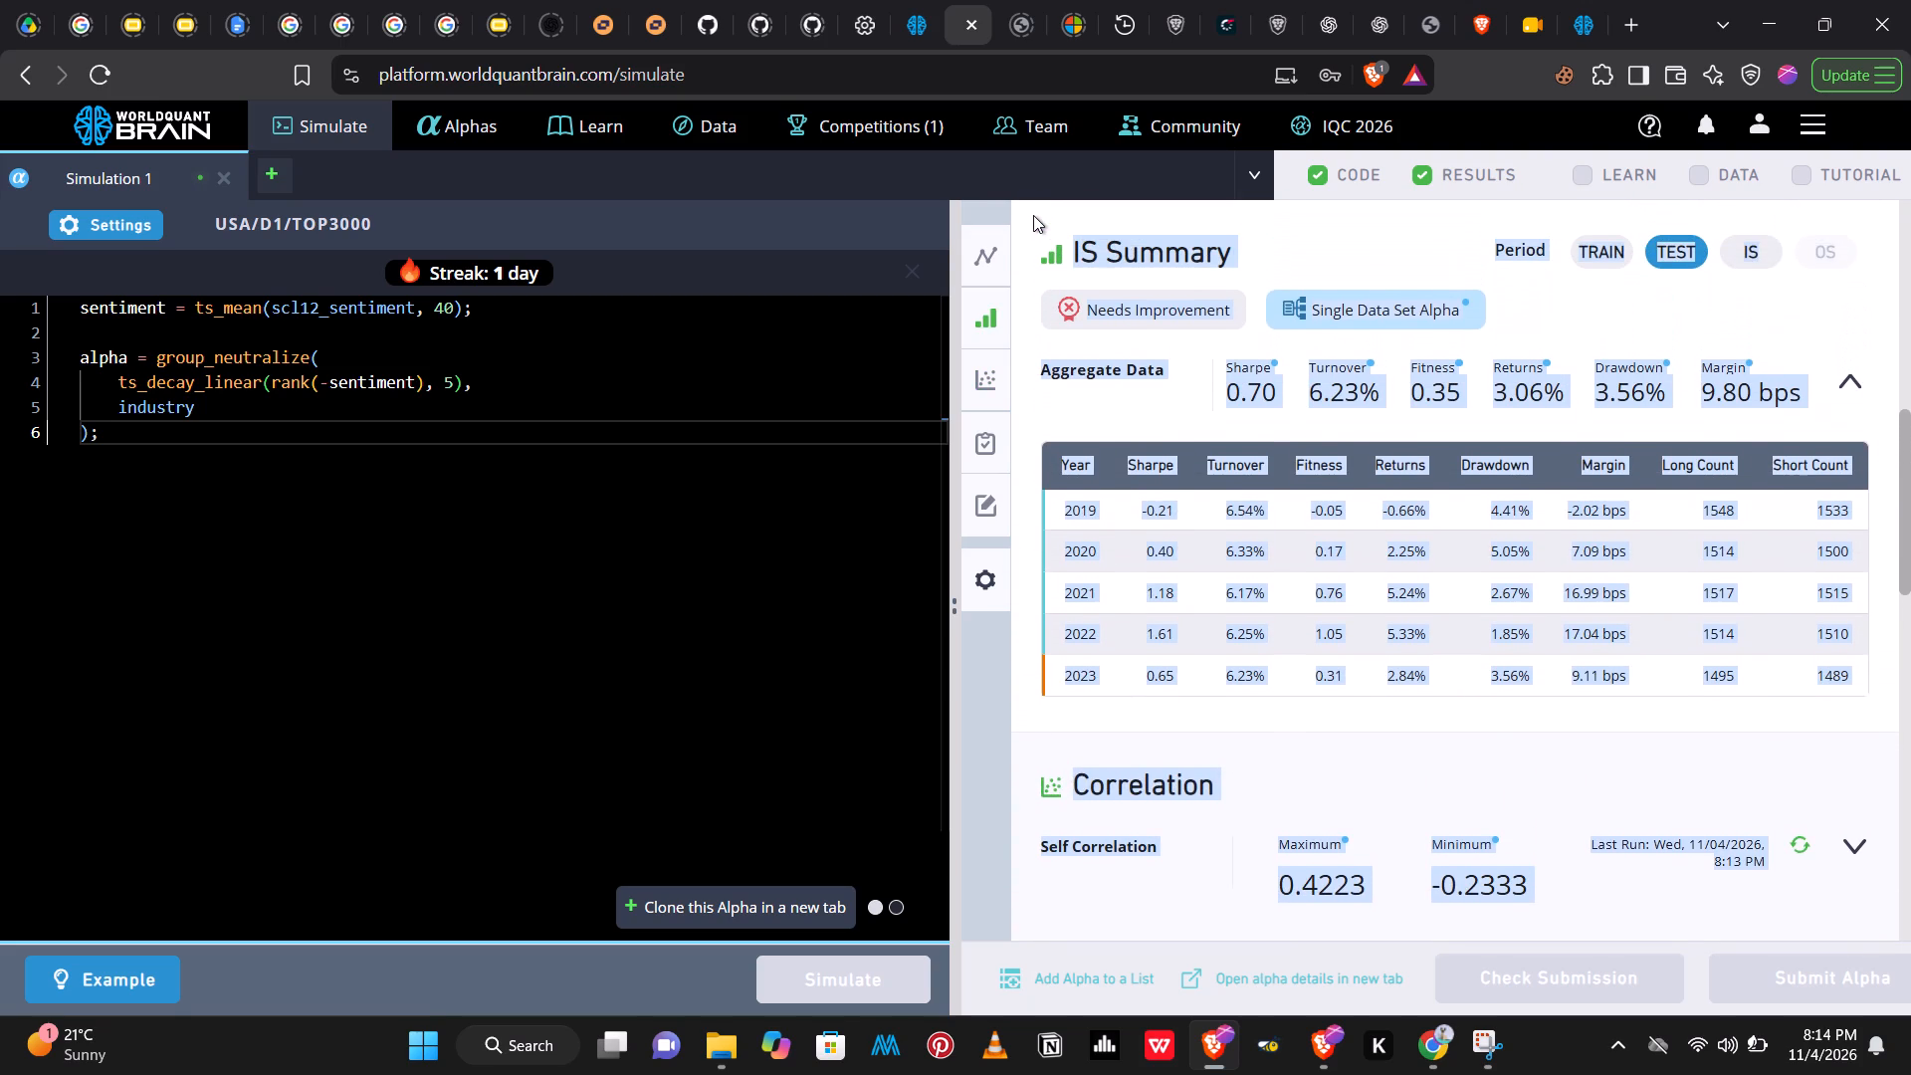
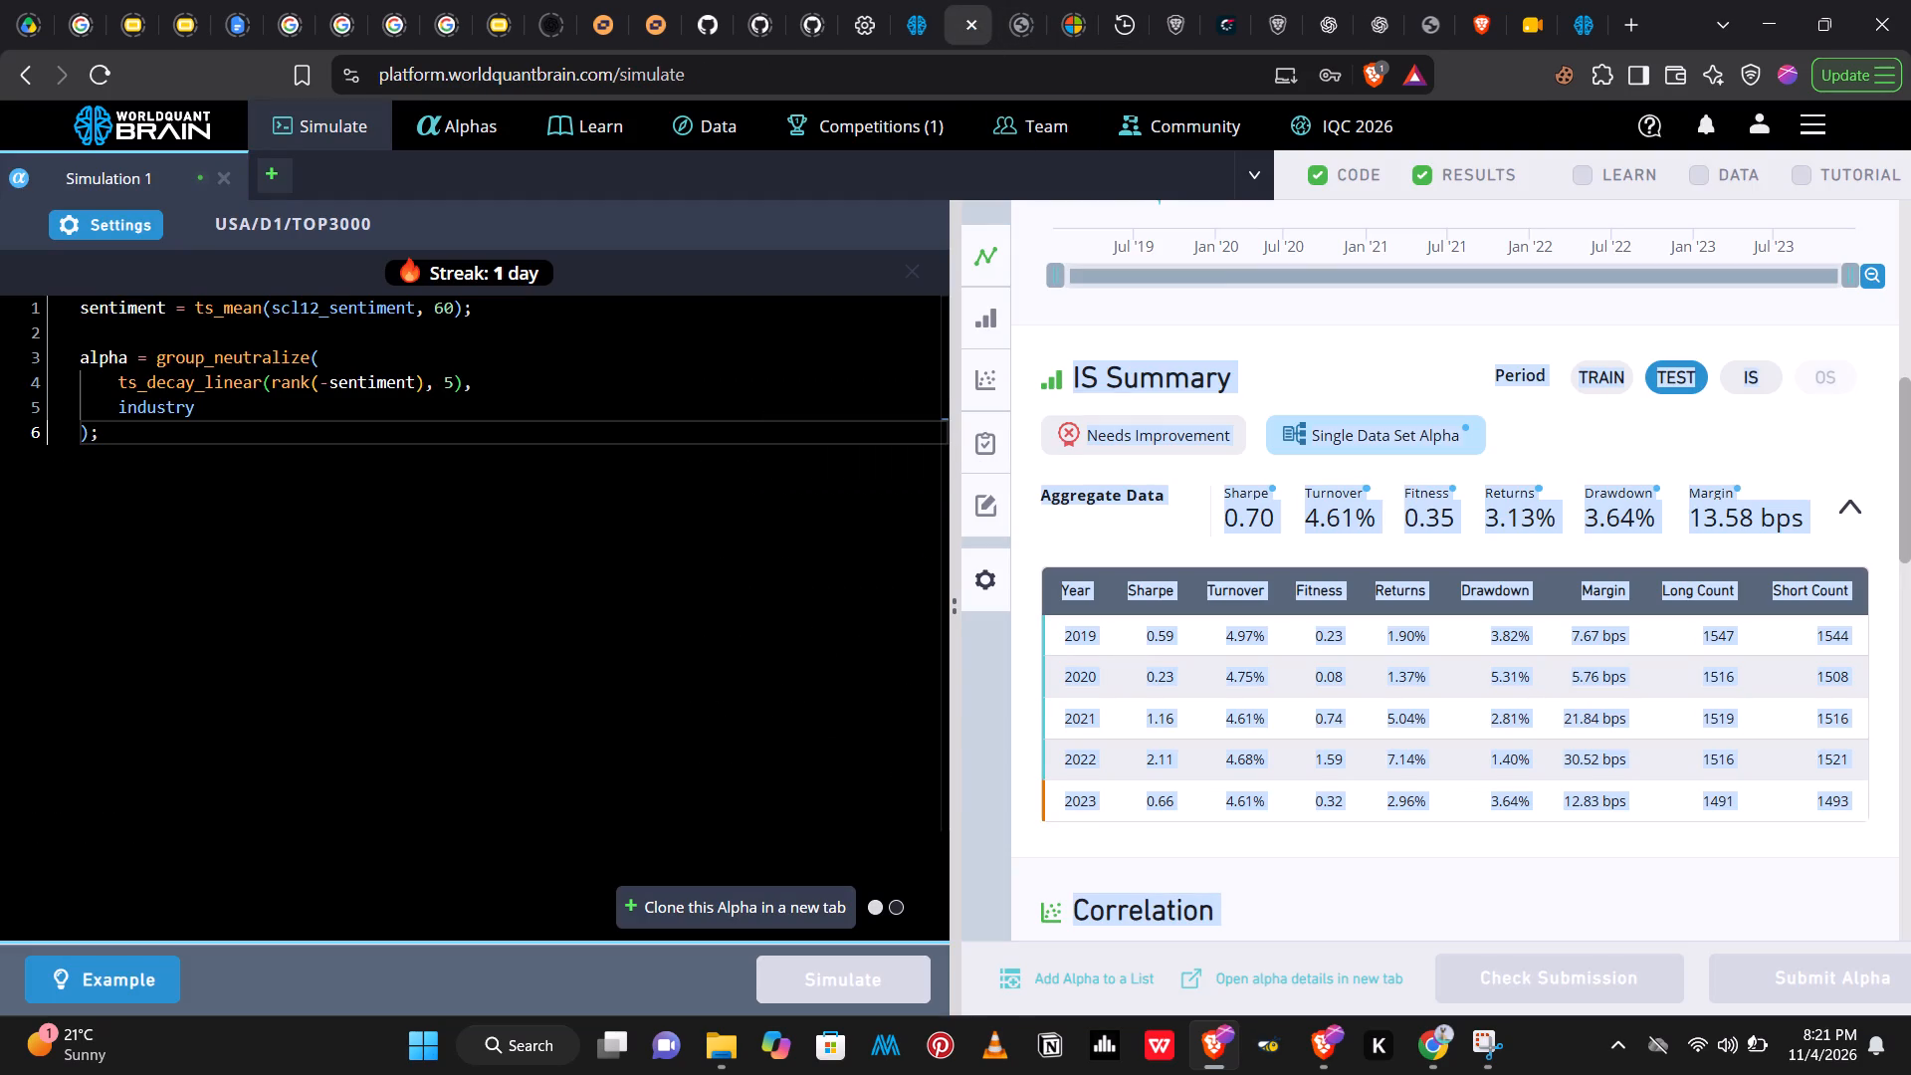
{"action": "left_click", "coordinate": [531, 426]}
{"action": "key", "text": "ctrl+a"}
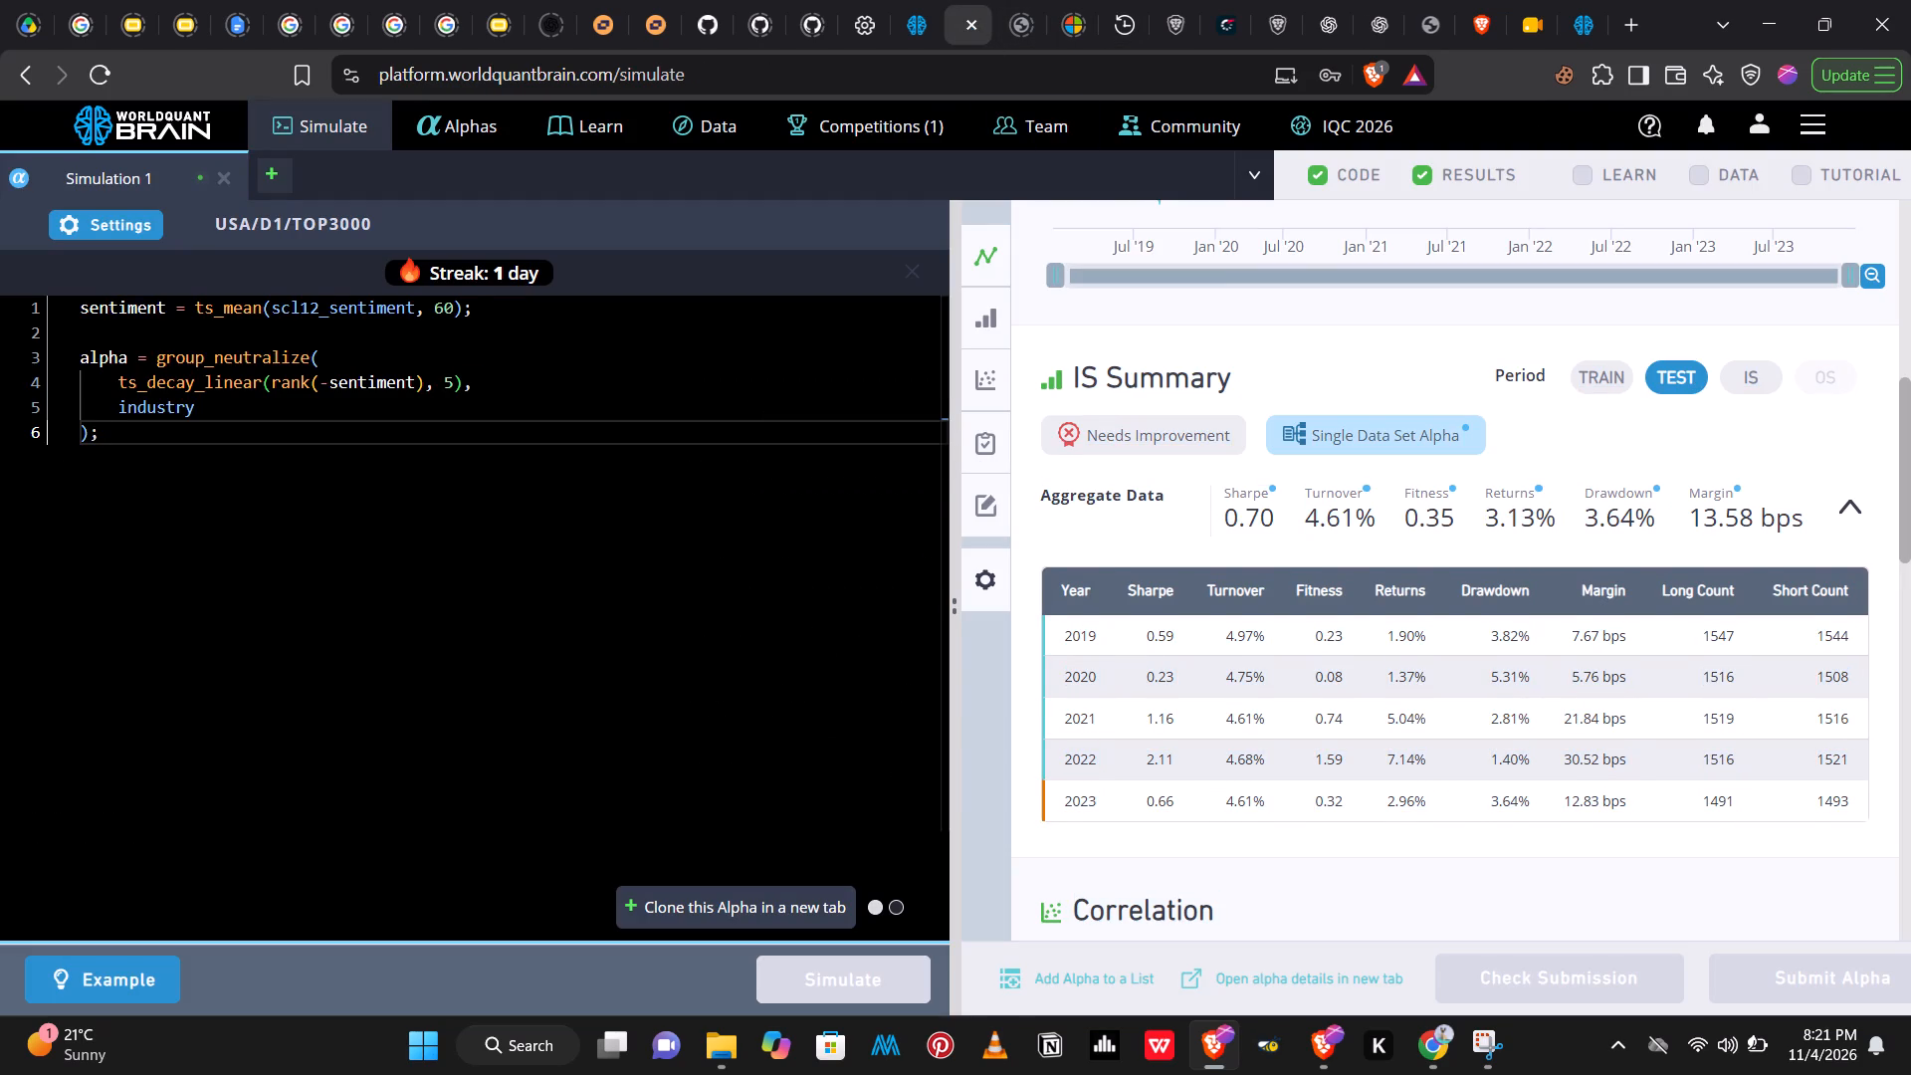
{"action": "key", "text": "ctrl+v"}
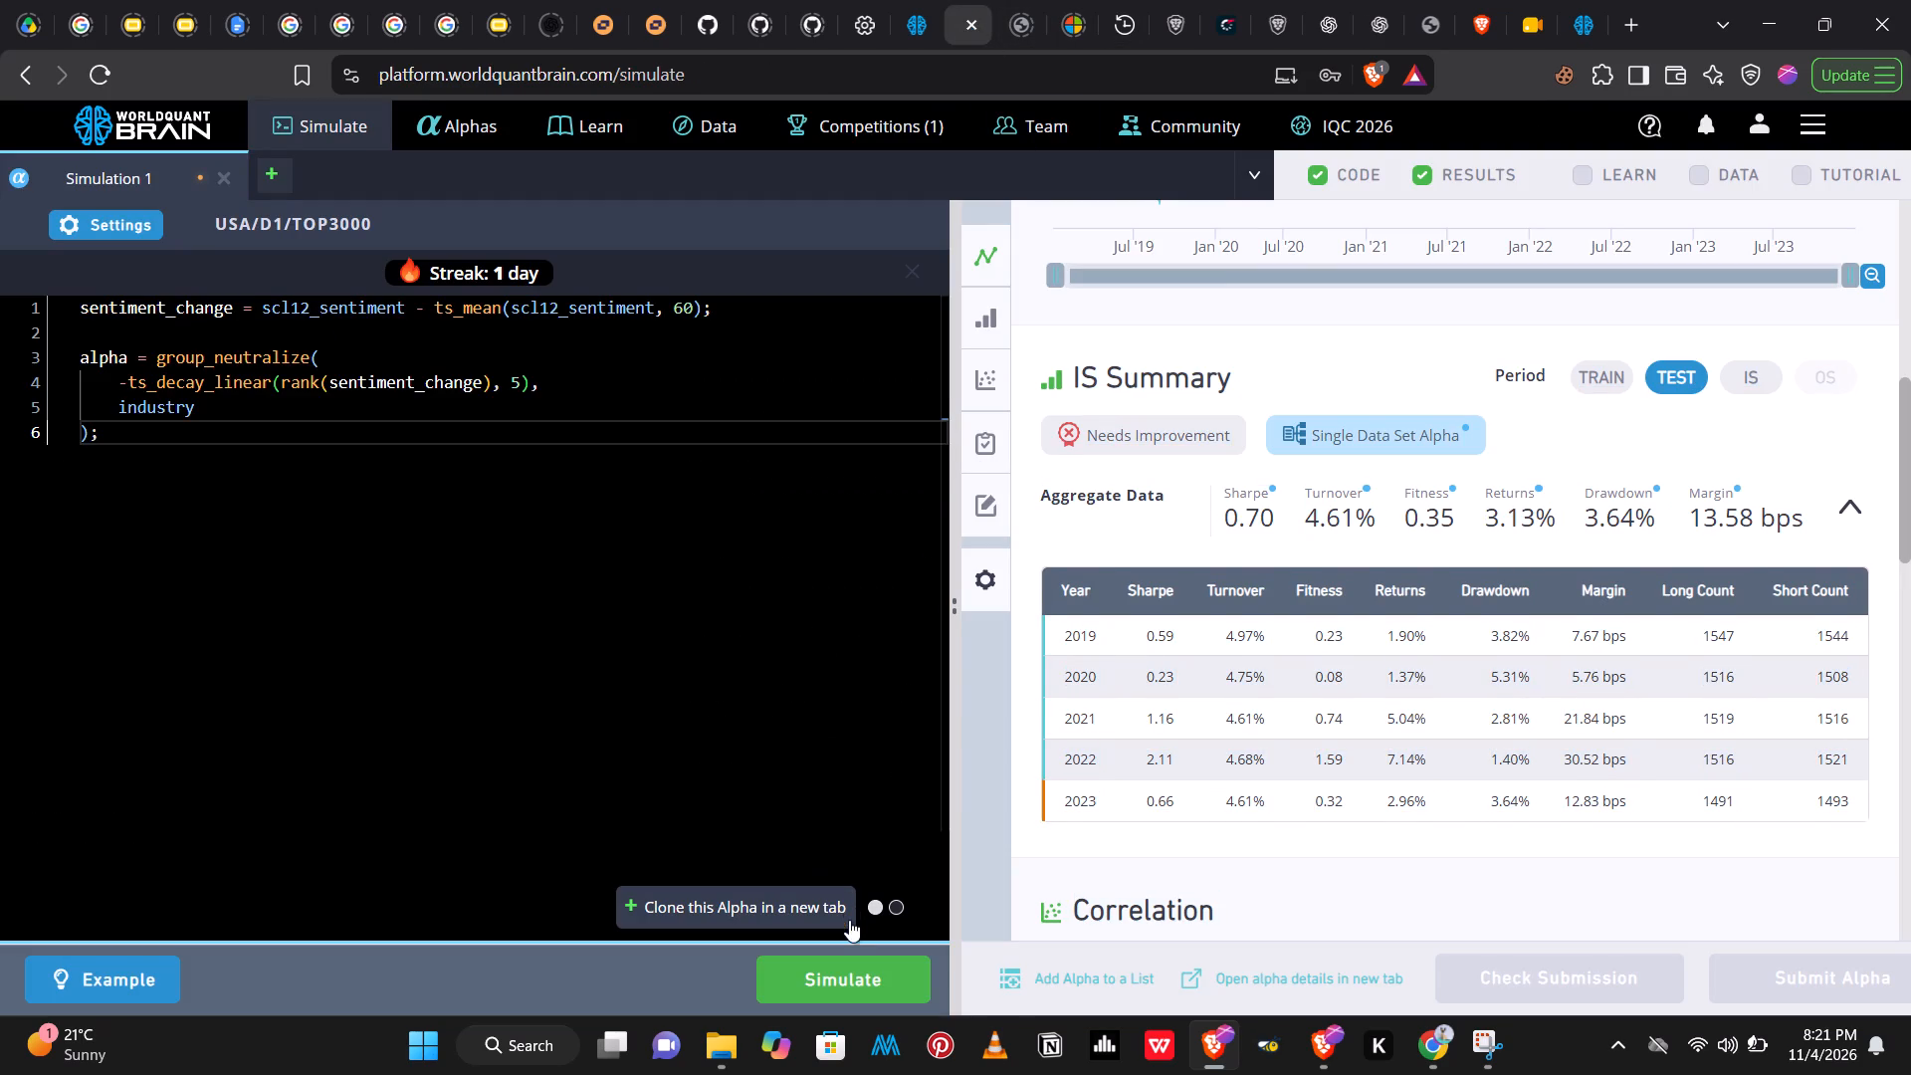
{"action": "left_click", "coordinate": [829, 968]}
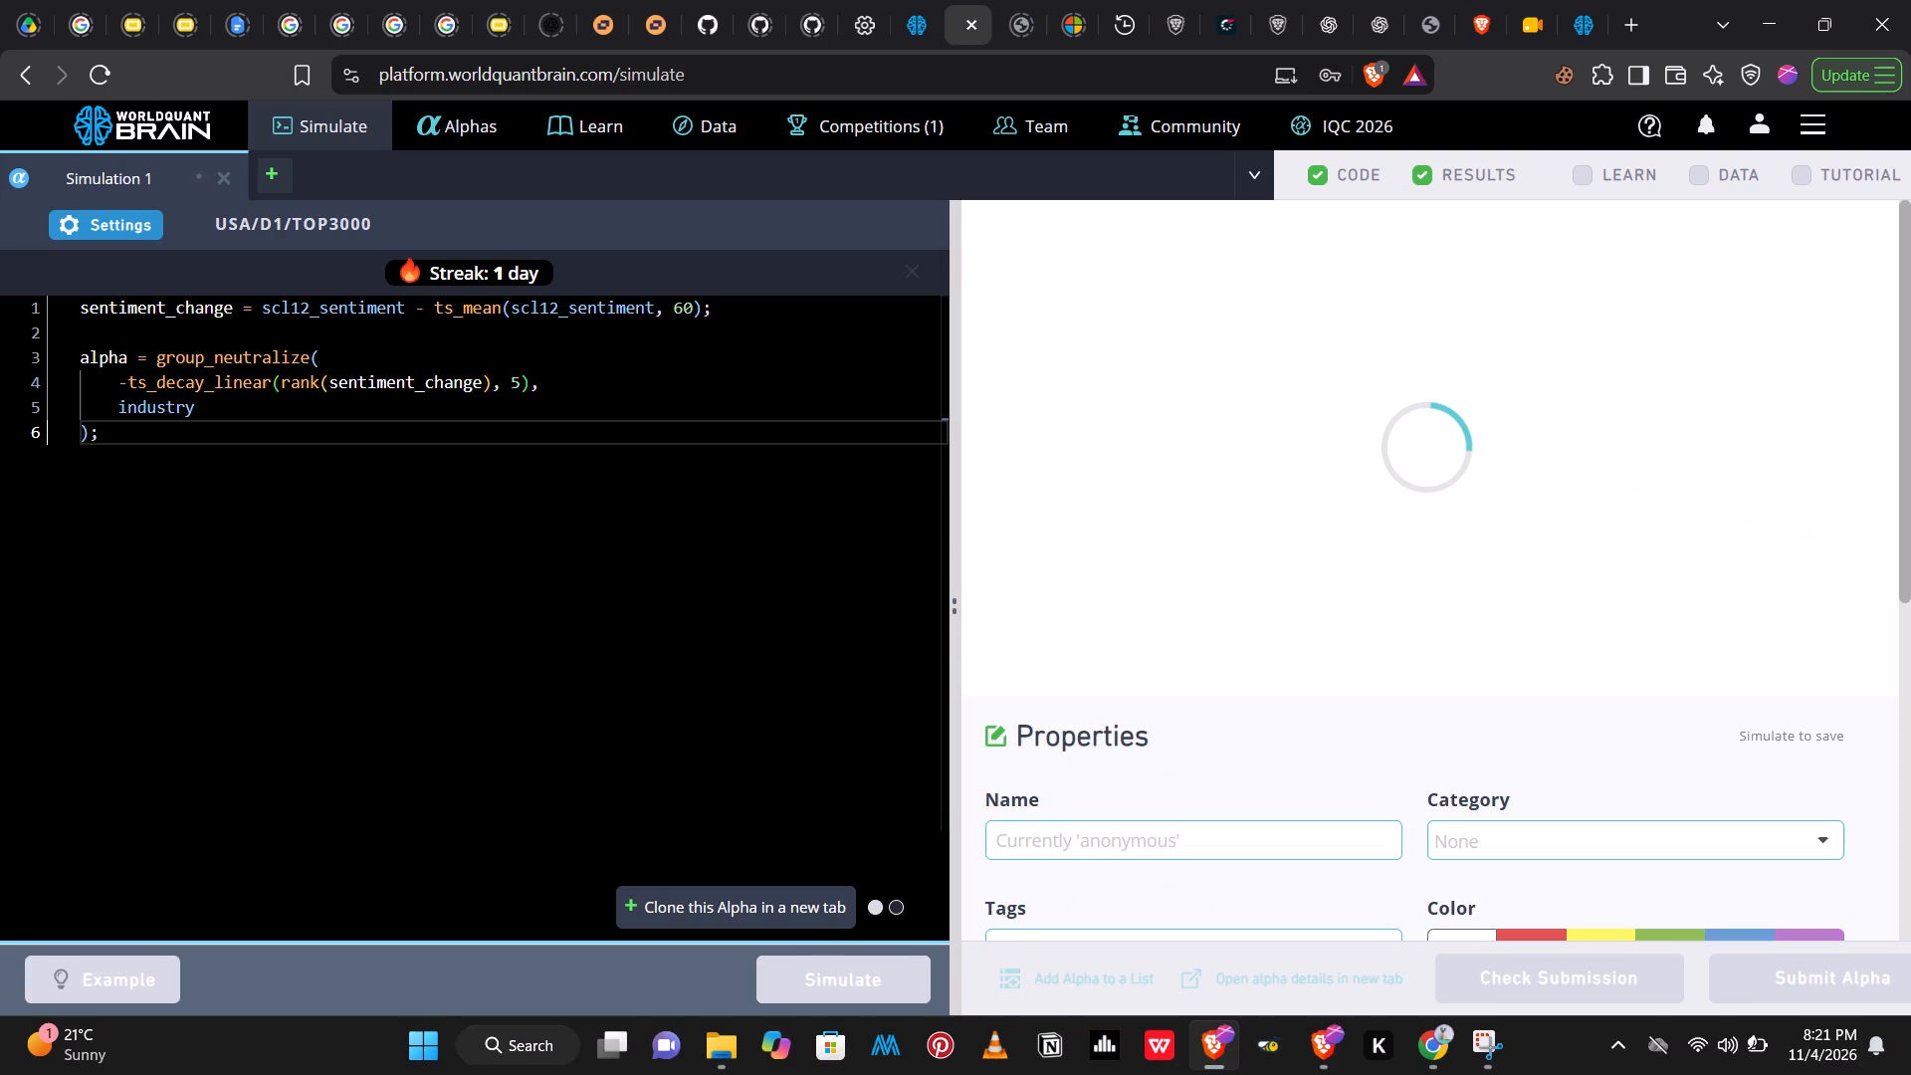
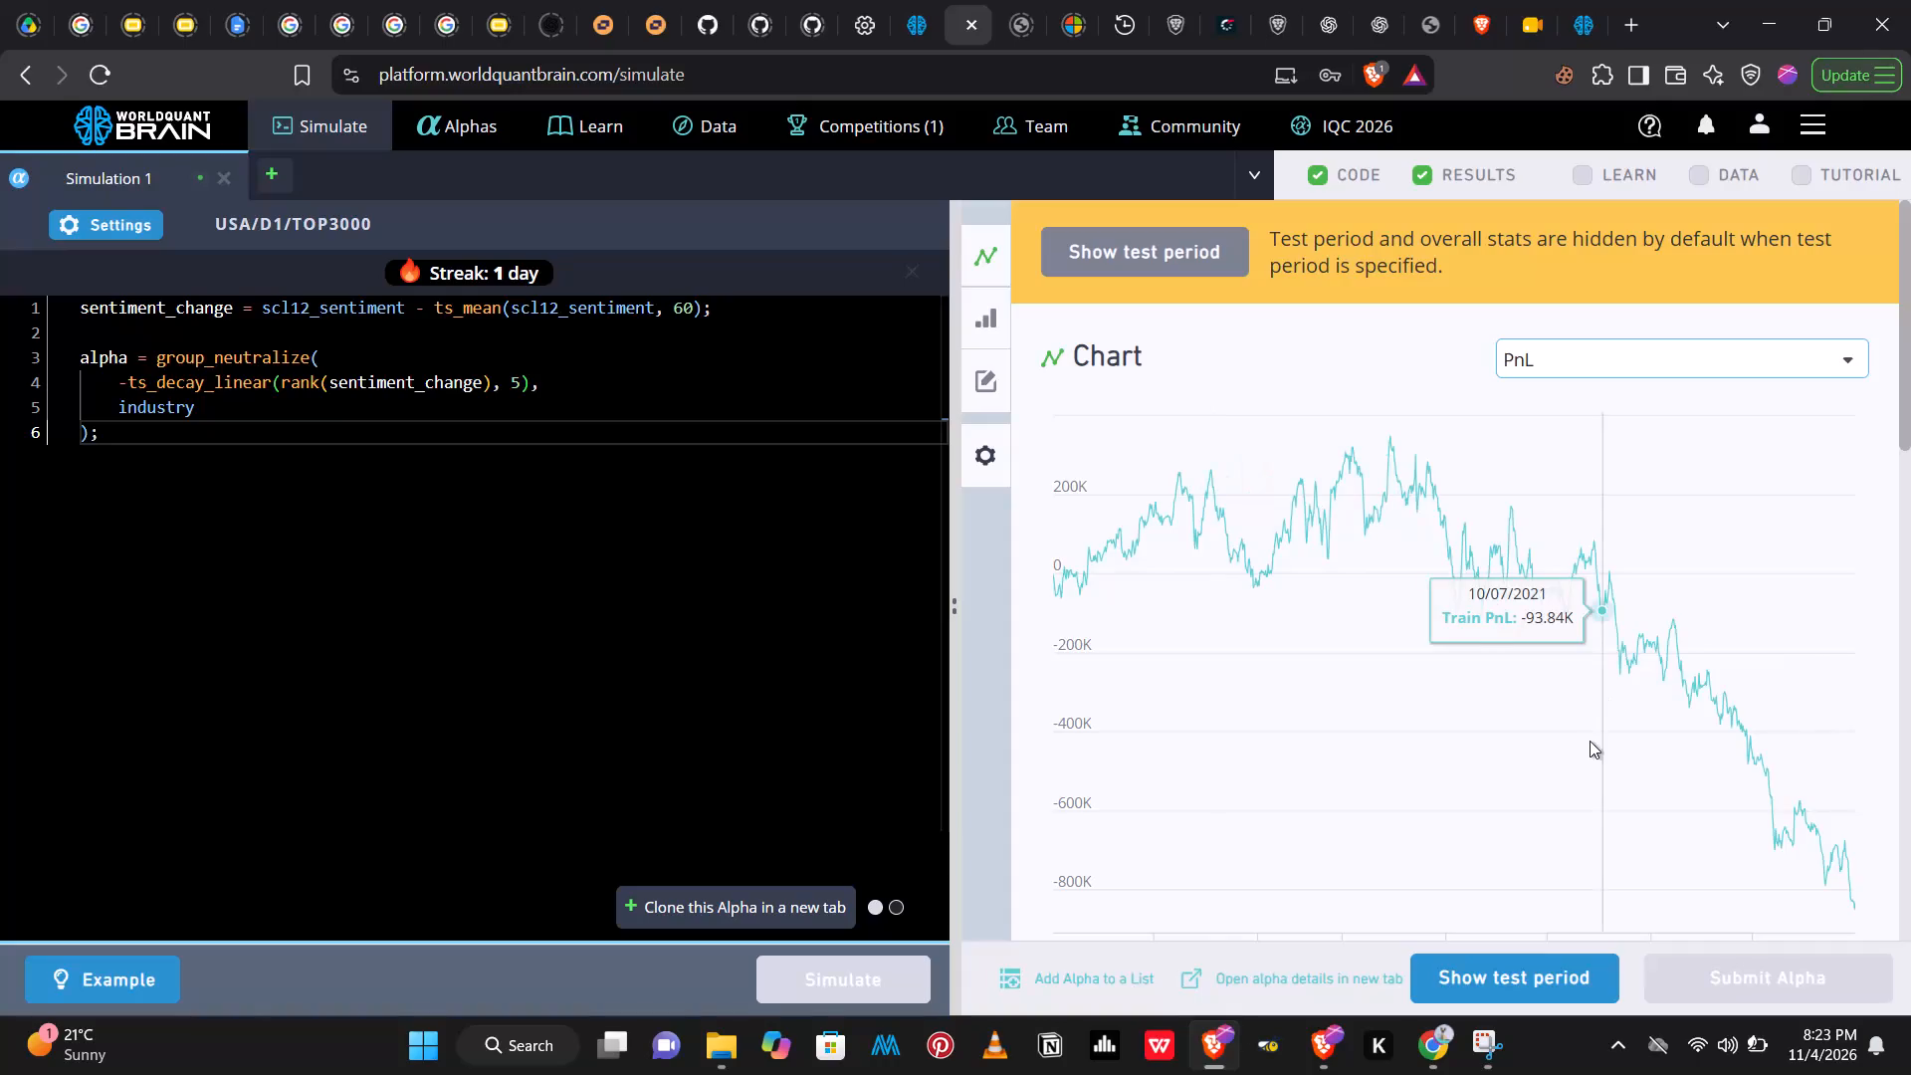
Show the simulation's test period and expand the passed and failed checks under IS Testing Status.
{"action": "left_click", "coordinate": [1512, 973]}
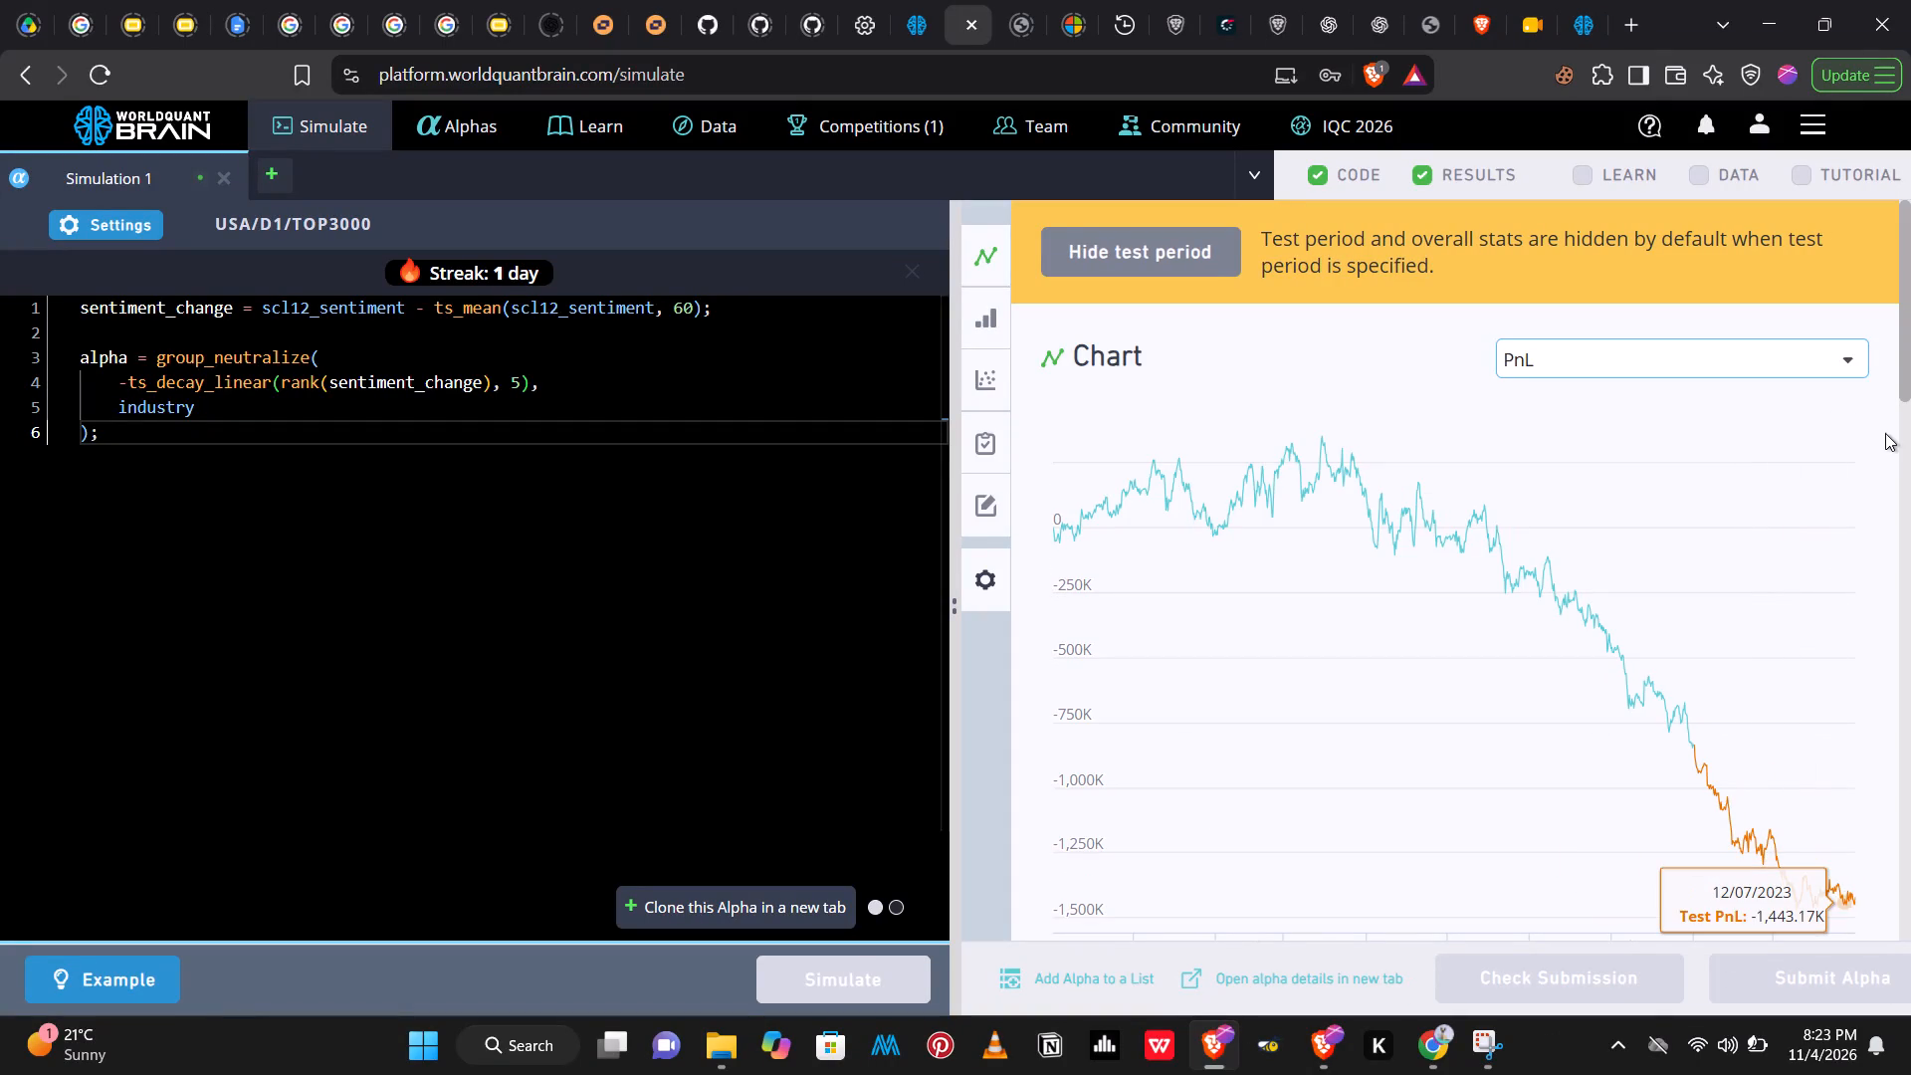
{"action": "left_click_drag", "start_coordinate": [1910, 321], "coordinate": [1903, 633]}
{"action": "scroll", "coordinate": [1910, 373], "scroll_direction": "up", "scroll_amount": 1}
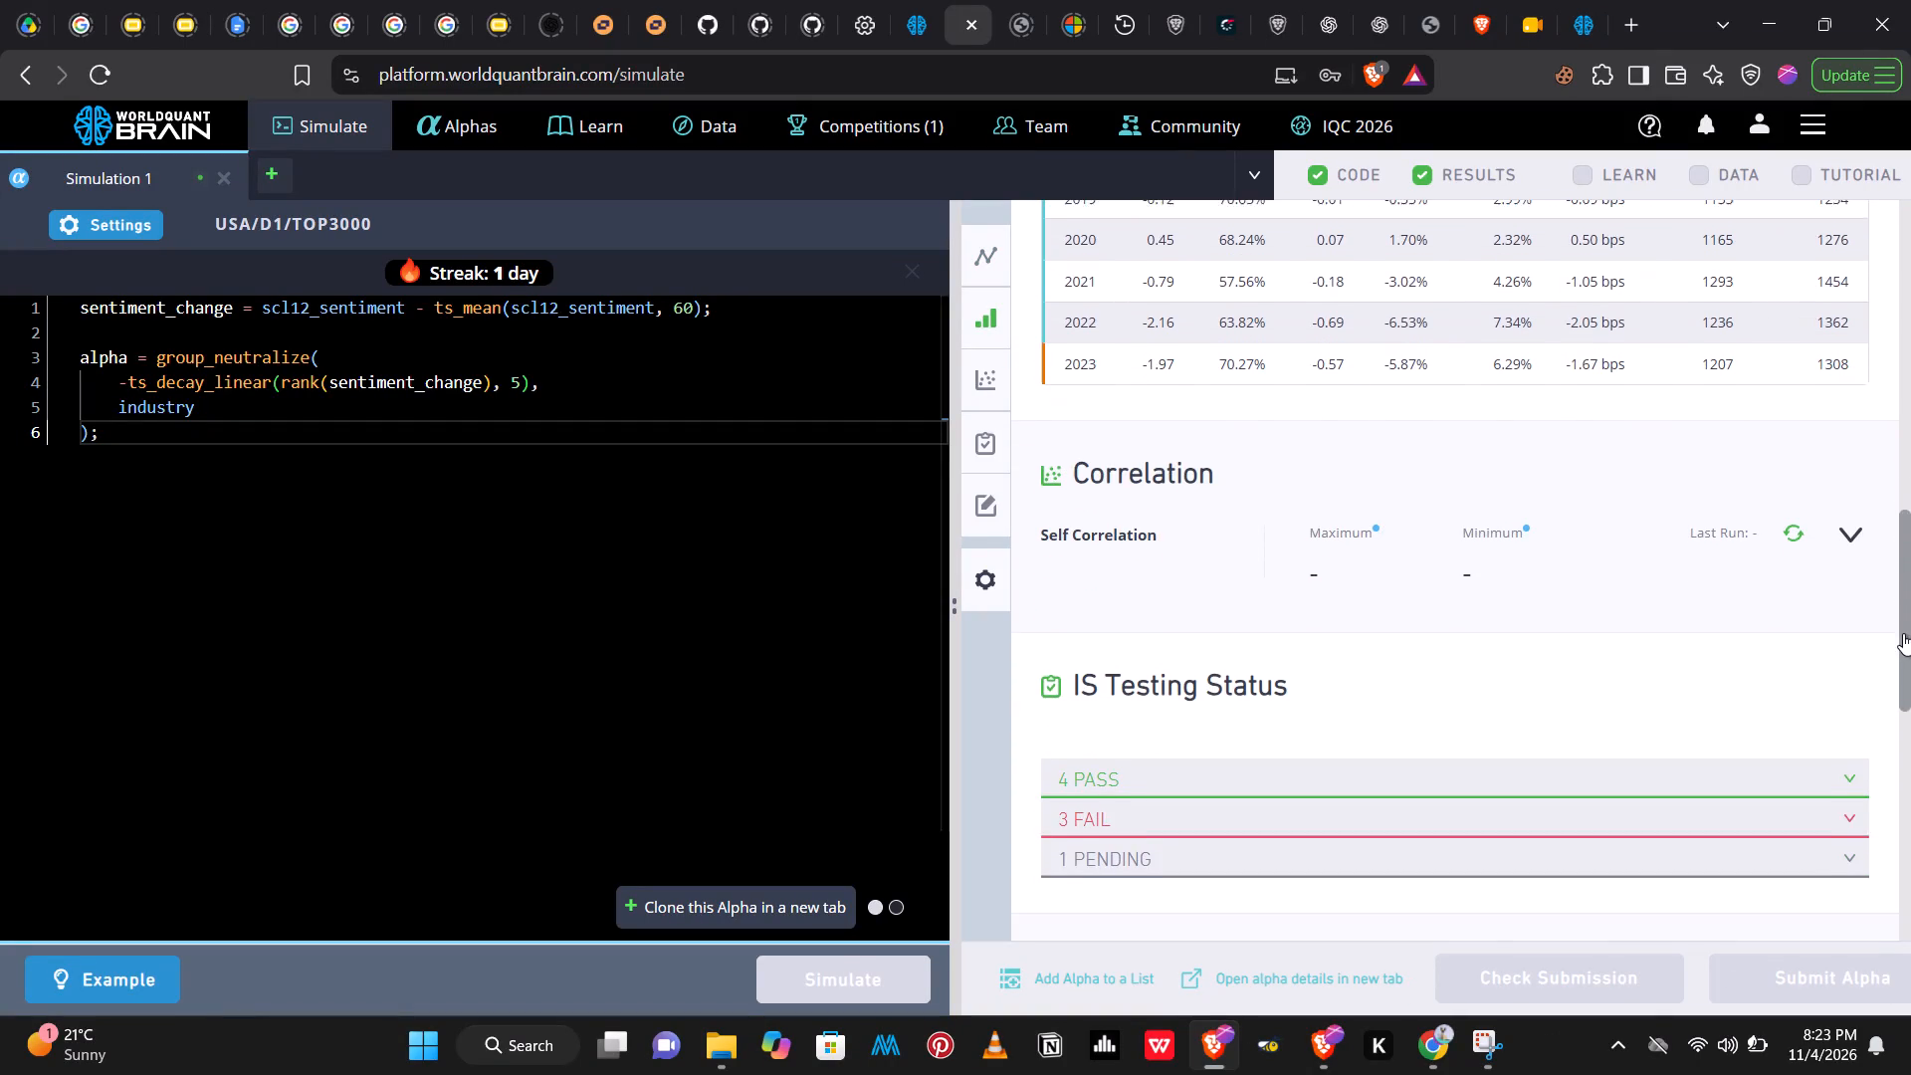
{"action": "left_click_drag", "start_coordinate": [1903, 633], "coordinate": [1897, 673]}
{"action": "left_click", "coordinate": [1852, 666]}
{"action": "left_click", "coordinate": [1852, 635]}
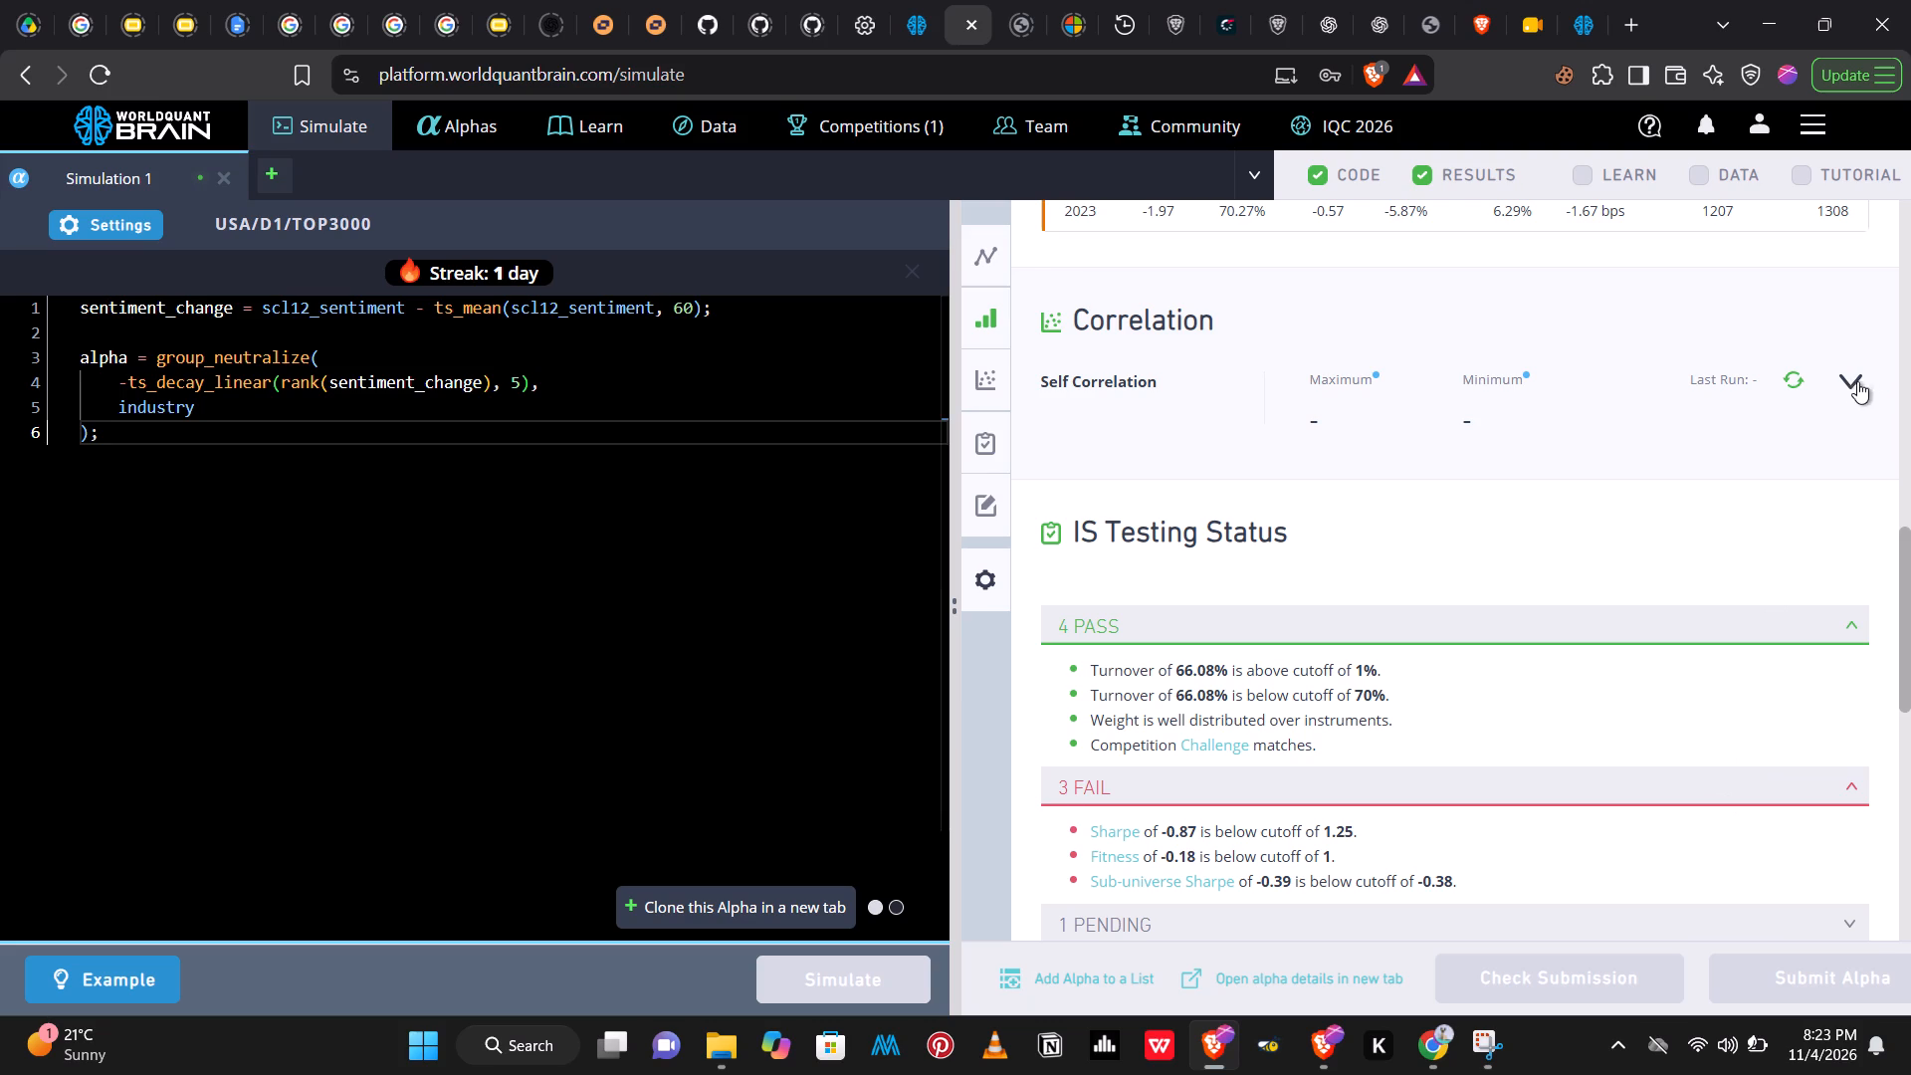
Run the self-correlation check for the sentiment_change alpha and review it alongside the IS testing checks.
{"action": "left_click", "coordinate": [1802, 380]}
{"action": "left_click_drag", "start_coordinate": [1899, 585], "coordinate": [1899, 610]}
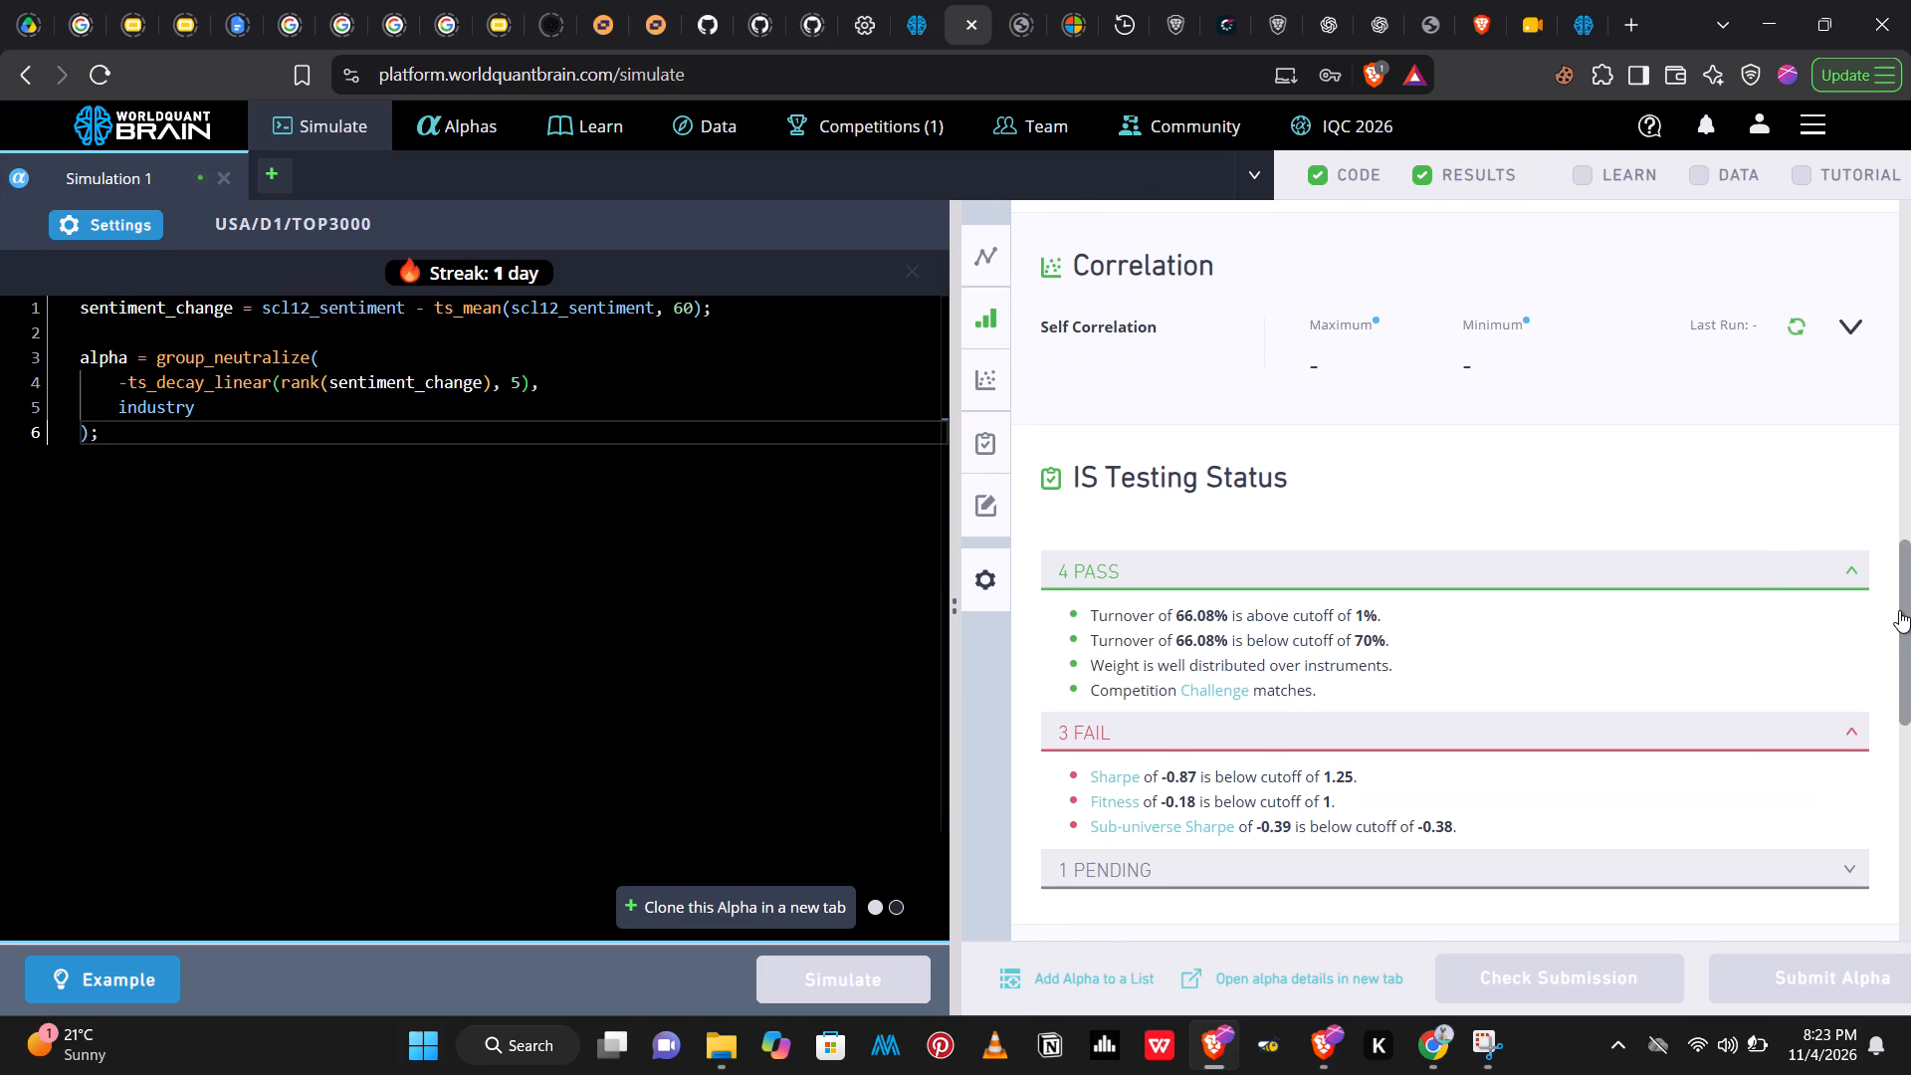
{"action": "left_click_drag", "start_coordinate": [1899, 610], "coordinate": [1899, 611]}
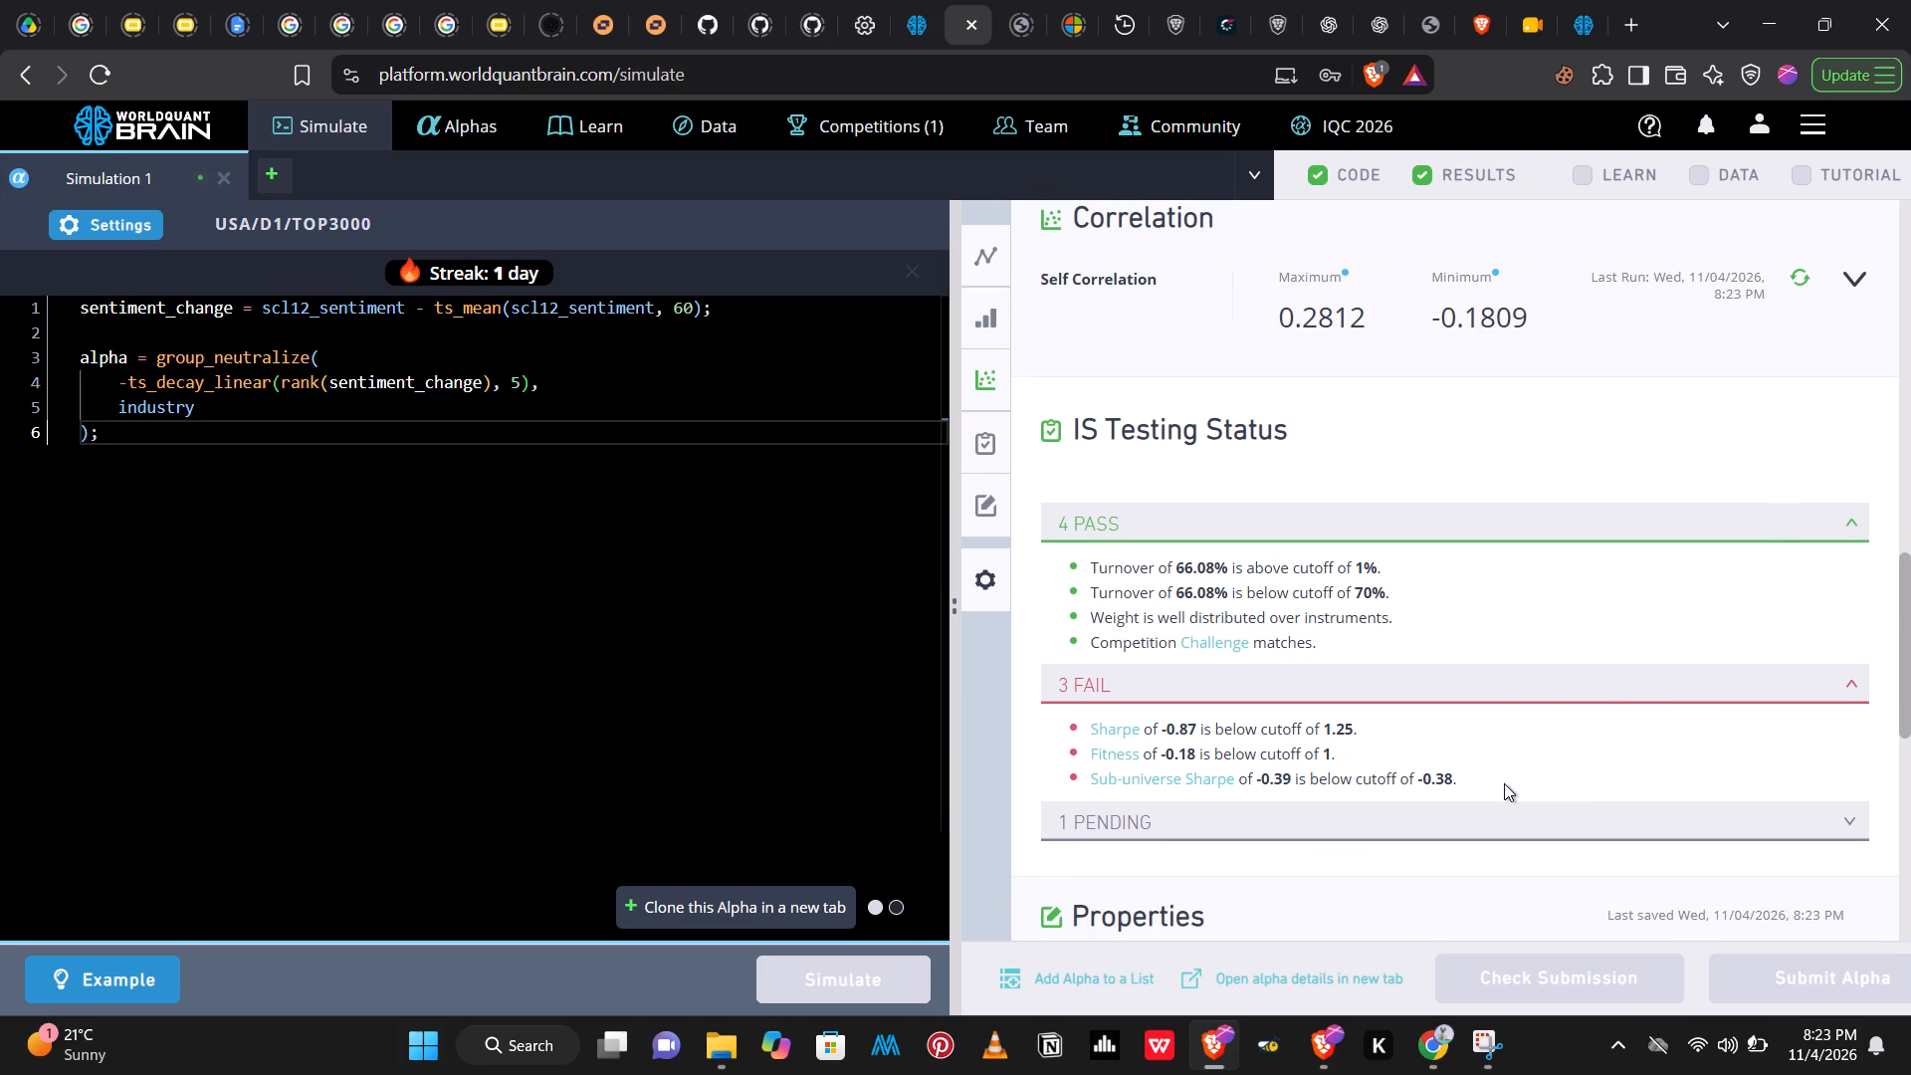
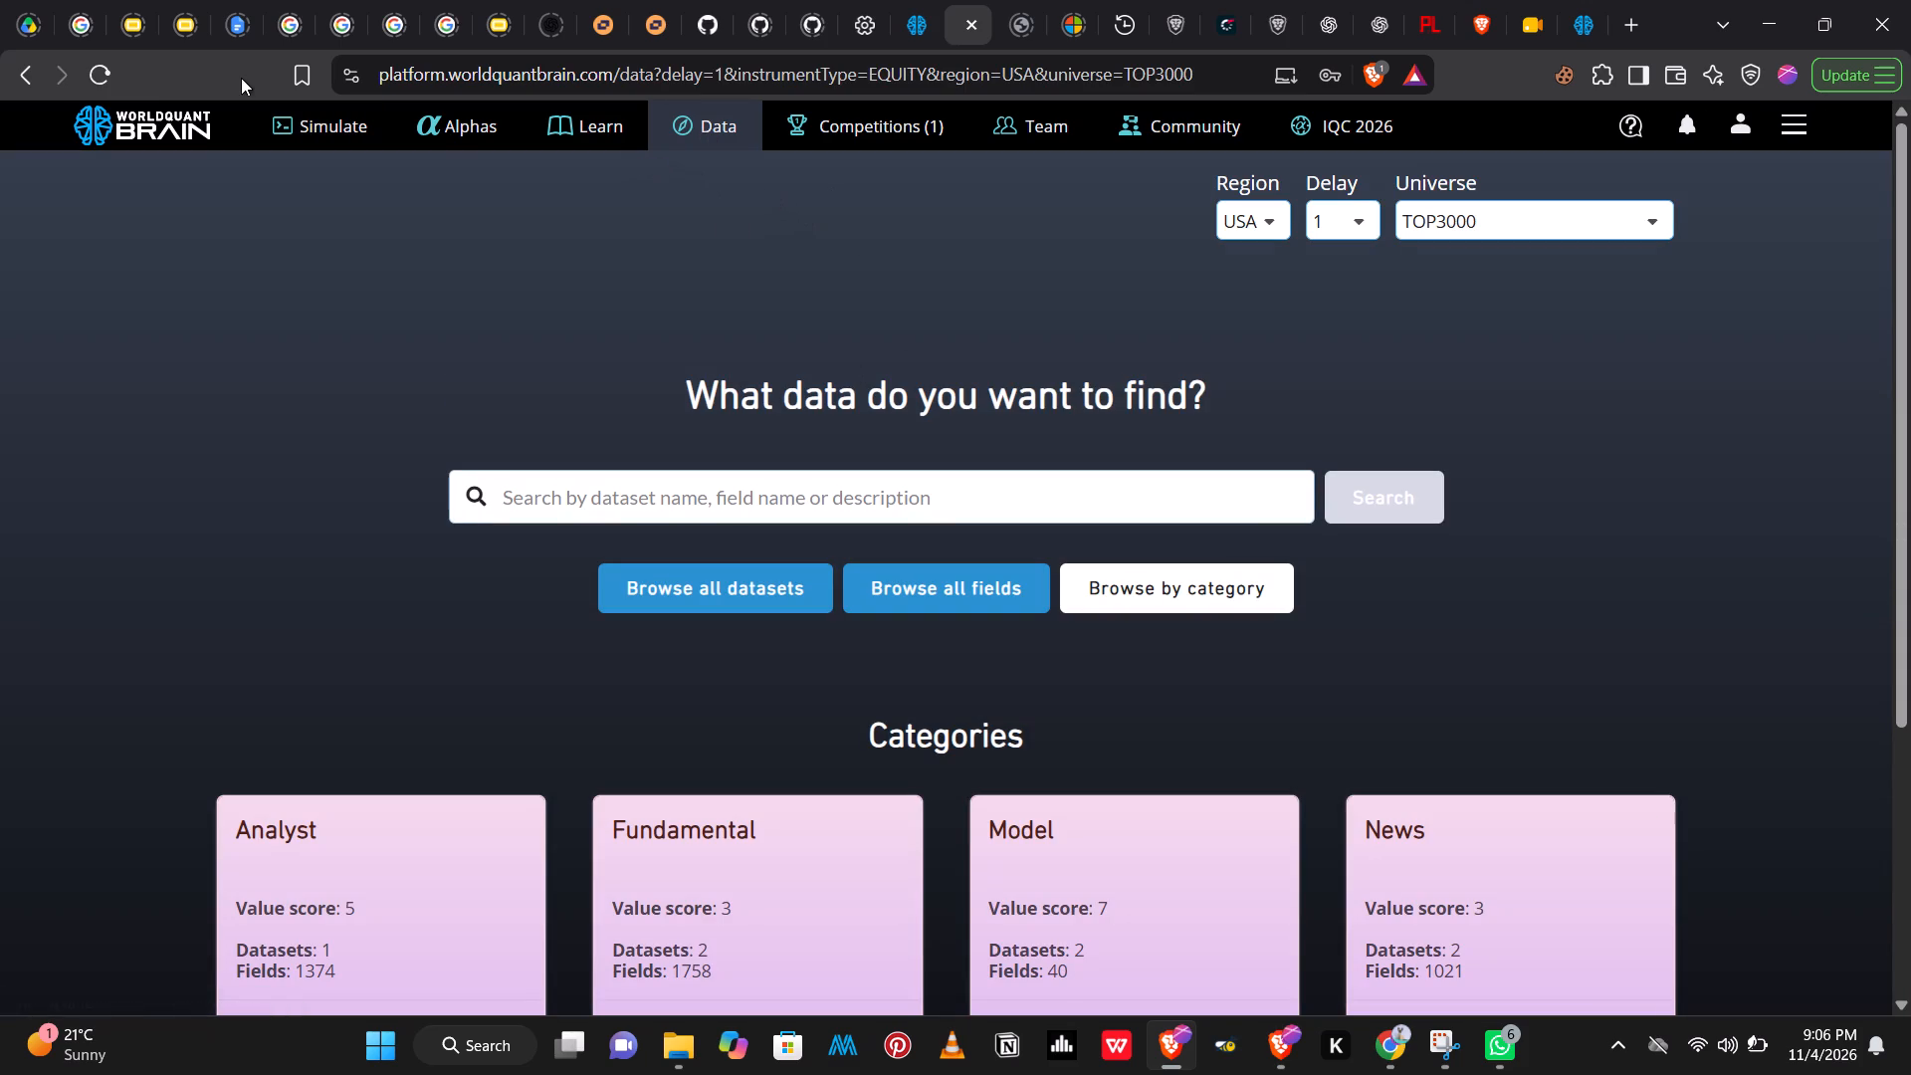
Open submitted alpha mLoXZYGE from the submitted alphas list and clone it into a new simulation.
{"action": "left_click", "coordinate": [474, 121]}
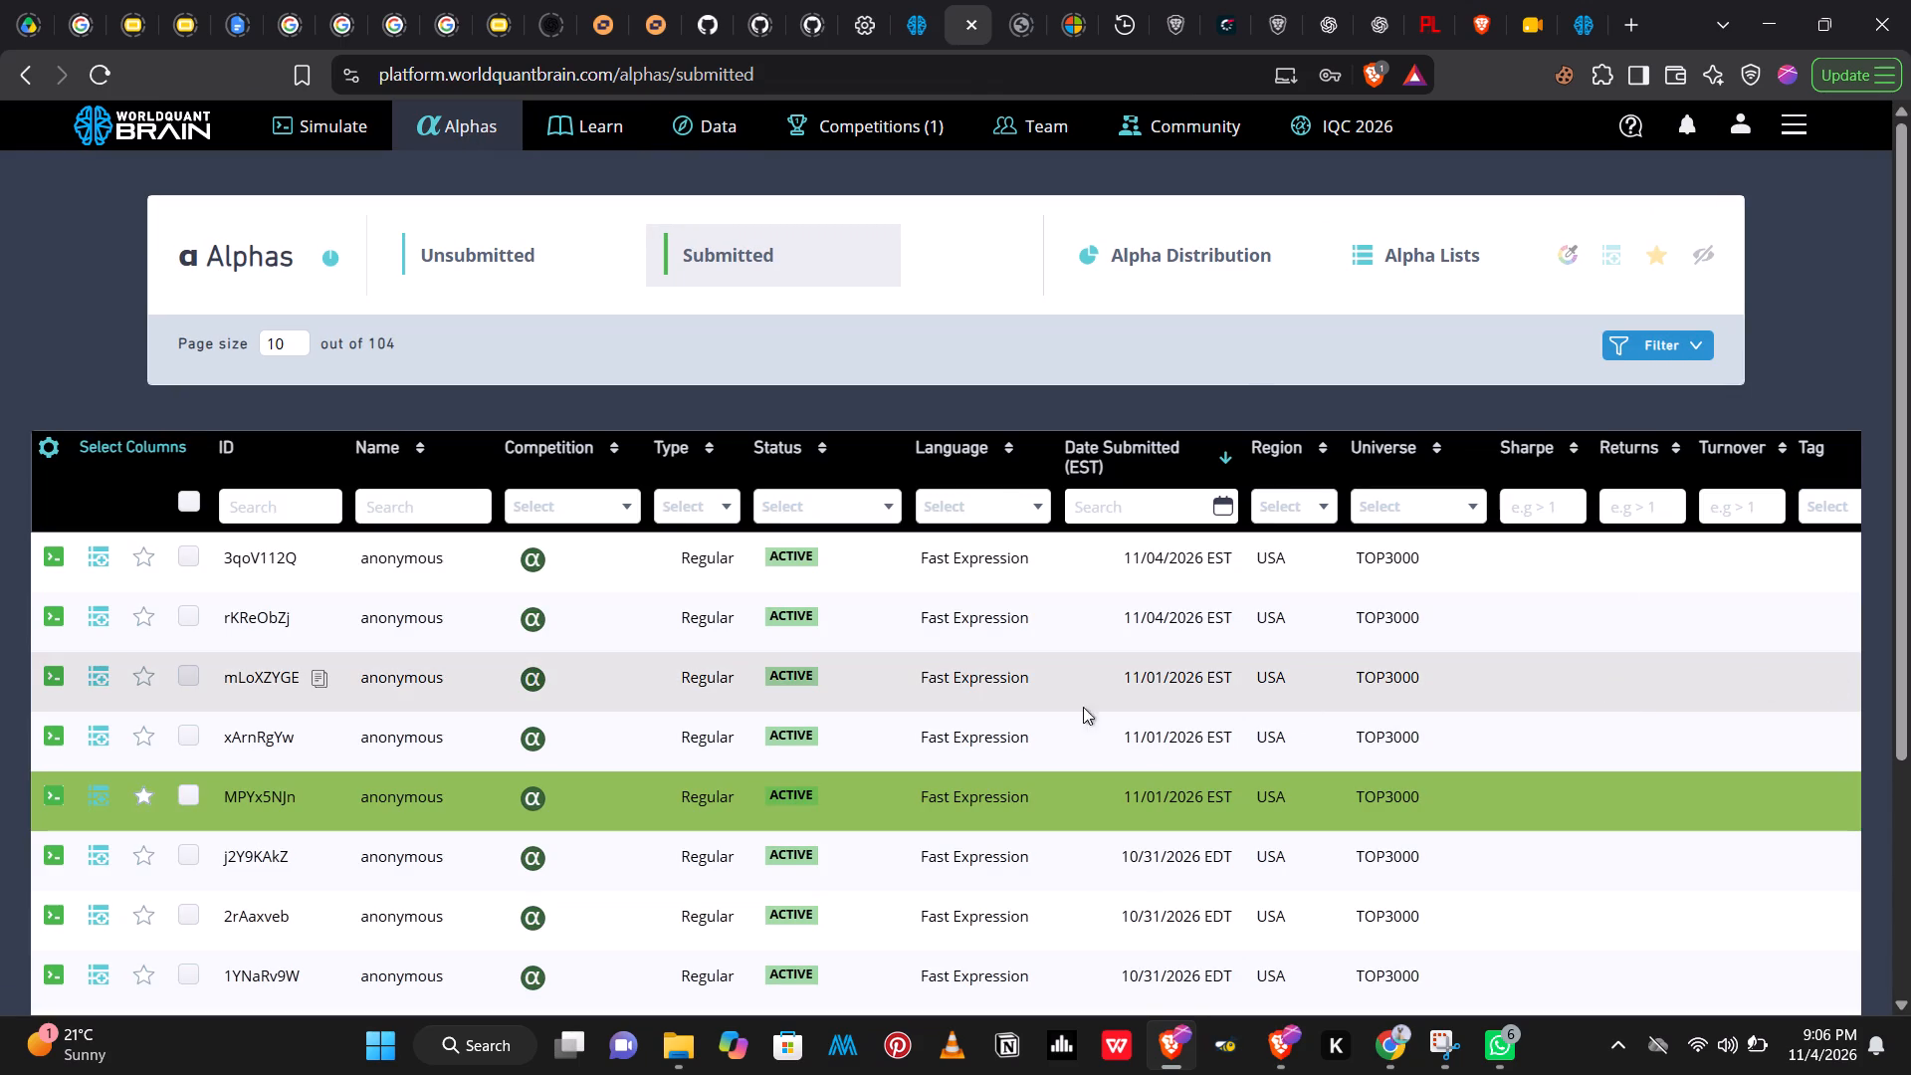
{"action": "left_click", "coordinate": [907, 675]}
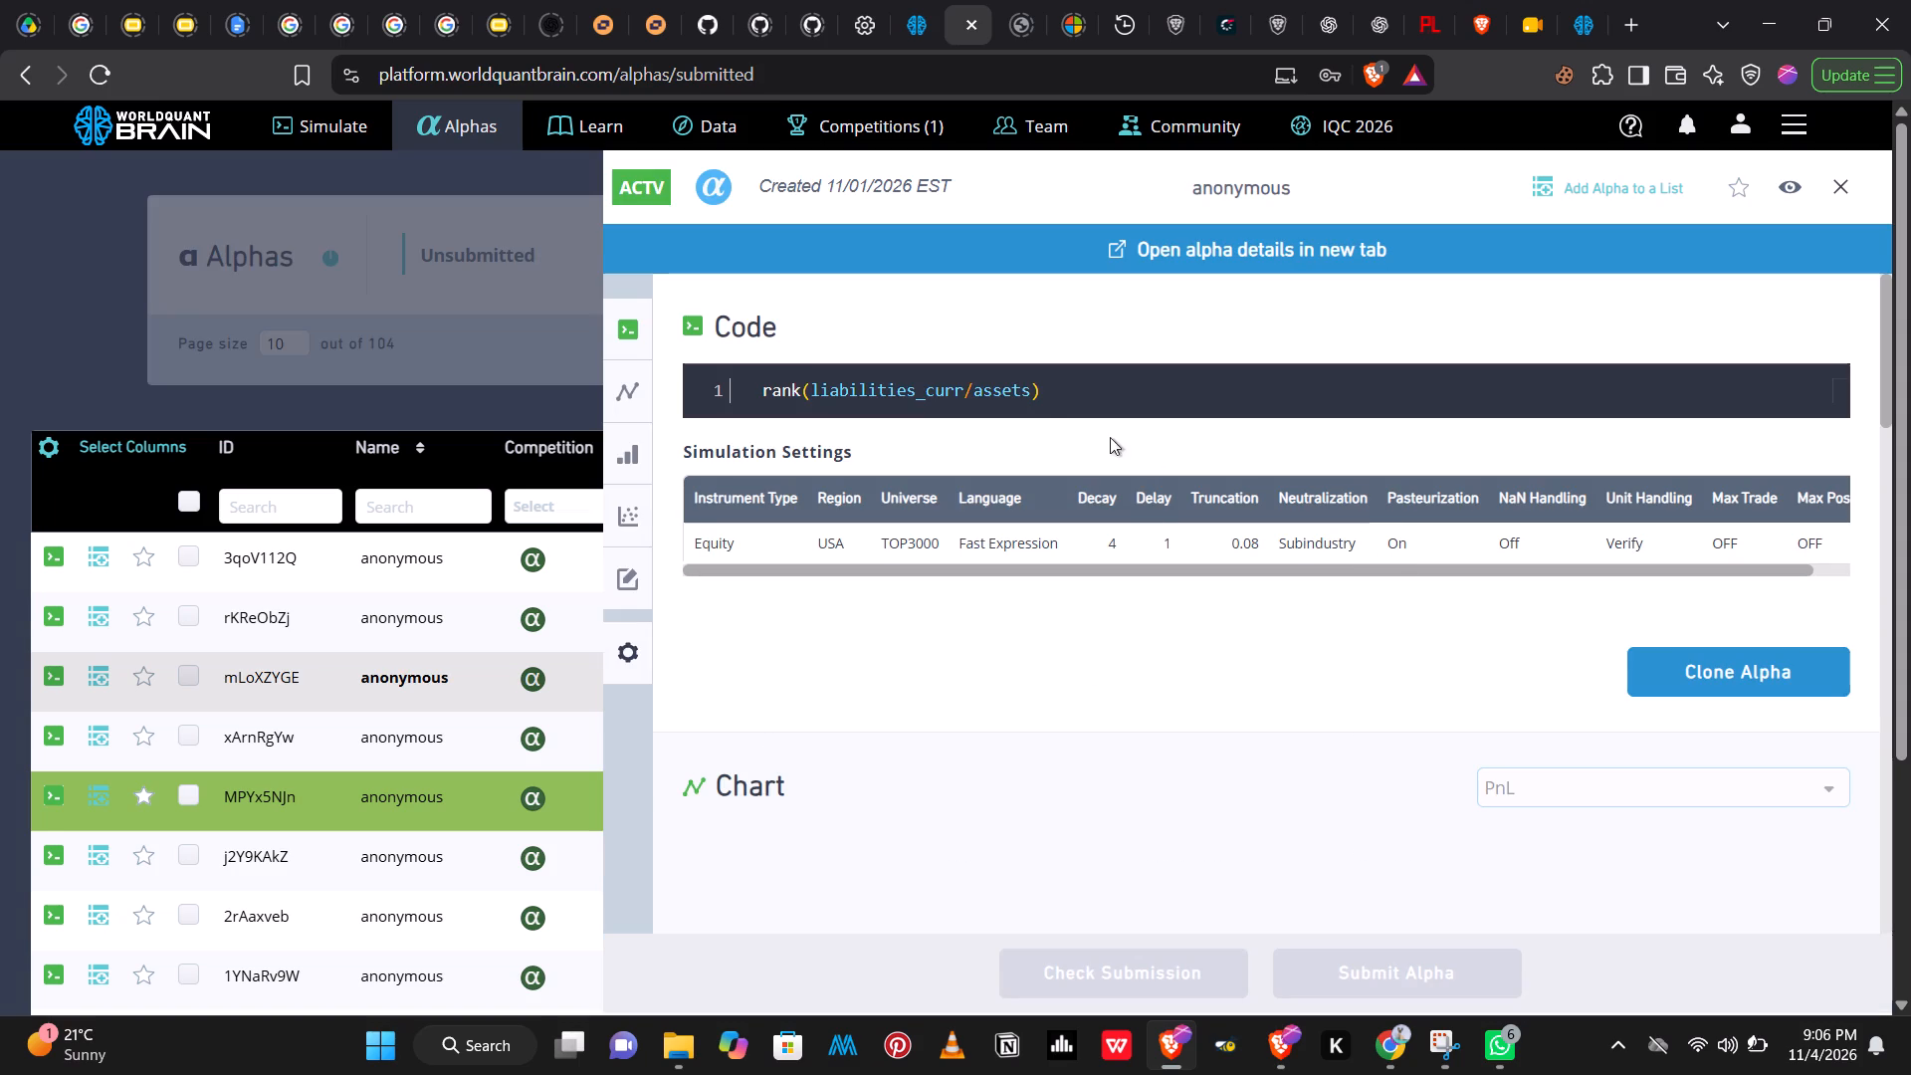
{"action": "left_click_drag", "start_coordinate": [1040, 386], "coordinate": [771, 395]}
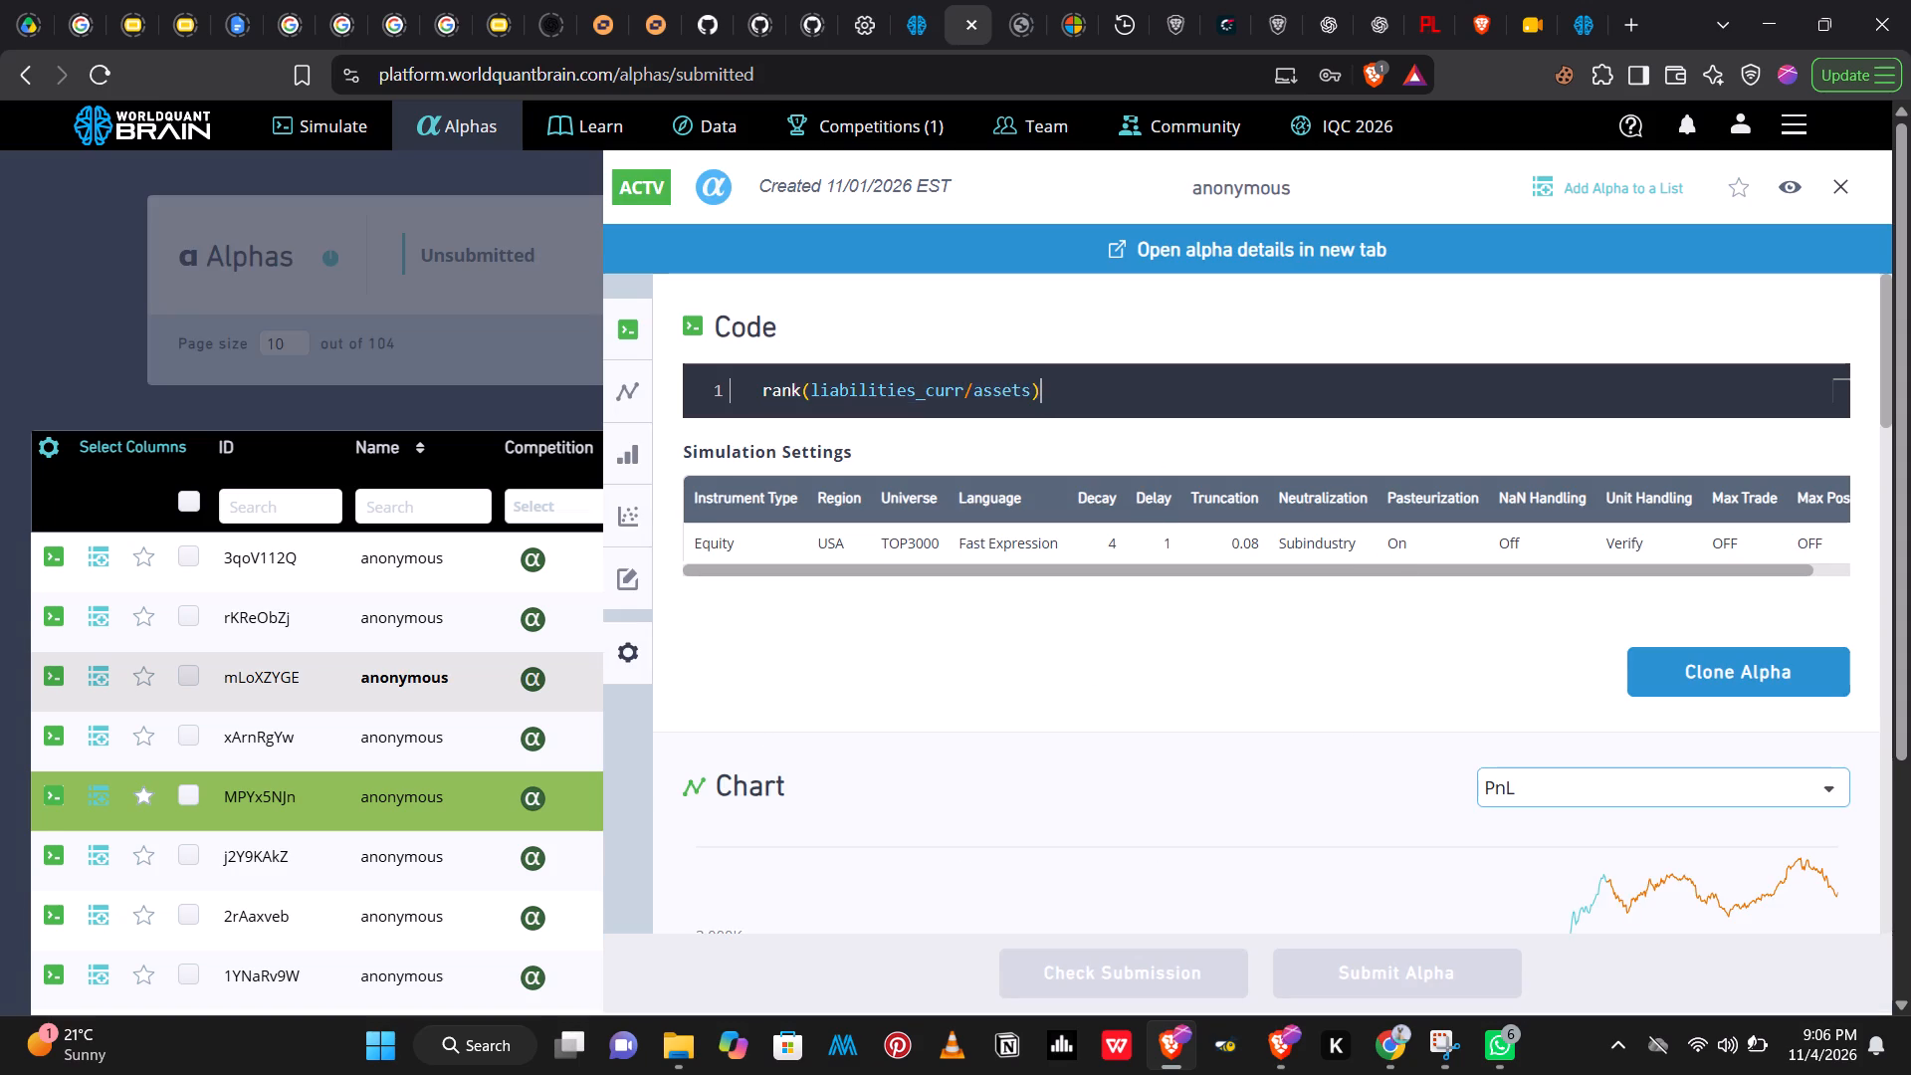
{"action": "left_click_drag", "start_coordinate": [771, 395], "coordinate": [778, 395]}
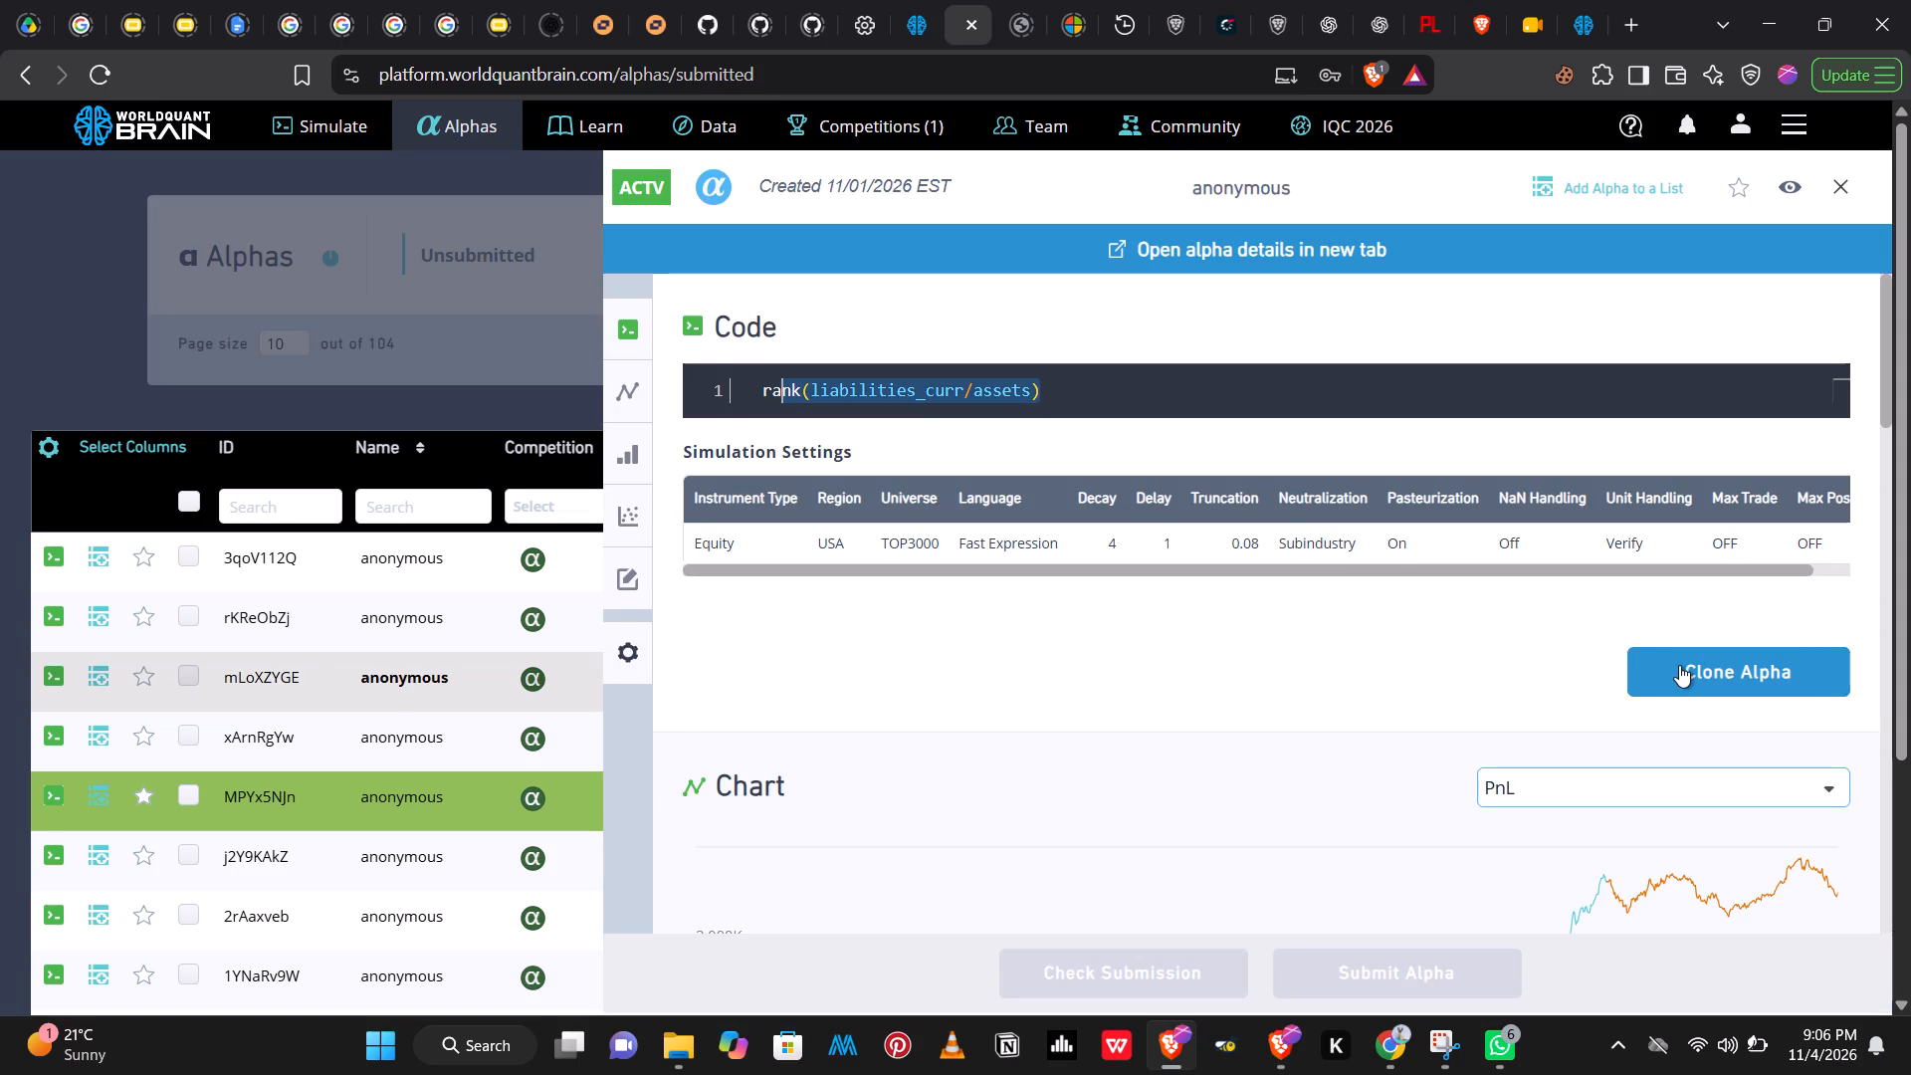
{"action": "left_click", "coordinate": [1679, 665]}
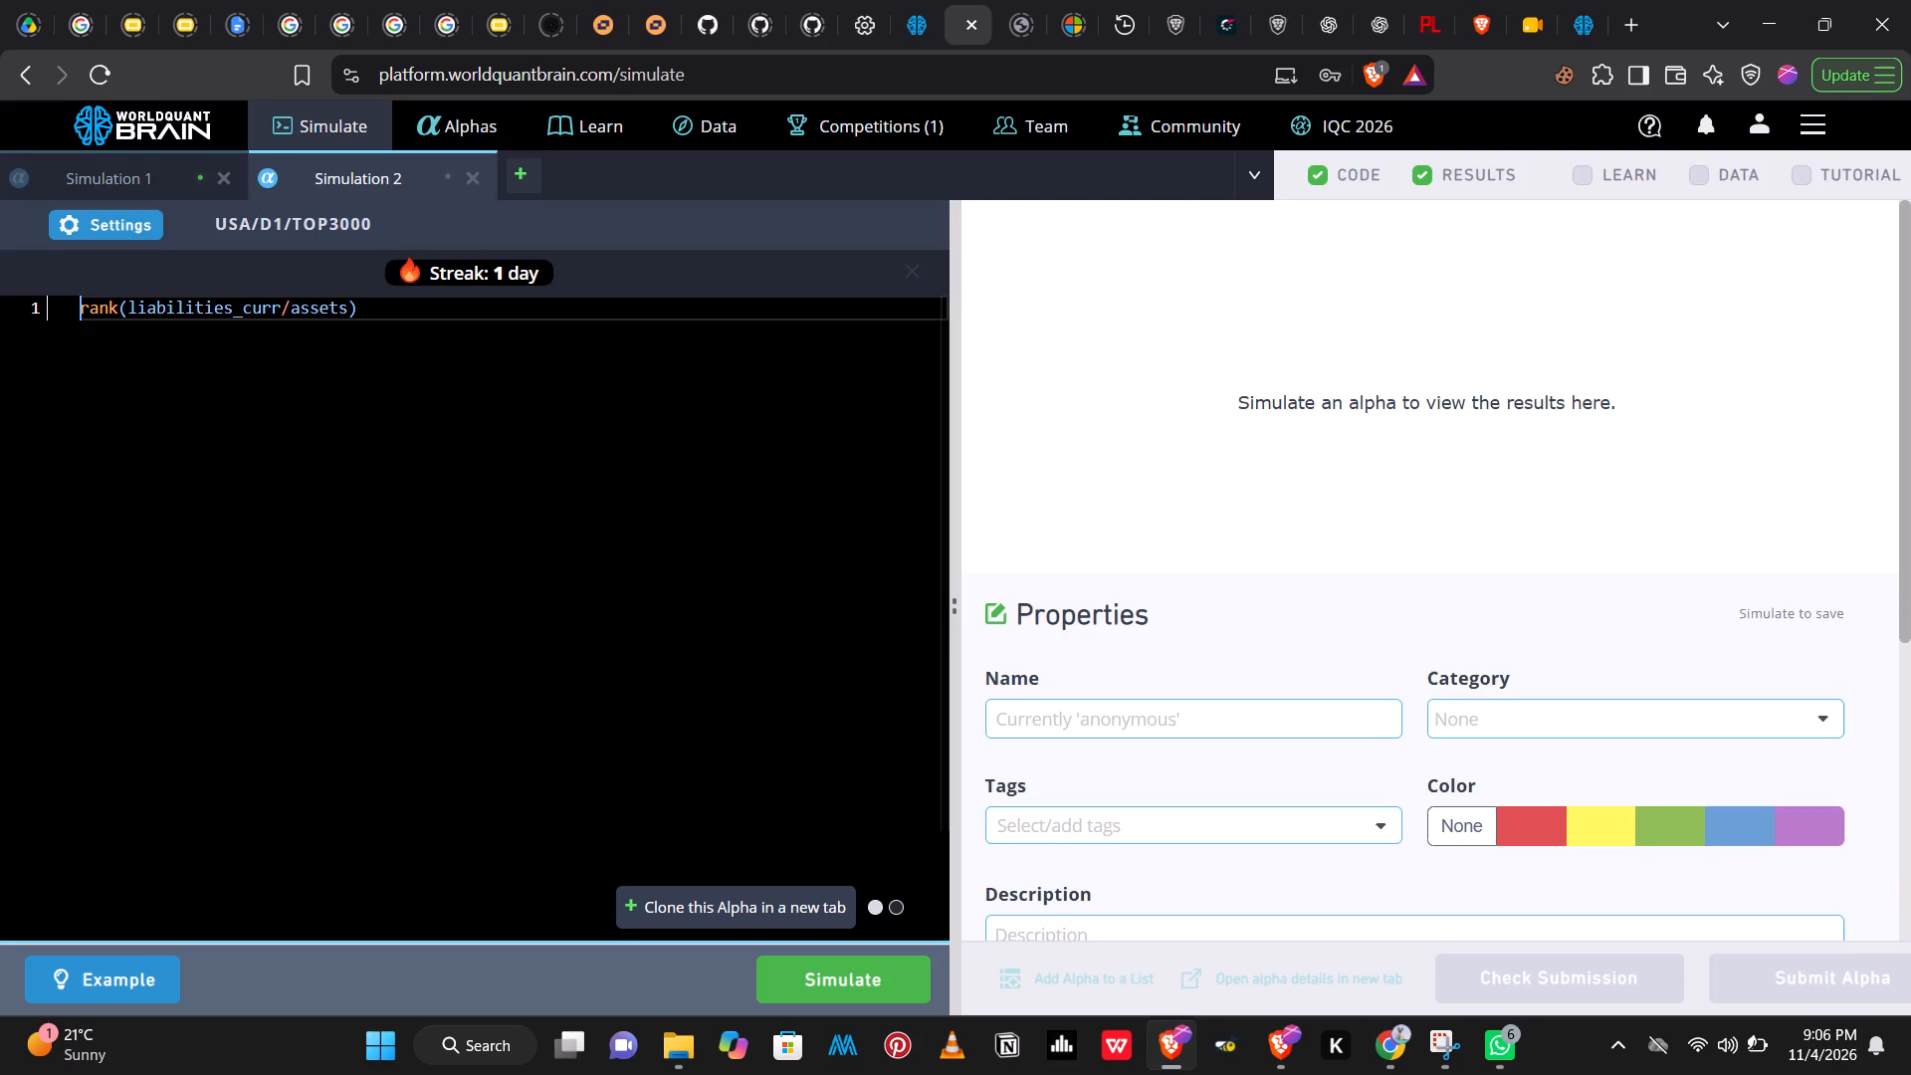
Copy the full expression rank(liabilities_curr/assets) from the cloned alpha's simulation code.
{"action": "left_click_drag", "start_coordinate": [385, 302], "coordinate": [74, 294]}
{"action": "left_click_drag", "start_coordinate": [74, 294], "coordinate": [74, 311]}
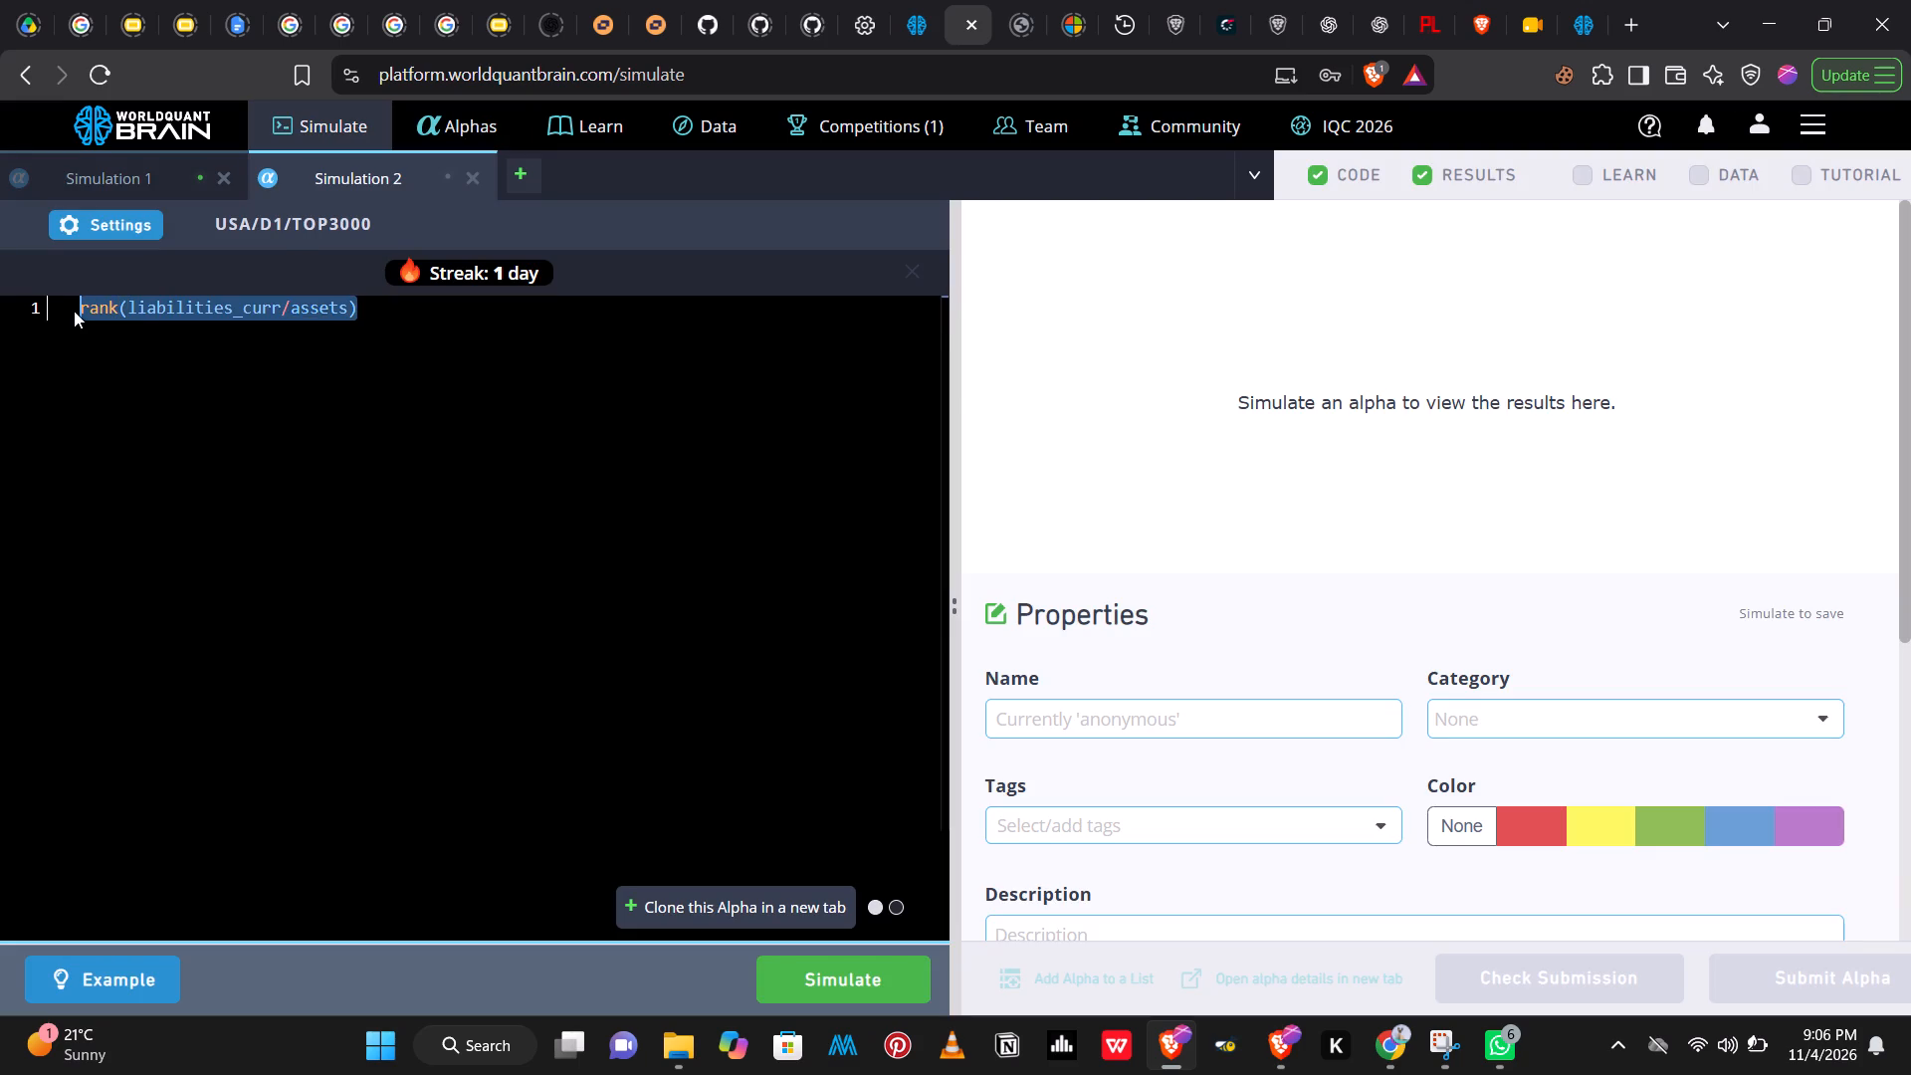
{"action": "key", "text": "ctrl+c"}
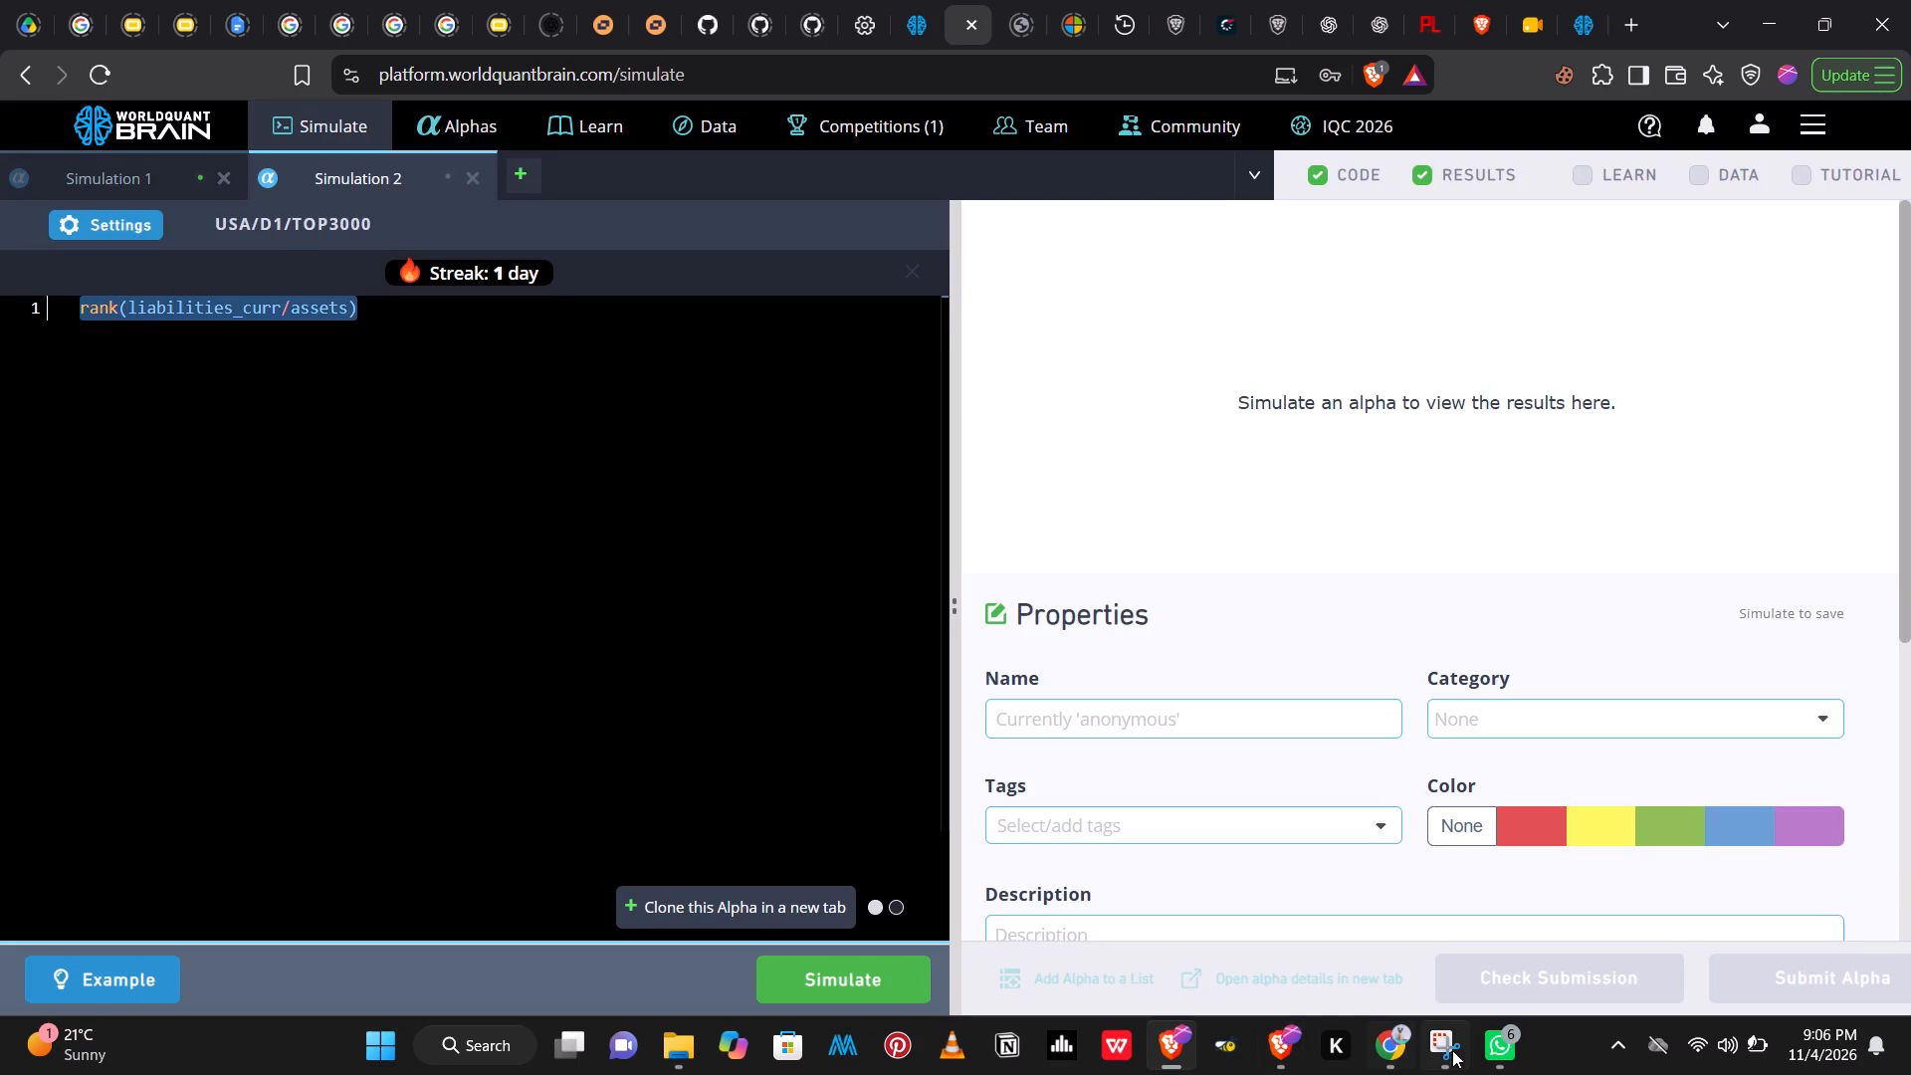